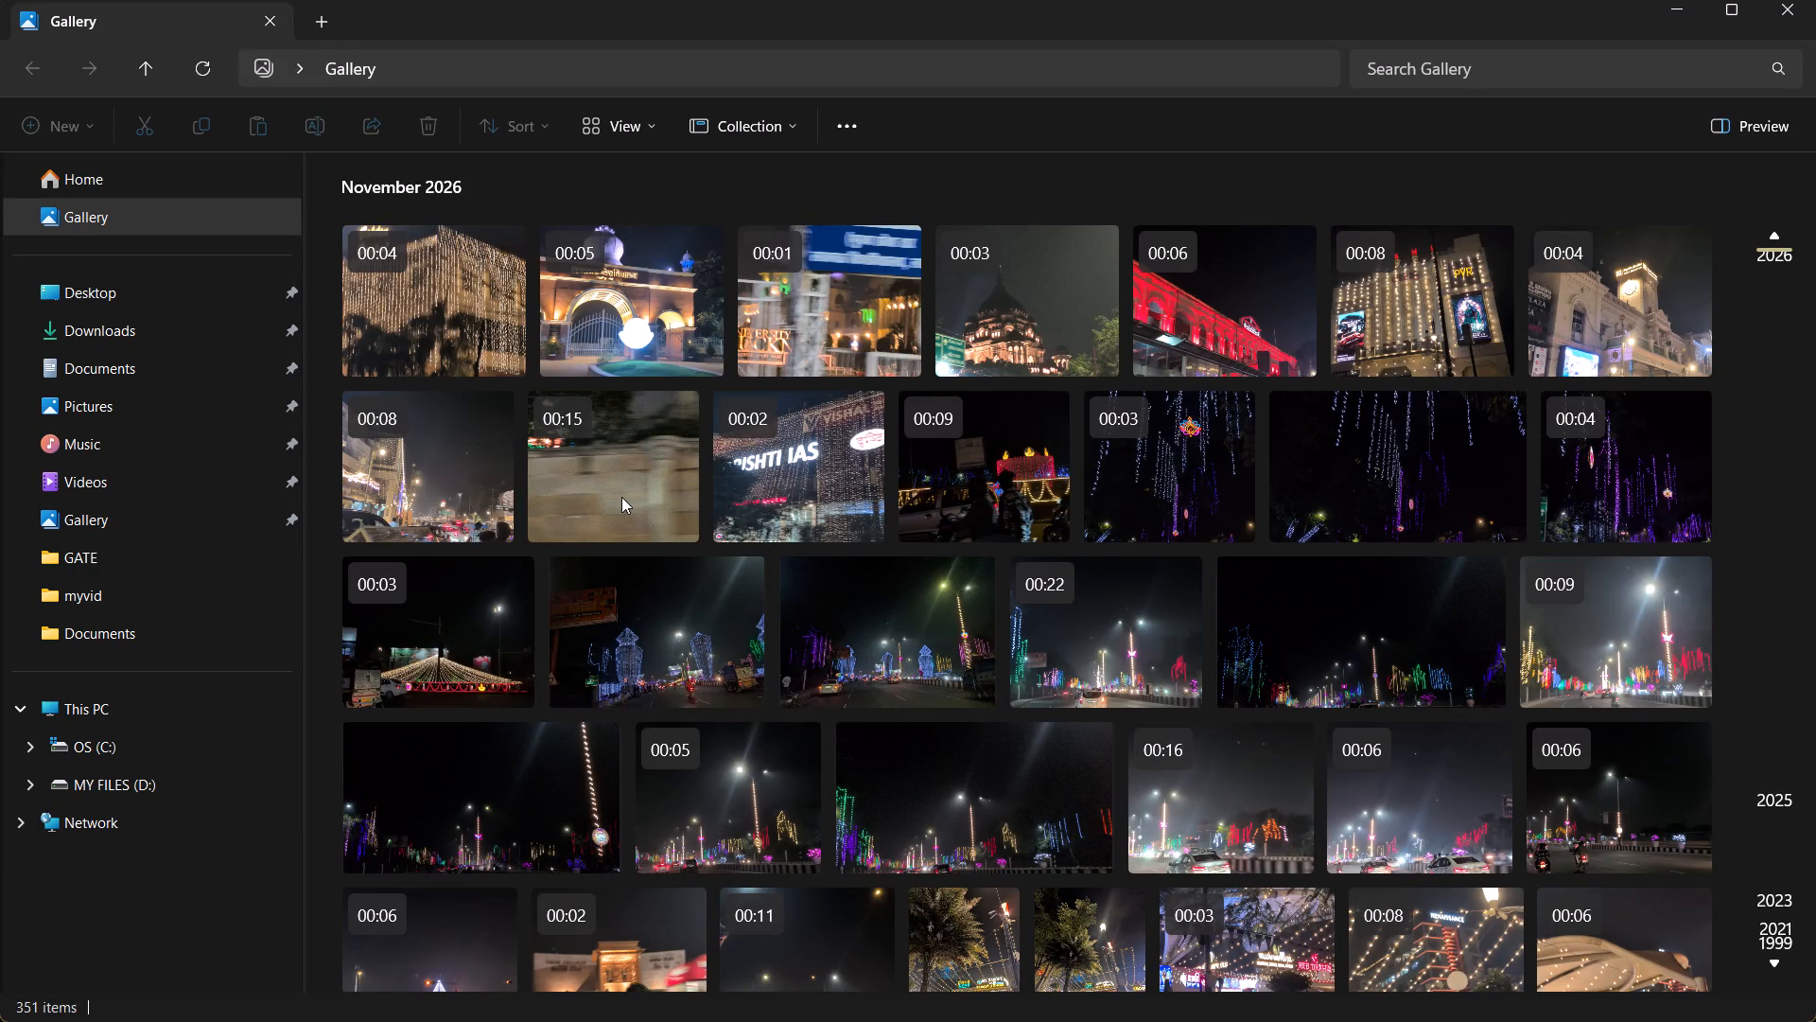
# Delete the four still photos, without durations, of hanging purple lights and decorated night streets in the gallery's second and third rows.
pyautogui.click(1350, 500)
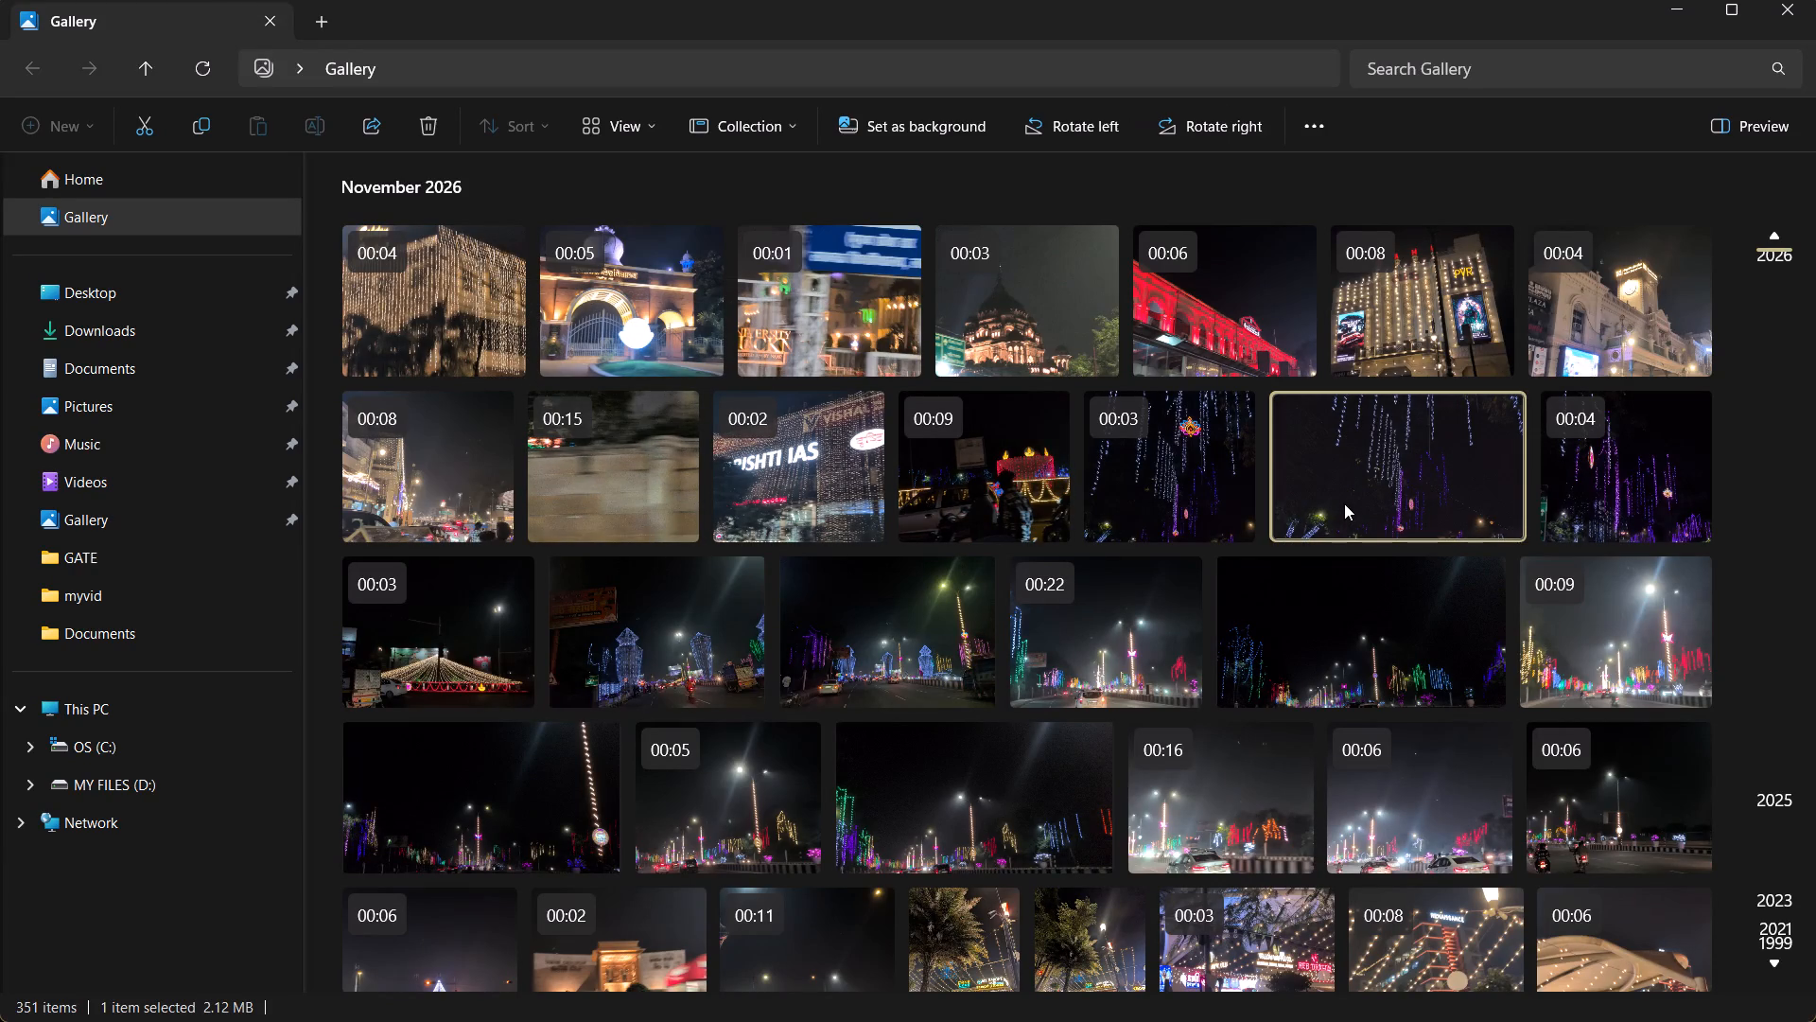
pyautogui.press('Delete')
pyautogui.click(1311, 605)
pyautogui.press('Delete')
pyautogui.click(941, 634)
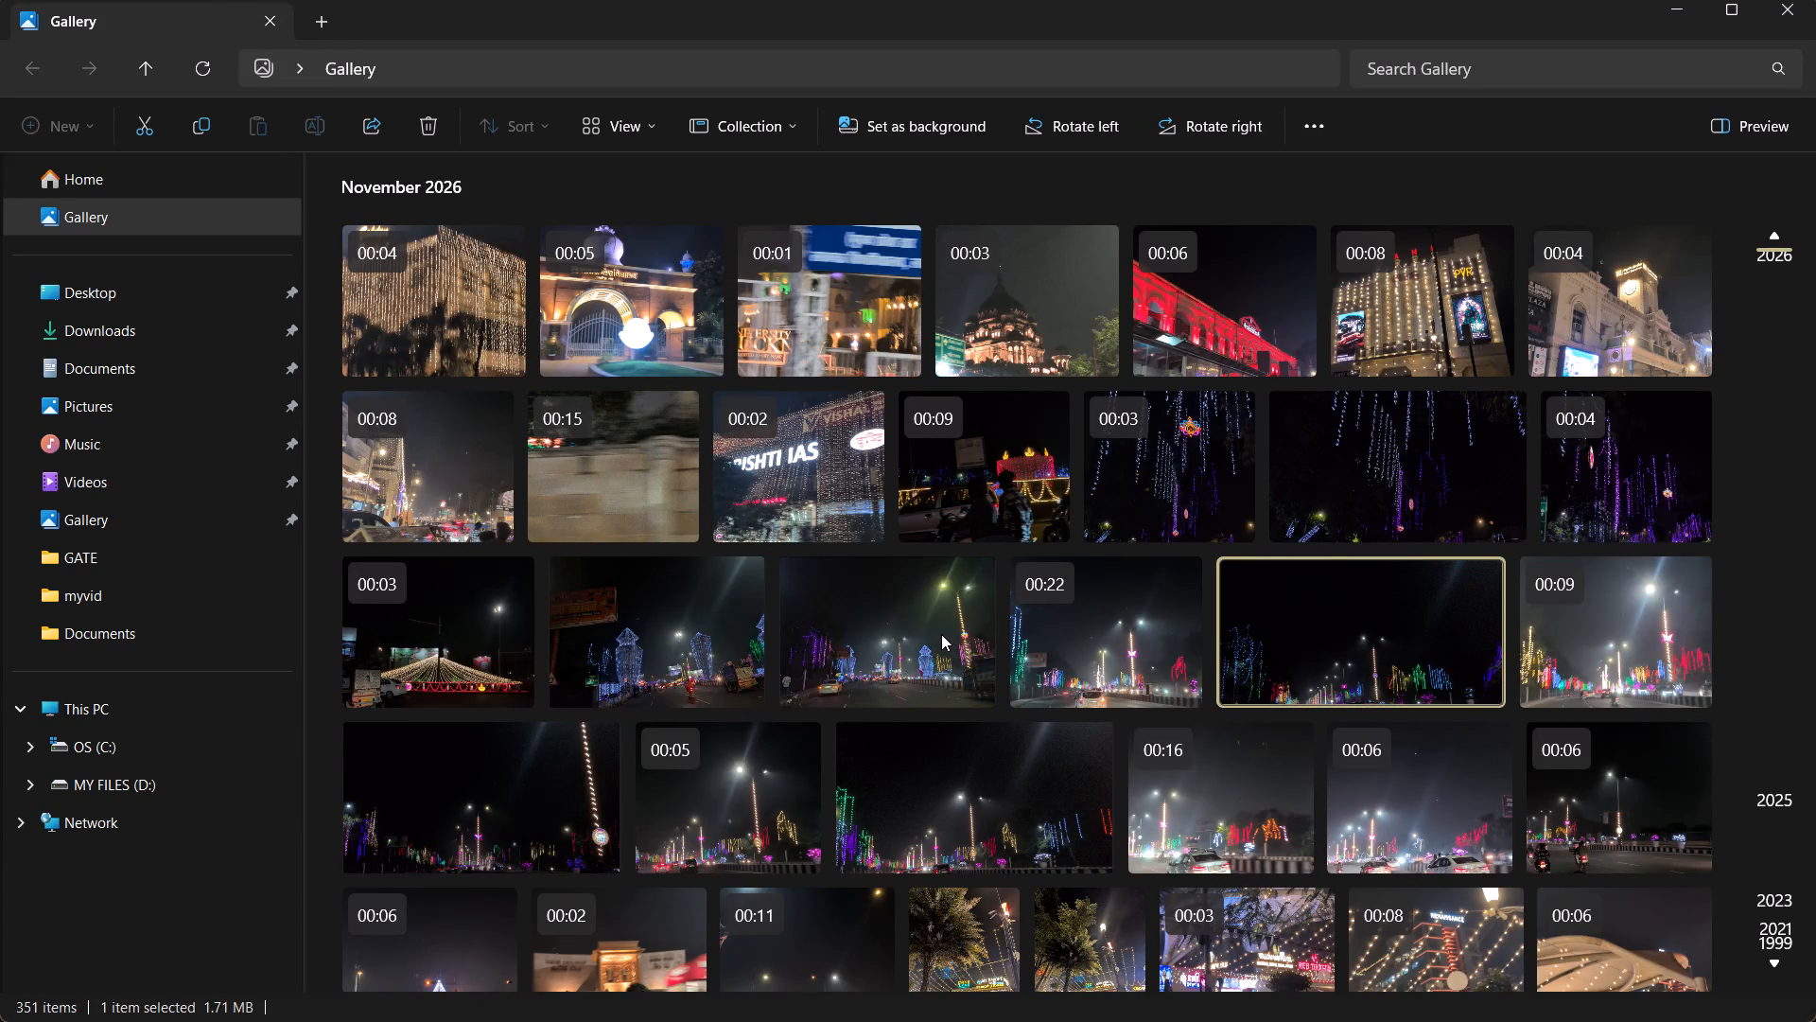
pyautogui.press('Delete')
pyautogui.click(947, 639)
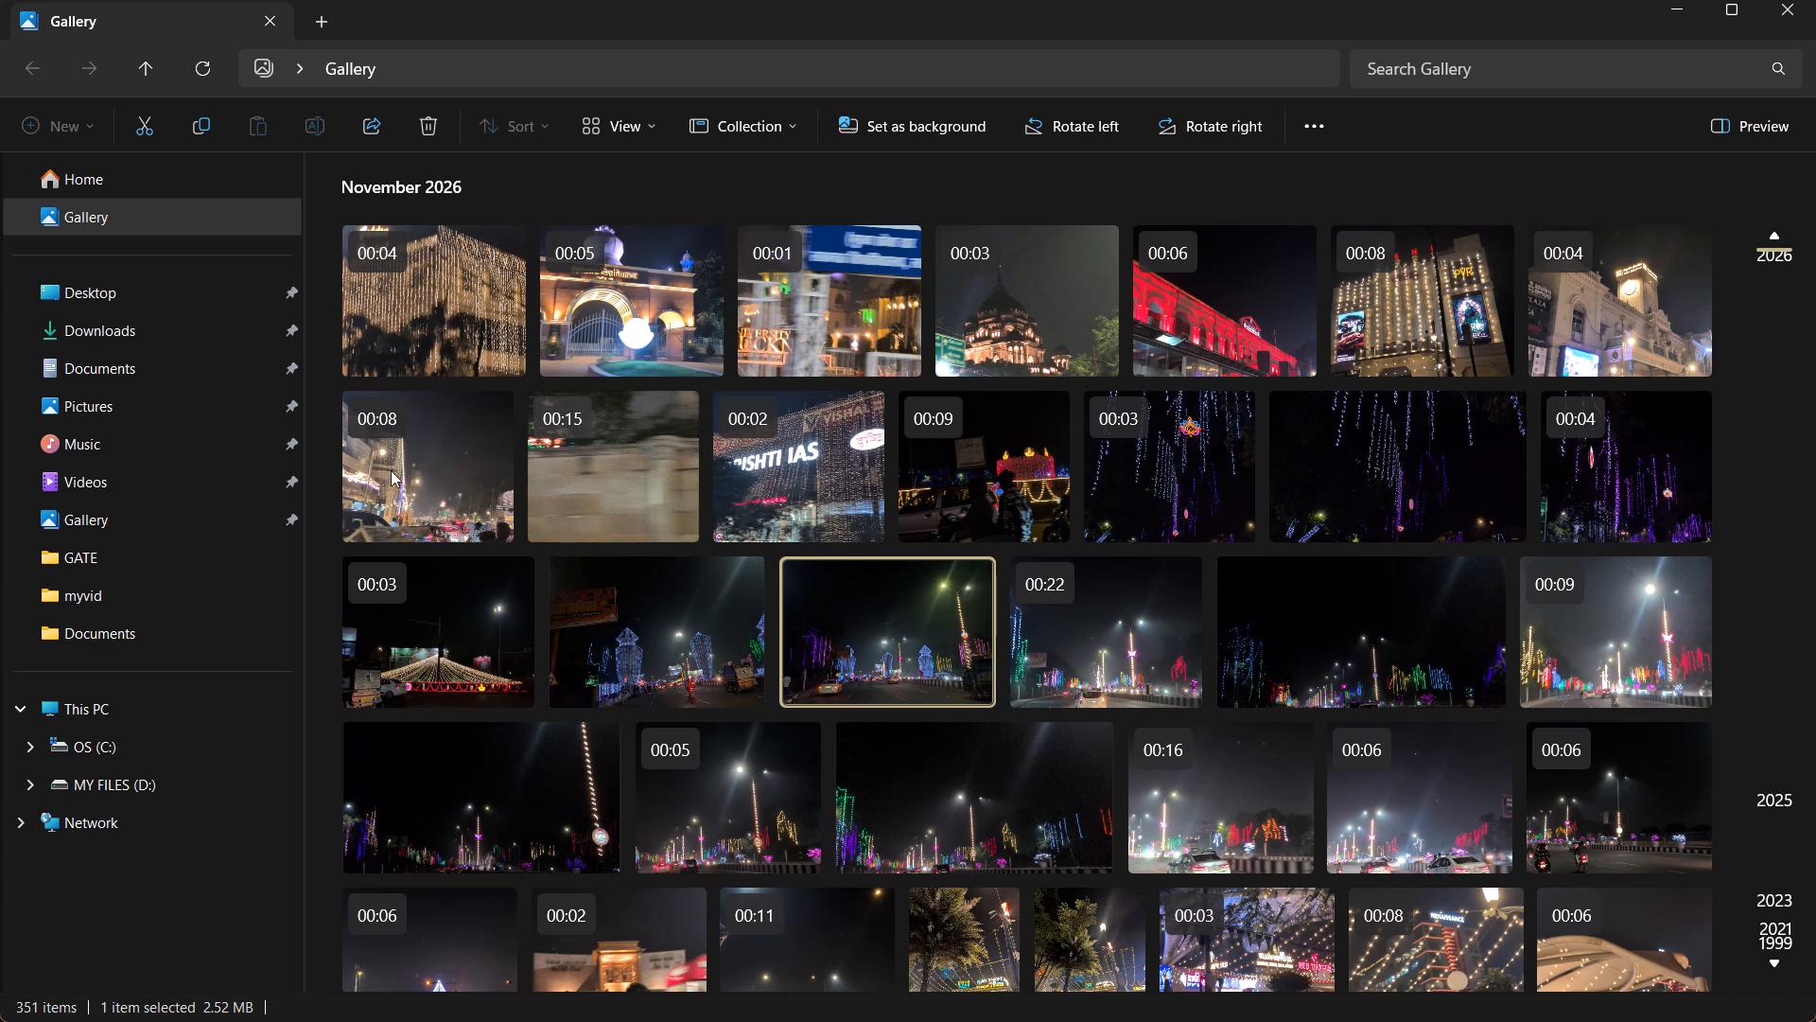
pyautogui.click(419, 122)
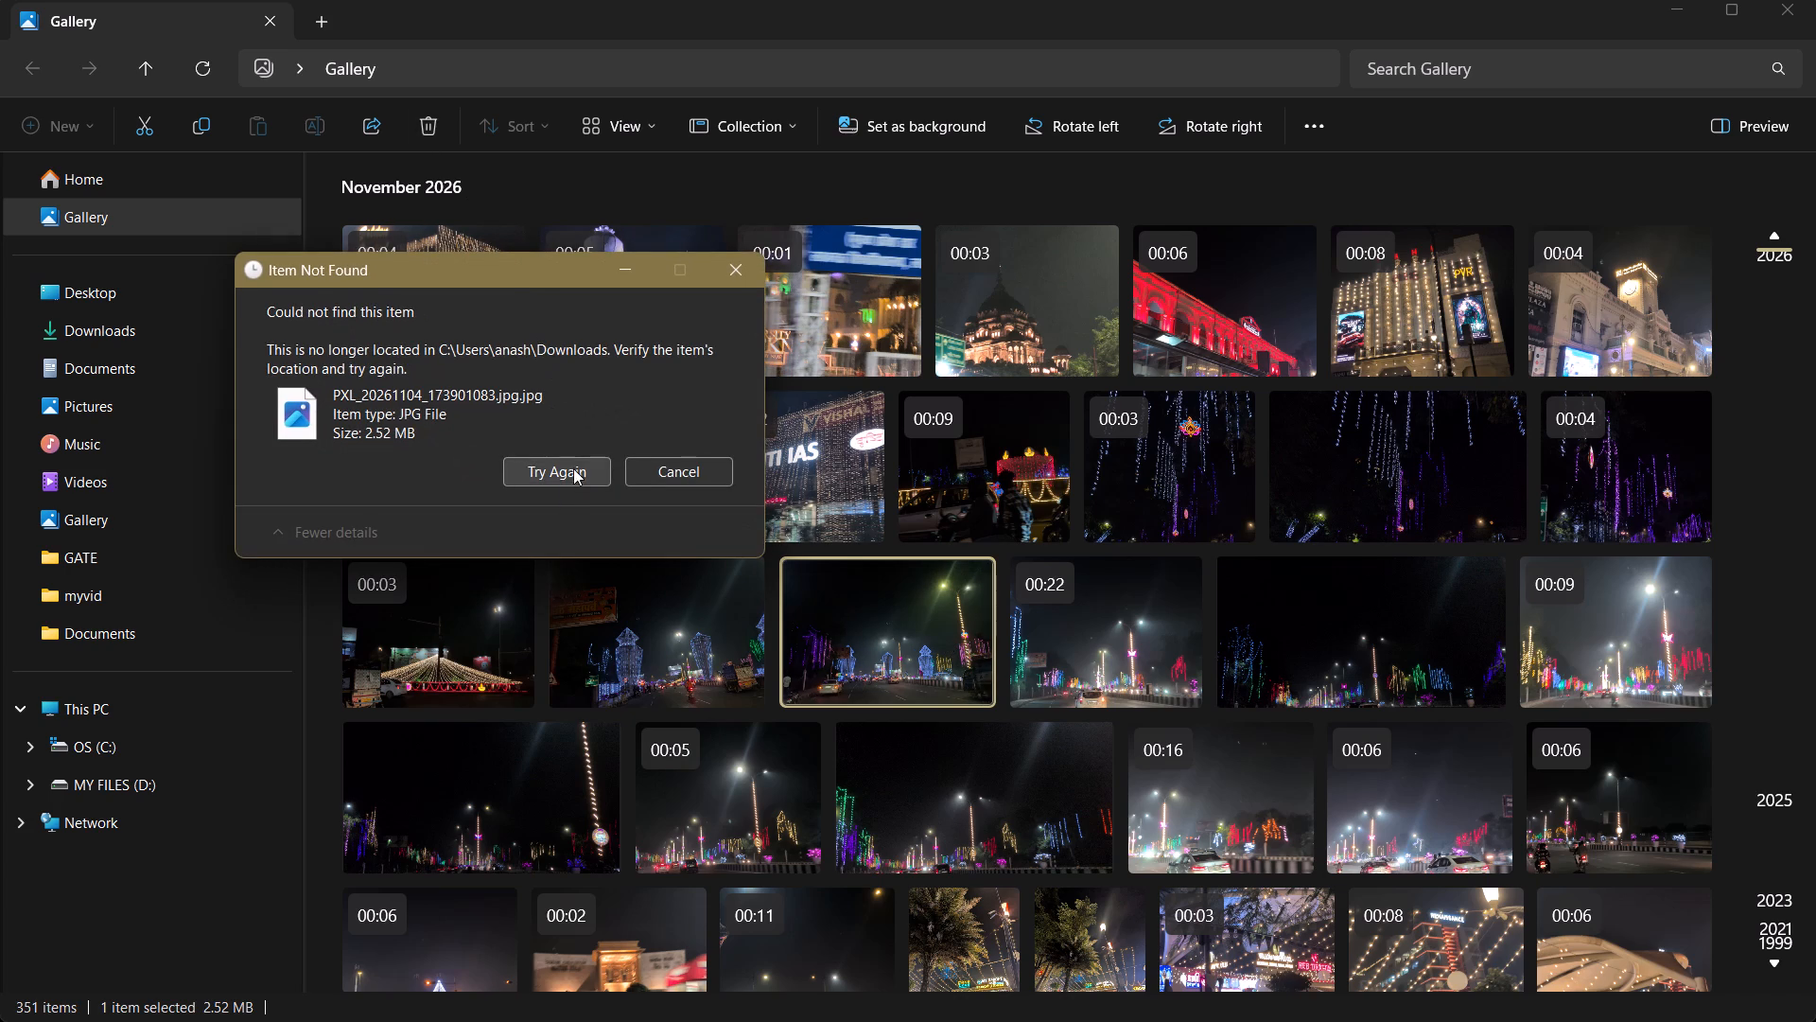
pyautogui.click(656, 472)
pyautogui.click(672, 650)
pyautogui.press('Delete')
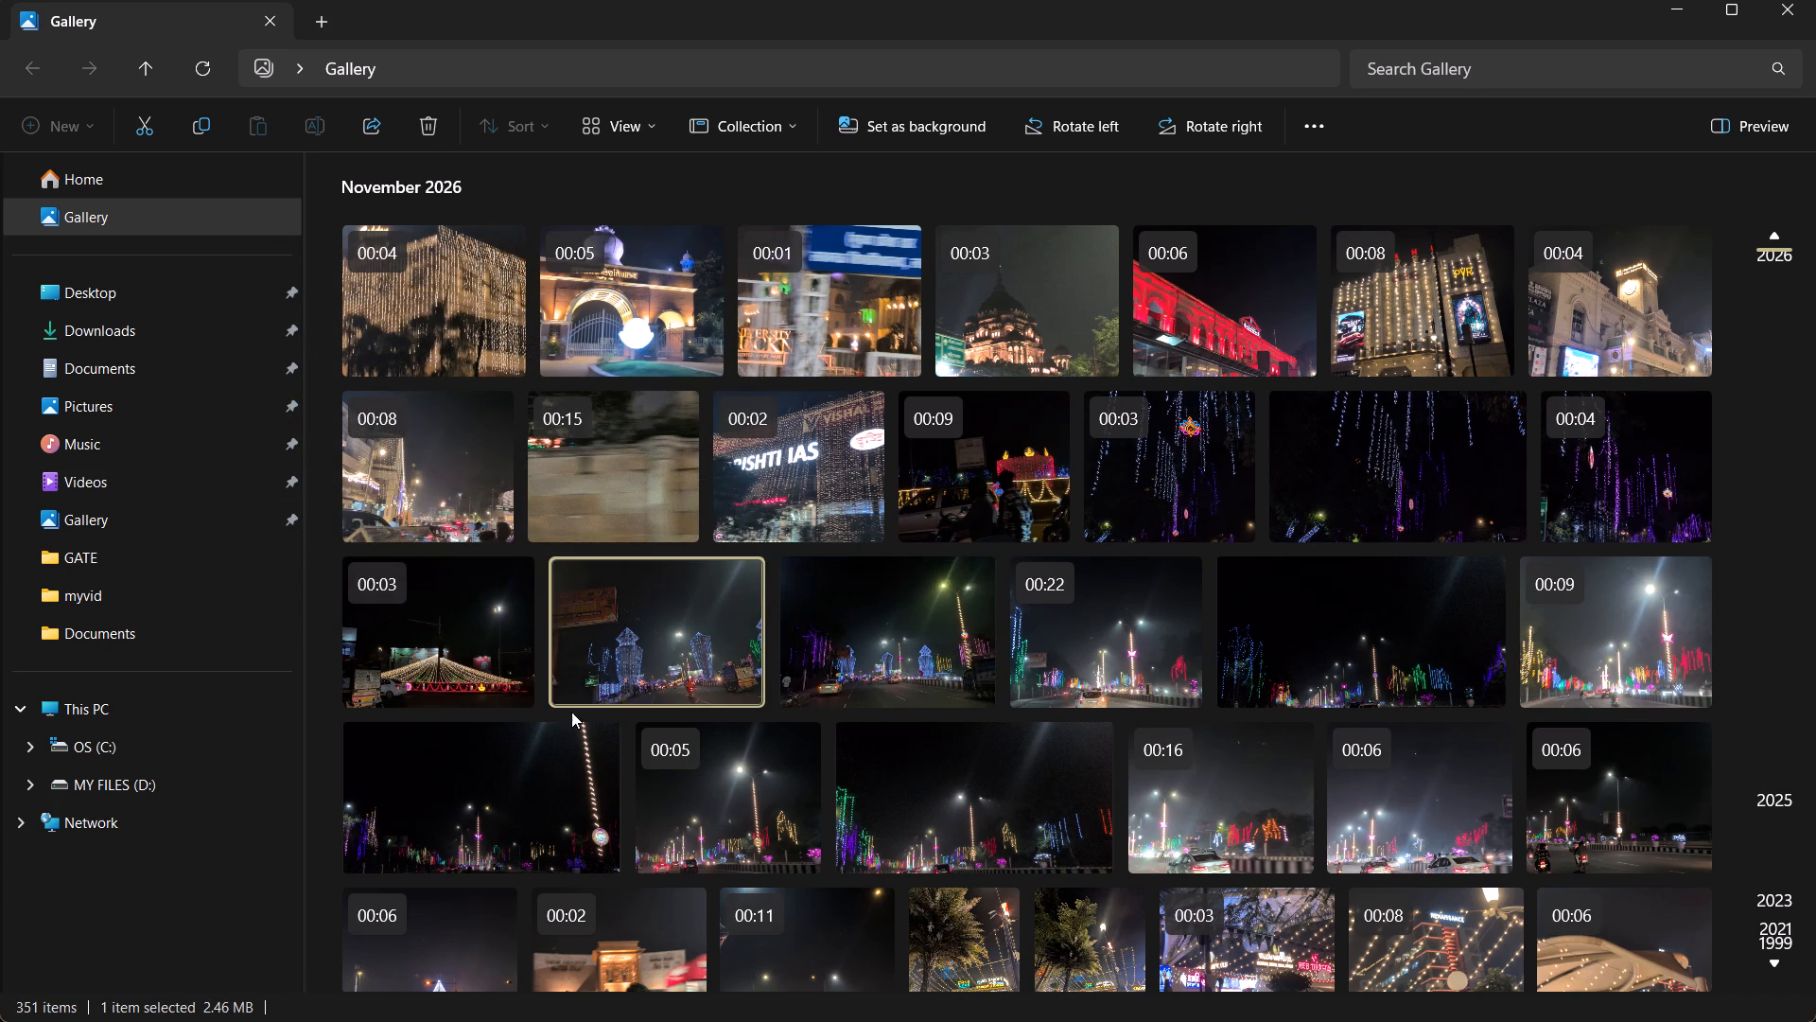
# Delete the two wide, dark still photos of street lights in the fourth row of the November 2026 gallery.
pyautogui.click(480, 786)
pyautogui.press('Delete')
pyautogui.click(909, 790)
pyautogui.press('Delete')
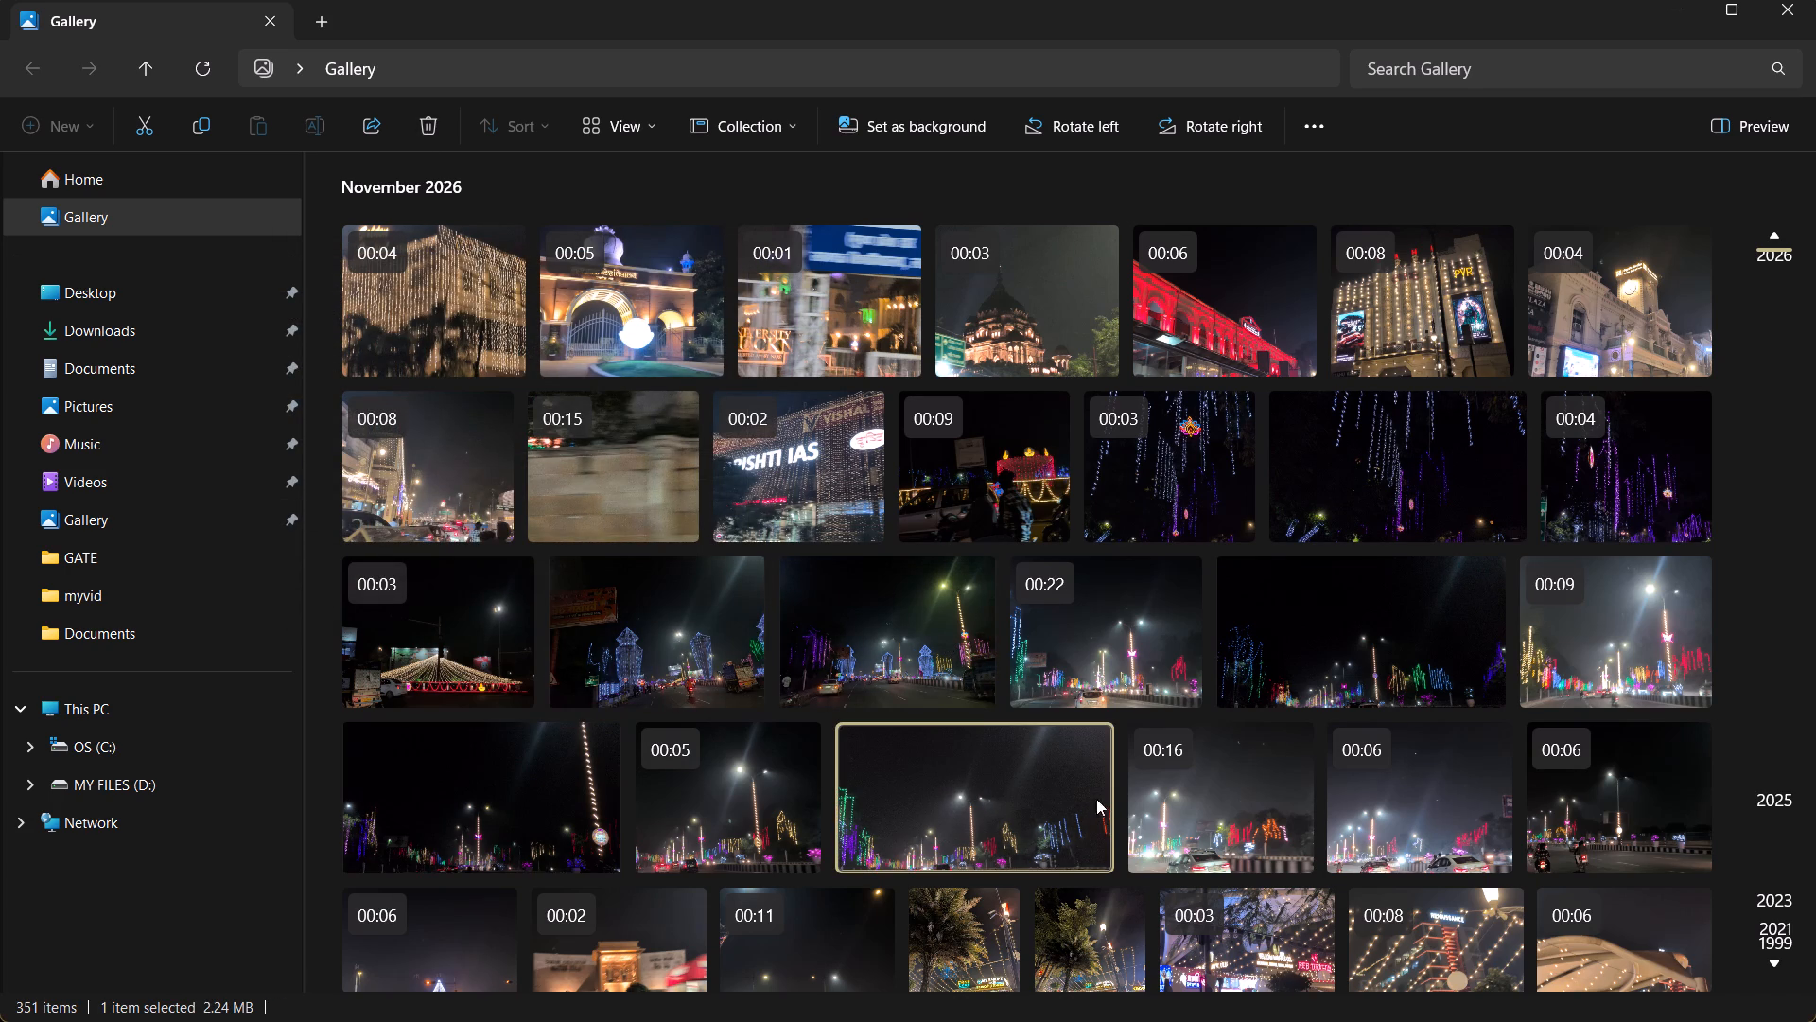
# Delete the two adjacent portrait photos of a palm tree with decorative lights.
pyautogui.scroll(-4, 992, 858)
pyautogui.click(974, 799)
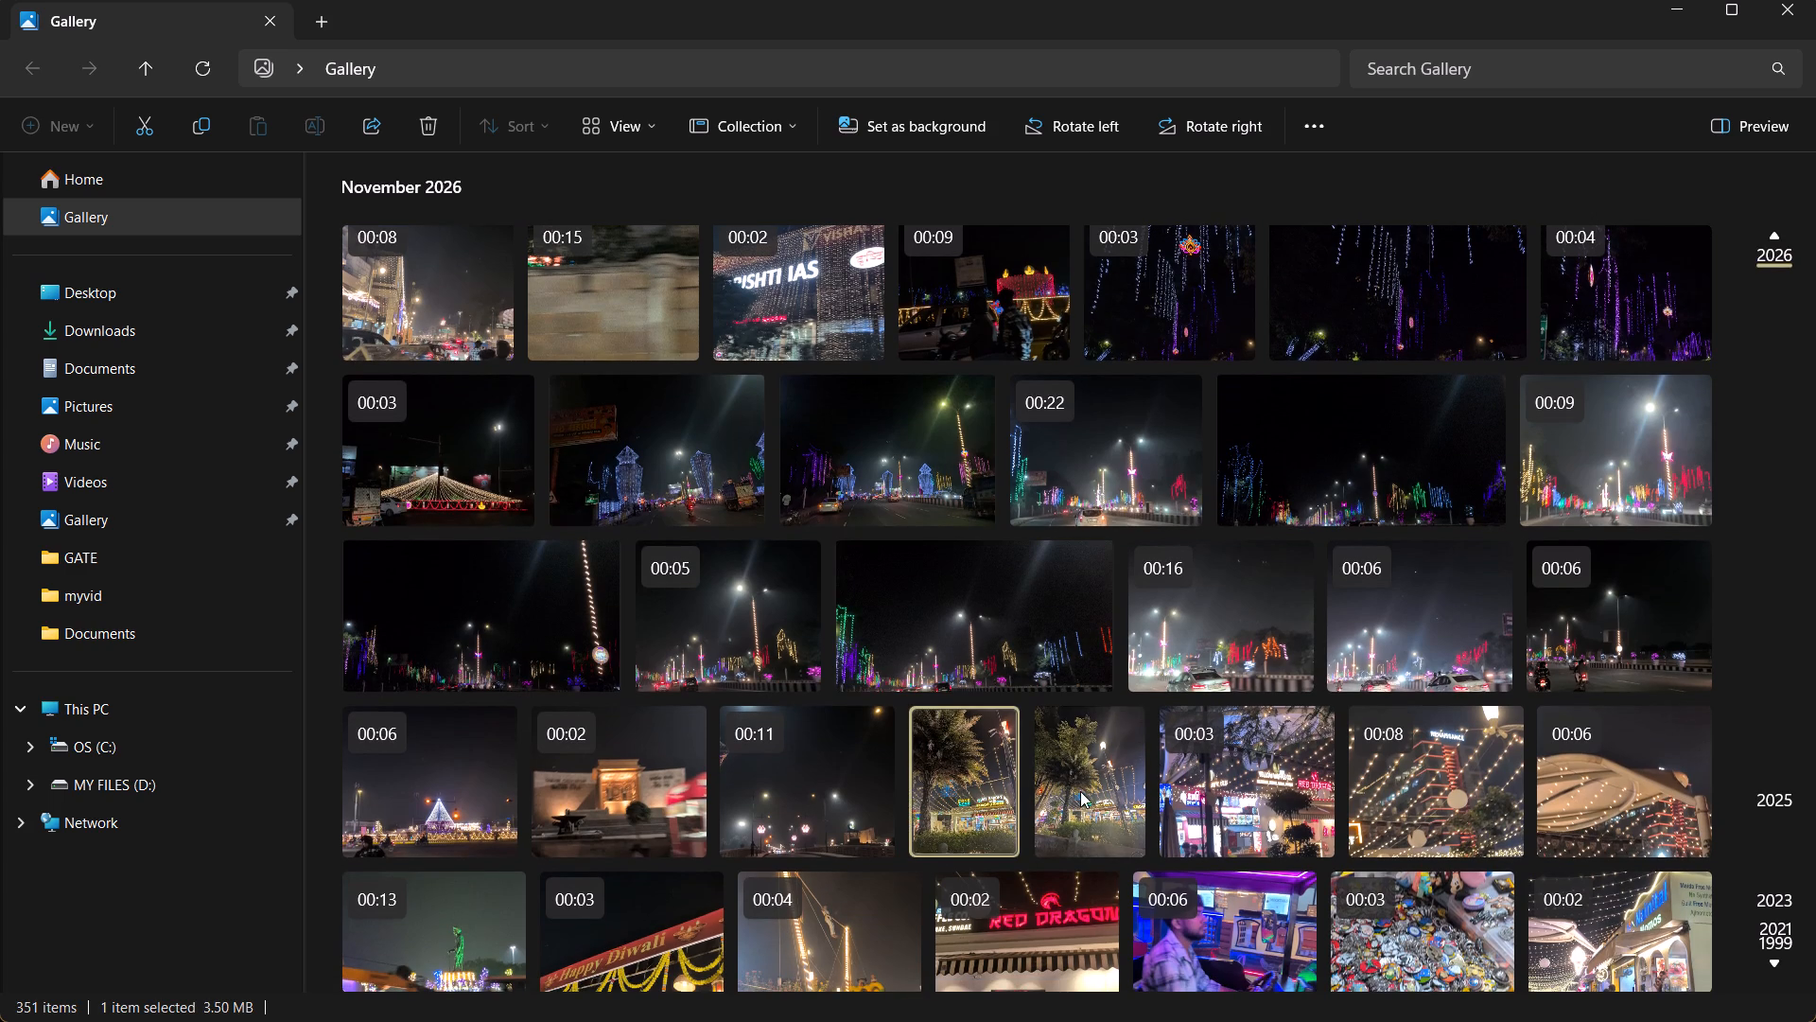
pyautogui.click(1080, 791)
pyautogui.press('Delete')
# Delete the 10-second video of the white statue and the still photo of the same statue that follows it.
pyautogui.scroll(-4, 681, 818)
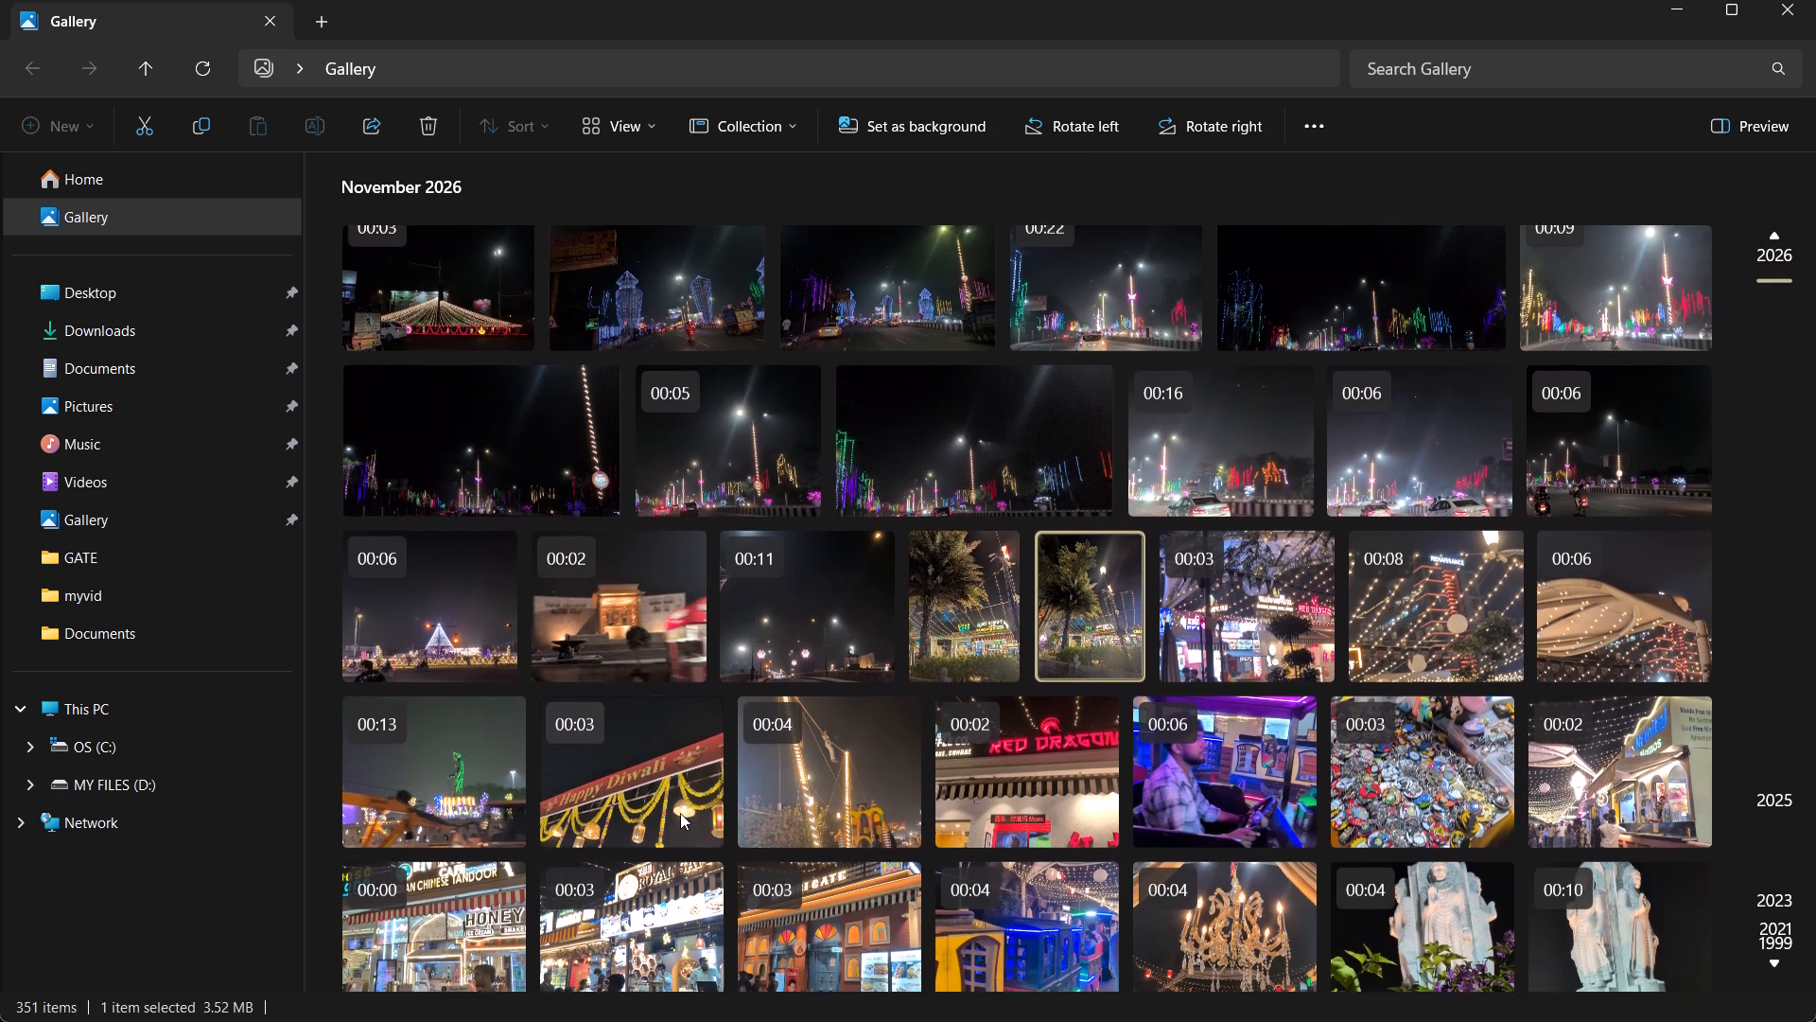
pyautogui.scroll(-4, 736, 813)
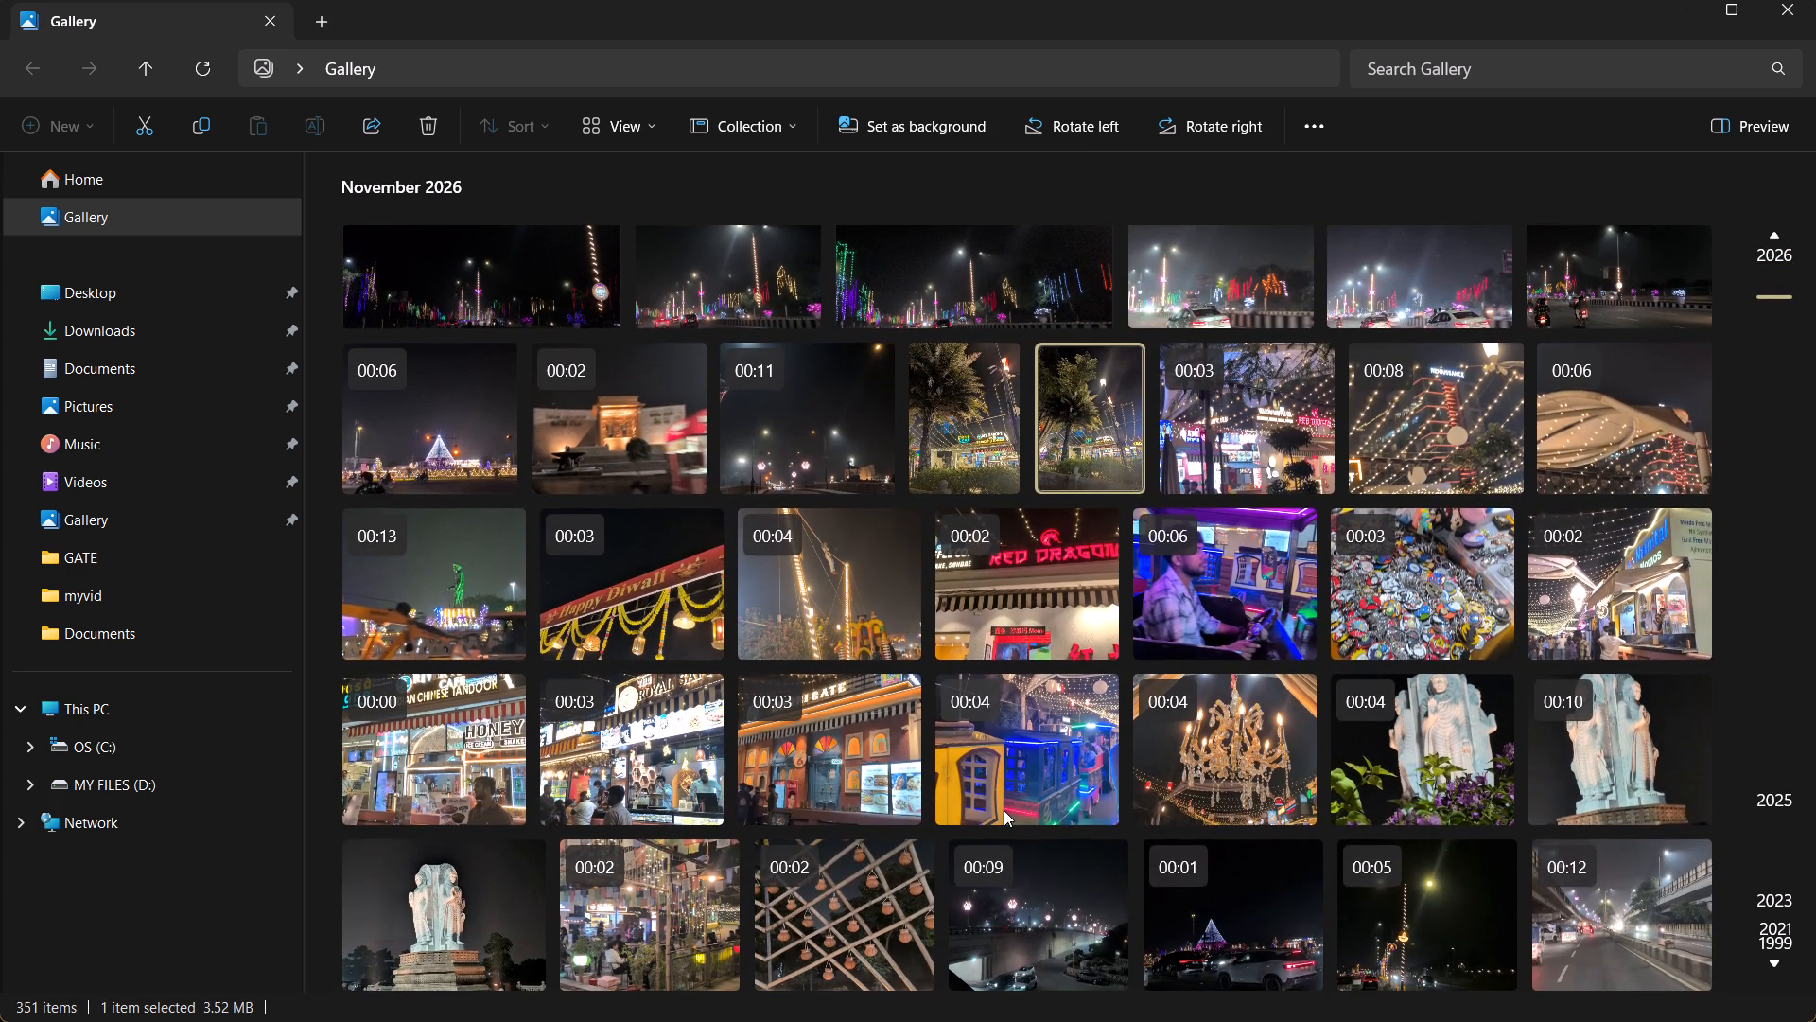
pyautogui.click(1632, 731)
pyautogui.press('Delete')
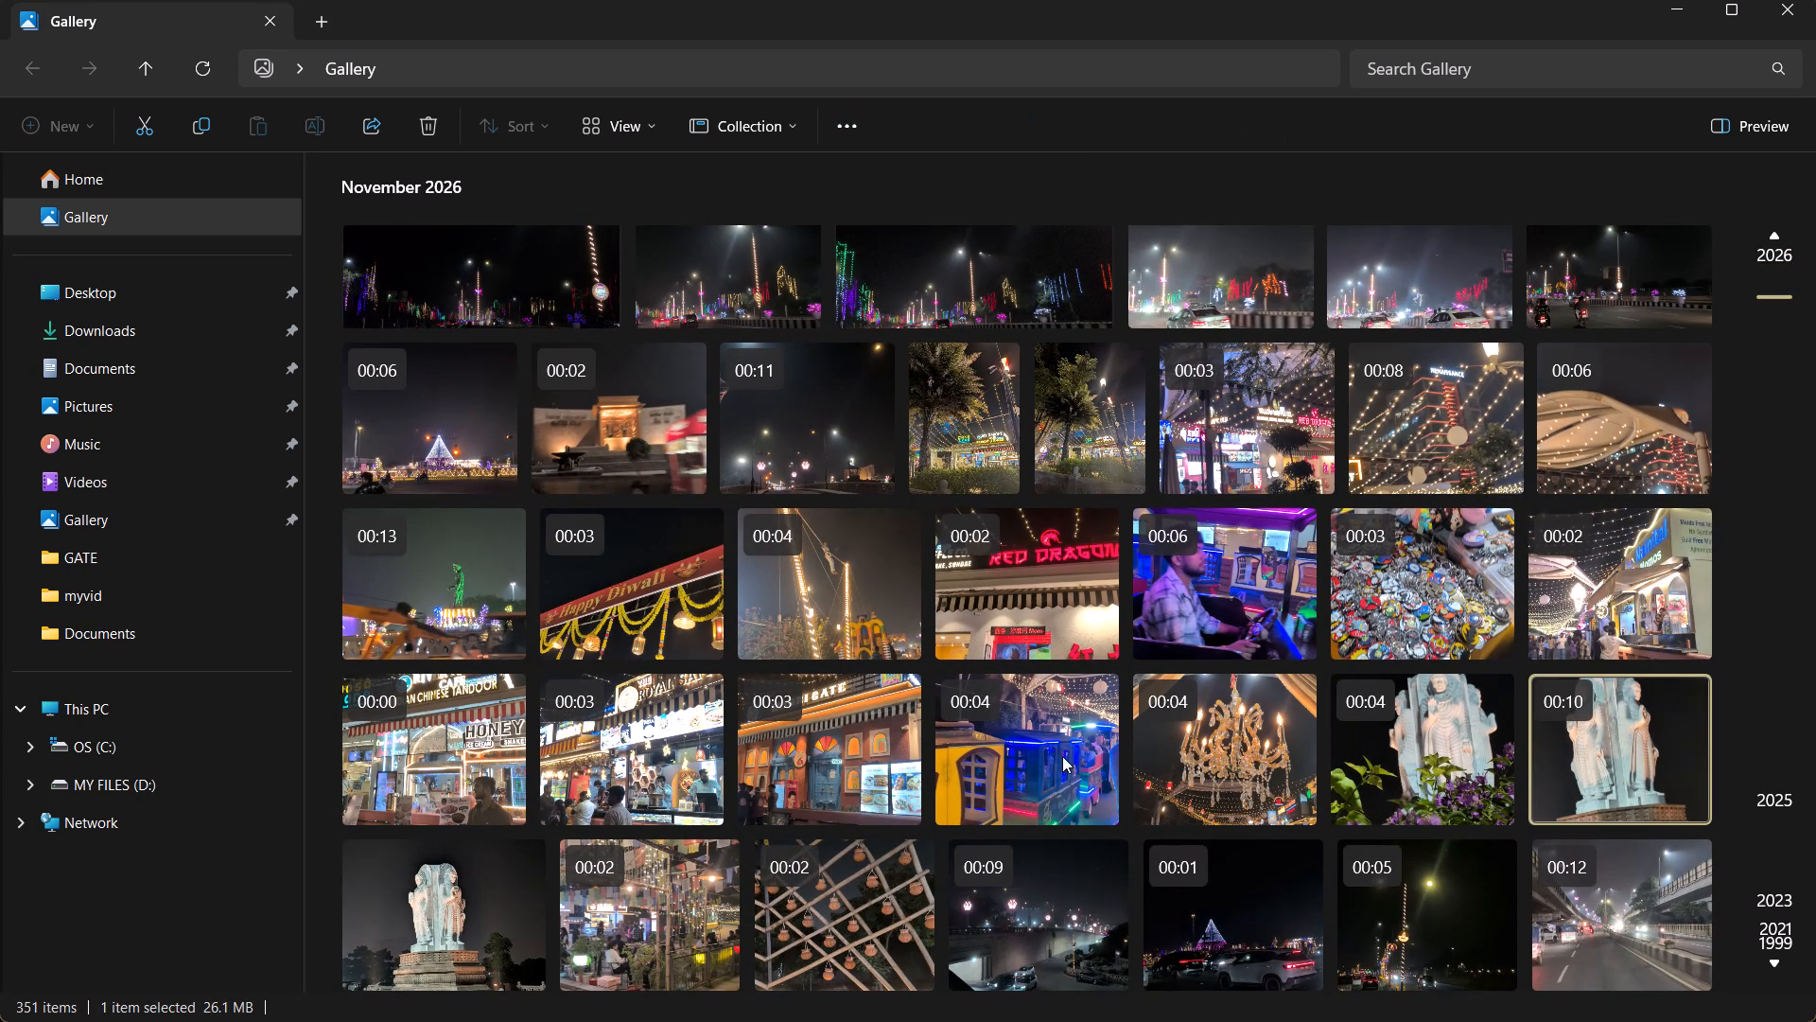
pyautogui.scroll(-5, 558, 779)
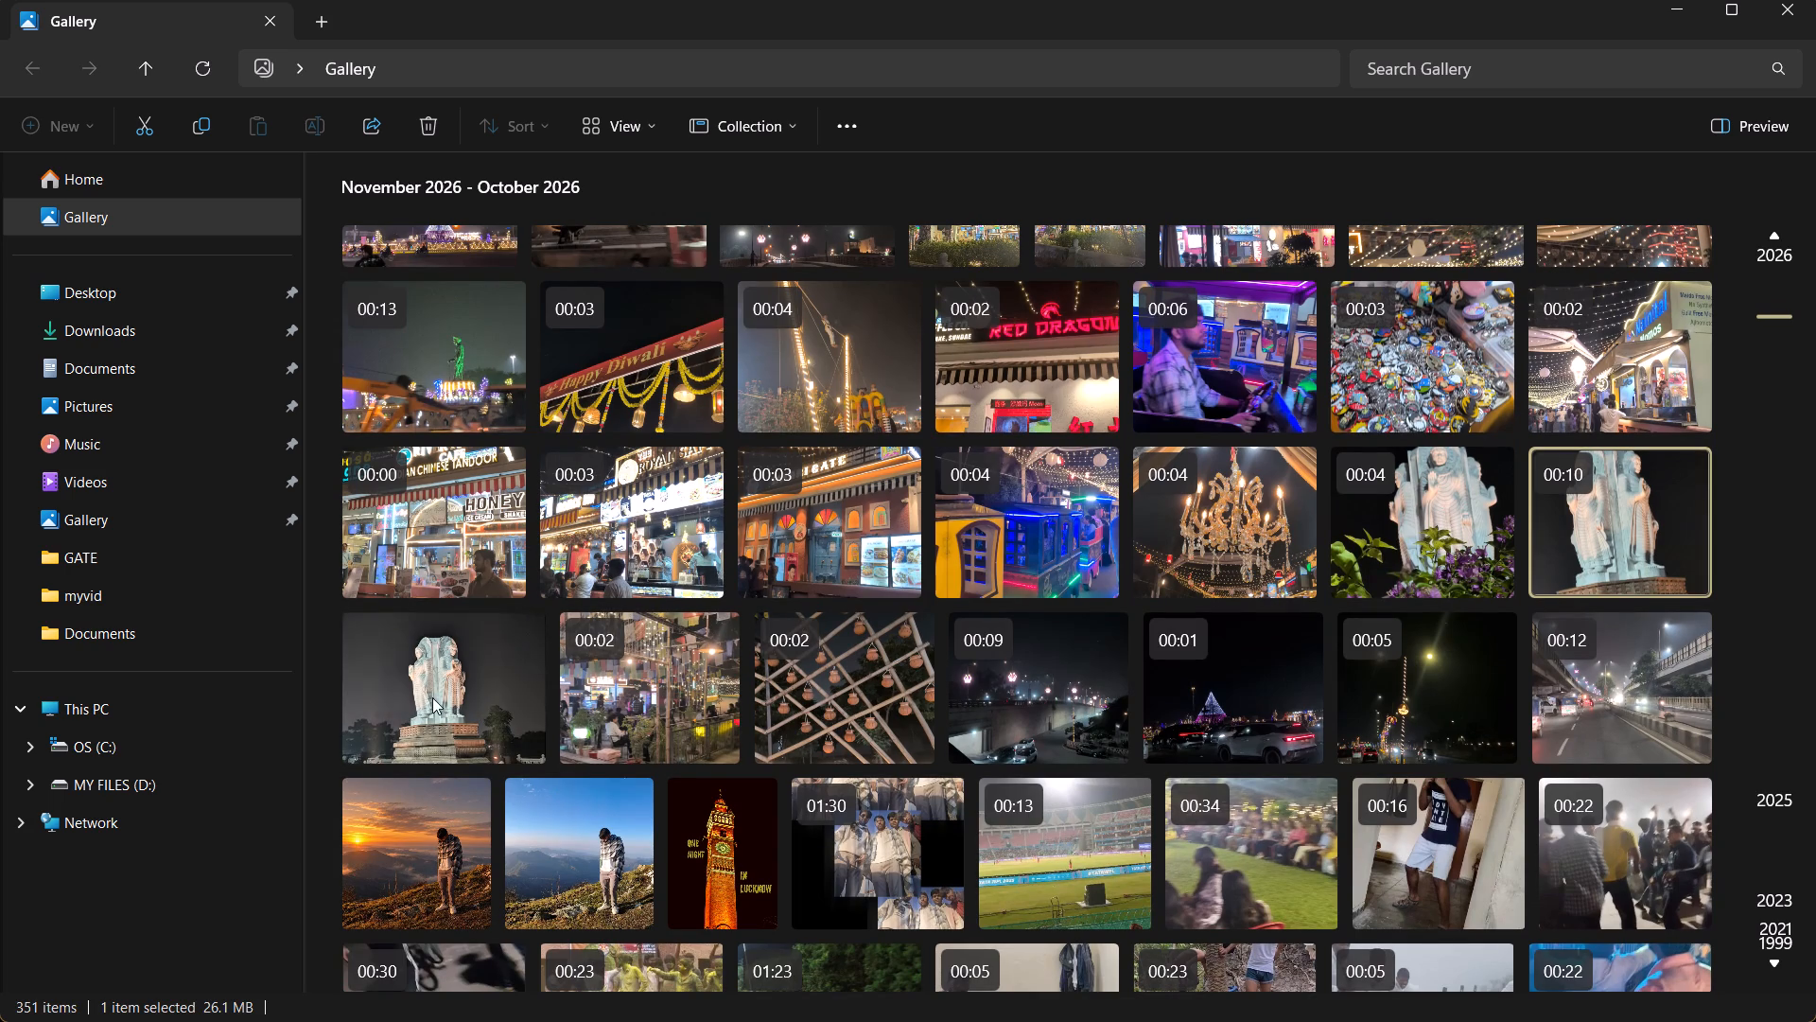
pyautogui.click(432, 697)
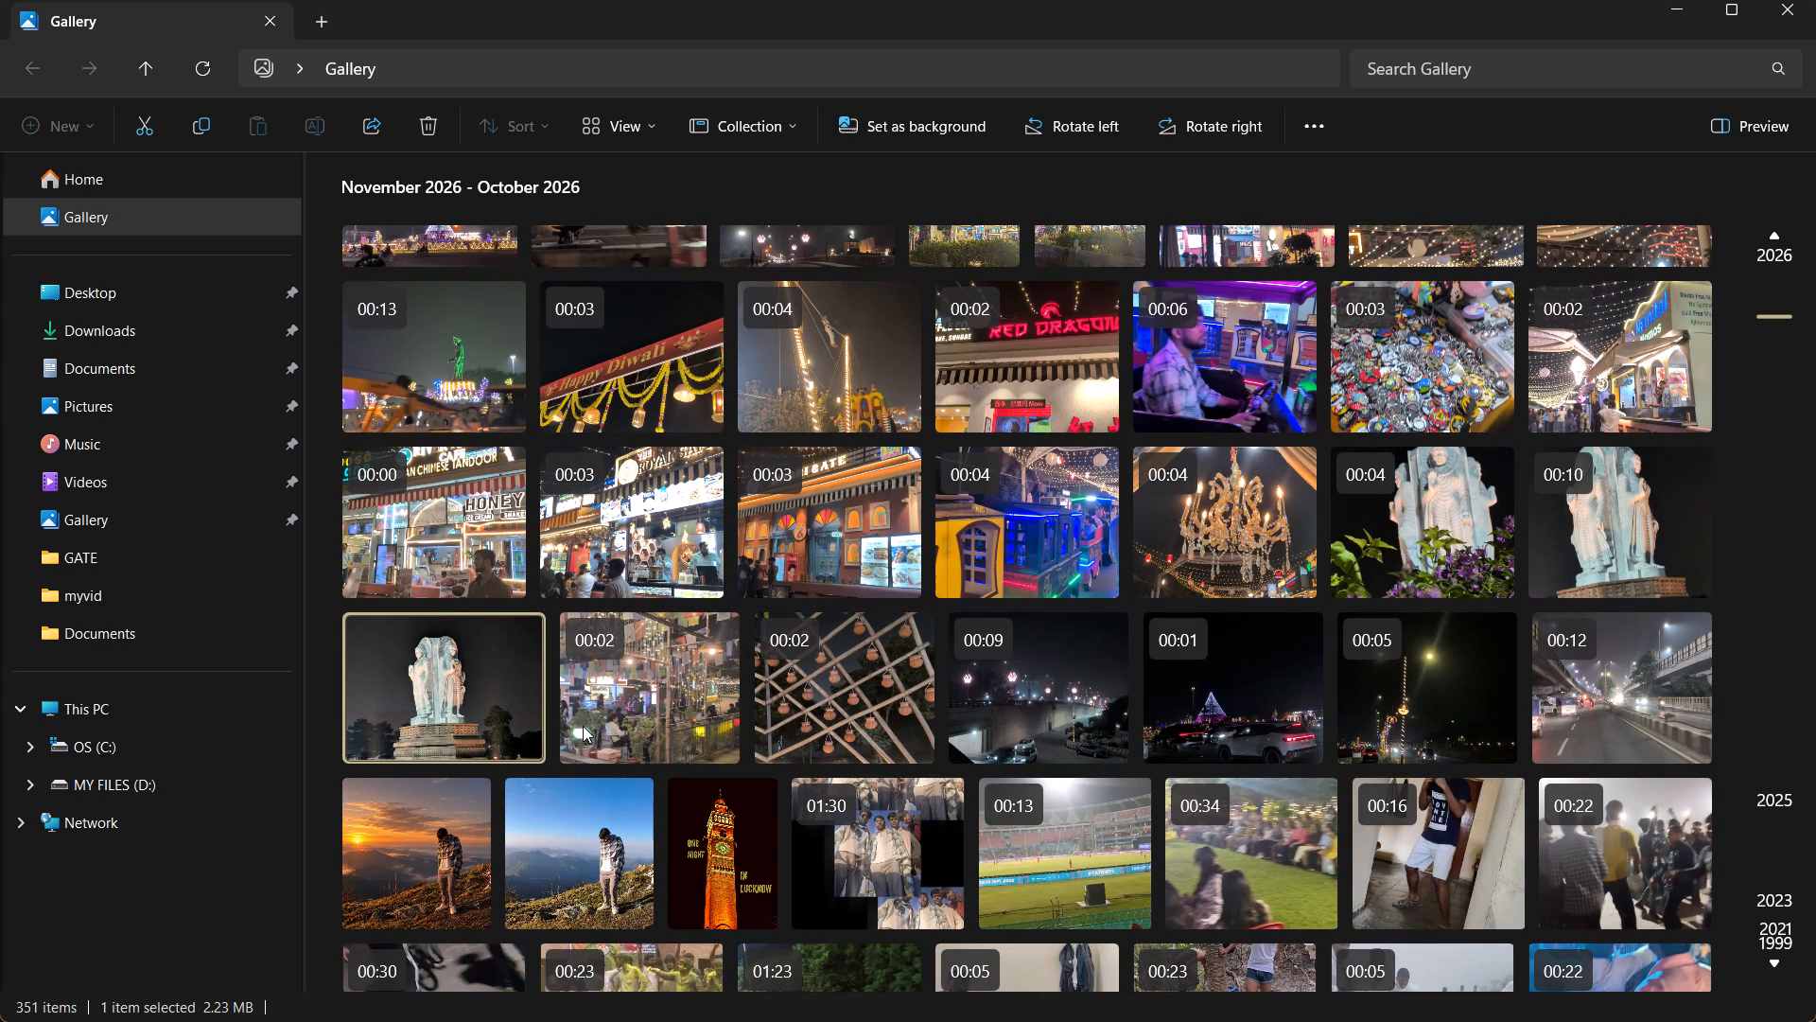
# Return to the start of the gallery and refresh it.
pyautogui.scroll(4, 577, 729)
pyautogui.scroll(9, 786, 530)
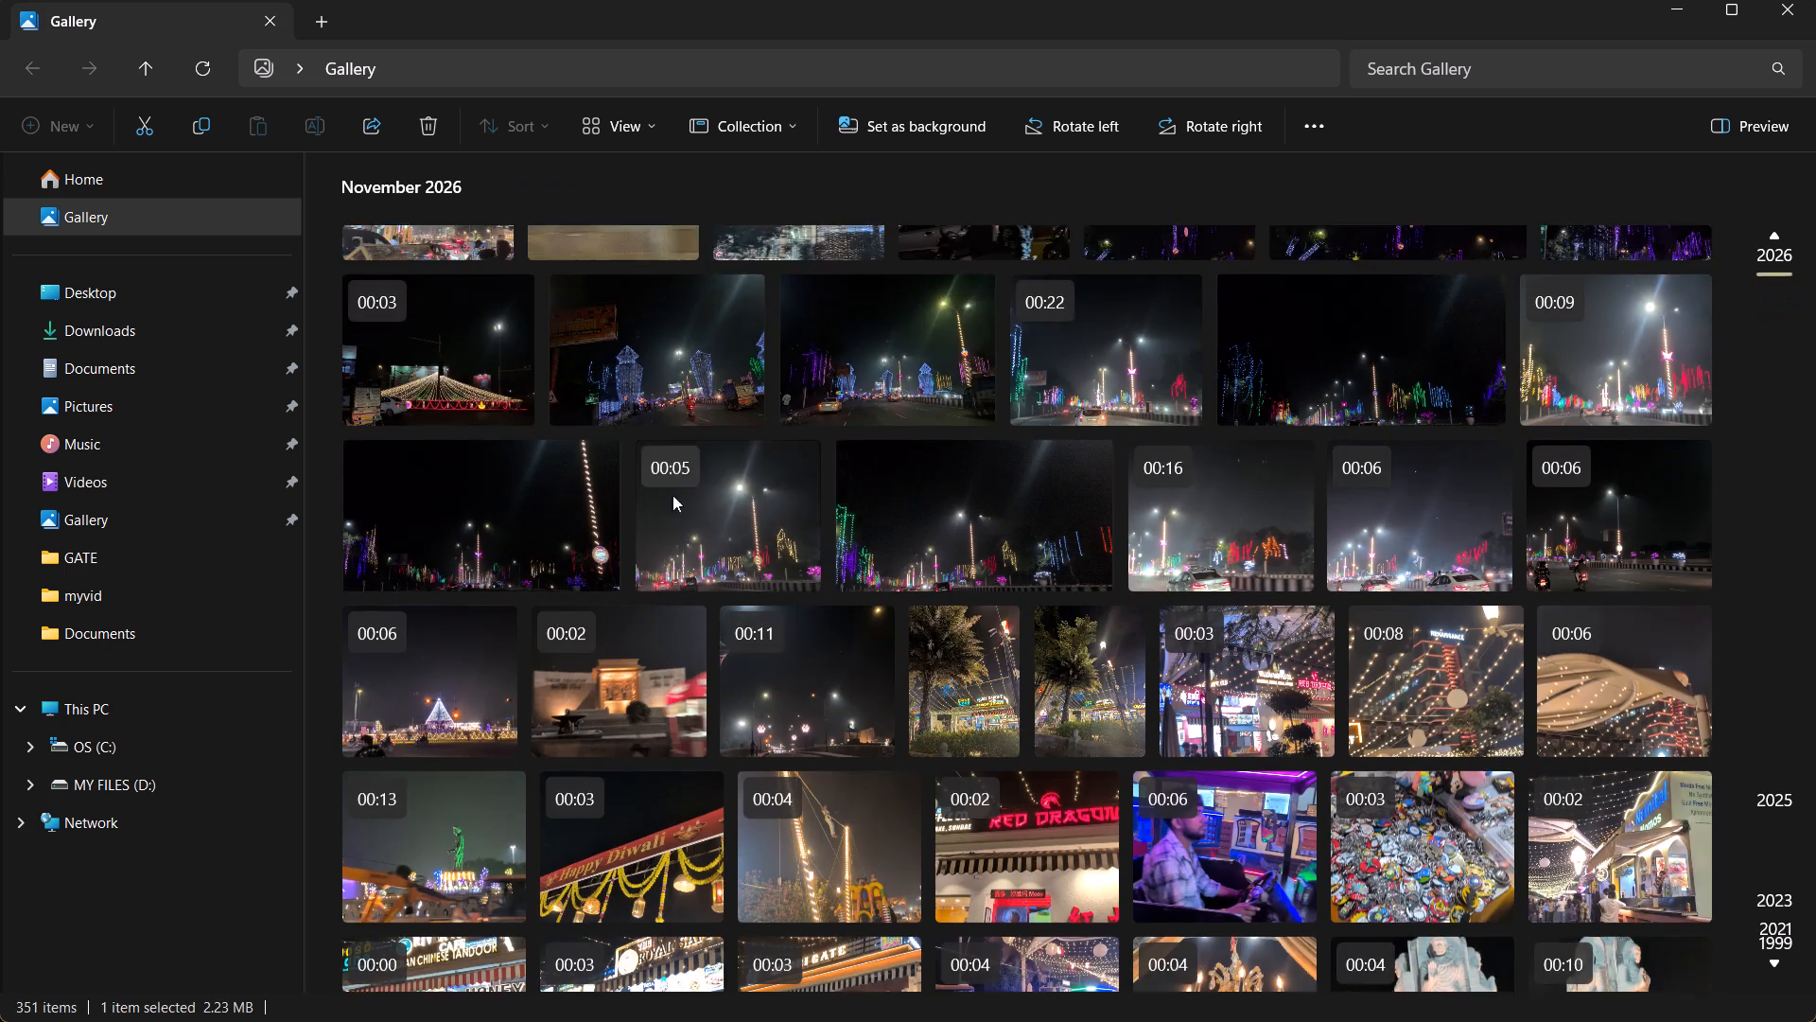
pyautogui.scroll(5, 645, 471)
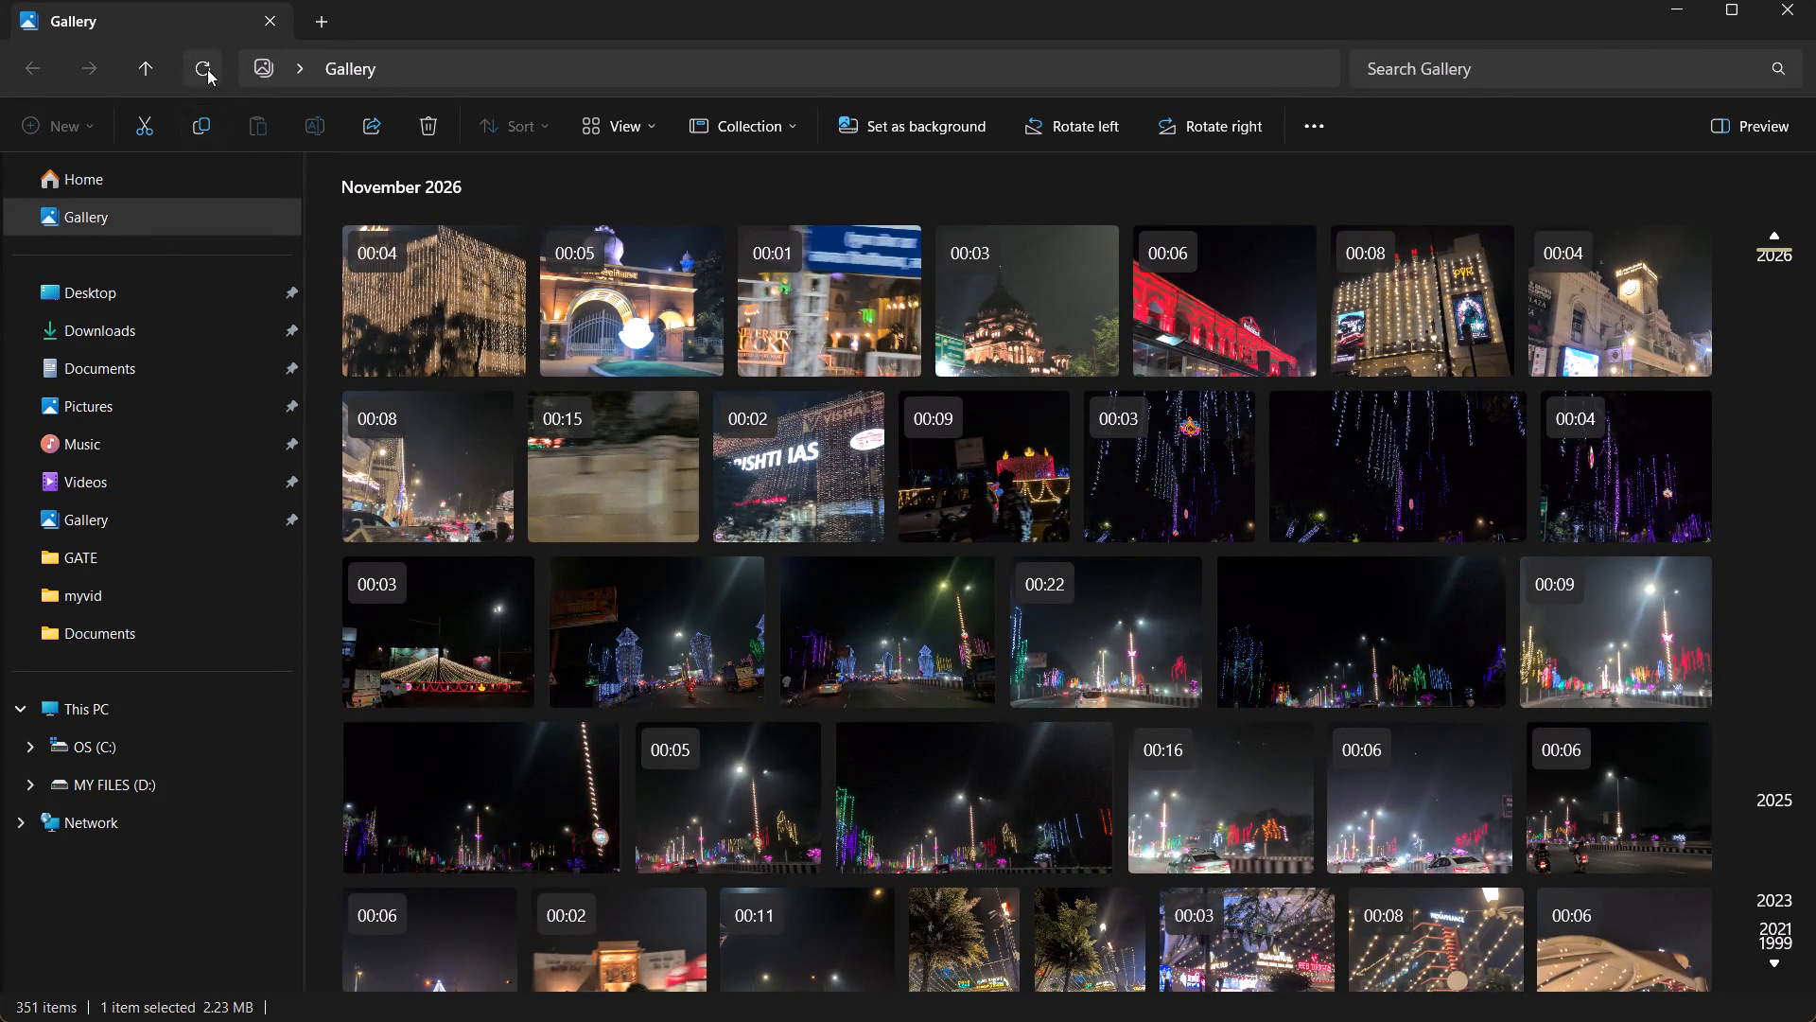
pyautogui.click(206, 67)
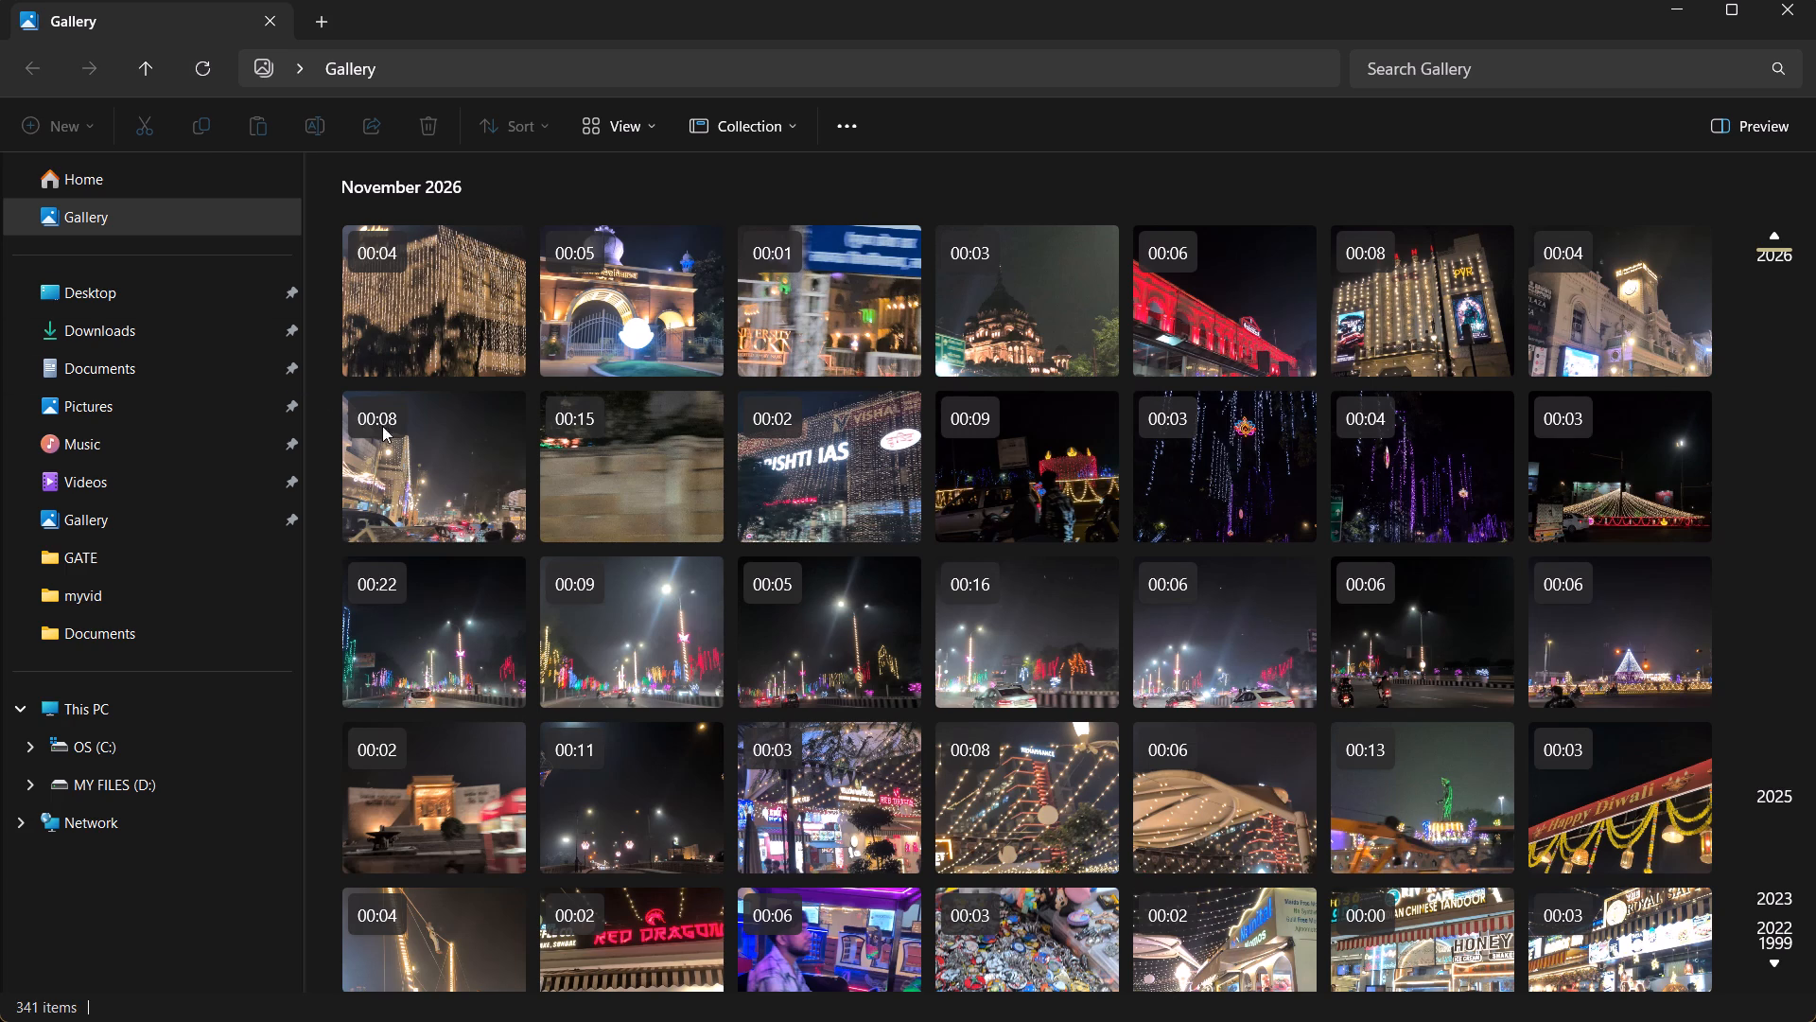
# Play the 8-second video of the busy lit street to review it, and close the player.
pyautogui.doubleClick(404, 483)
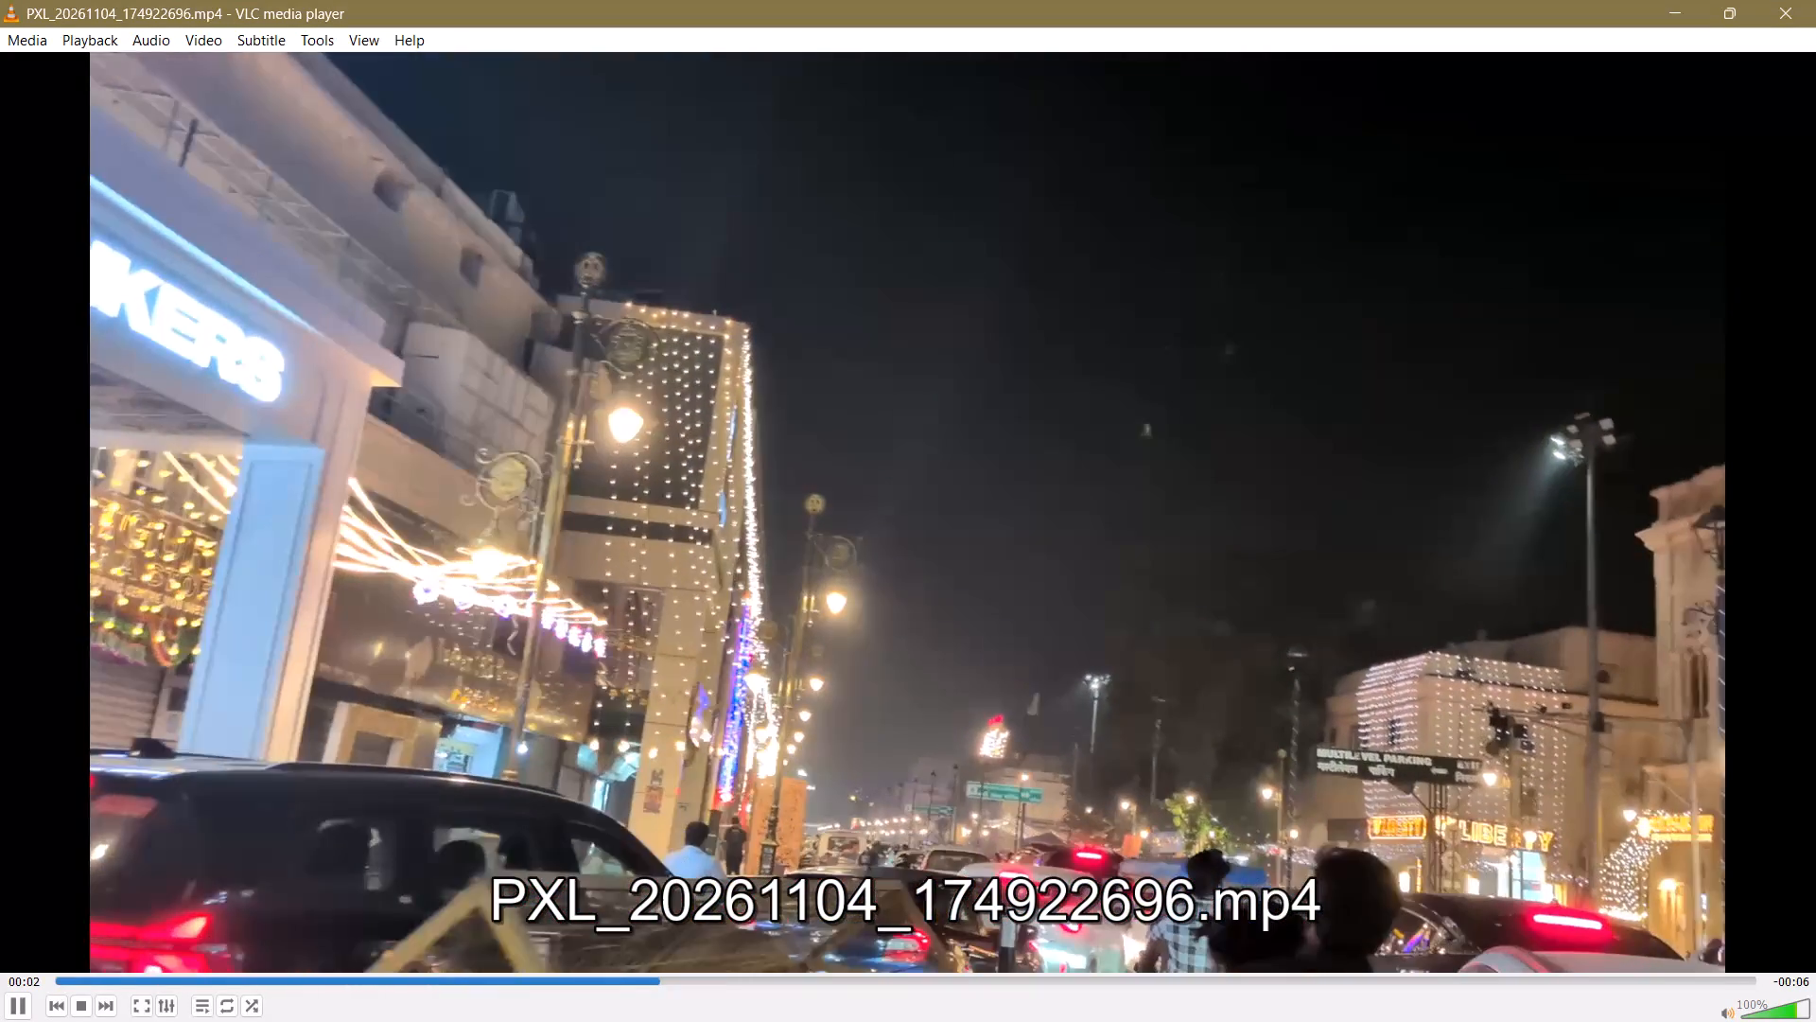
pyautogui.click(1779, 19)
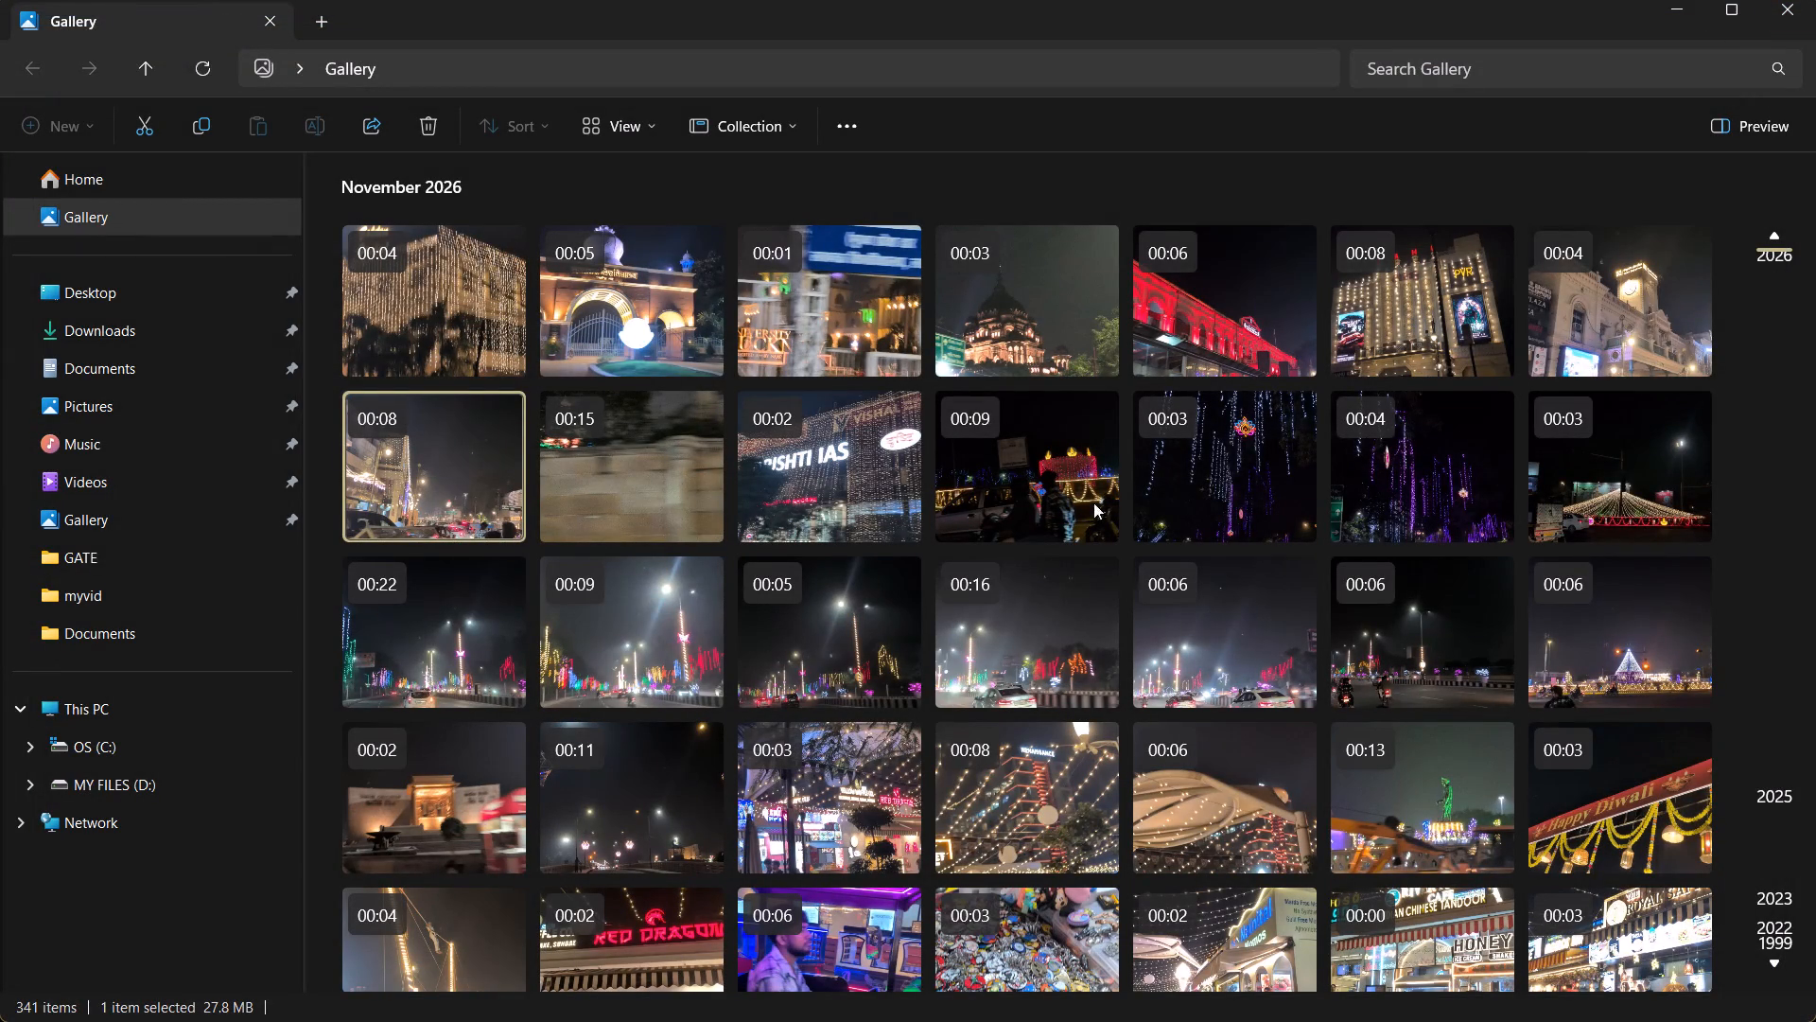
# Review the 3-second and 4-second videos of hanging purple lights, and delete the 3-second one.
pyautogui.doubleClick(1225, 478)
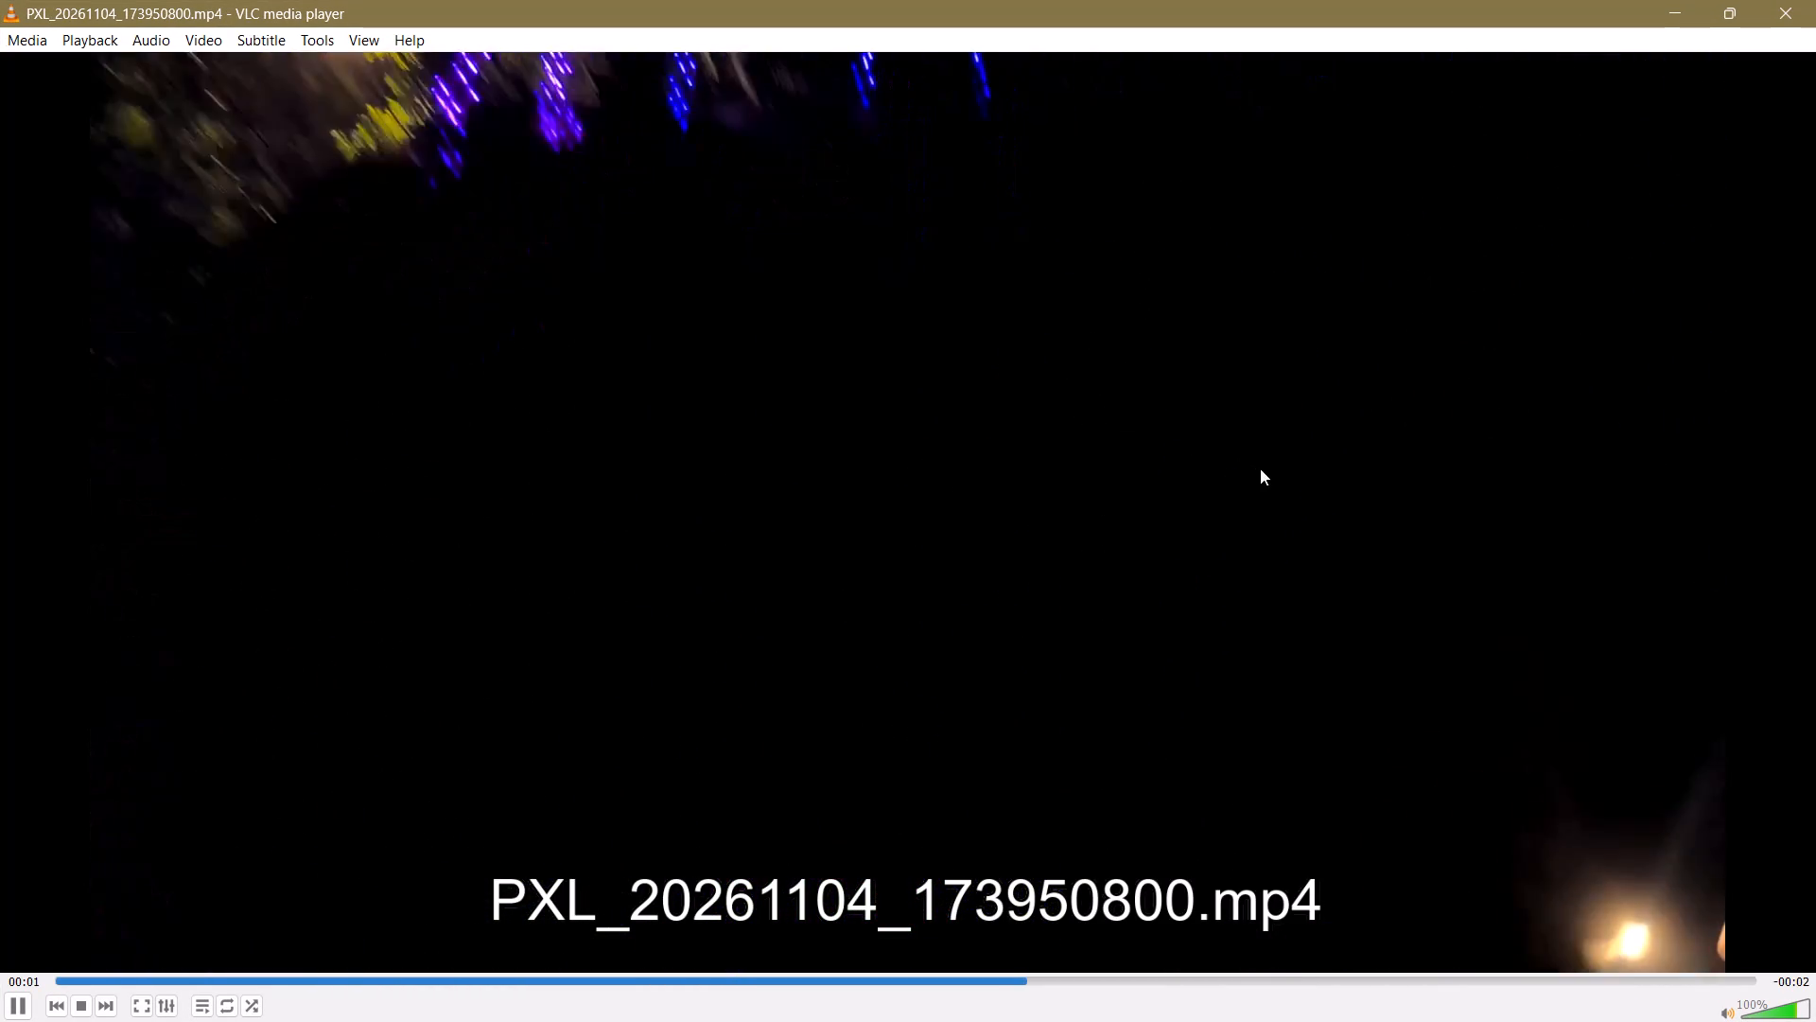
pyautogui.click(1794, 0)
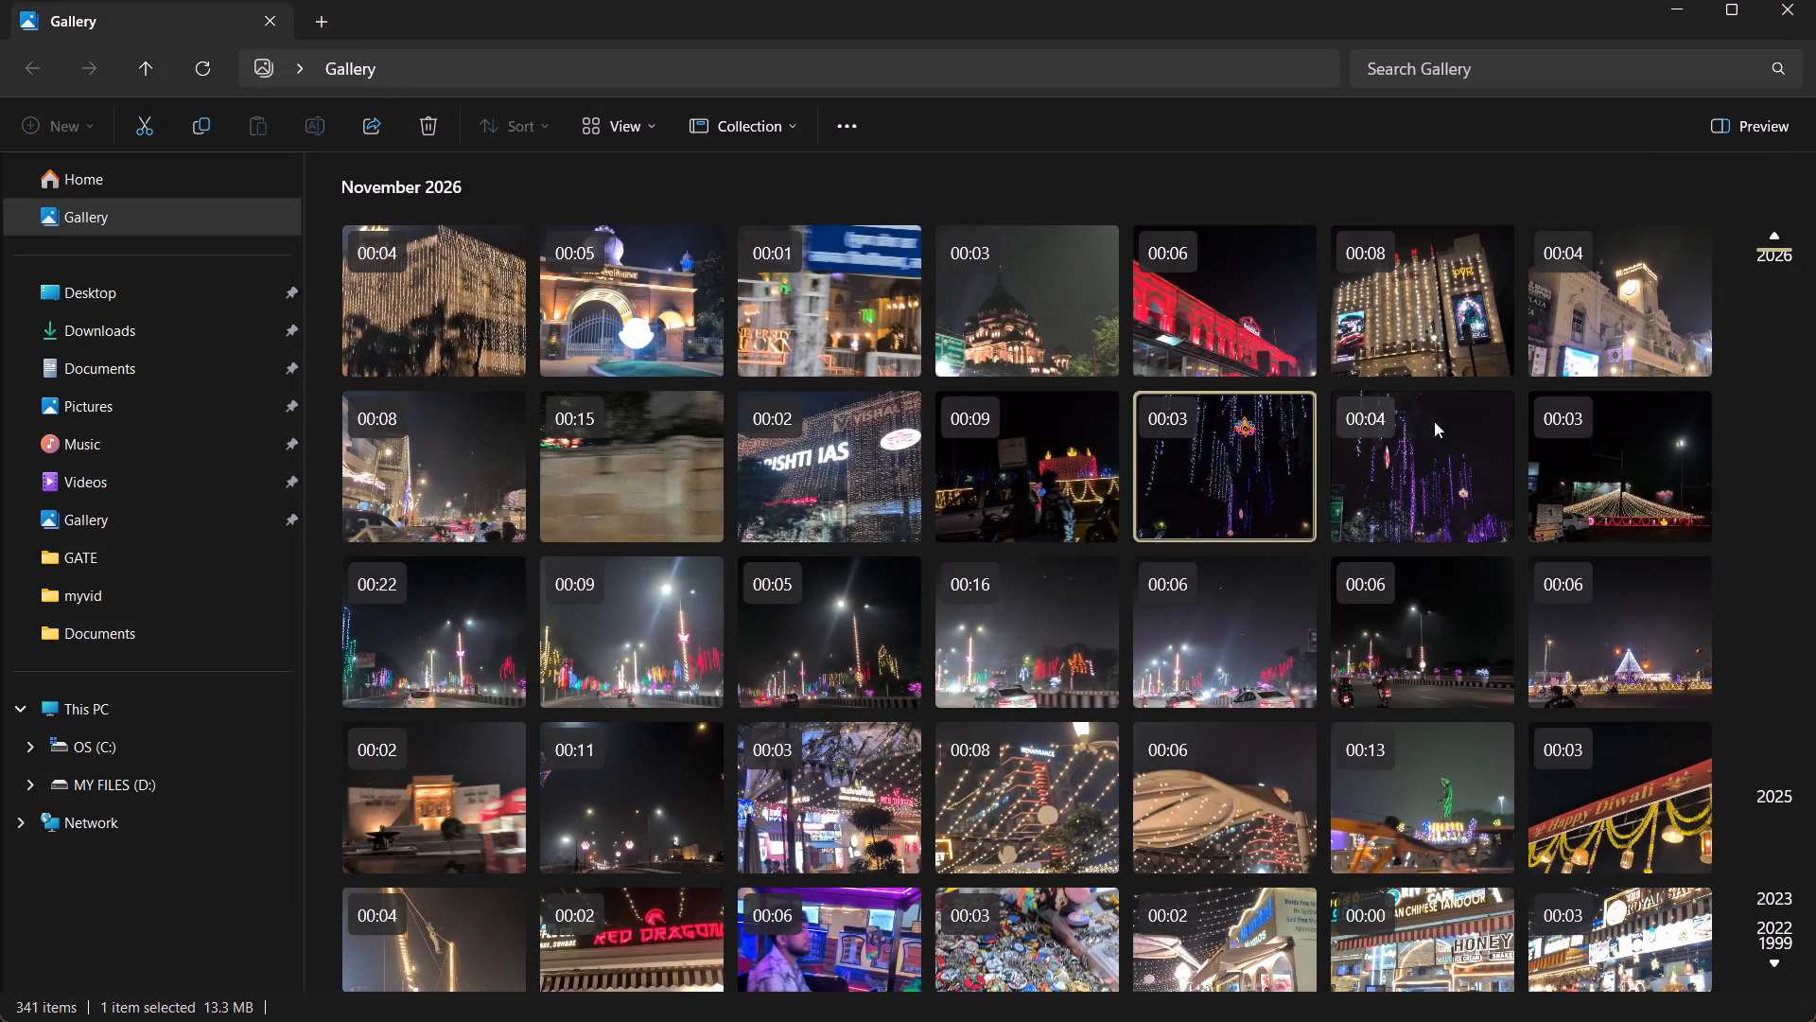
pyautogui.doubleClick(1417, 461)
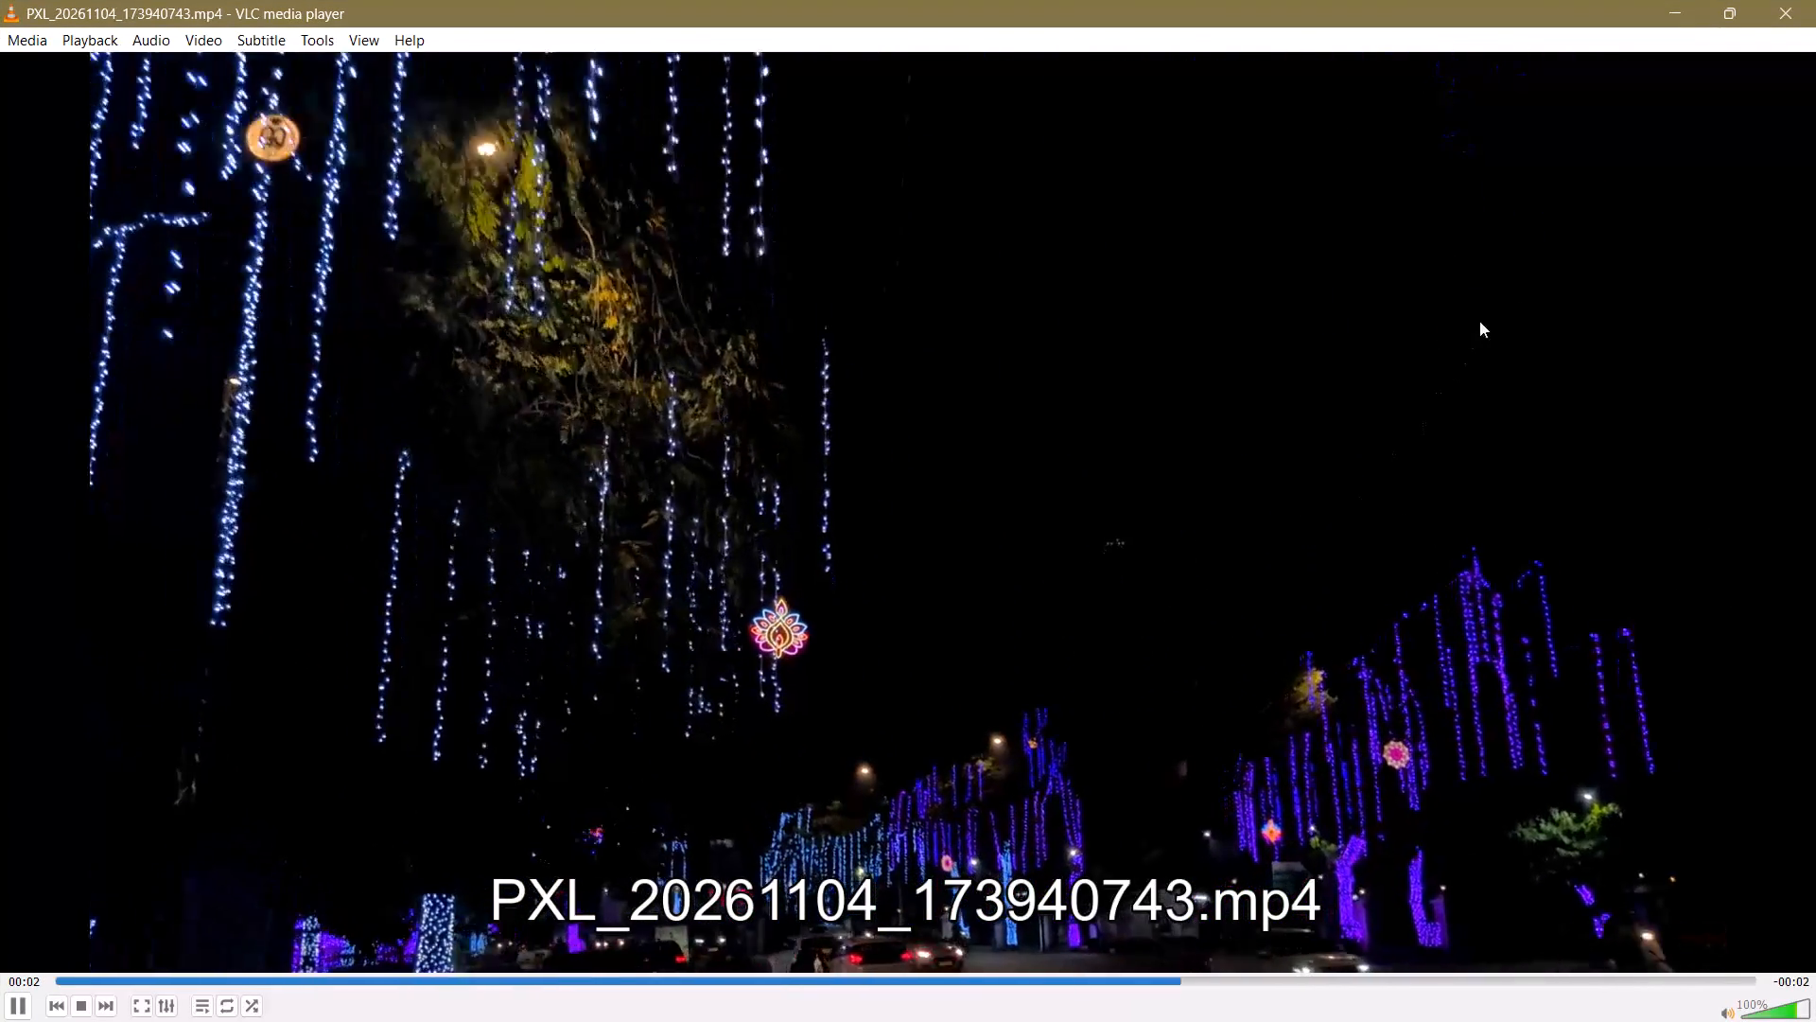
pyautogui.click(1781, 5)
pyautogui.click(1203, 493)
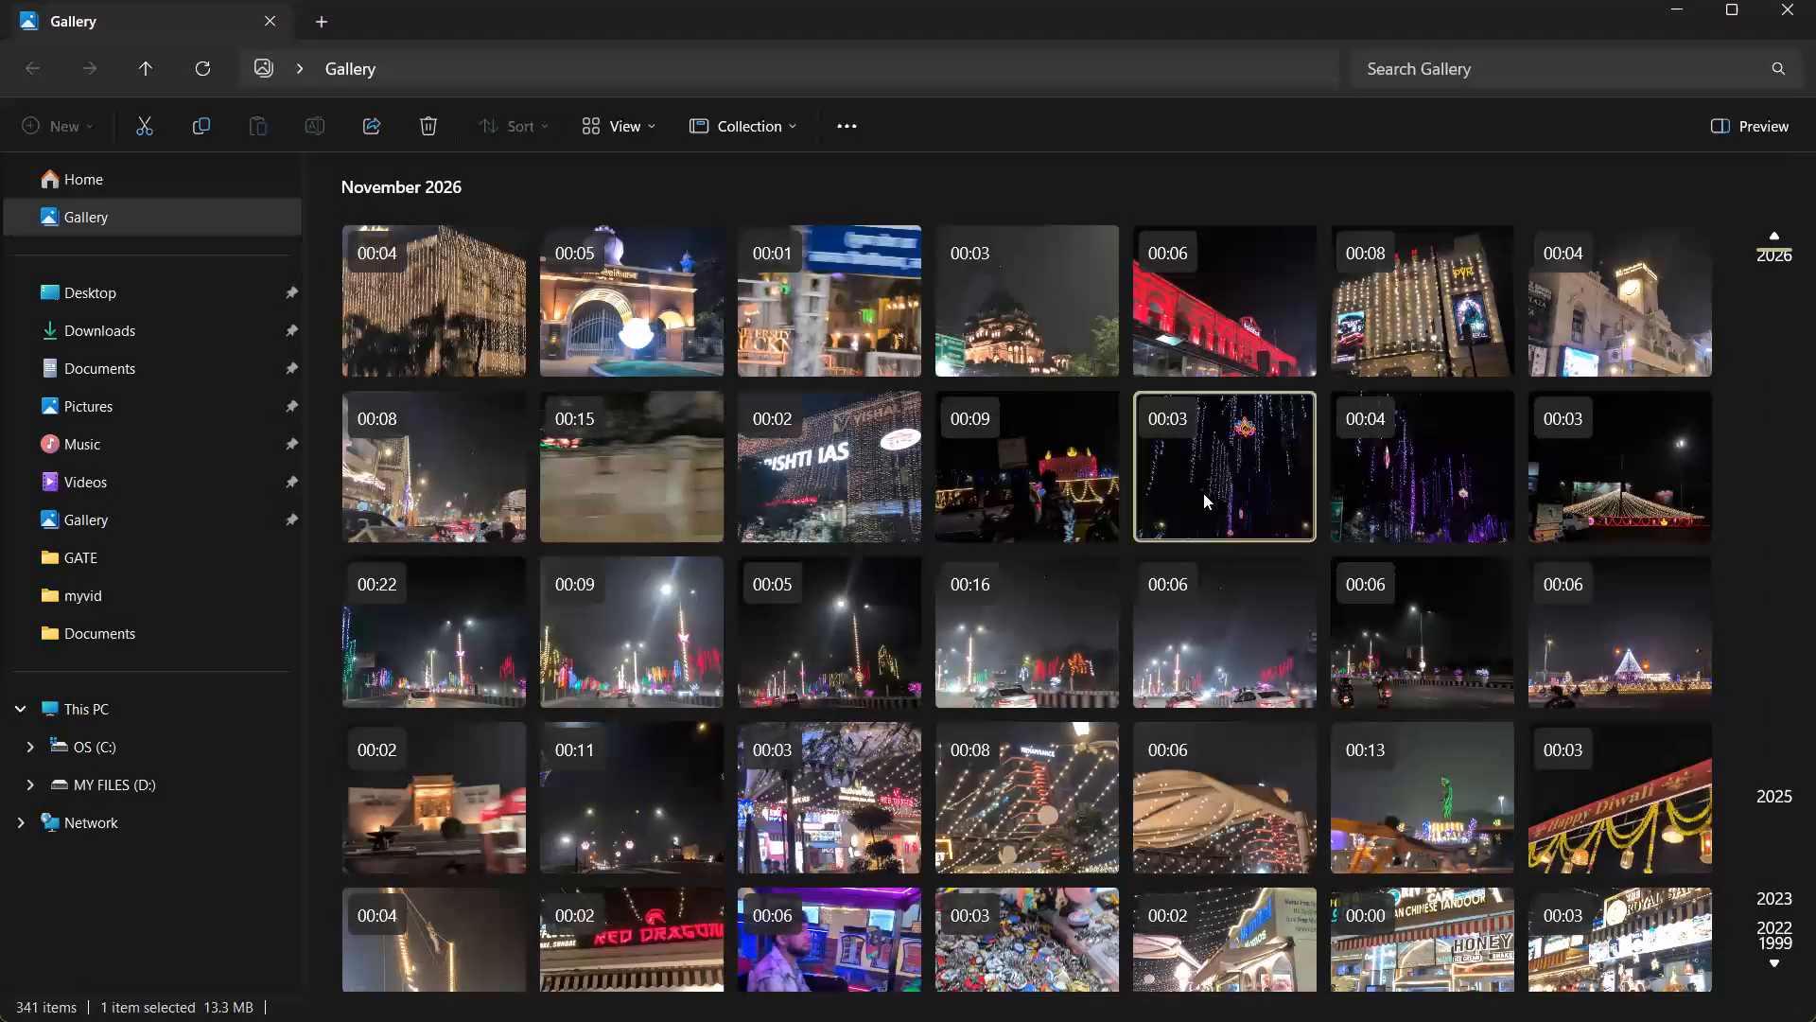
pyautogui.press('Delete')
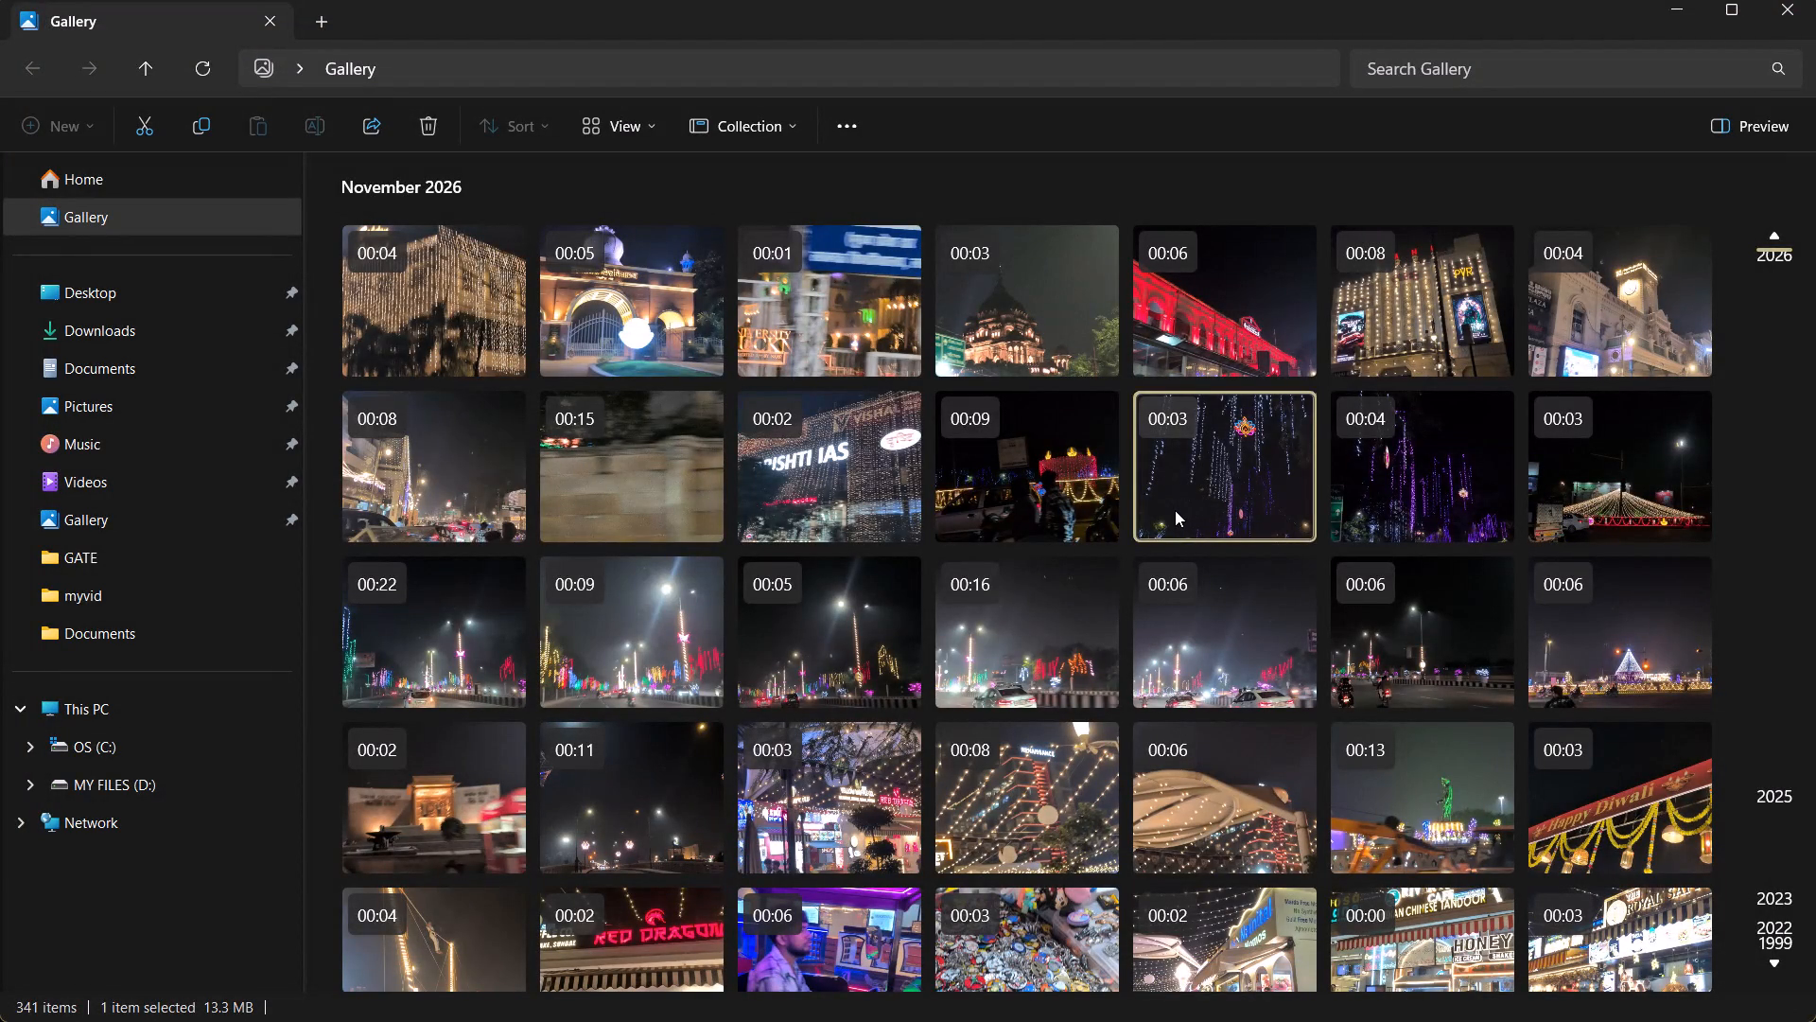
# Play the 9-second video of the red-lit display and the blurry 15-second video to review them.
pyautogui.doubleClick(1043, 511)
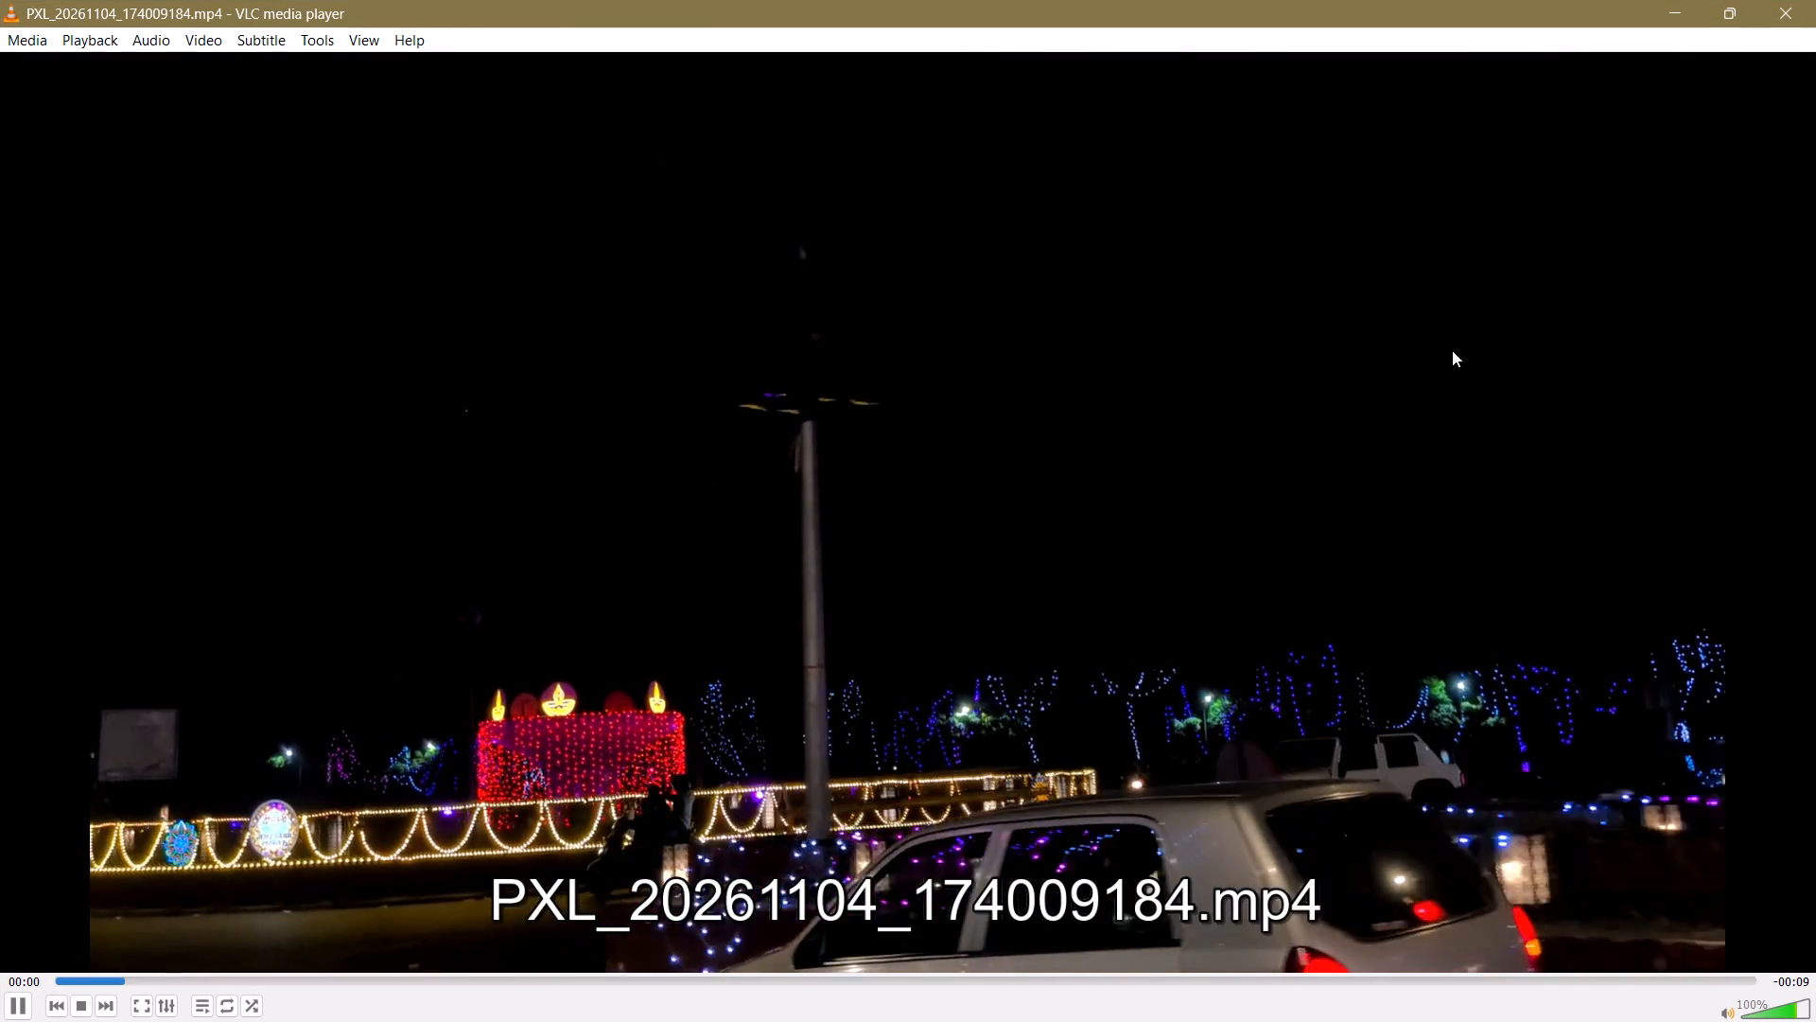
pyautogui.click(1803, 8)
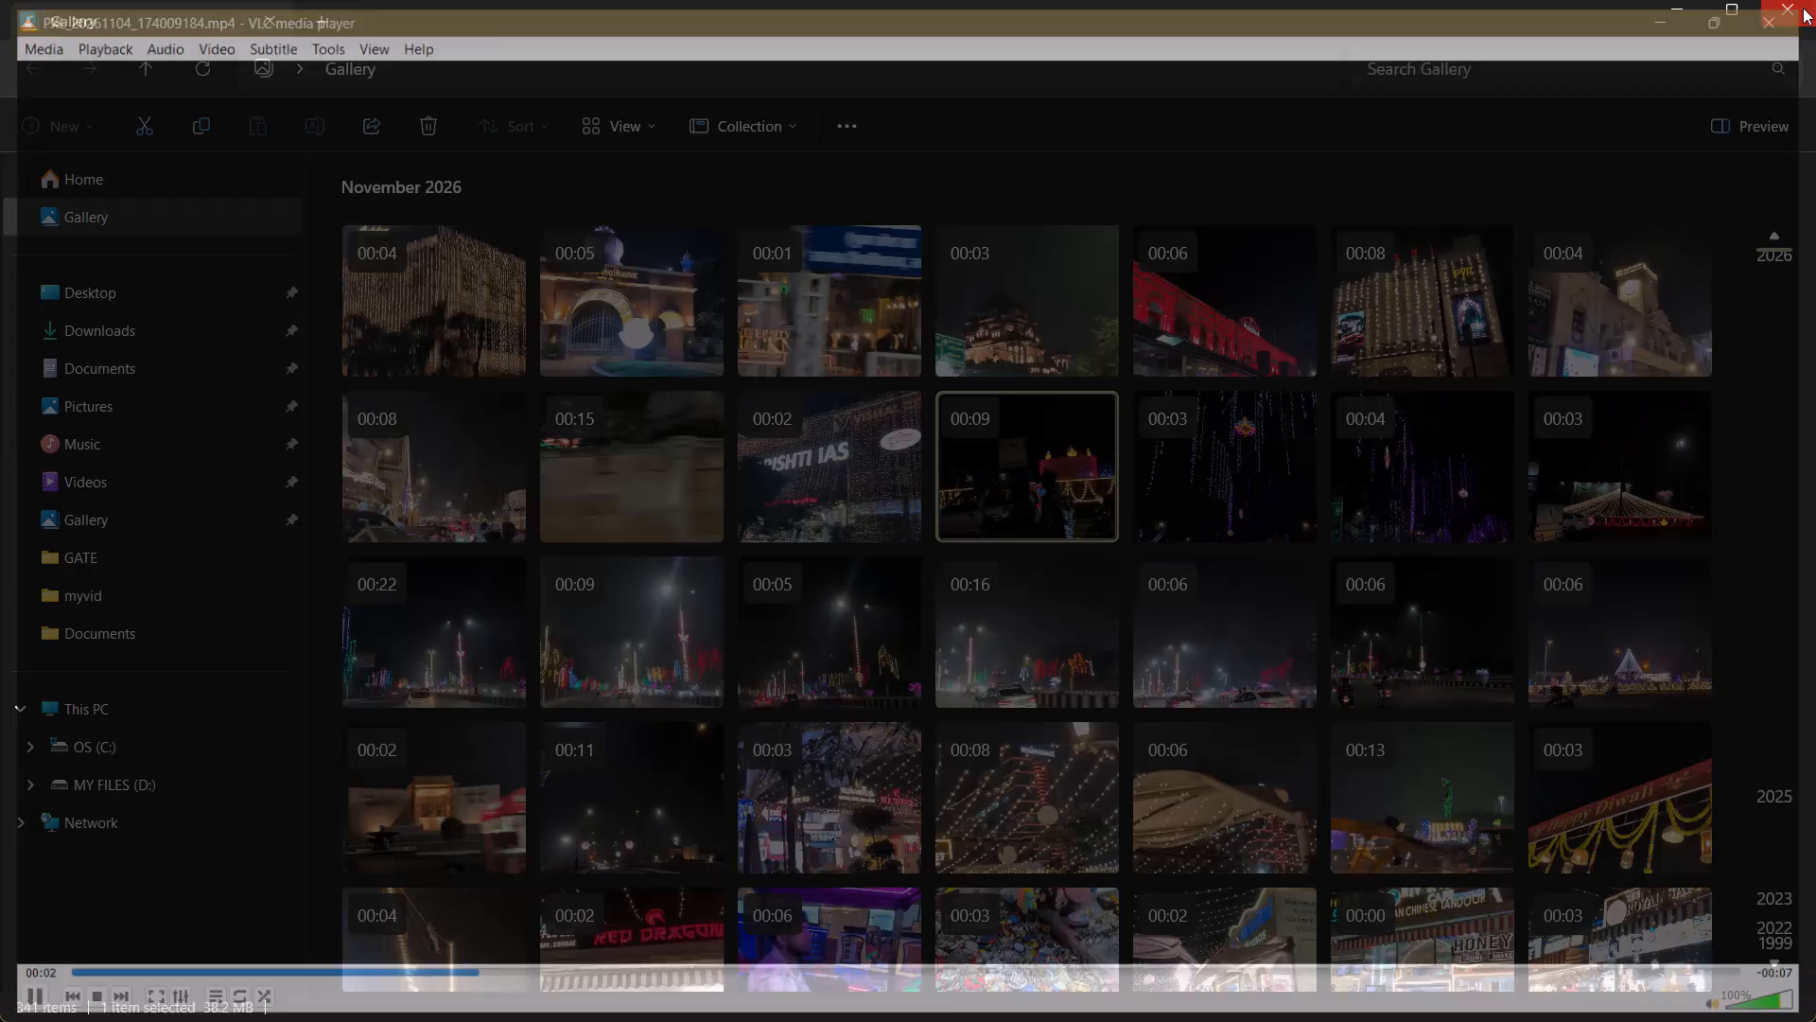
pyautogui.doubleClick(613, 509)
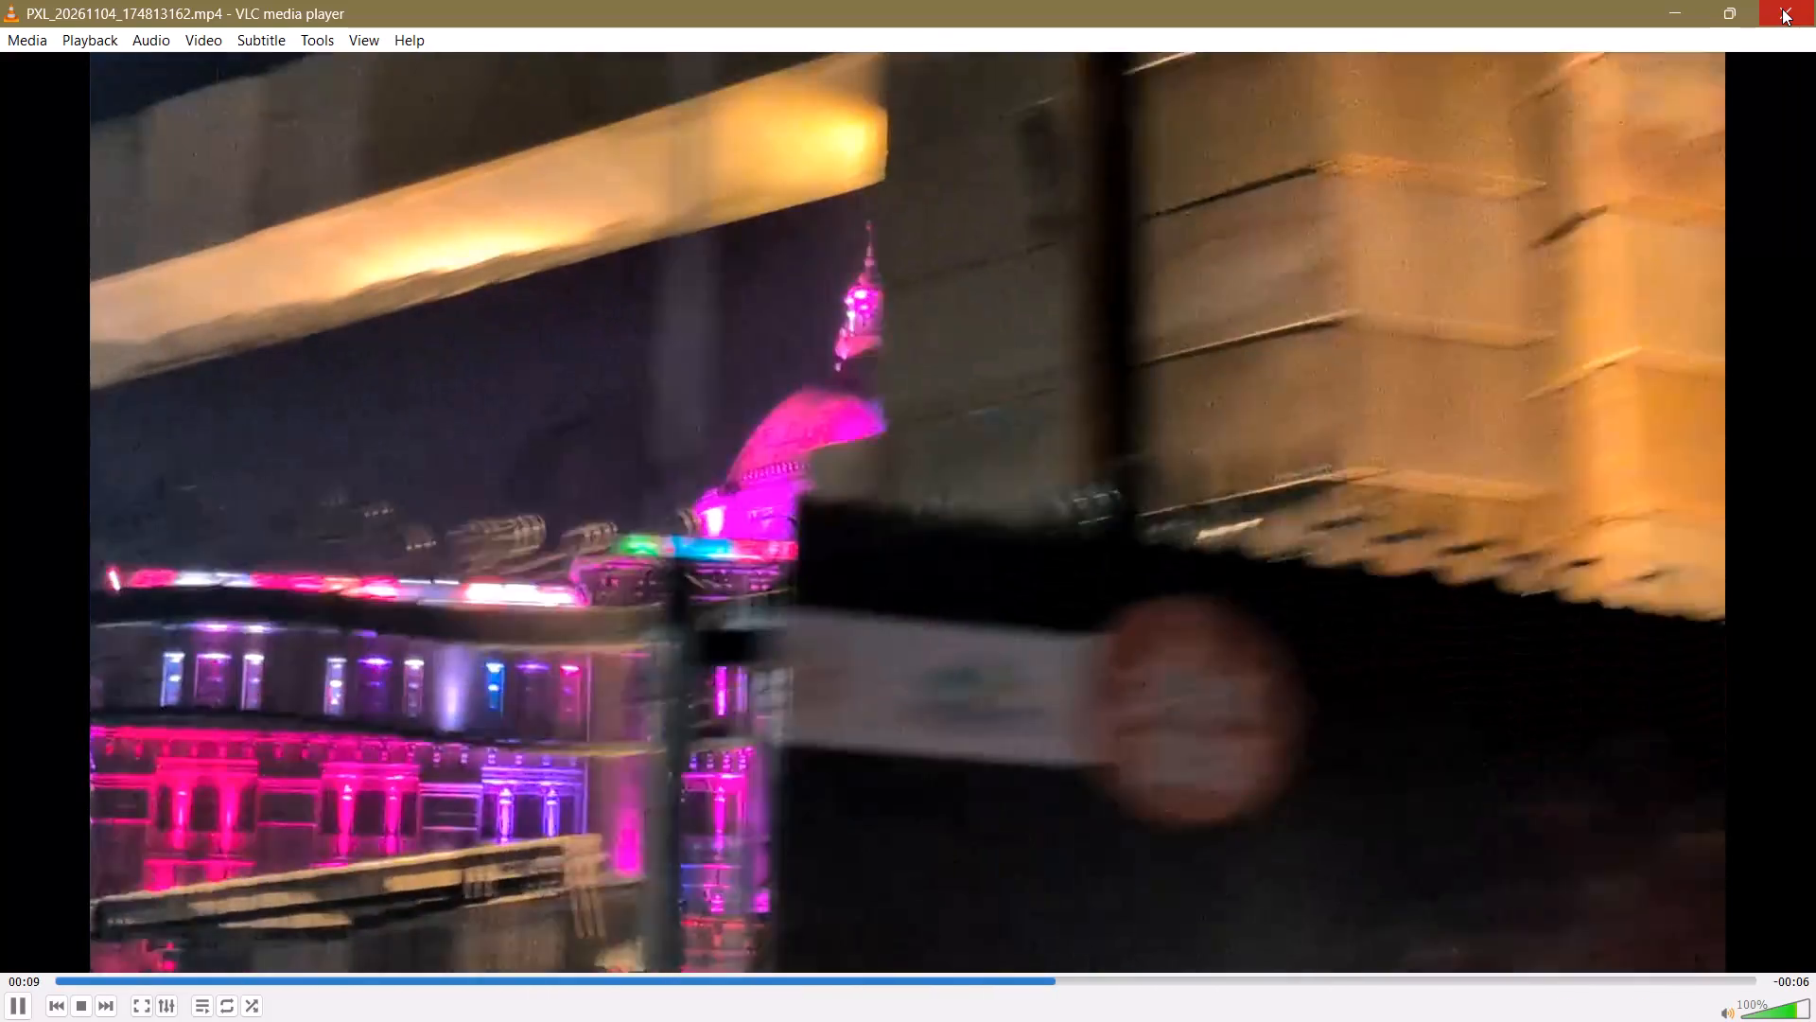
pyautogui.click(1782, 9)
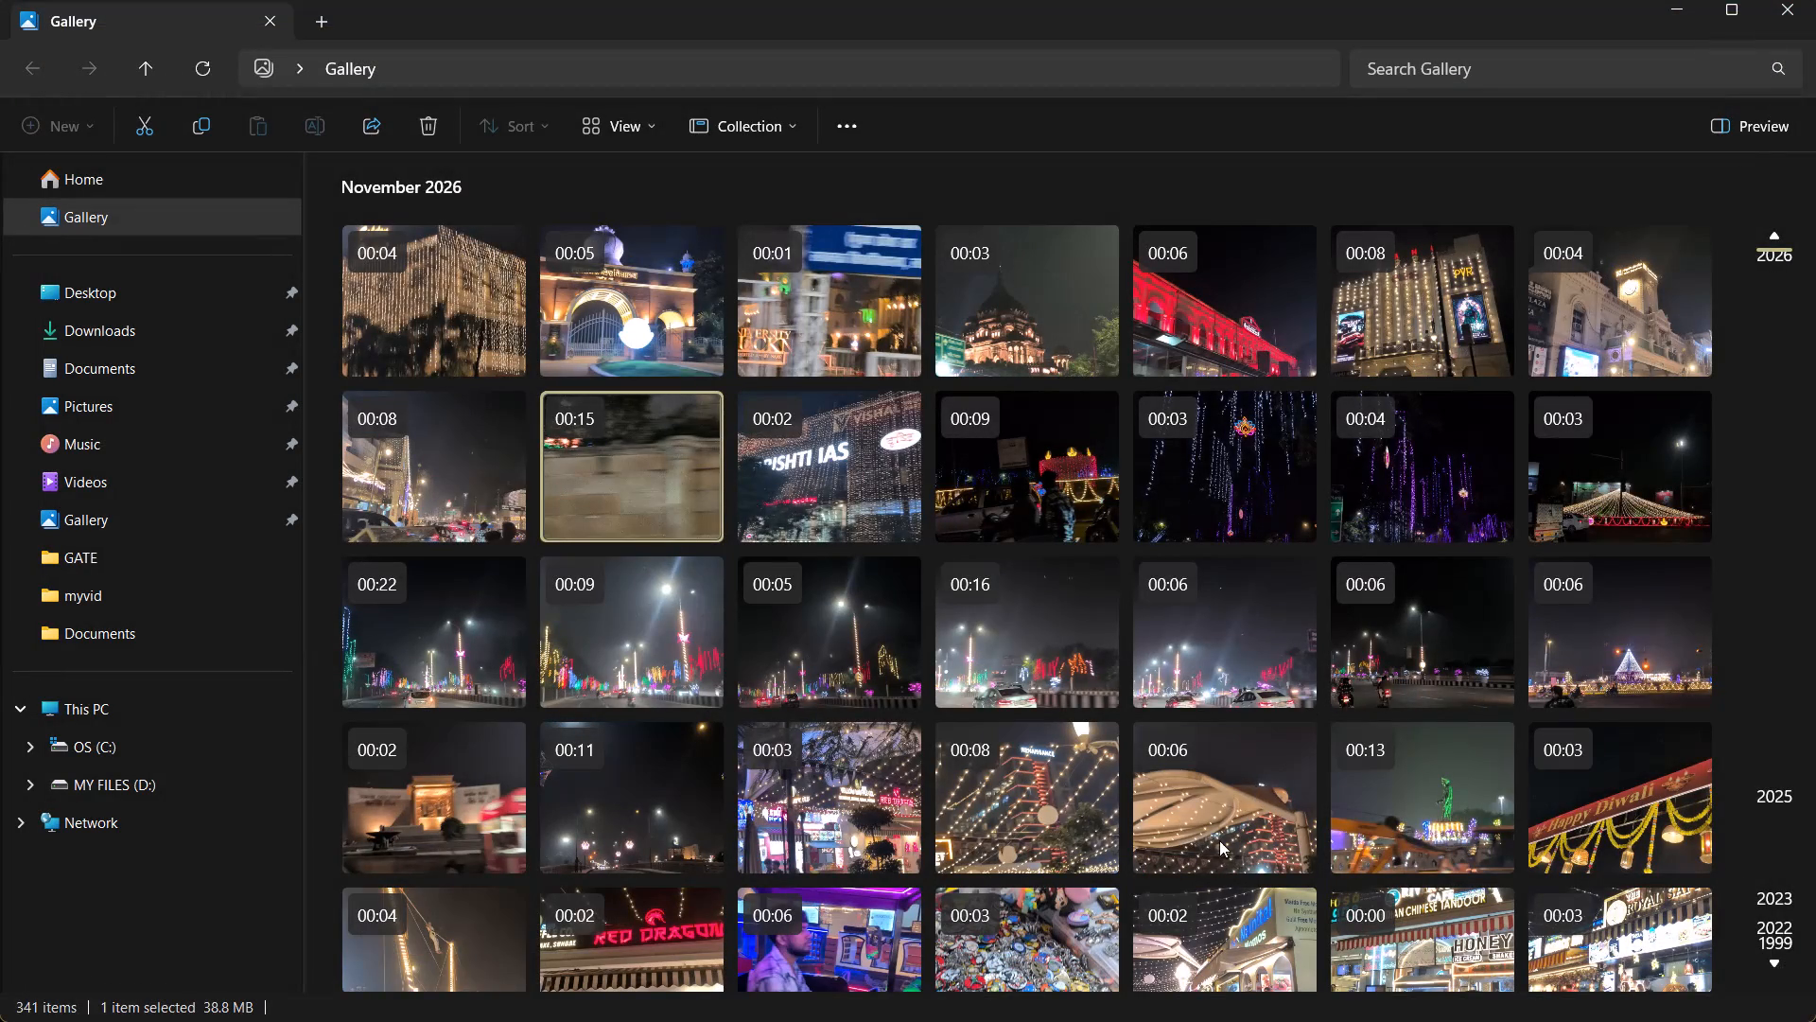
# Review the 8-second video of the Renaissance building behind string lights, and delete it.
pyautogui.doubleClick(1046, 821)
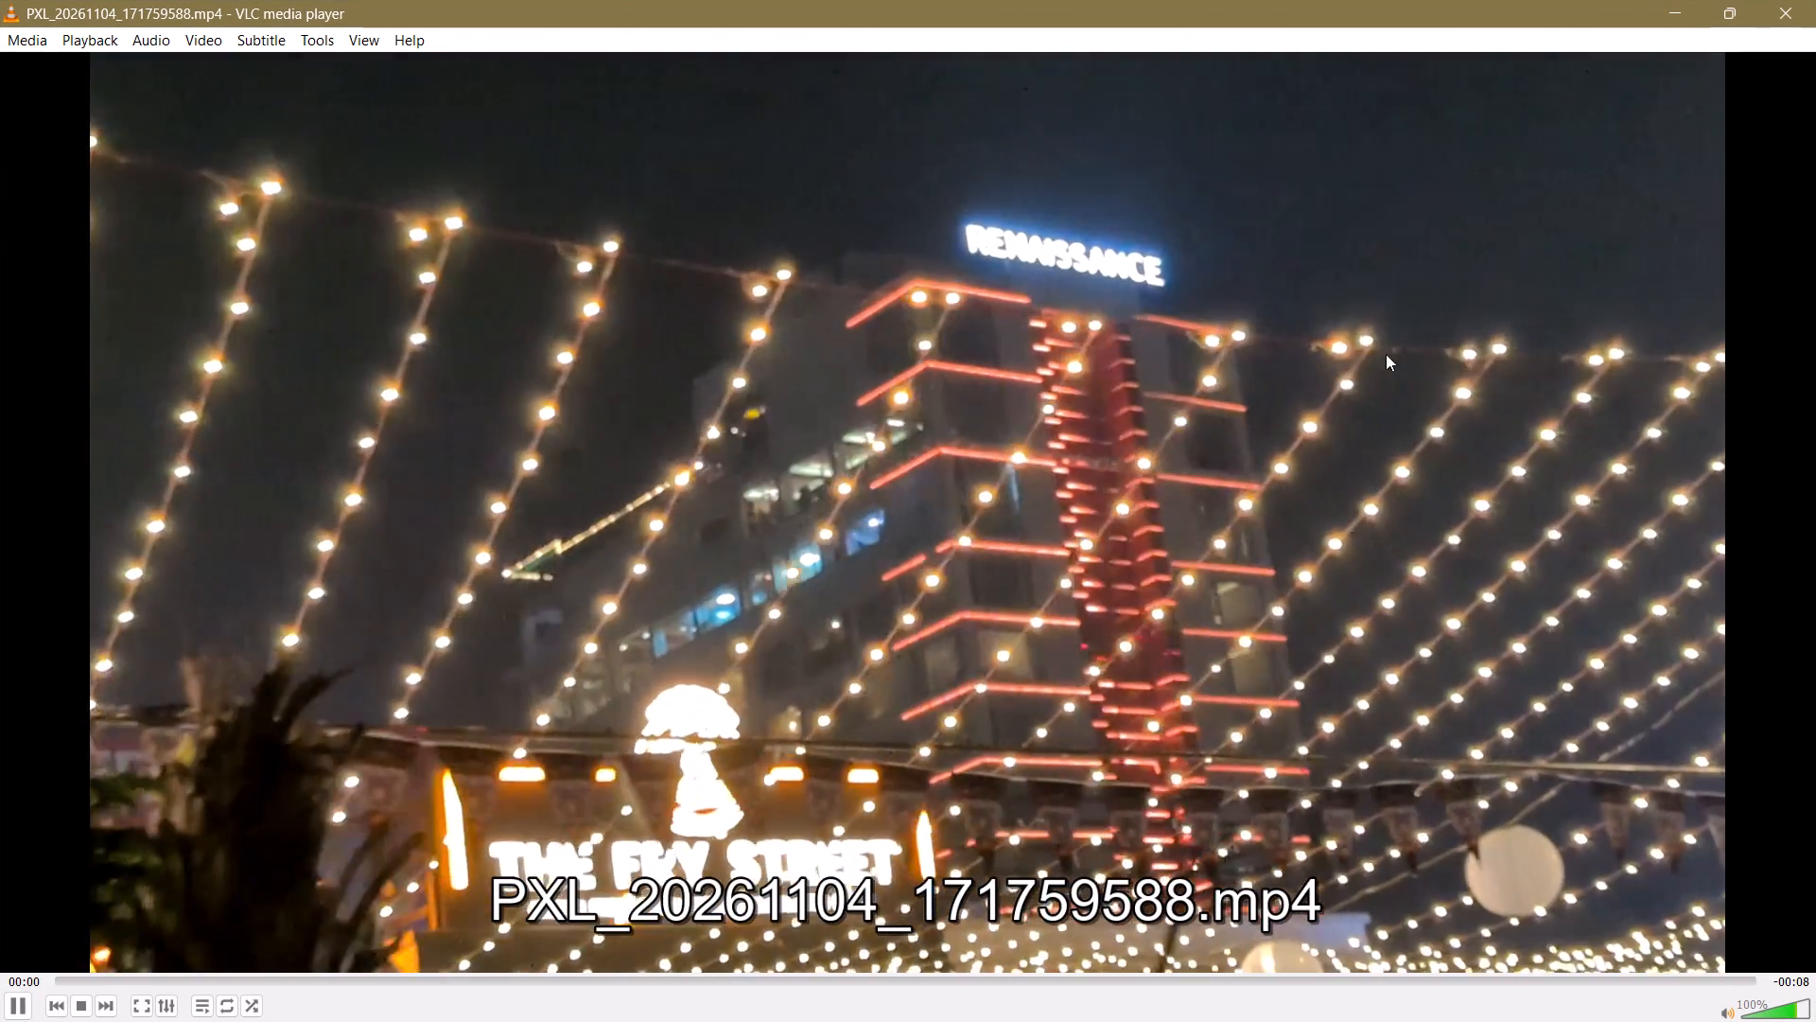
pyautogui.click(1796, 14)
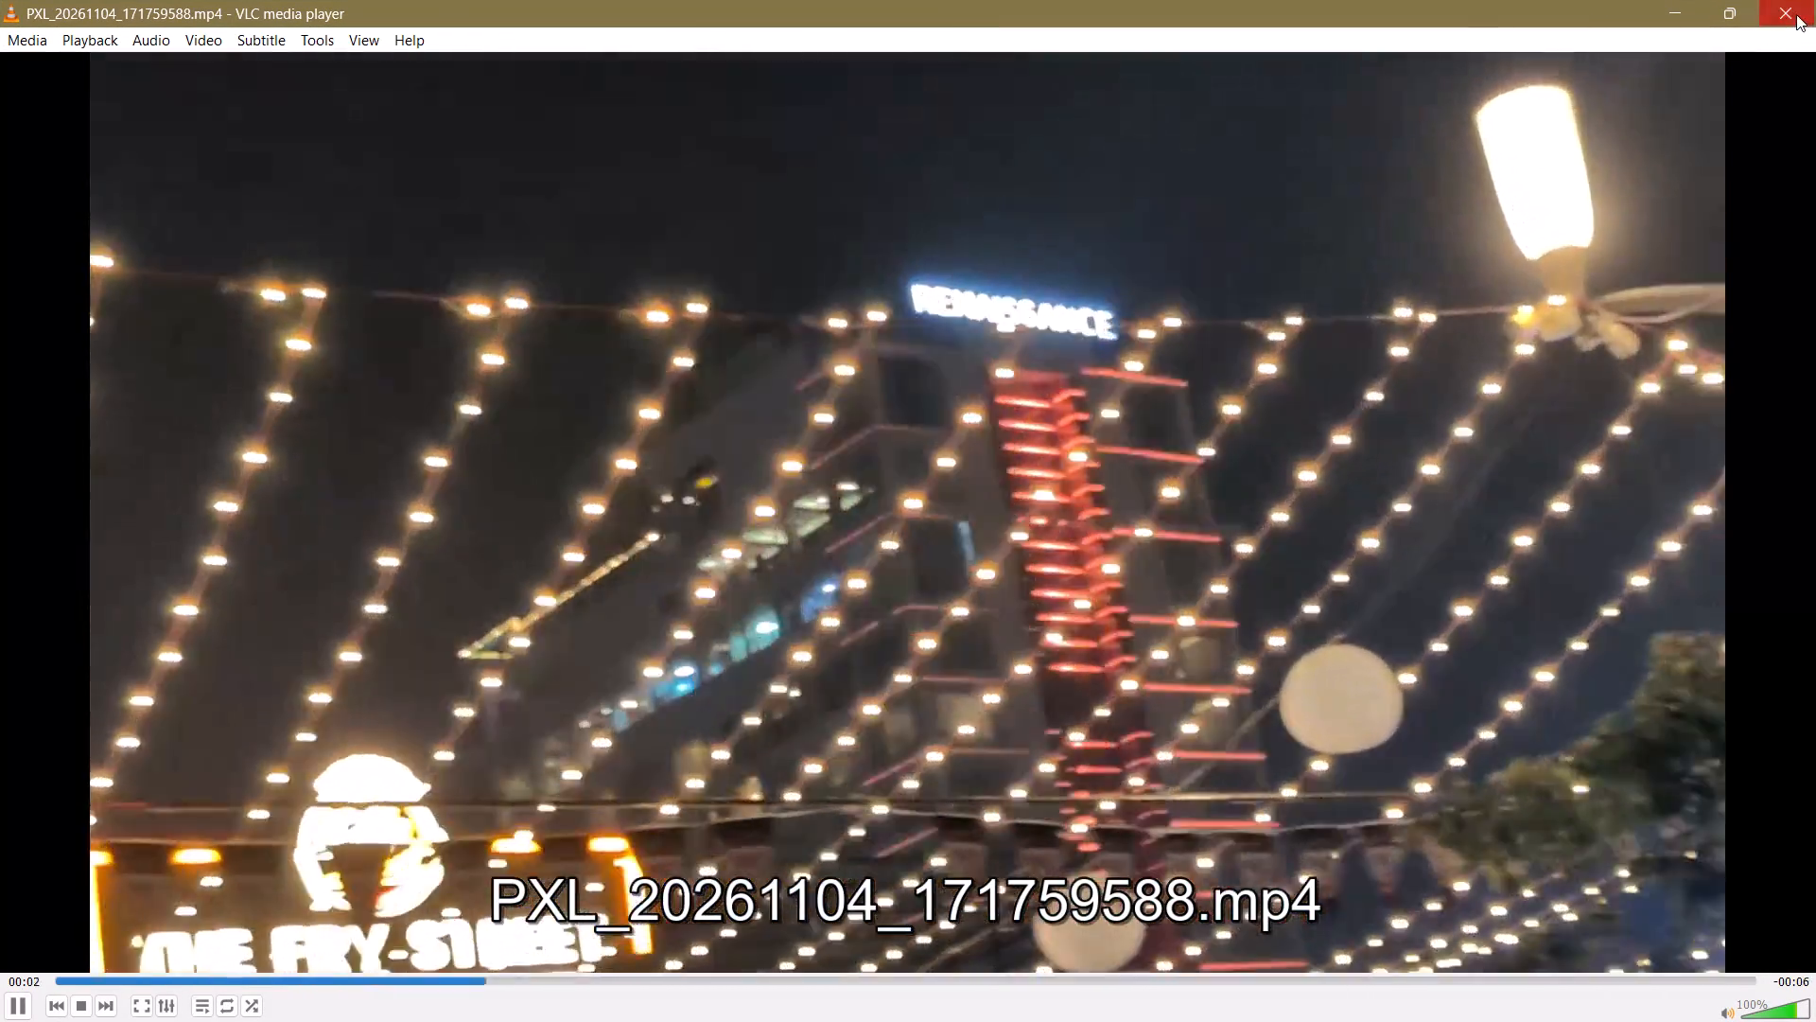
pyautogui.press('Delete')
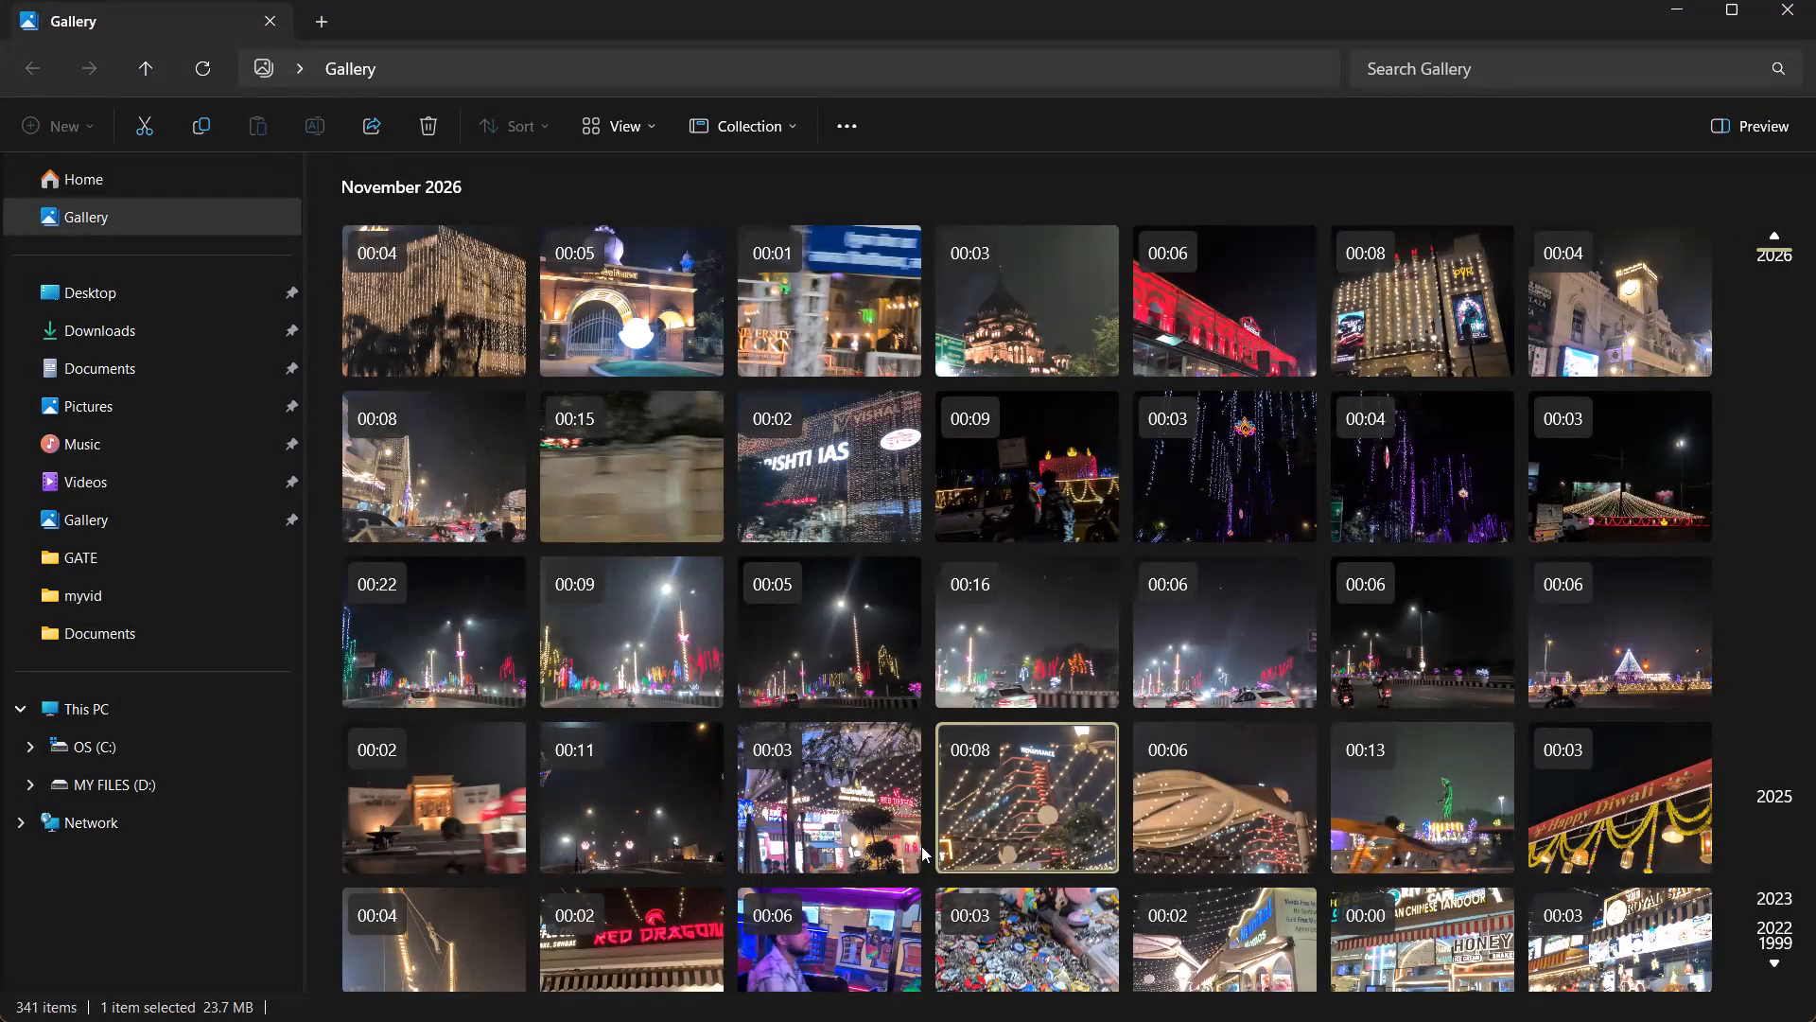
# Play the 6-second video of the curved canopy and the 2-second video of the lit monument to review them.
pyautogui.doubleClick(1205, 799)
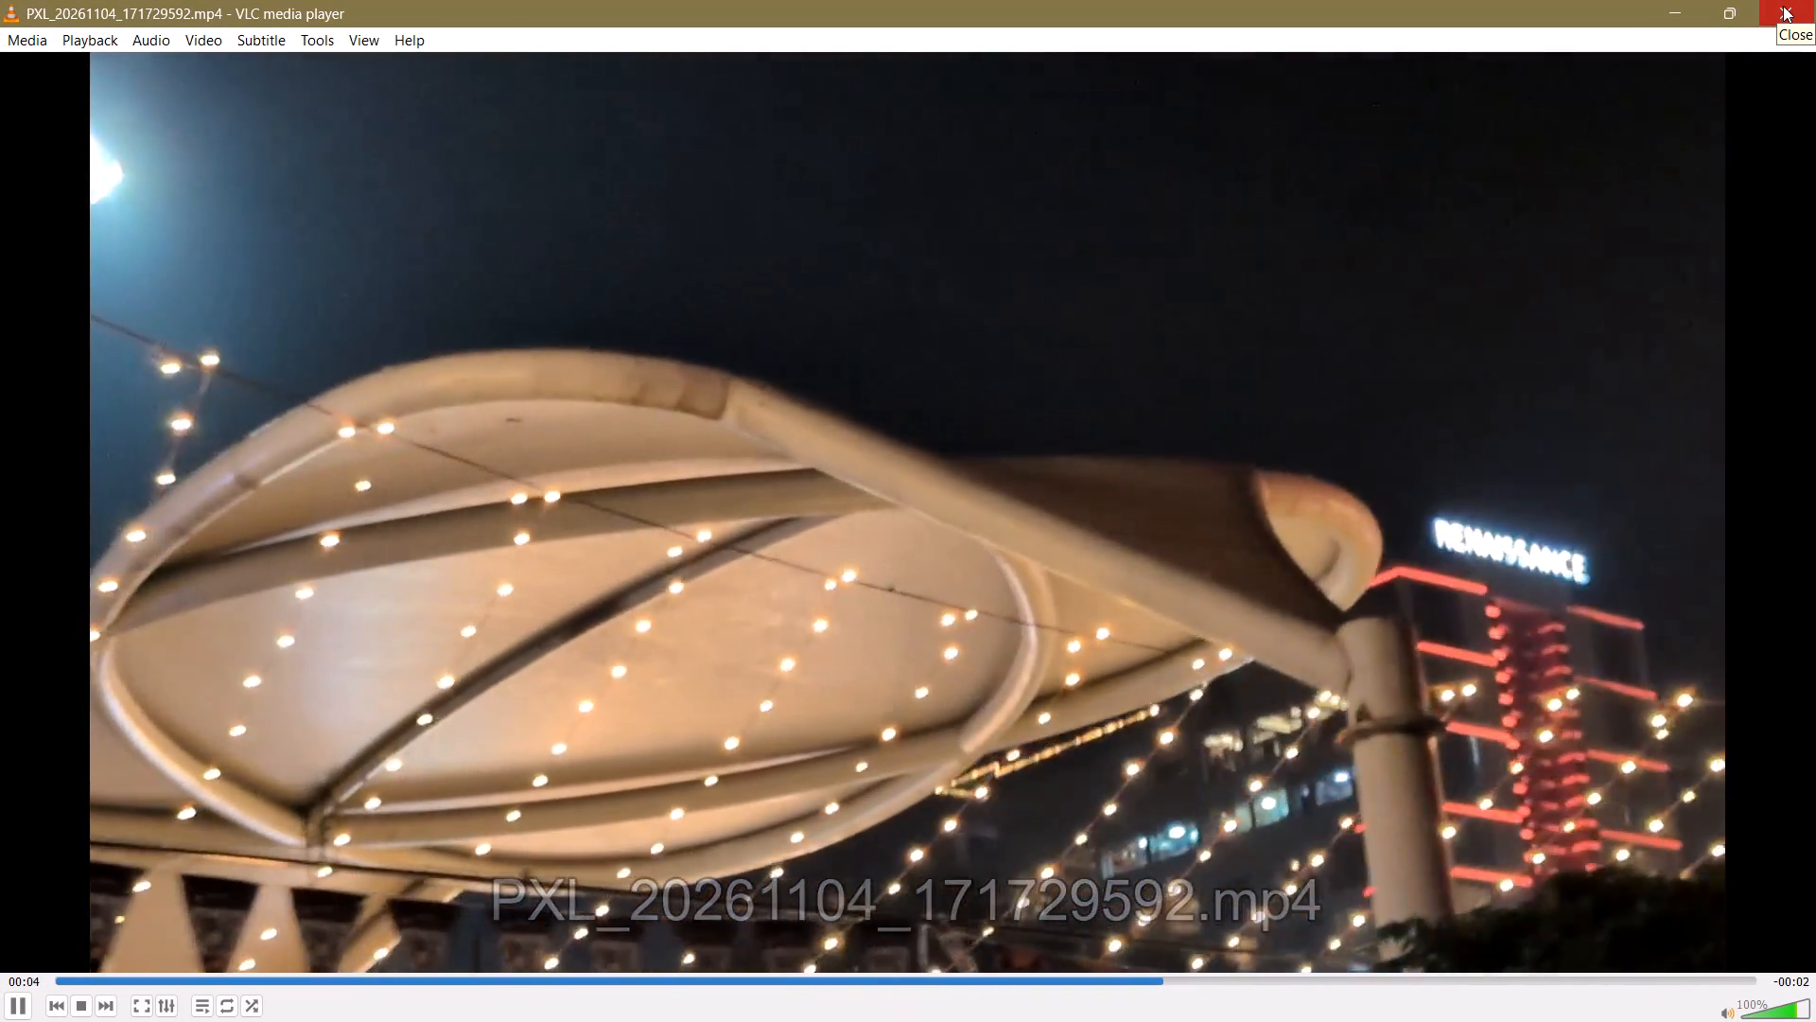
pyautogui.click(1783, 6)
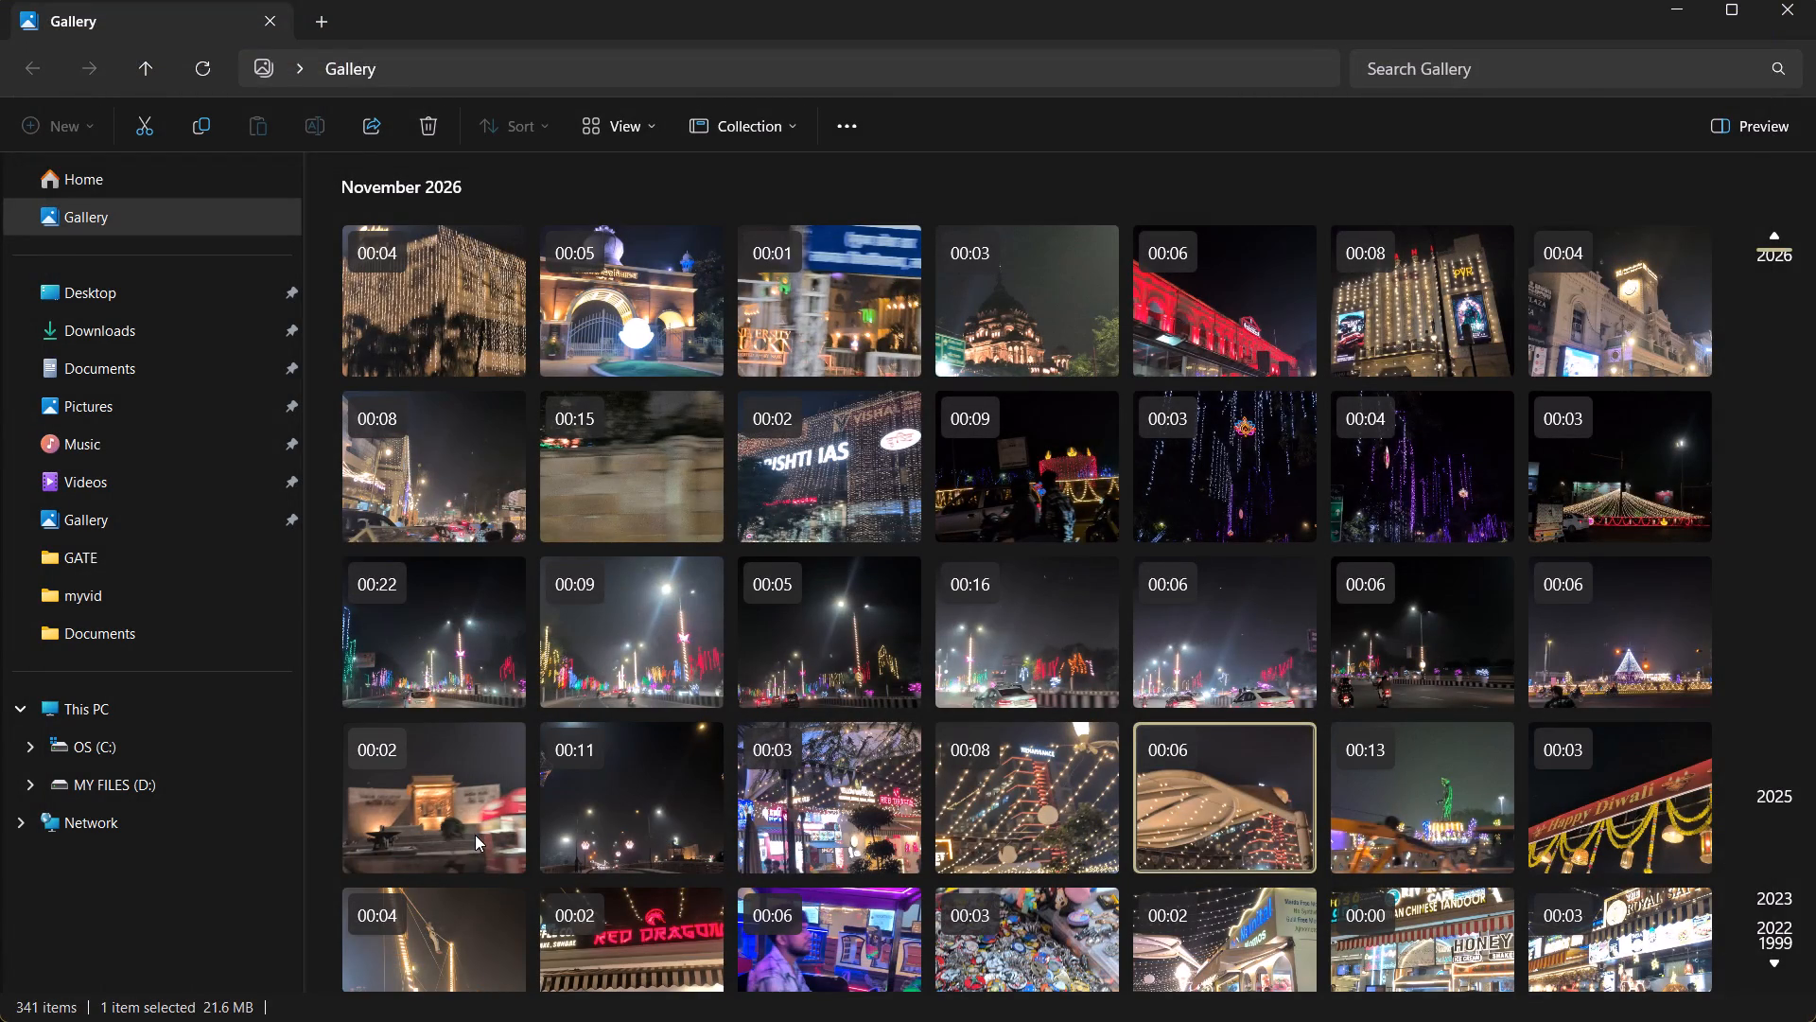
pyautogui.doubleClick(475, 835)
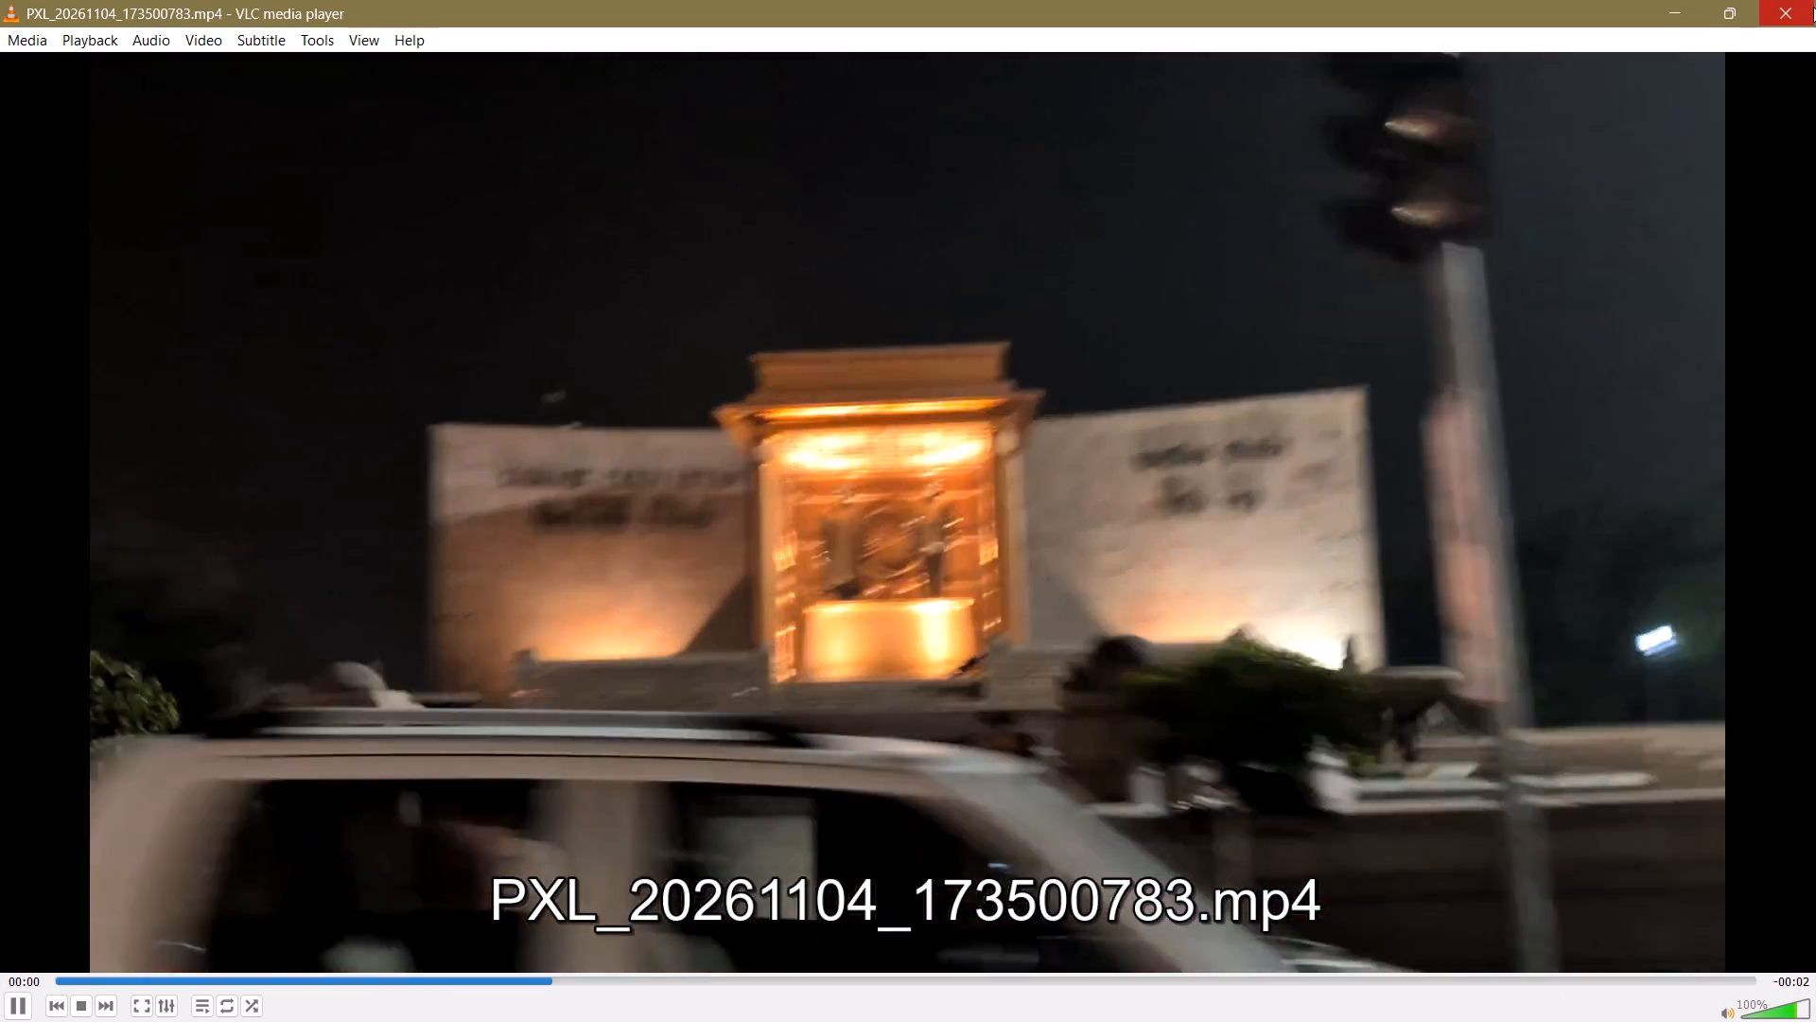
pyautogui.click(1791, 11)
# Play the 4-second video of the person bouncing between light-wrapped poles to review it.
pyautogui.scroll(-4, 1117, 678)
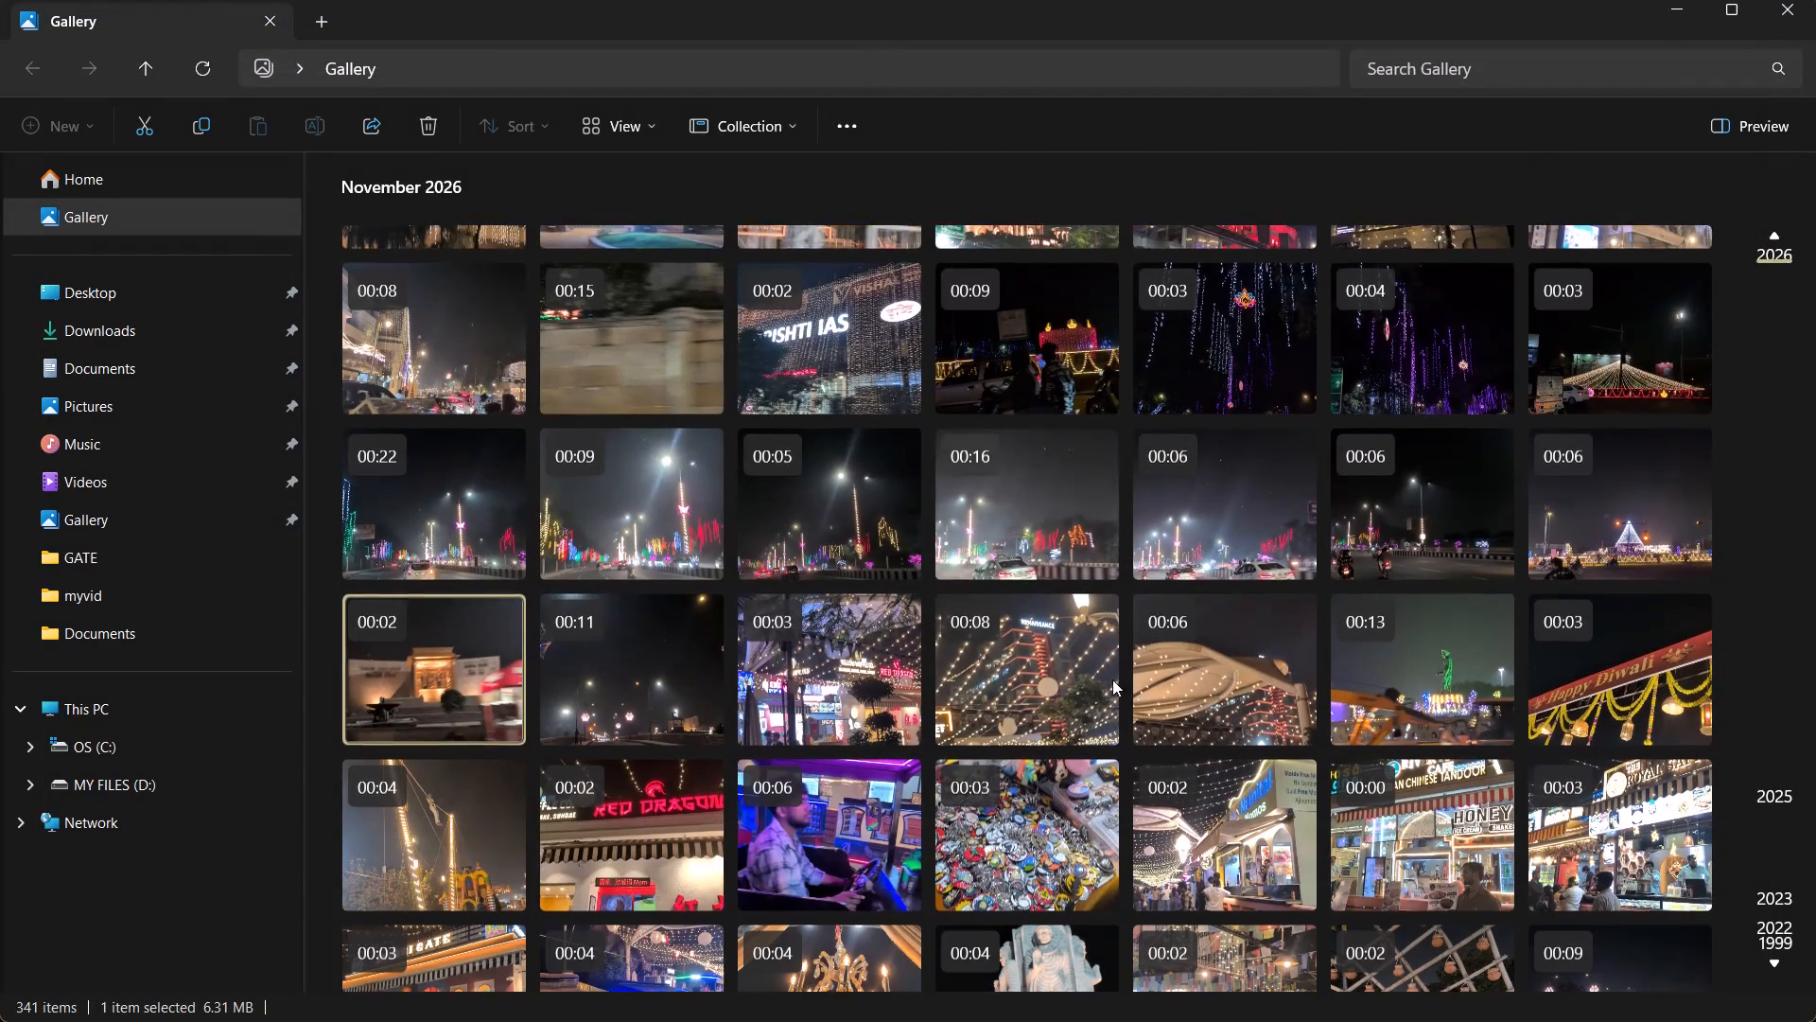
pyautogui.doubleClick(476, 815)
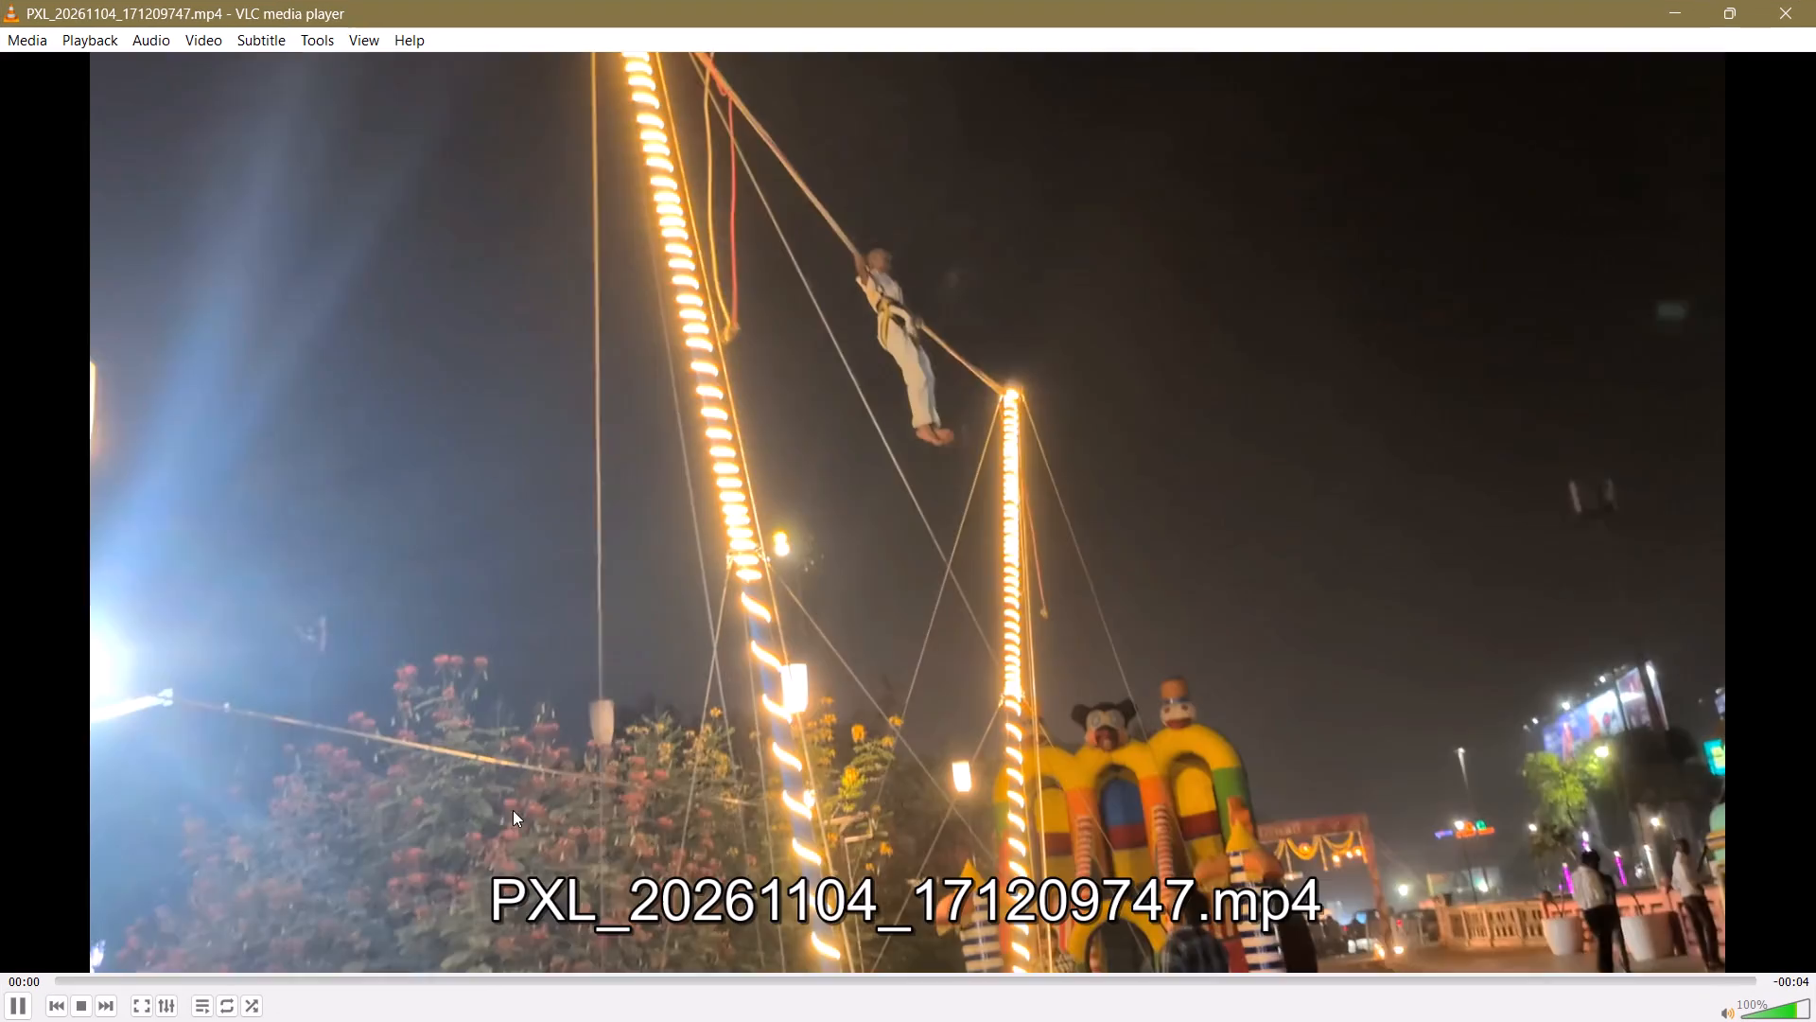
pyautogui.click(1785, 15)
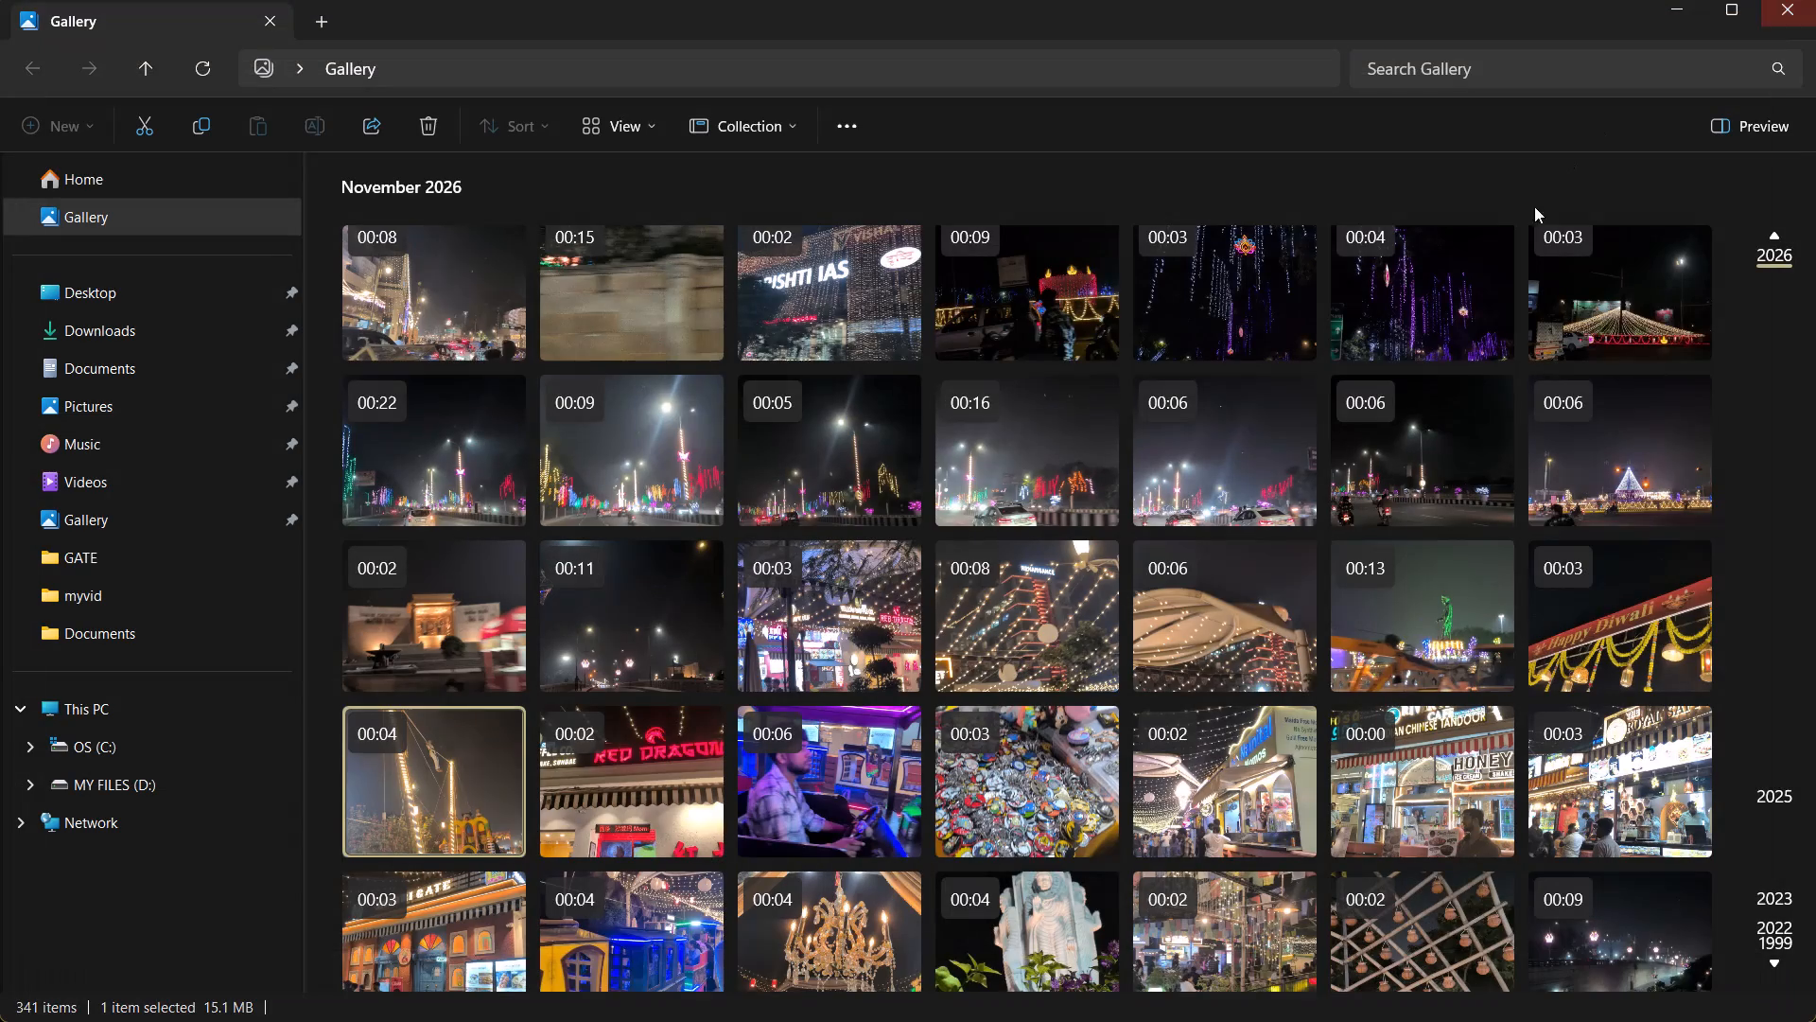
# Review the 2-second video of the food stall awnings under string lights, and delete it.
pyautogui.doubleClick(1188, 813)
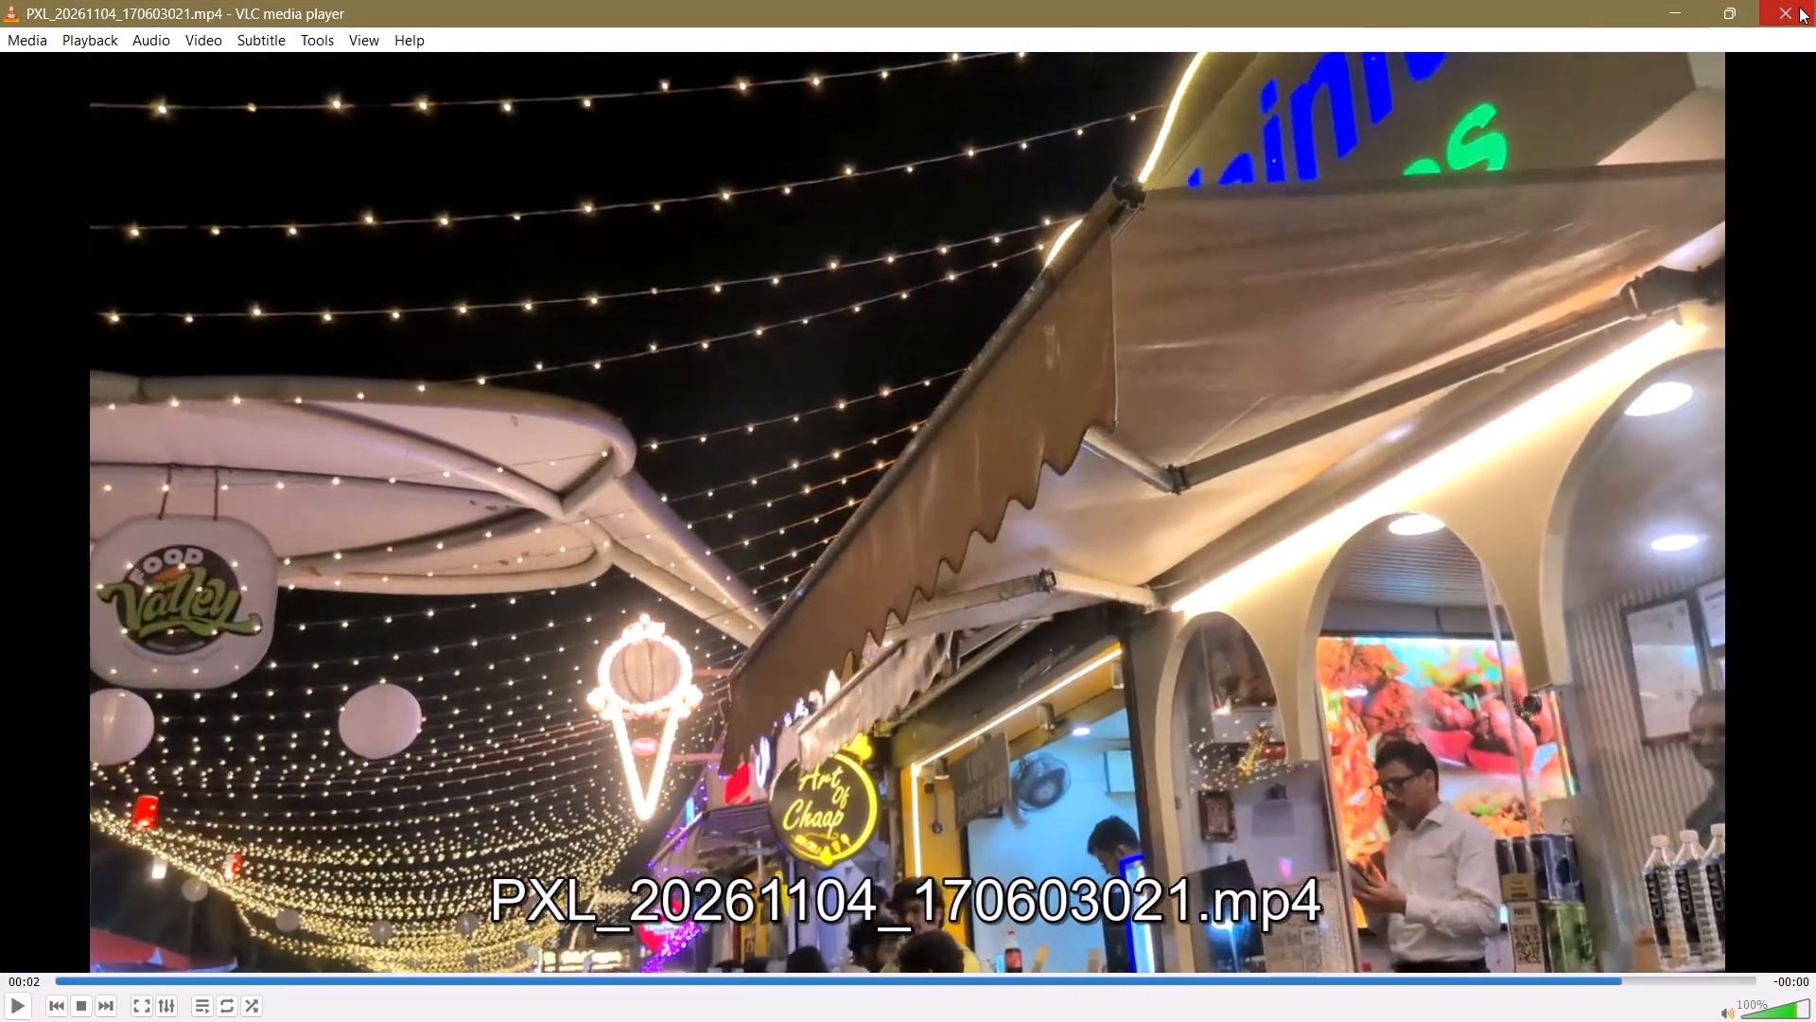
pyautogui.click(1799, 7)
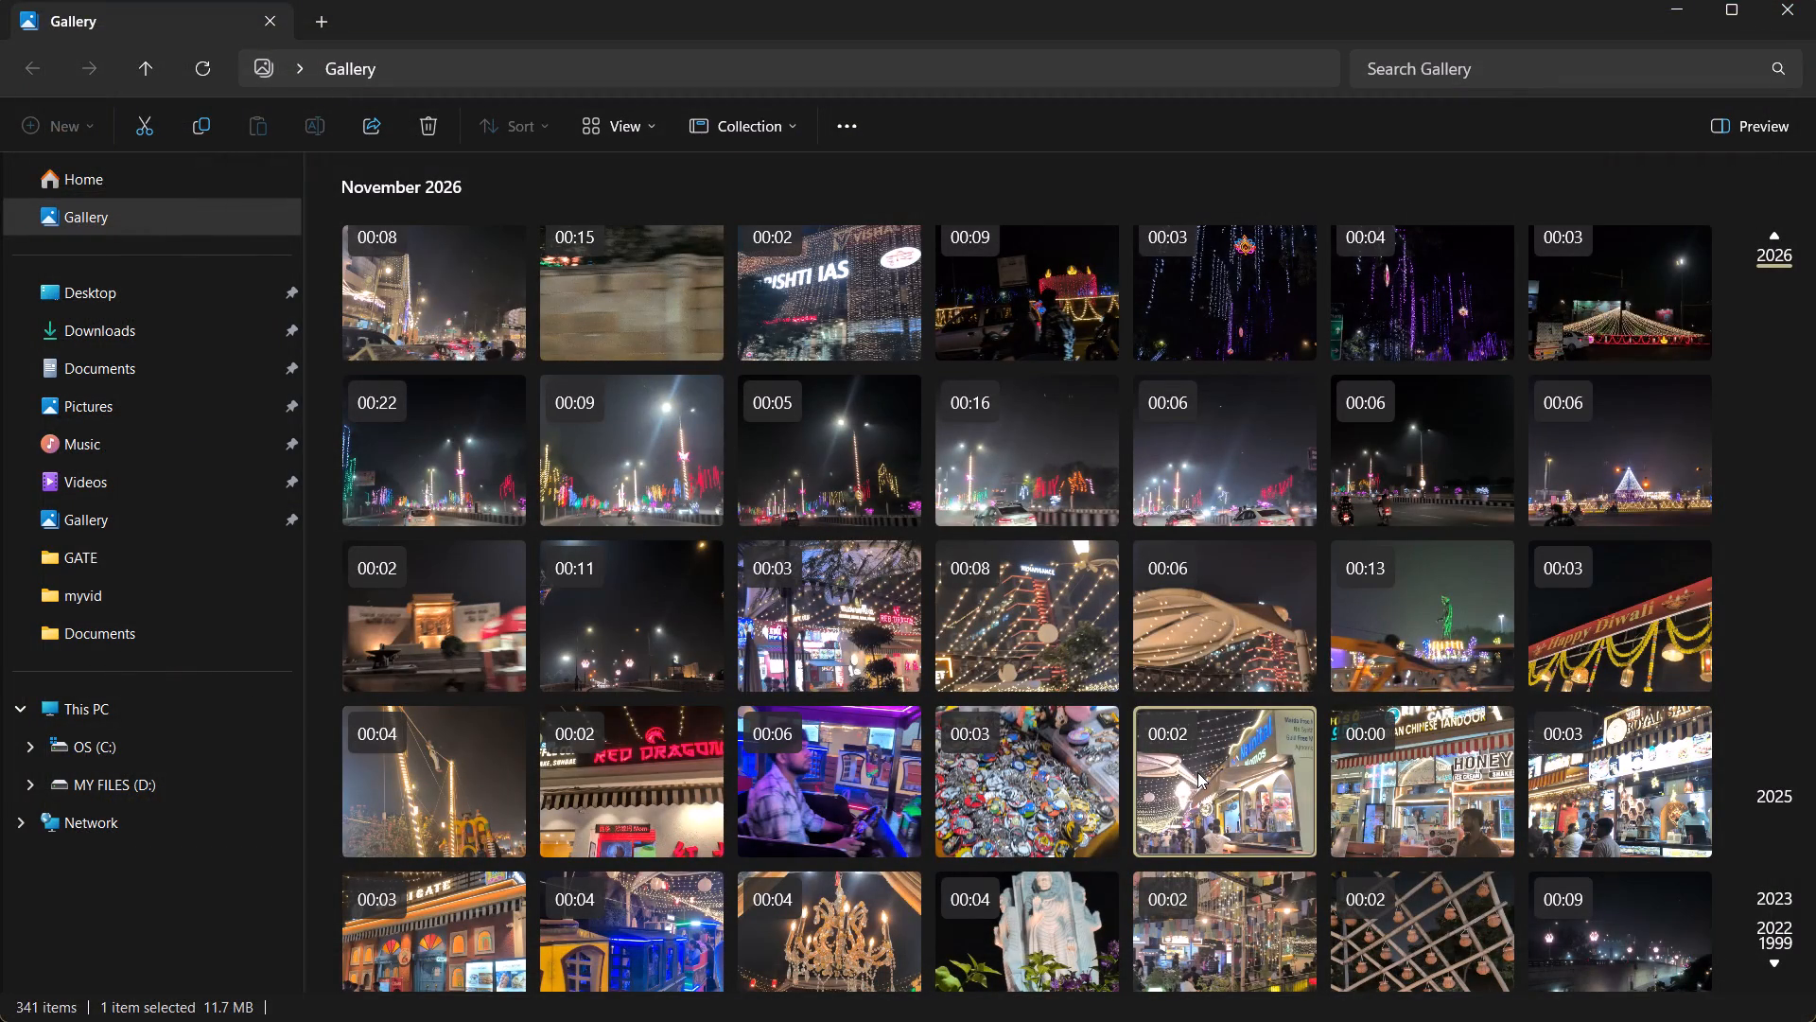
pyautogui.press('Delete')
# Play the 9-second night video of the flyover with pink lotus-shaped lights to review it.
pyautogui.scroll(-3, 970, 916)
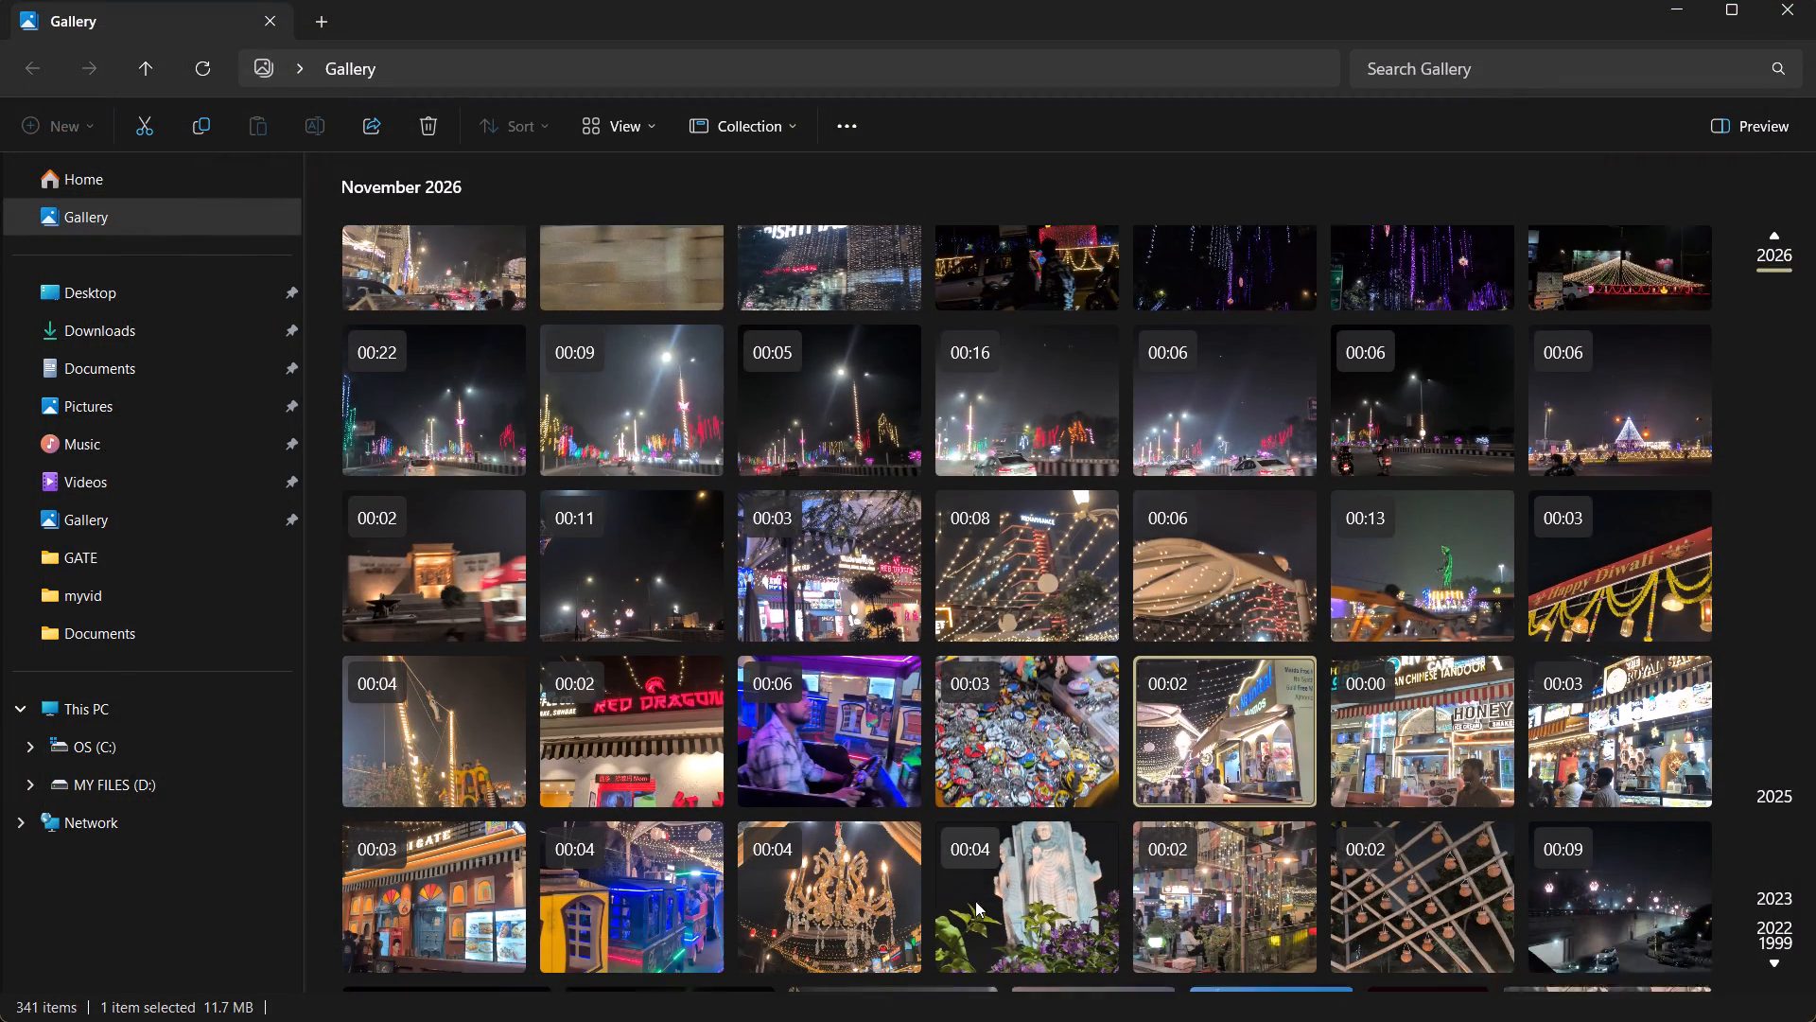
pyautogui.scroll(-3, 1058, 850)
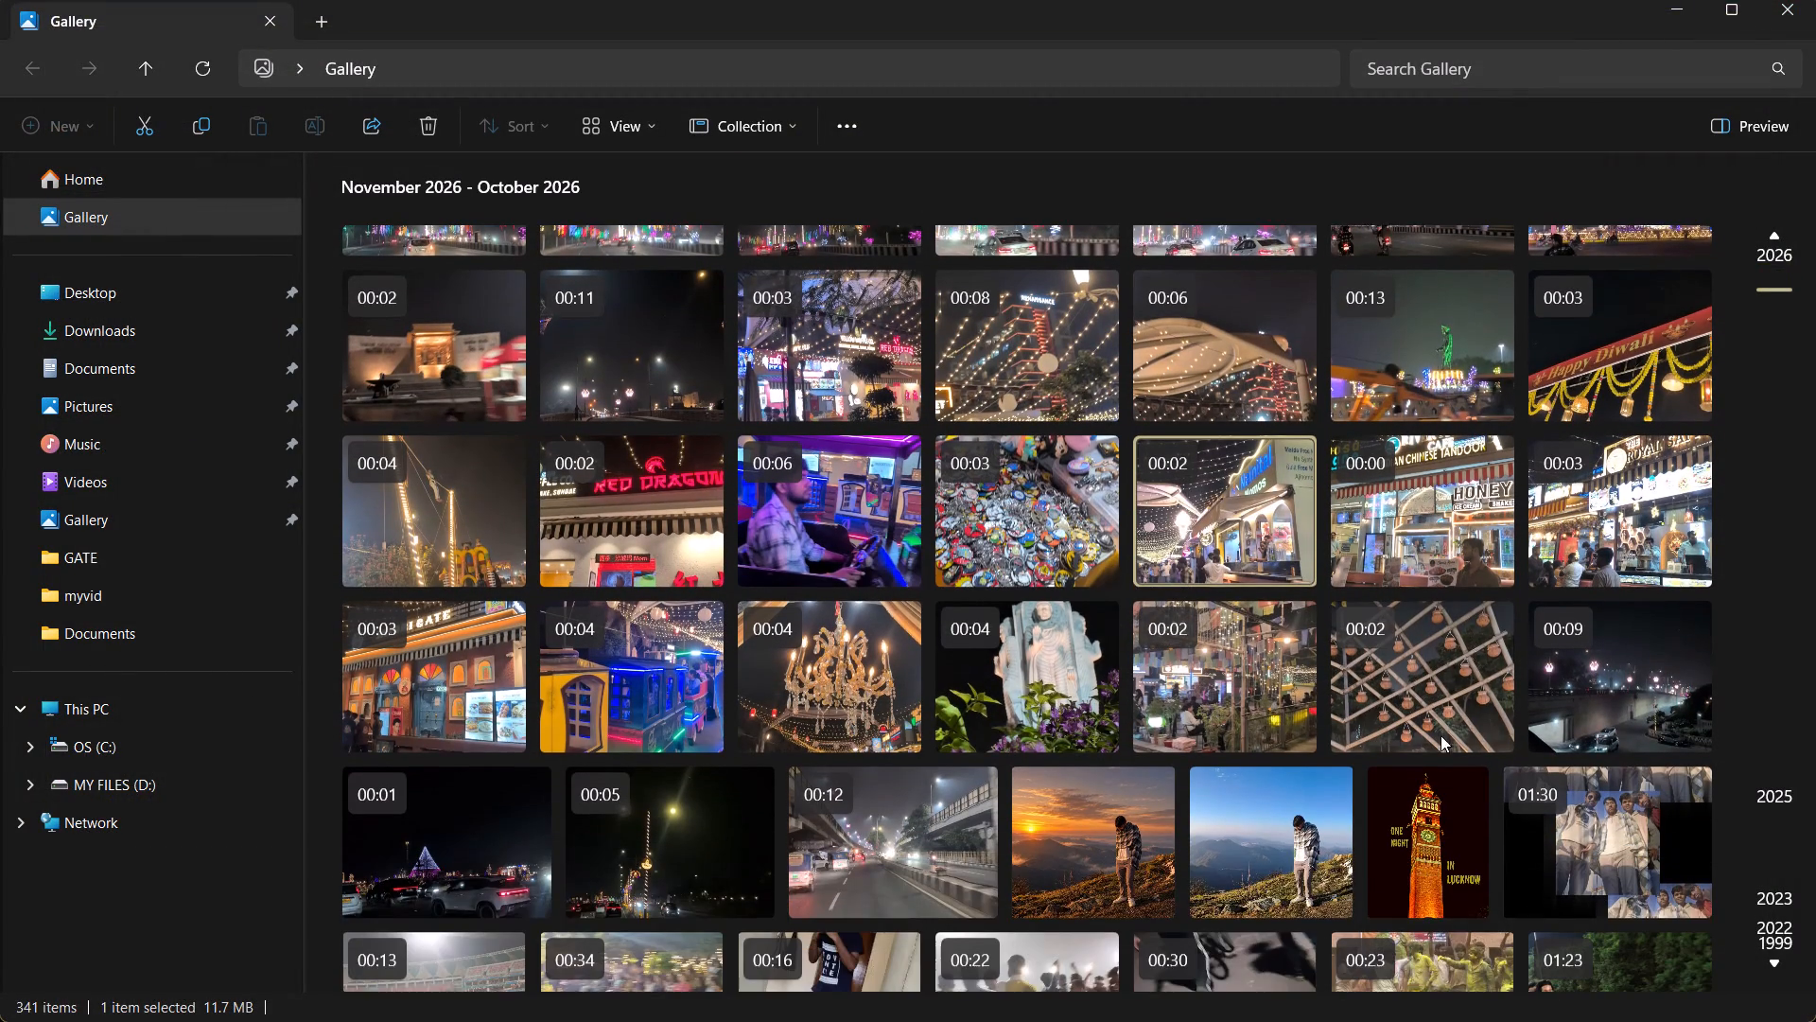
pyautogui.doubleClick(1605, 686)
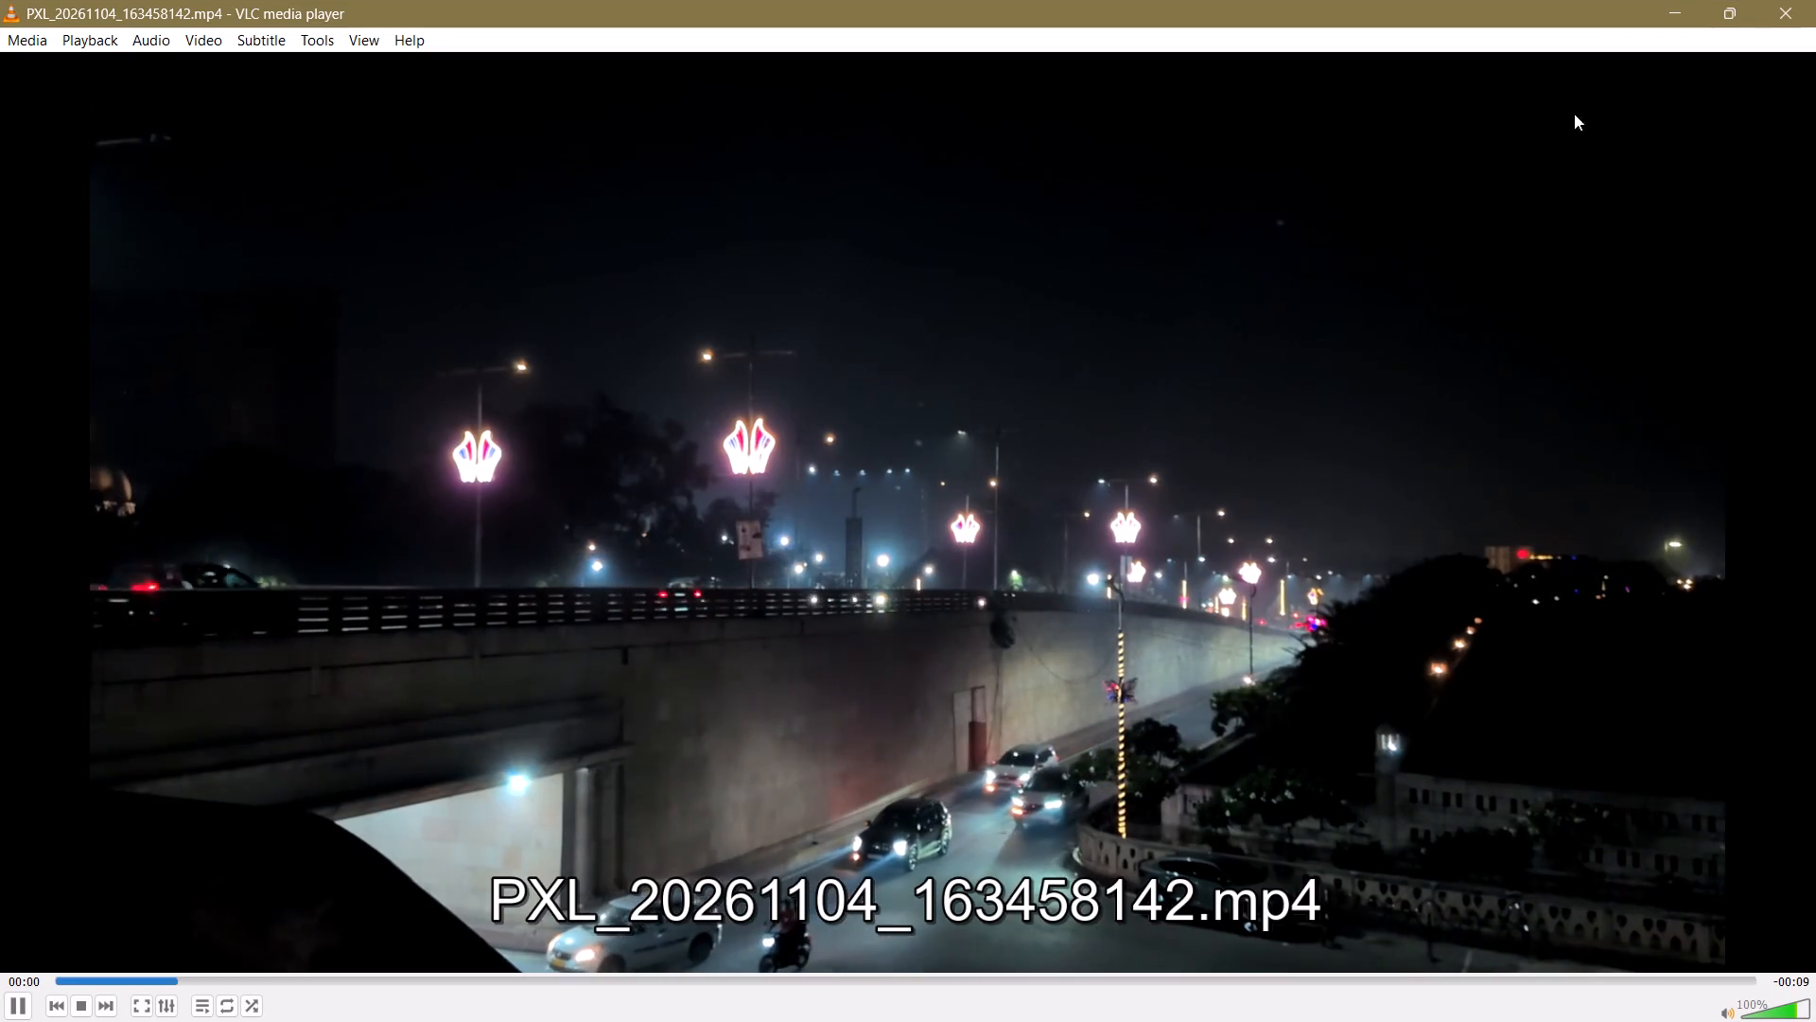
pyautogui.click(1782, 7)
# Review the 5-second video of the light-wrapped poles with flower-shaped decorations, and delete it.
pyautogui.scroll(-4, 1055, 736)
pyautogui.doubleClick(675, 666)
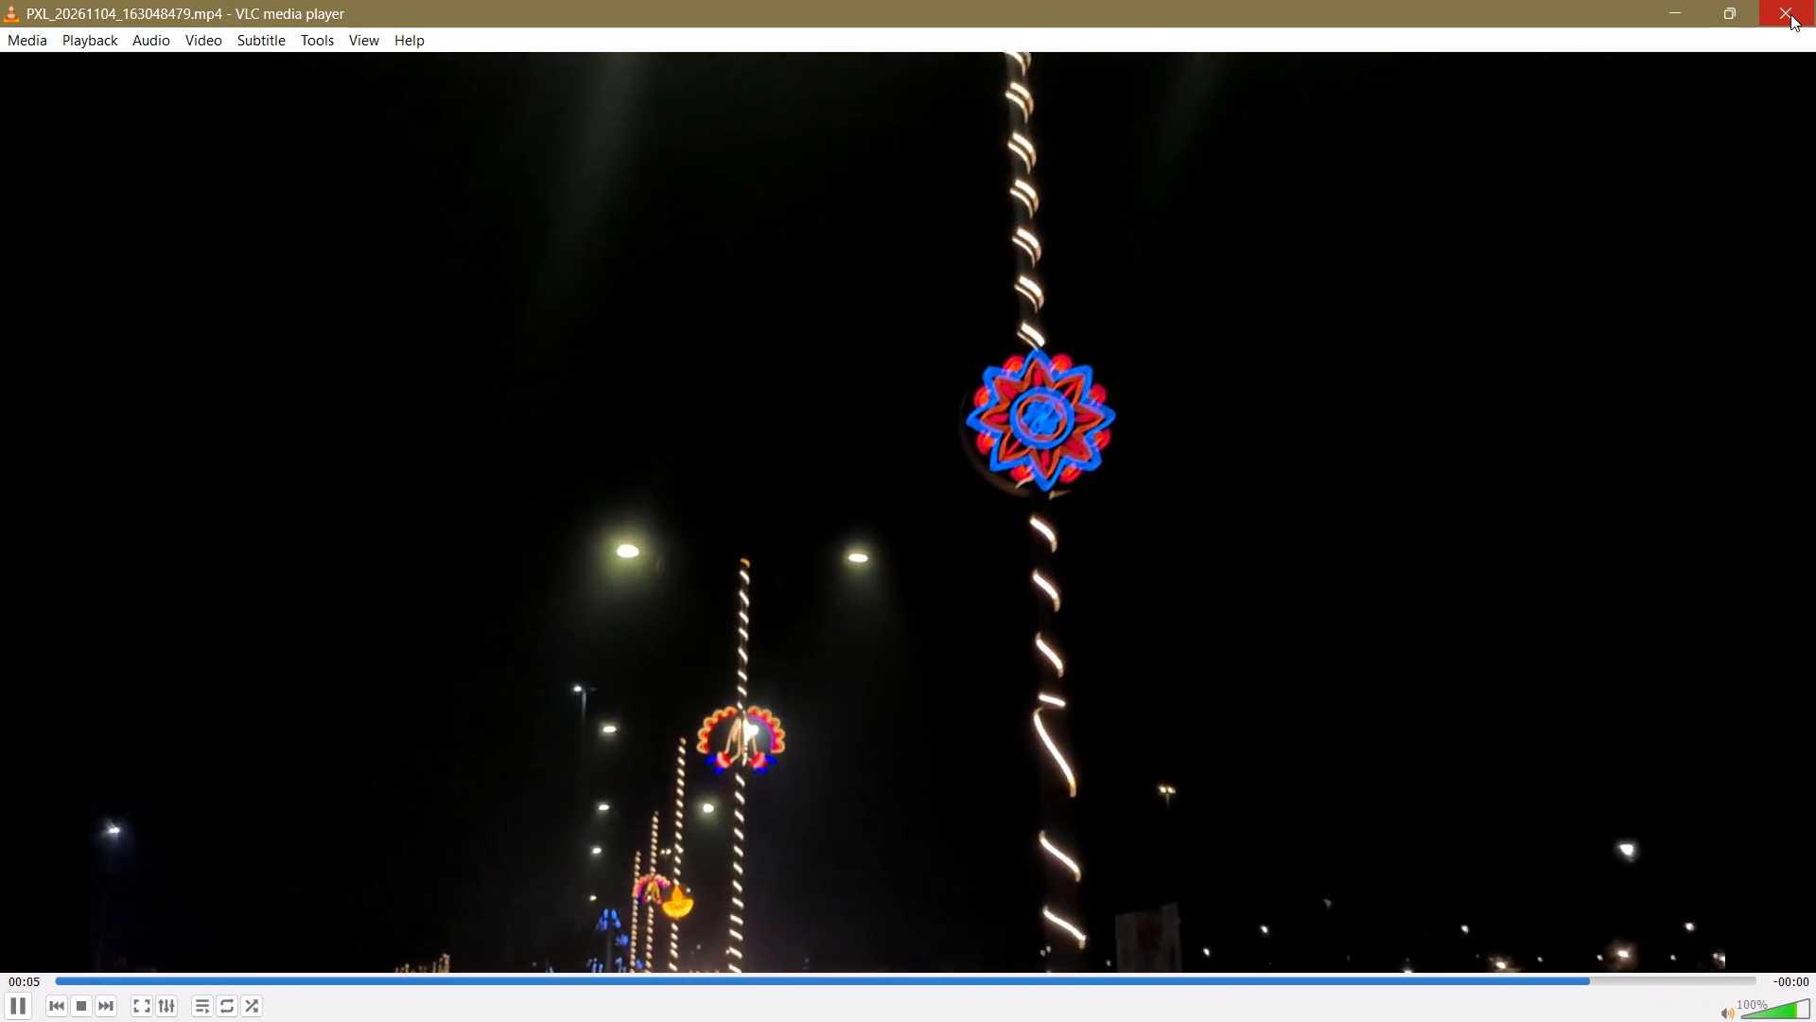
pyautogui.click(1790, 14)
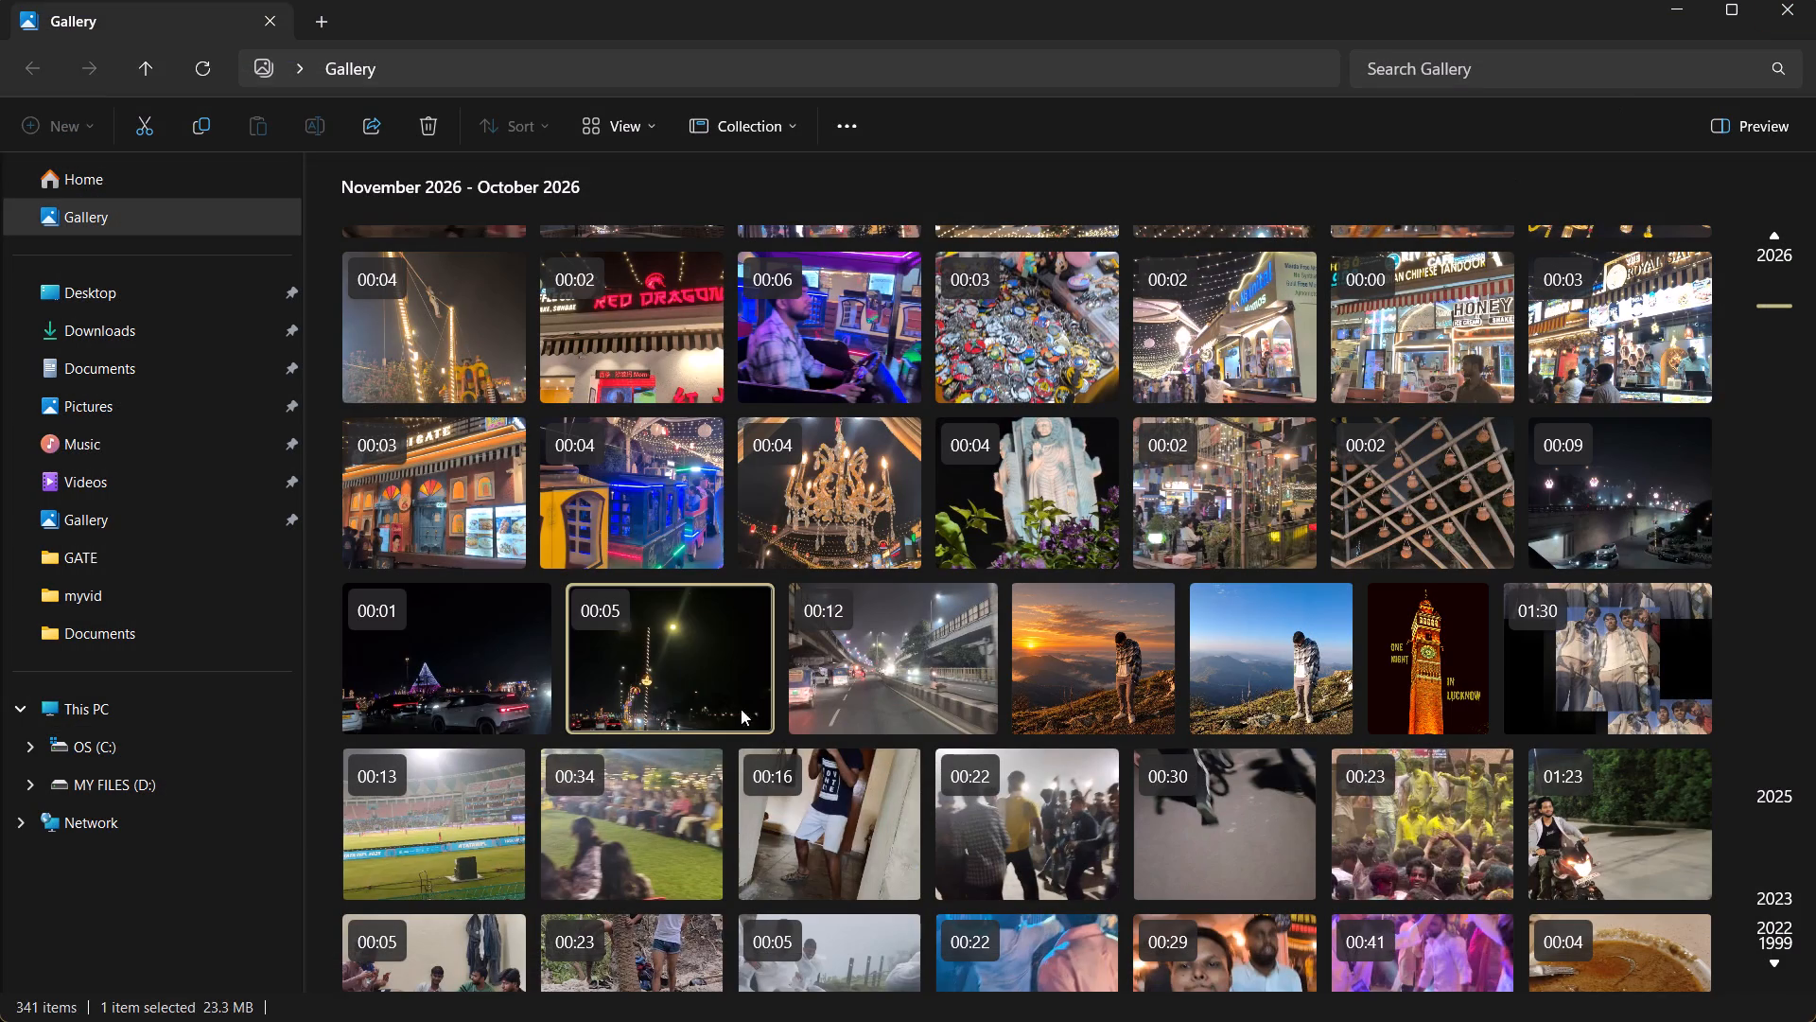
pyautogui.press('Delete')
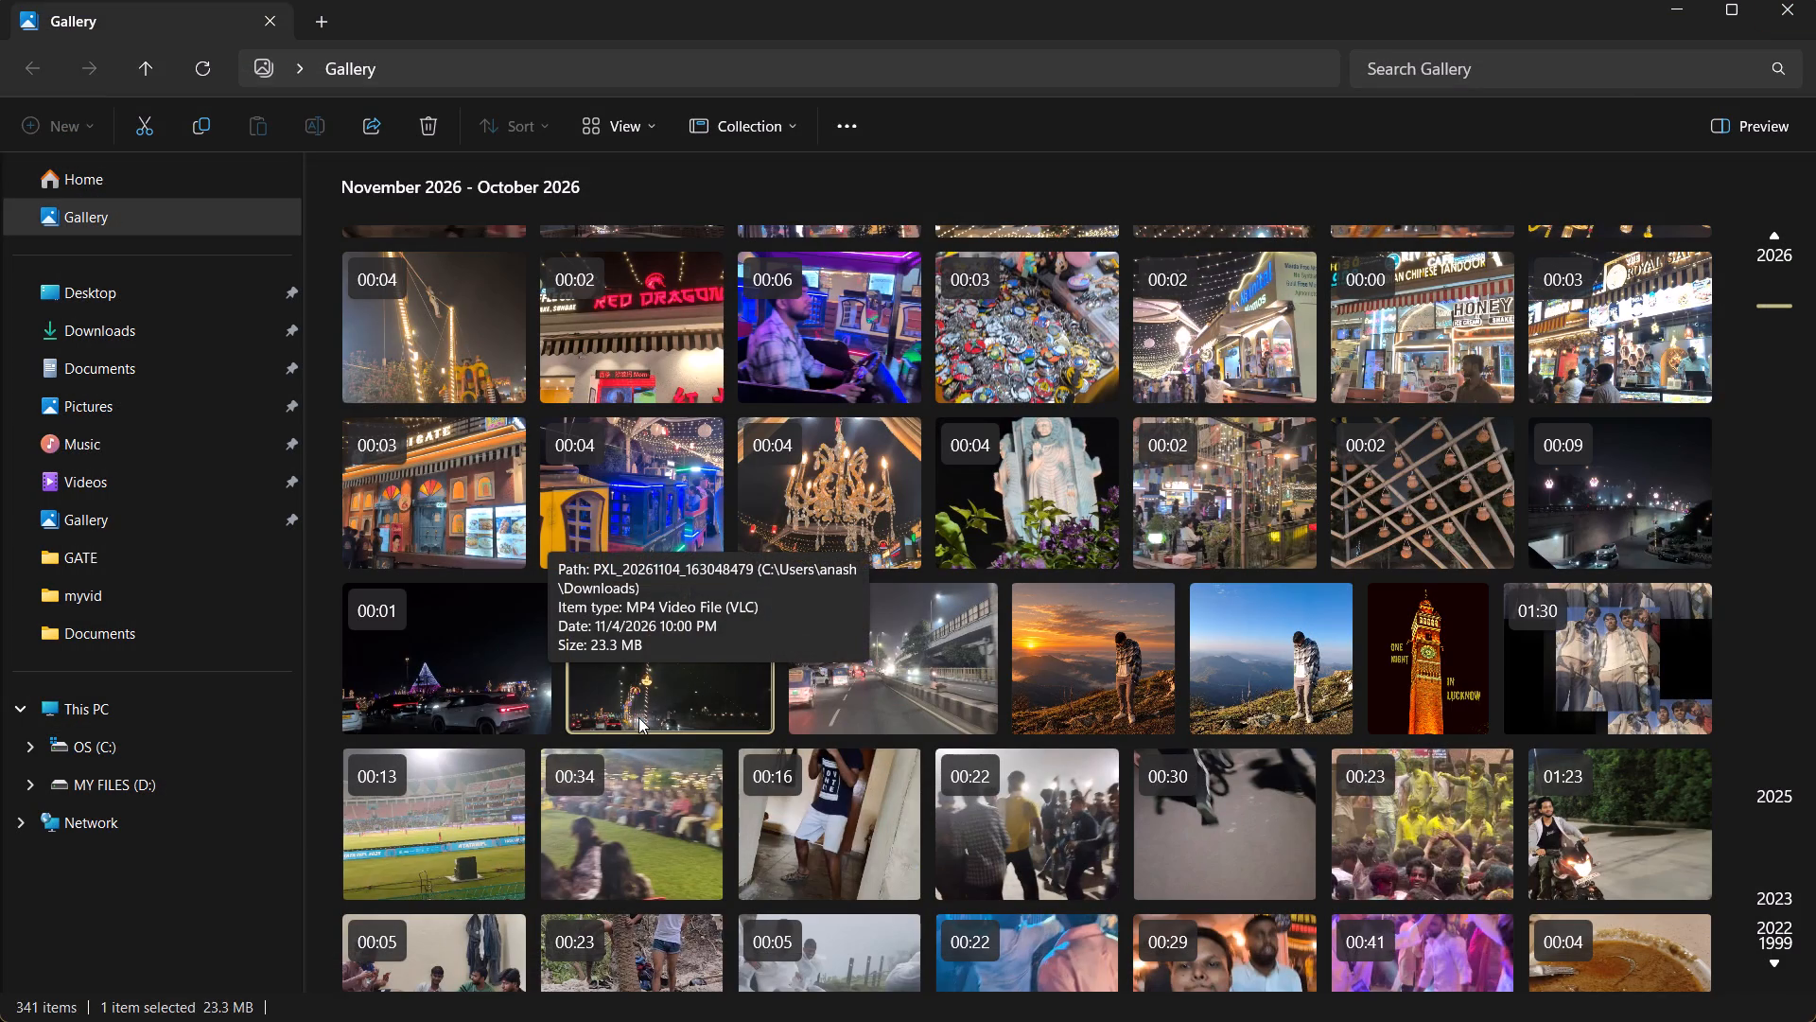
# Play the 34-second video of the evening lawn gathering to review it.
pyautogui.doubleClick(659, 856)
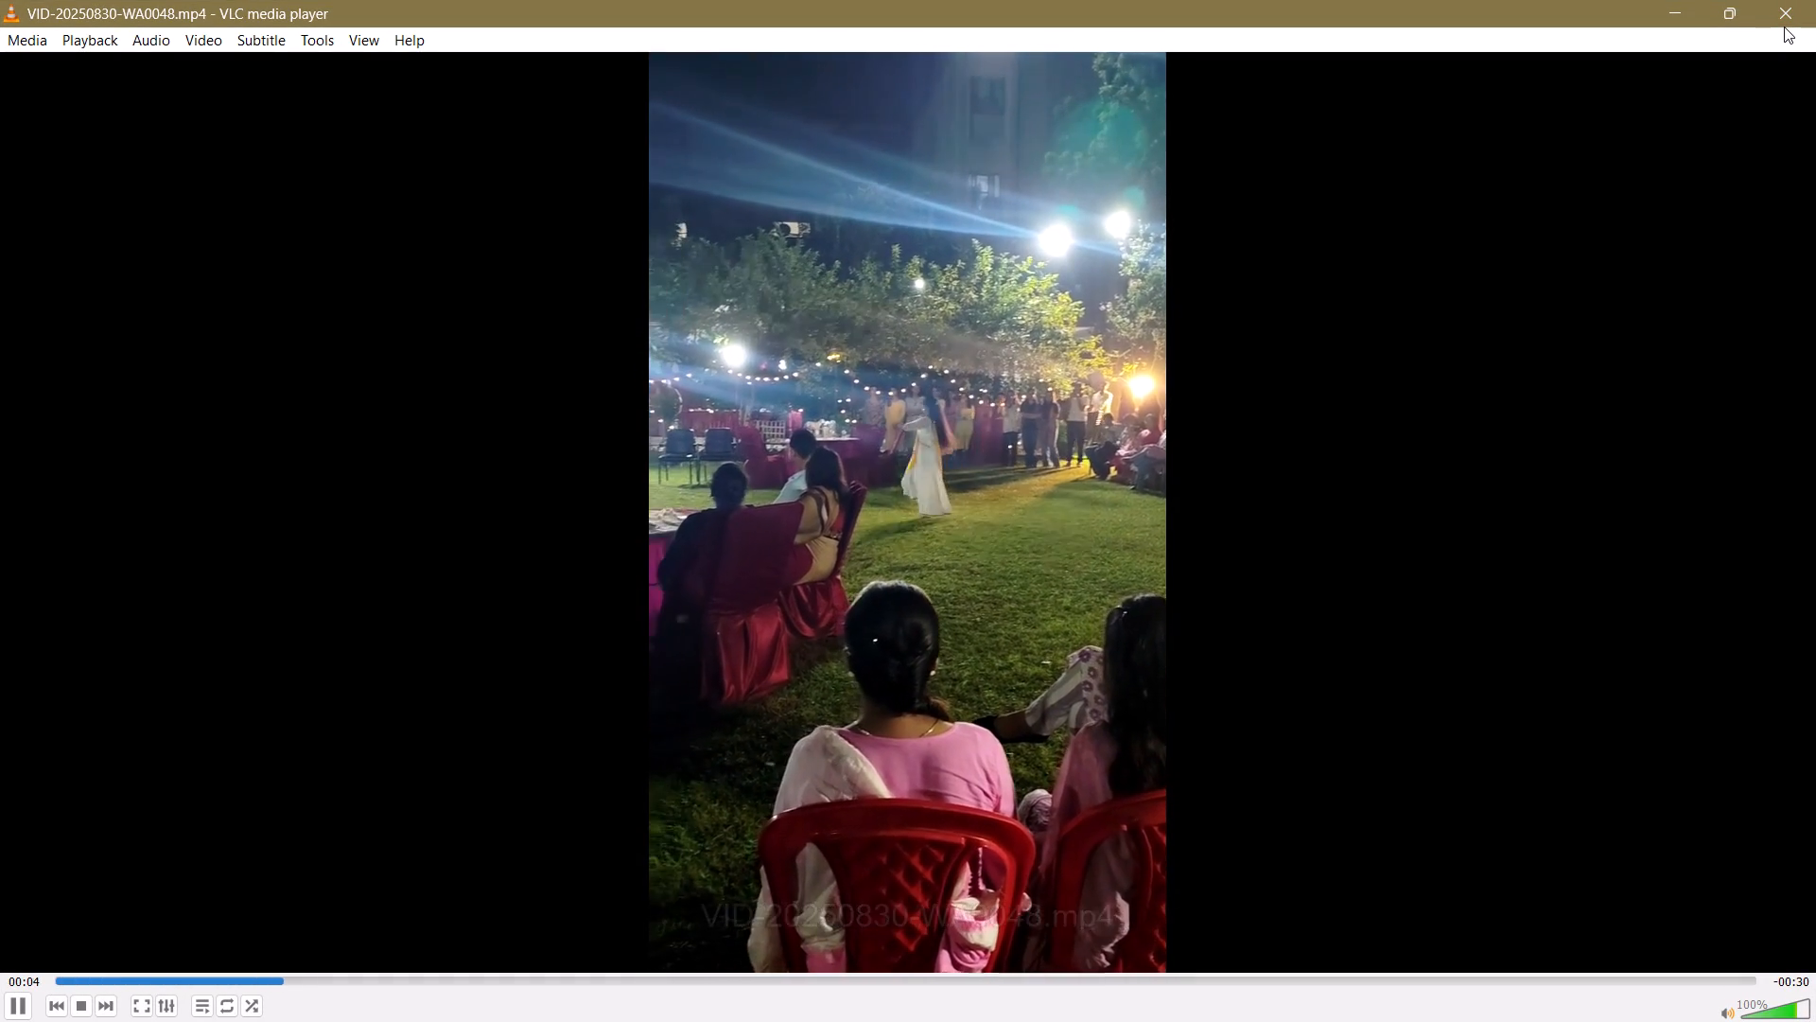
pyautogui.click(1784, 26)
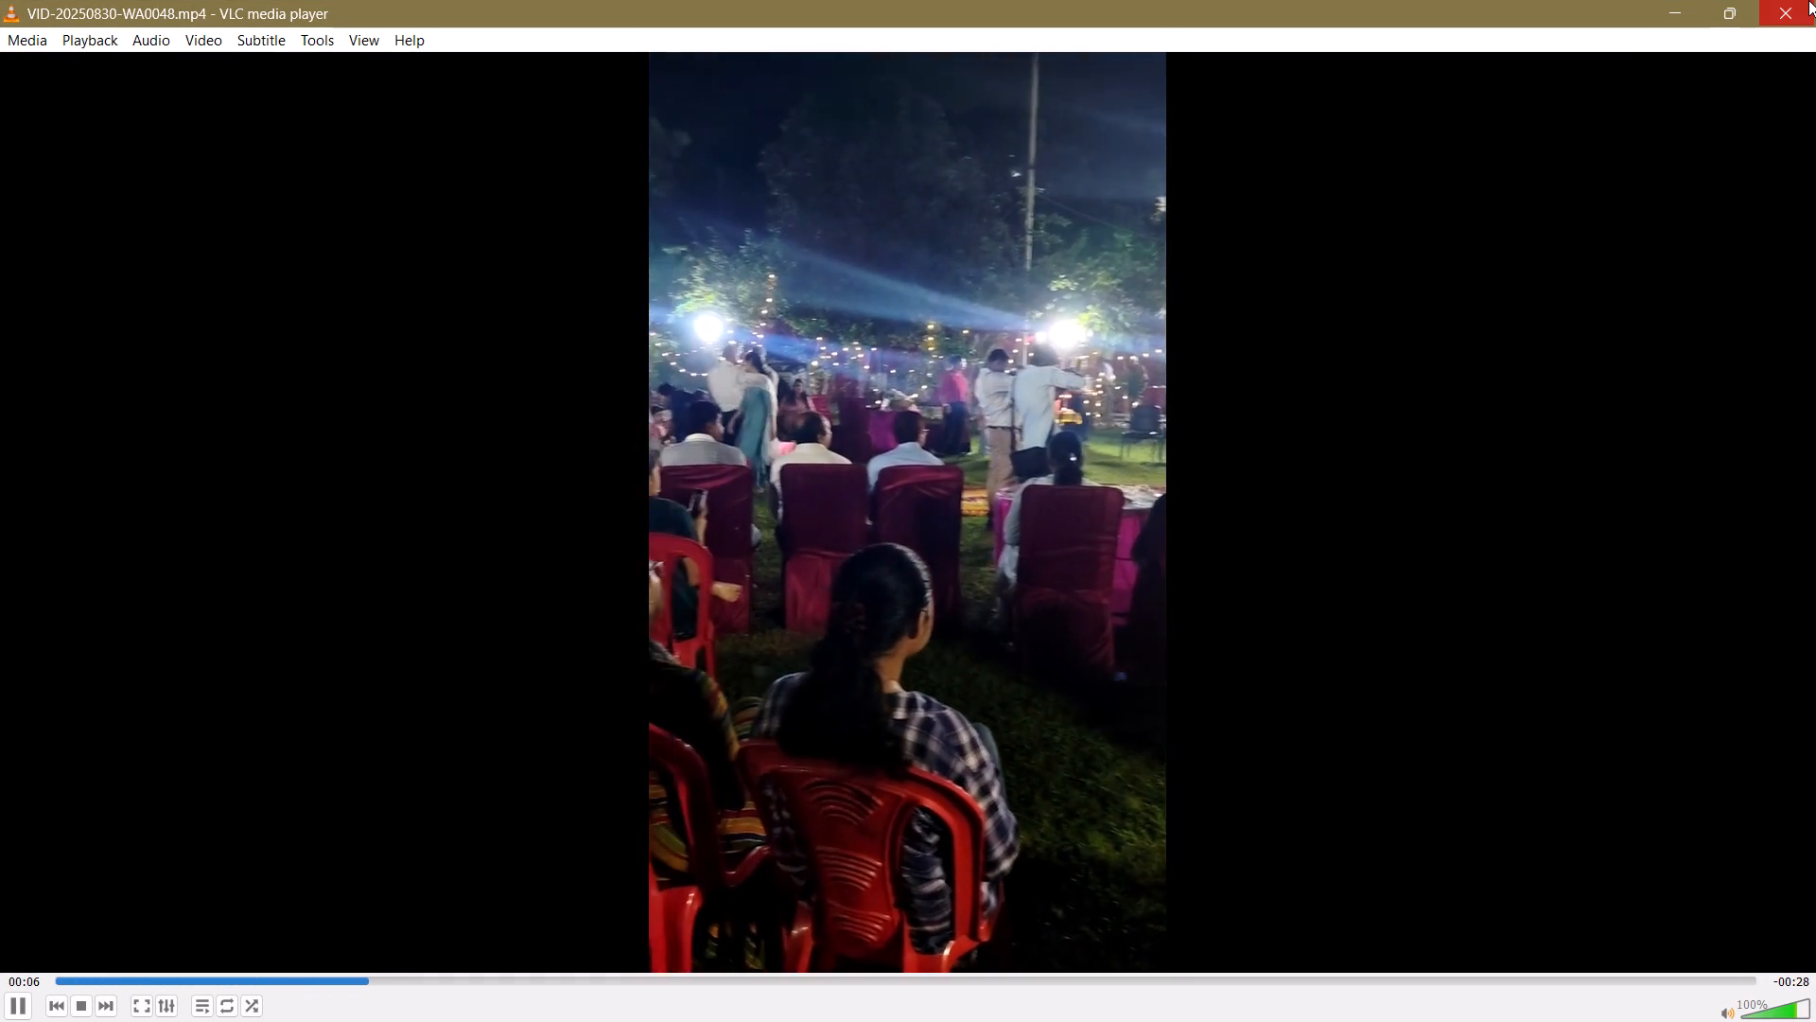
pyautogui.click(1808, 1)
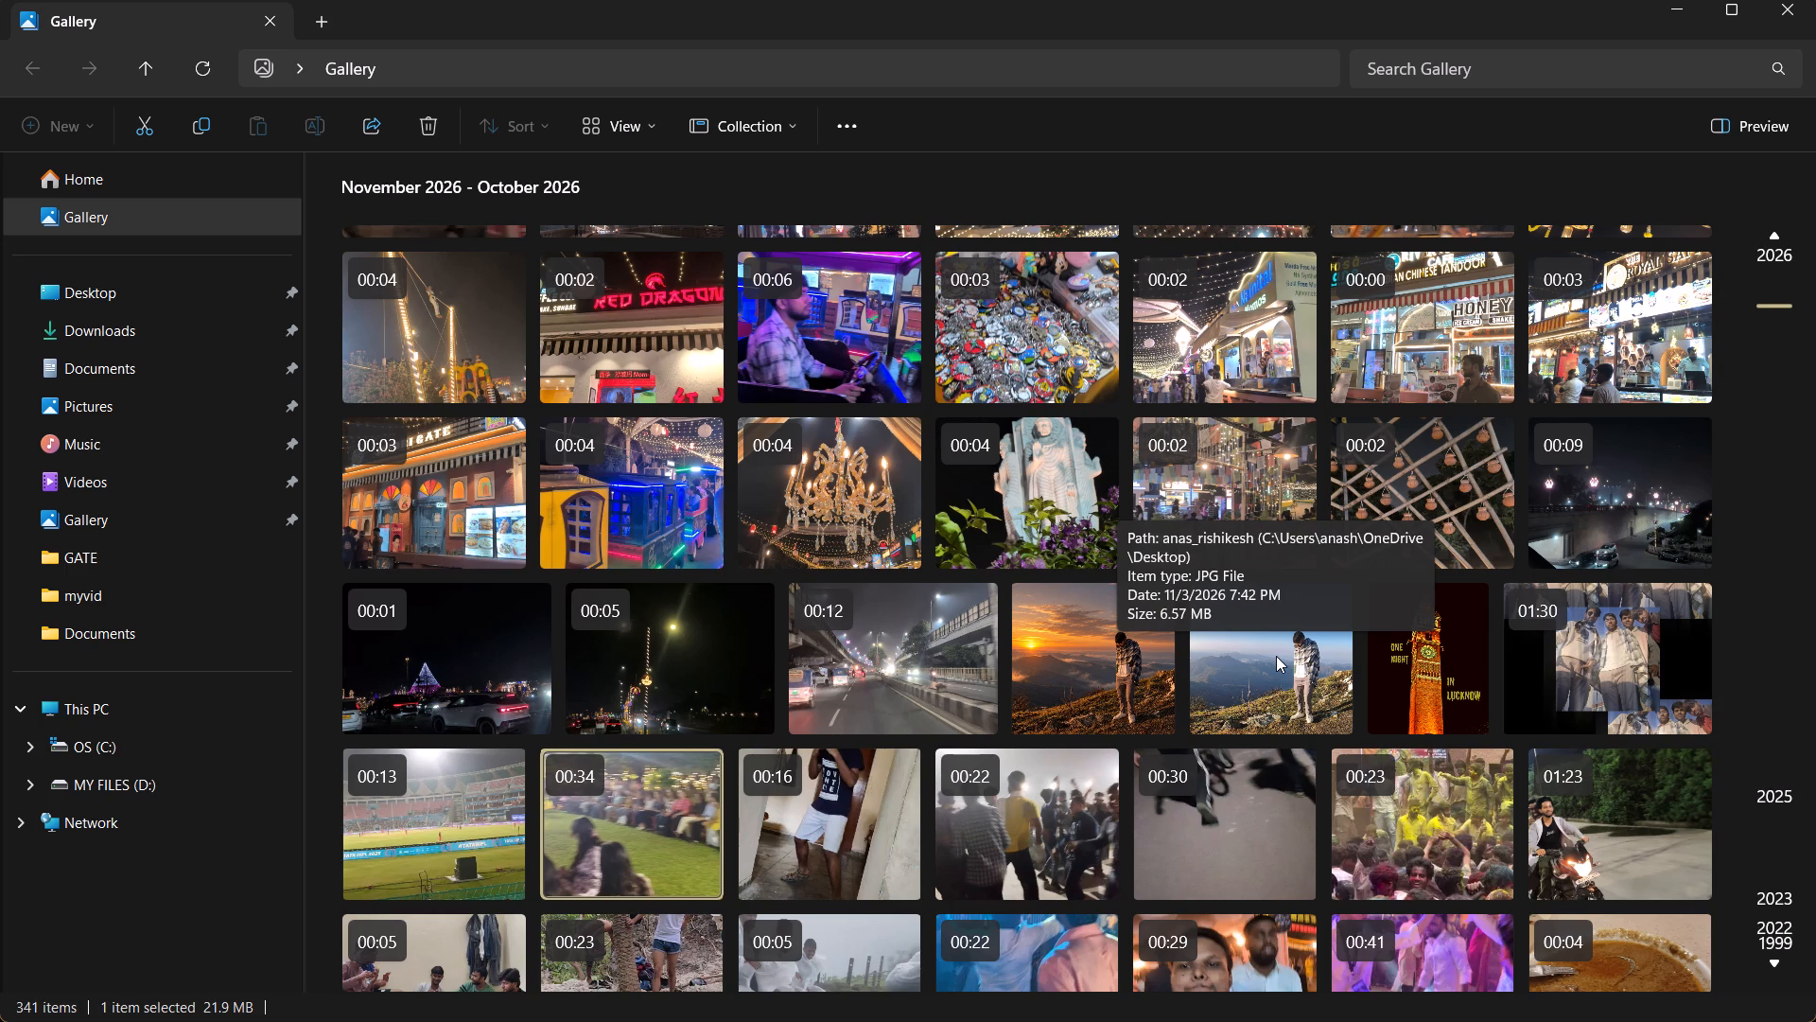
# Look back through the November 2026 video thumbnails, down to the October items, to check which clips remain.
pyautogui.scroll(10, 1276, 656)
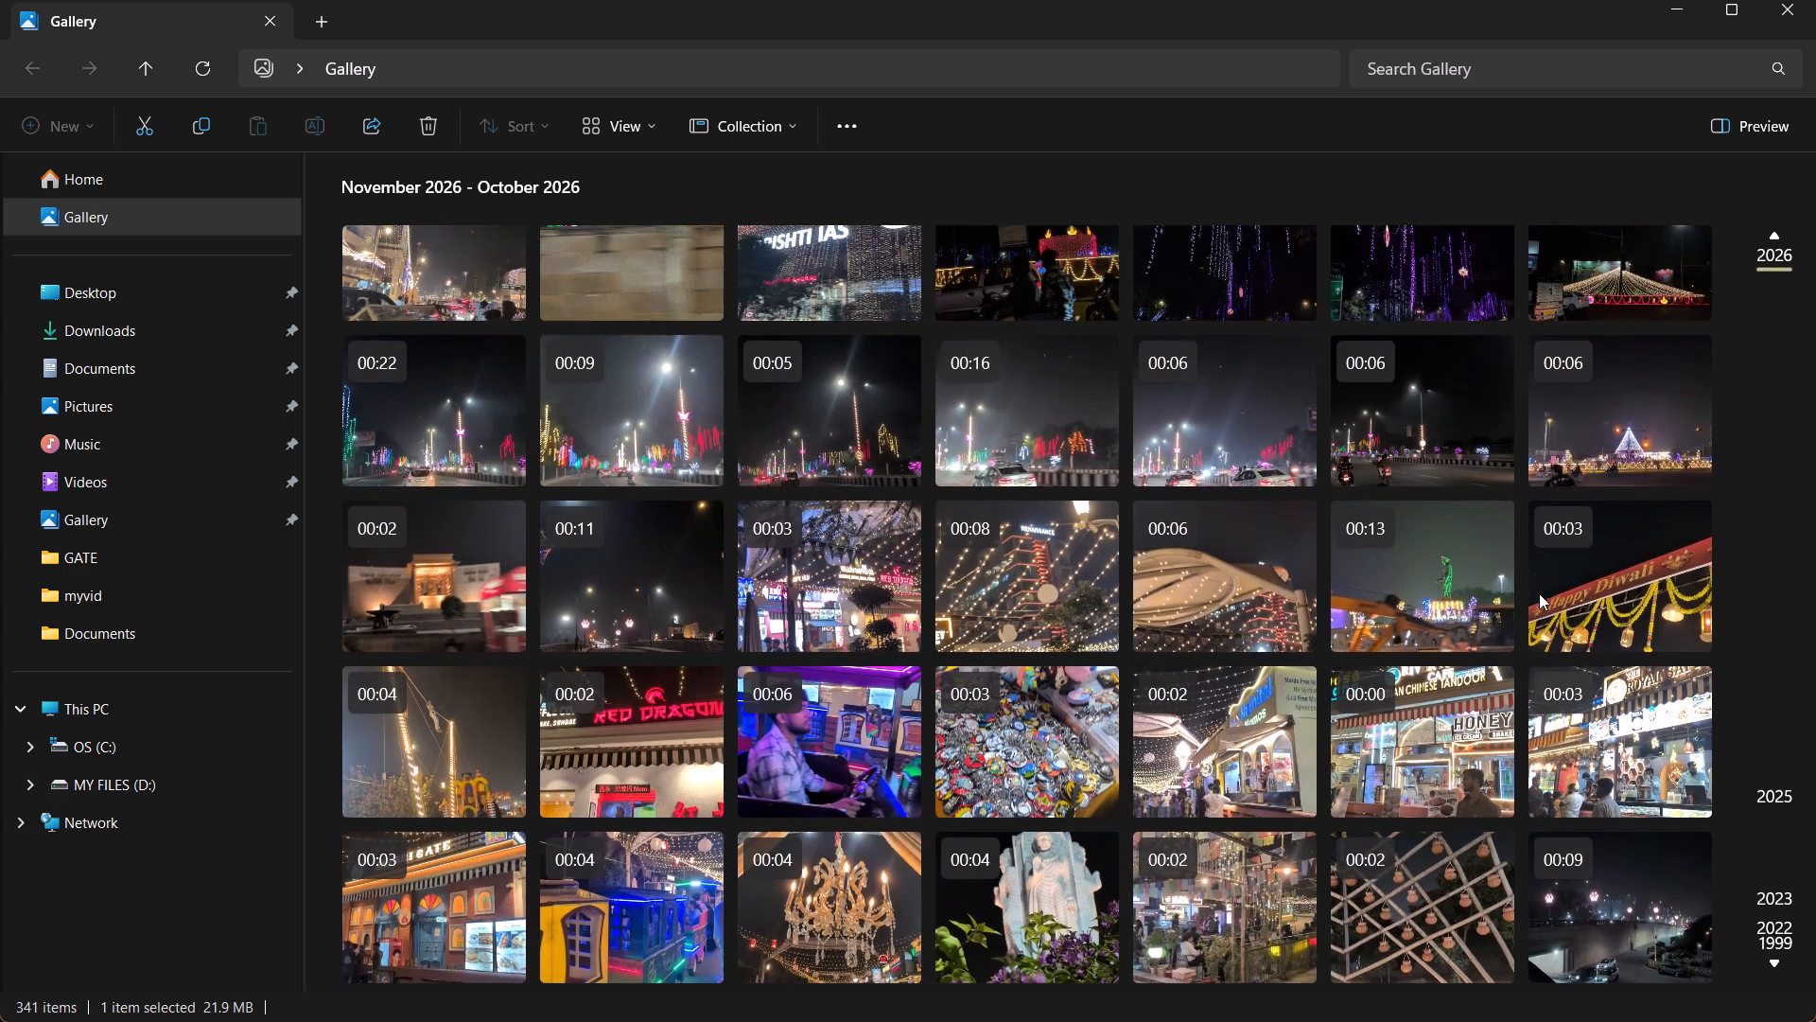
pyautogui.scroll(13, 1539, 593)
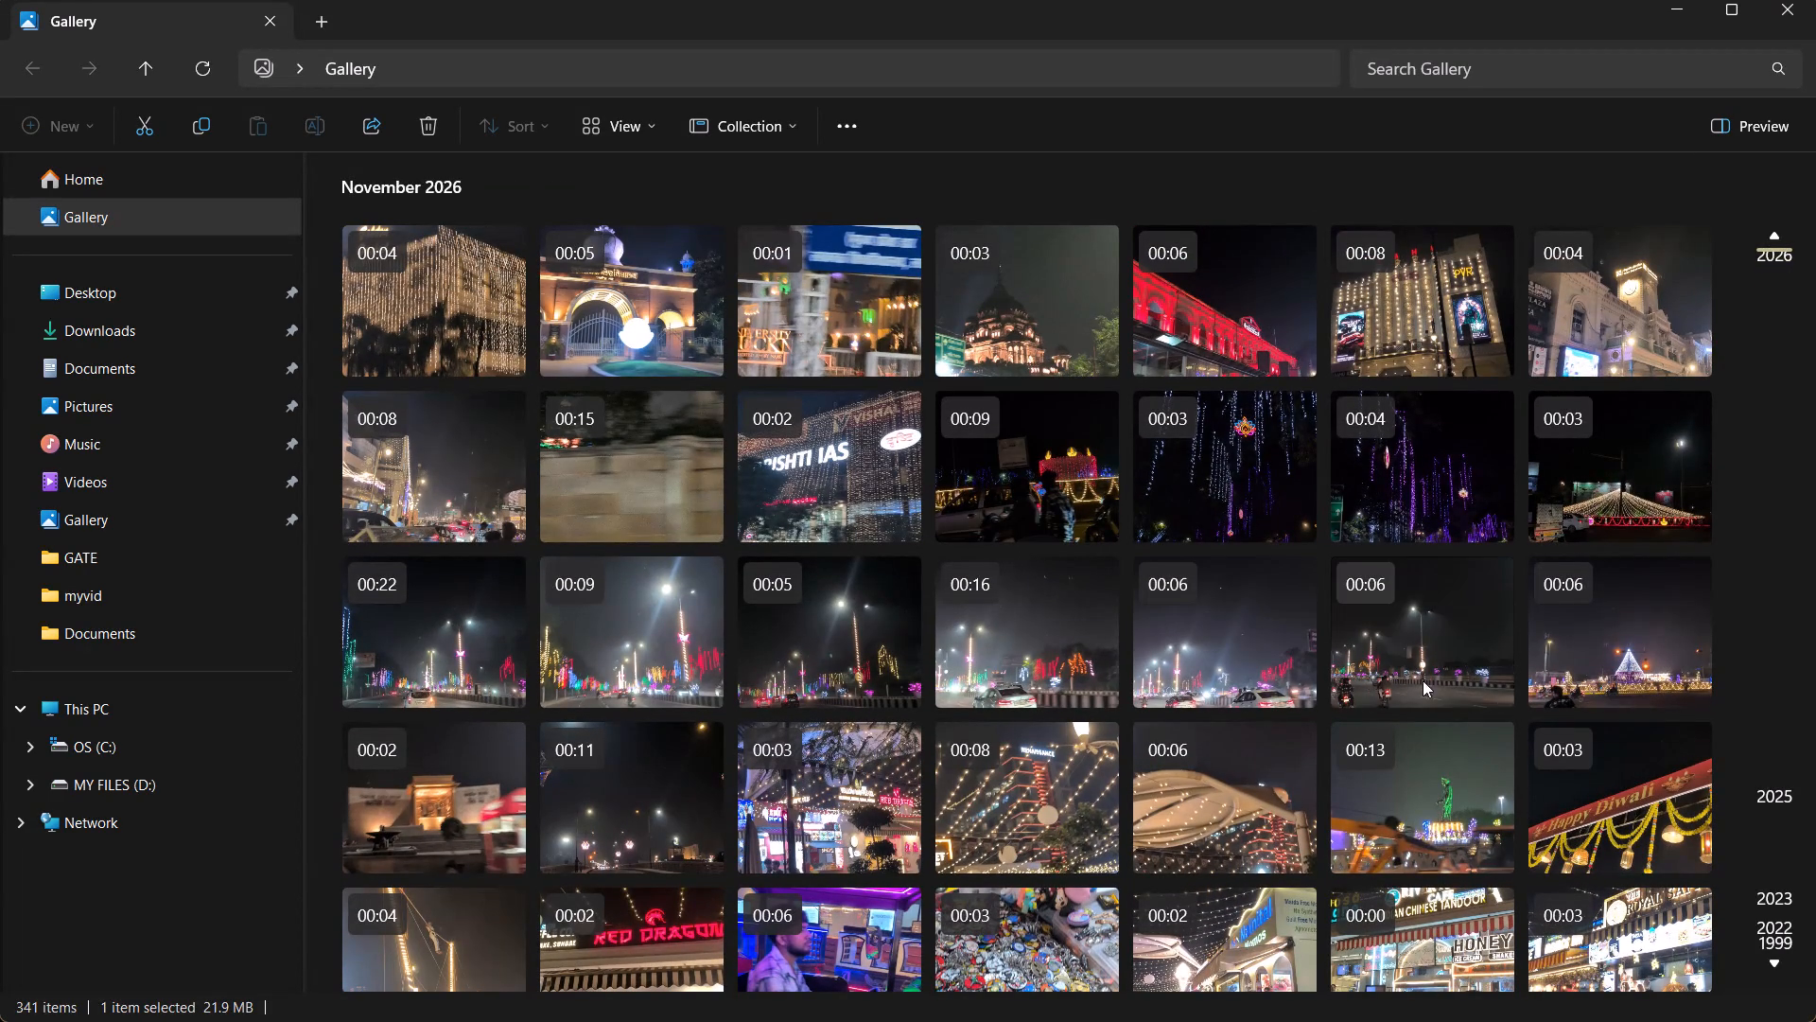
pyautogui.scroll(-9, 1175, 802)
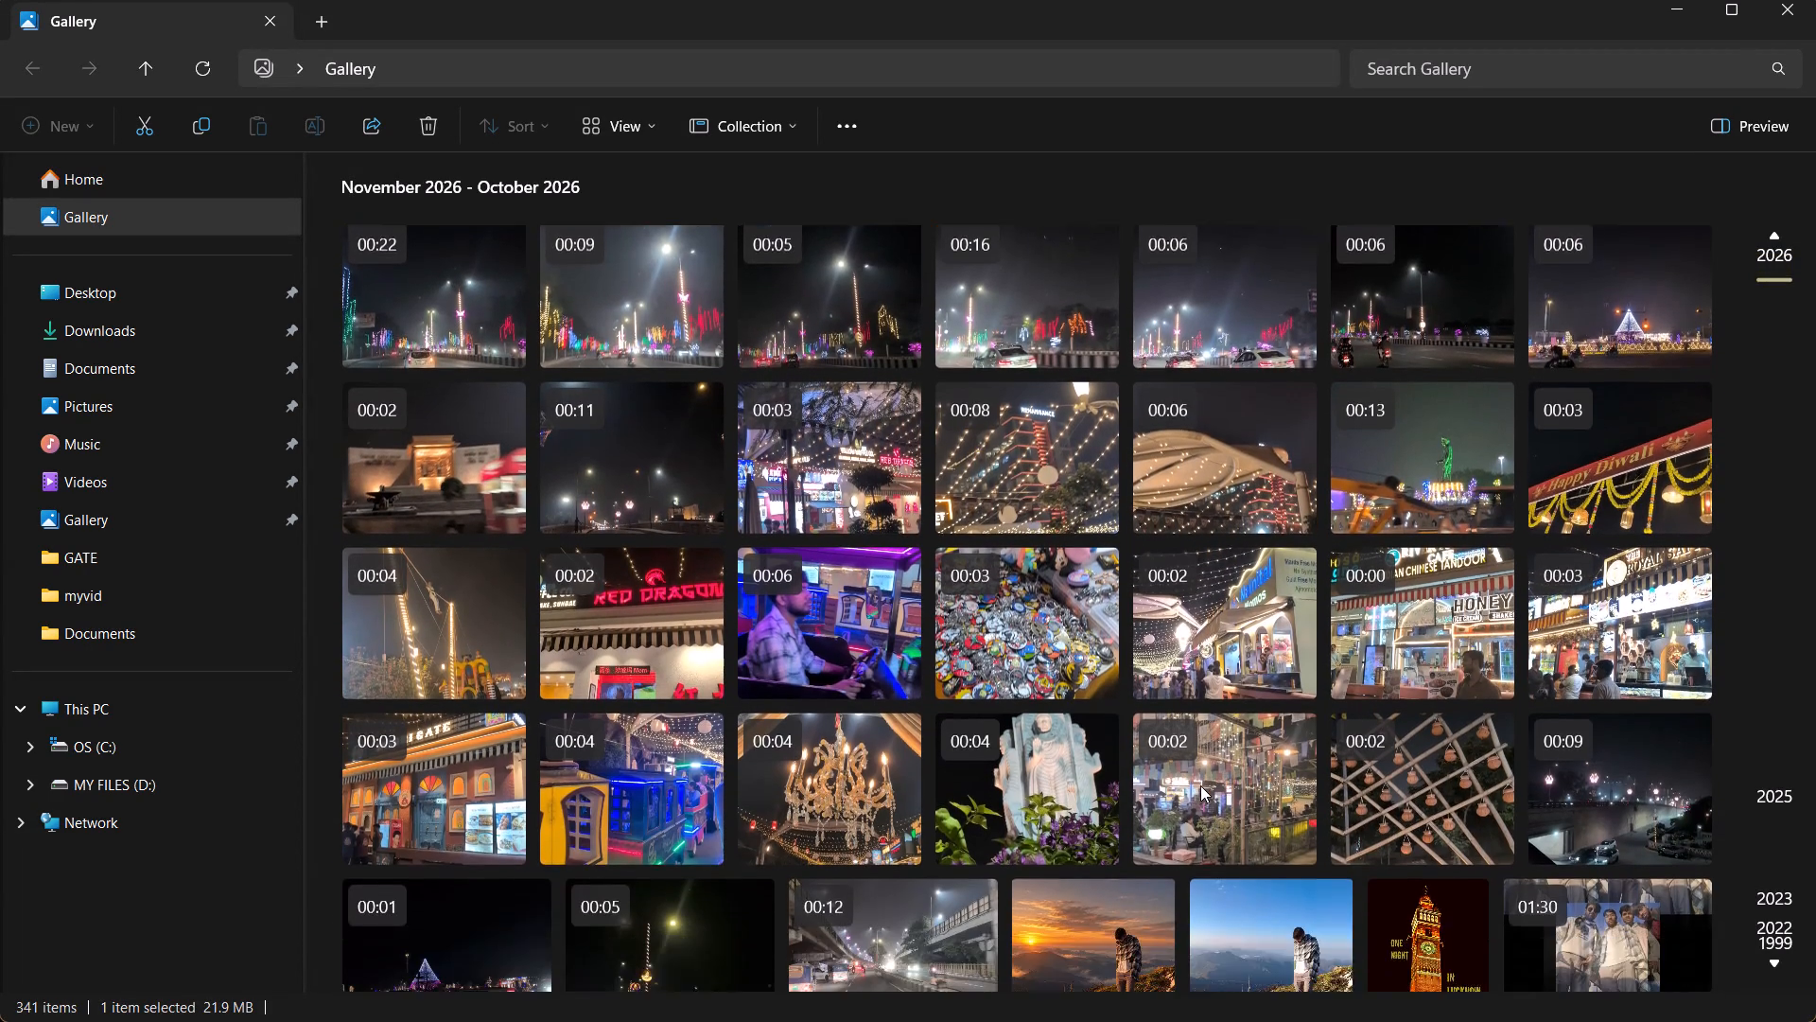
pyautogui.scroll(-3, 1200, 785)
pyautogui.scroll(6, 734, 769)
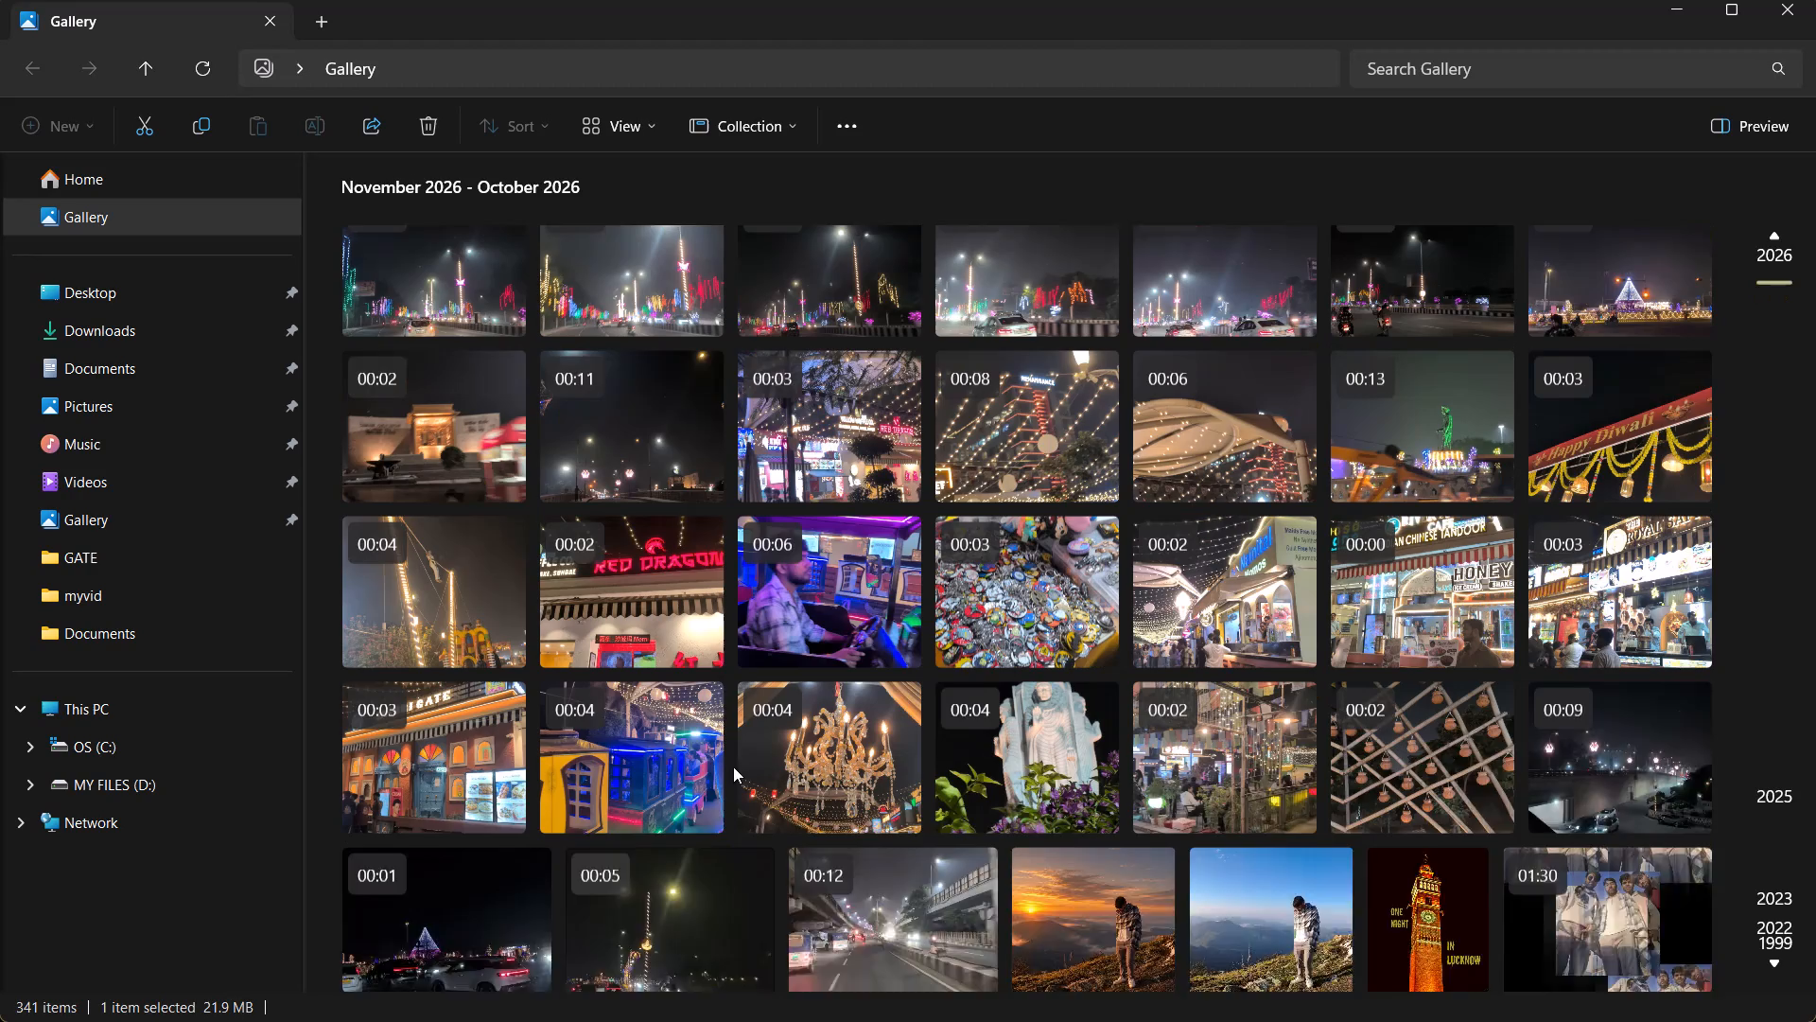
pyautogui.scroll(20, 789, 716)
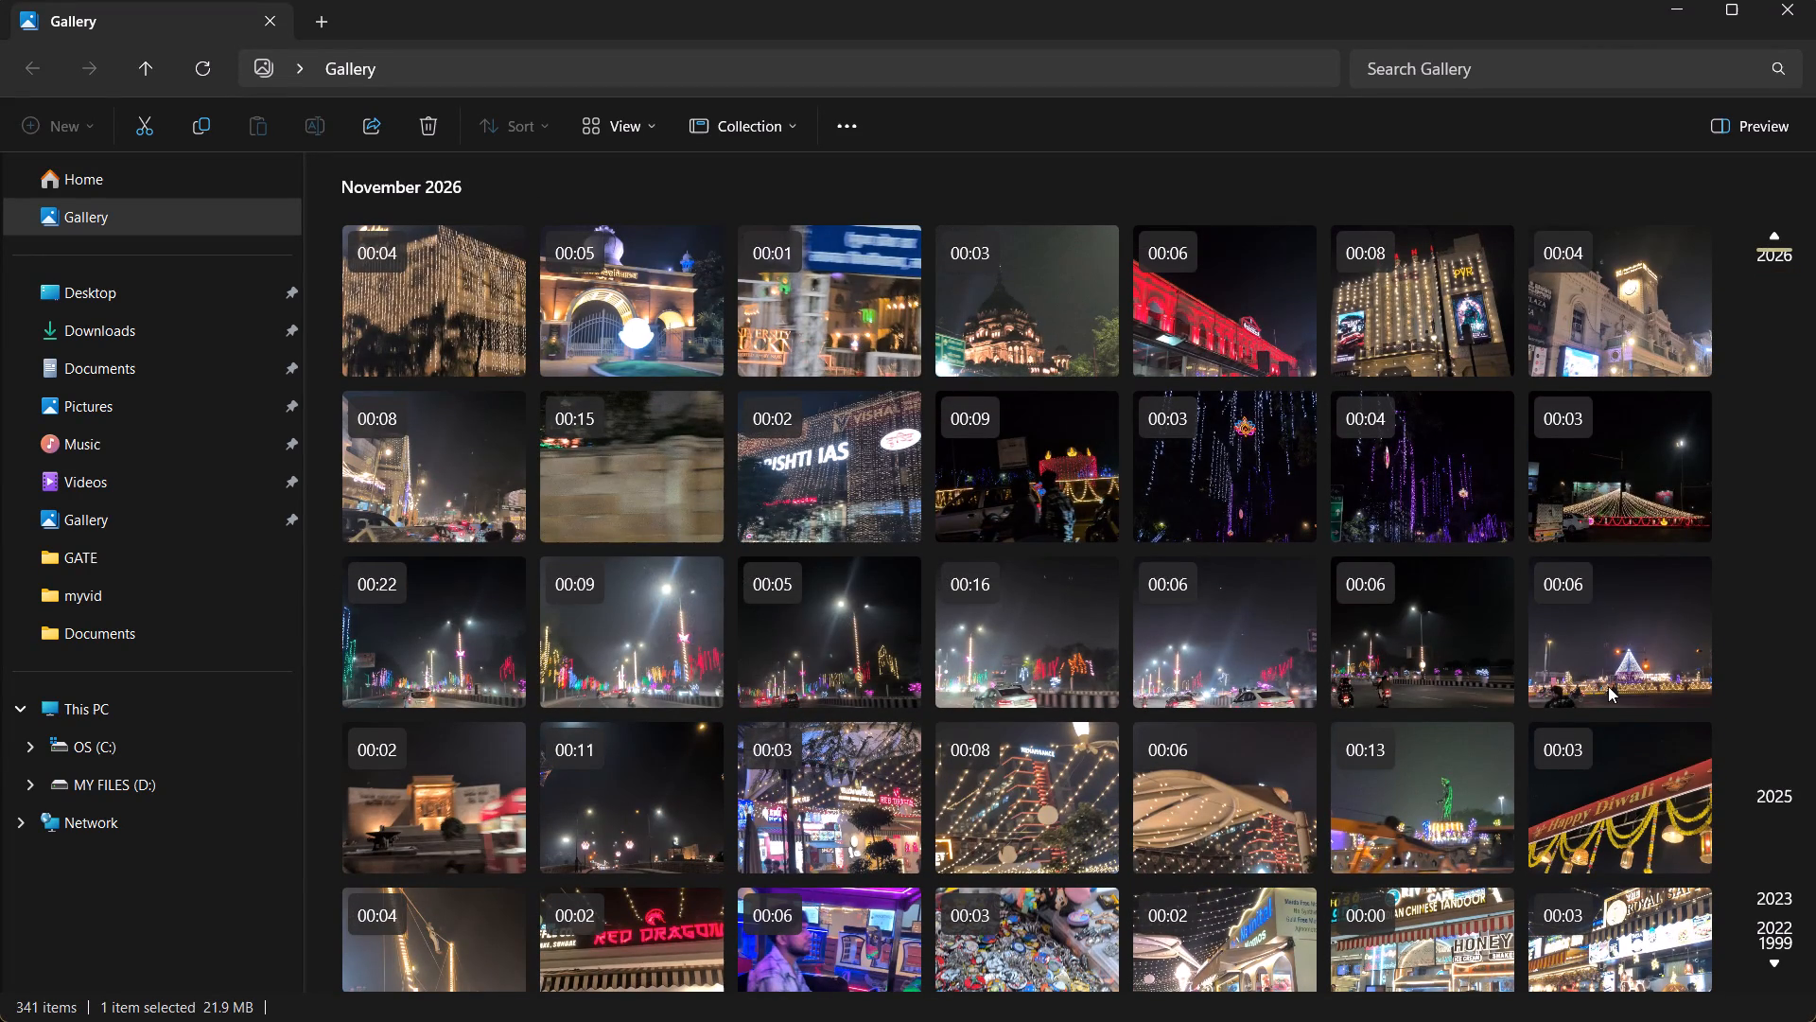
pyautogui.scroll(-6, 1618, 921)
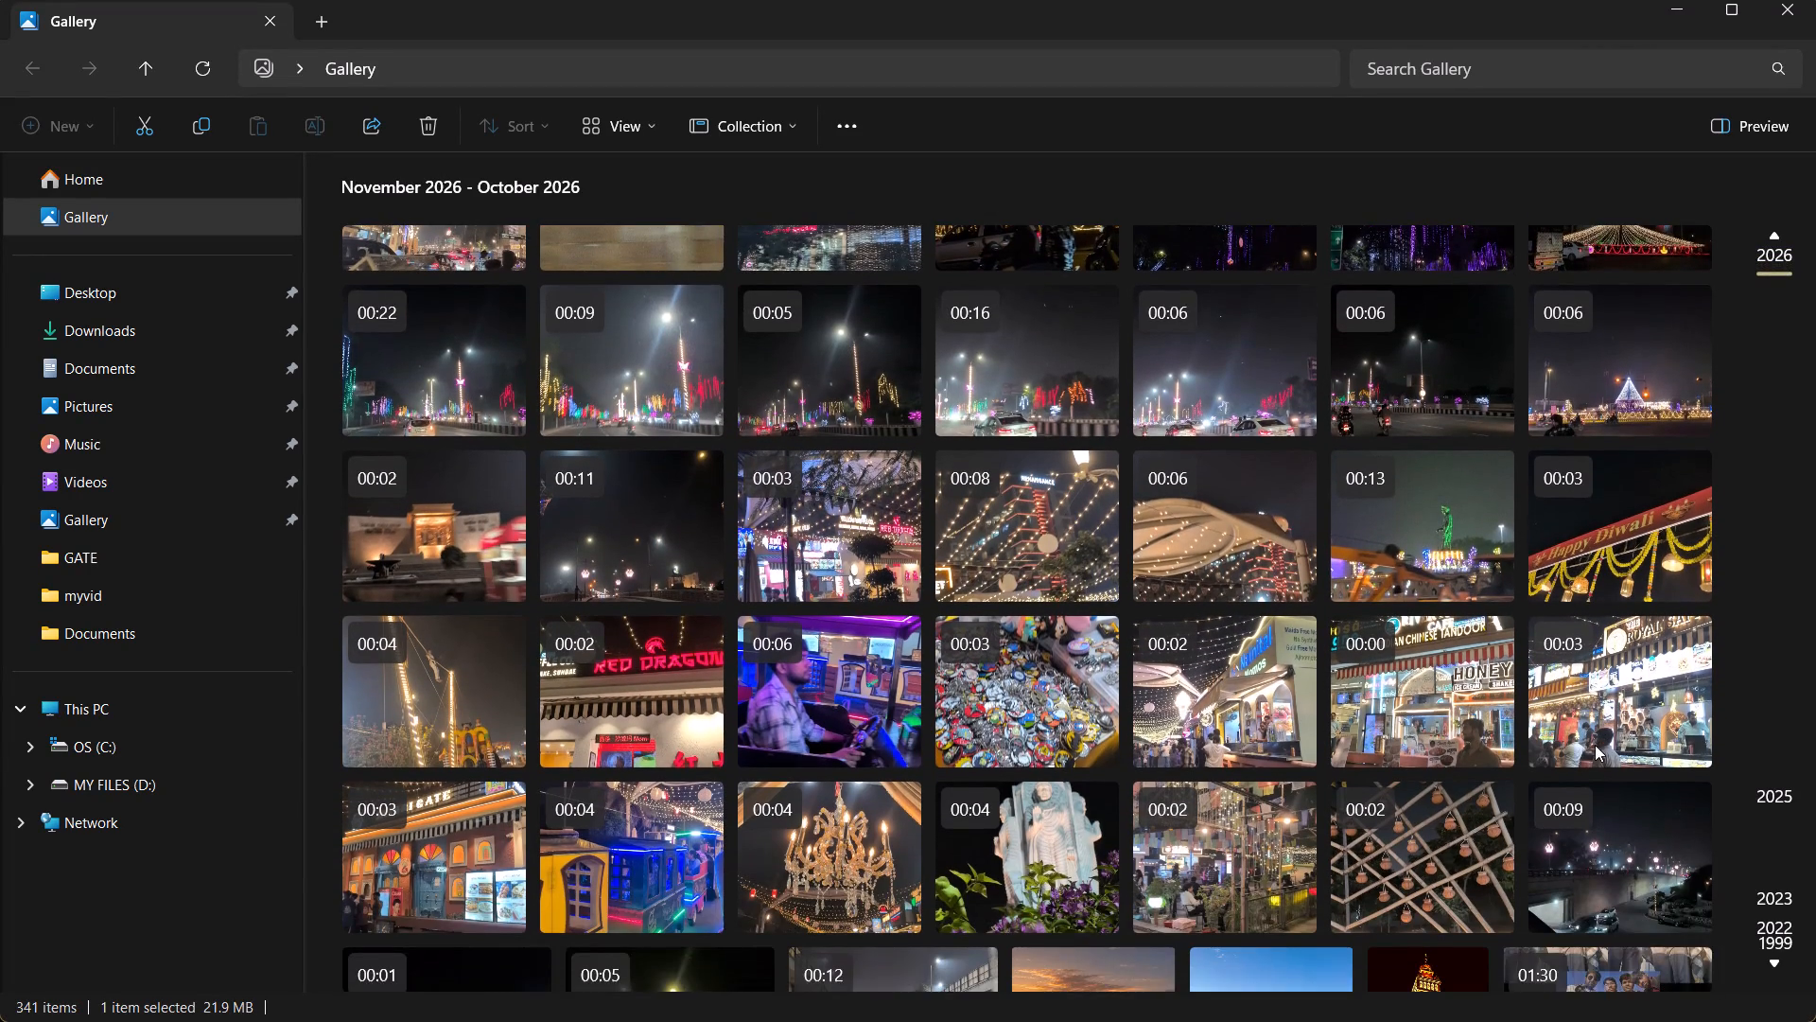
pyautogui.scroll(-4, 1595, 745)
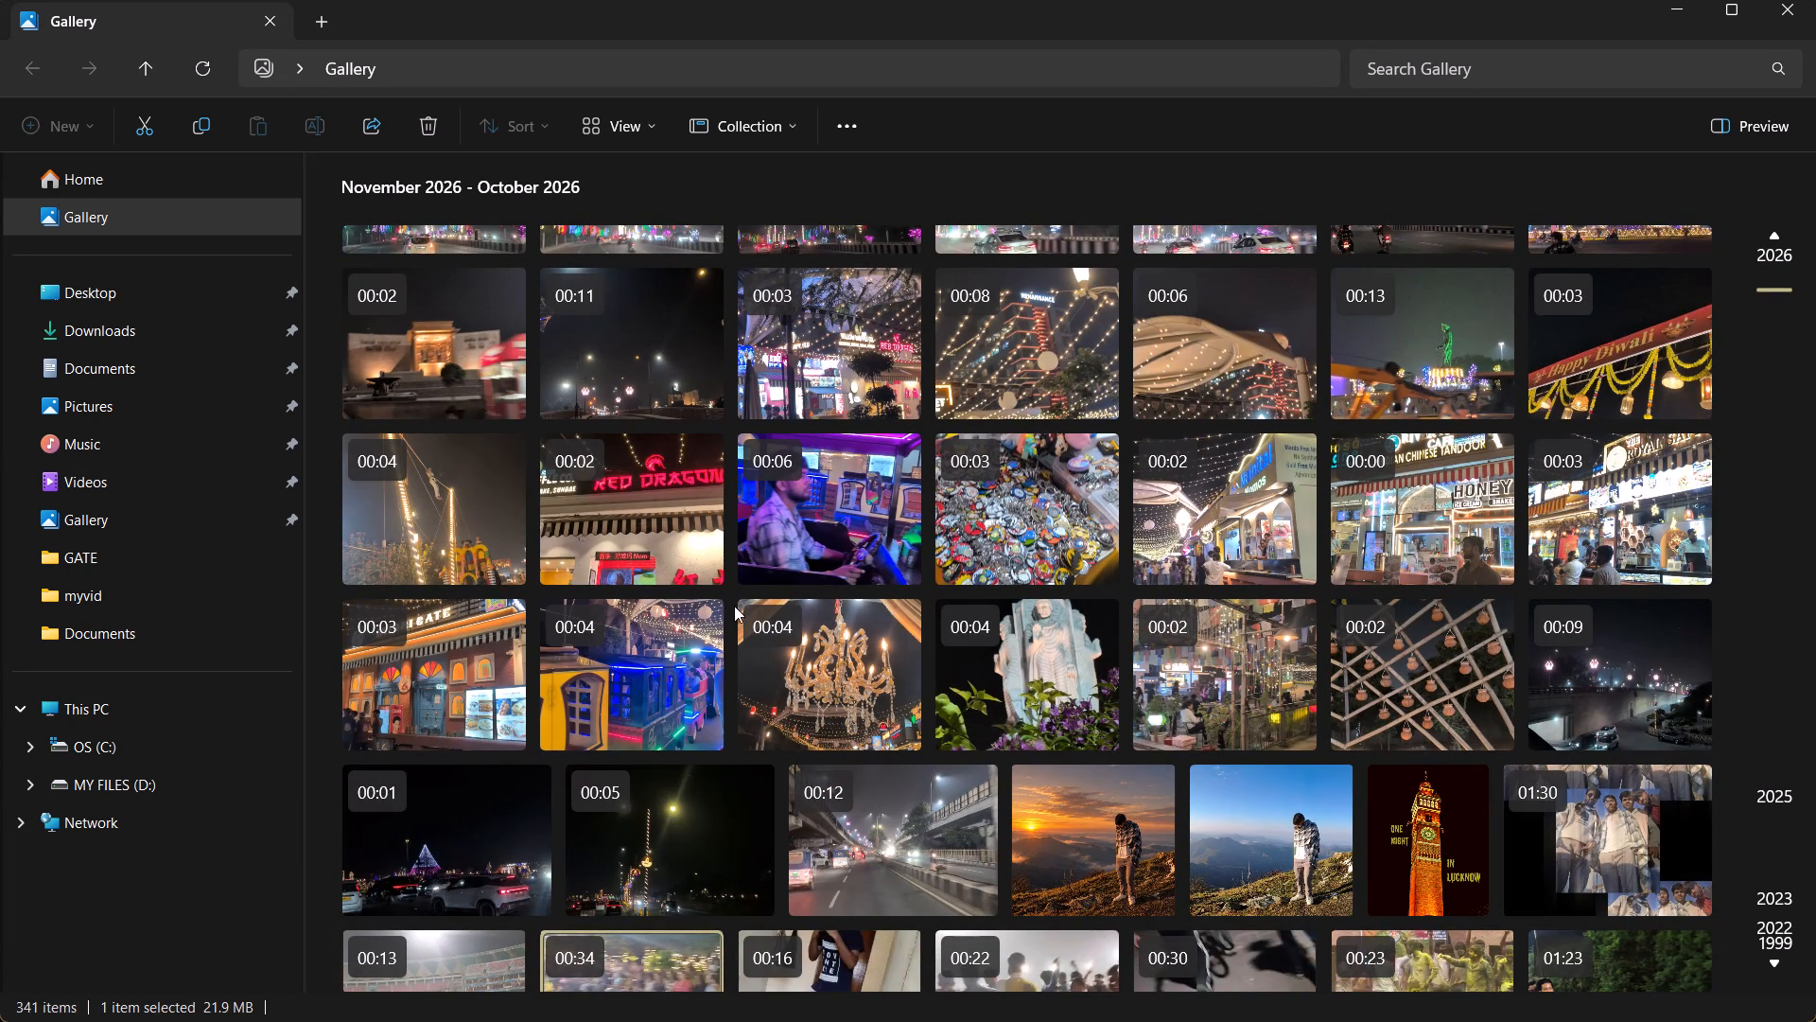
pyautogui.scroll(13, 734, 606)
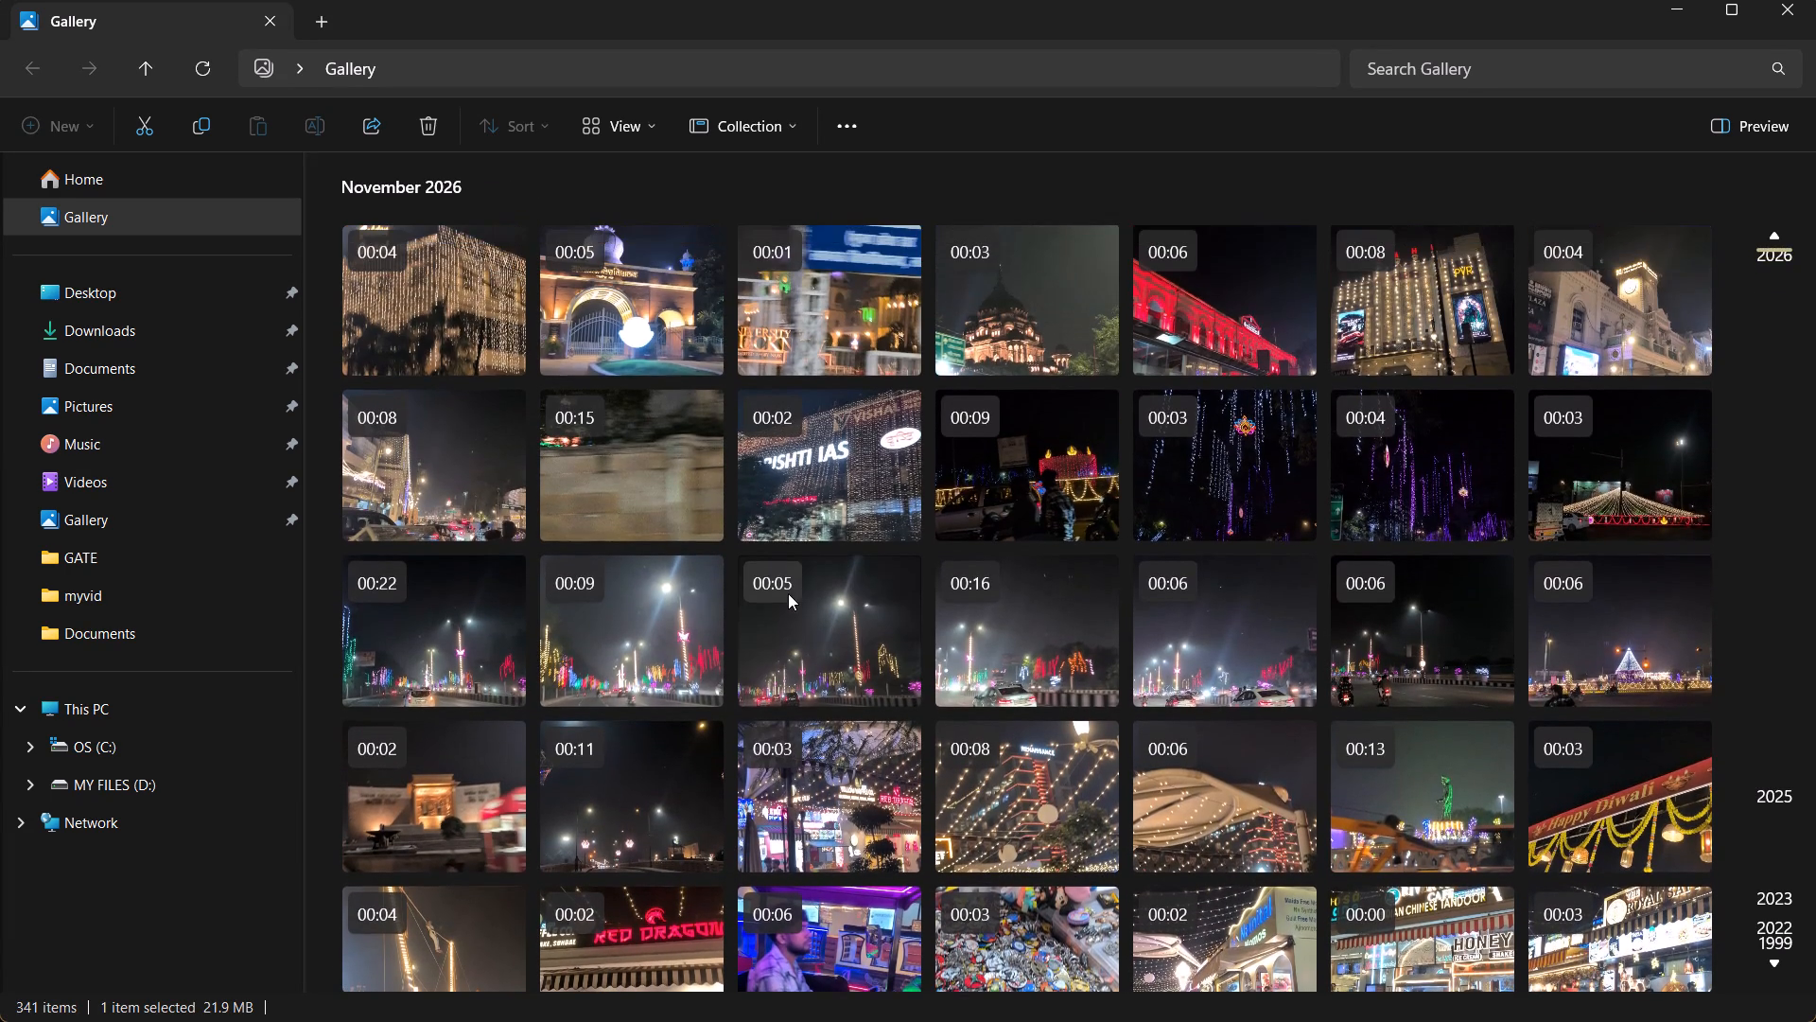
pyautogui.scroll(2, 788, 593)
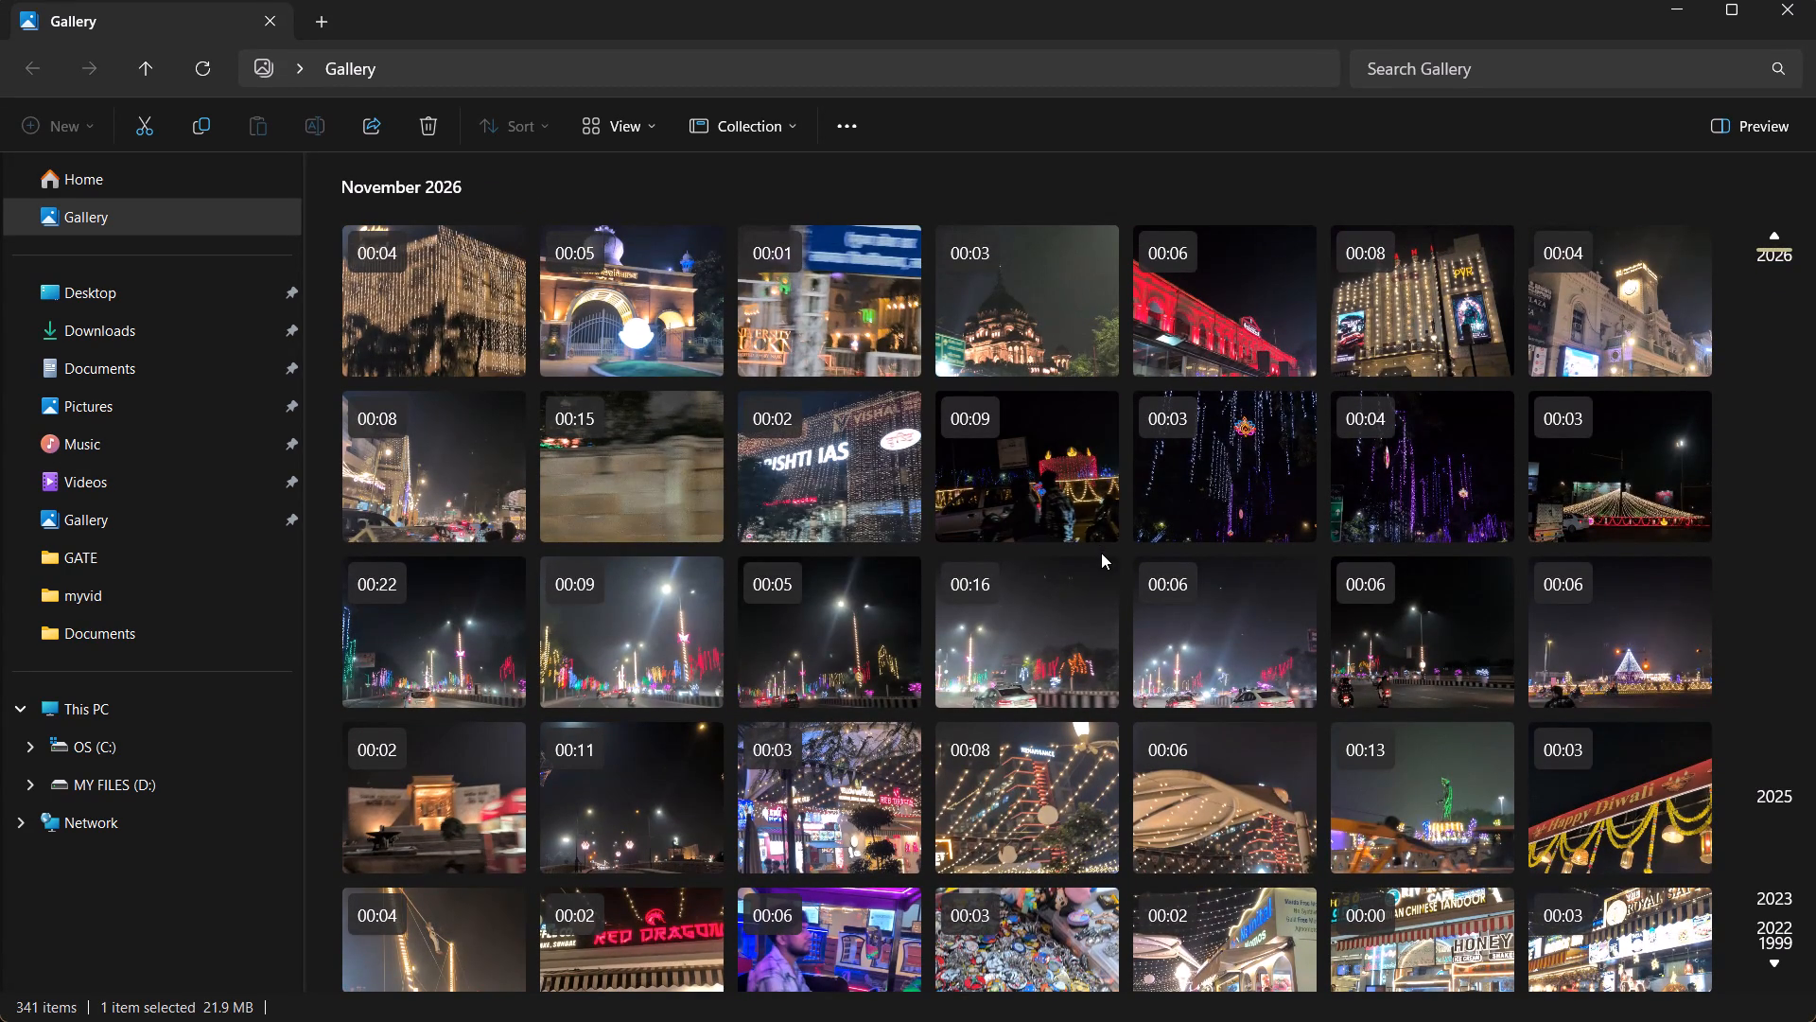
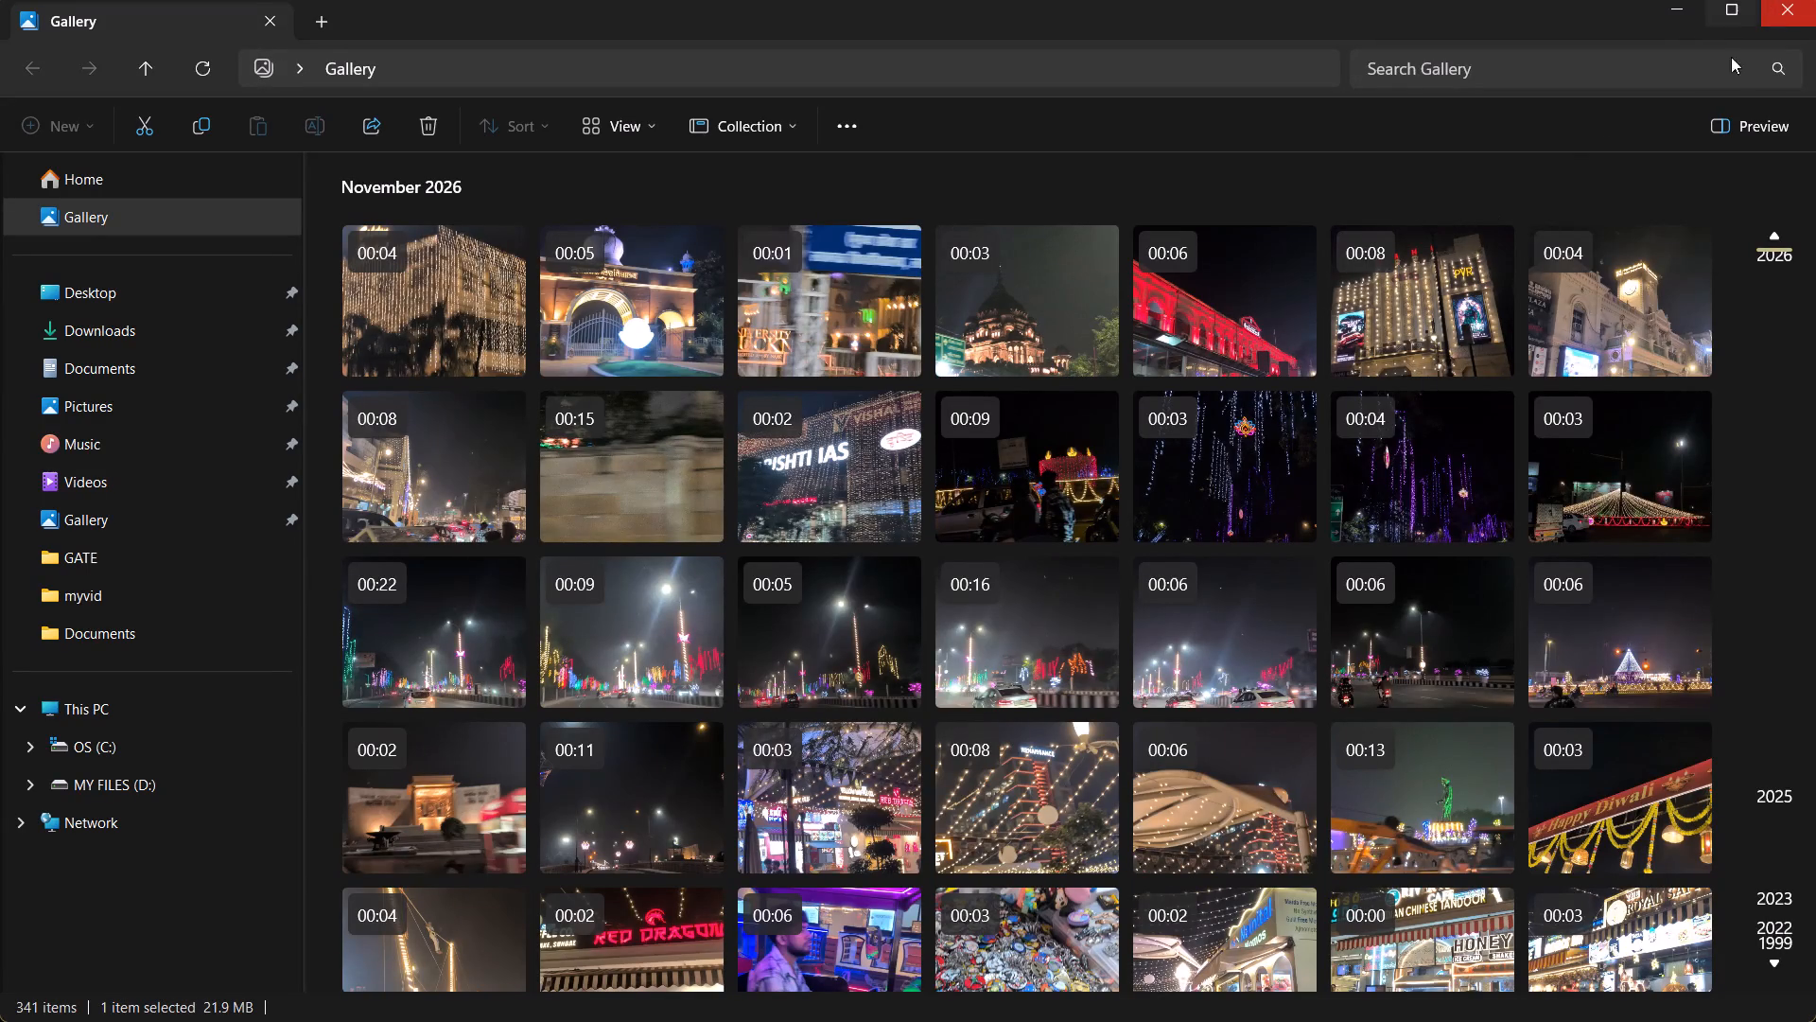
# Try to play the 3-second November 2026 video of hanging blue string lights with a red lantern, dismissing the player and returning to the gallery.
pyautogui.doubleClick(1263, 497)
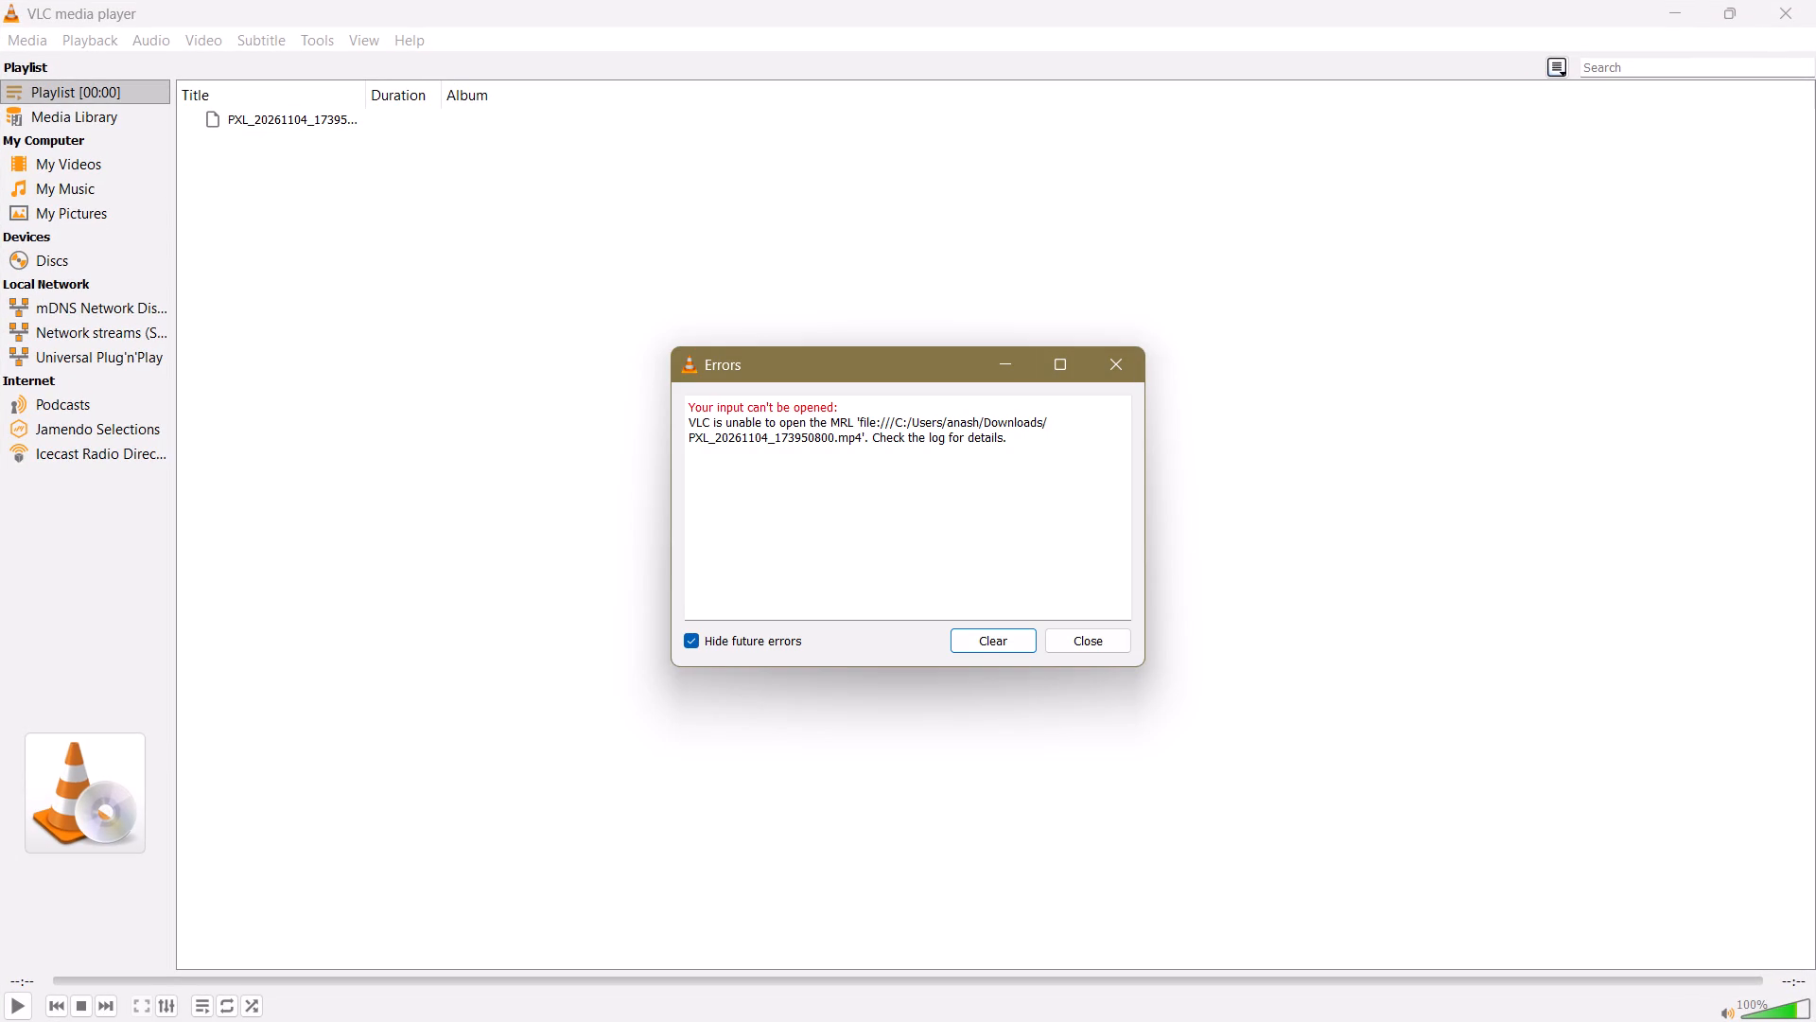
pyautogui.click(985, 643)
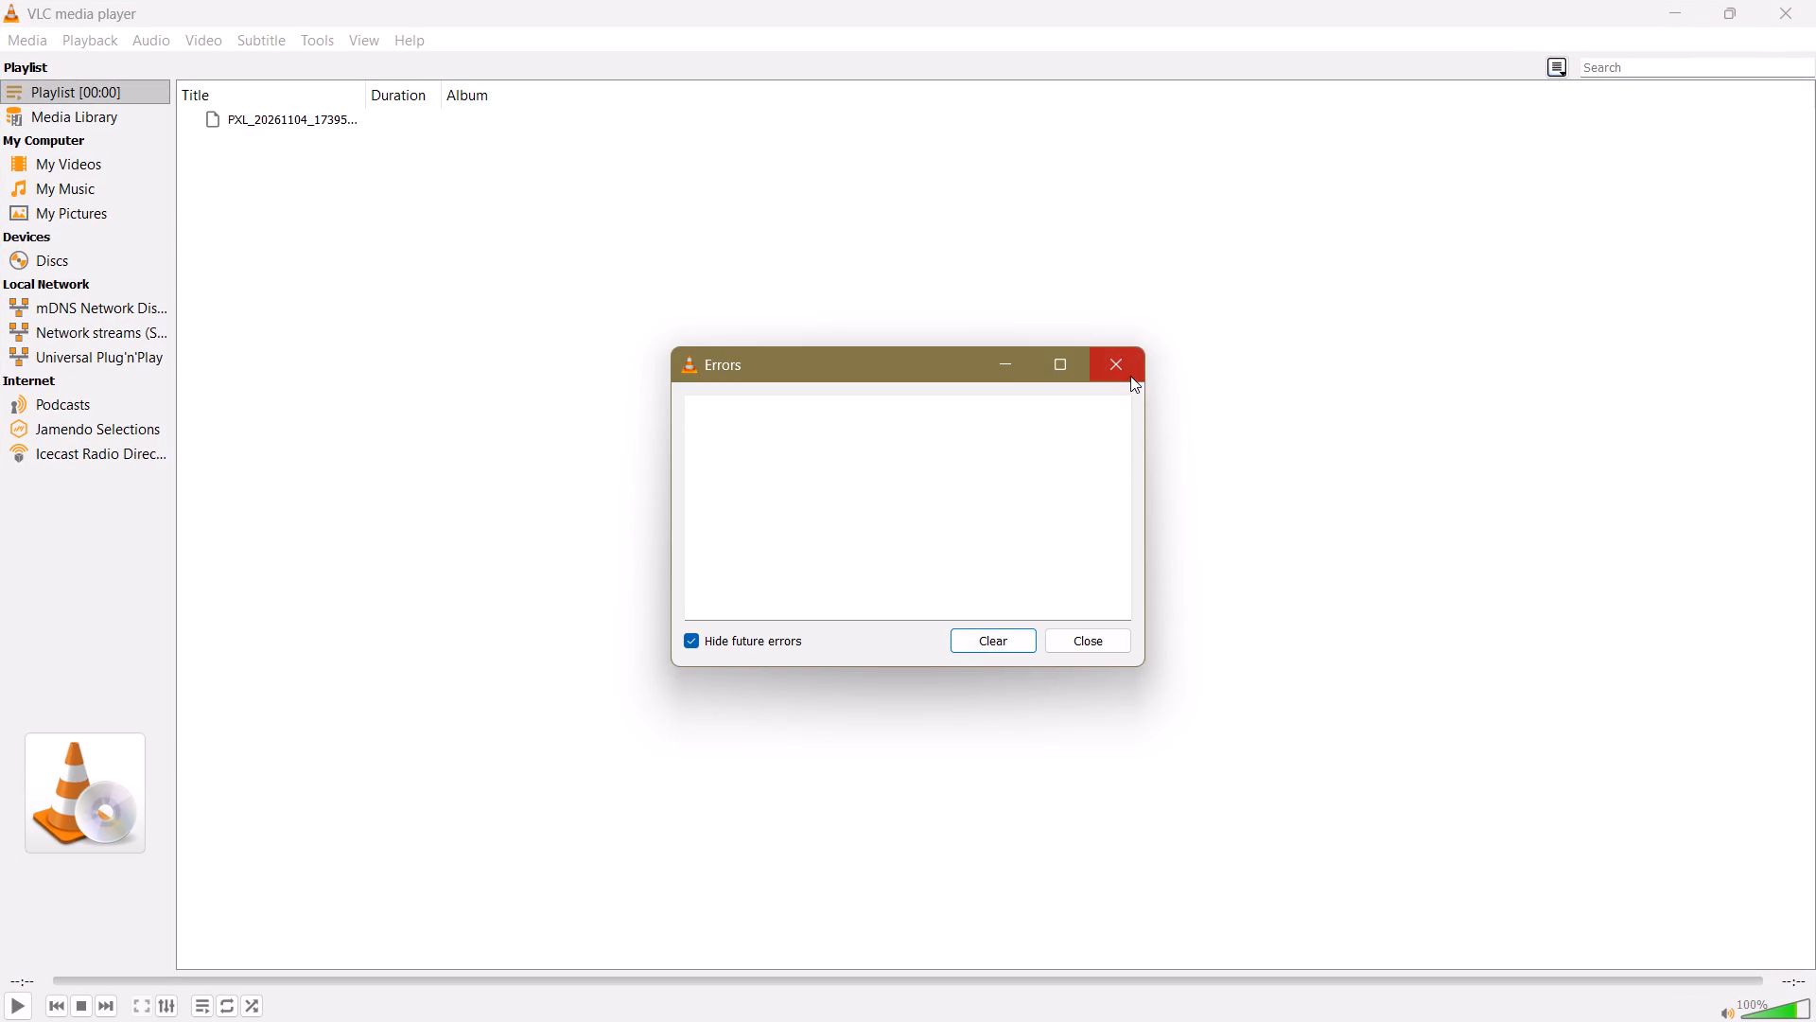
pyautogui.click(1126, 376)
pyautogui.click(1790, 9)
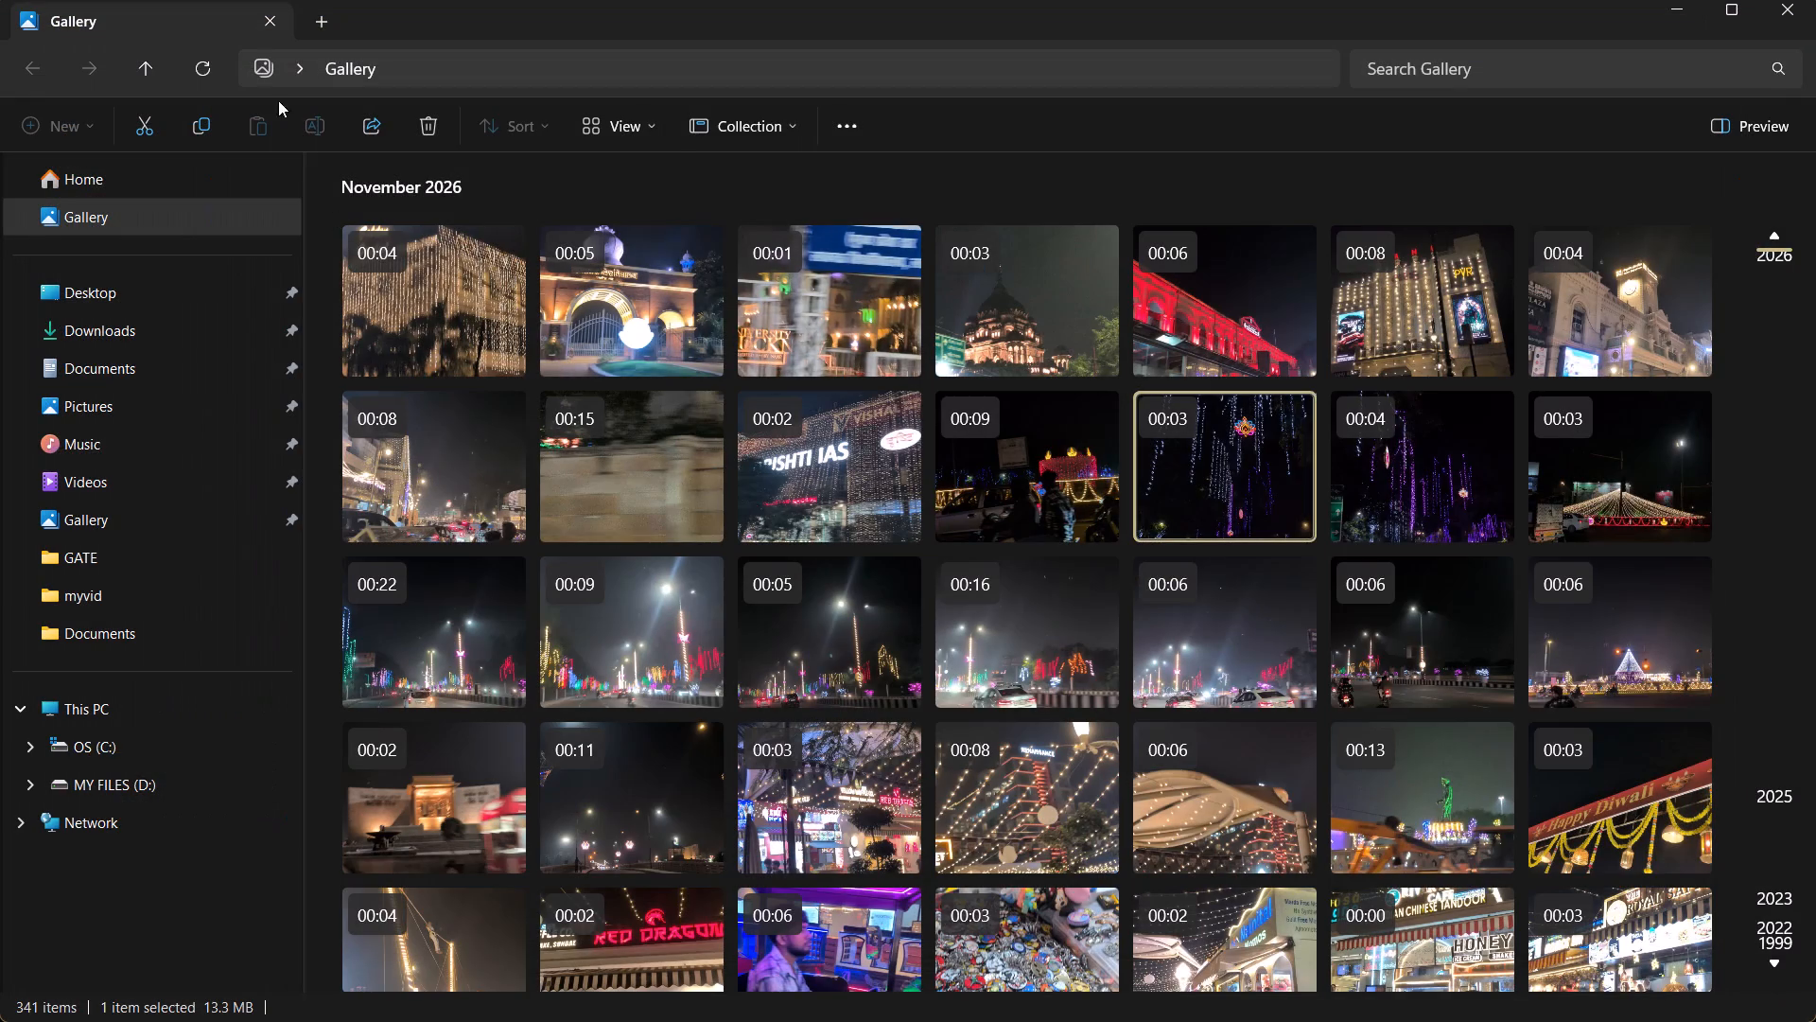
# Refresh the gallery to update its list of items.
pyautogui.click(196, 74)
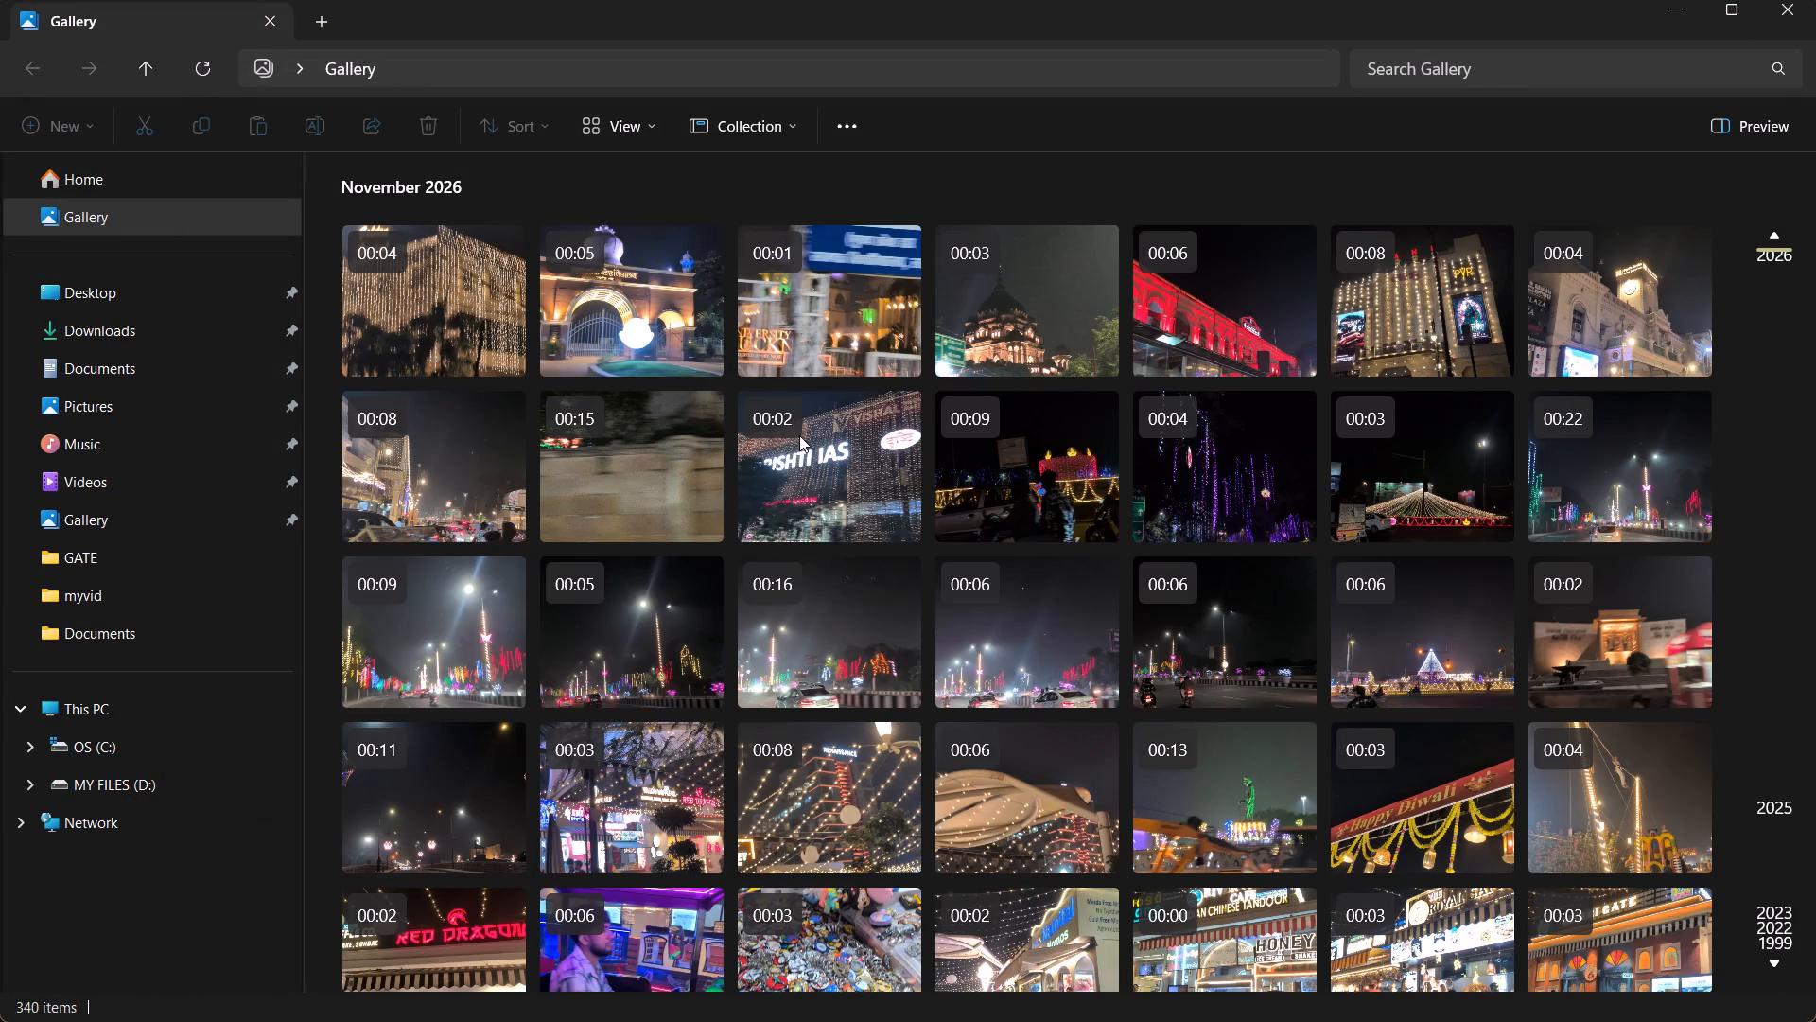
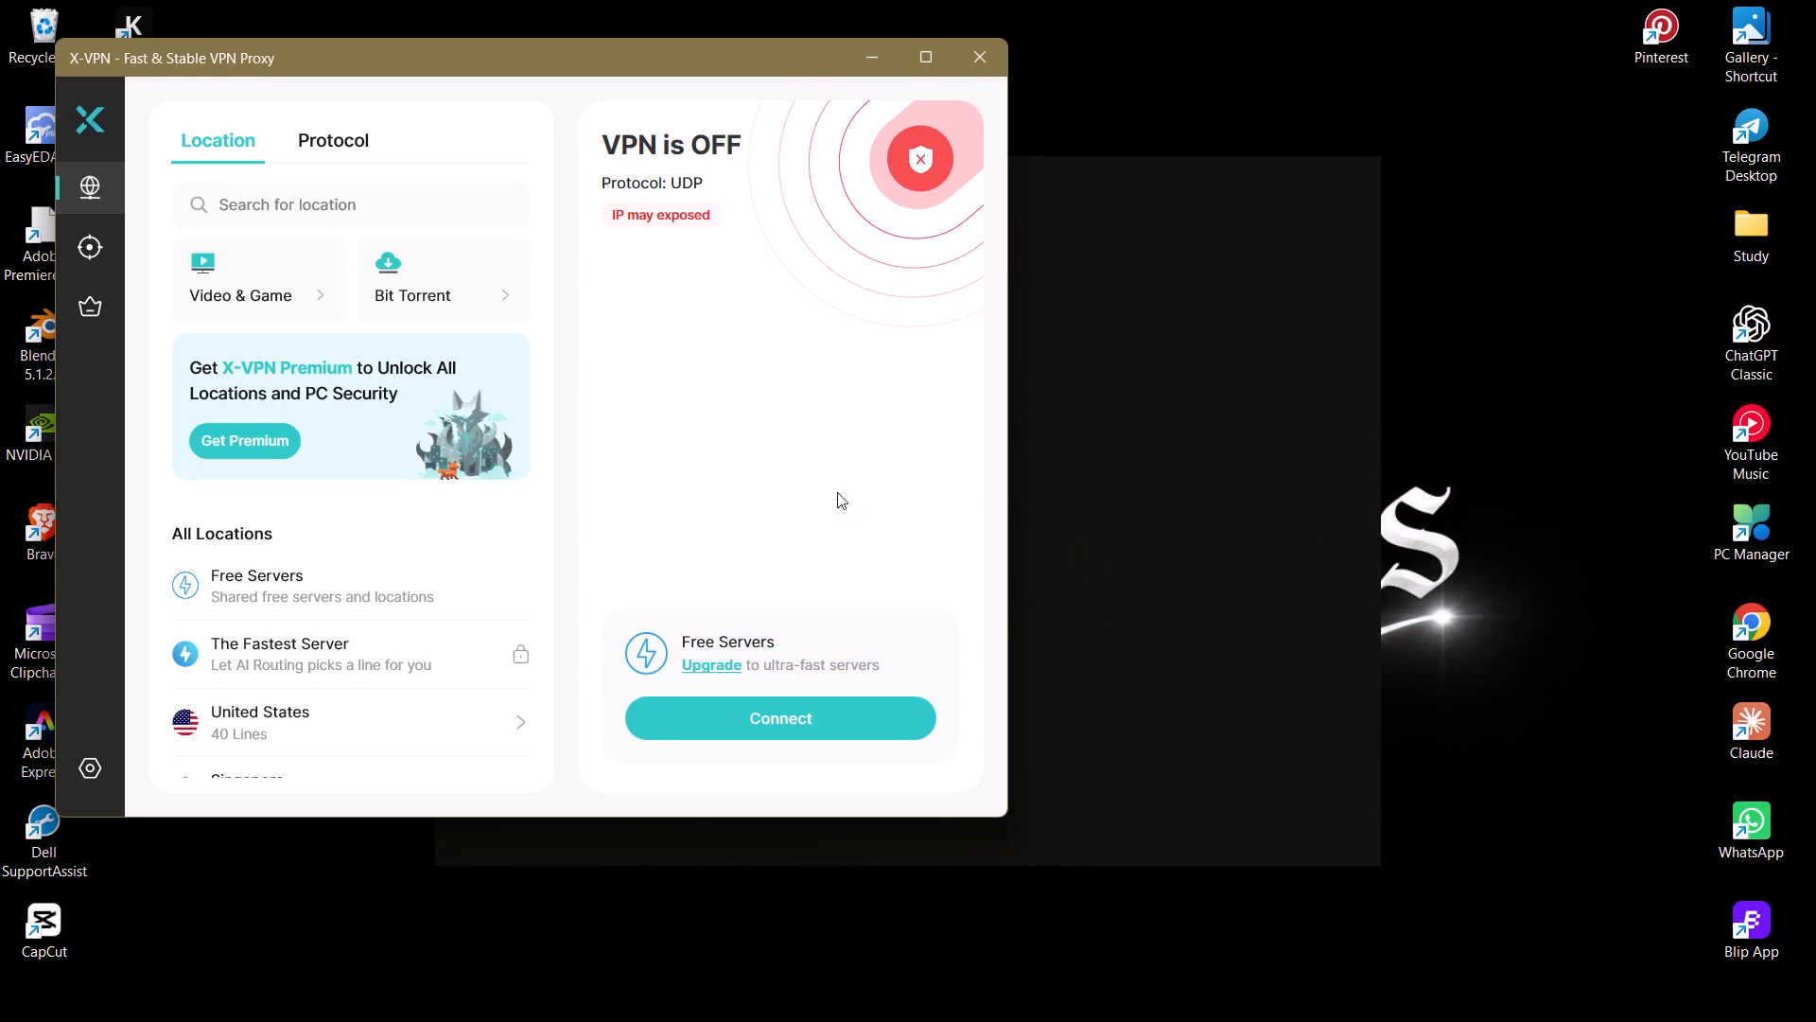
# Connect the VPN through the Free Servers, starting CapCut in the meantime and retrying the connection.
pyautogui.click(770, 721)
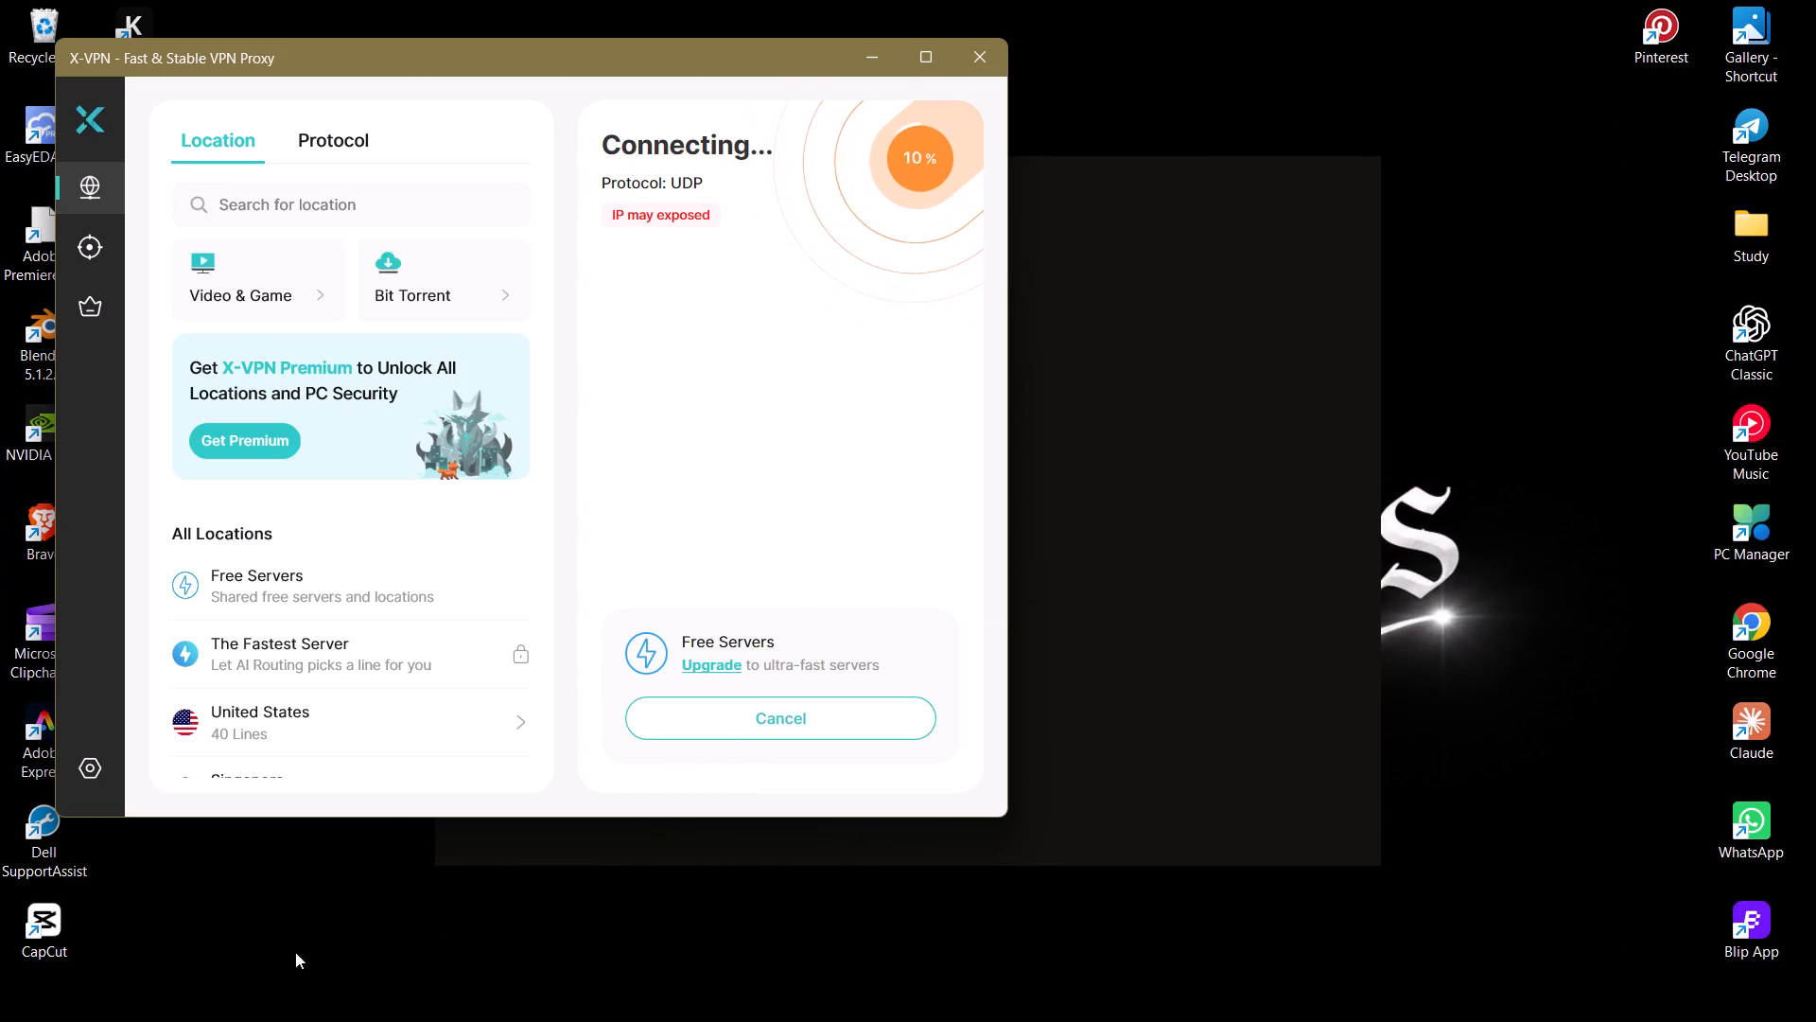
pyautogui.doubleClick(63, 927)
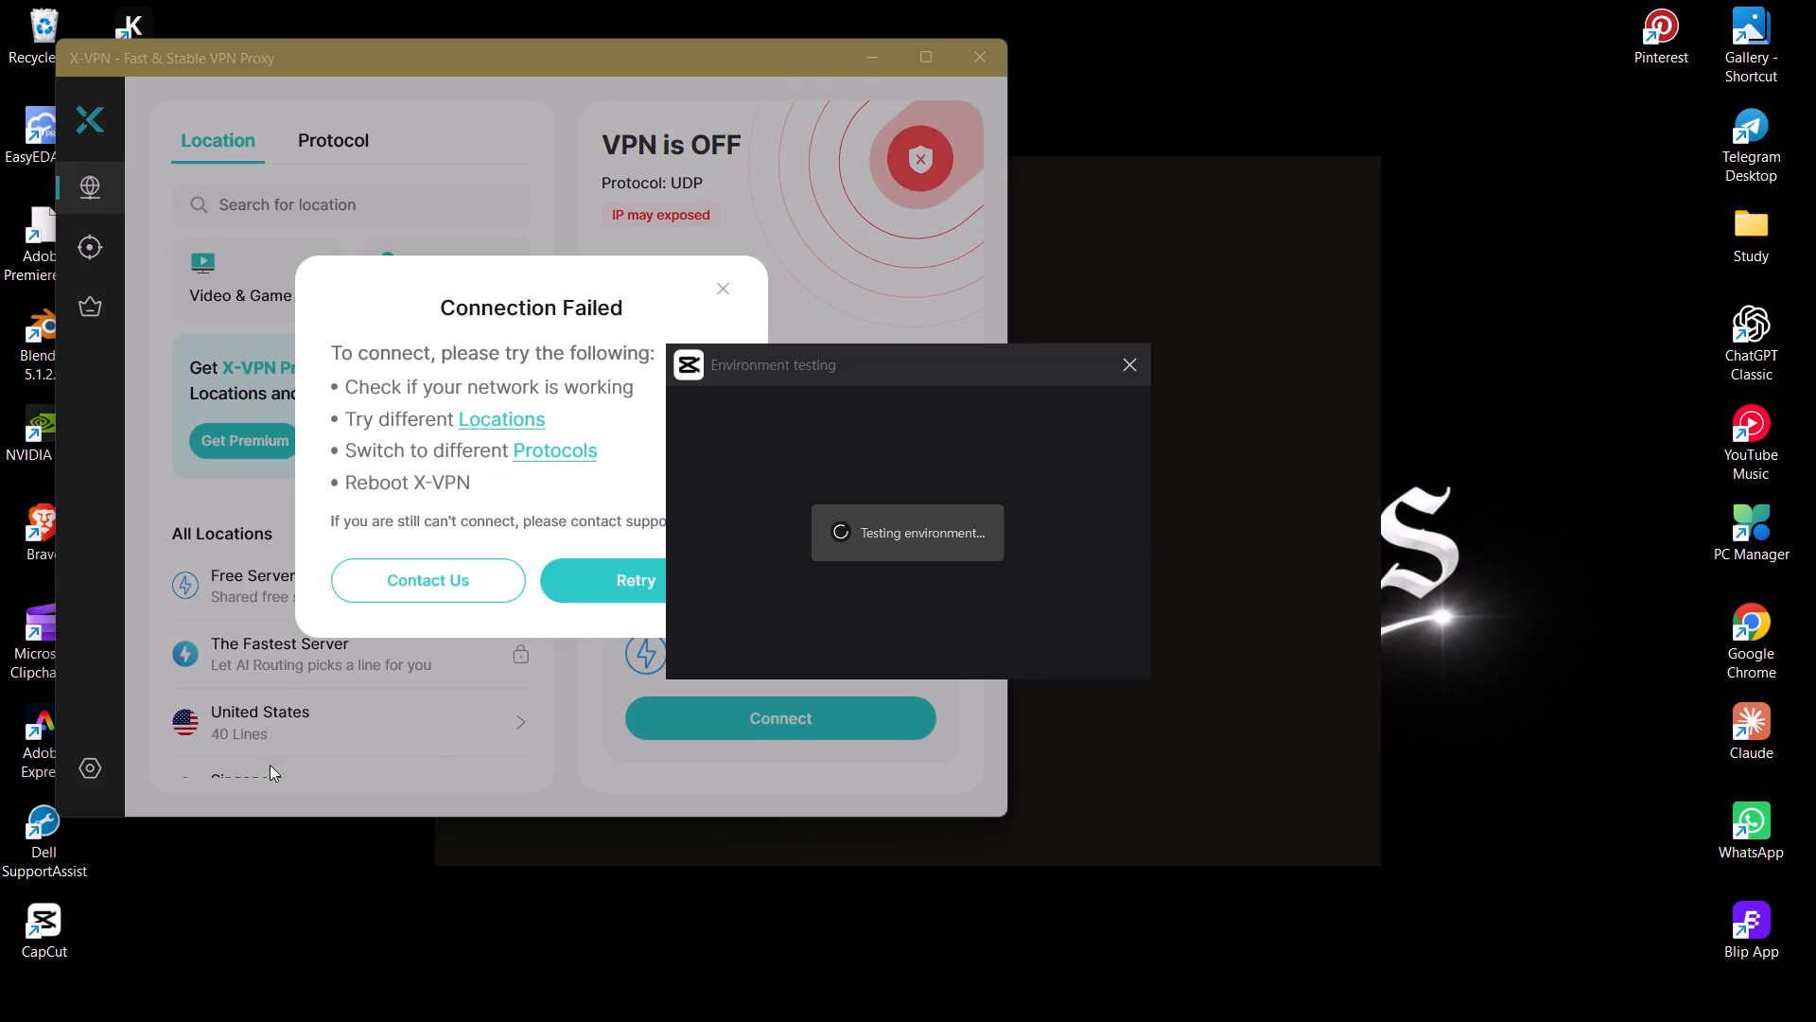
pyautogui.click(580, 576)
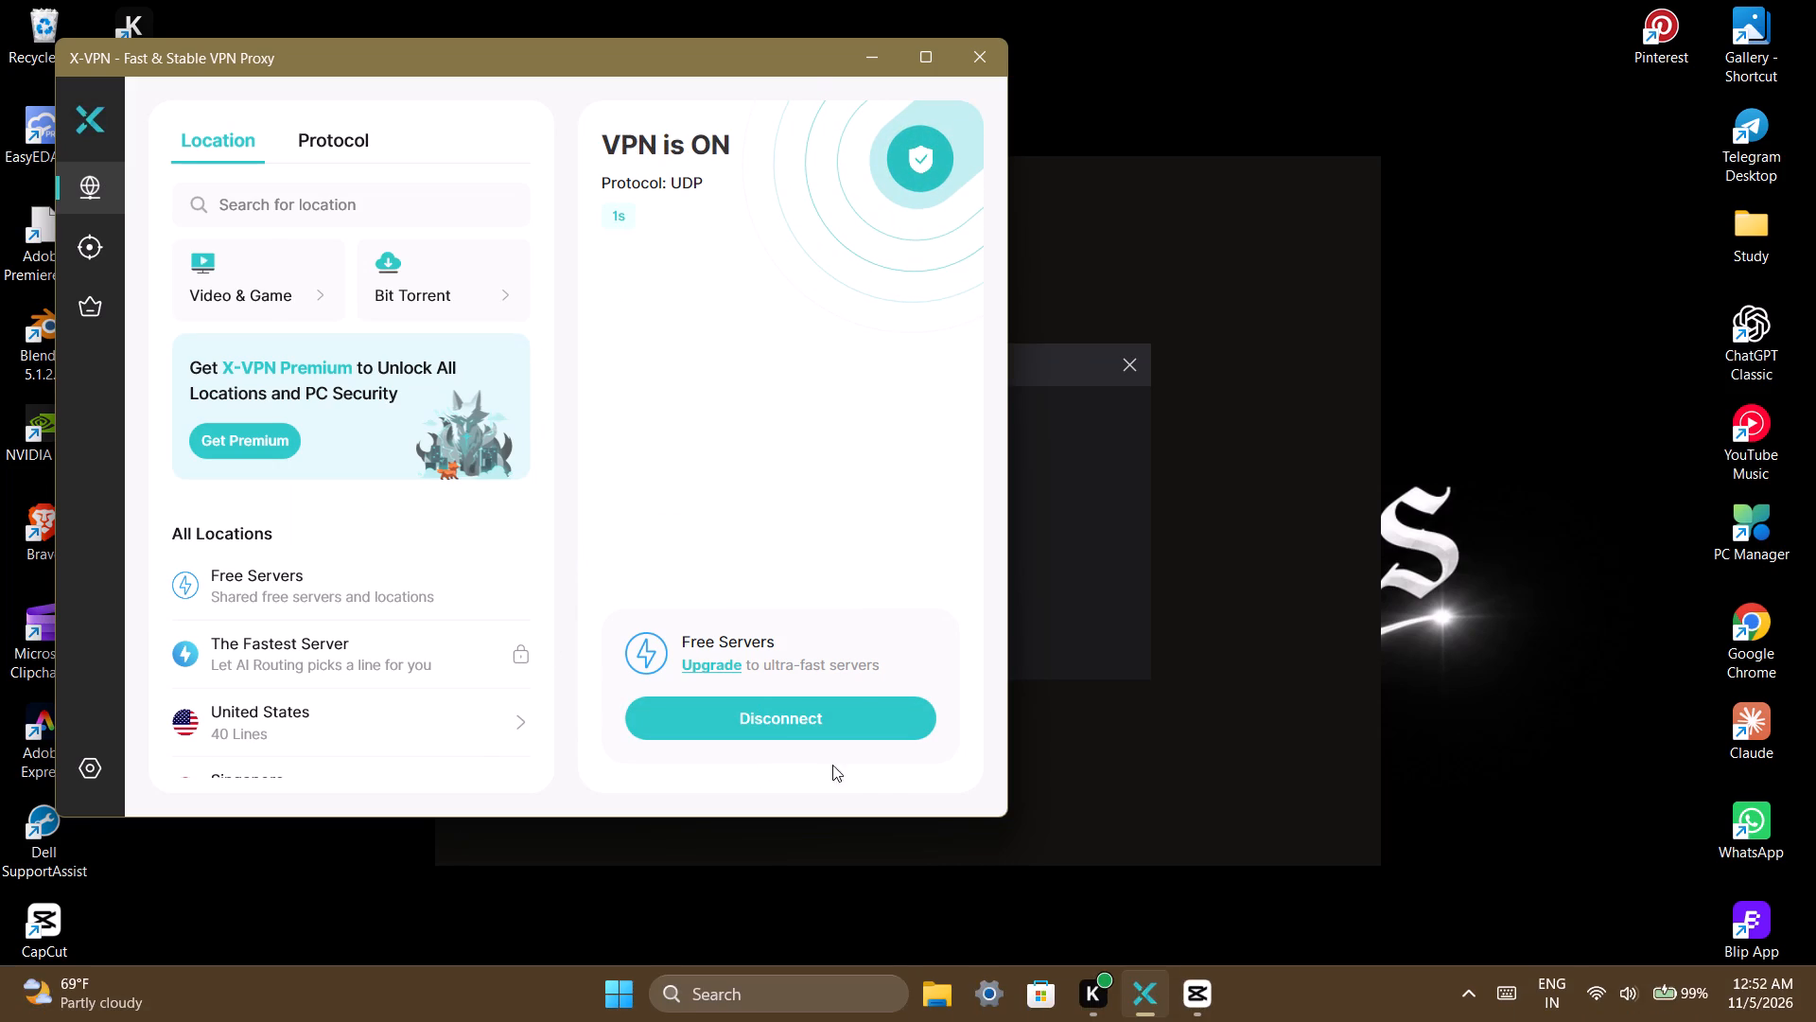
# Close CapCut's environment testing window and relaunch CapCut by searching for "ca".
pyautogui.click(1111, 565)
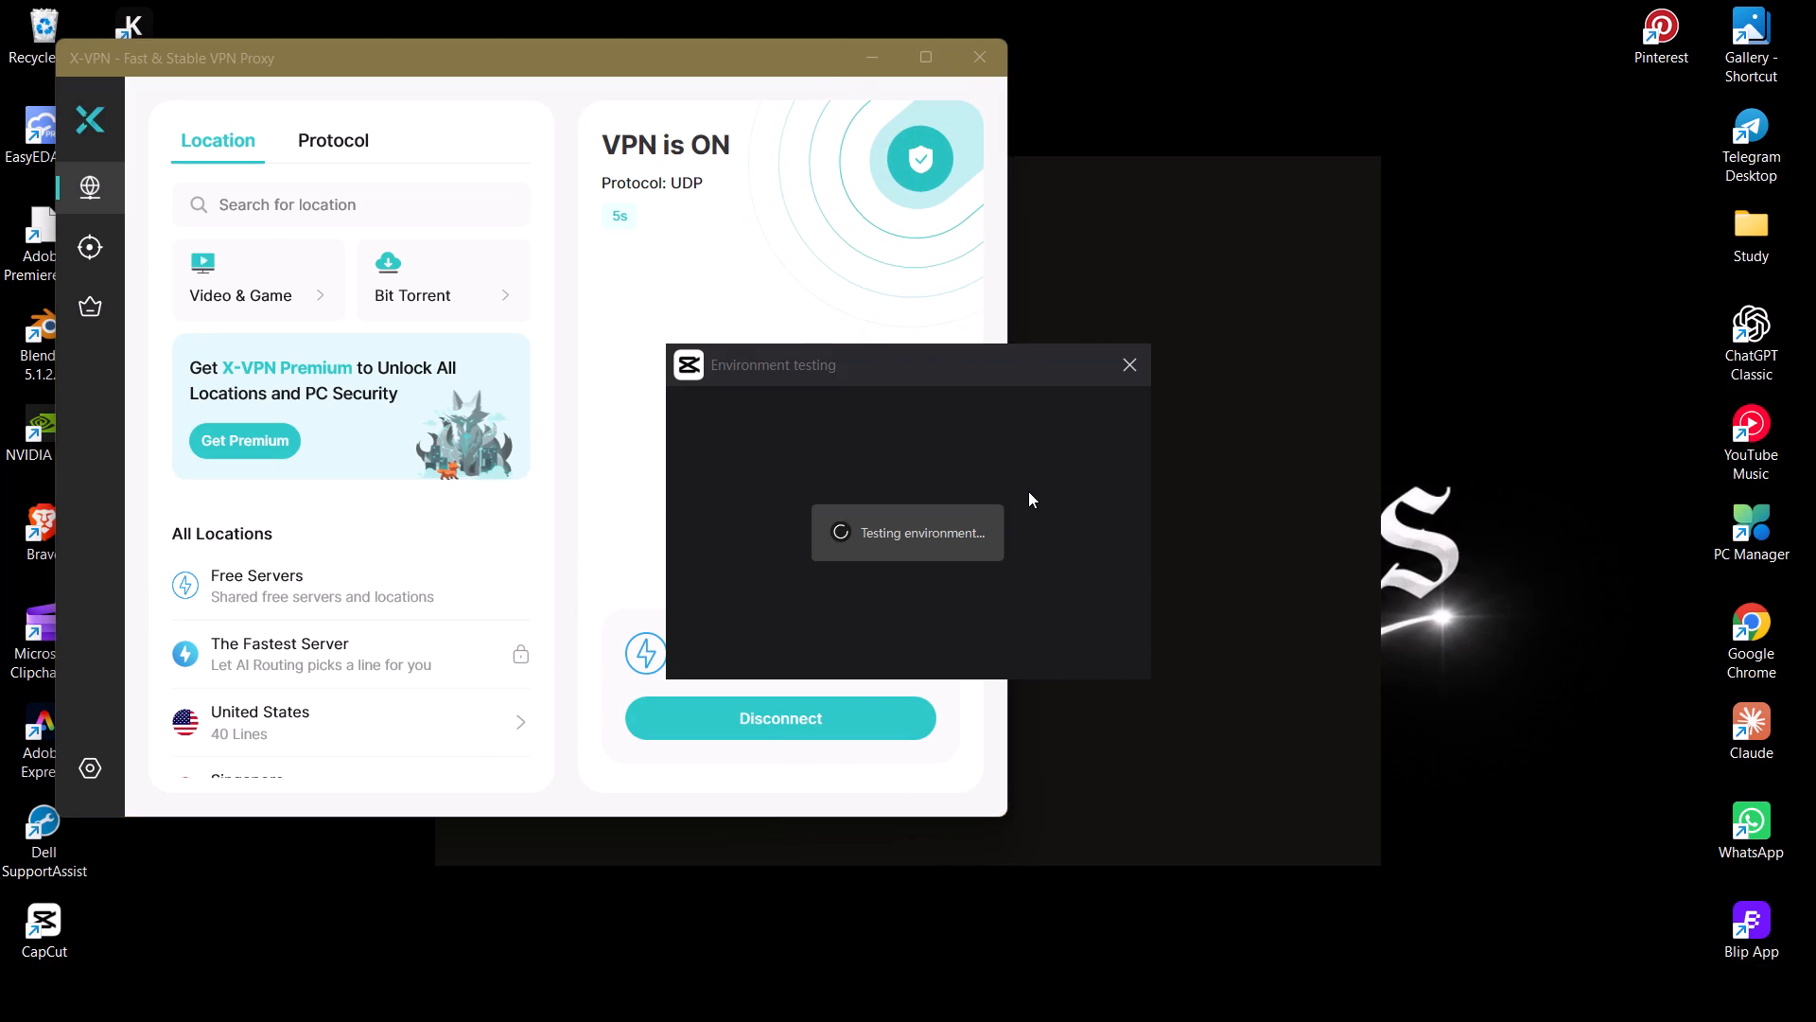
pyautogui.click(1129, 368)
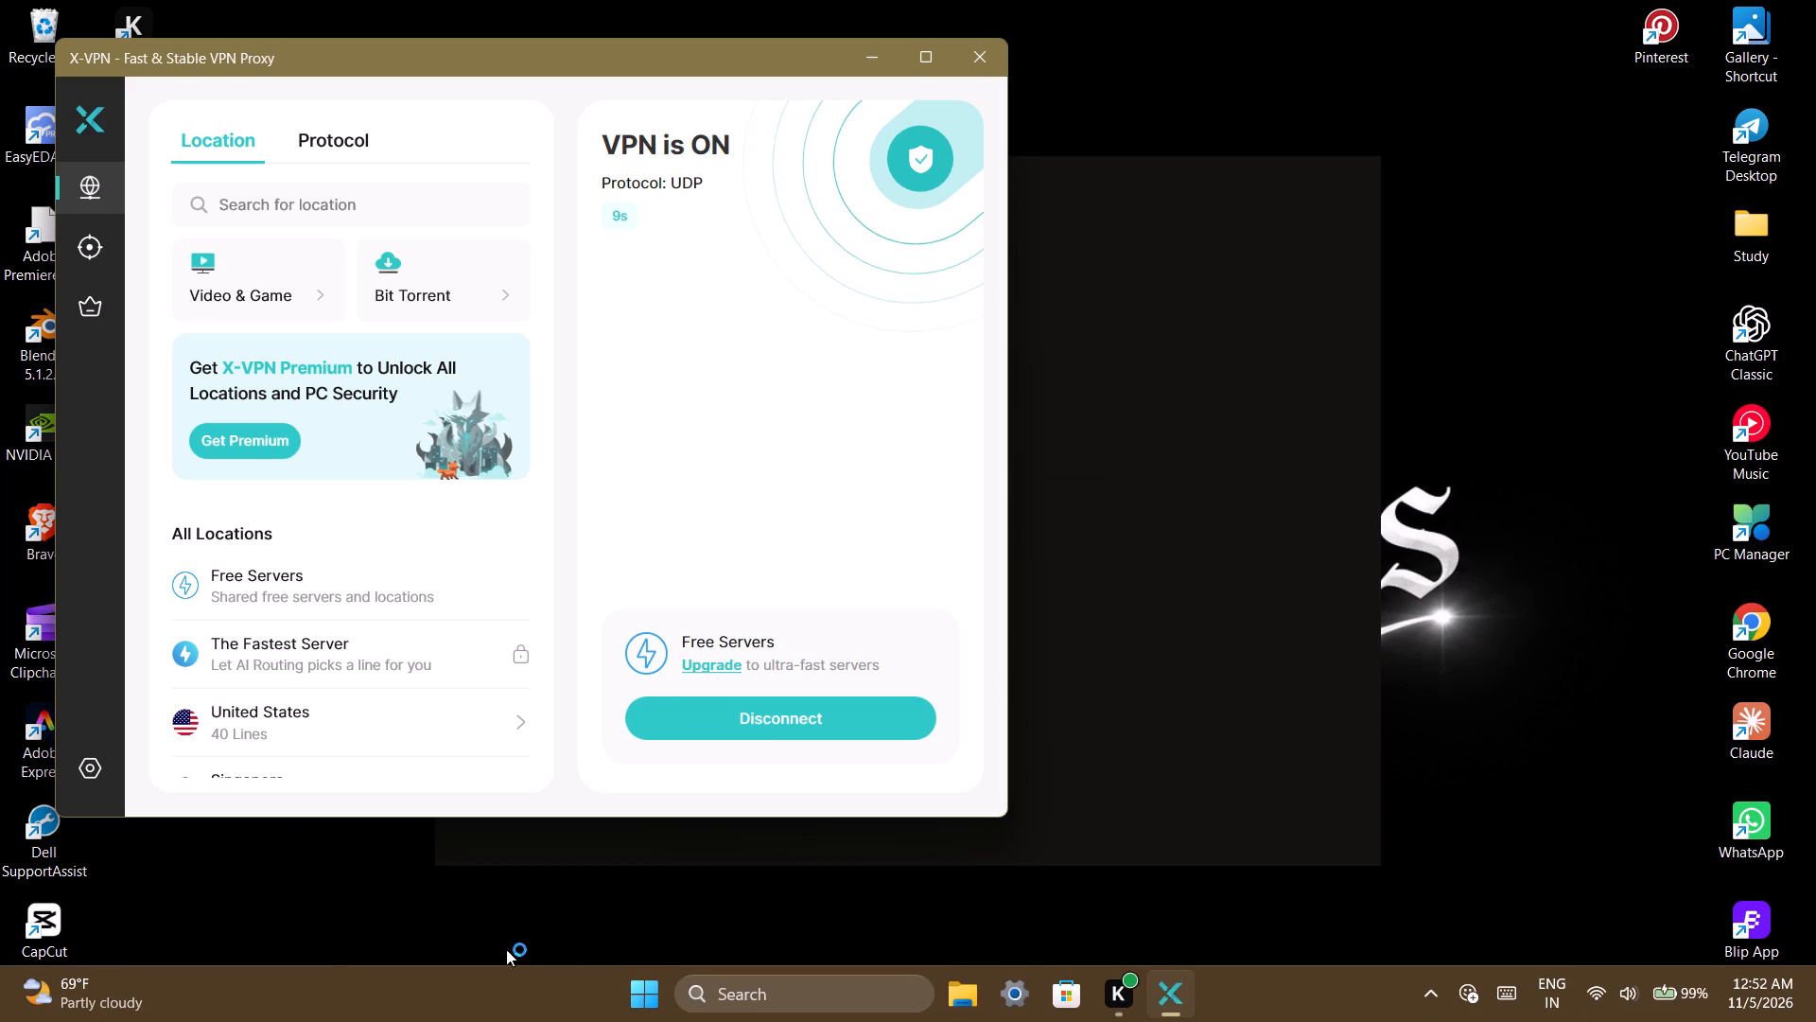
pyautogui.click(739, 998)
pyautogui.write('ca')
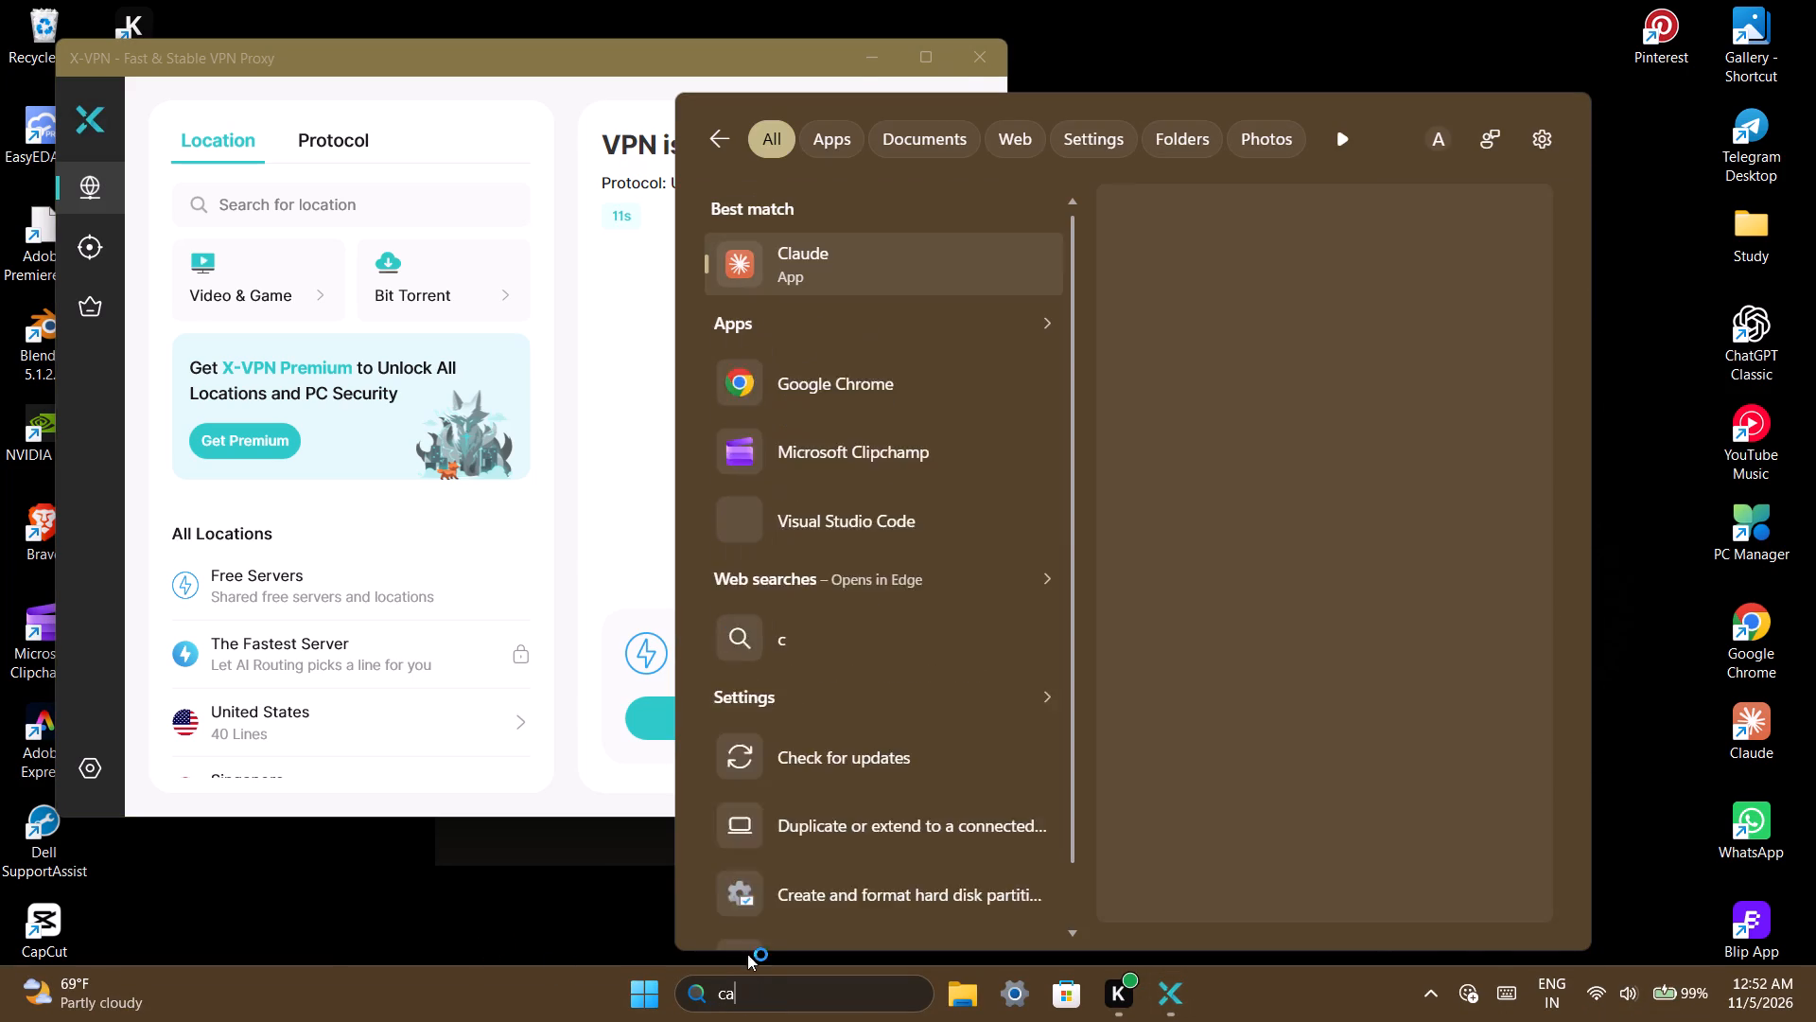
pyautogui.click(908, 407)
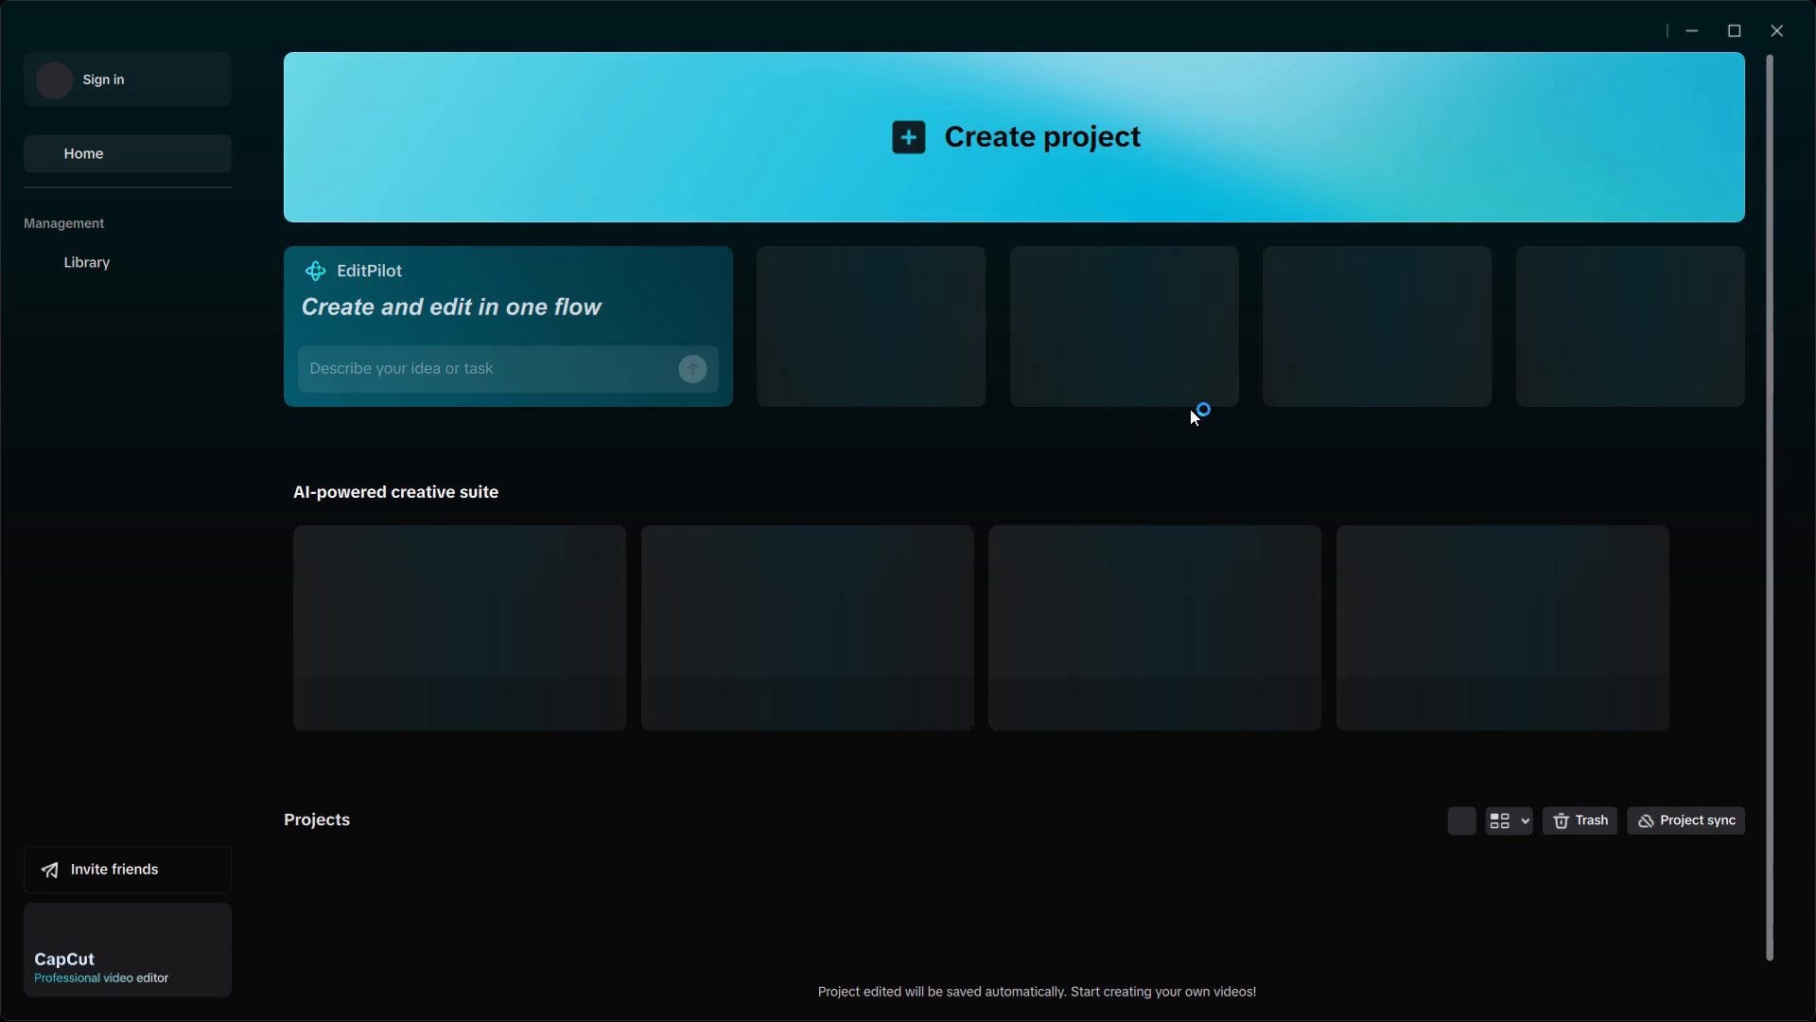
# Create a new video project.
pyautogui.click(968, 162)
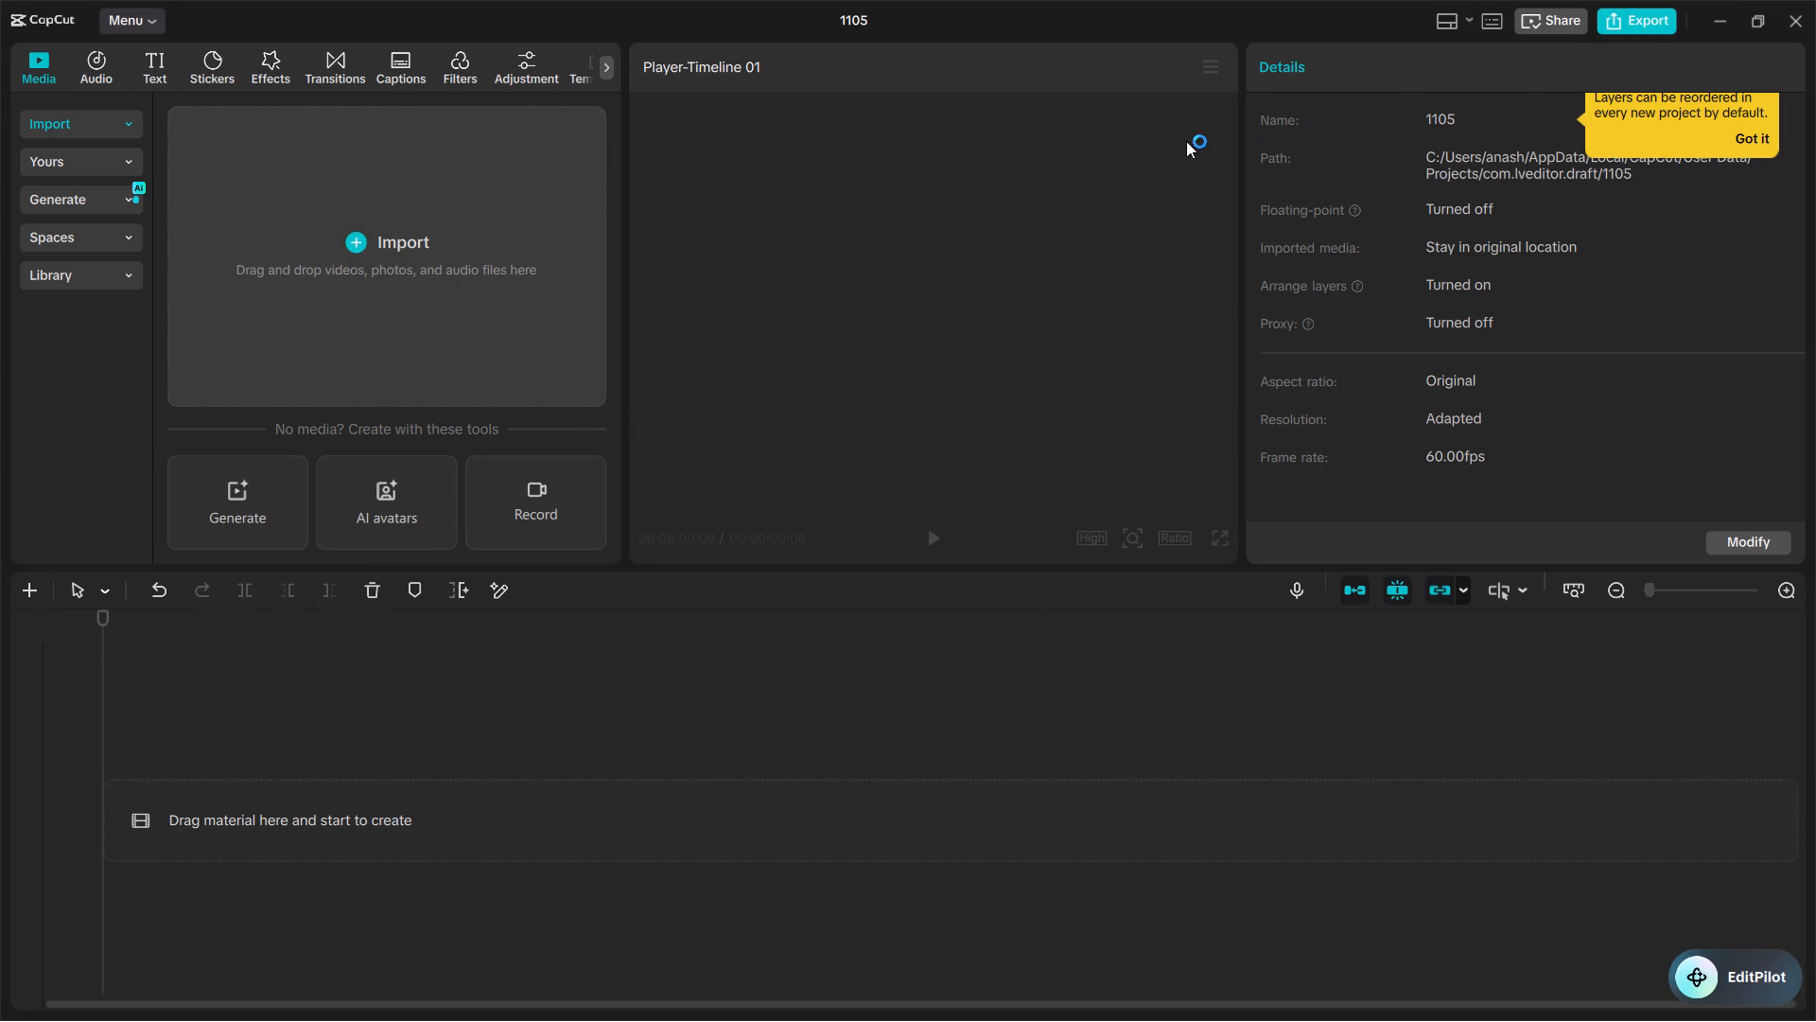
# Open the media import dialog and browse to the Gallery folder.
pyautogui.click(323, 245)
pyautogui.click(355, 277)
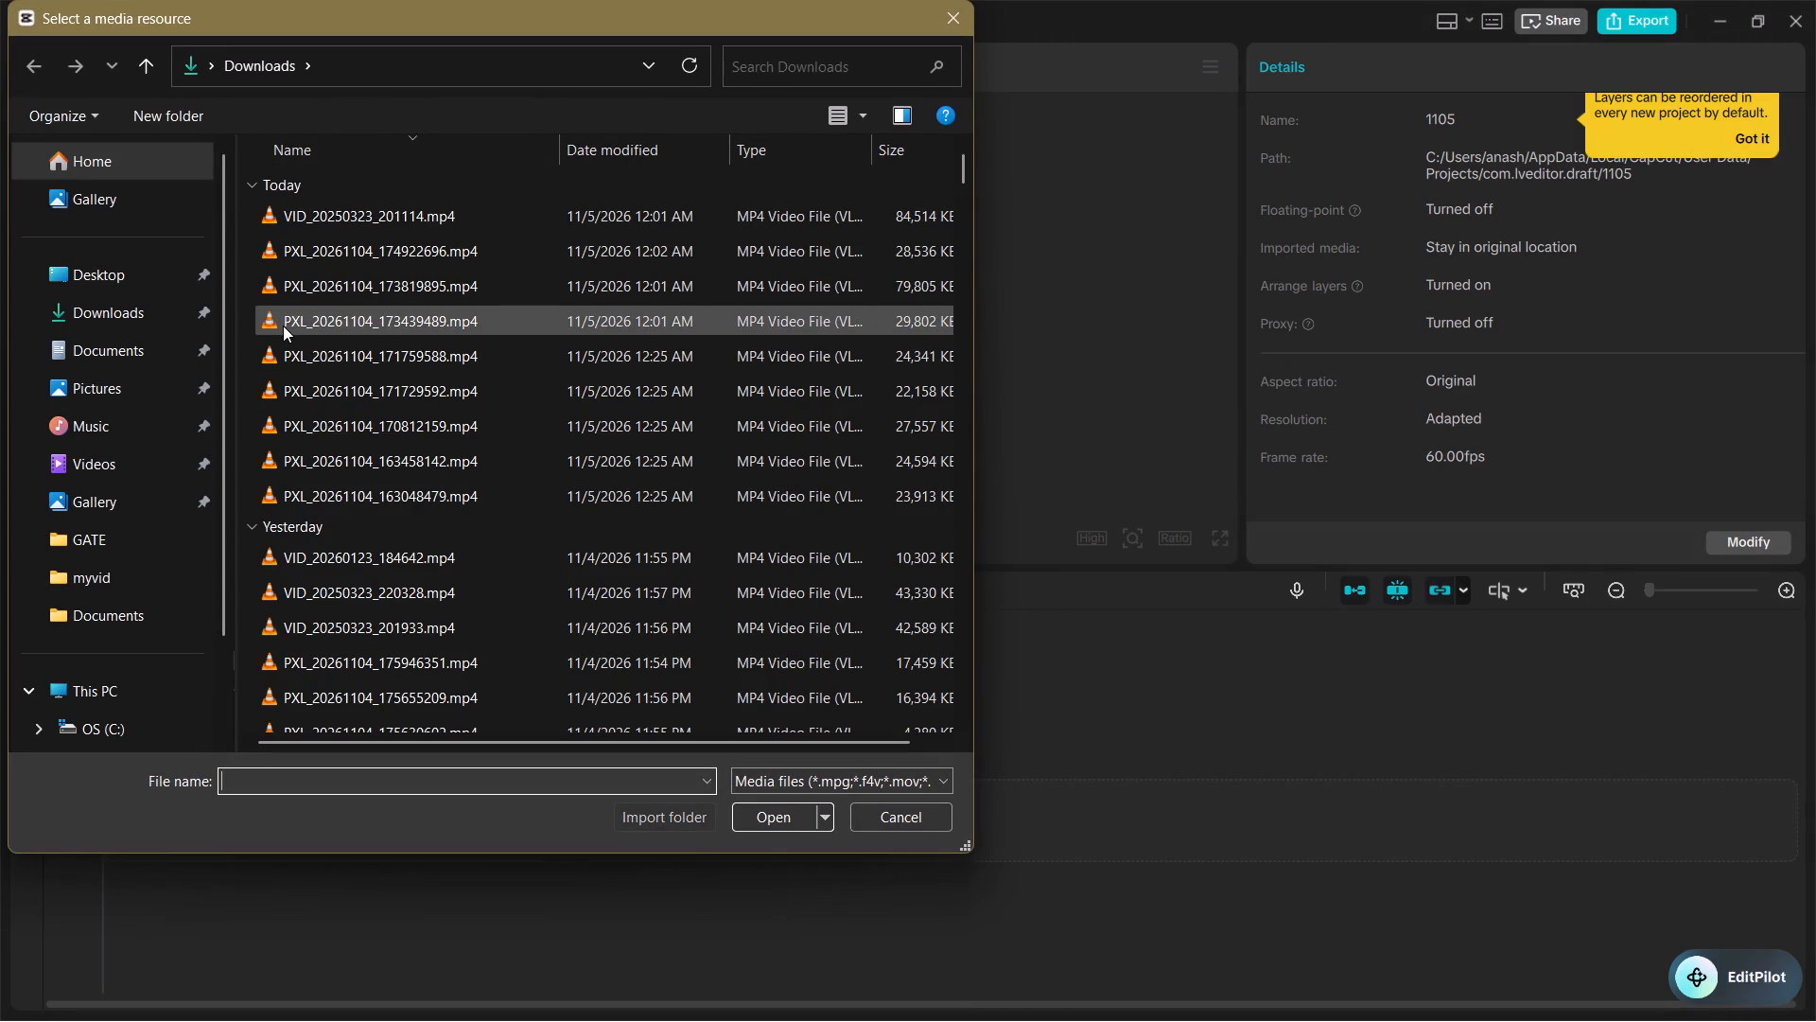
pyautogui.scroll(-4, 335, 468)
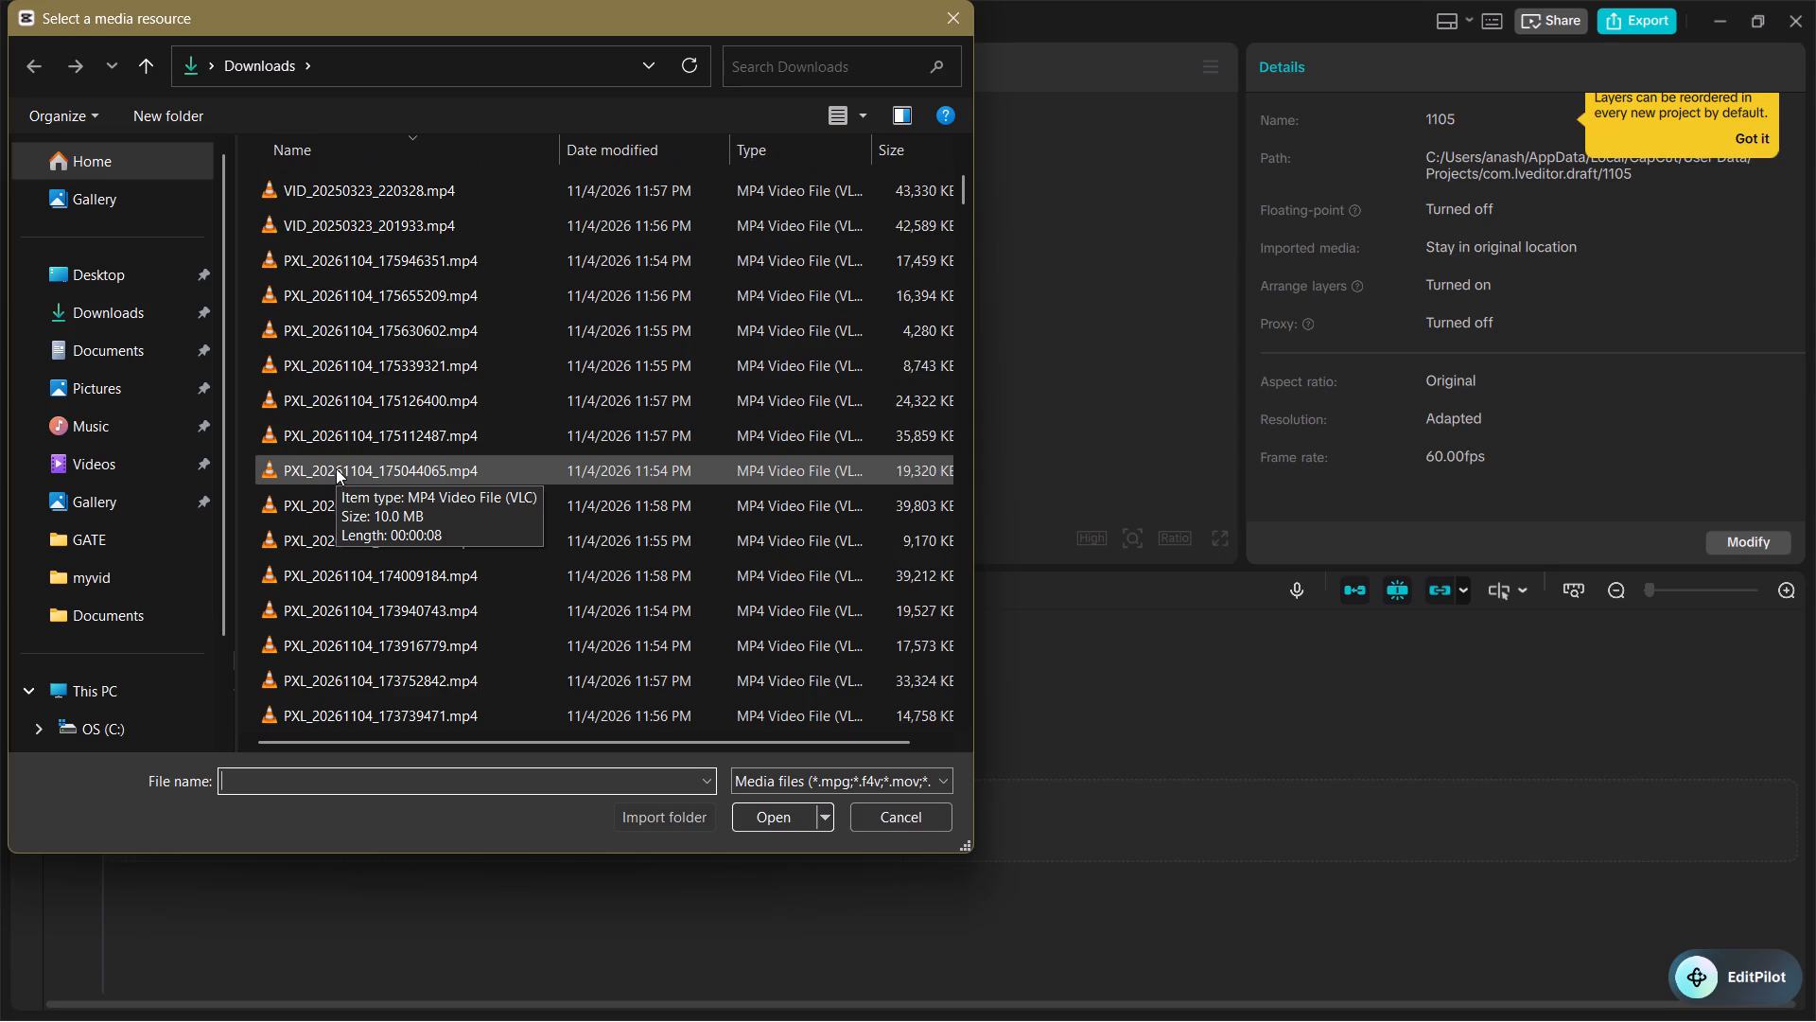
pyautogui.scroll(11, 265, 470)
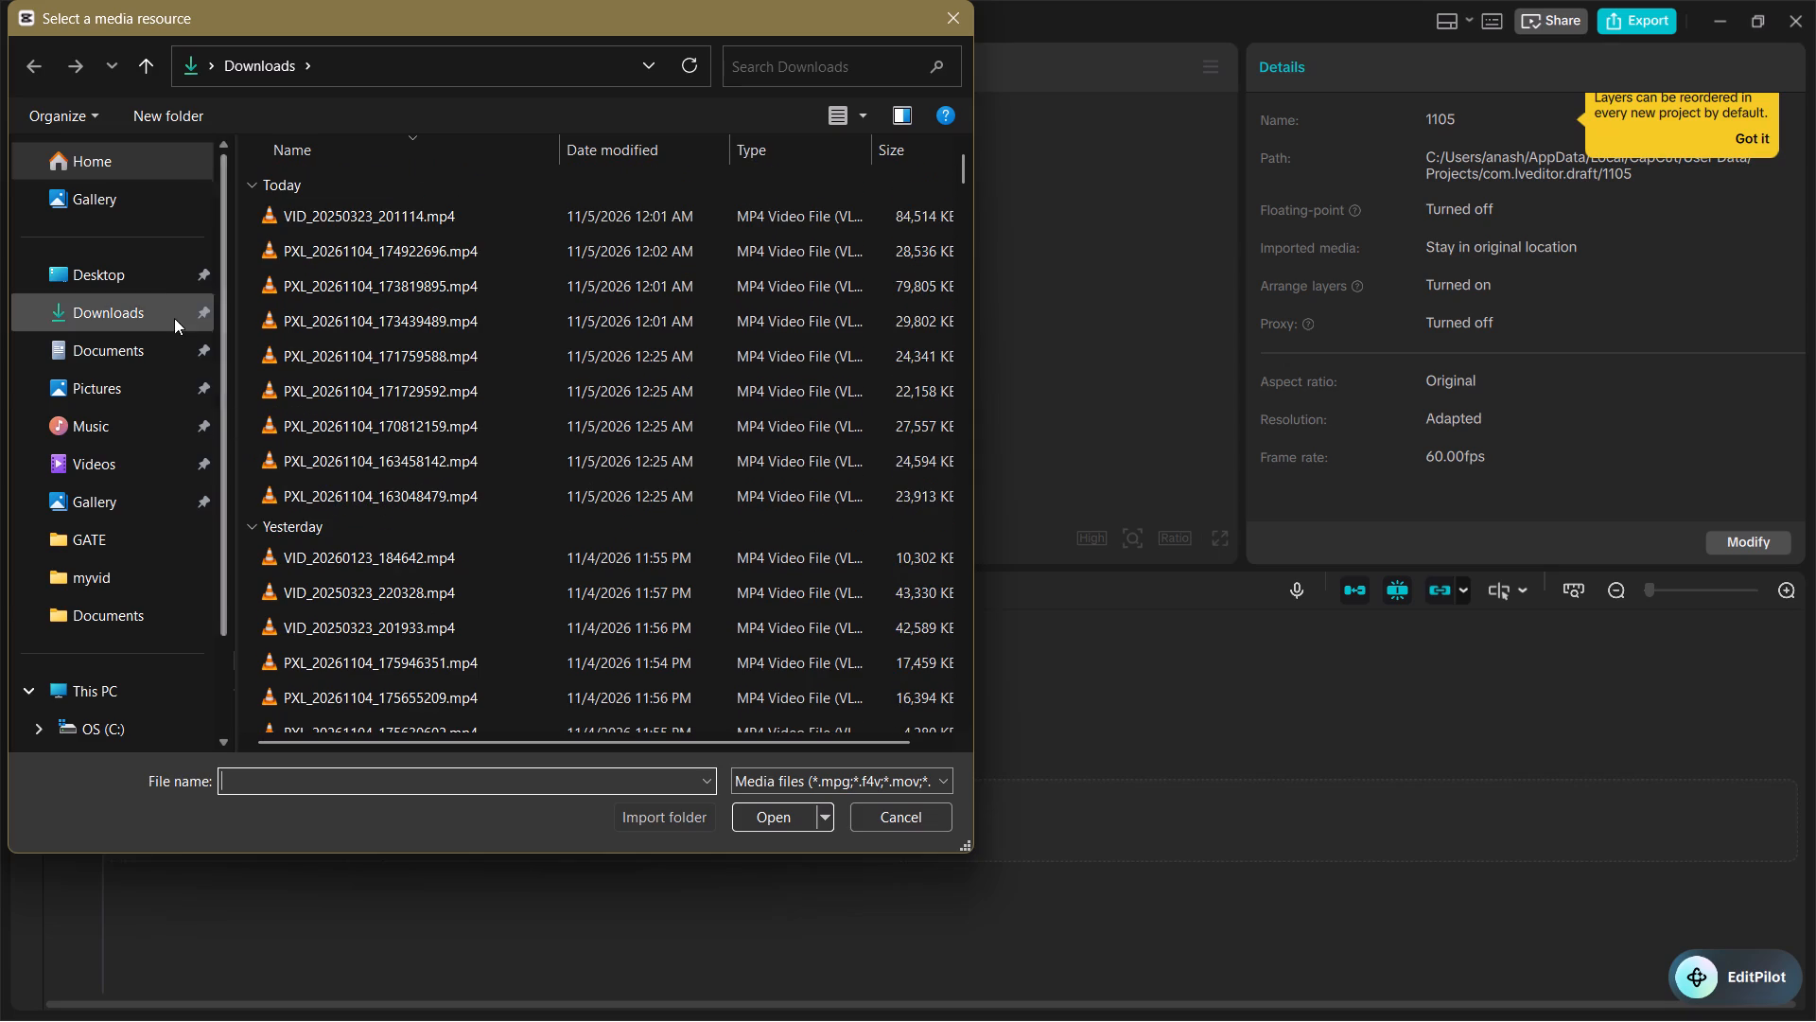
pyautogui.click(136, 199)
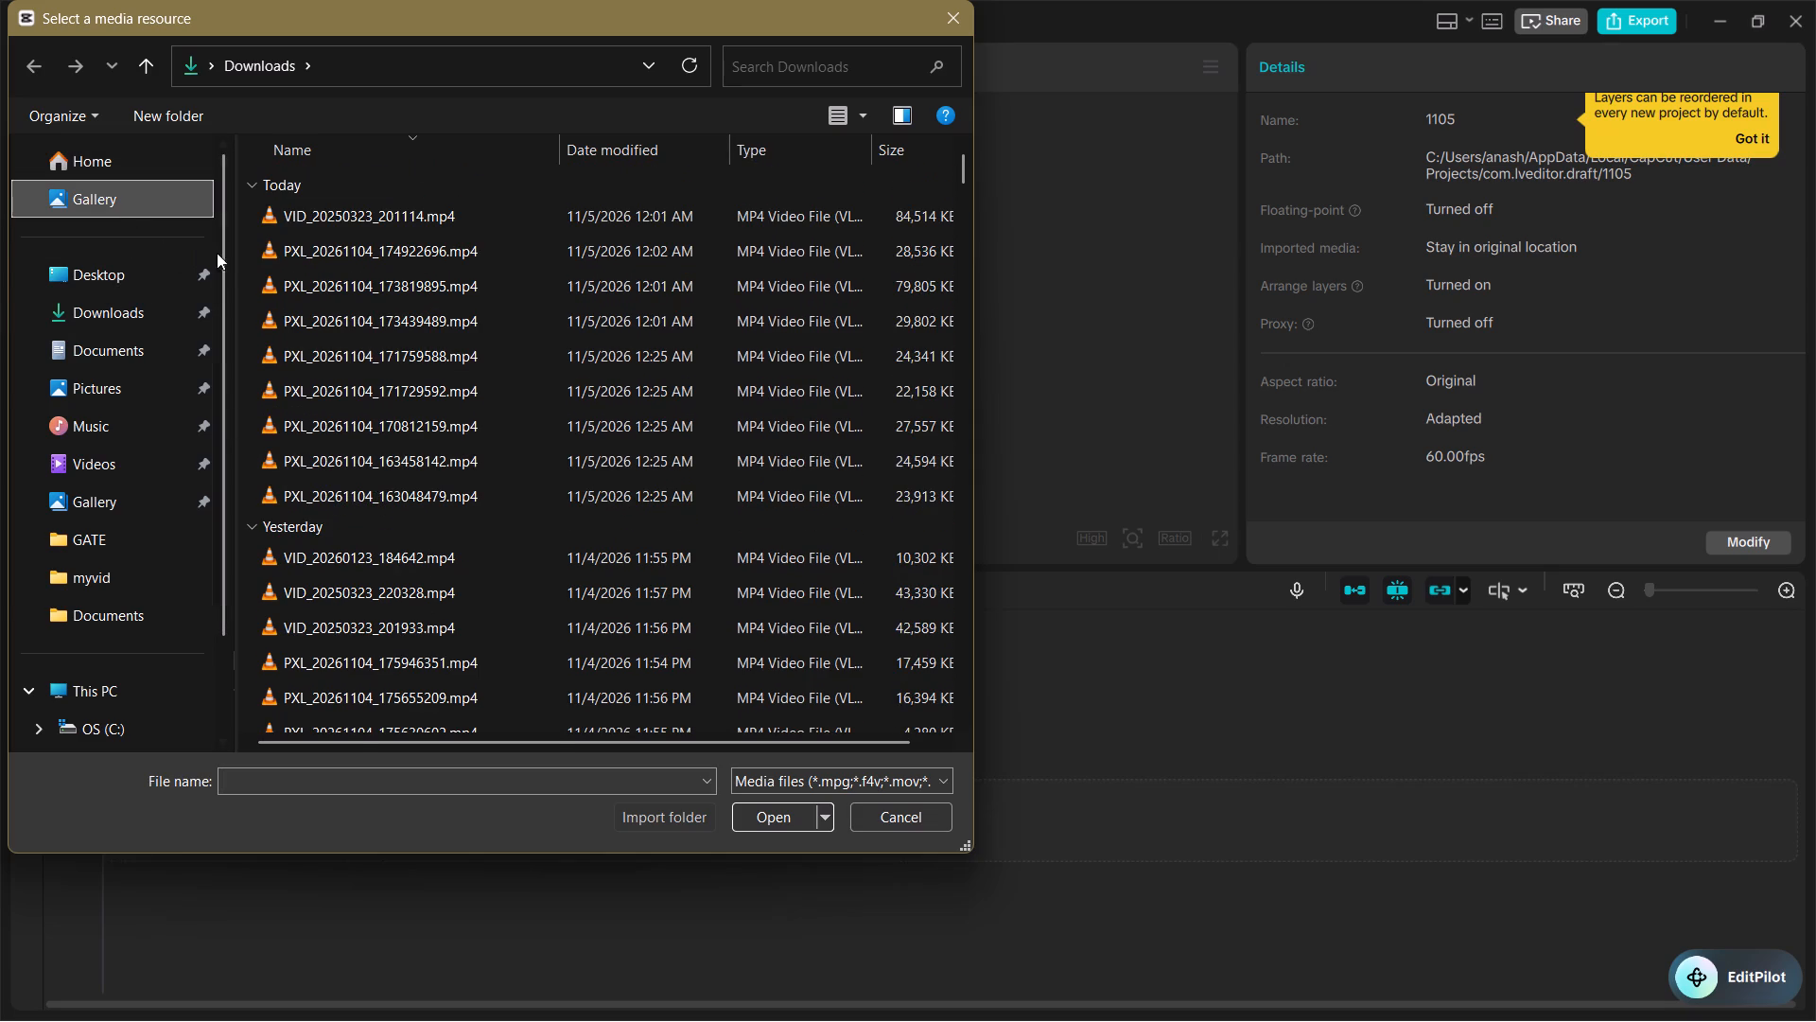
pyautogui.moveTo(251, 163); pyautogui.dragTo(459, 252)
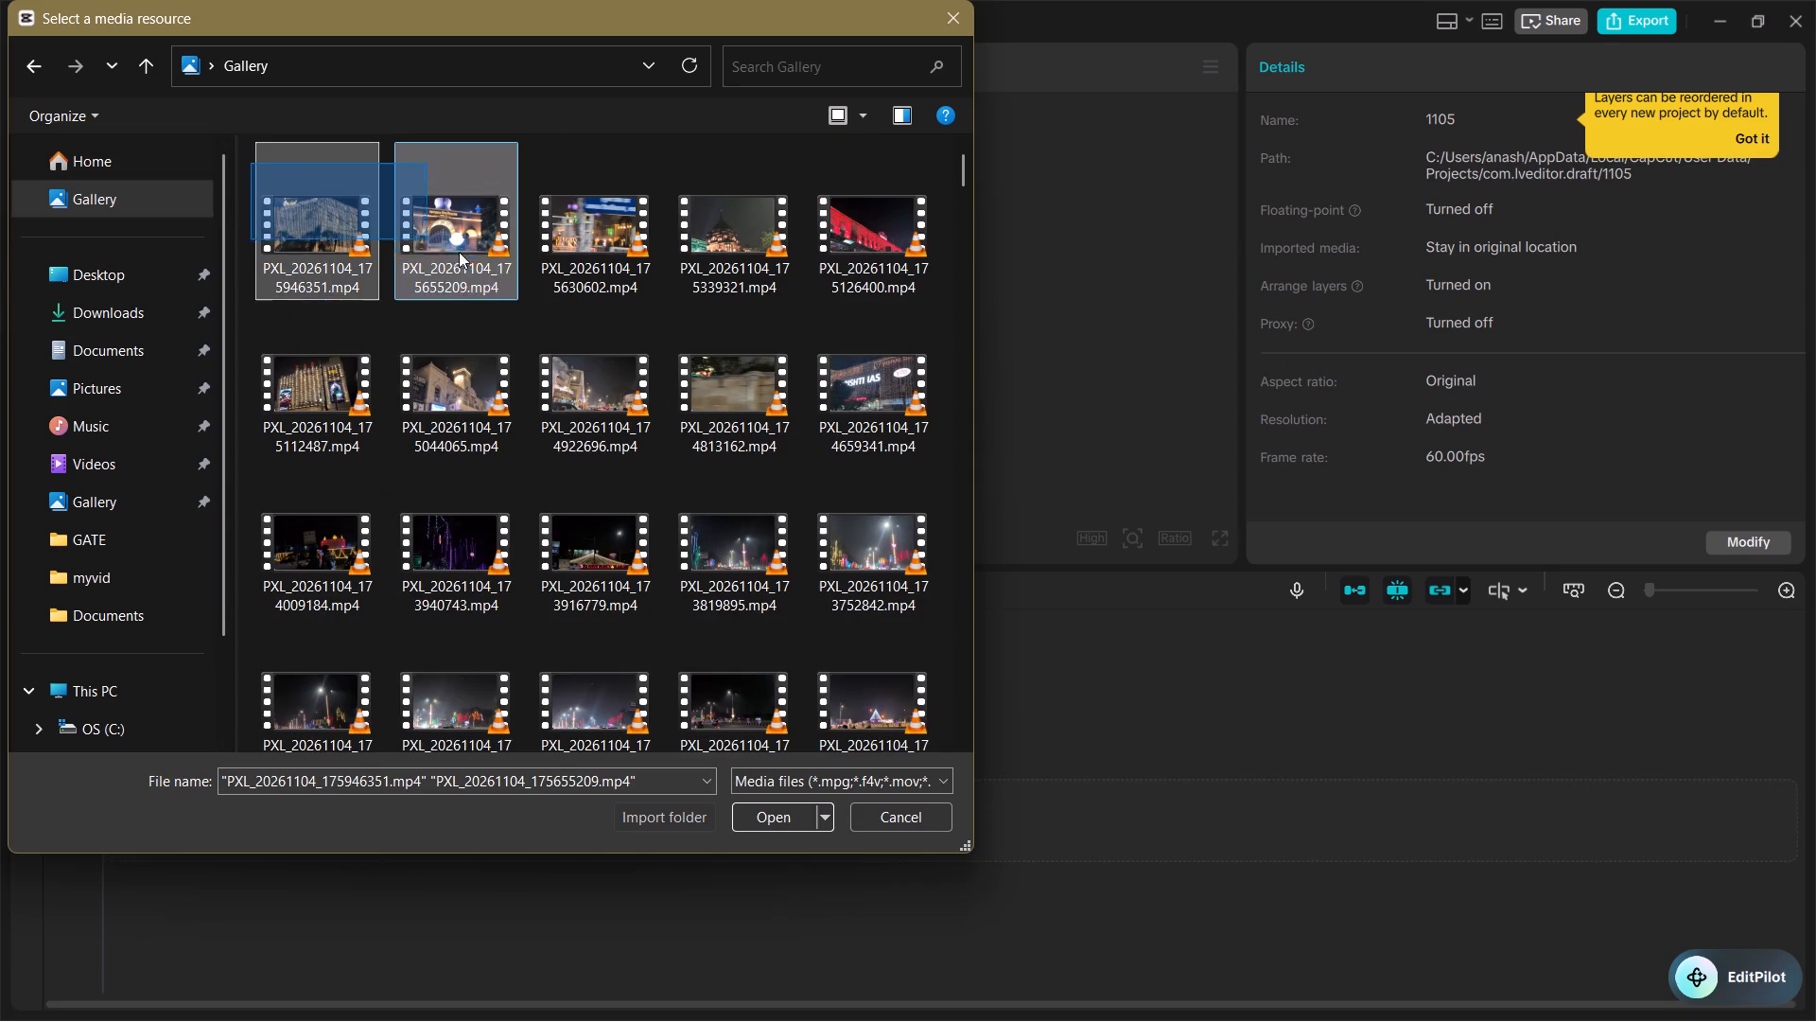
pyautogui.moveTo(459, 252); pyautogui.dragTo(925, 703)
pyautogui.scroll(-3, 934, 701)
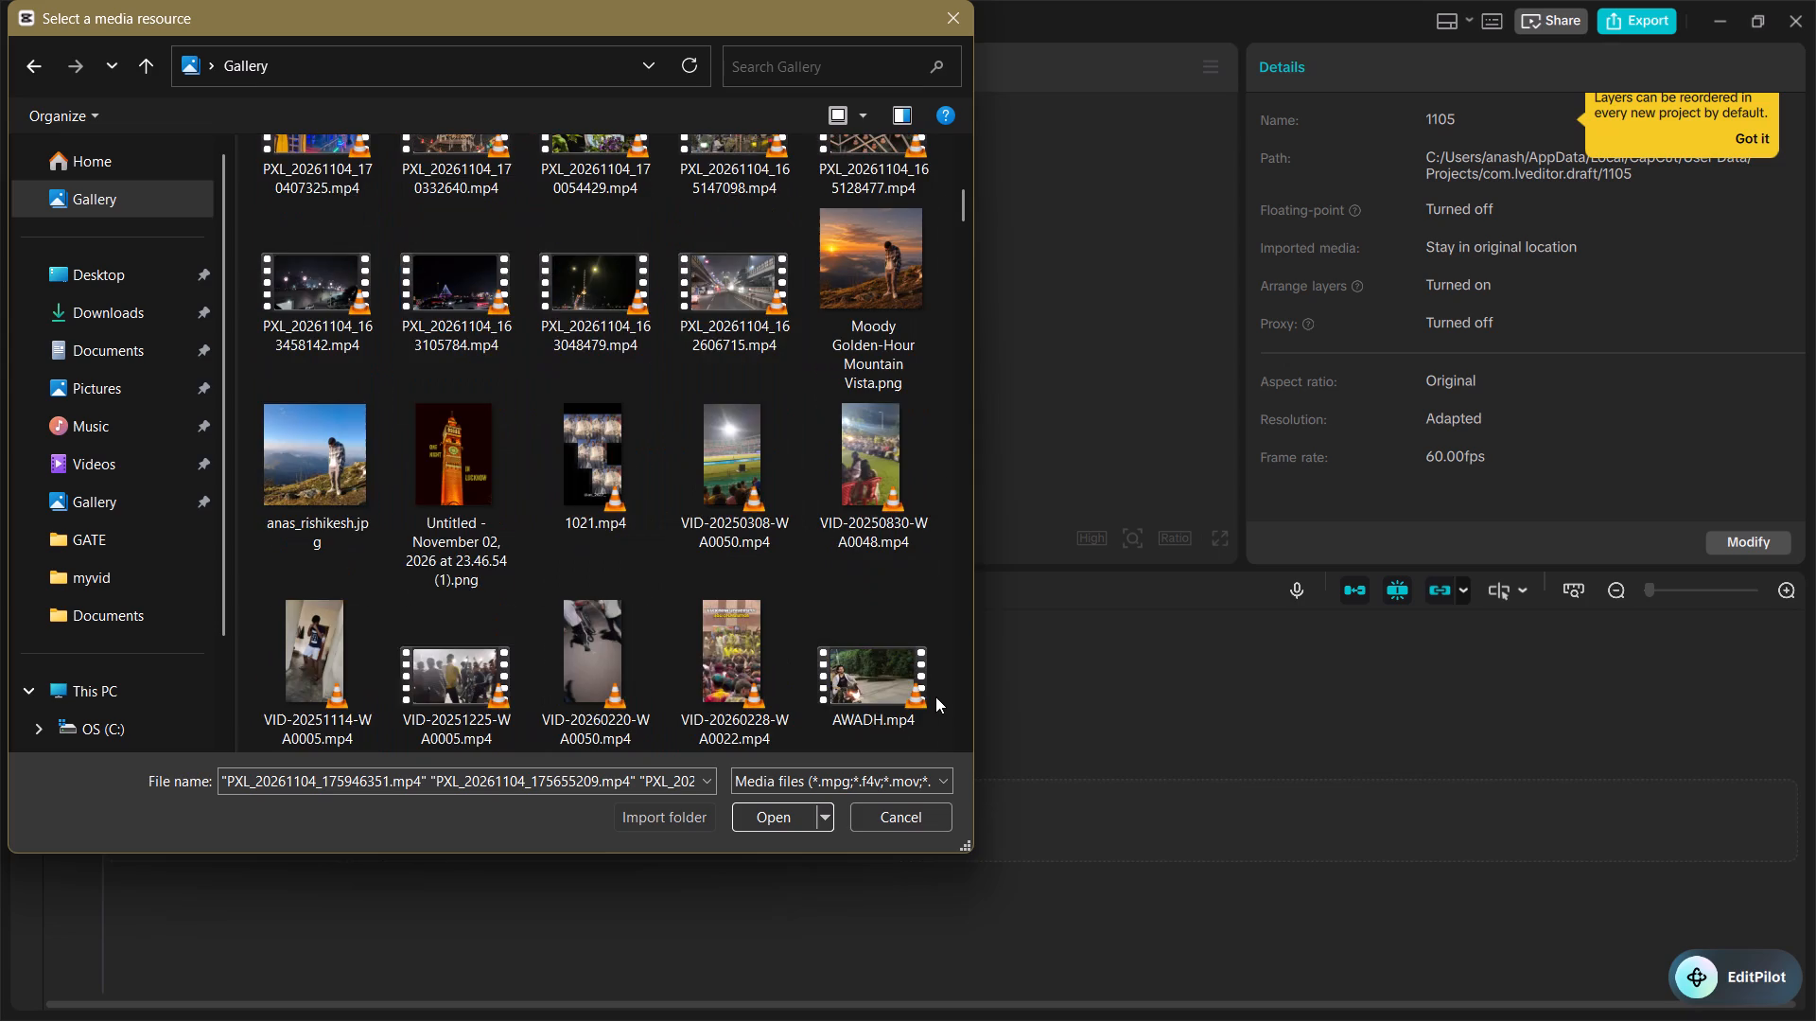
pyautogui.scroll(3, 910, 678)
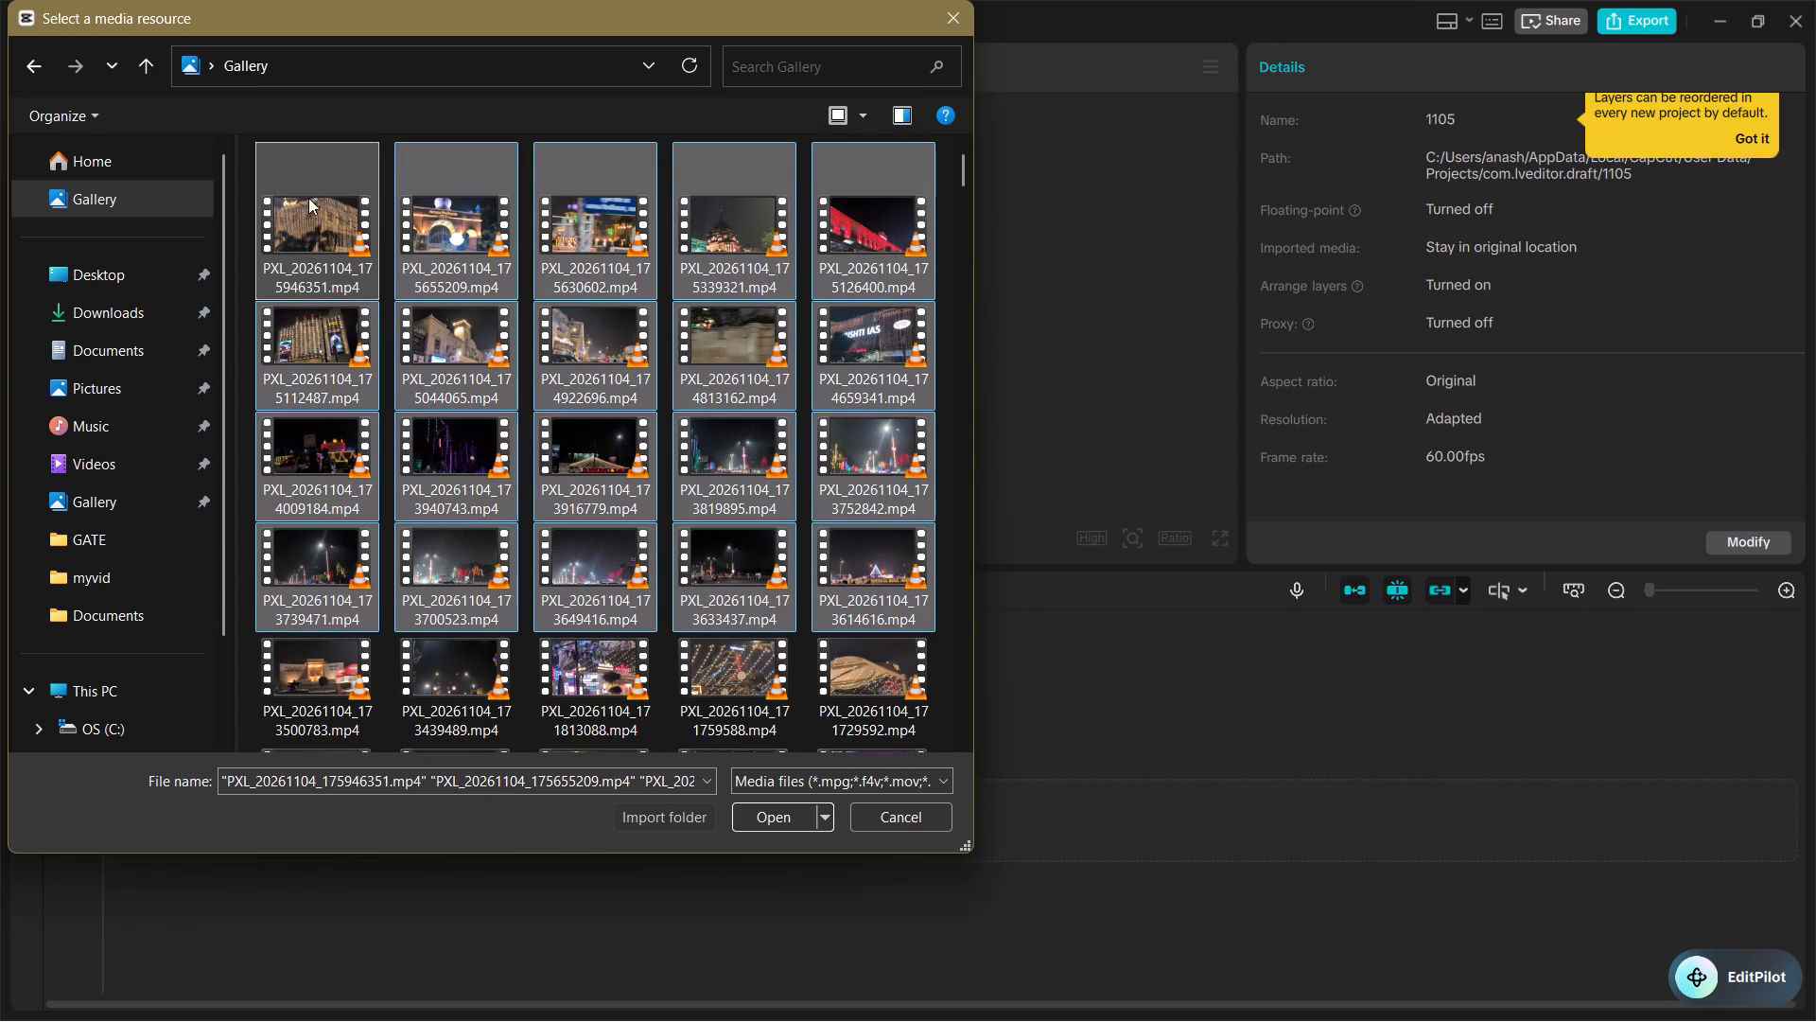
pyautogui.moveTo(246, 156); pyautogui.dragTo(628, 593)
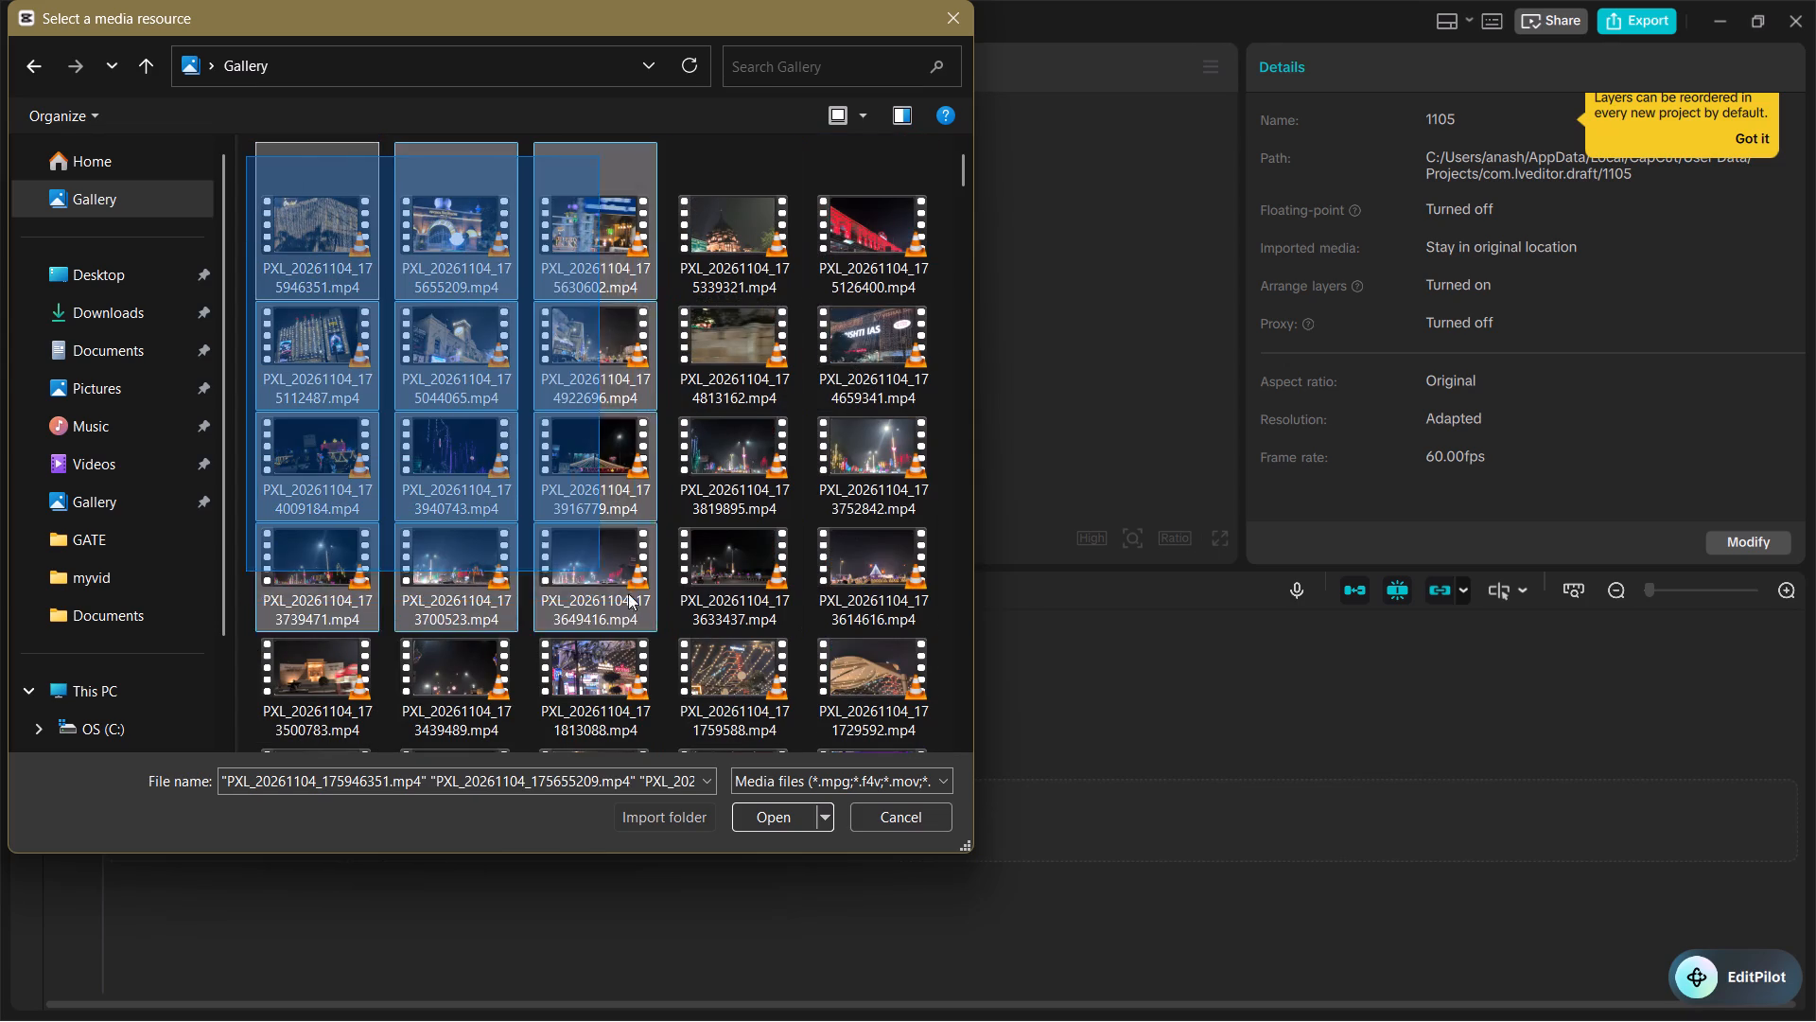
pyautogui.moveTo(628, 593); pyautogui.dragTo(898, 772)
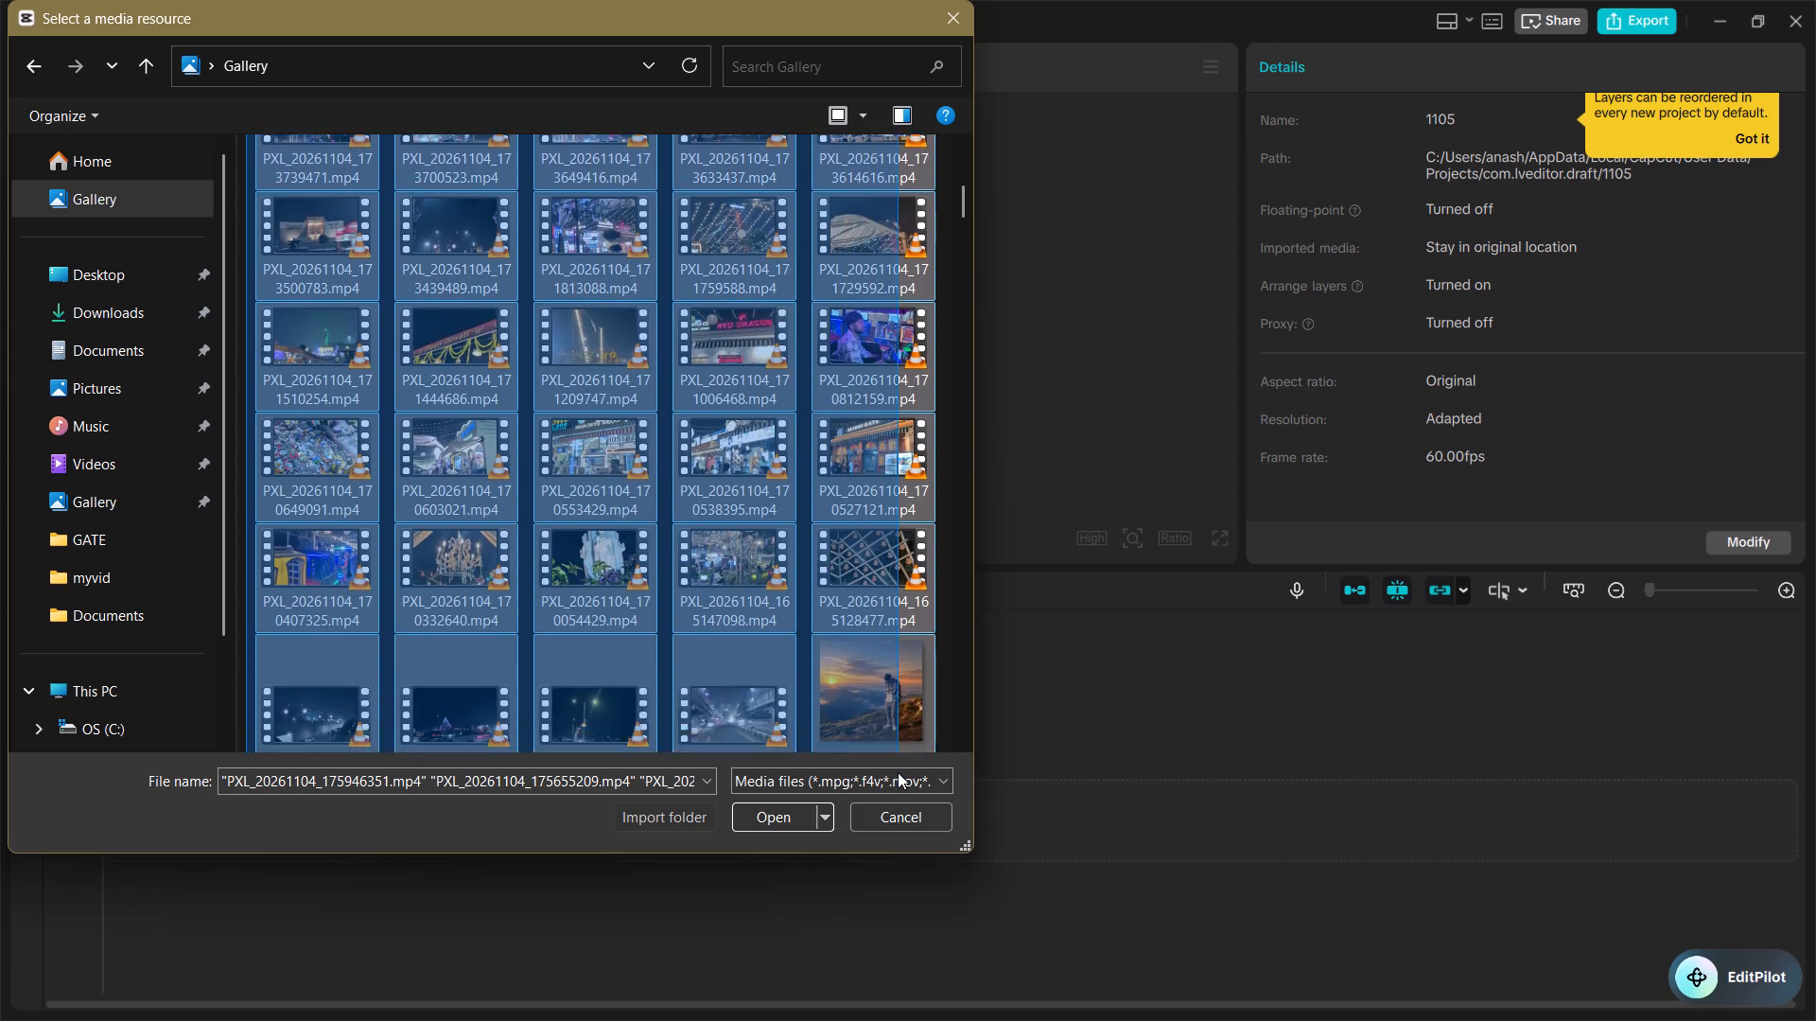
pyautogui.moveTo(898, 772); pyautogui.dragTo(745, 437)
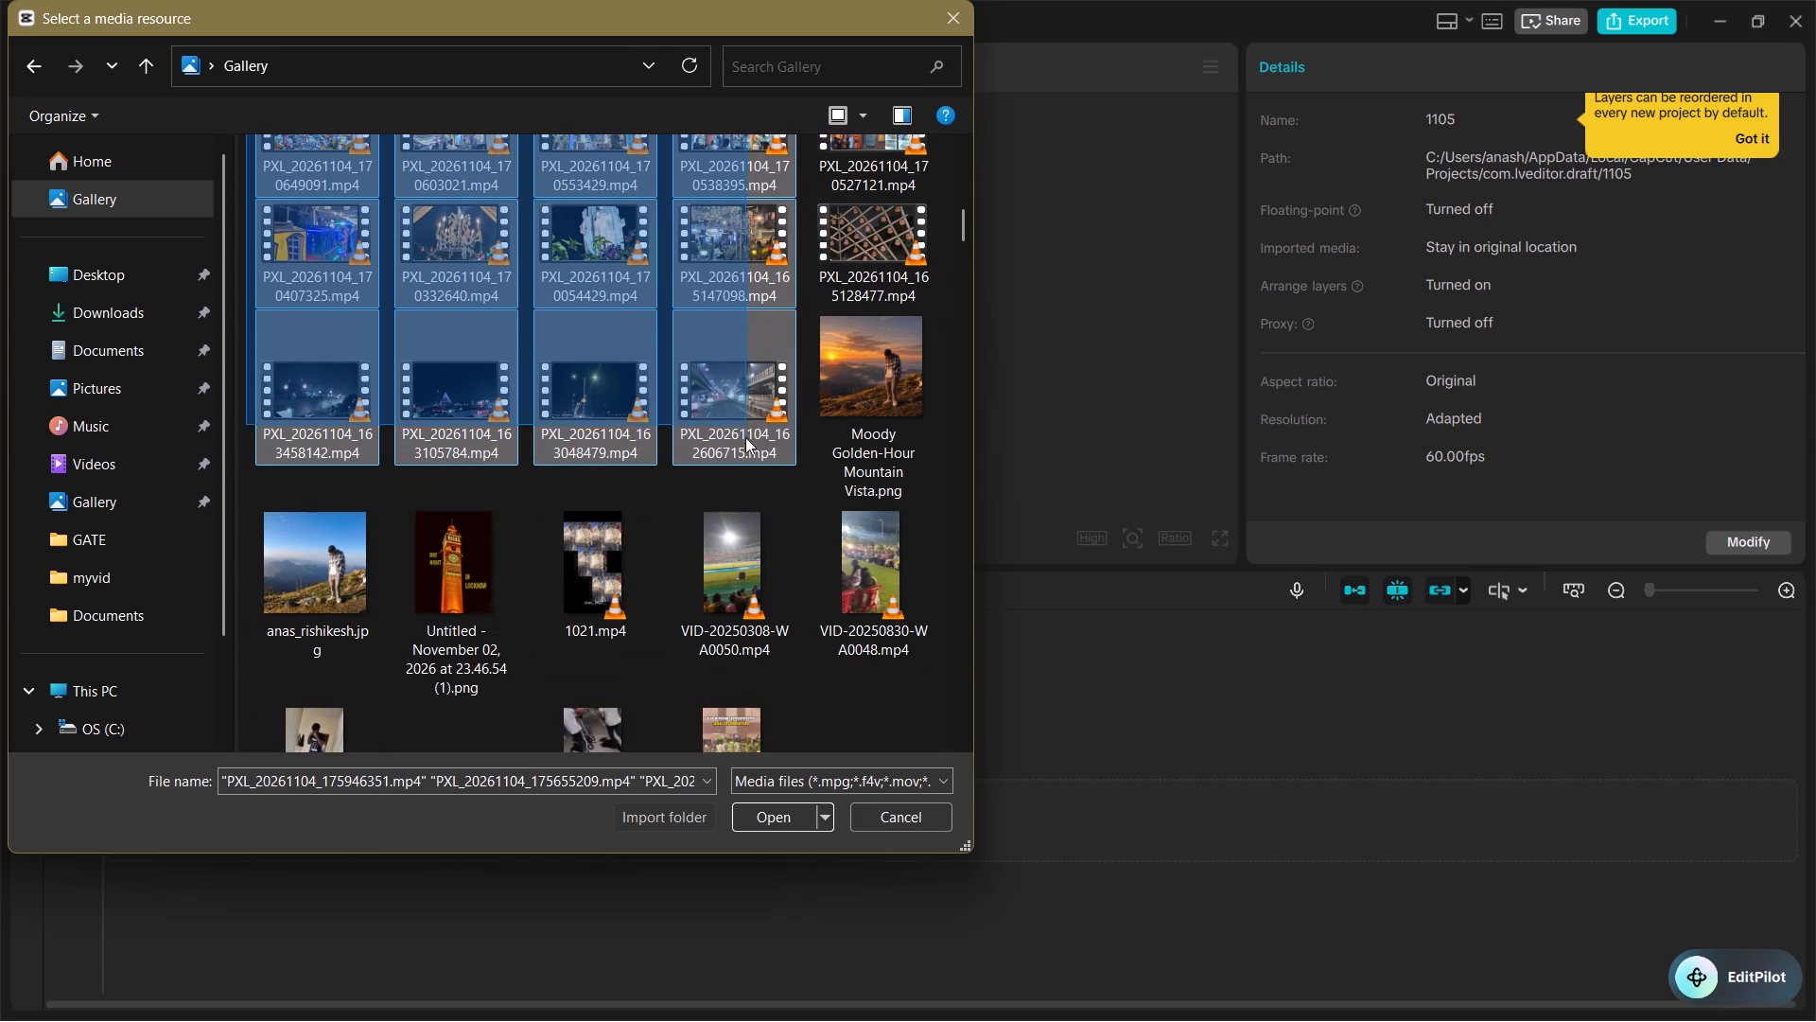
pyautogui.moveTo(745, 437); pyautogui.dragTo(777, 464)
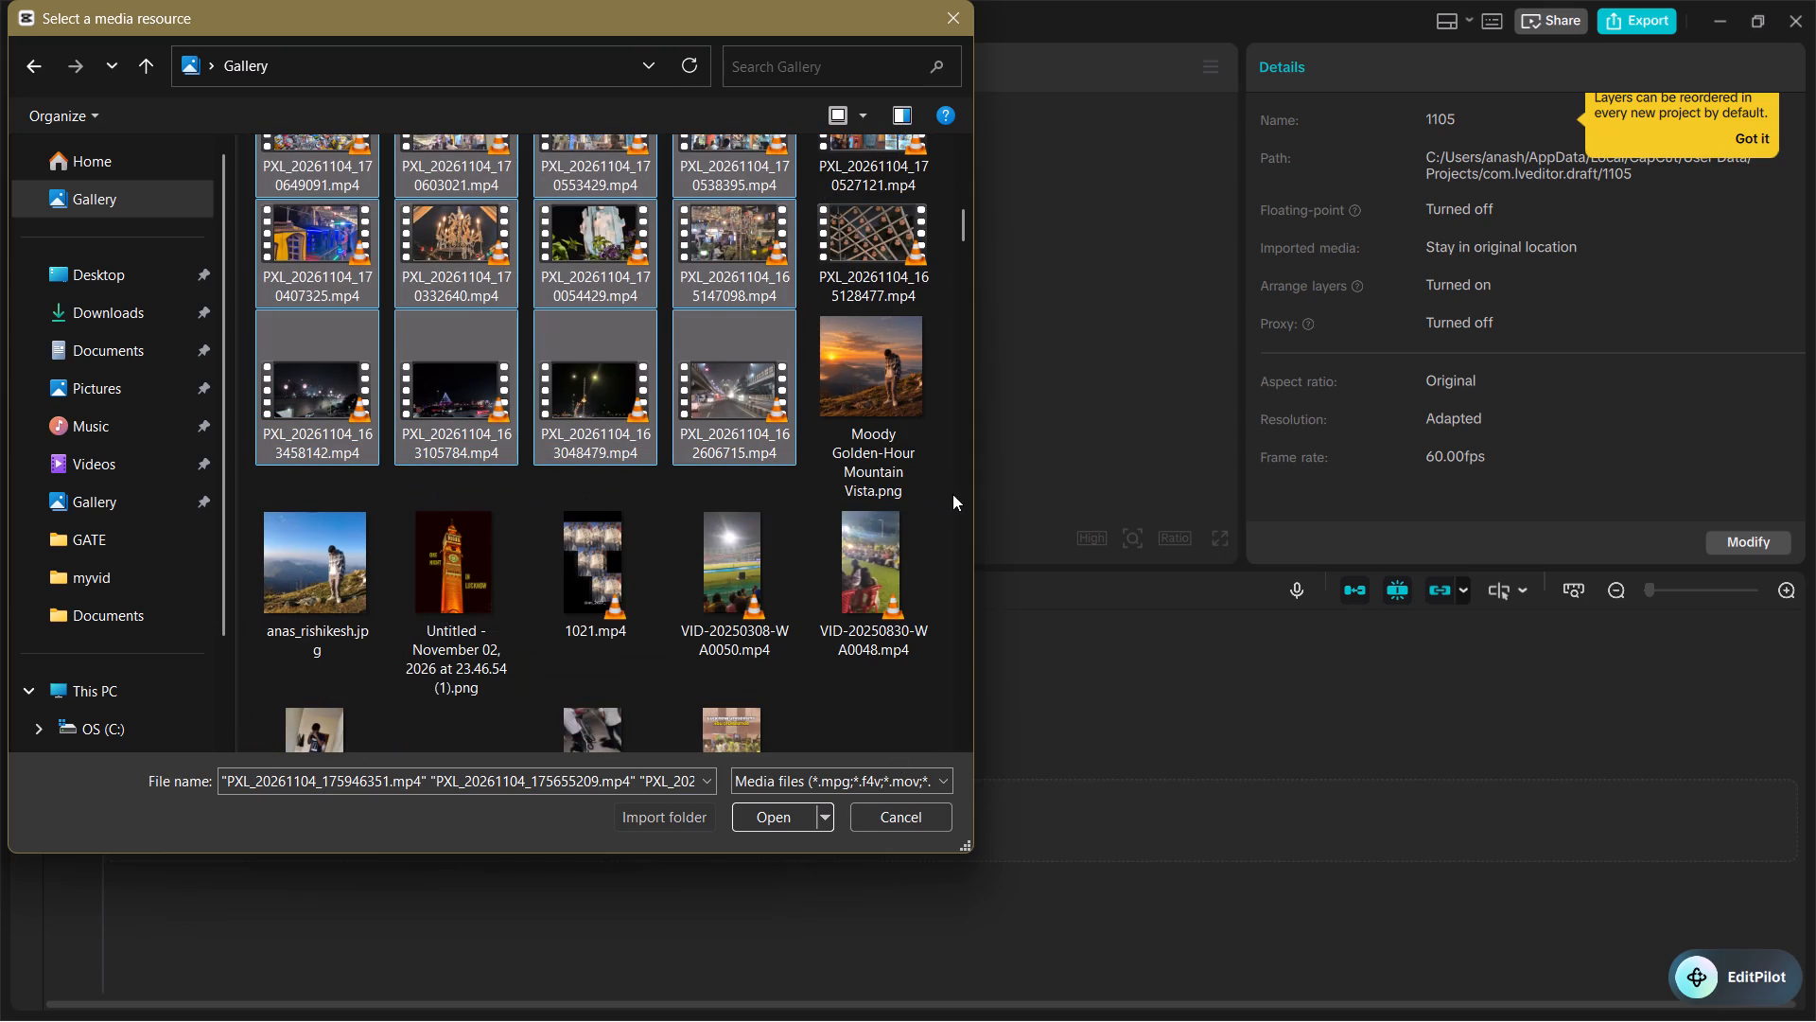
# Import the Gallery items from PXL_20261104_175112487.mp4 through Moody Golden-Hour Mountain Vista.png into the project's media.
pyautogui.moveTo(952, 494); pyautogui.dragTo(306, 114)
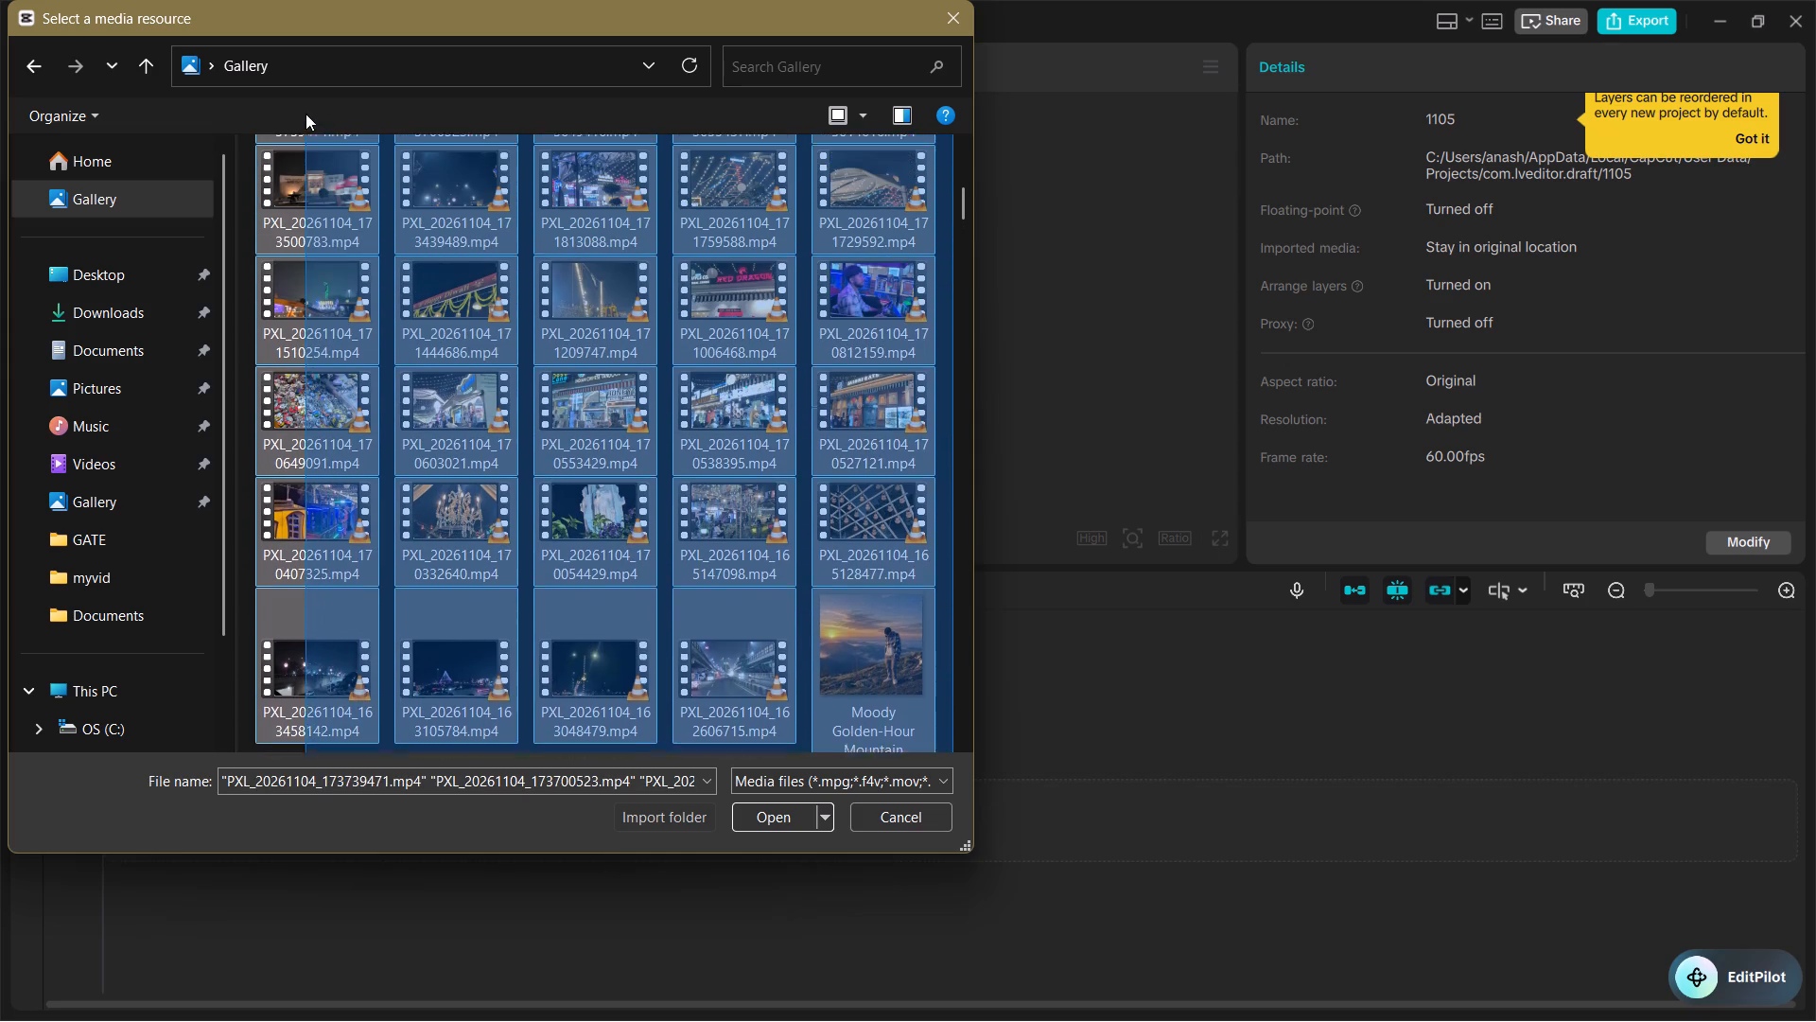
pyautogui.moveTo(306, 114); pyautogui.dragTo(271, 182)
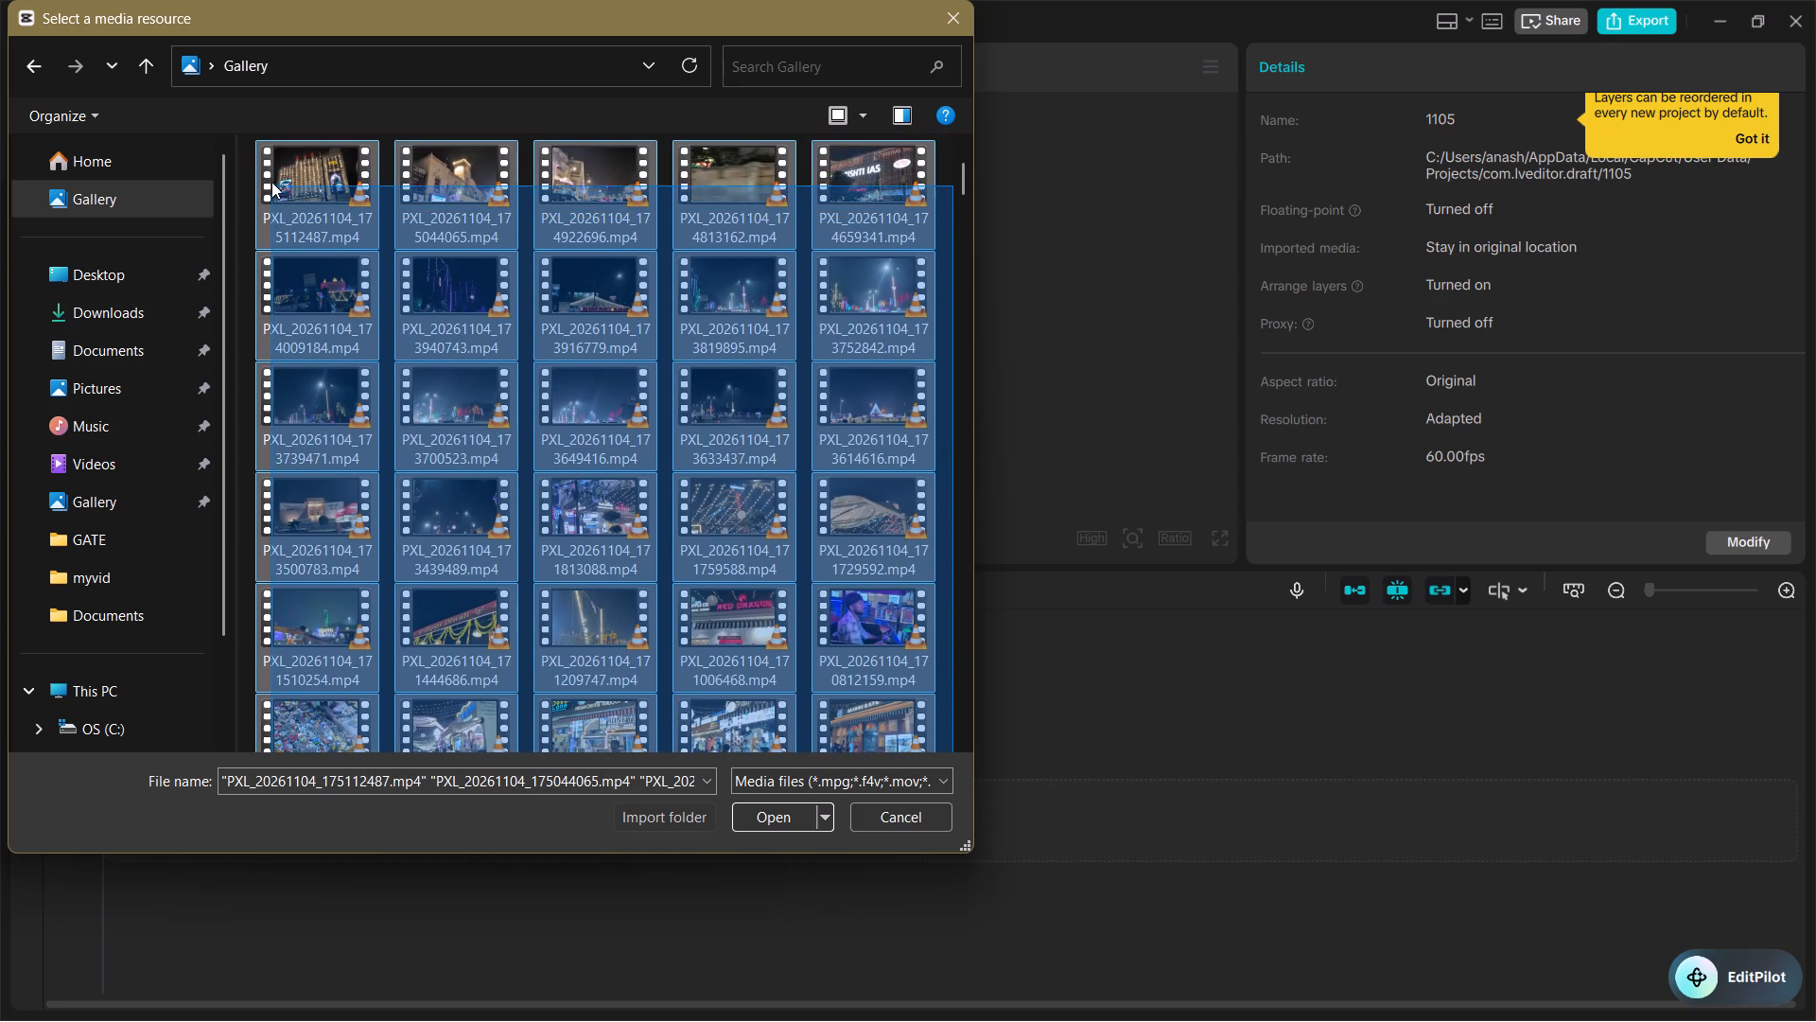
pyautogui.moveTo(271, 182); pyautogui.dragTo(269, 160)
pyautogui.click(772, 810)
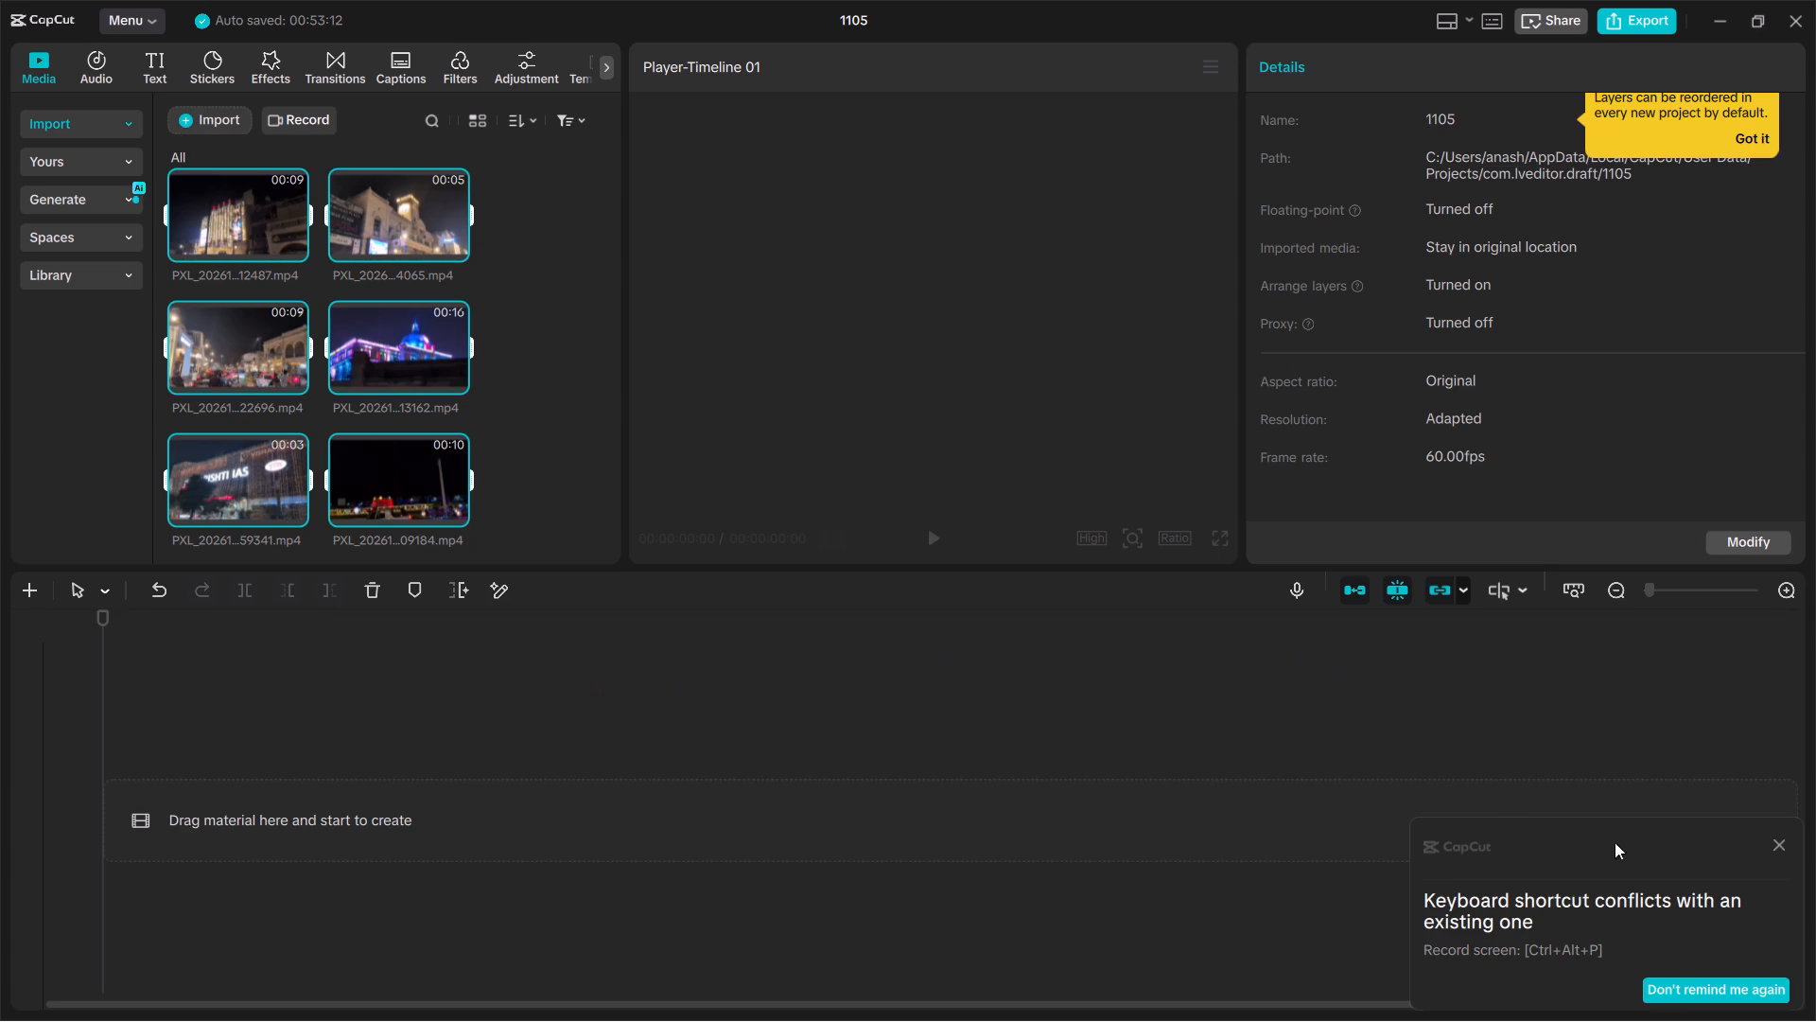
# Dismiss the notice about the screen recording shortcut conflict.
pyautogui.click(1772, 845)
pyautogui.click(1781, 847)
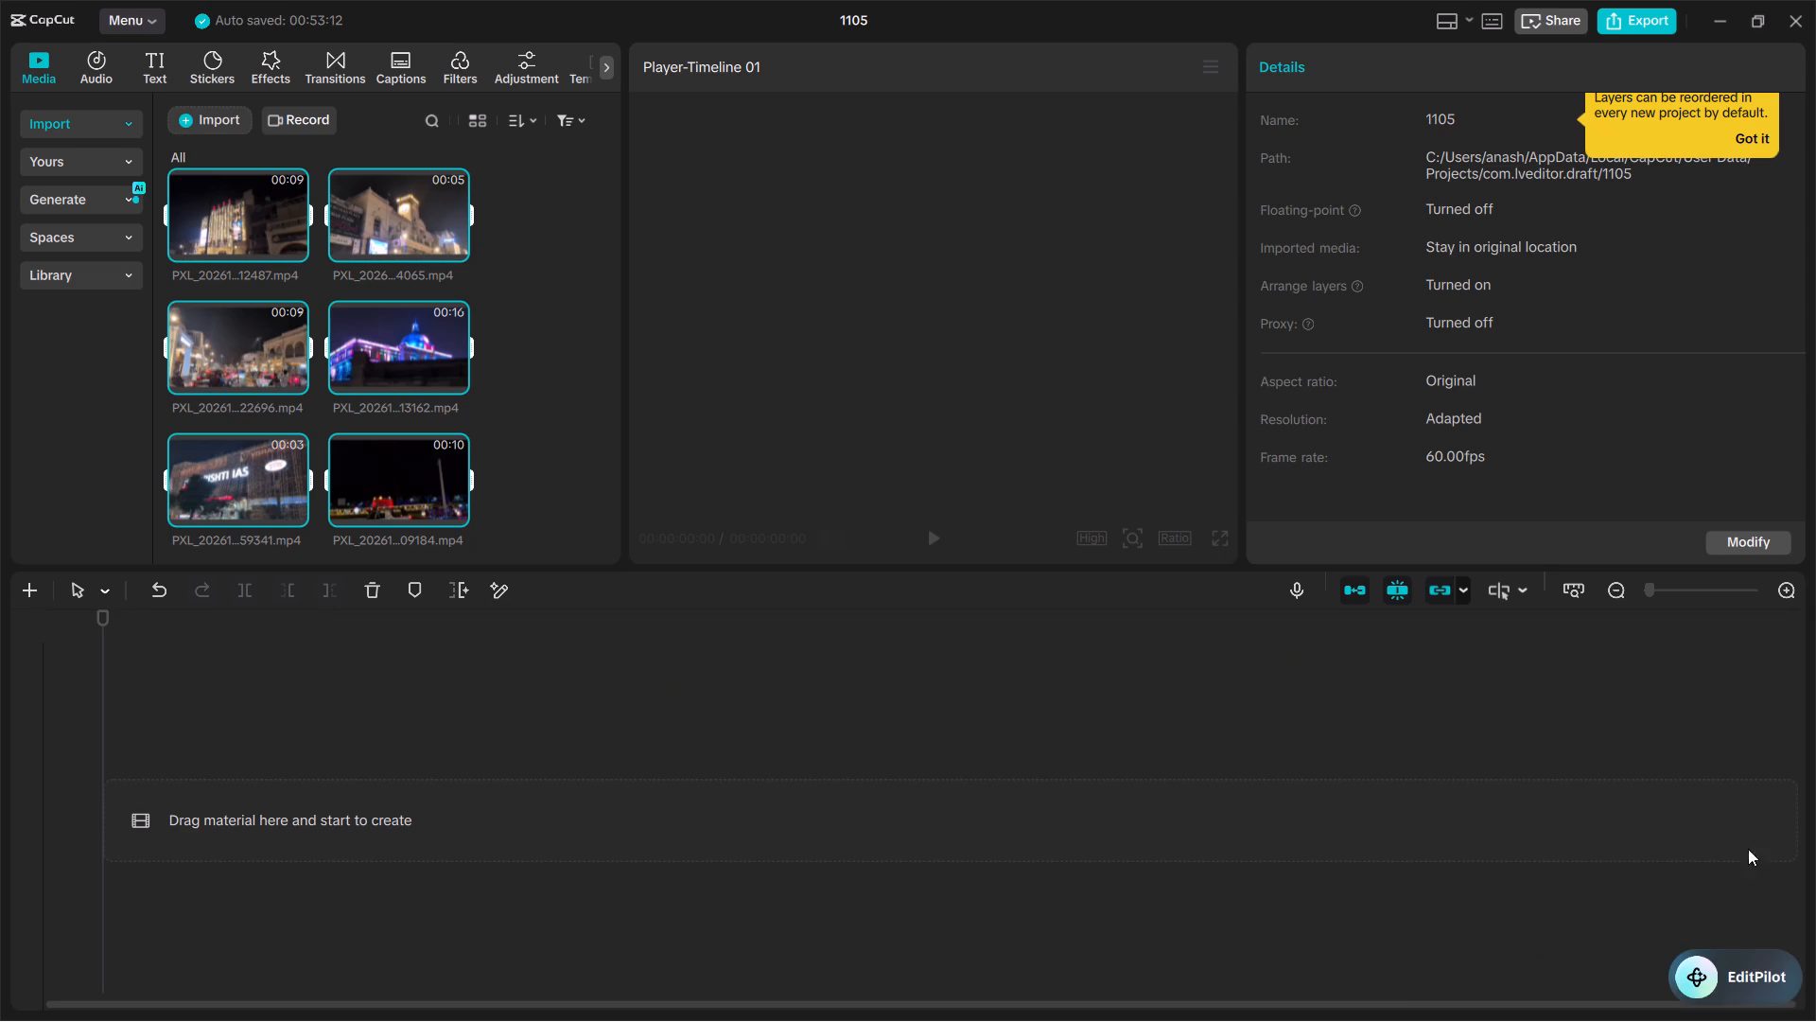
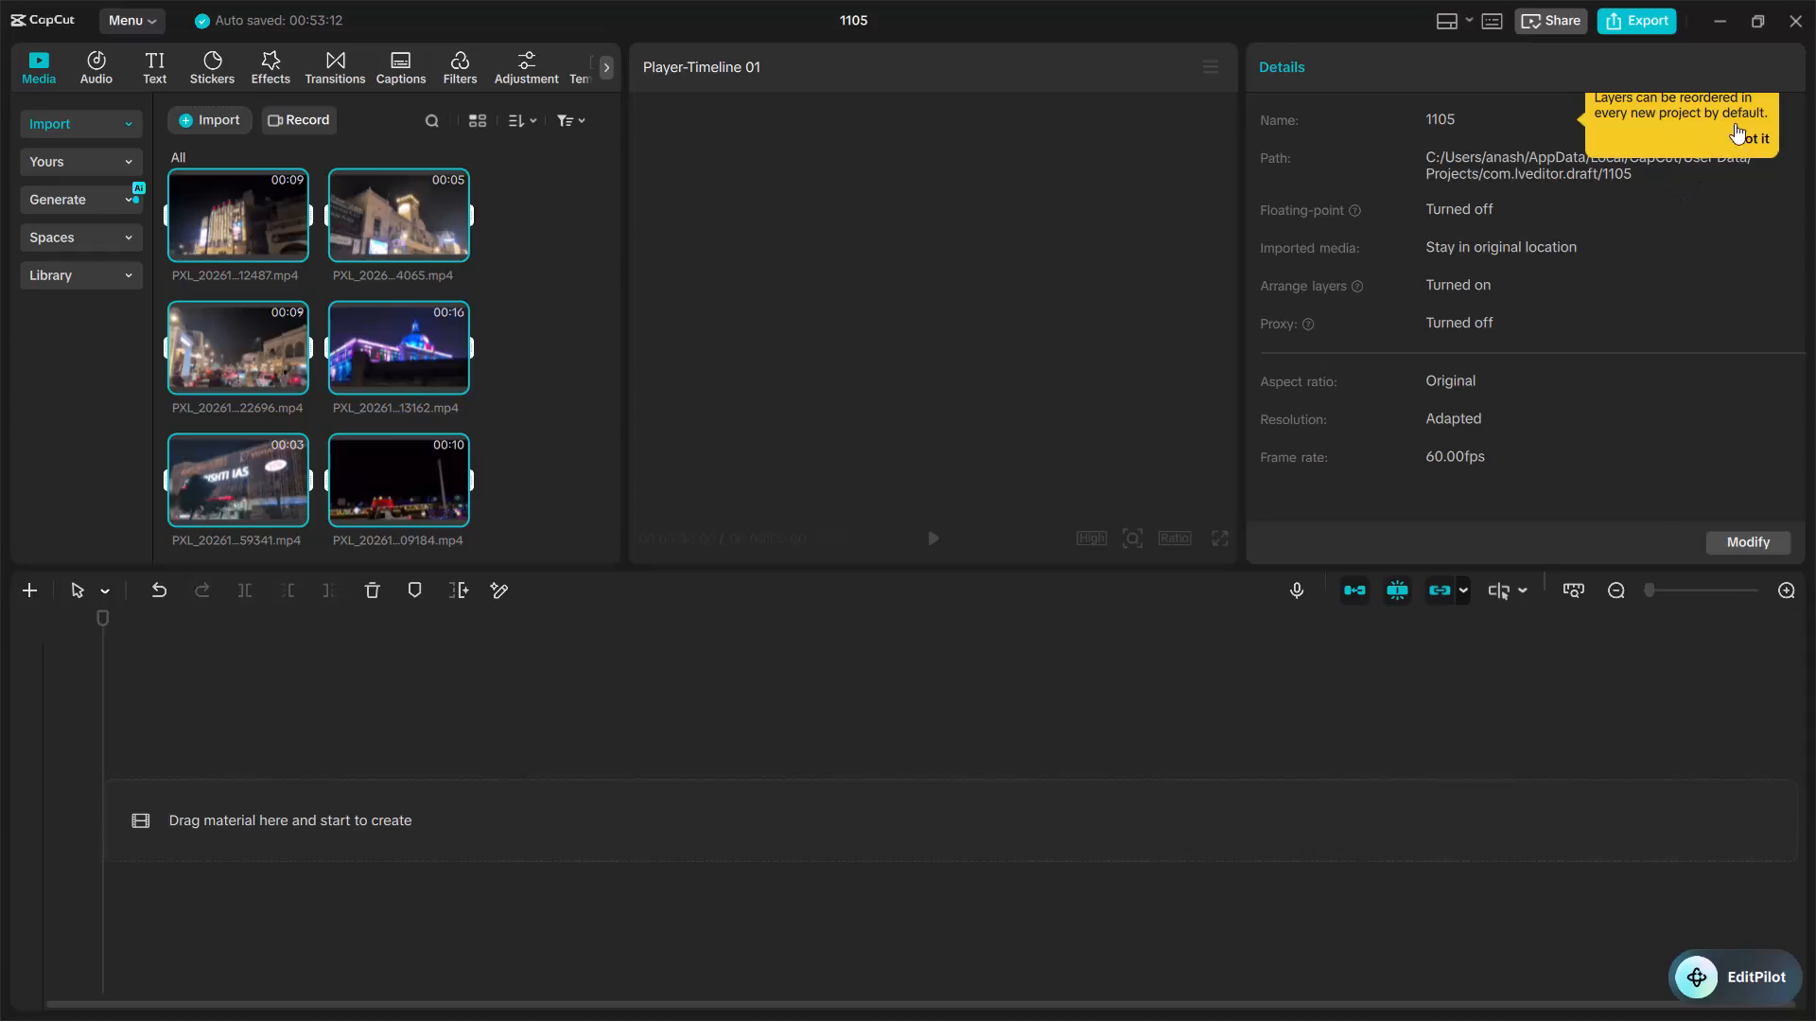
# Dismiss the tip about layers being reorderable in new projects.
pyautogui.click(1747, 128)
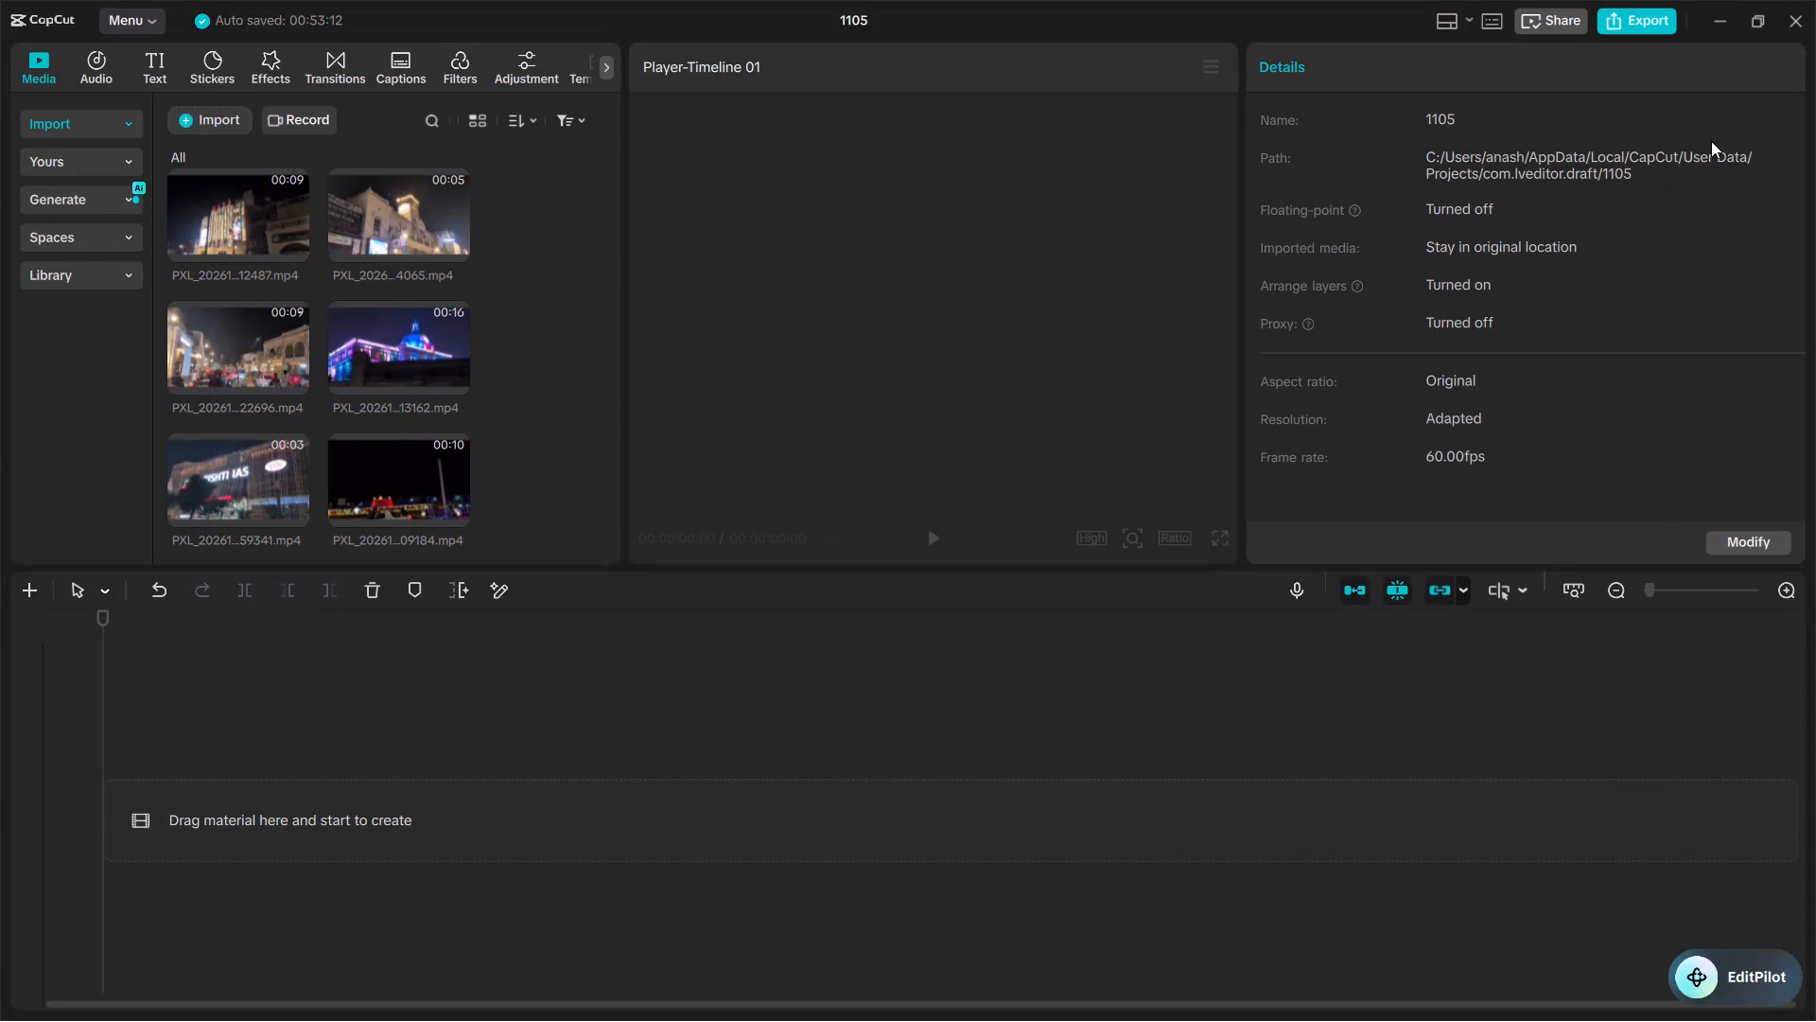
# Minimize the CapCut project window to reveal the desktop and the open X-VPN window.
pyautogui.click(1712, 25)
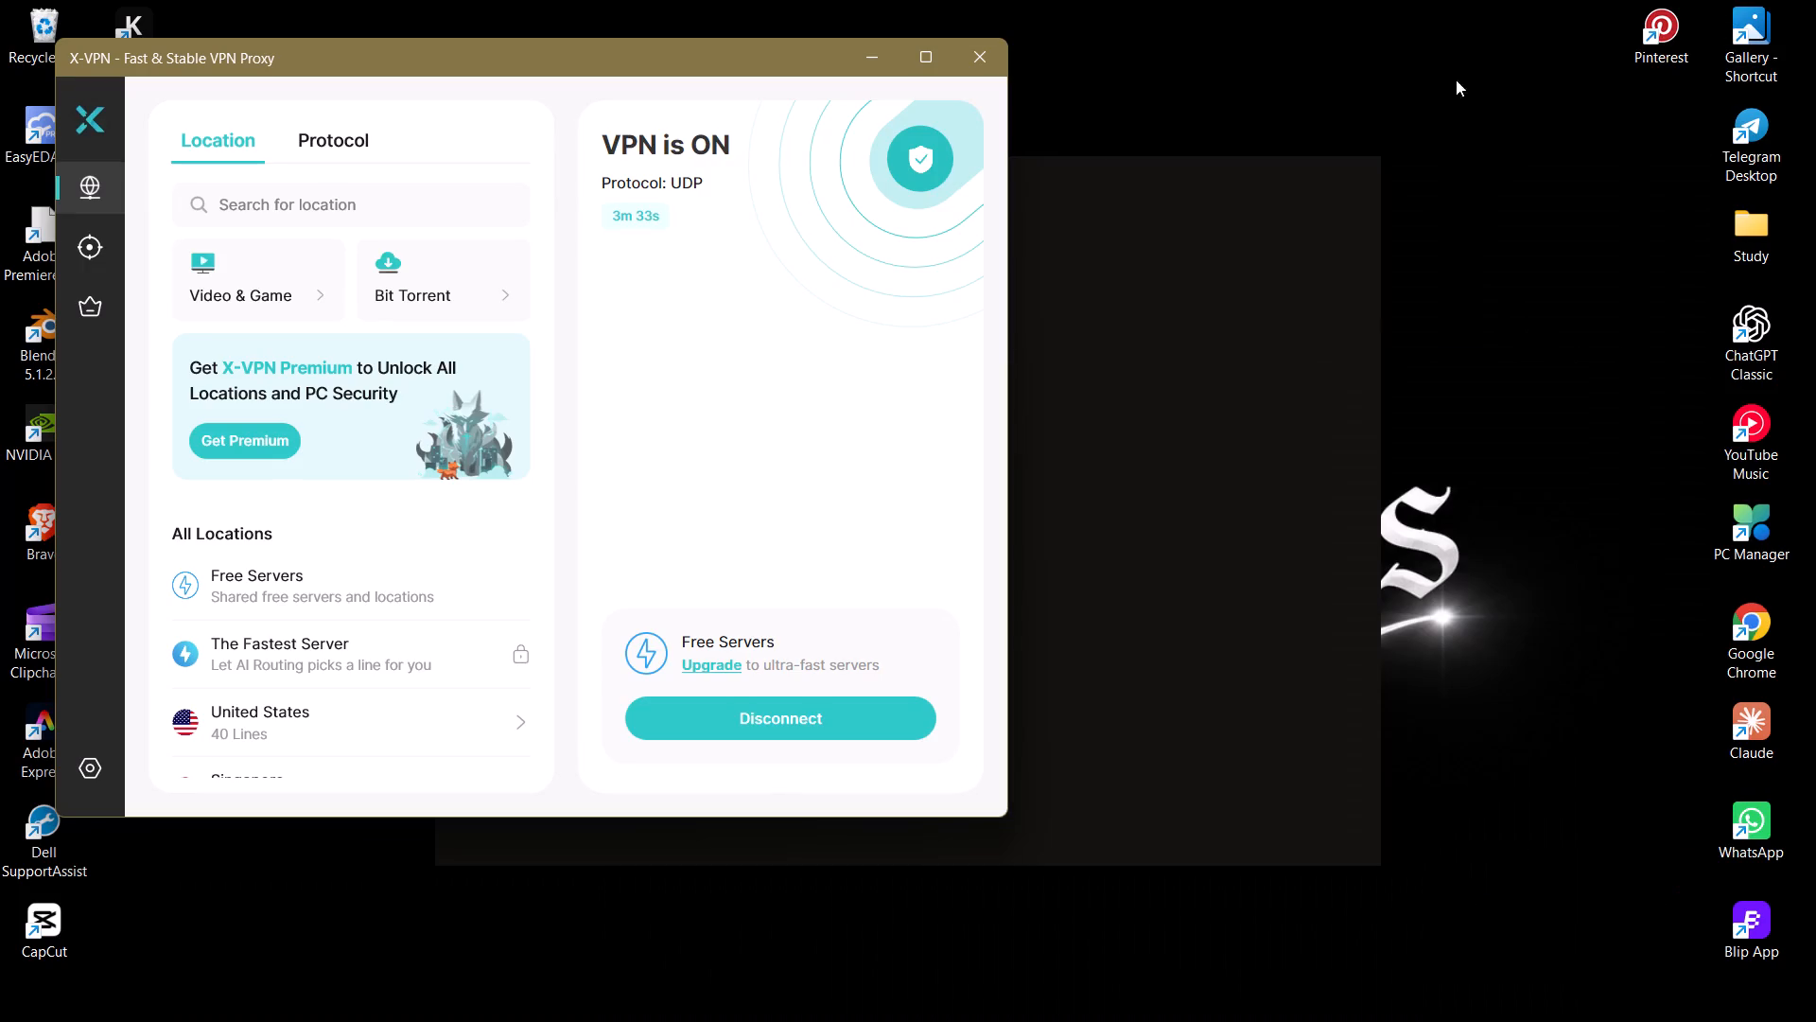
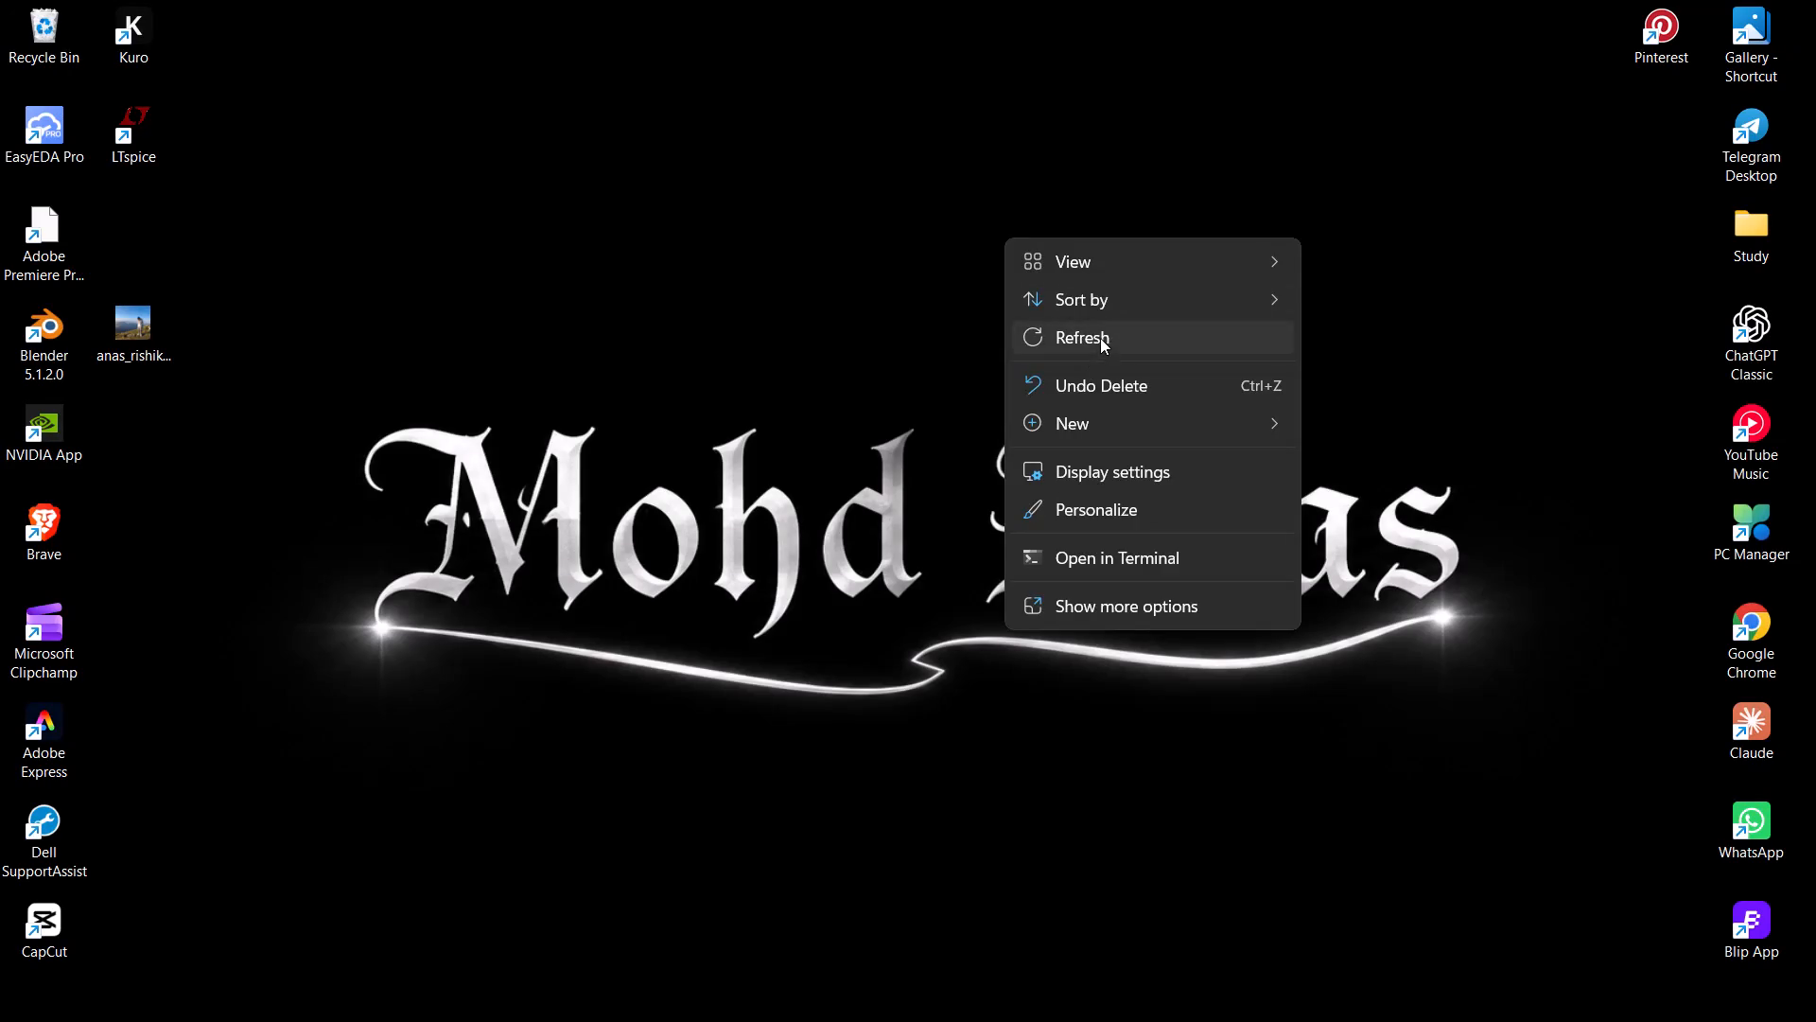
# Refresh the desktop.
pyautogui.click(1100, 338)
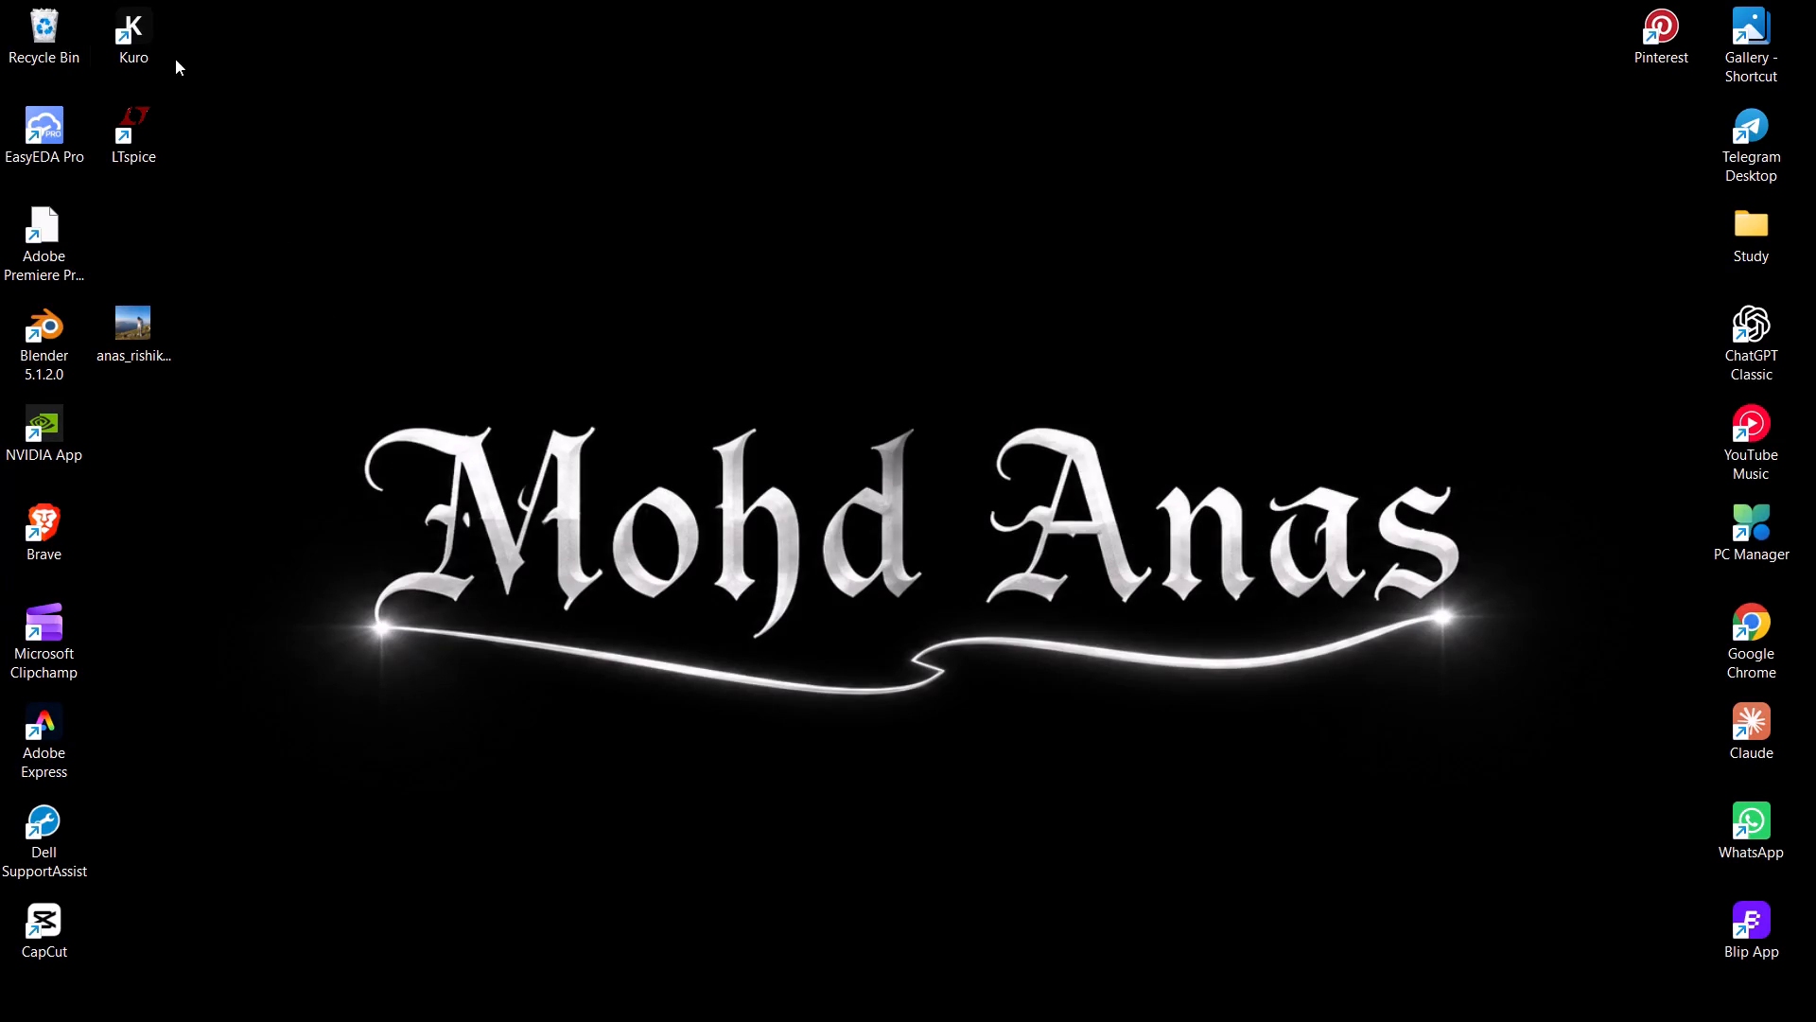
# Permanently delete all items in the Recycle Bin, then close its window.
pyautogui.doubleClick(46, 38)
pyautogui.click(778, 125)
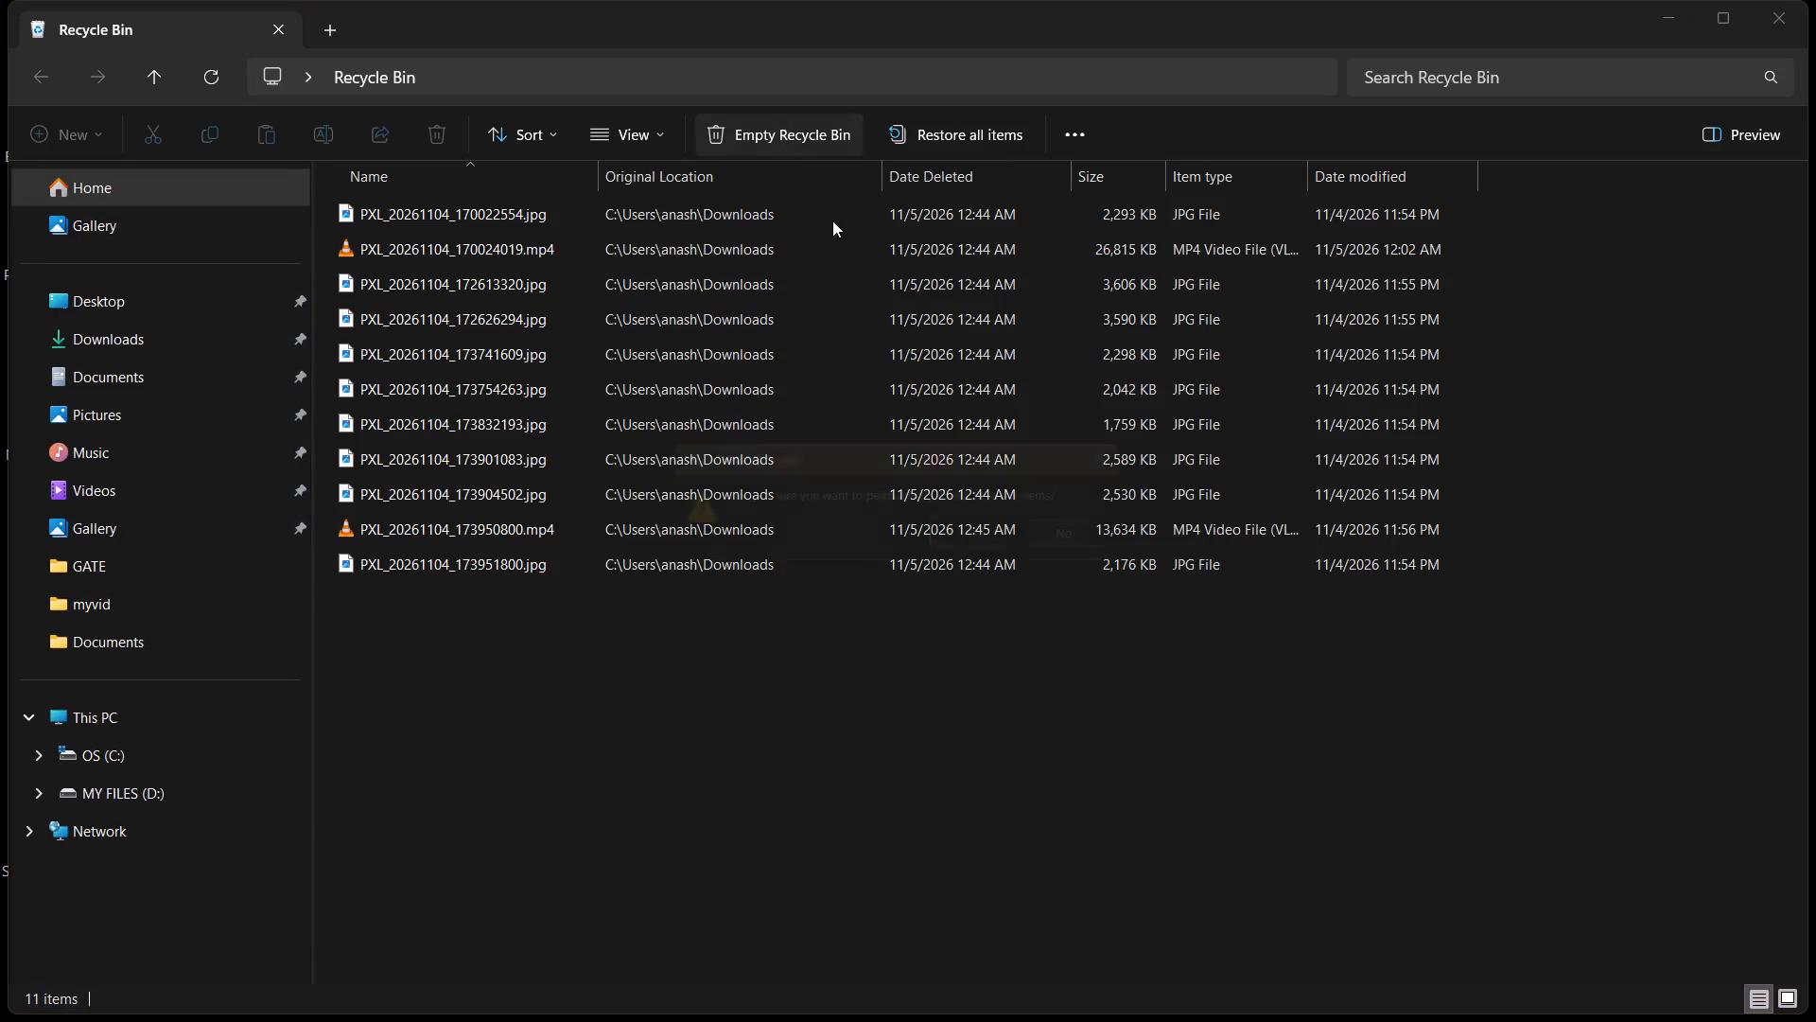
pyautogui.click(1013, 540)
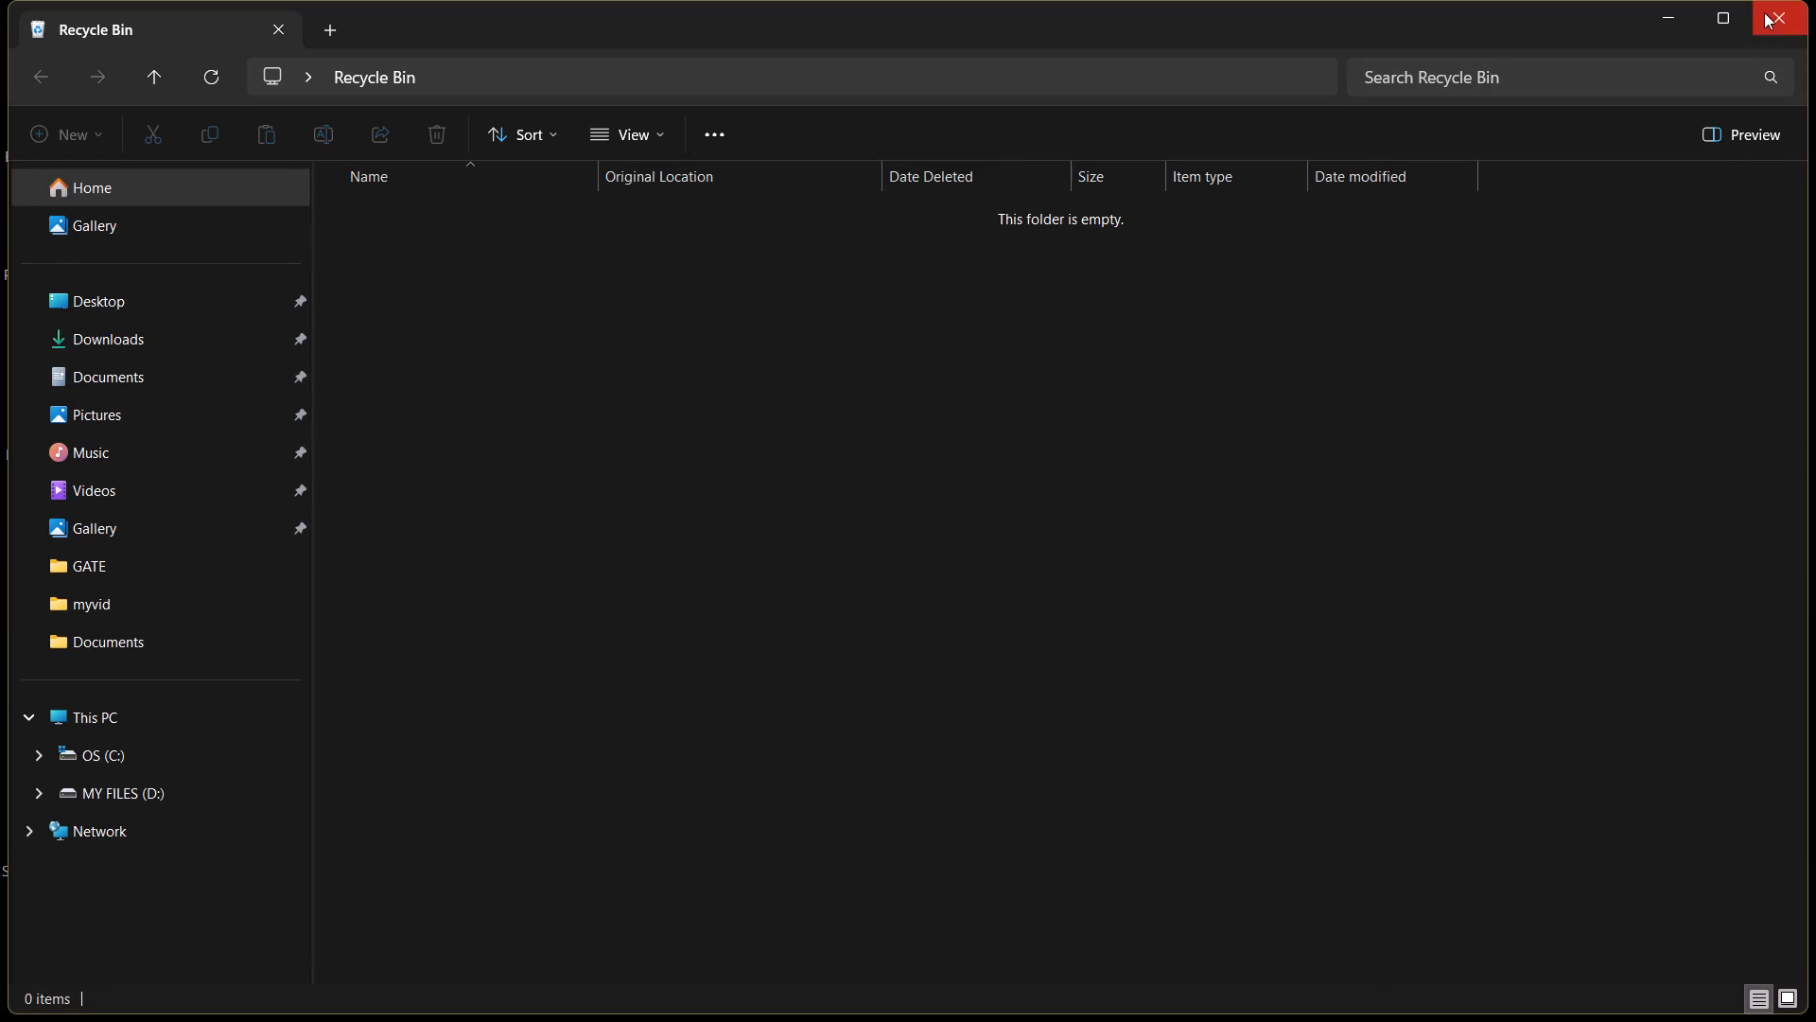
pyautogui.click(1764, 12)
# Launch Kuro from the desktop.
pyautogui.doubleClick(147, 26)
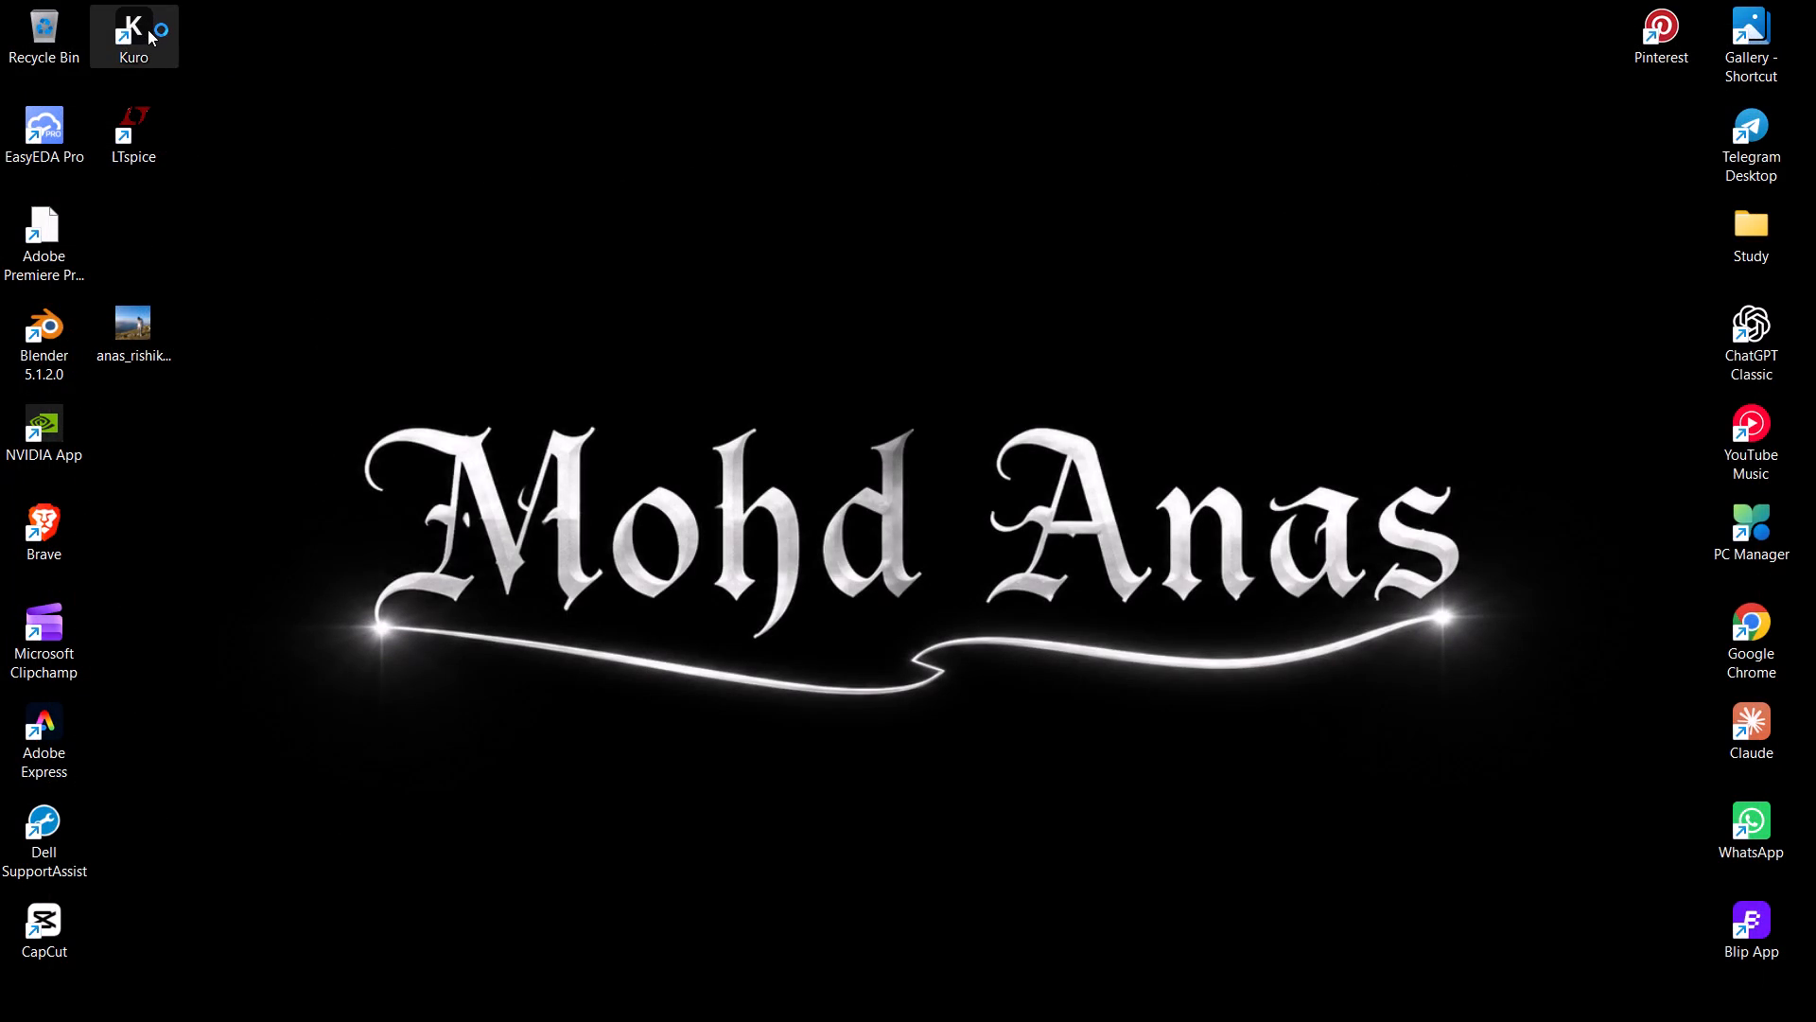
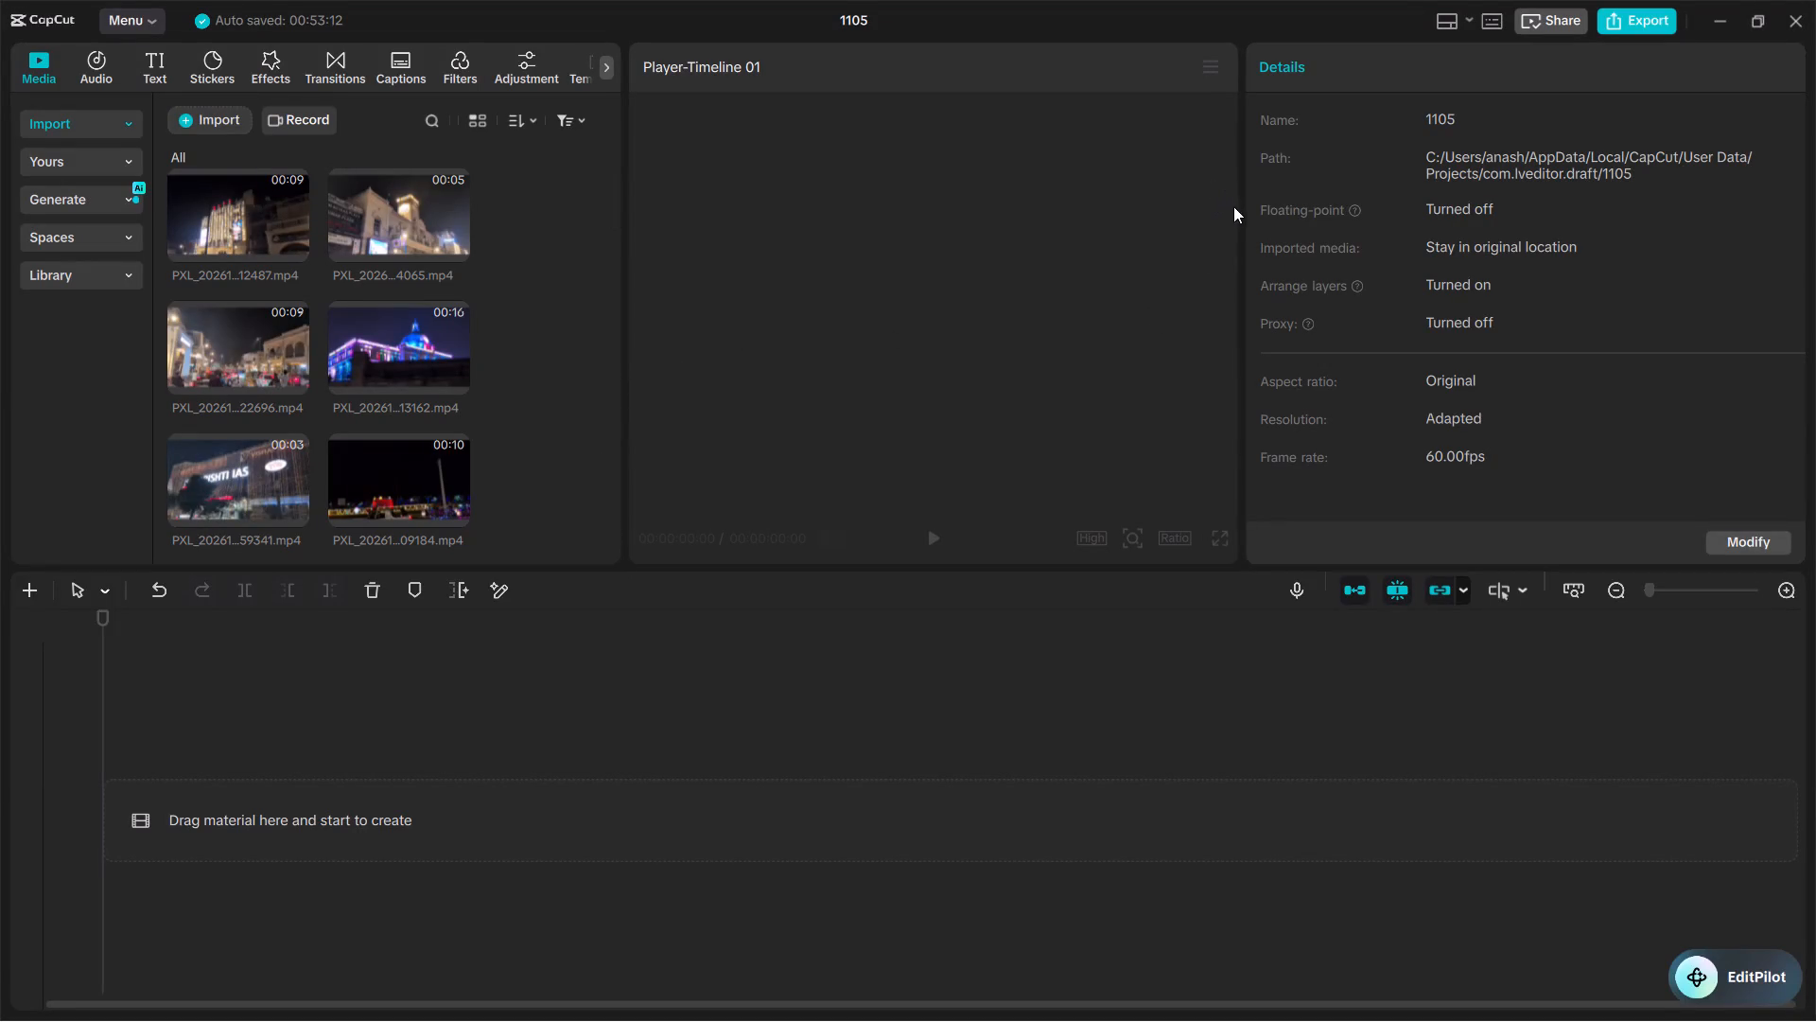
# Enlarge the player preview area by narrowing the project details area beside it.
pyautogui.moveTo(1244, 231); pyautogui.dragTo(1515, 229)
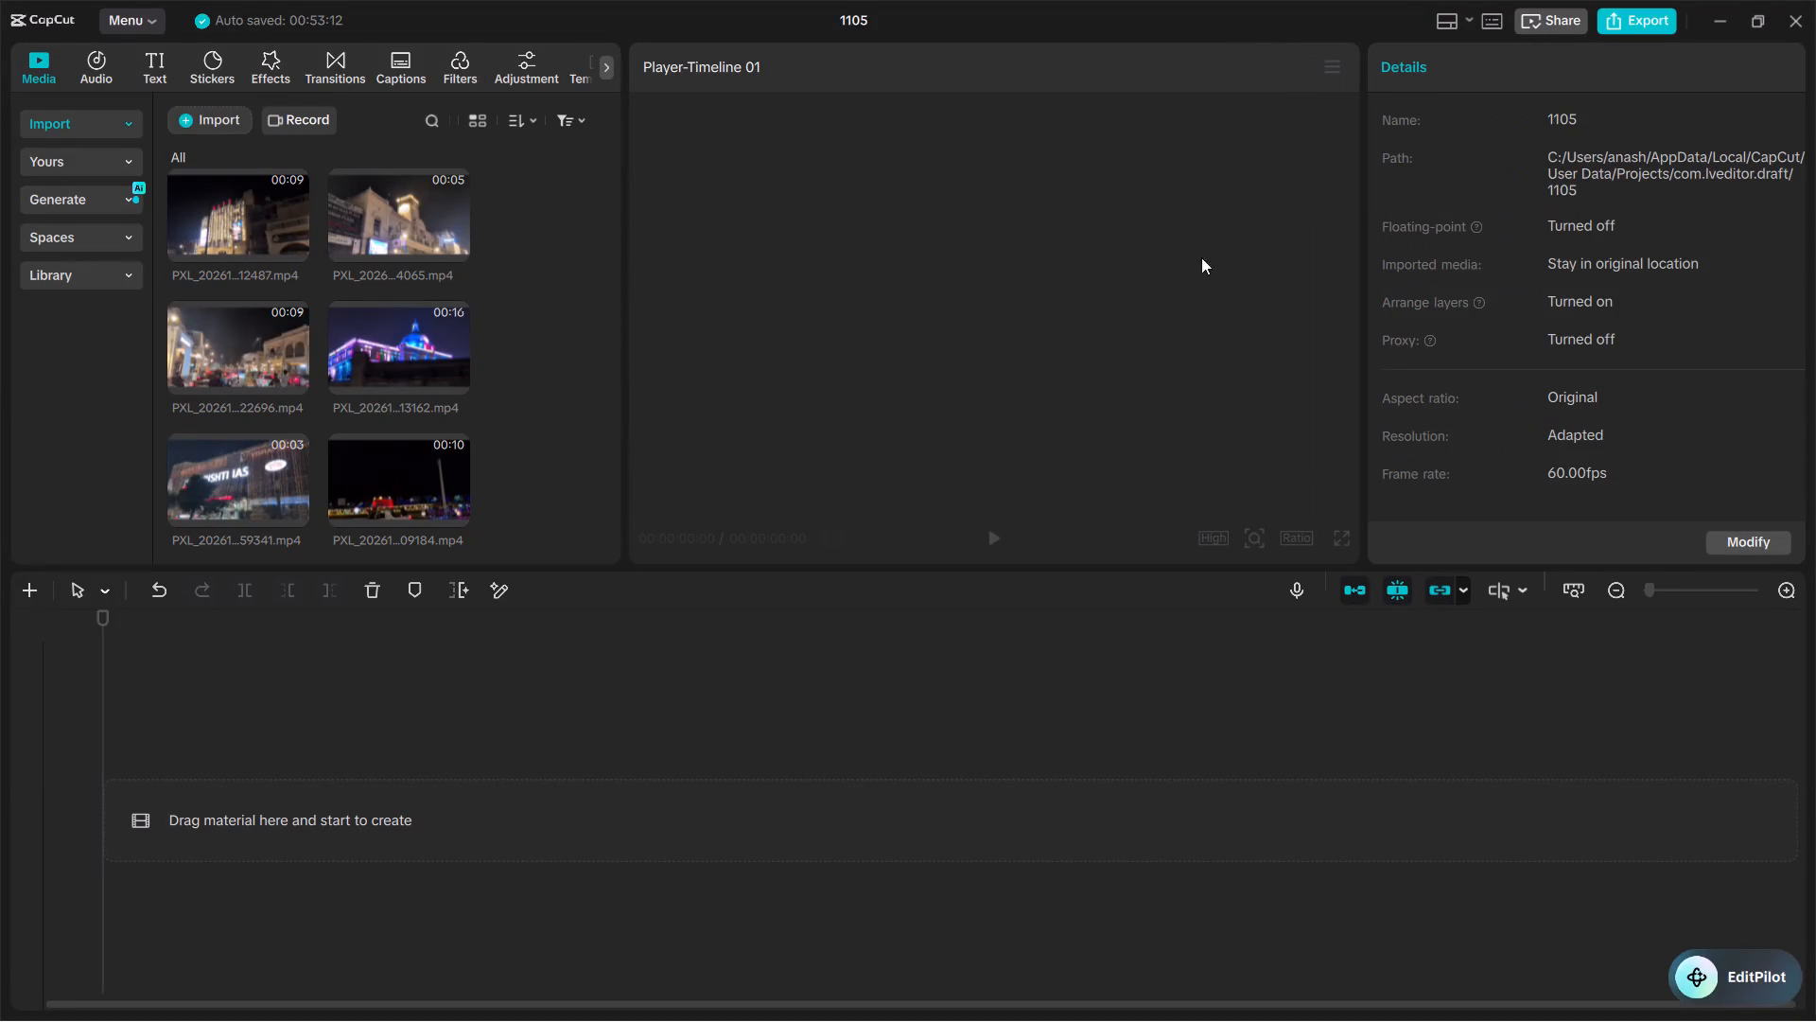
pyautogui.moveTo(621, 312); pyautogui.dragTo(395, 338)
# Download the plain black clip from the Trending stock library and add it to the empty timeline.
pyautogui.click(110, 286)
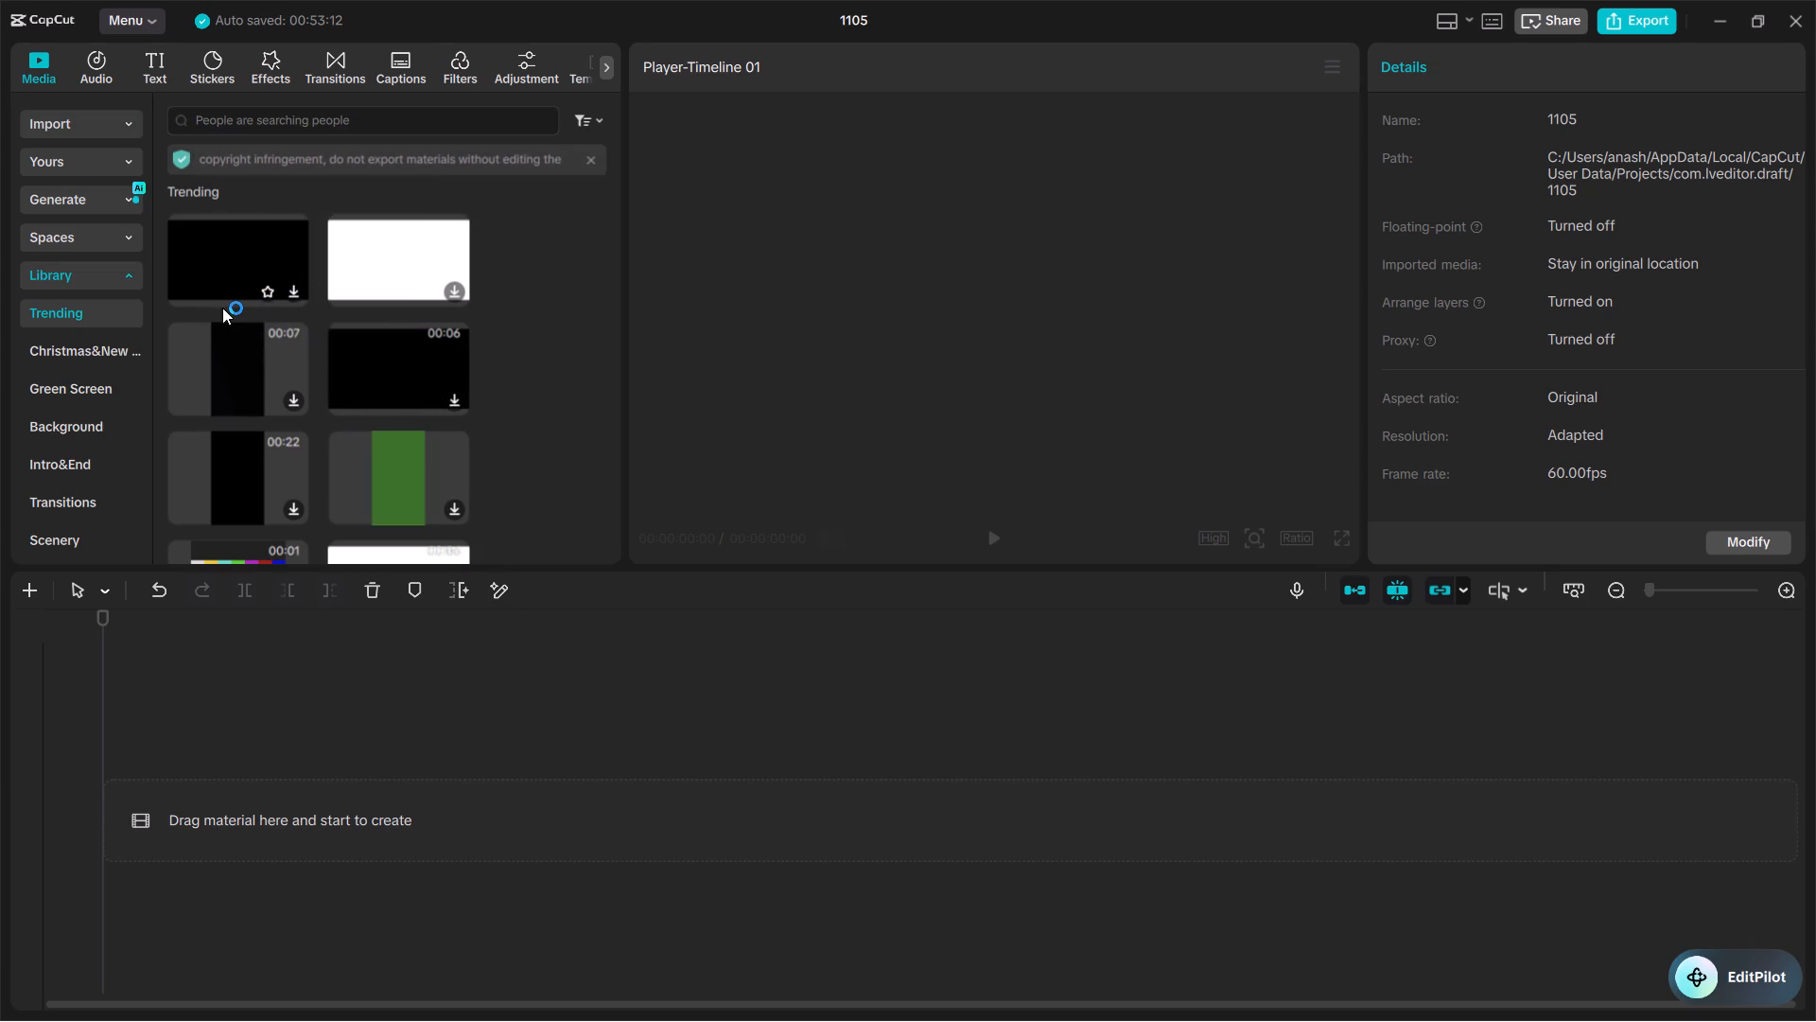
pyautogui.click(289, 289)
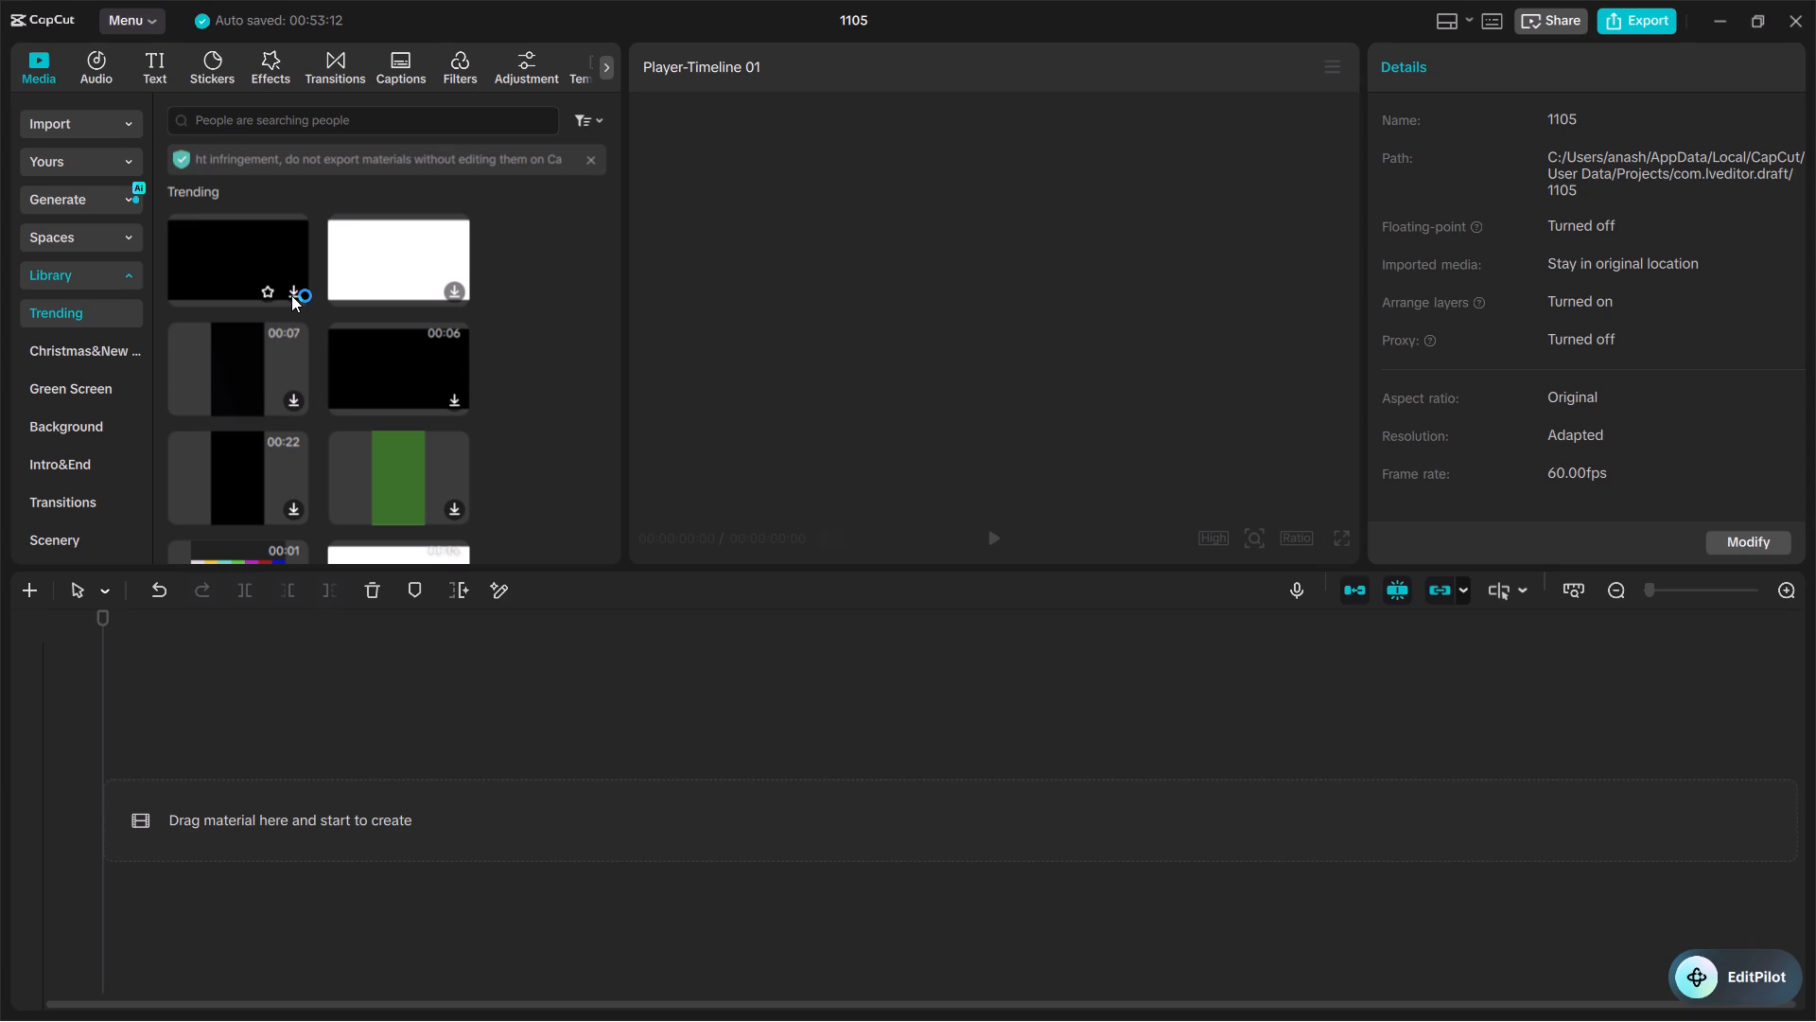
pyautogui.scroll(-3, 408, 366)
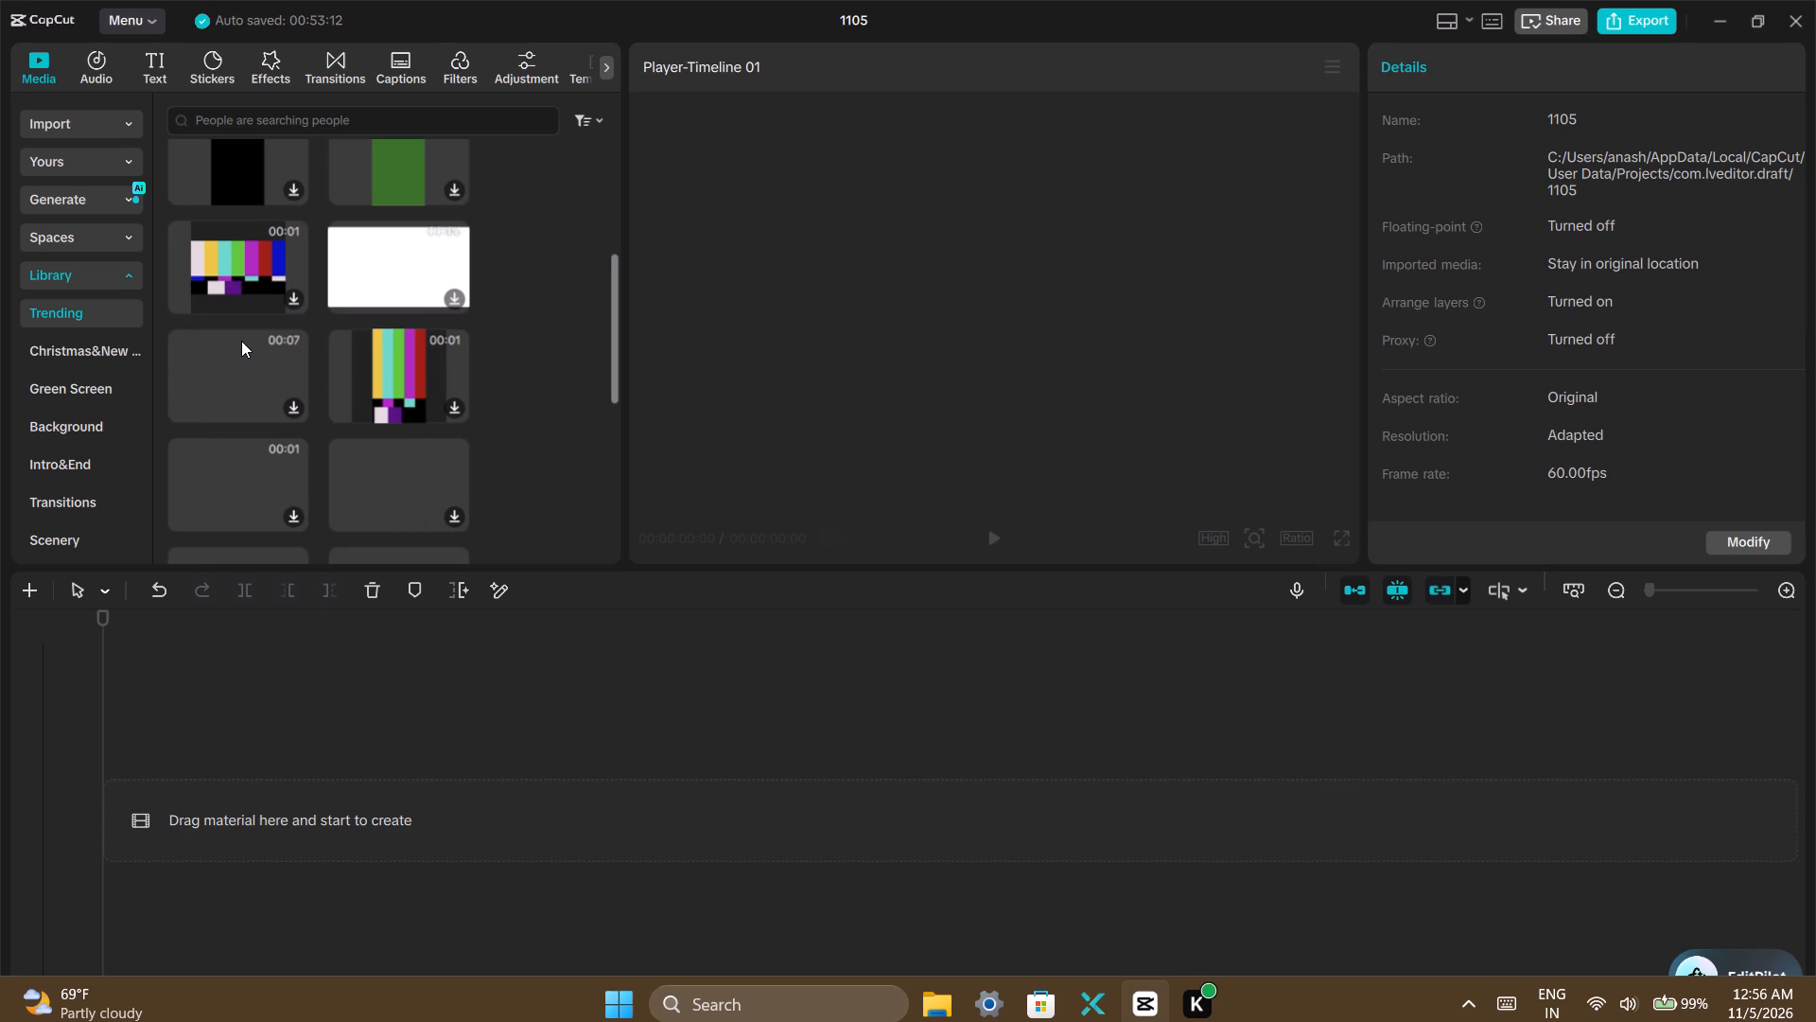
pyautogui.scroll(1, 379, 360)
pyautogui.scroll(3, 241, 341)
pyautogui.scroll(-8, 336, 393)
pyautogui.scroll(11, 336, 394)
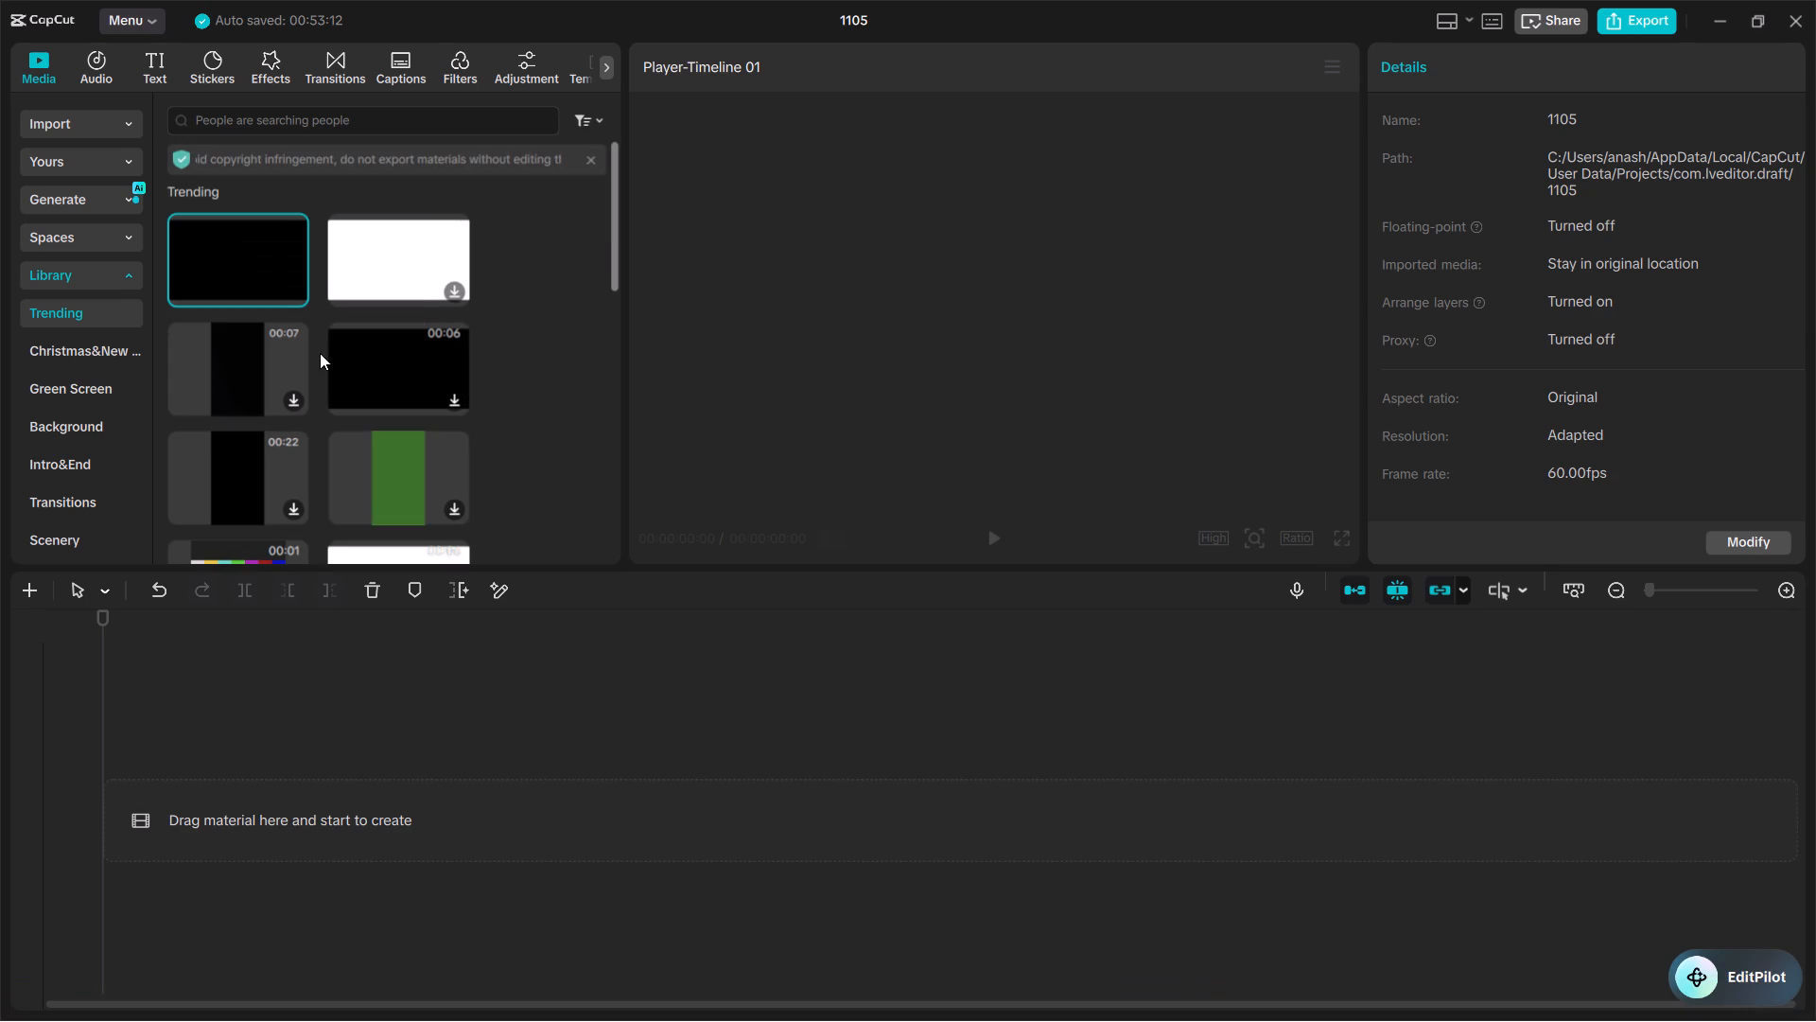
pyautogui.click(302, 291)
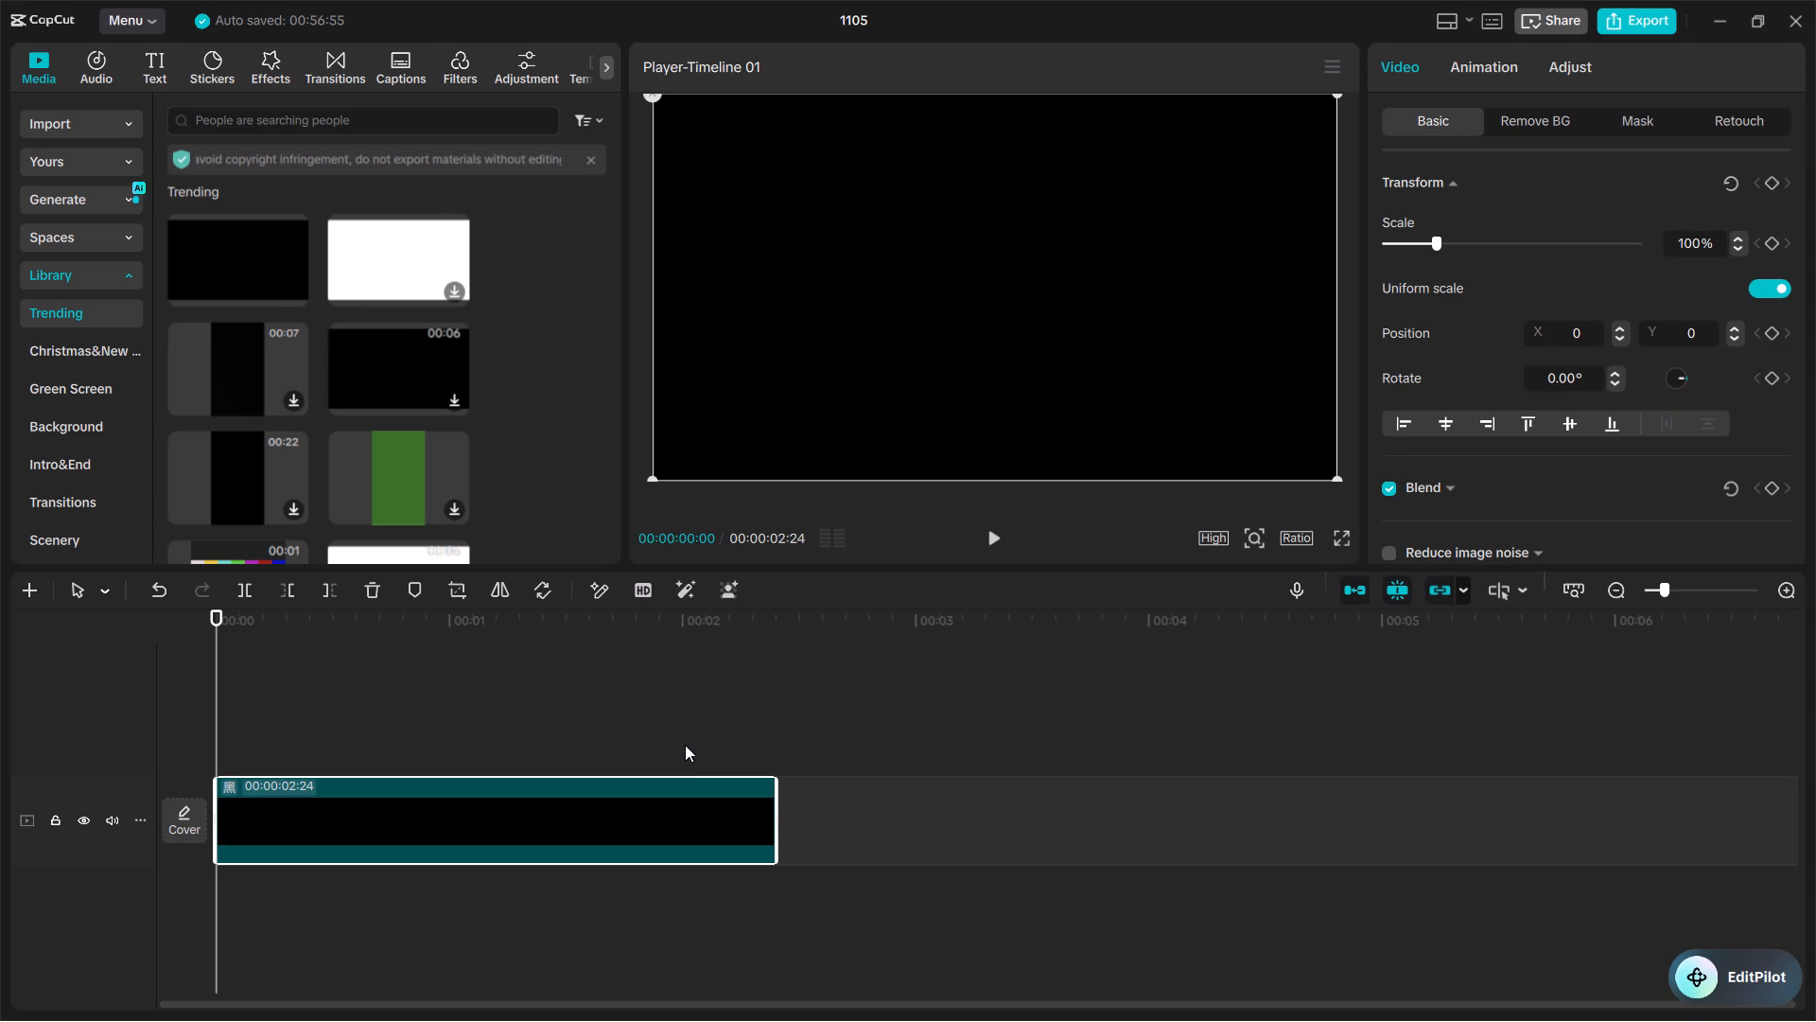
# Trim the end of the black clip on the timeline to a duration of 00:00:02:00.
pyautogui.moveTo(775, 827); pyautogui.dragTo(760, 827)
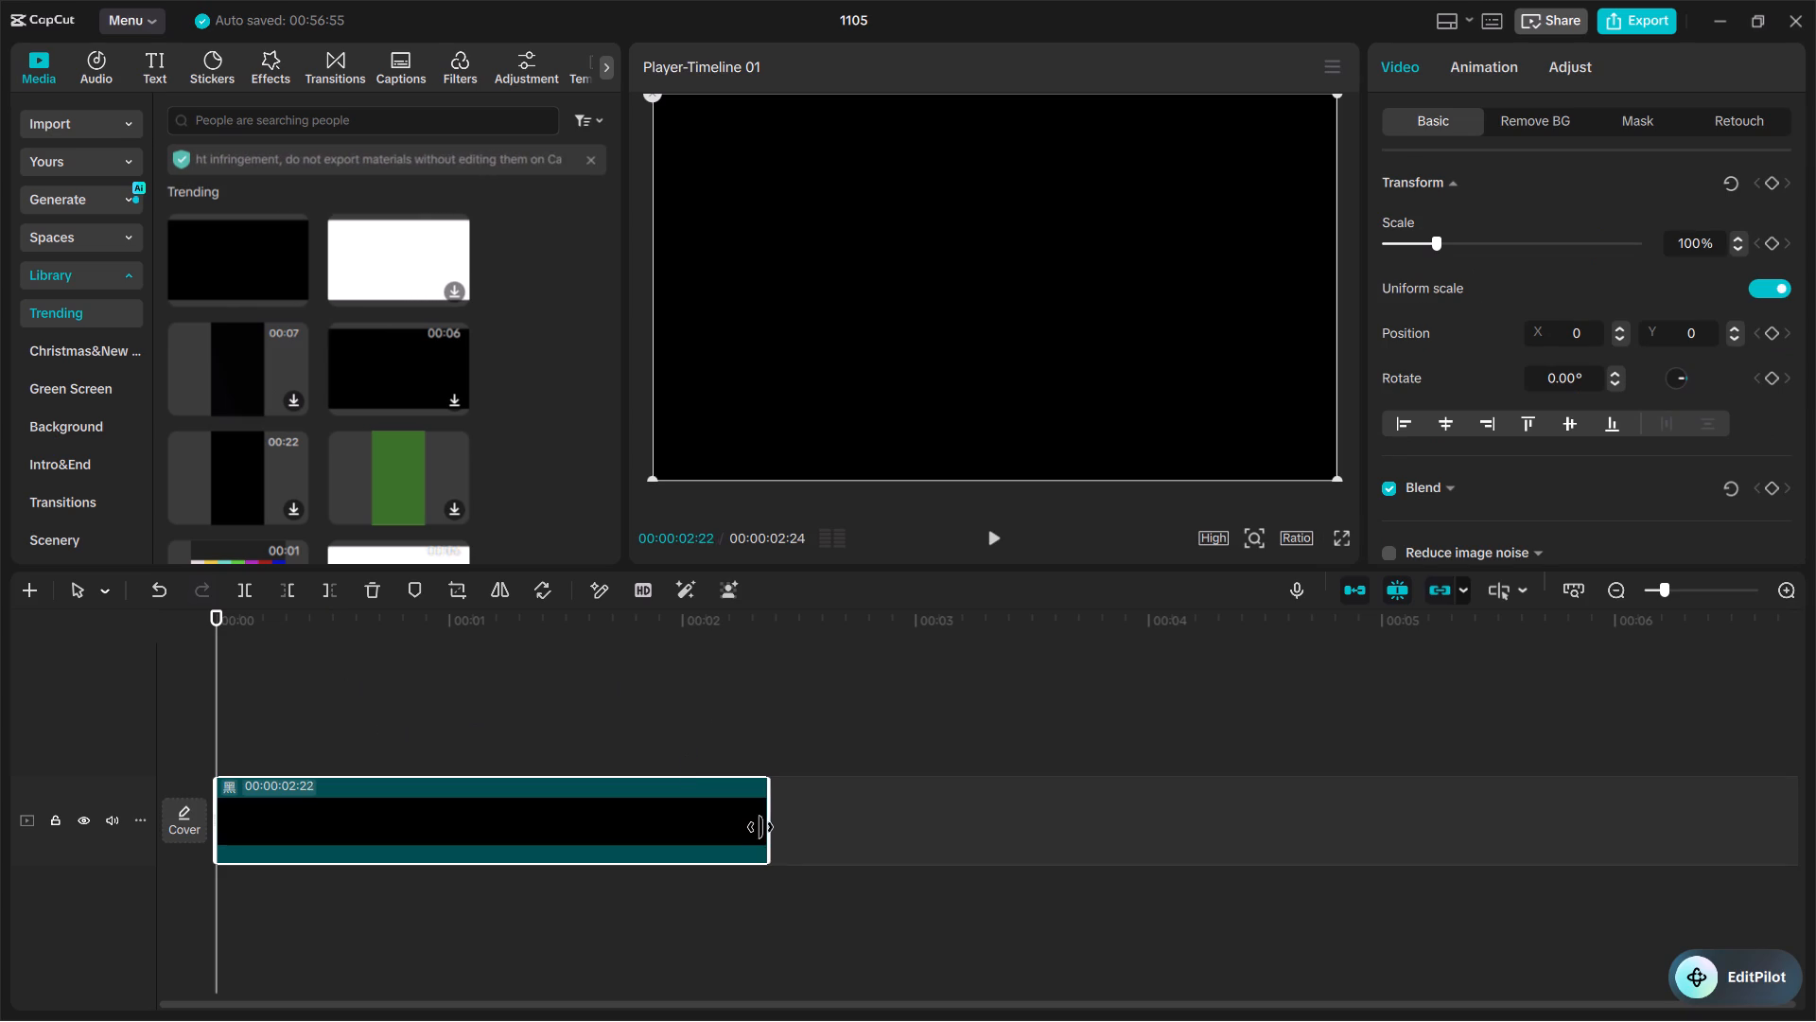
pyautogui.moveTo(760, 827); pyautogui.dragTo(542, 812)
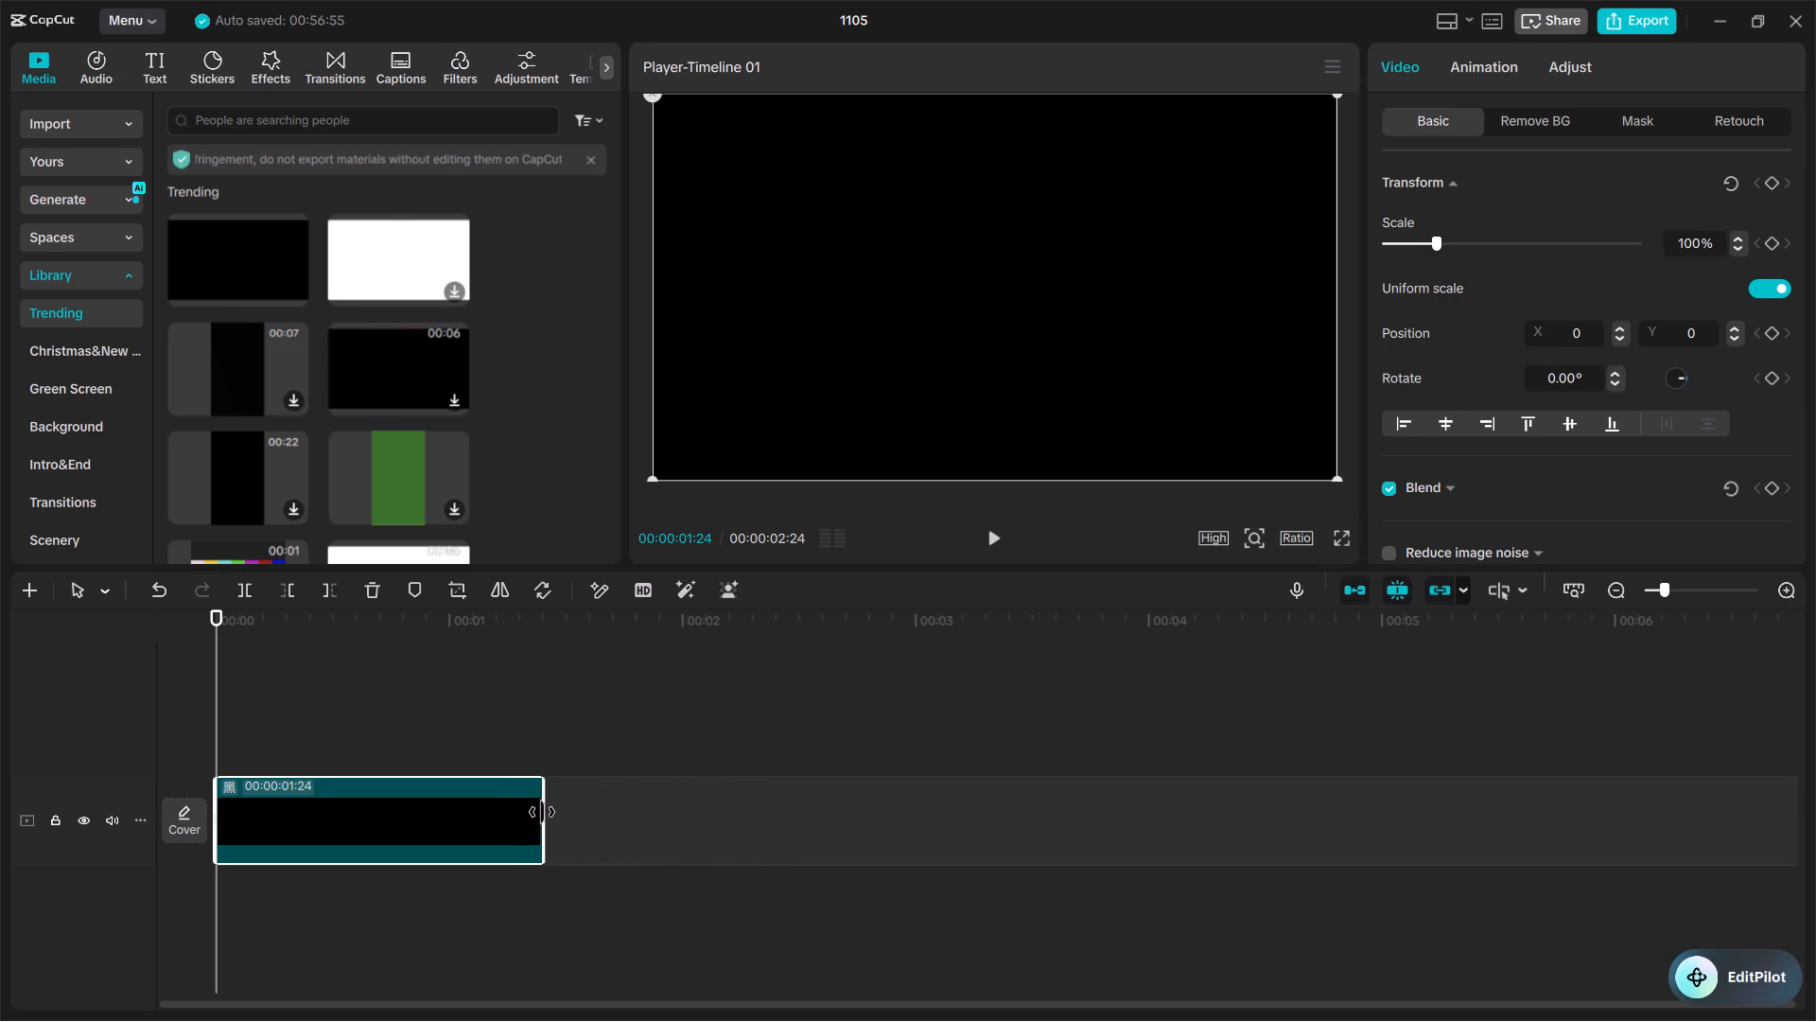
pyautogui.moveTo(542, 812); pyautogui.dragTo(631, 833)
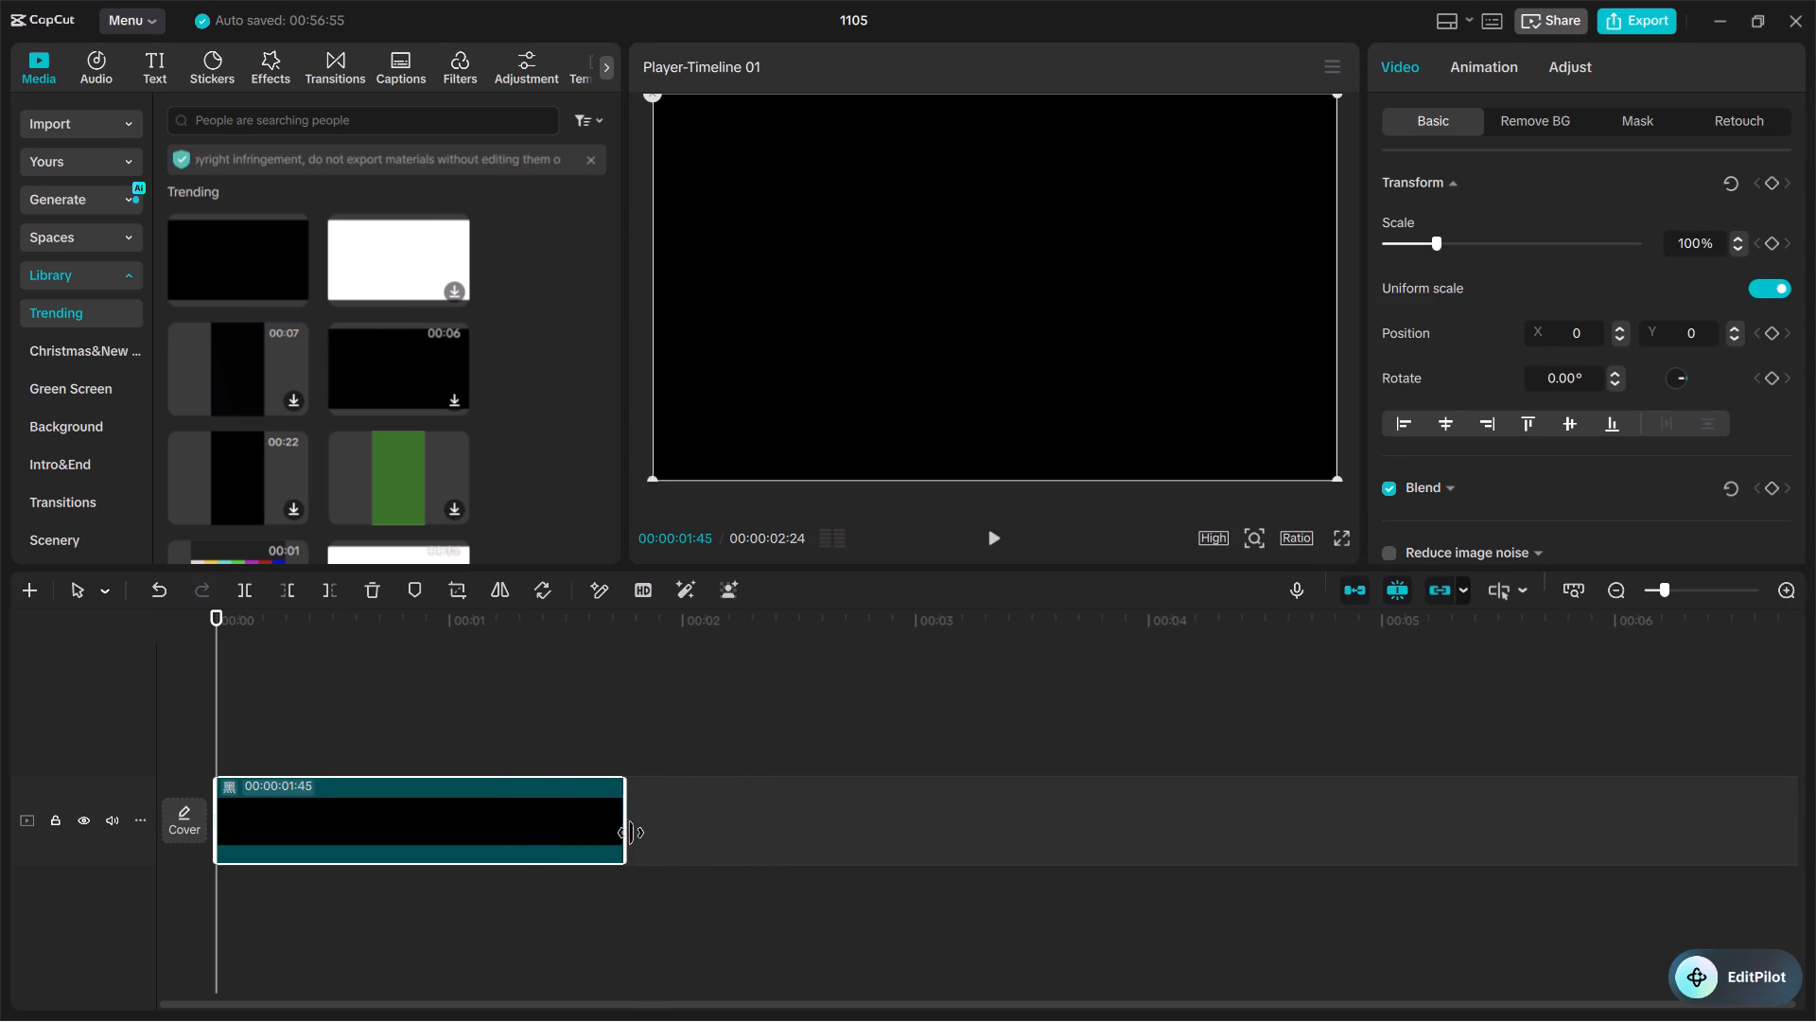
pyautogui.moveTo(631, 833); pyautogui.dragTo(691, 842)
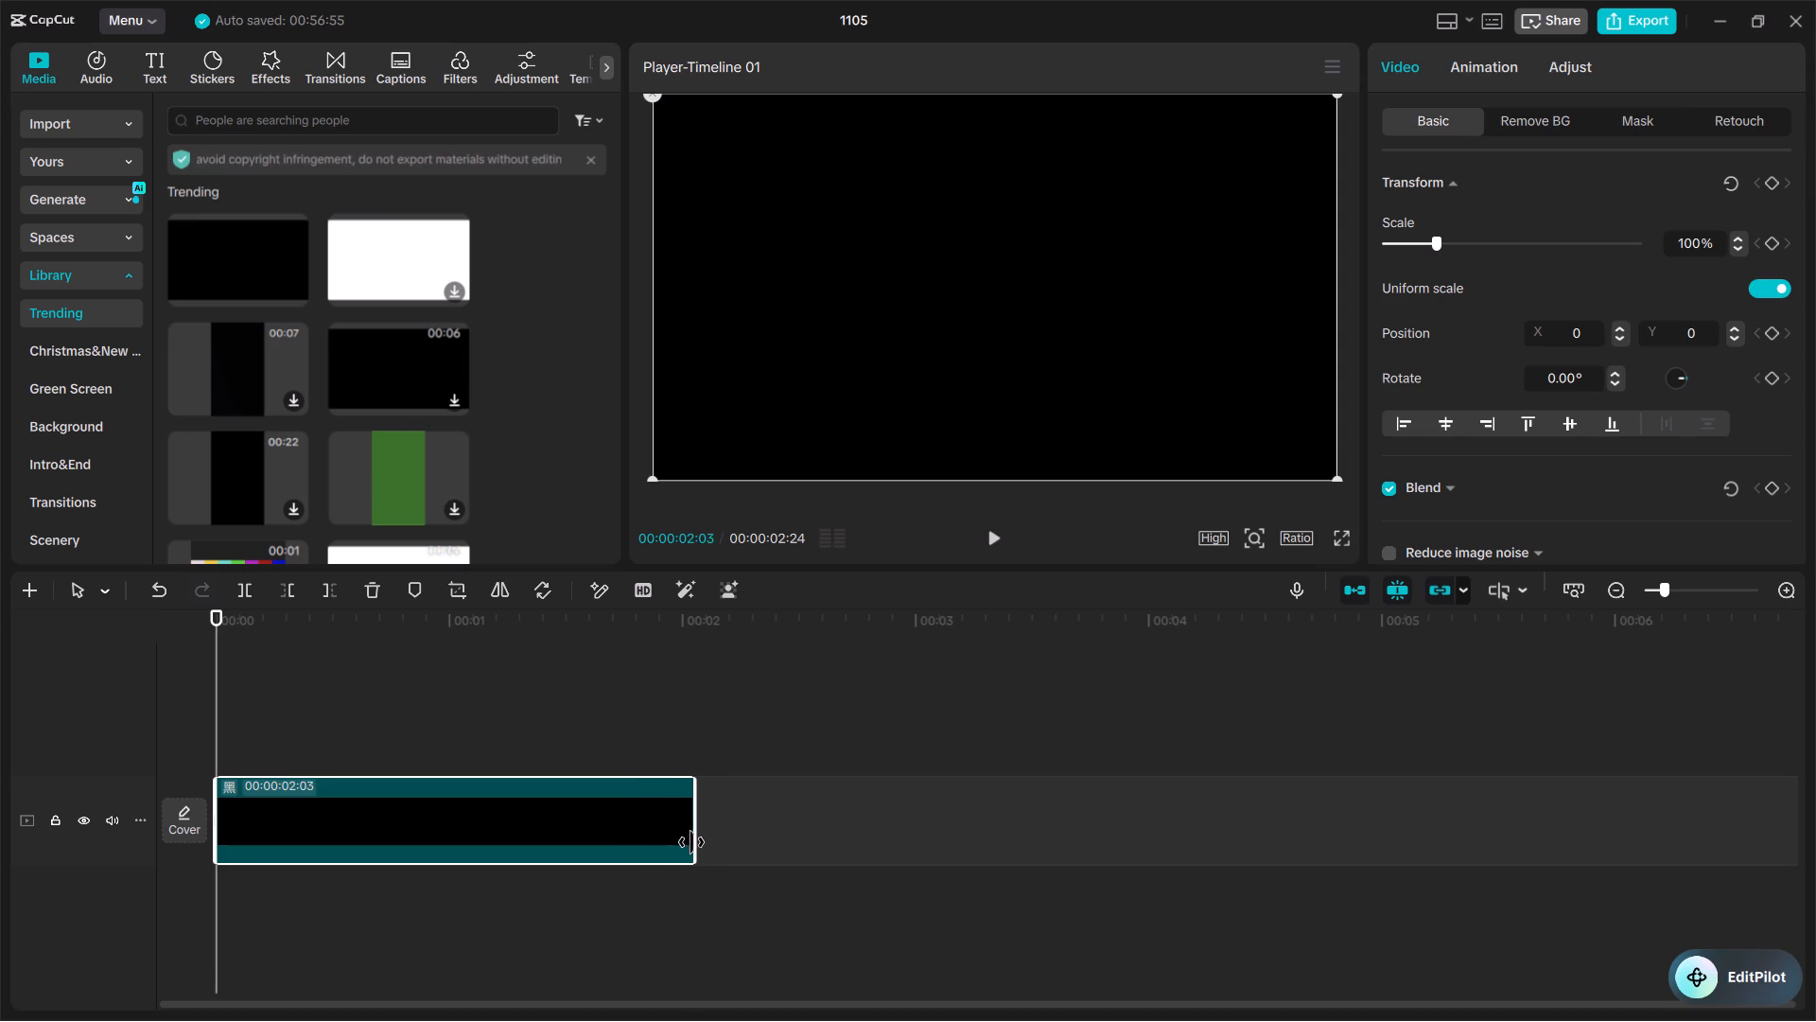
pyautogui.moveTo(691, 842); pyautogui.dragTo(676, 845)
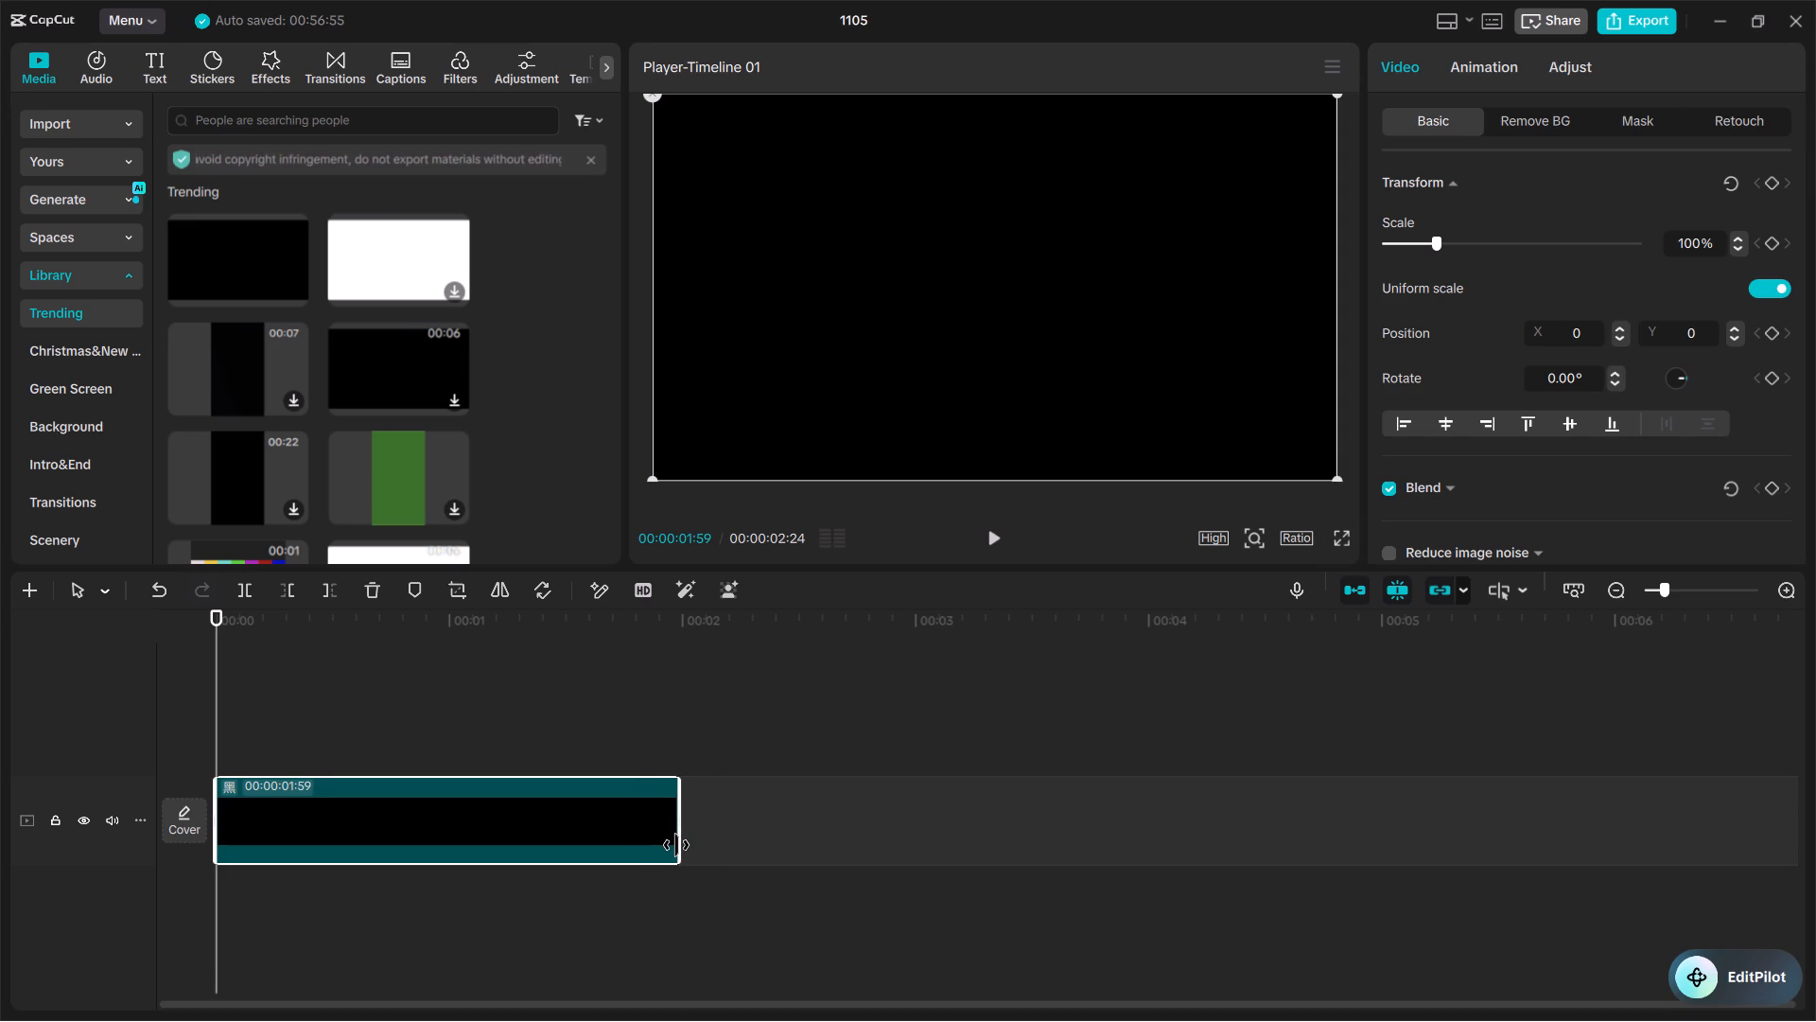
pyautogui.moveTo(676, 845); pyautogui.dragTo(682, 845)
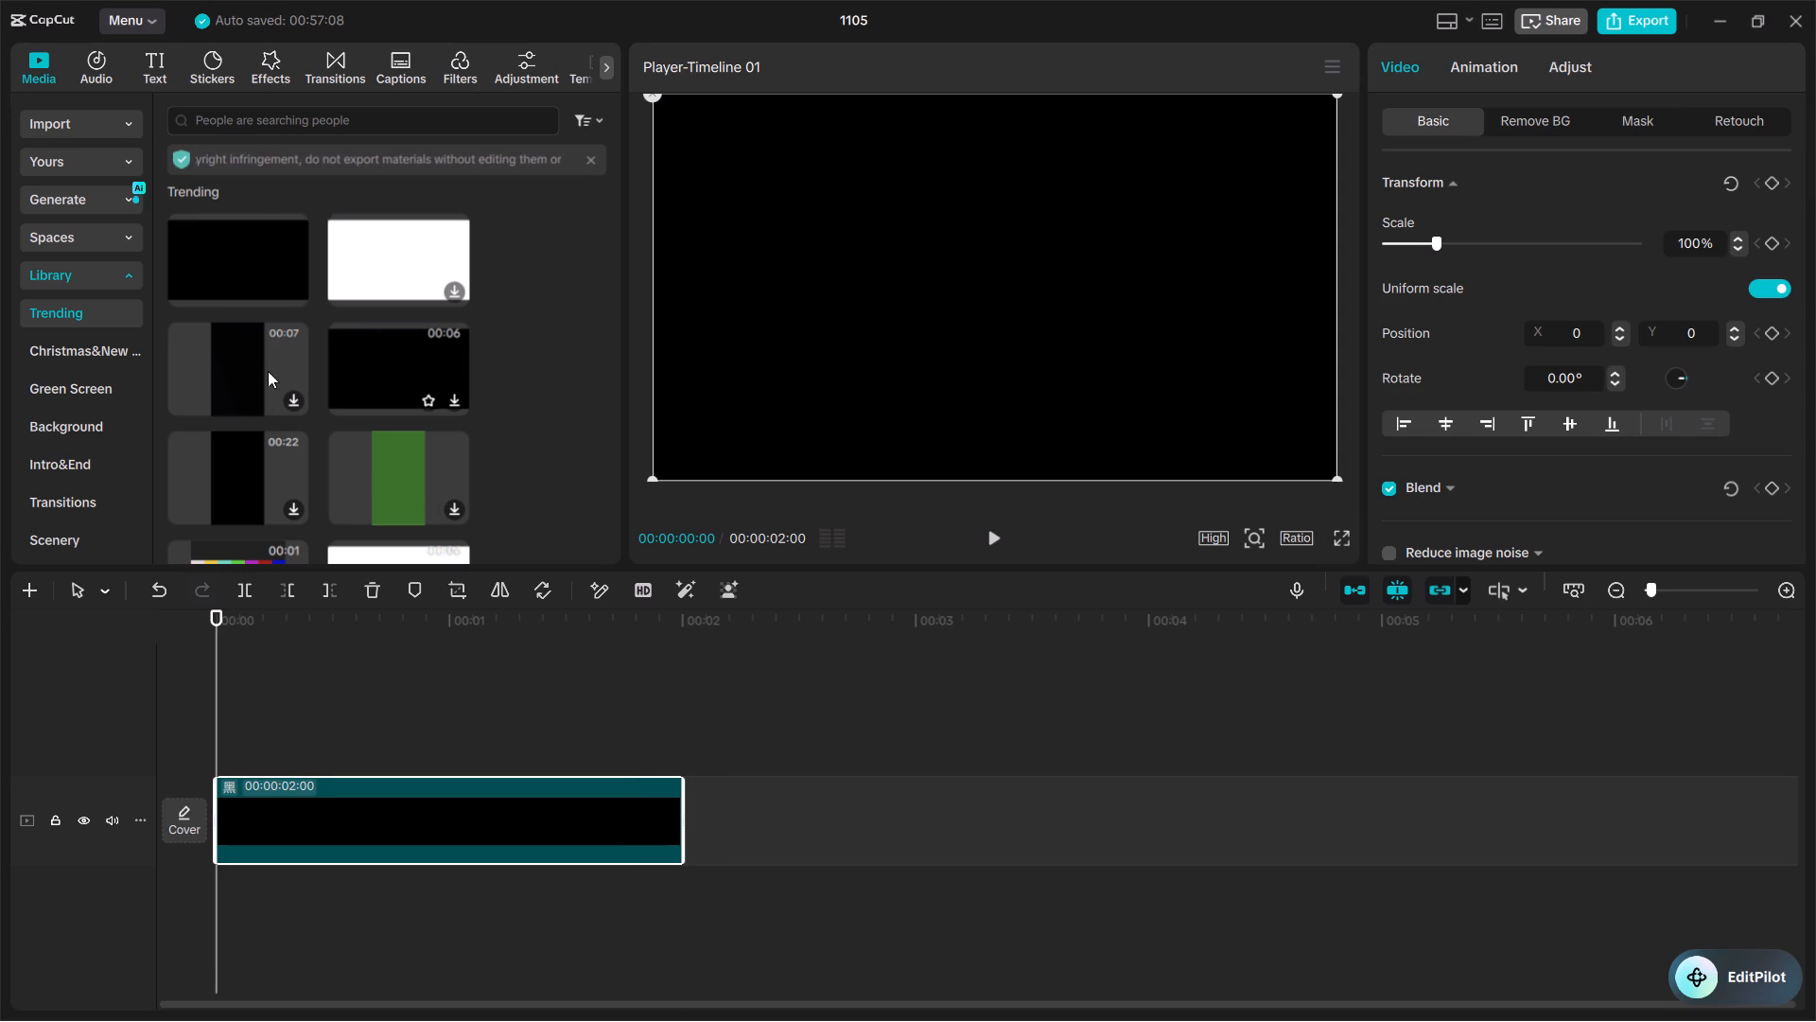
# Look through the Trending text effects and text templates for a title design.
pyautogui.click(156, 79)
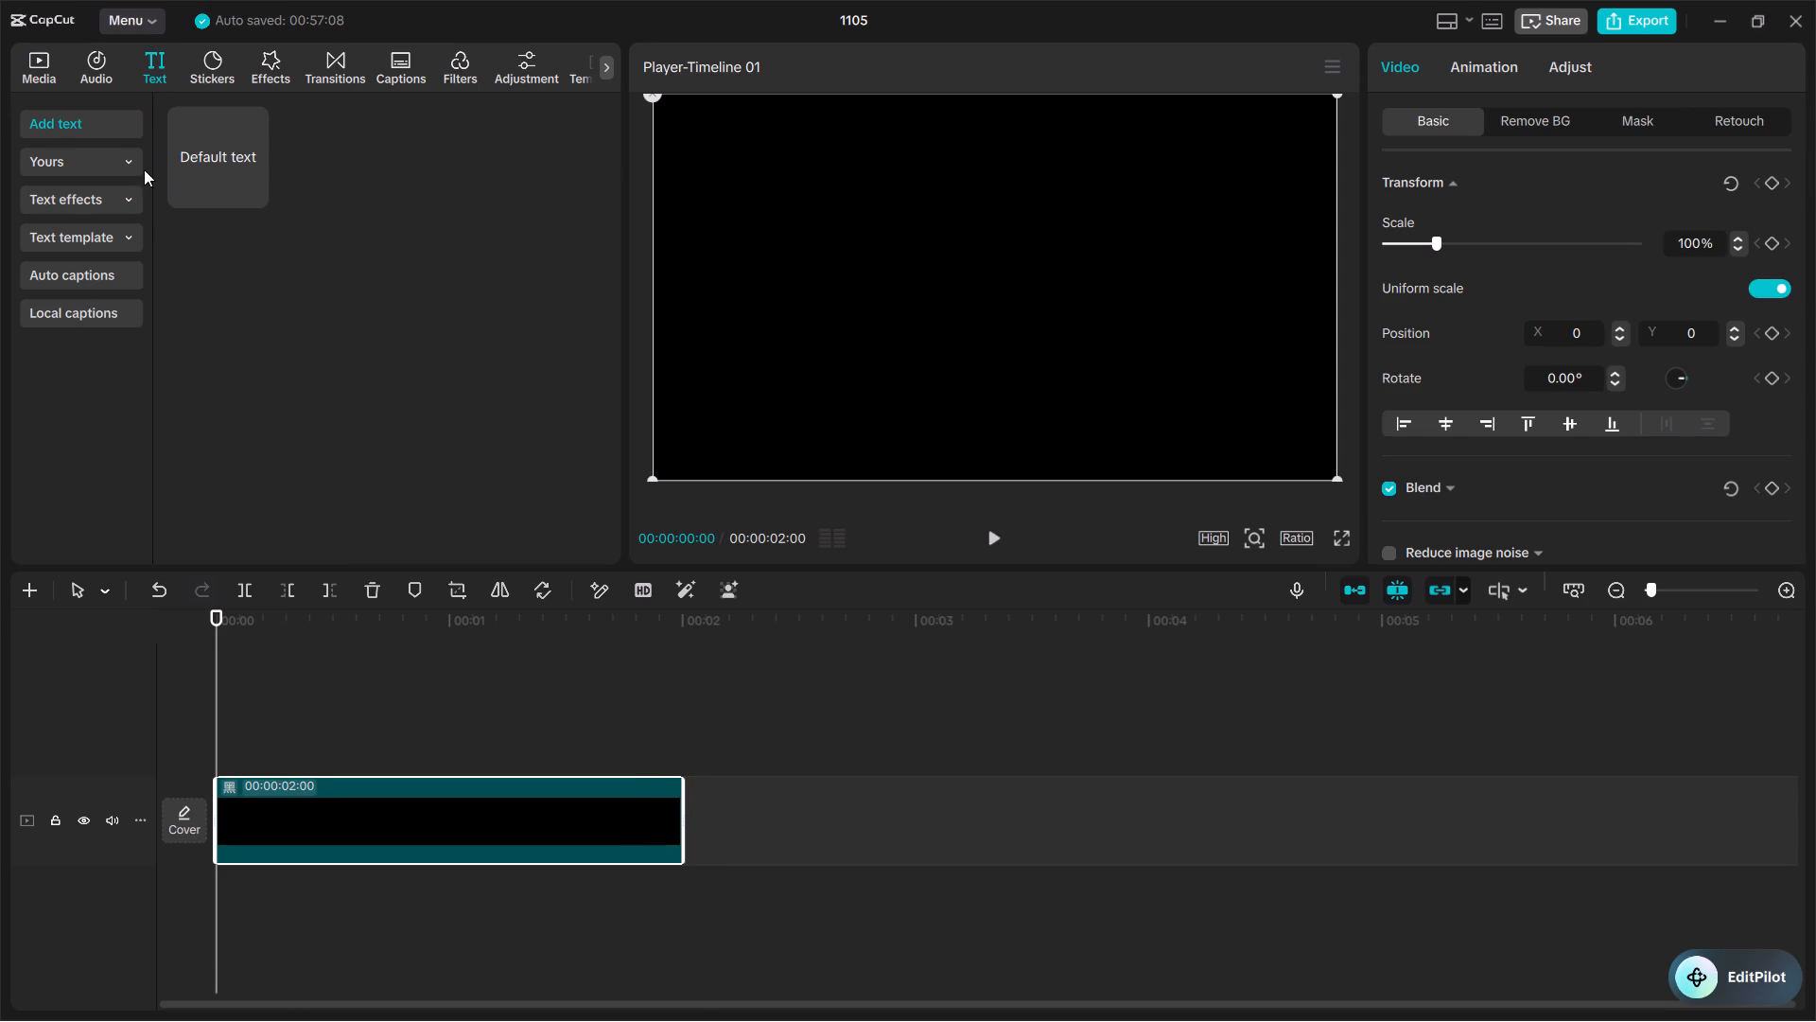
pyautogui.click(112, 211)
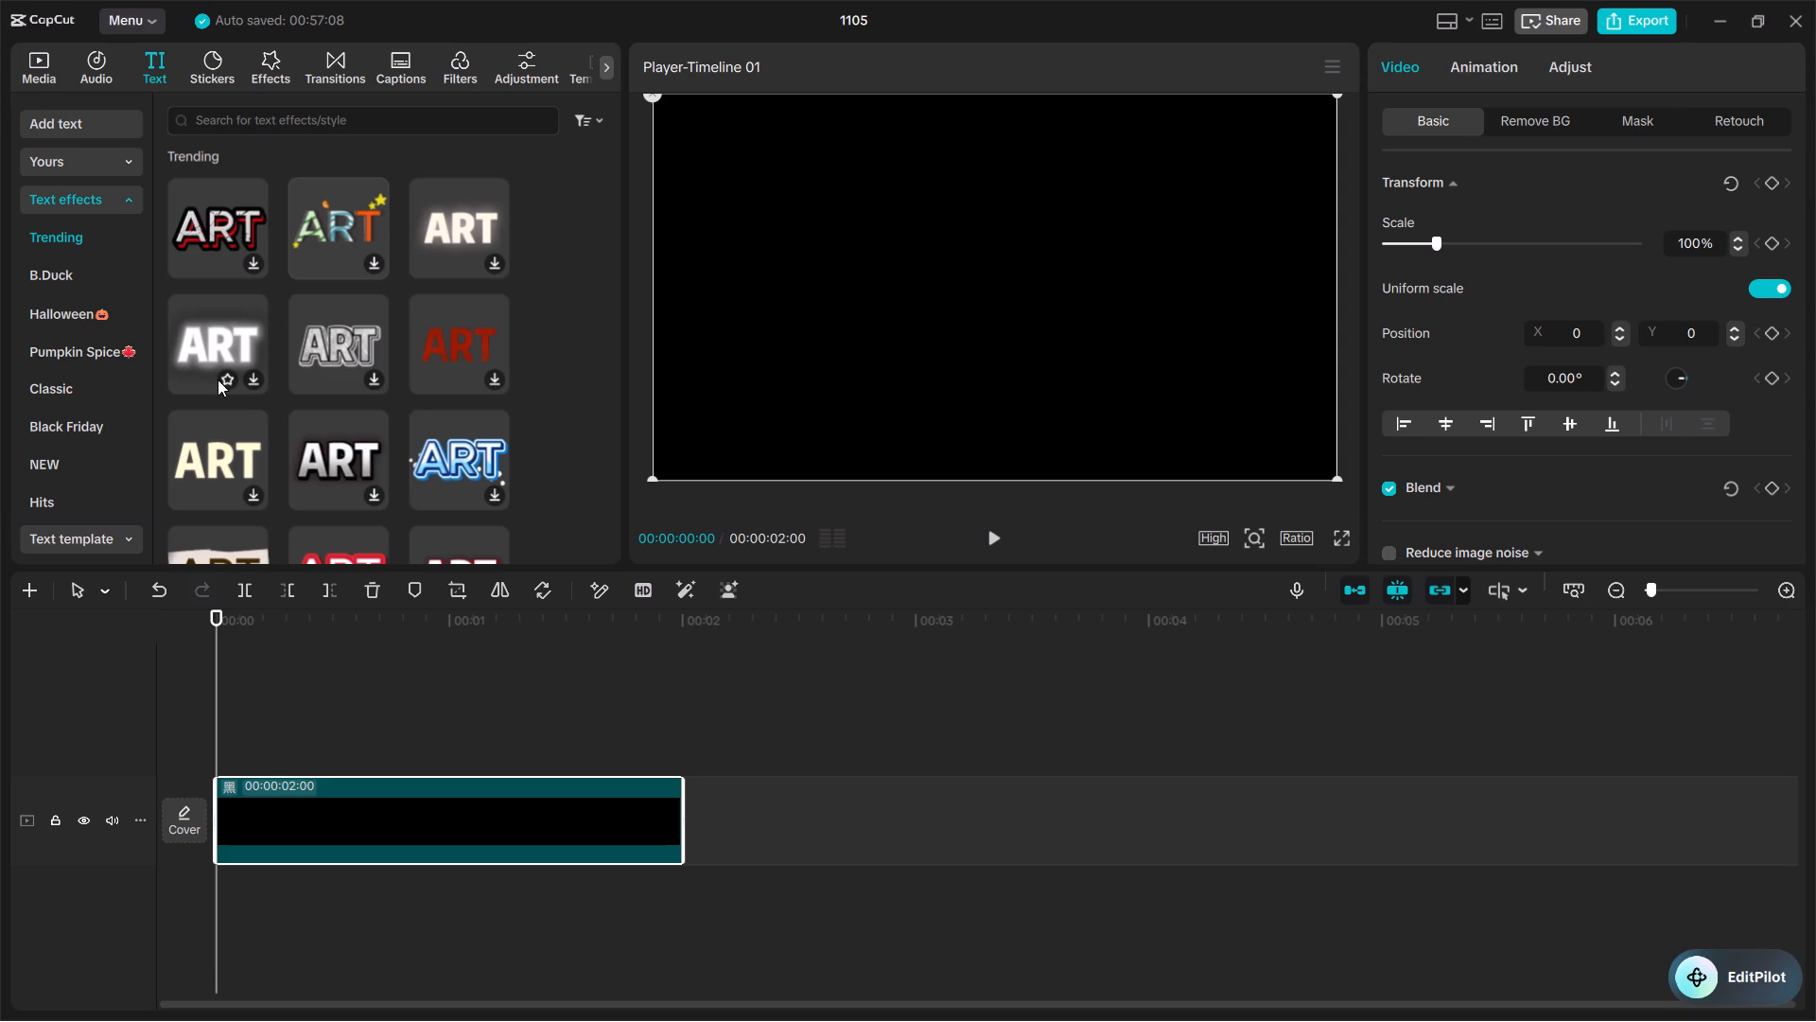
pyautogui.click(93, 194)
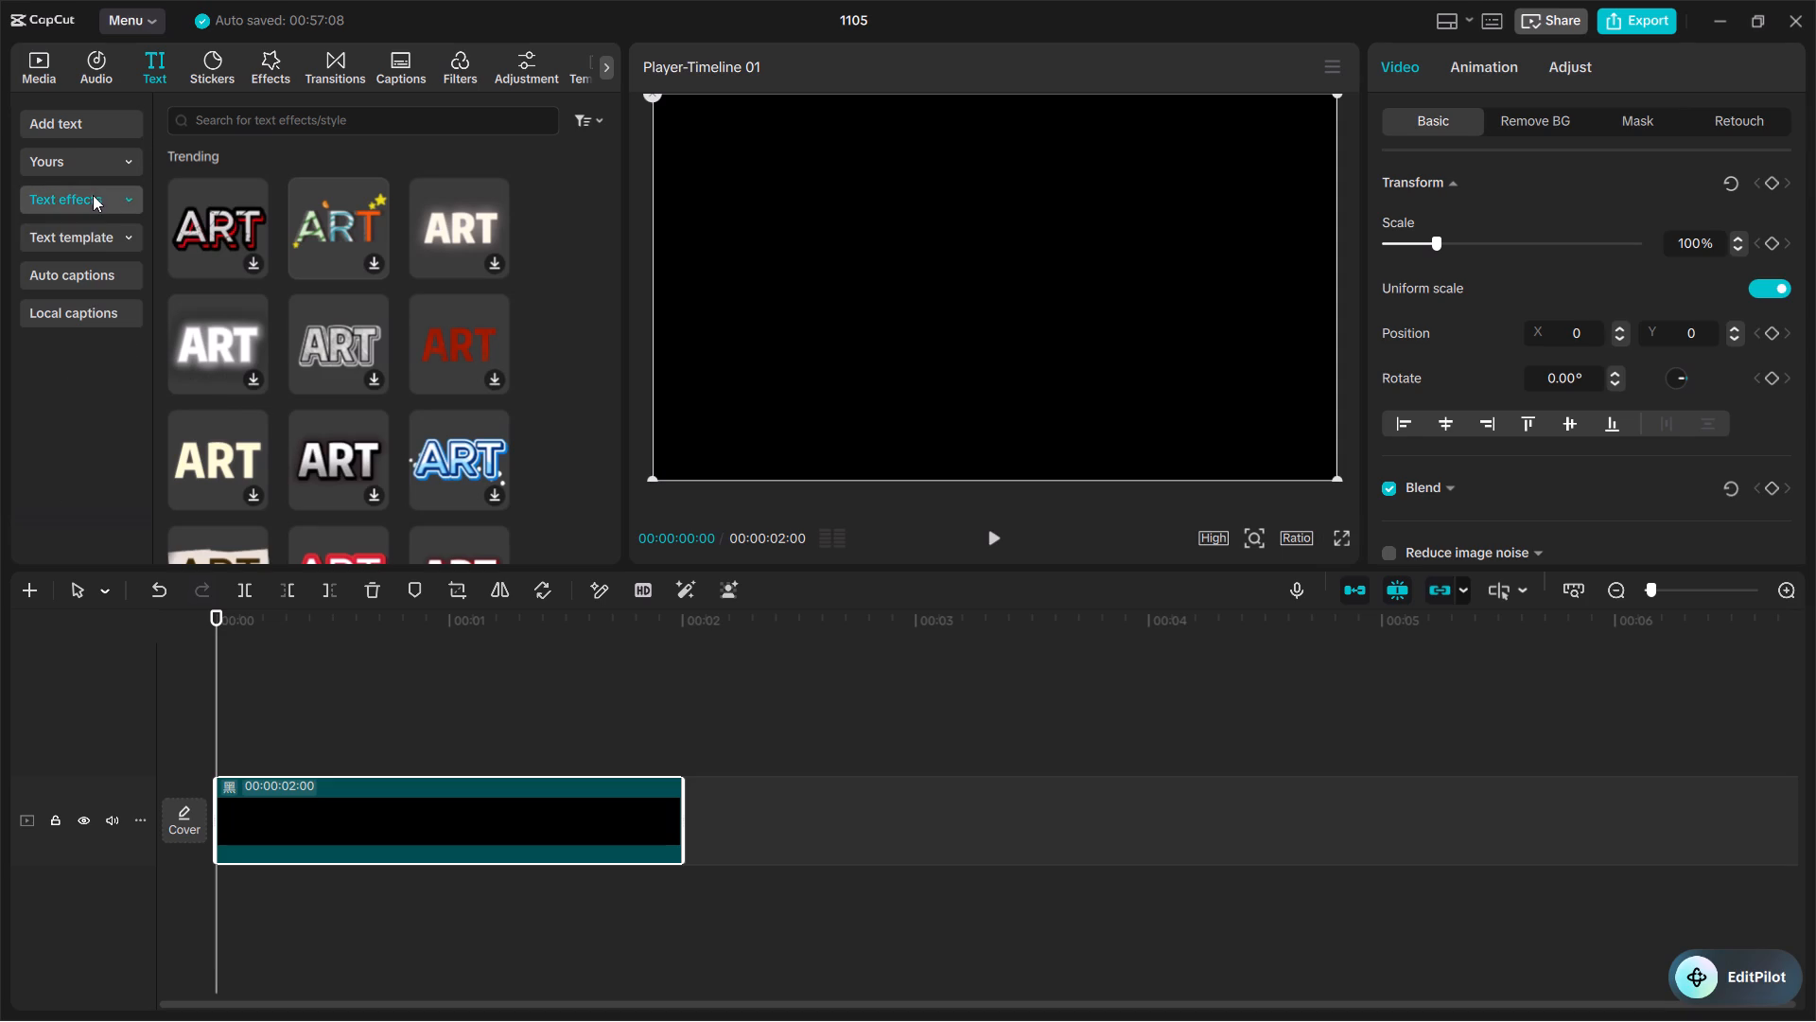
pyautogui.click(100, 230)
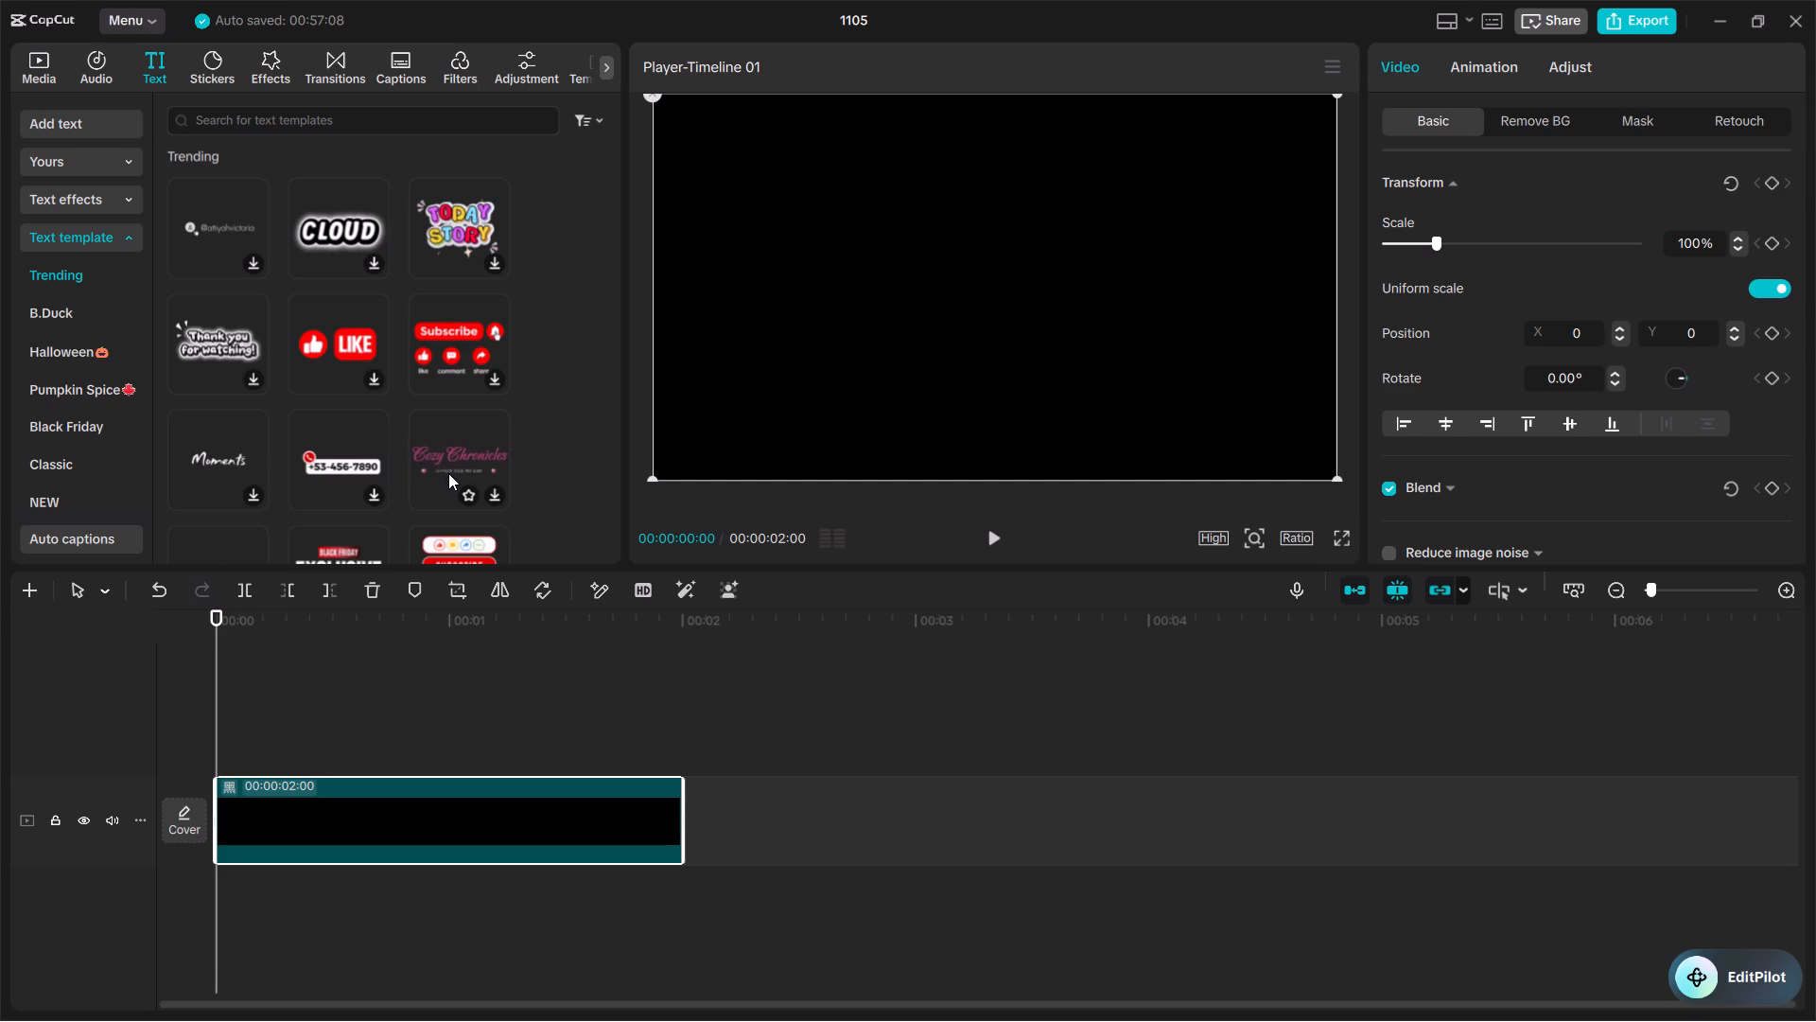
pyautogui.scroll(-3, 428, 492)
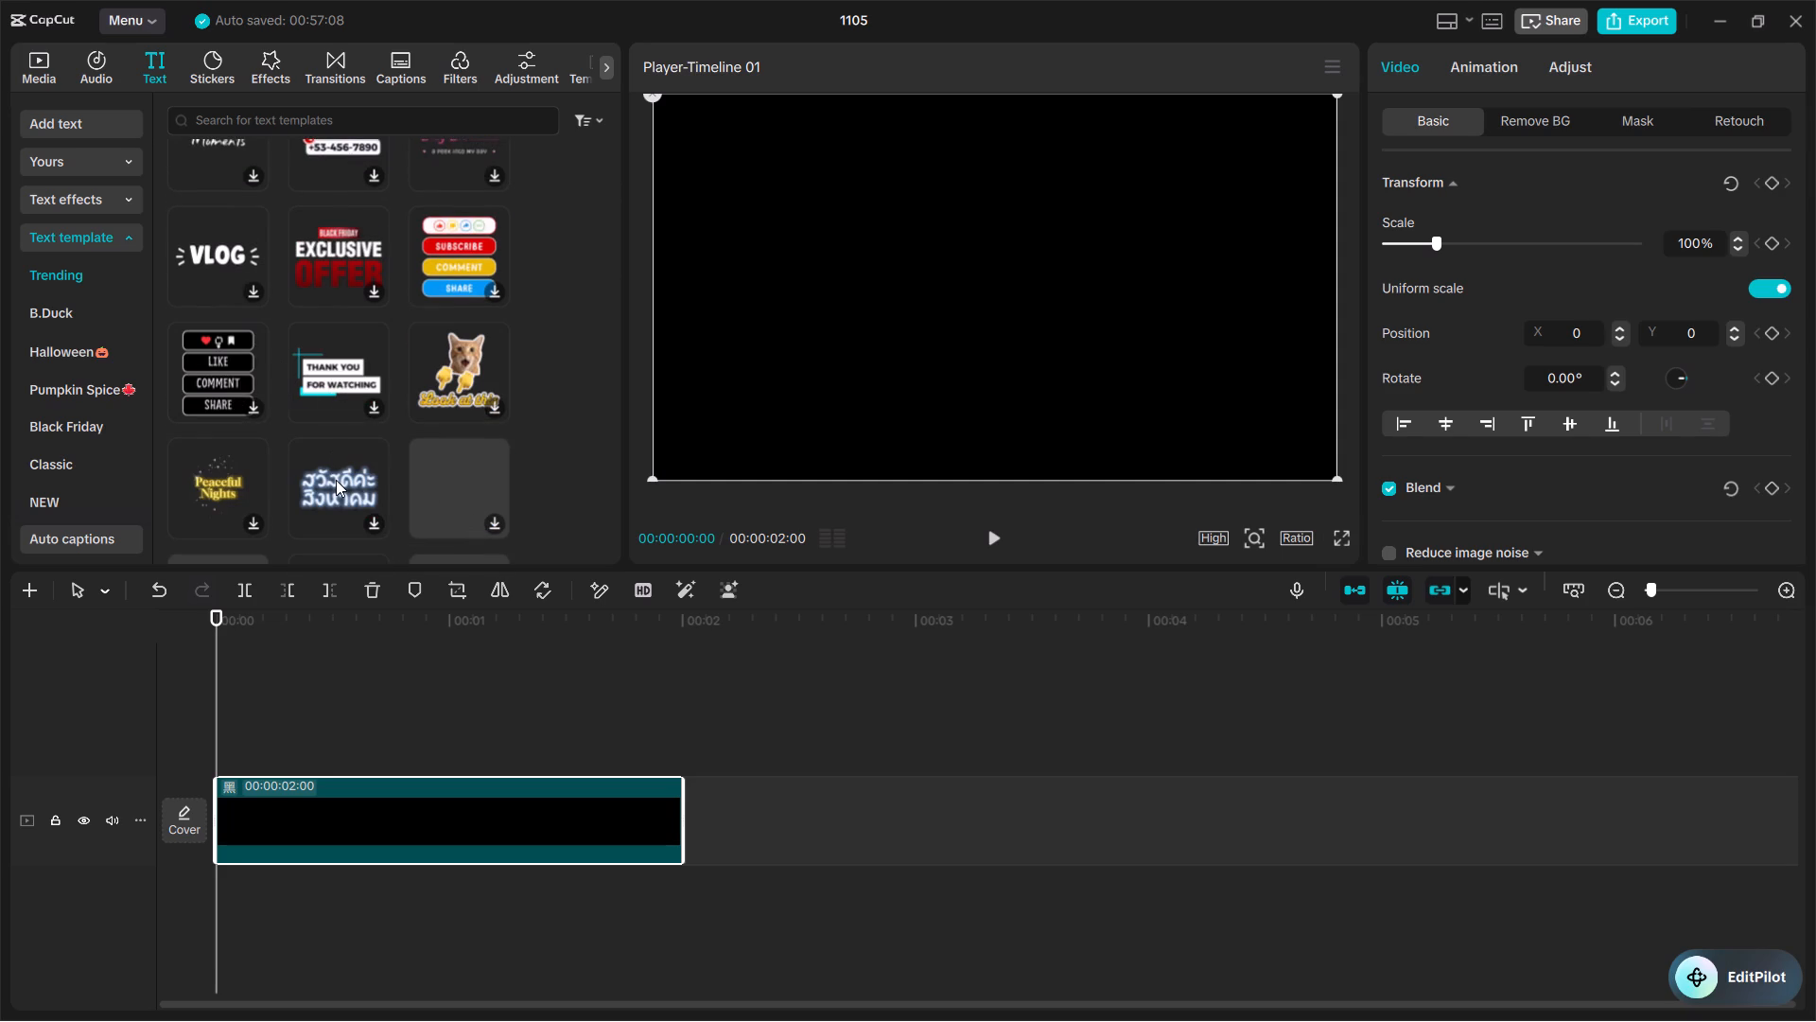
pyautogui.scroll(-3, 447, 484)
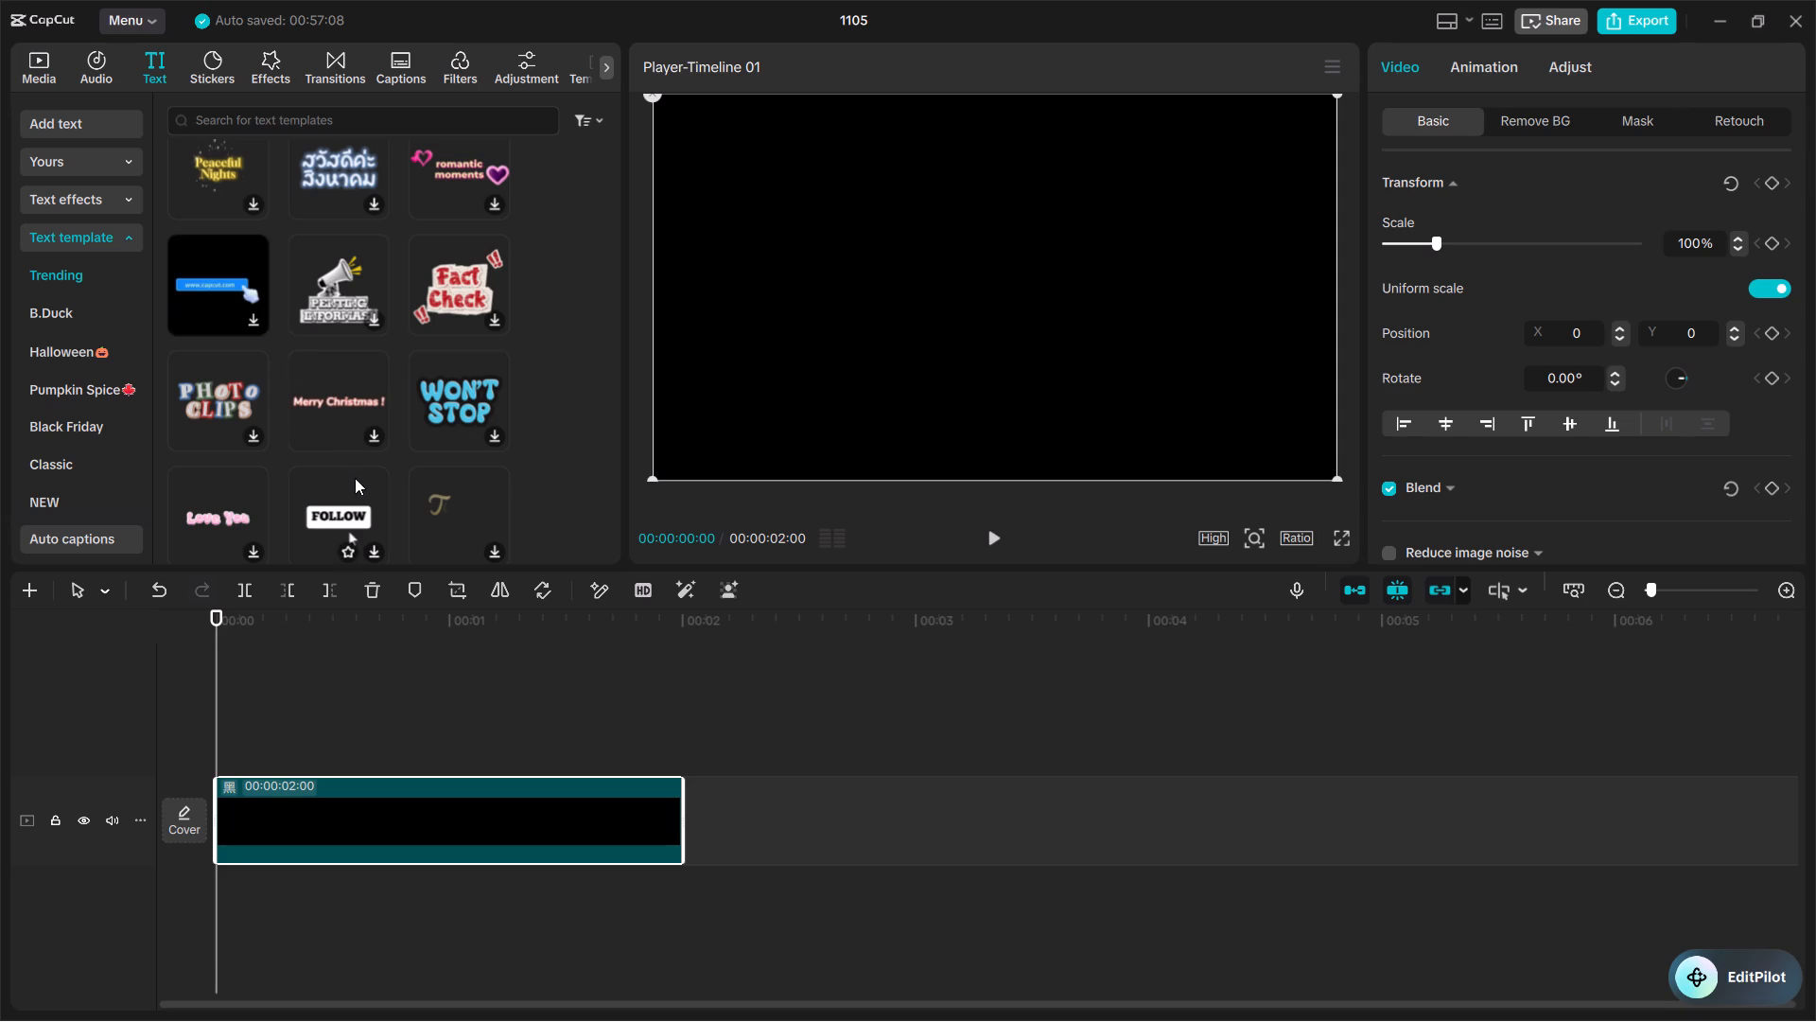
pyautogui.scroll(-2, 409, 495)
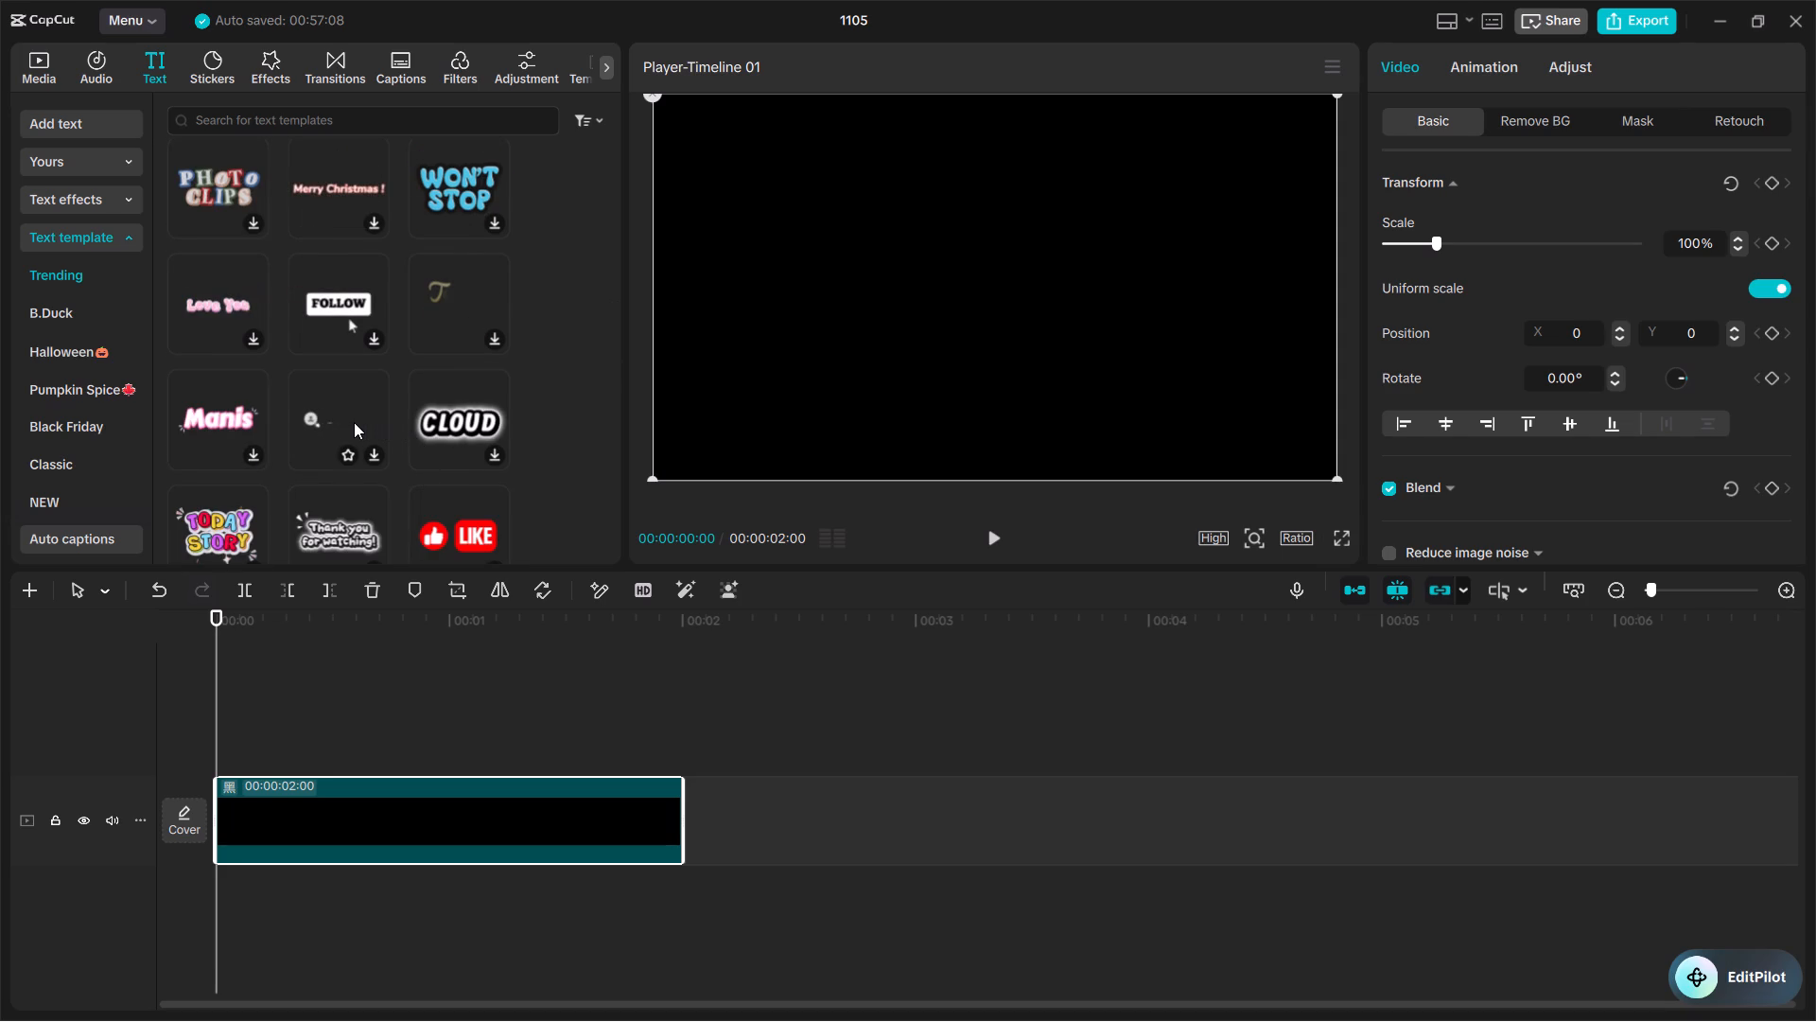
pyautogui.scroll(-8, 354, 422)
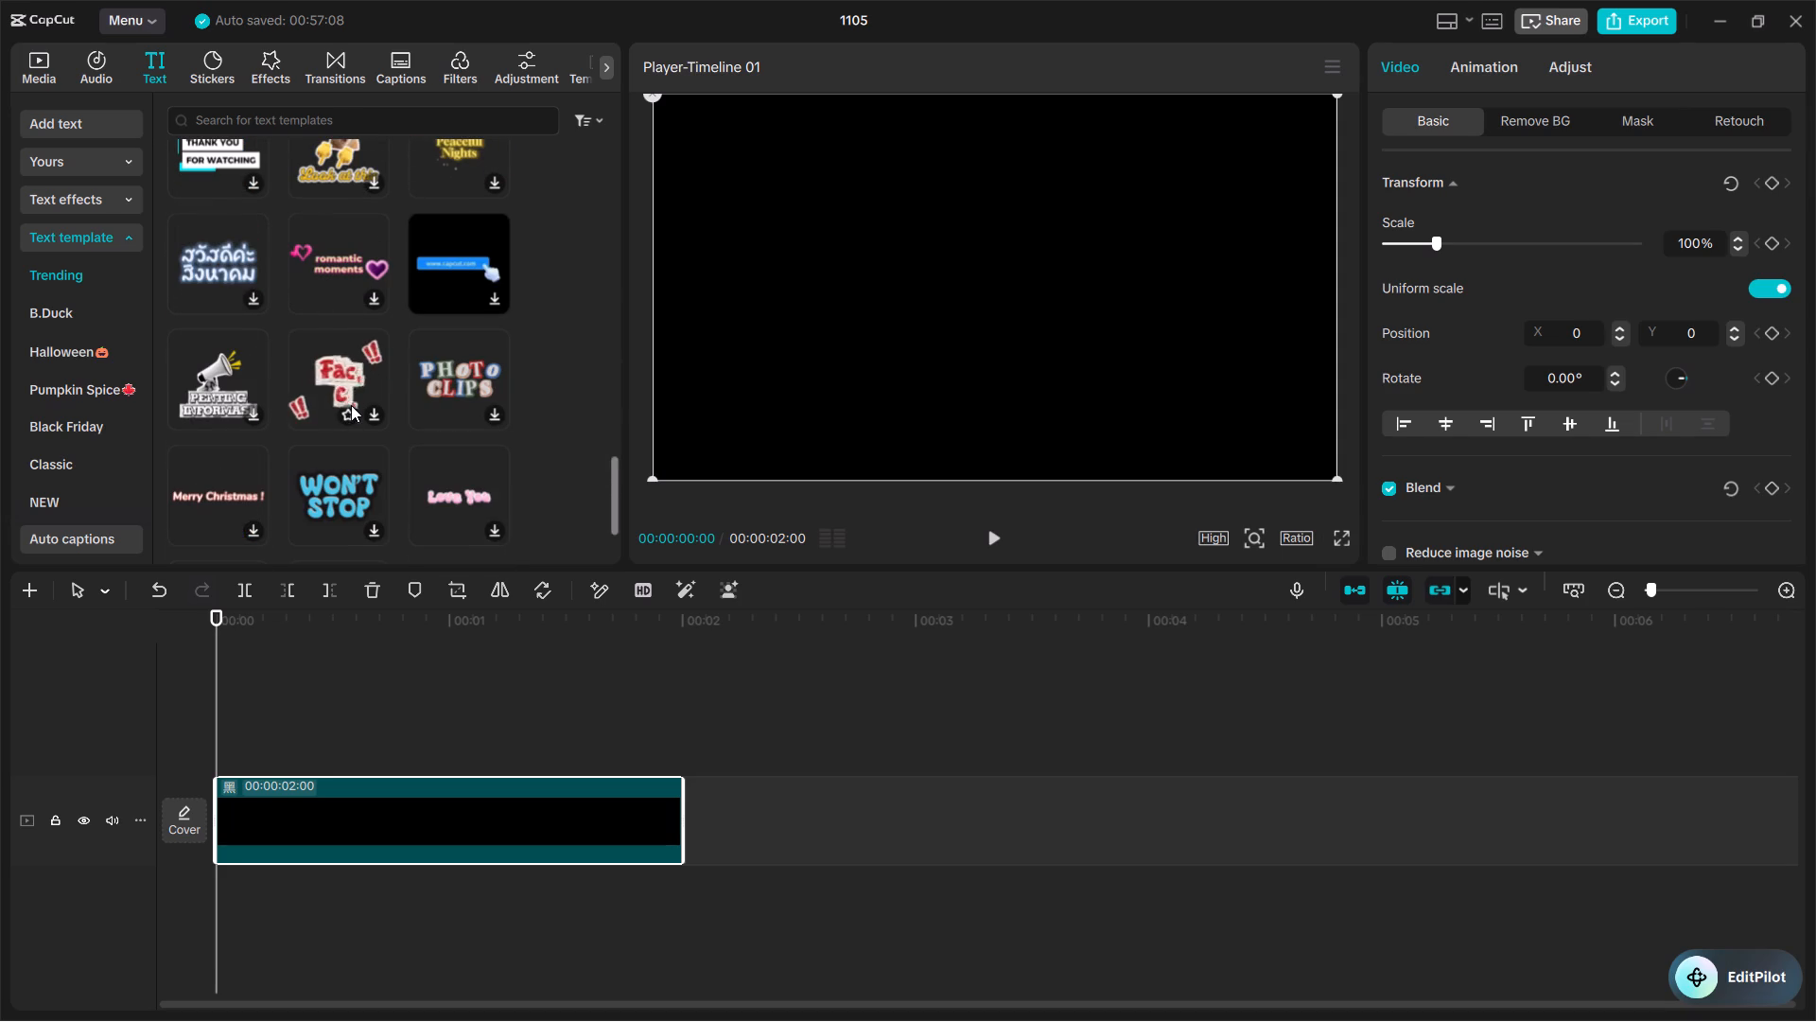
pyautogui.scroll(-4, 352, 392)
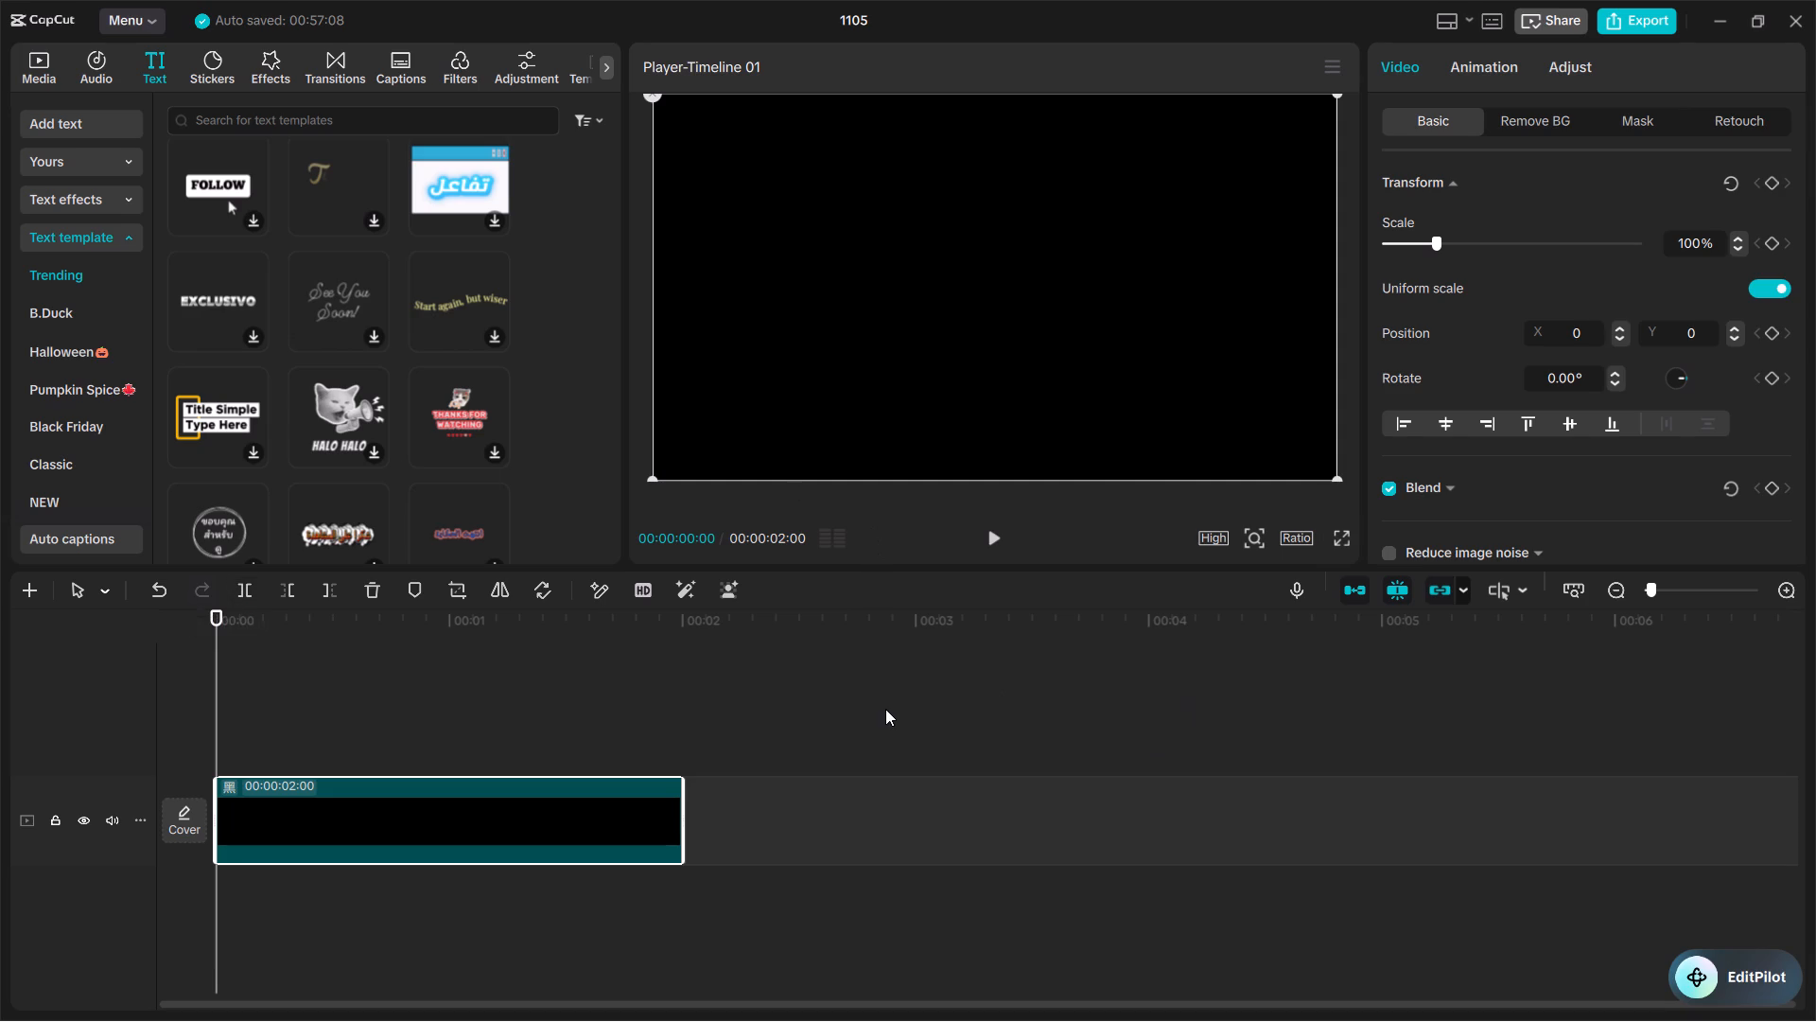
pyautogui.click(83, 238)
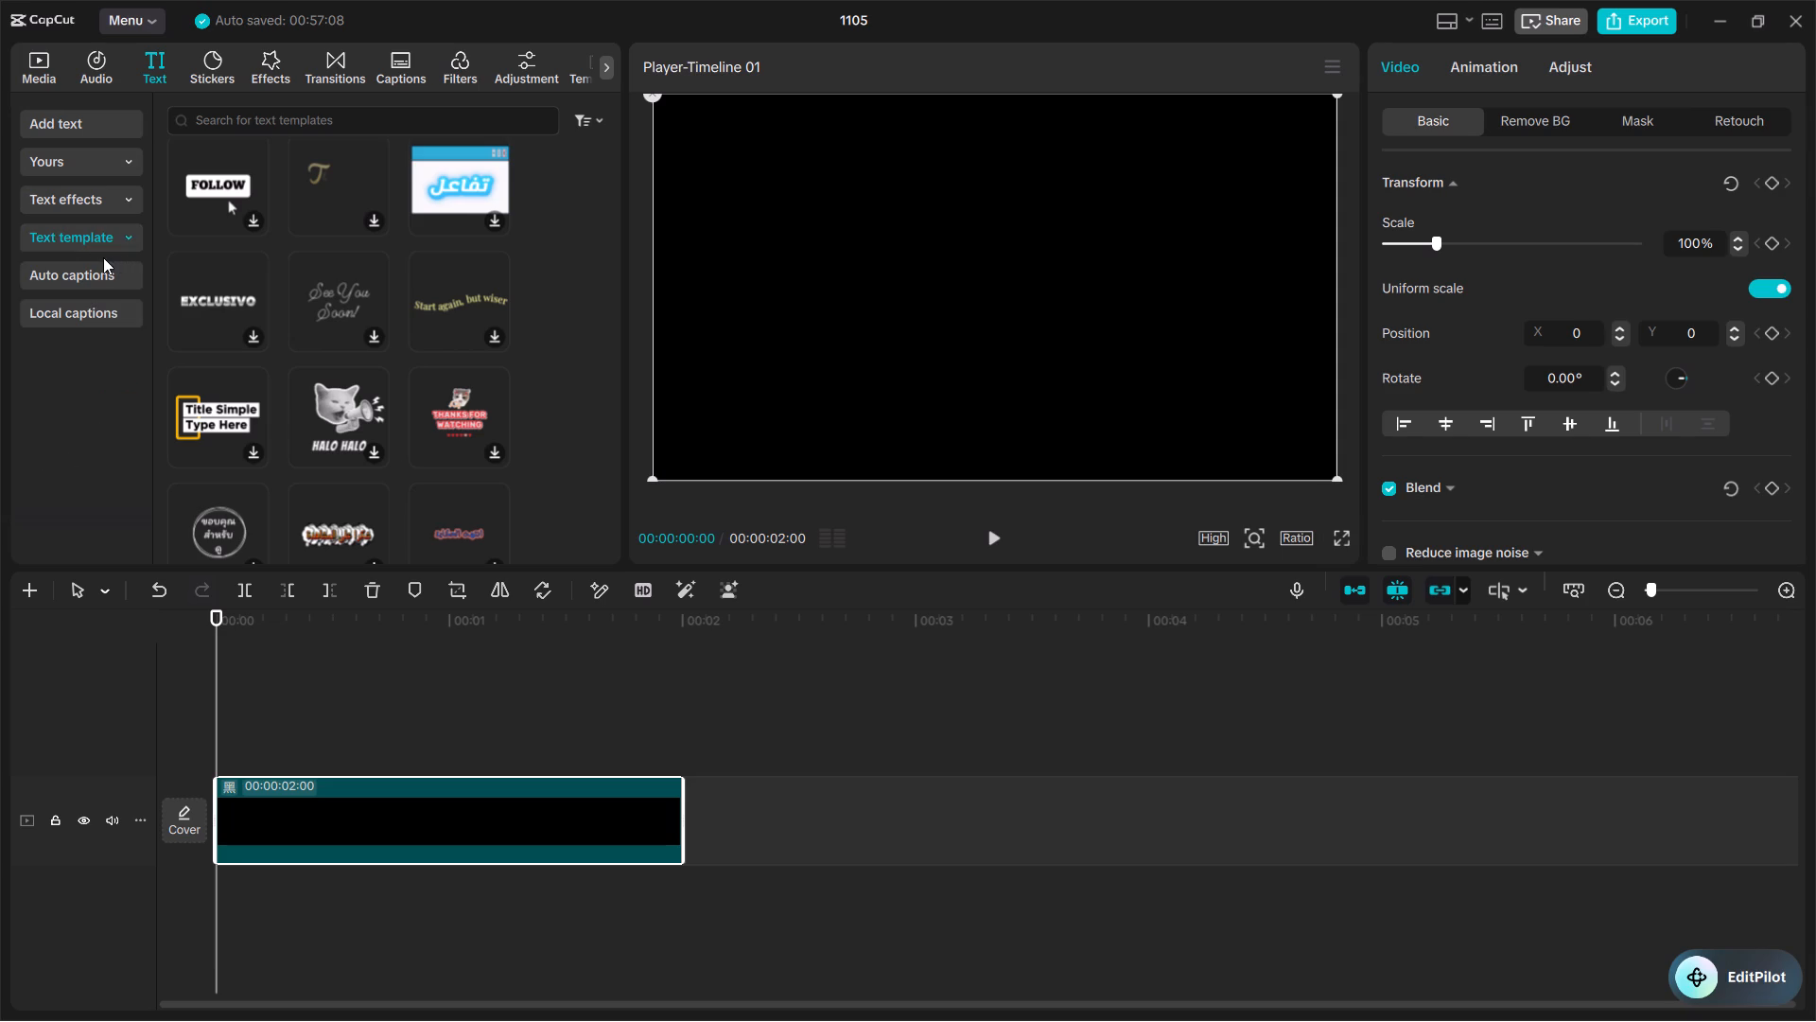
# Browse the Trending and Classic text effects for a suitable title style.
pyautogui.click(113, 165)
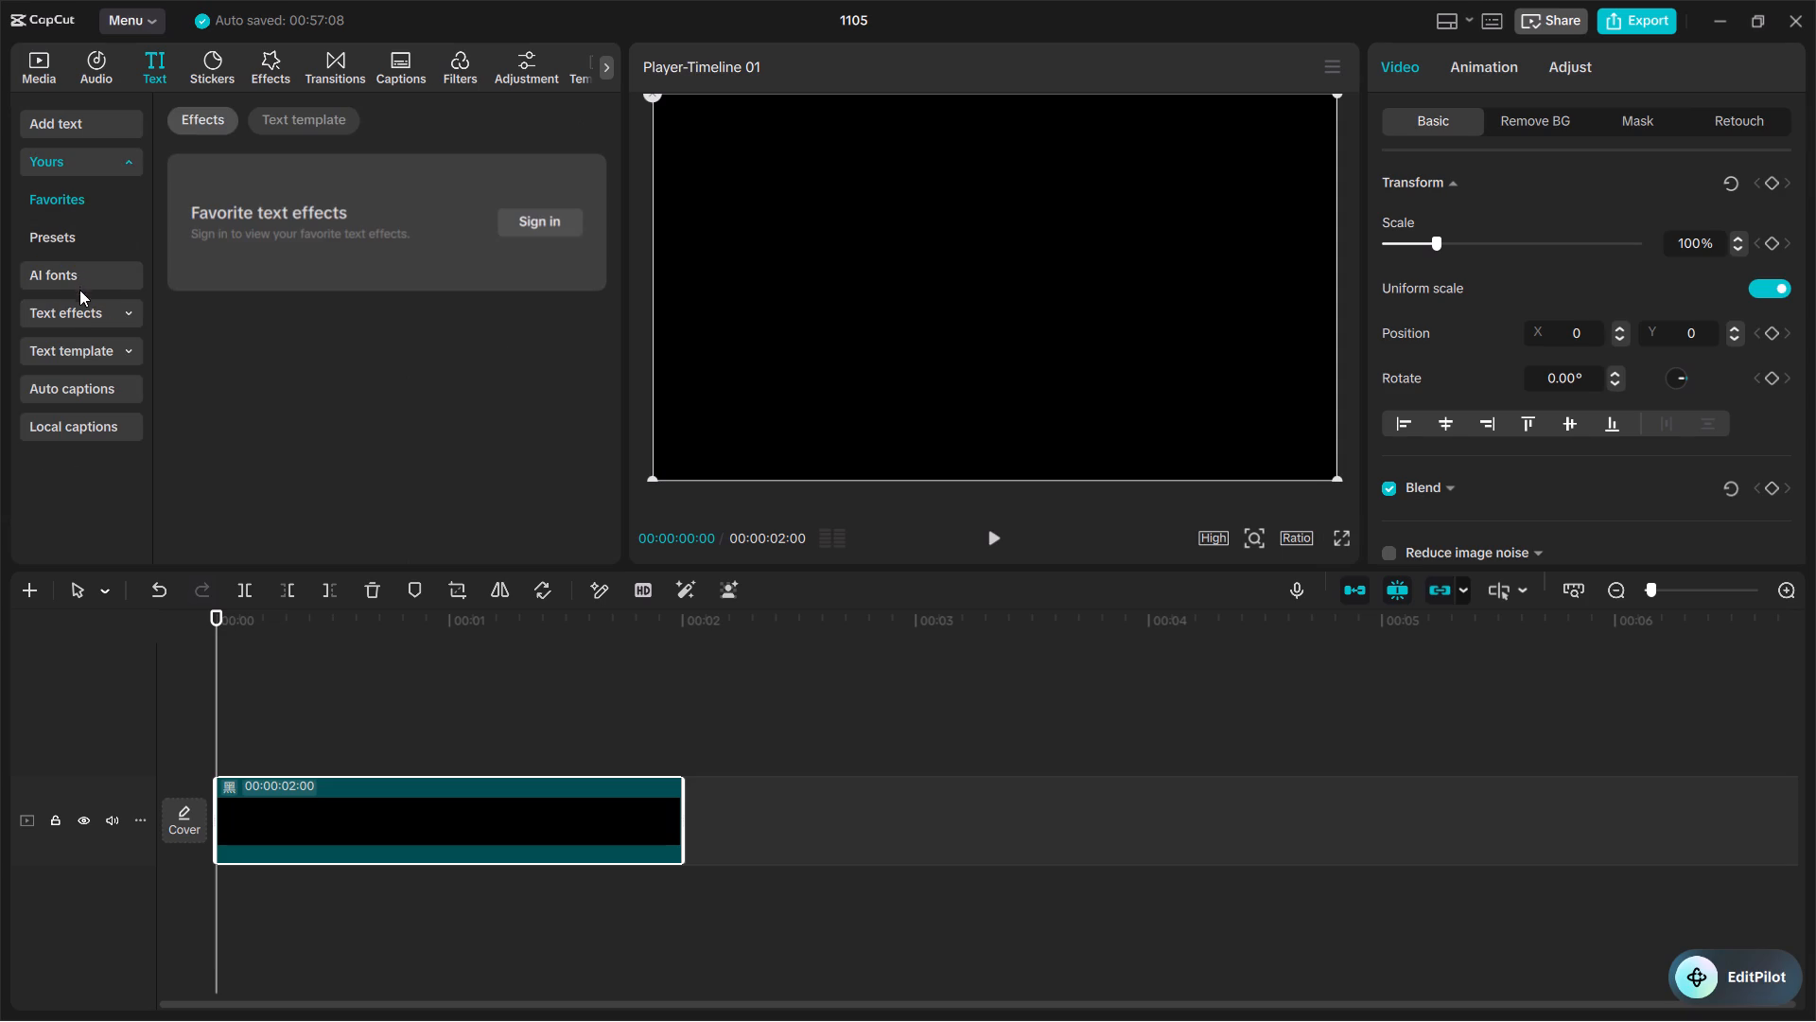
pyautogui.click(89, 308)
pyautogui.scroll(-3, 306, 331)
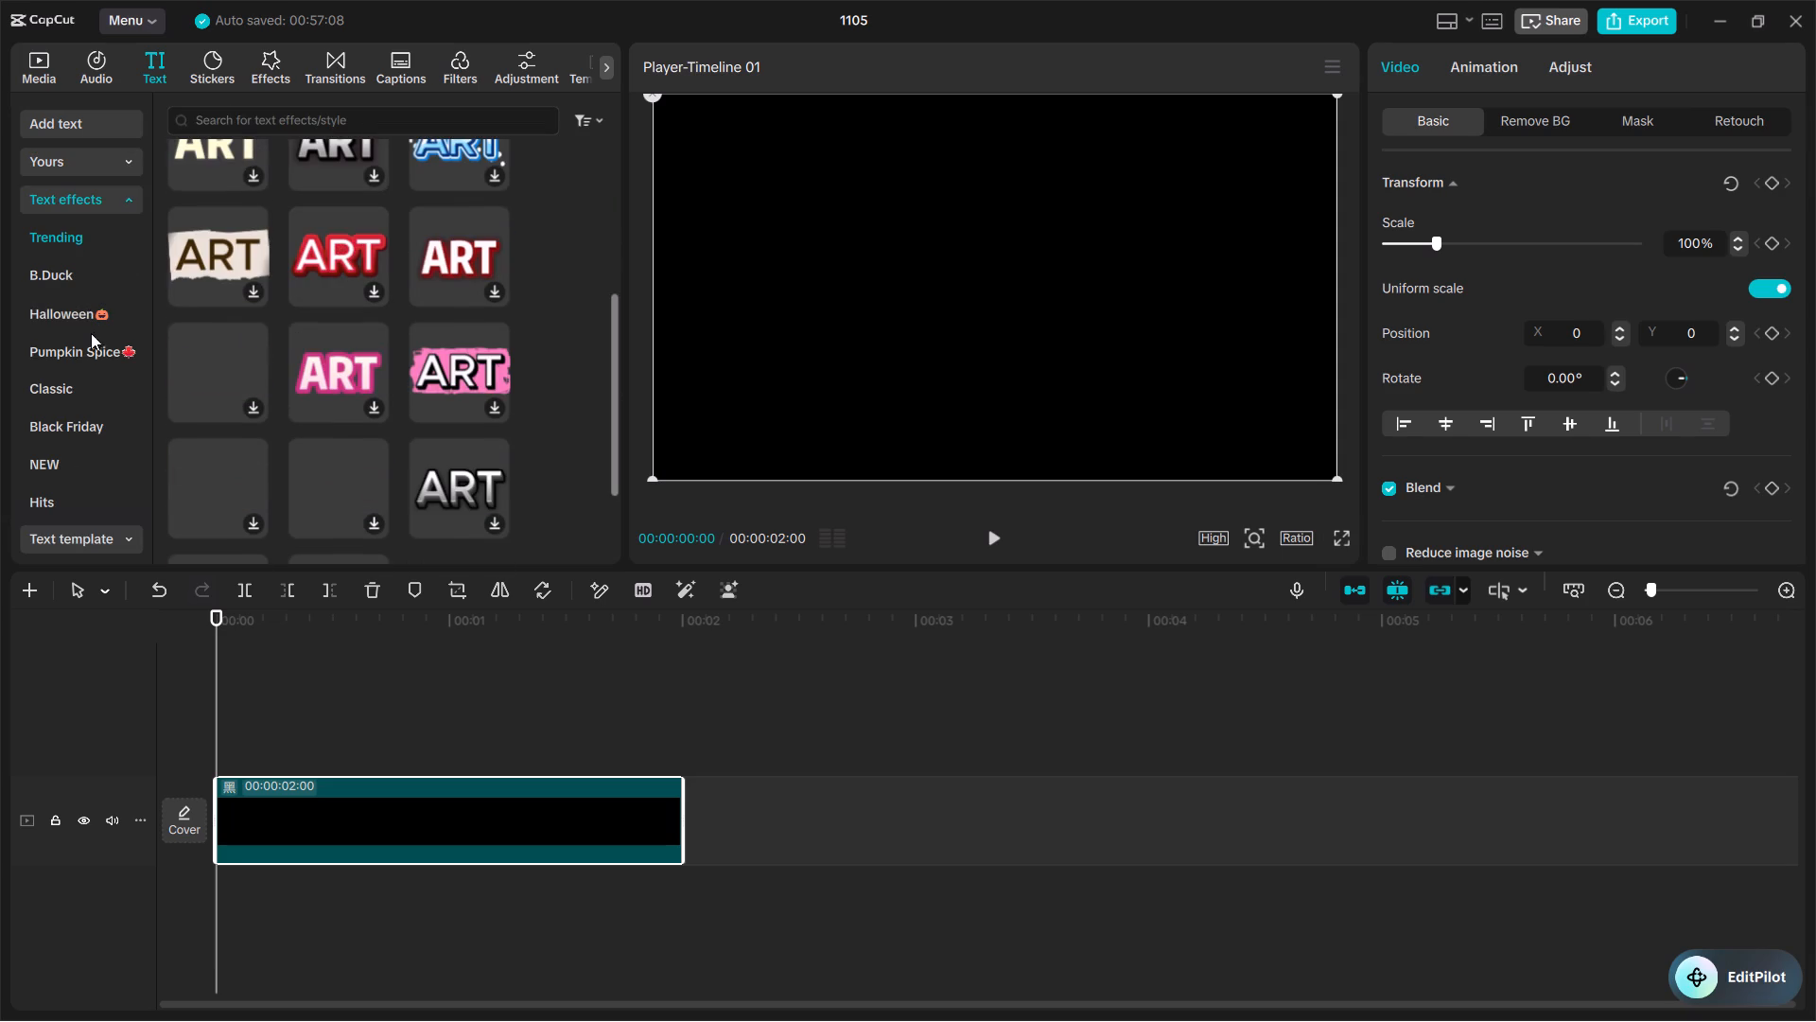
pyautogui.click(81, 381)
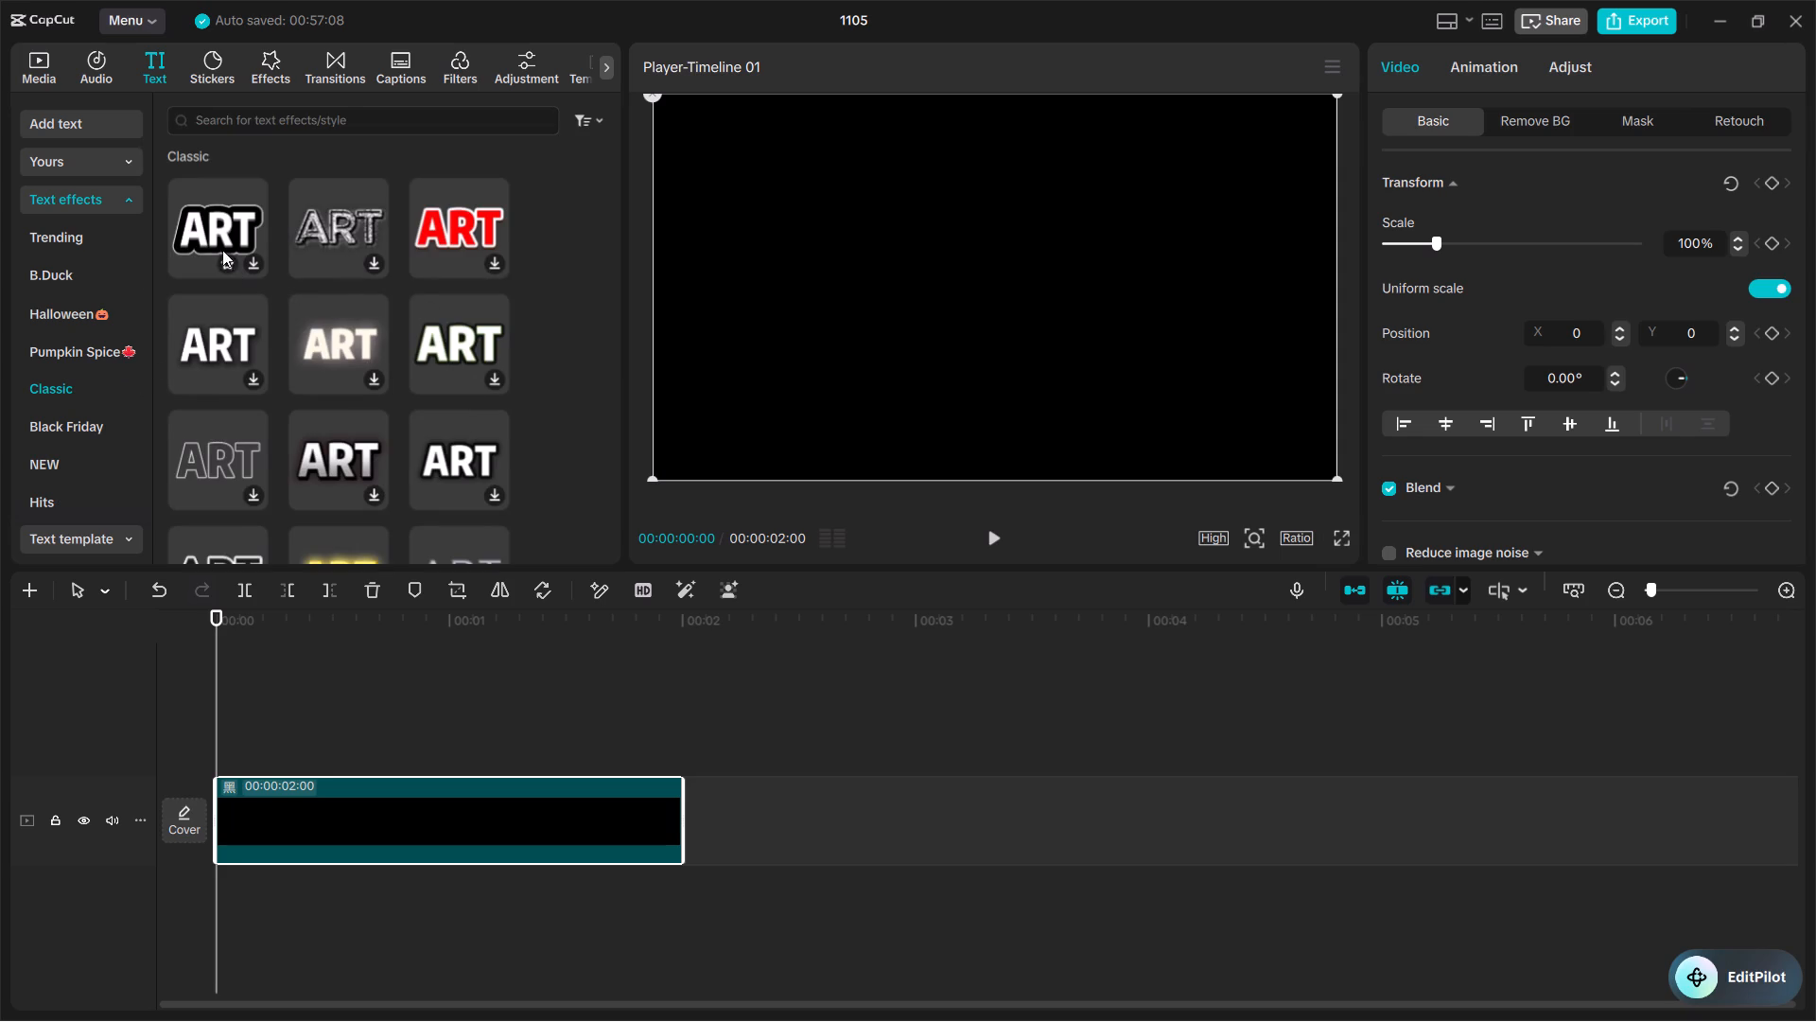
pyautogui.scroll(-4, 409, 516)
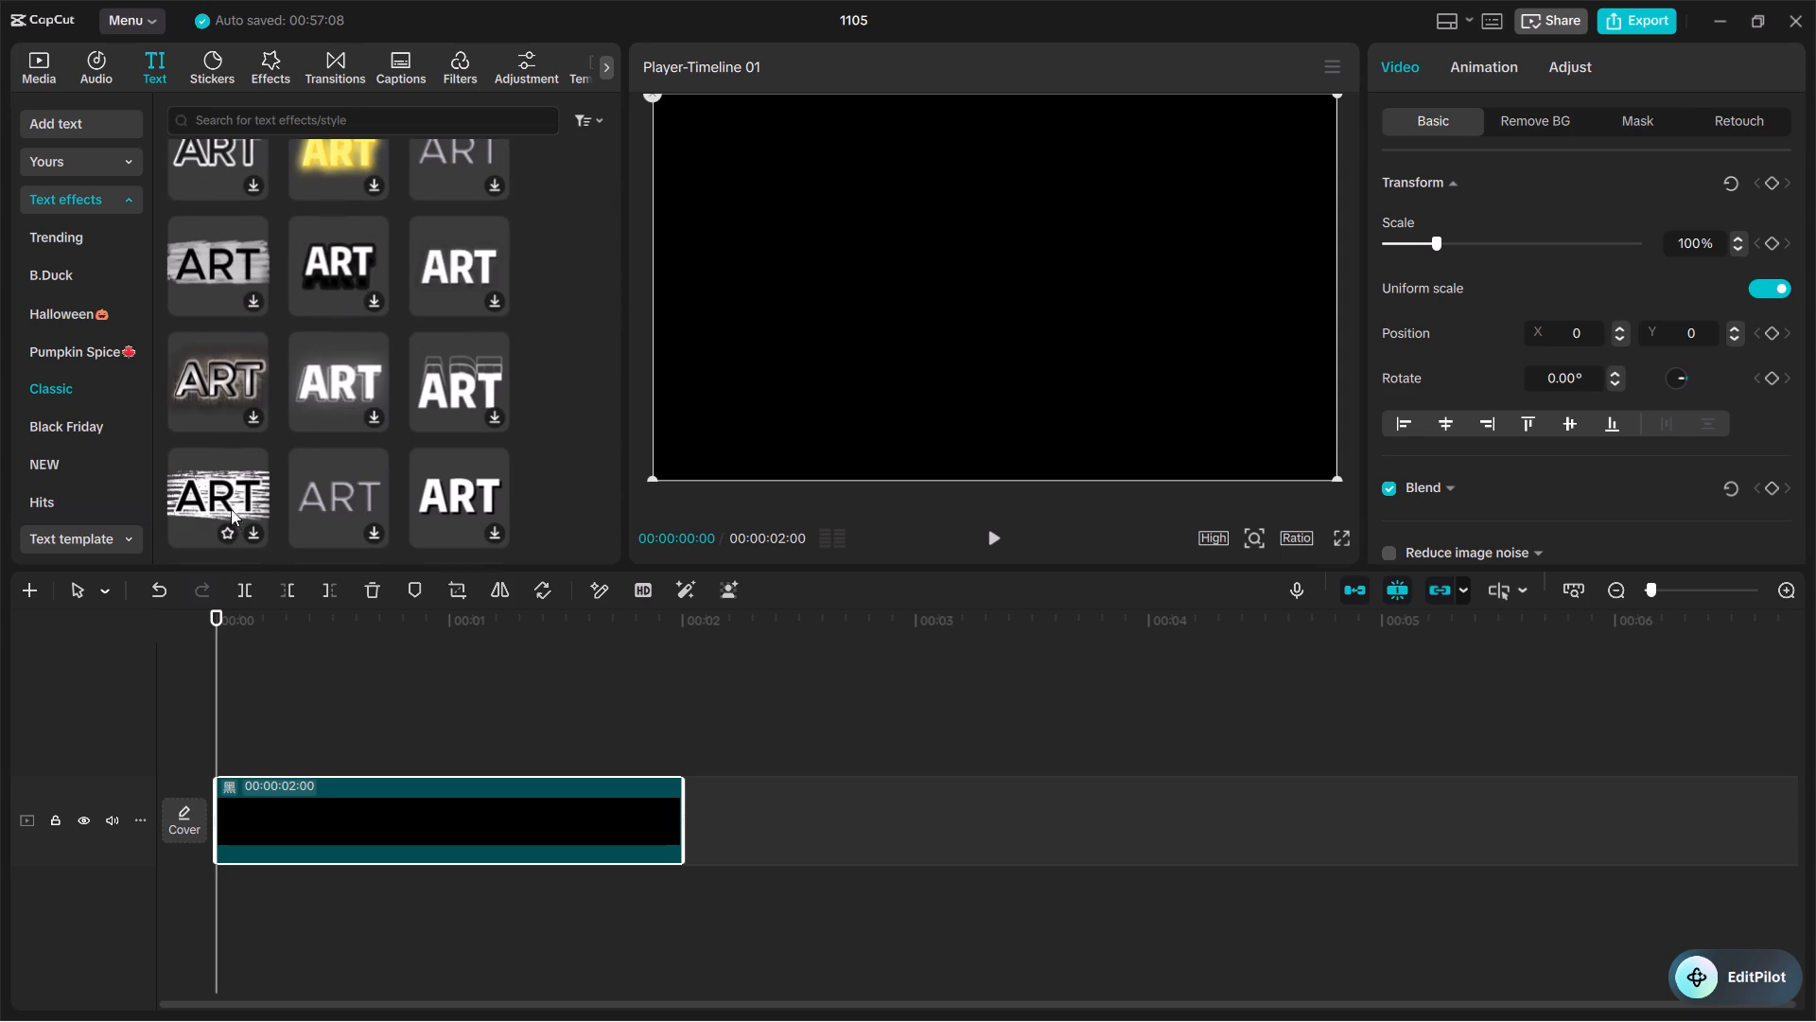
pyautogui.scroll(-3, 282, 366)
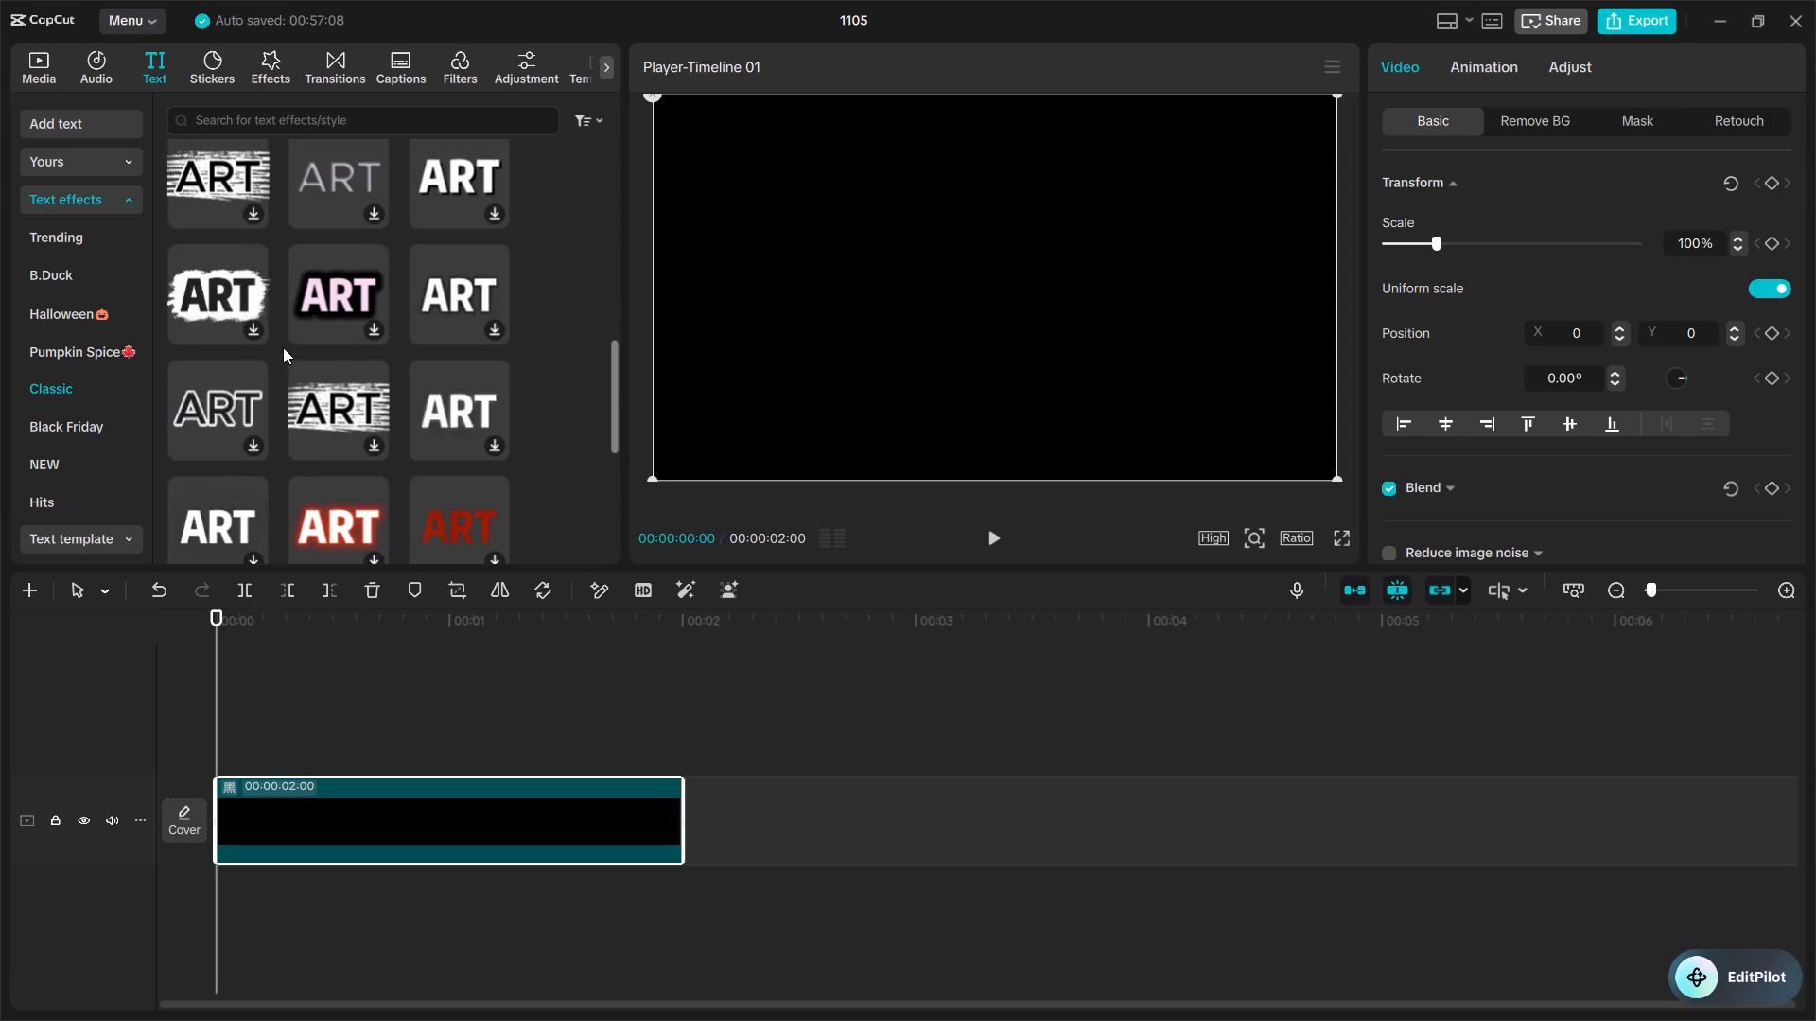
pyautogui.scroll(-4, 283, 347)
pyautogui.scroll(-2, 370, 401)
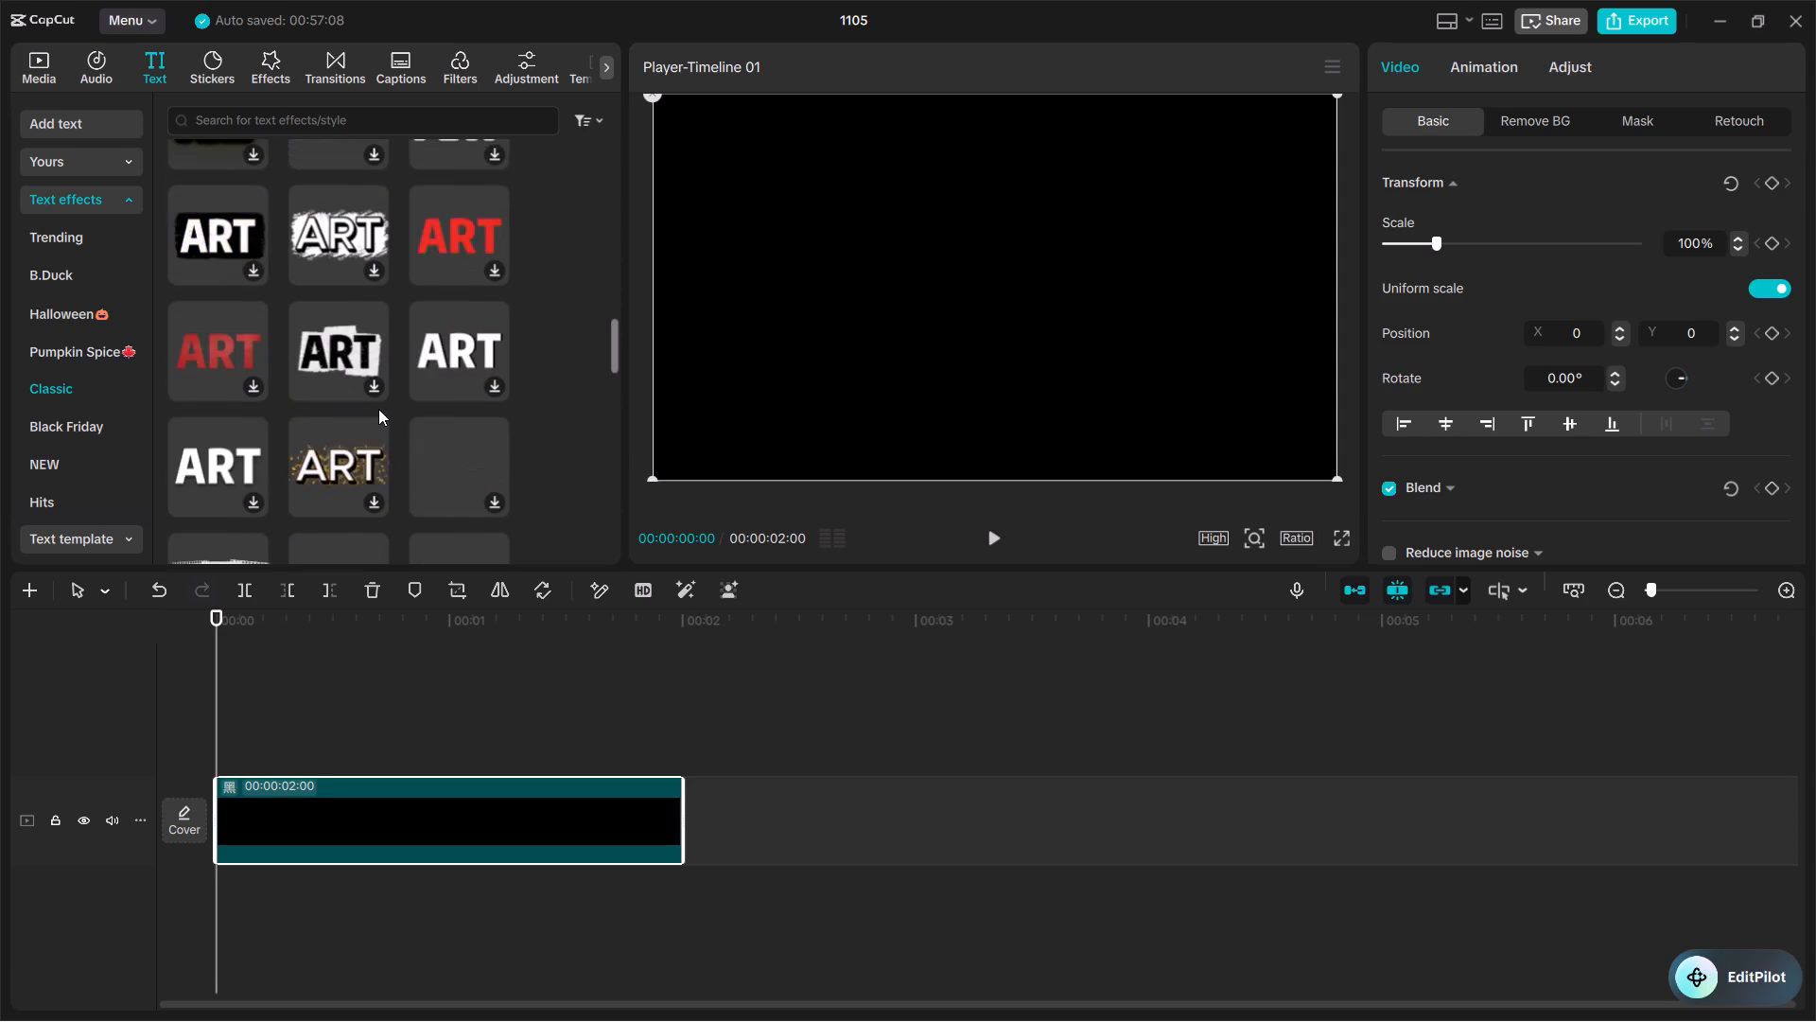
pyautogui.scroll(-5, 379, 414)
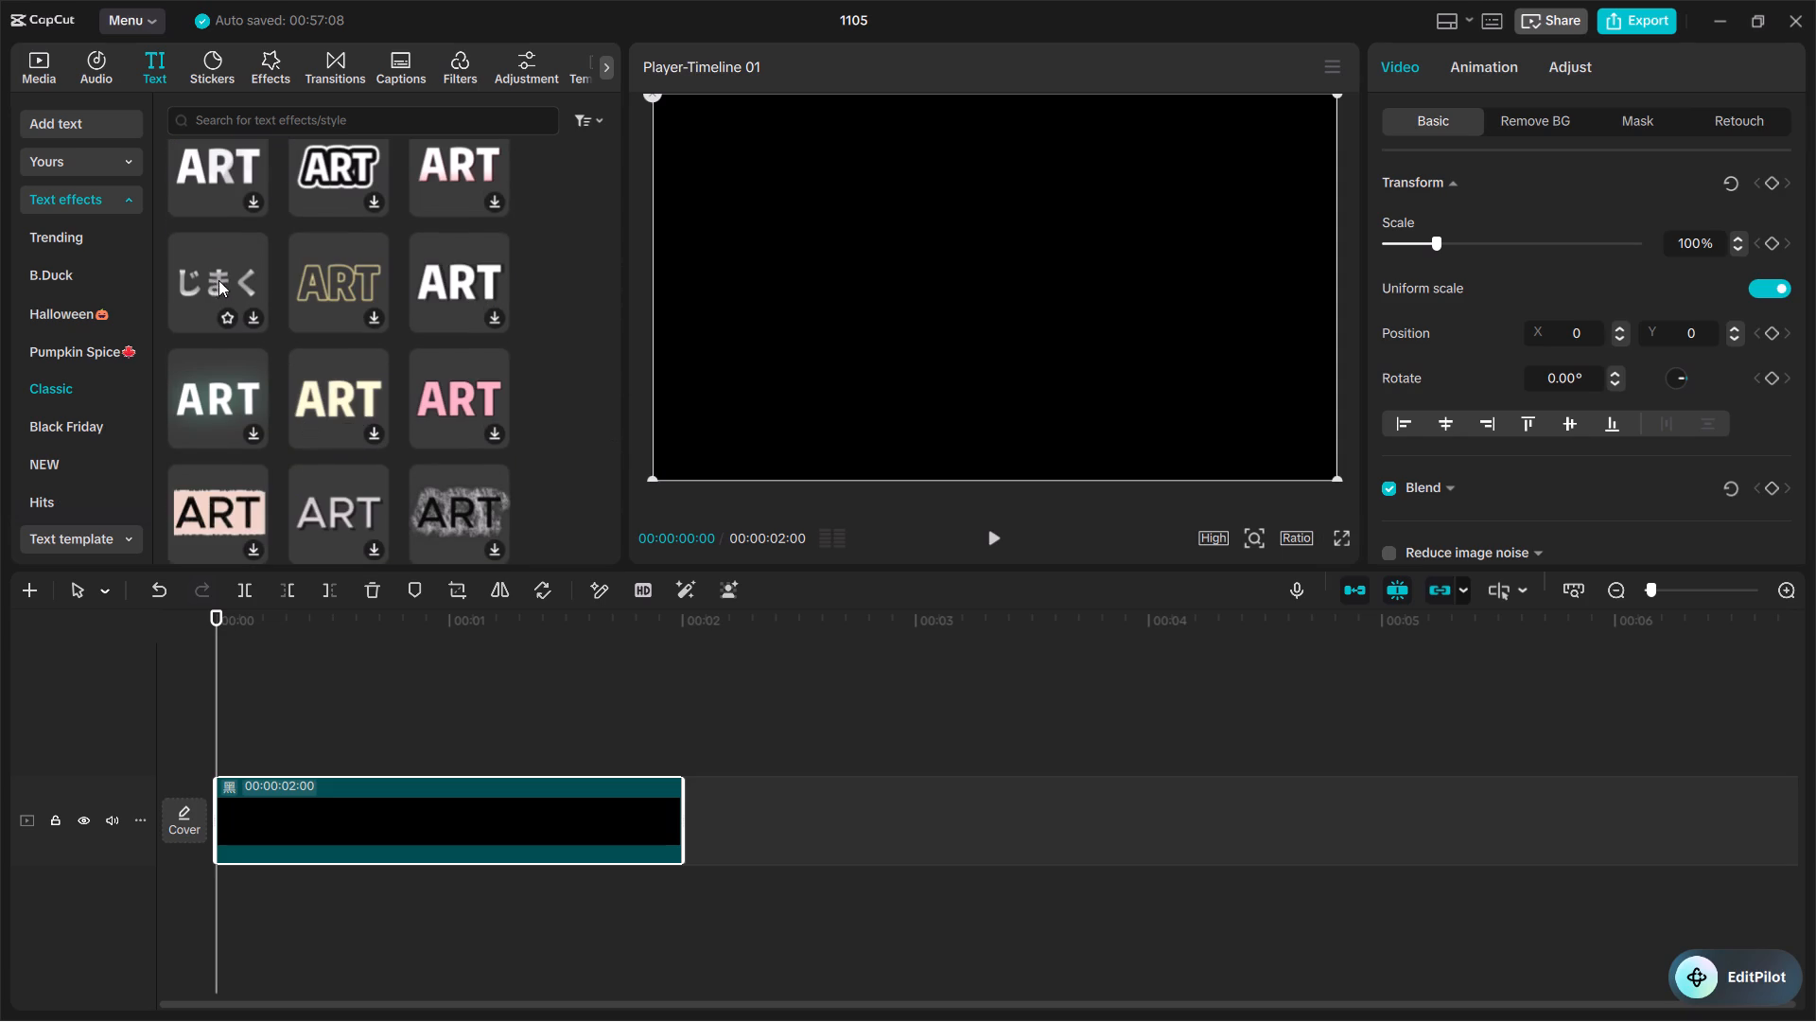
pyautogui.scroll(-12, 374, 367)
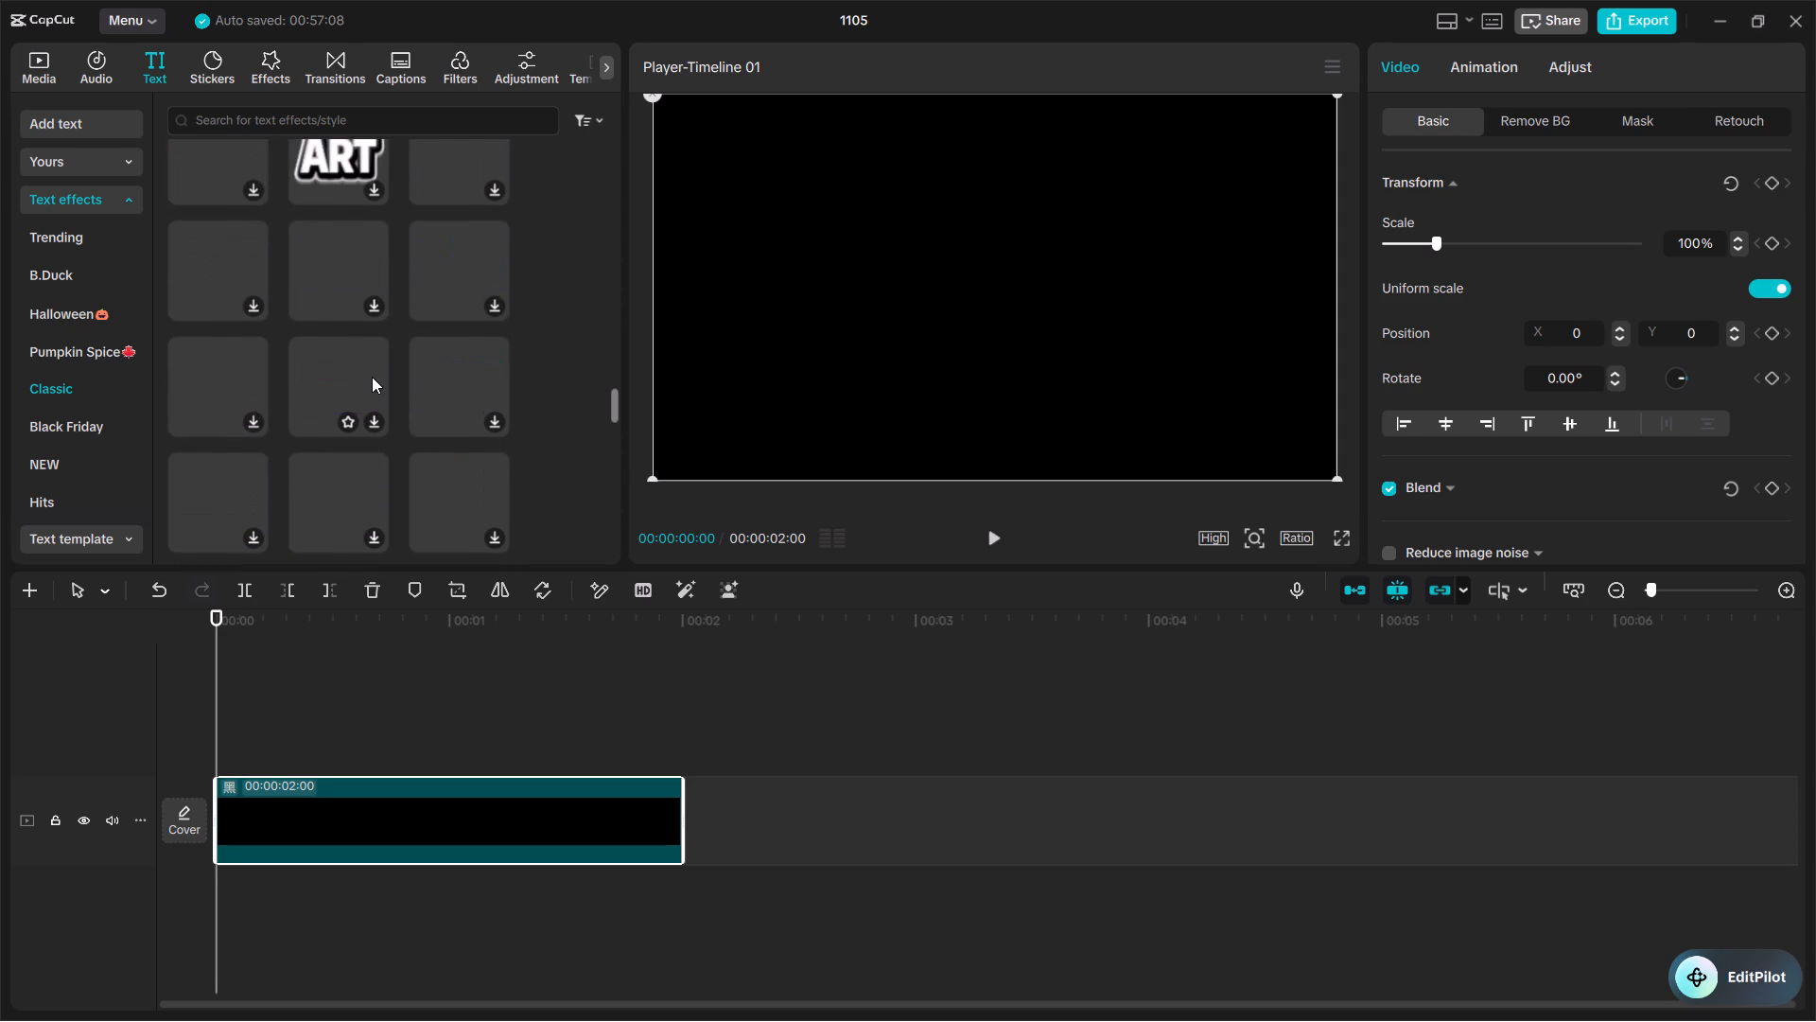
pyautogui.scroll(-4, 337, 427)
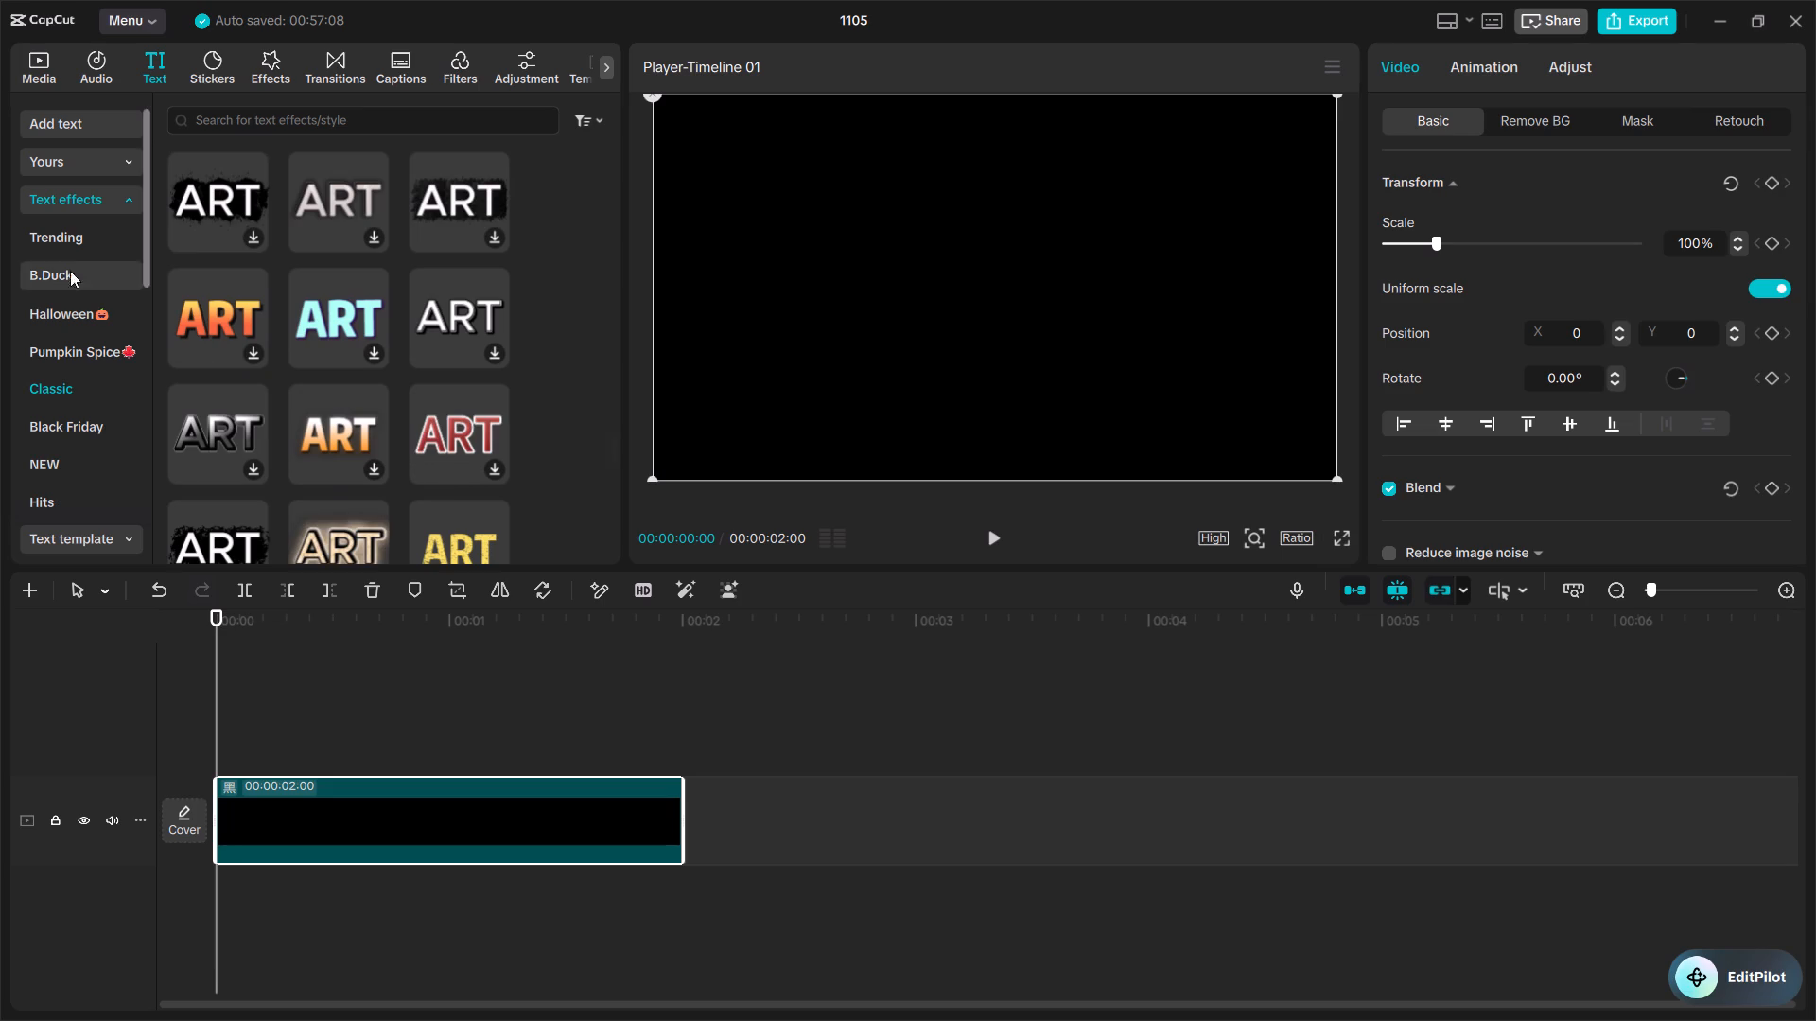
# Add a default text layer above the black clip at the start of the timeline.
pyautogui.click(109, 151)
pyautogui.click(105, 118)
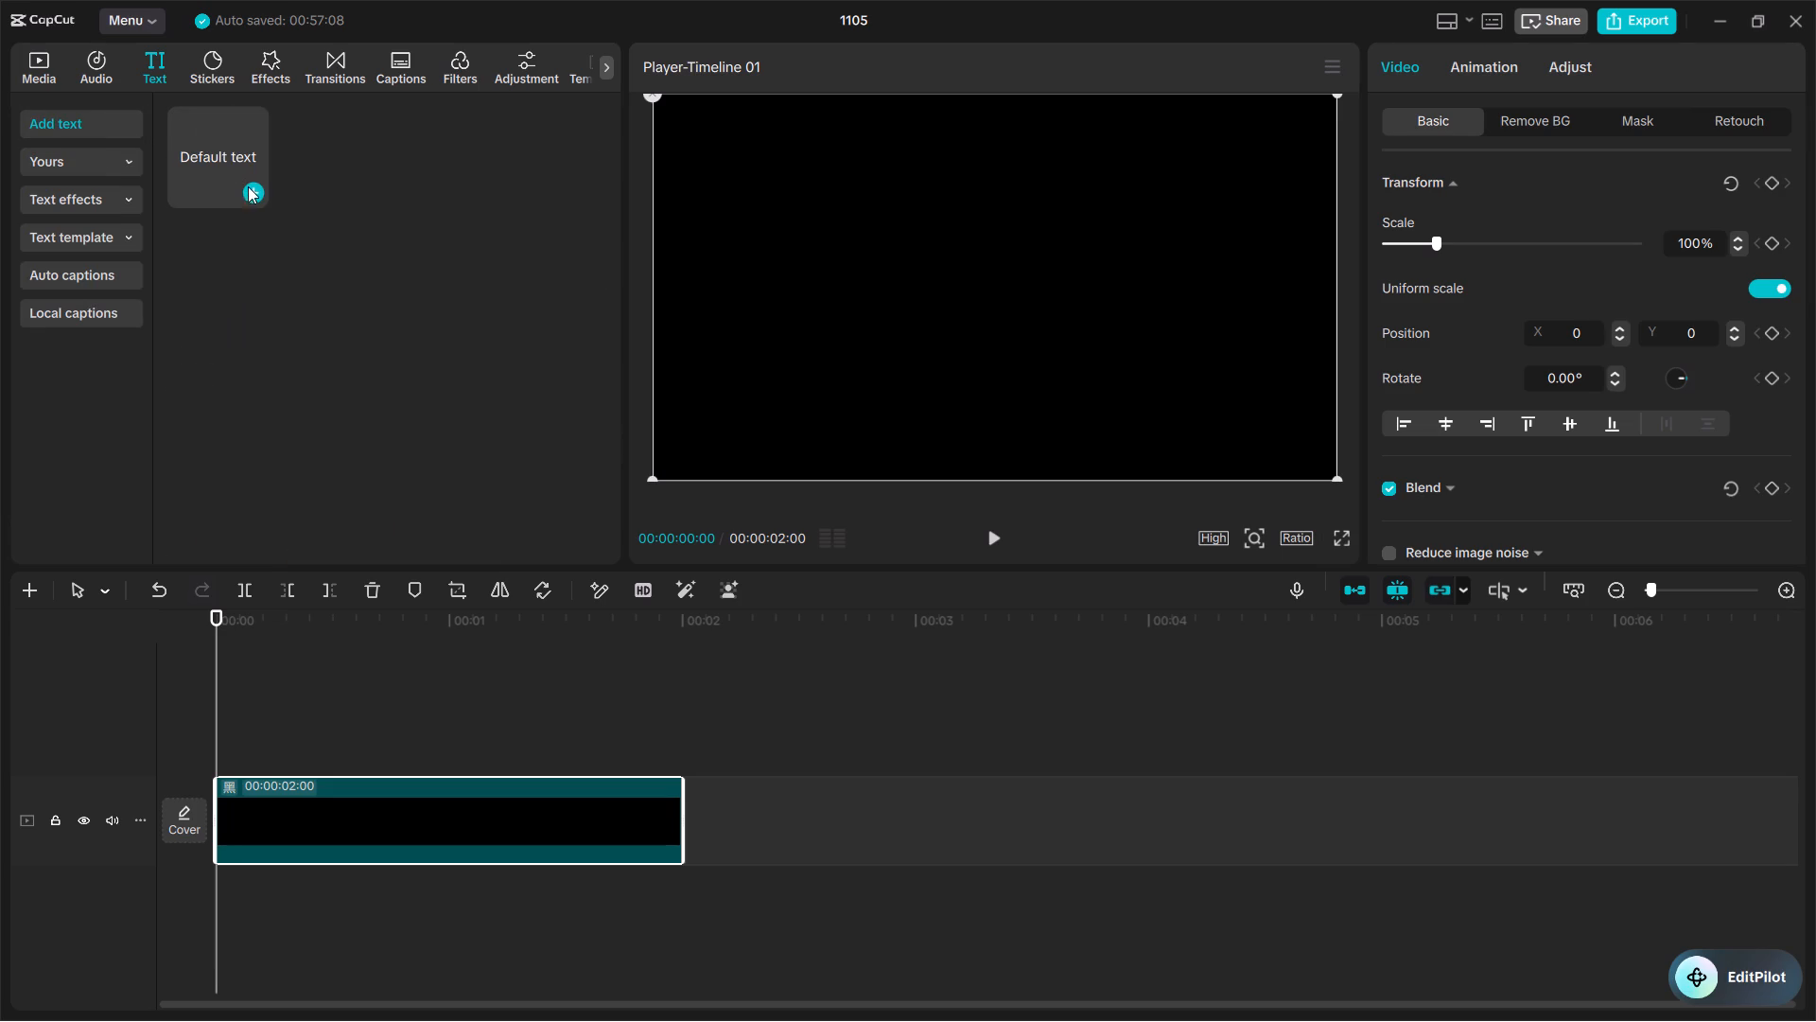
pyautogui.click(252, 195)
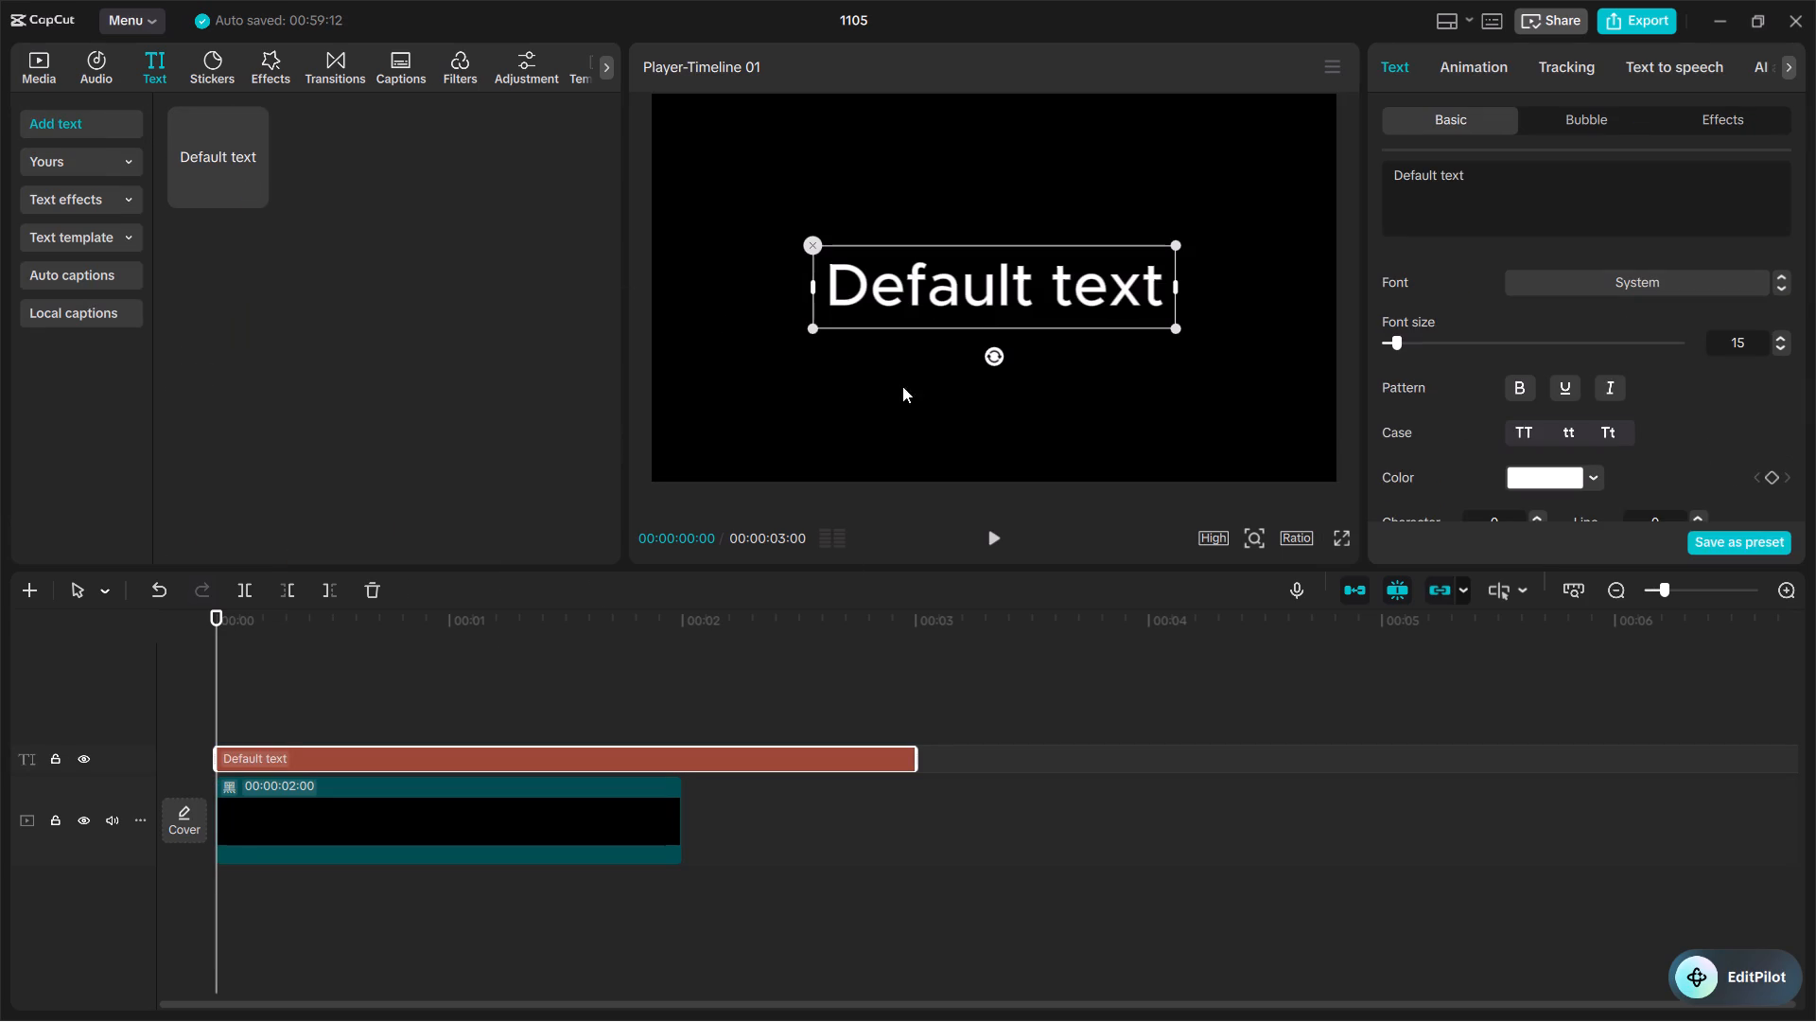
# Trim the end of the default text layer on the timeline to match the black clip's end at 00:00:02:00.
pyautogui.moveTo(917, 758); pyautogui.dragTo(689, 805)
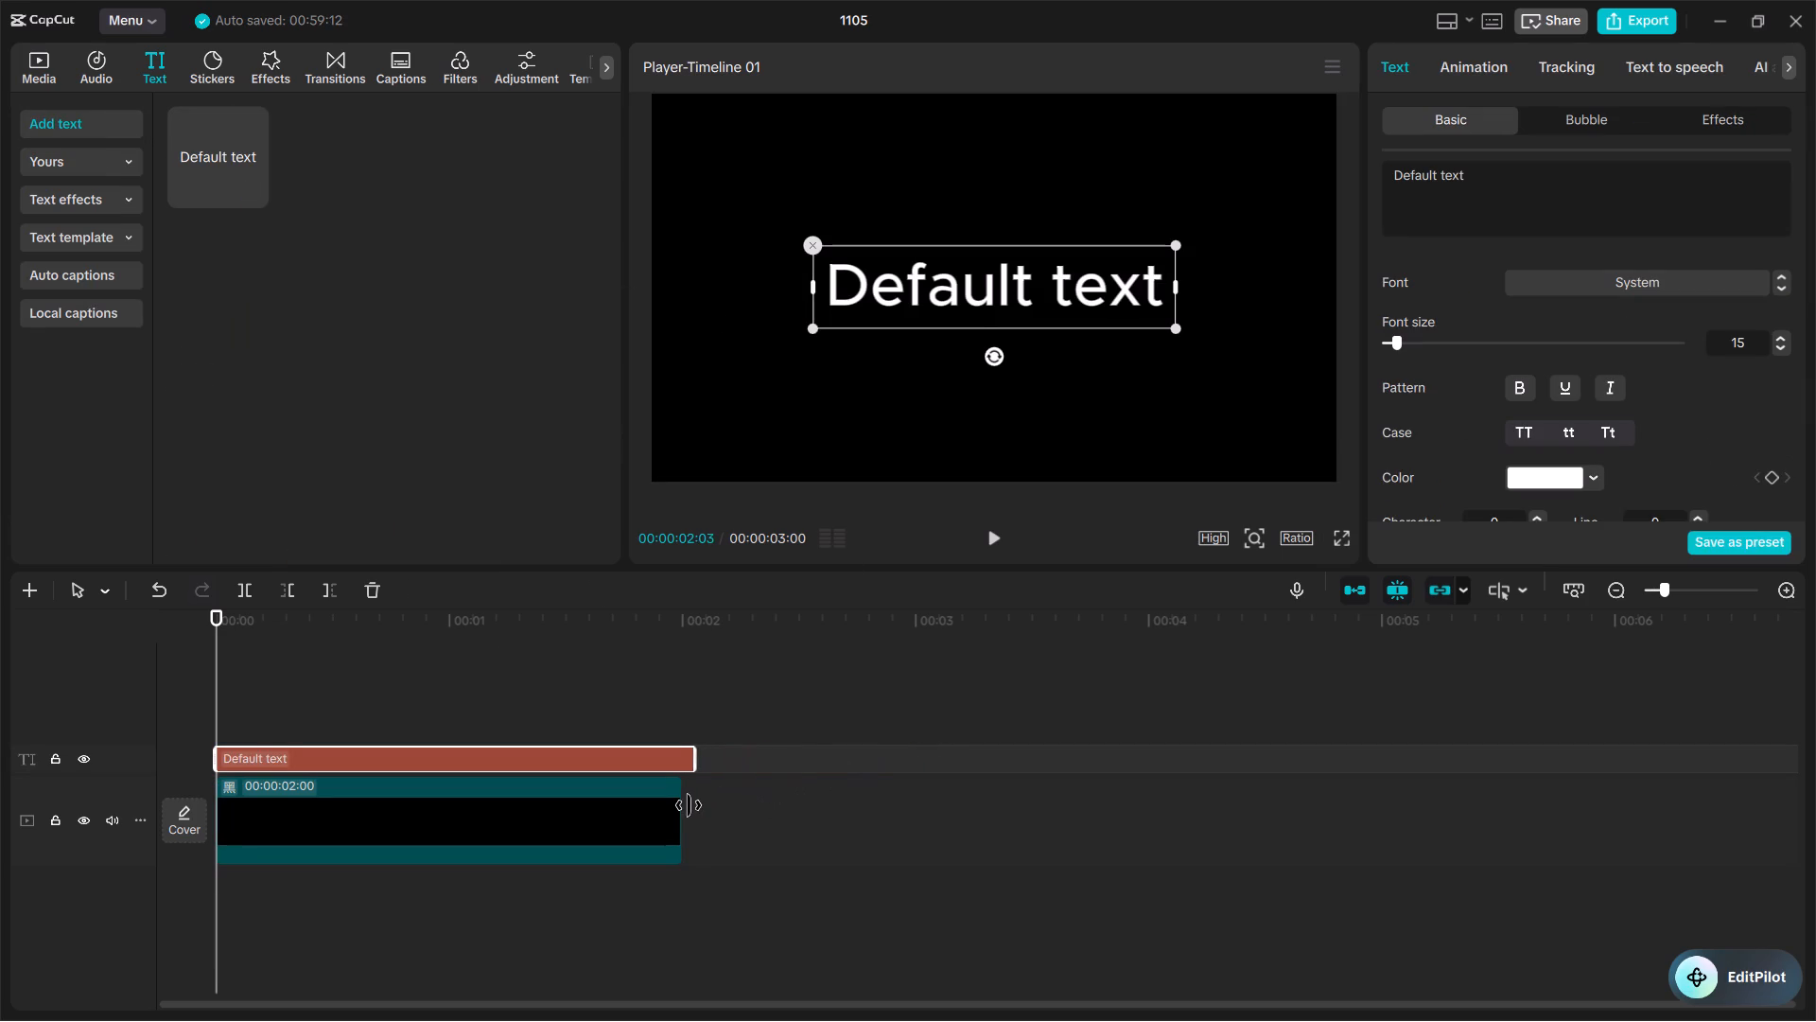
pyautogui.moveTo(689, 805); pyautogui.dragTo(681, 807)
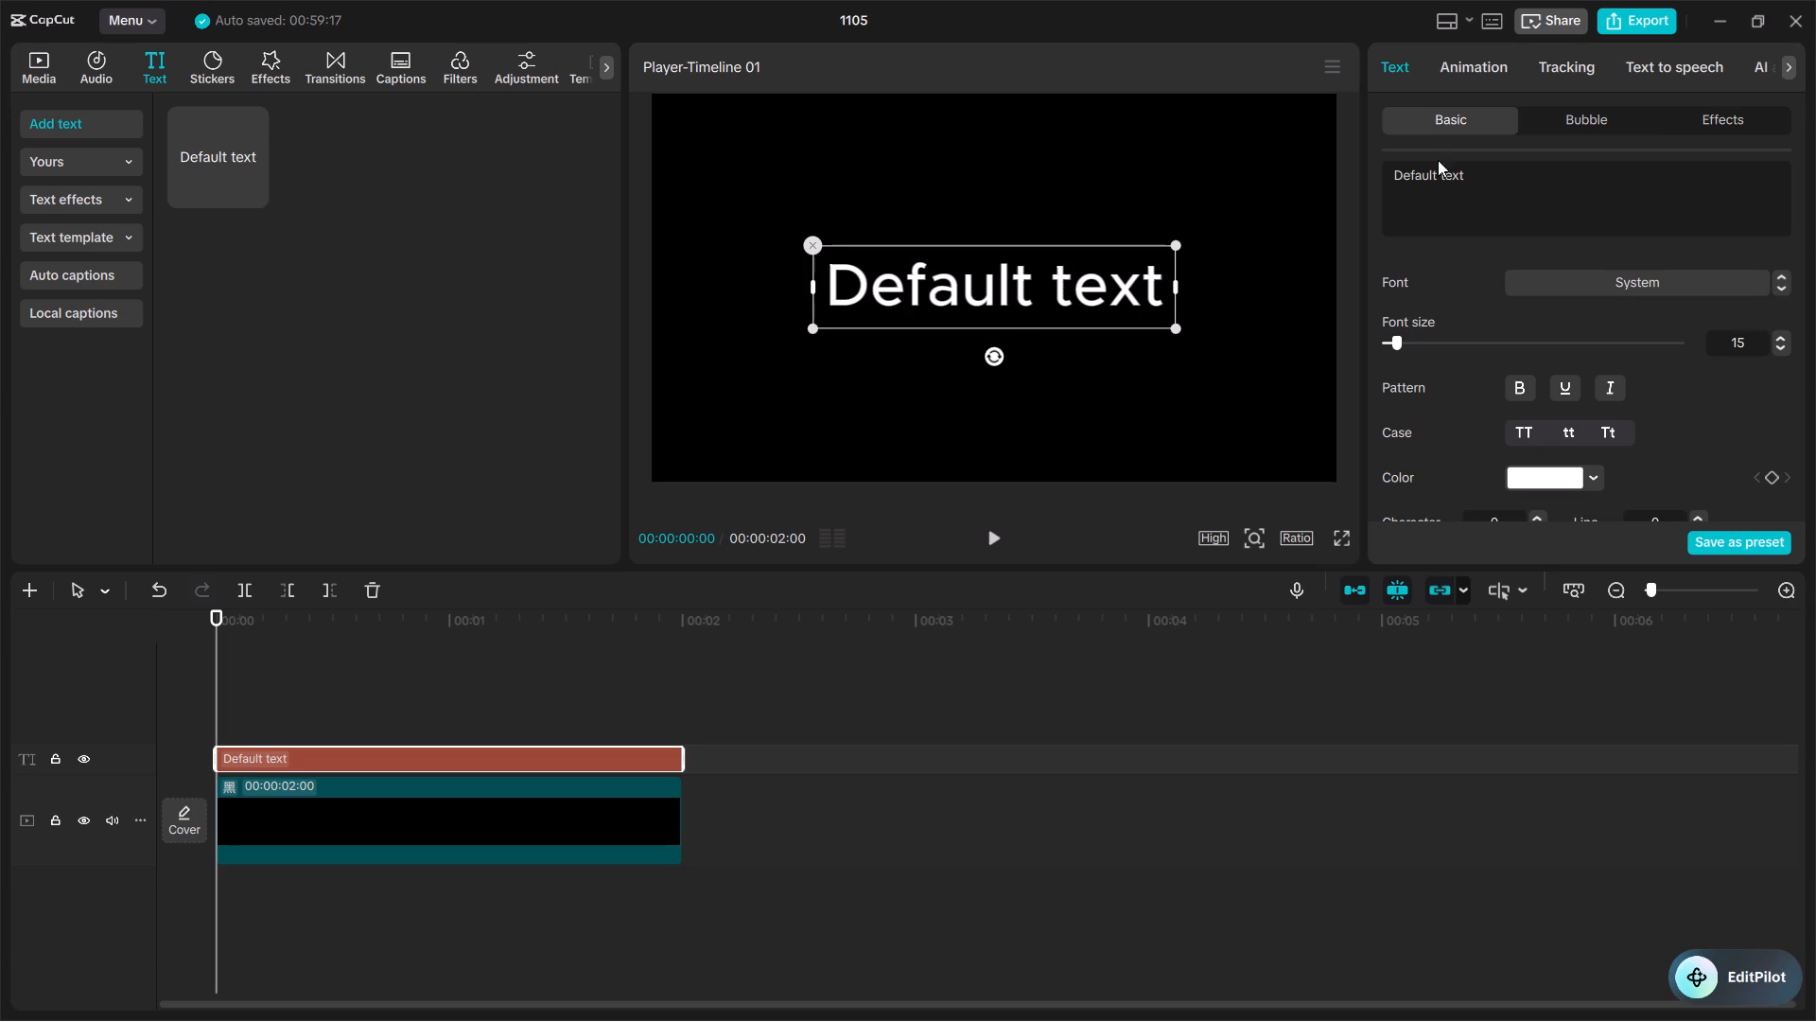
# Replace the default text content with the title "Winter Arc".
pyautogui.click(1475, 172)
pyautogui.press('BackSpace')
pyautogui.press('BackSpace')
pyautogui.press('BackSpace')
pyautogui.press('BackSpace')
pyautogui.press('BackSpace')
pyautogui.press('BackSpace')
pyautogui.press('BackSpace')
pyautogui.press('BackSpace')
pyautogui.press('BackSpace')
pyautogui.press('BackSpace')
pyautogui.press('BackSpace')
pyautogui.press('BackSpace')
pyautogui.press('BackSpace')
pyautogui.press('BackSpace')
pyautogui.press('BackSpace')
pyautogui.press('BackSpace')
pyautogui.press('BackSpace')
pyautogui.press('BackSpace')
pyautogui.press('BackSpace')
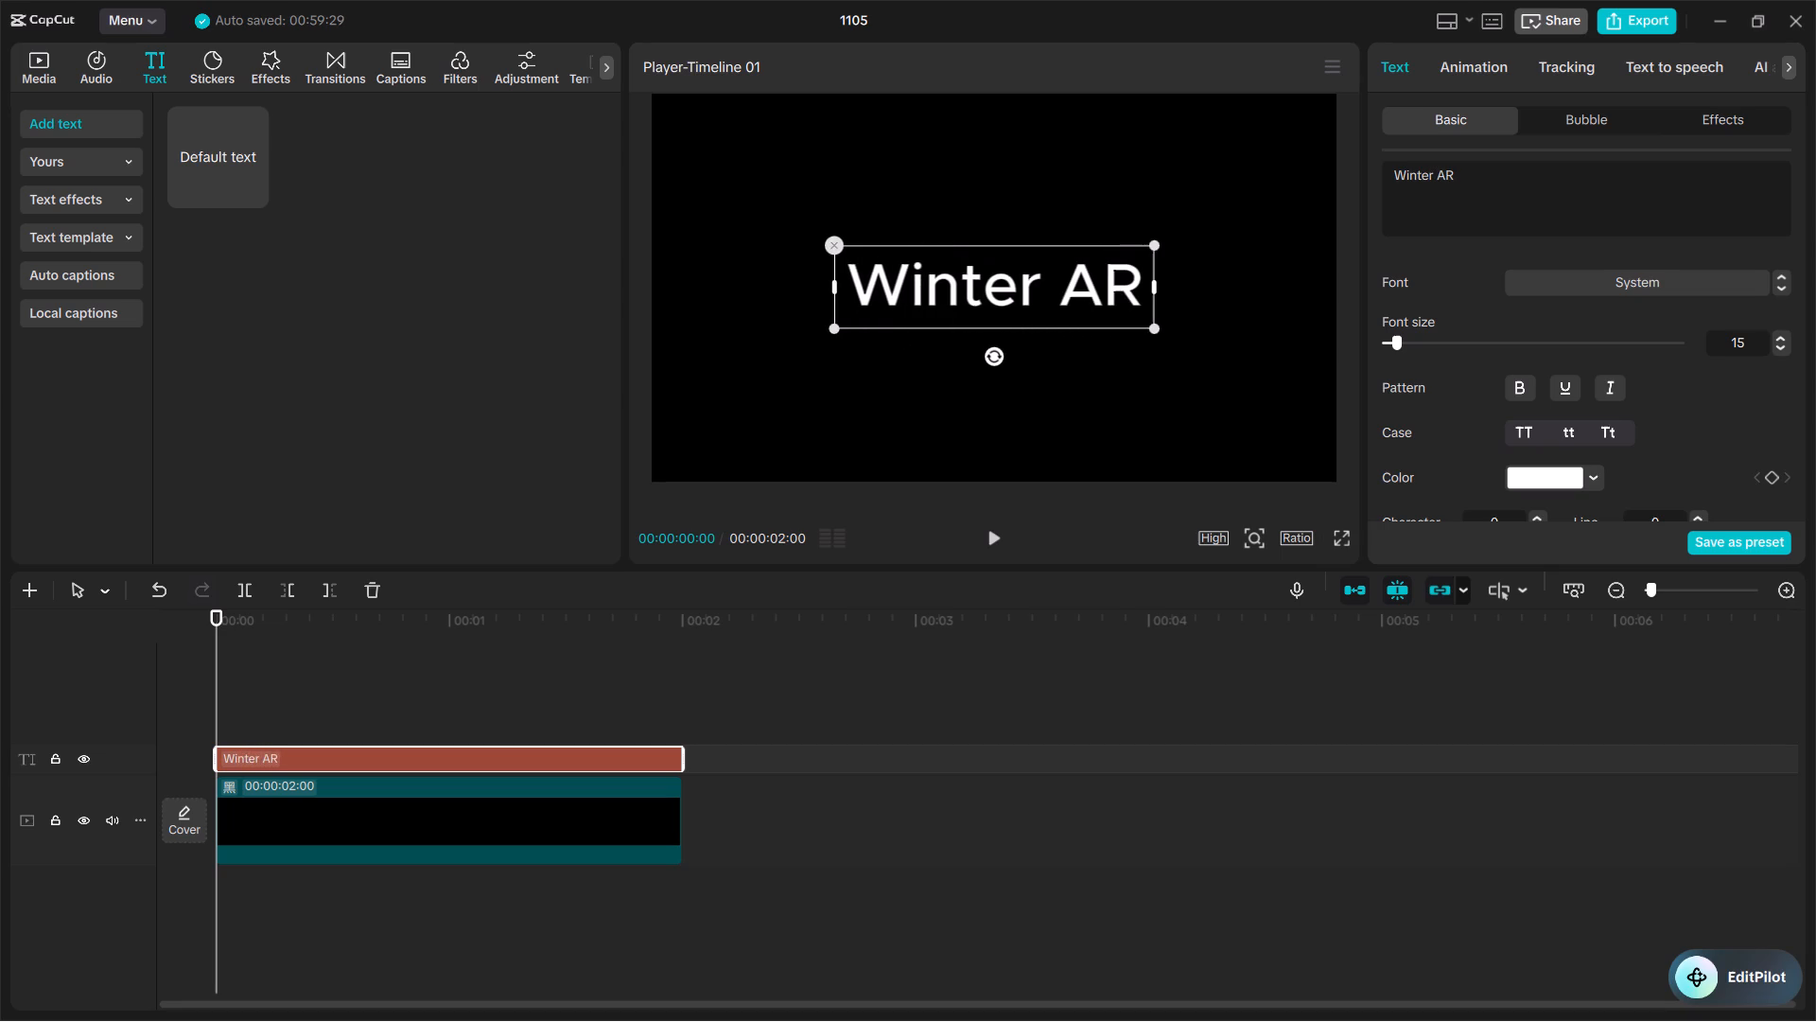
pyautogui.press('BackSpace')
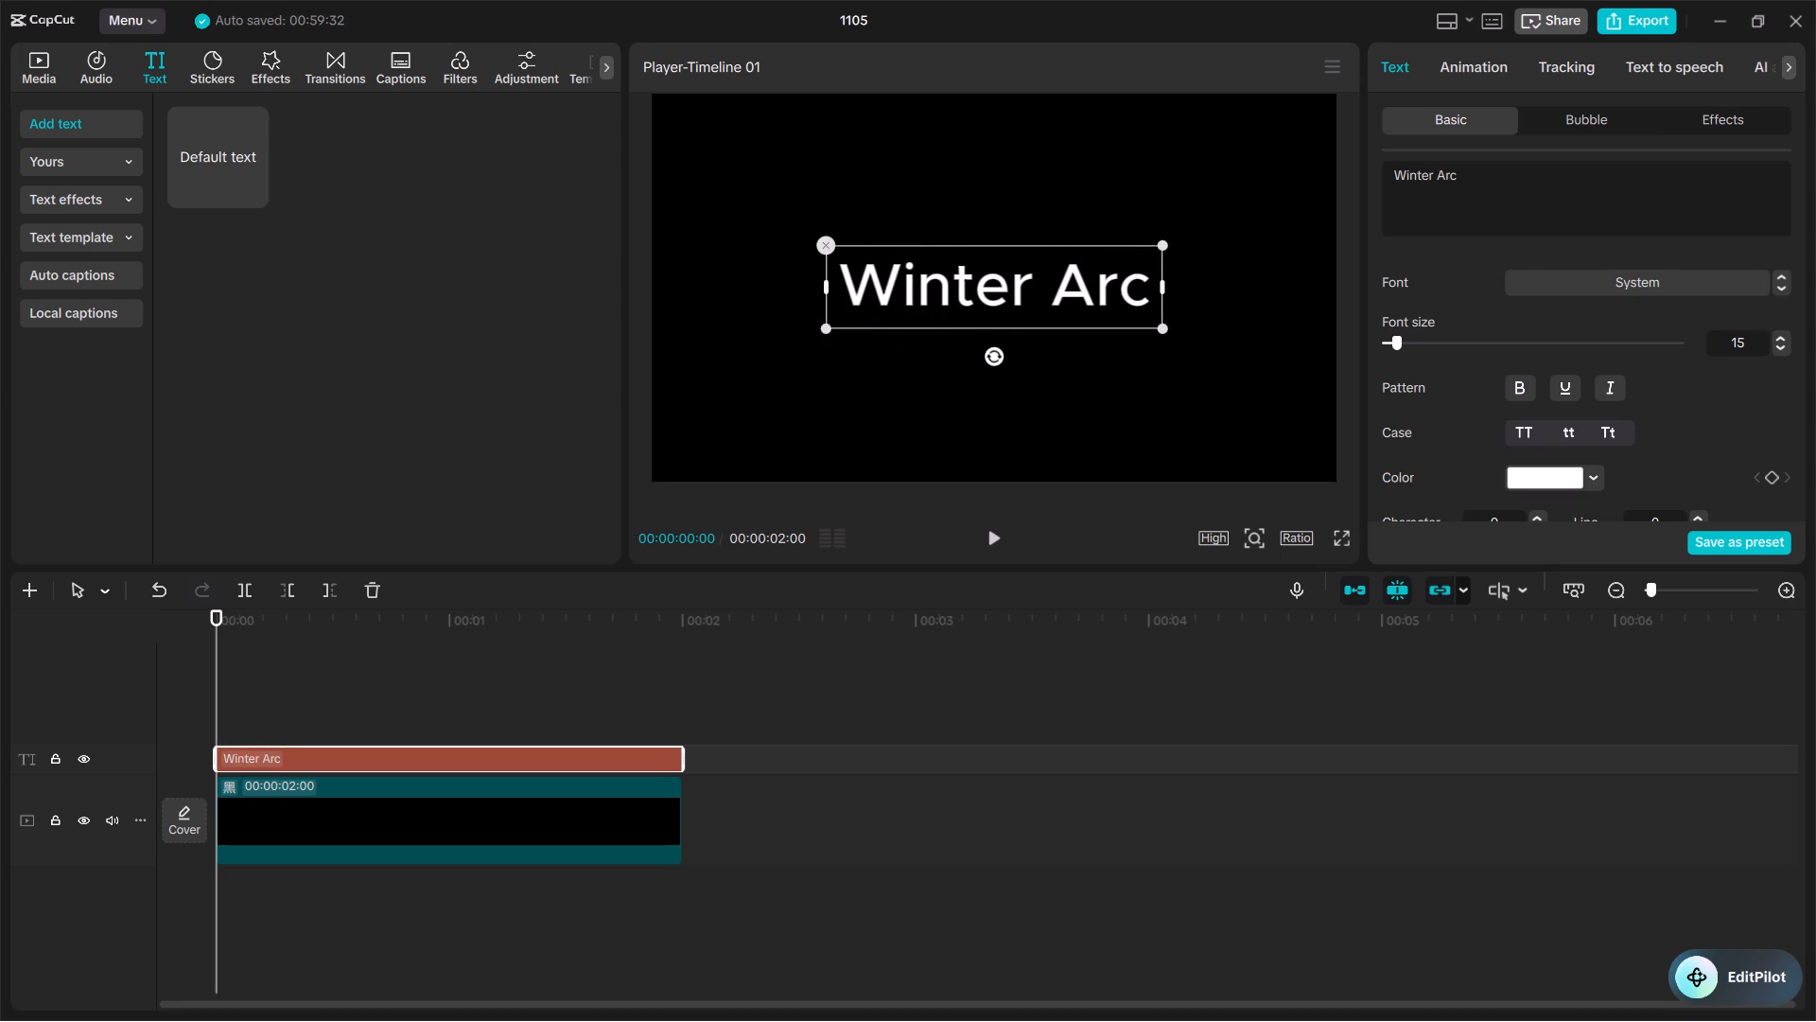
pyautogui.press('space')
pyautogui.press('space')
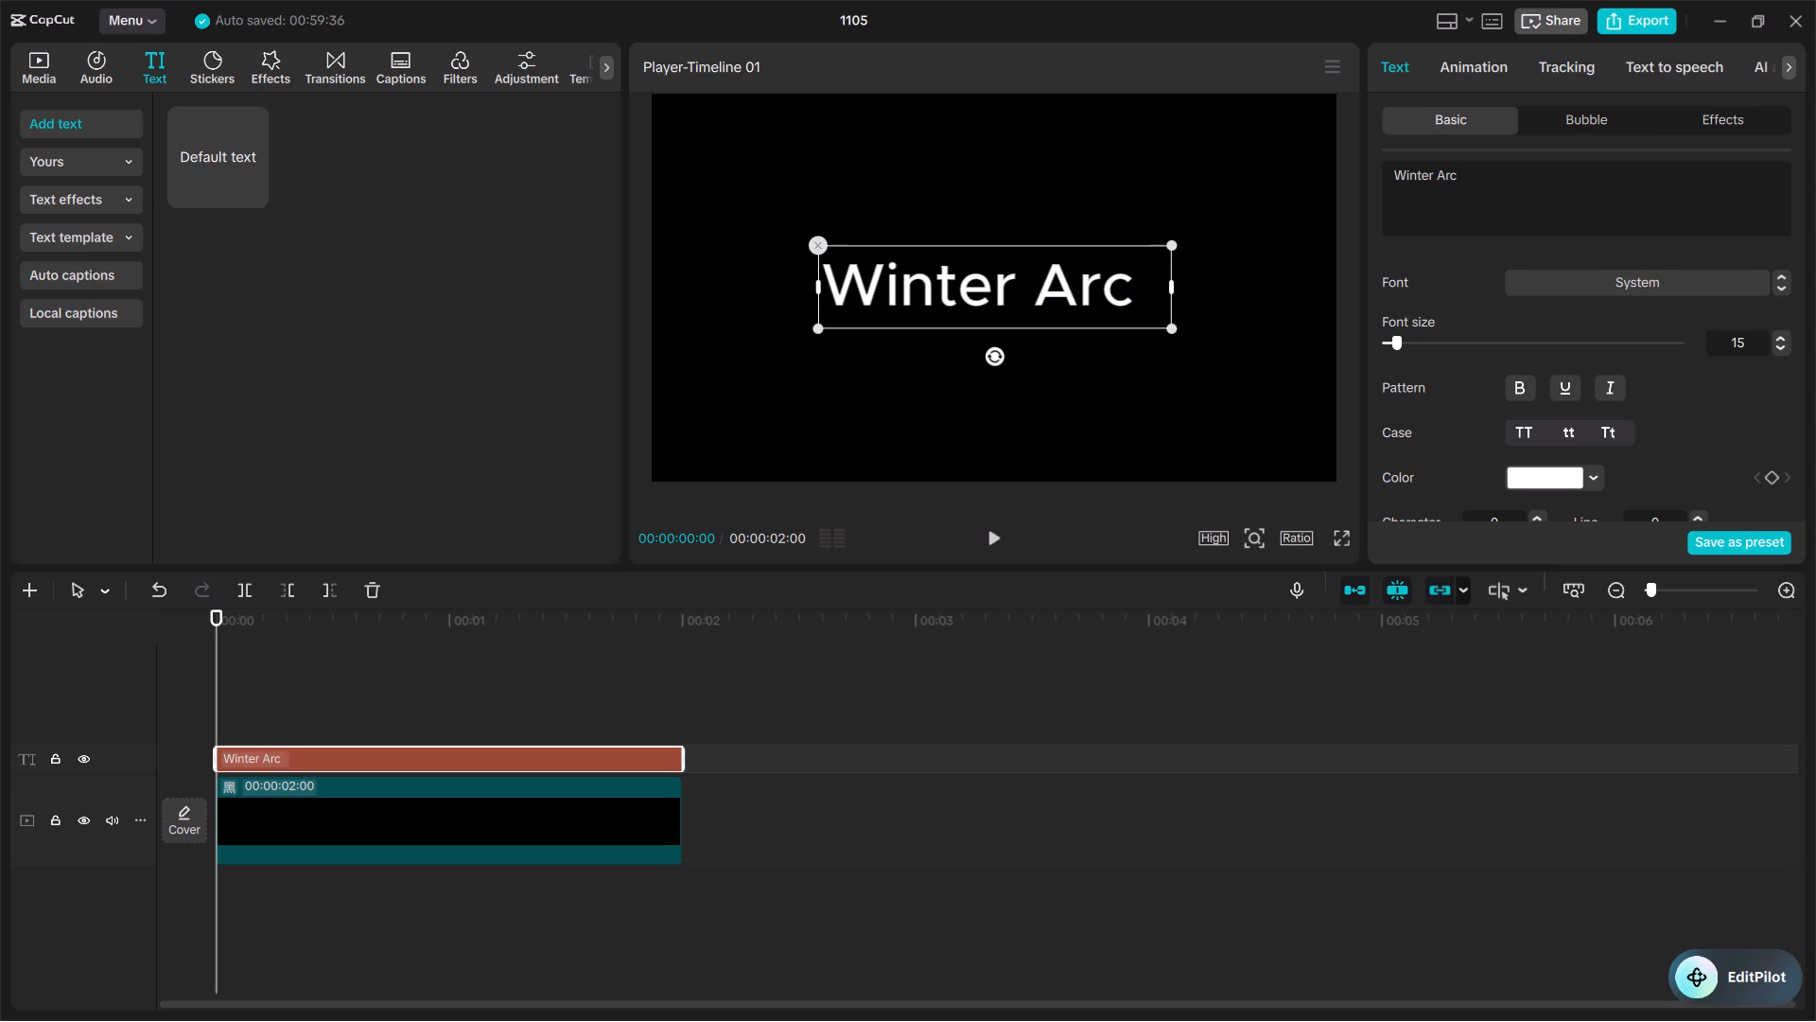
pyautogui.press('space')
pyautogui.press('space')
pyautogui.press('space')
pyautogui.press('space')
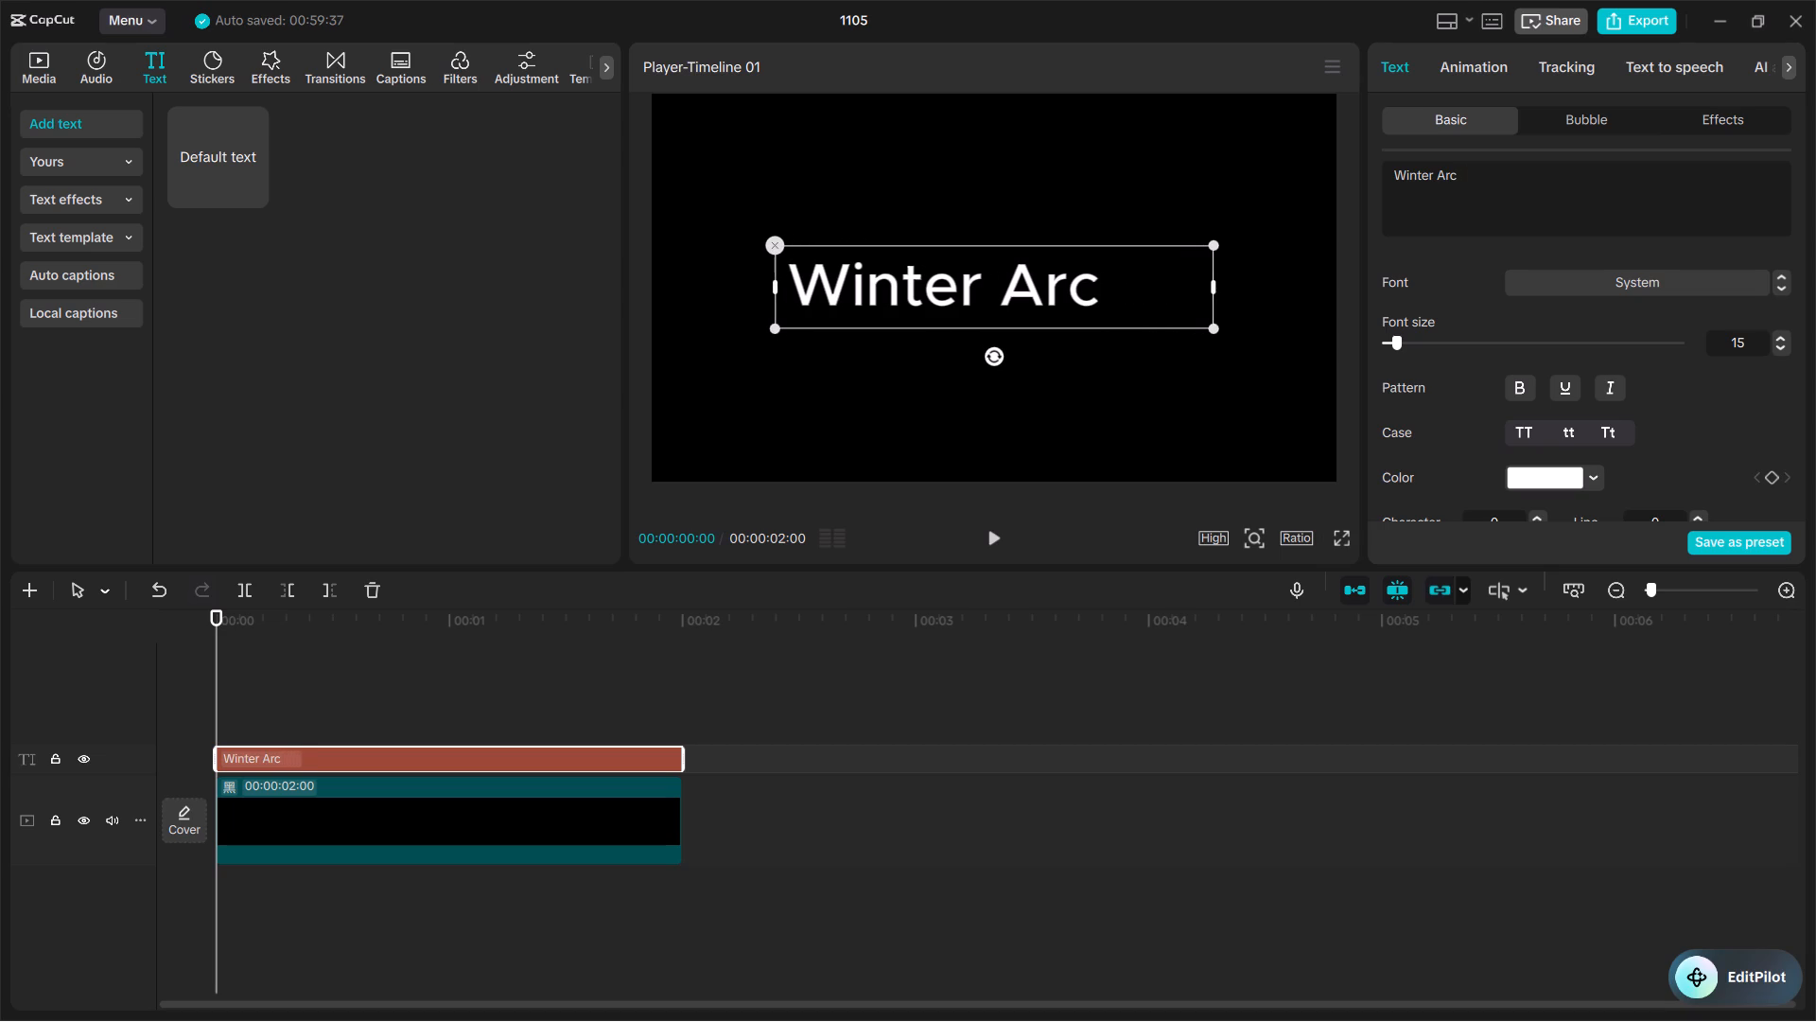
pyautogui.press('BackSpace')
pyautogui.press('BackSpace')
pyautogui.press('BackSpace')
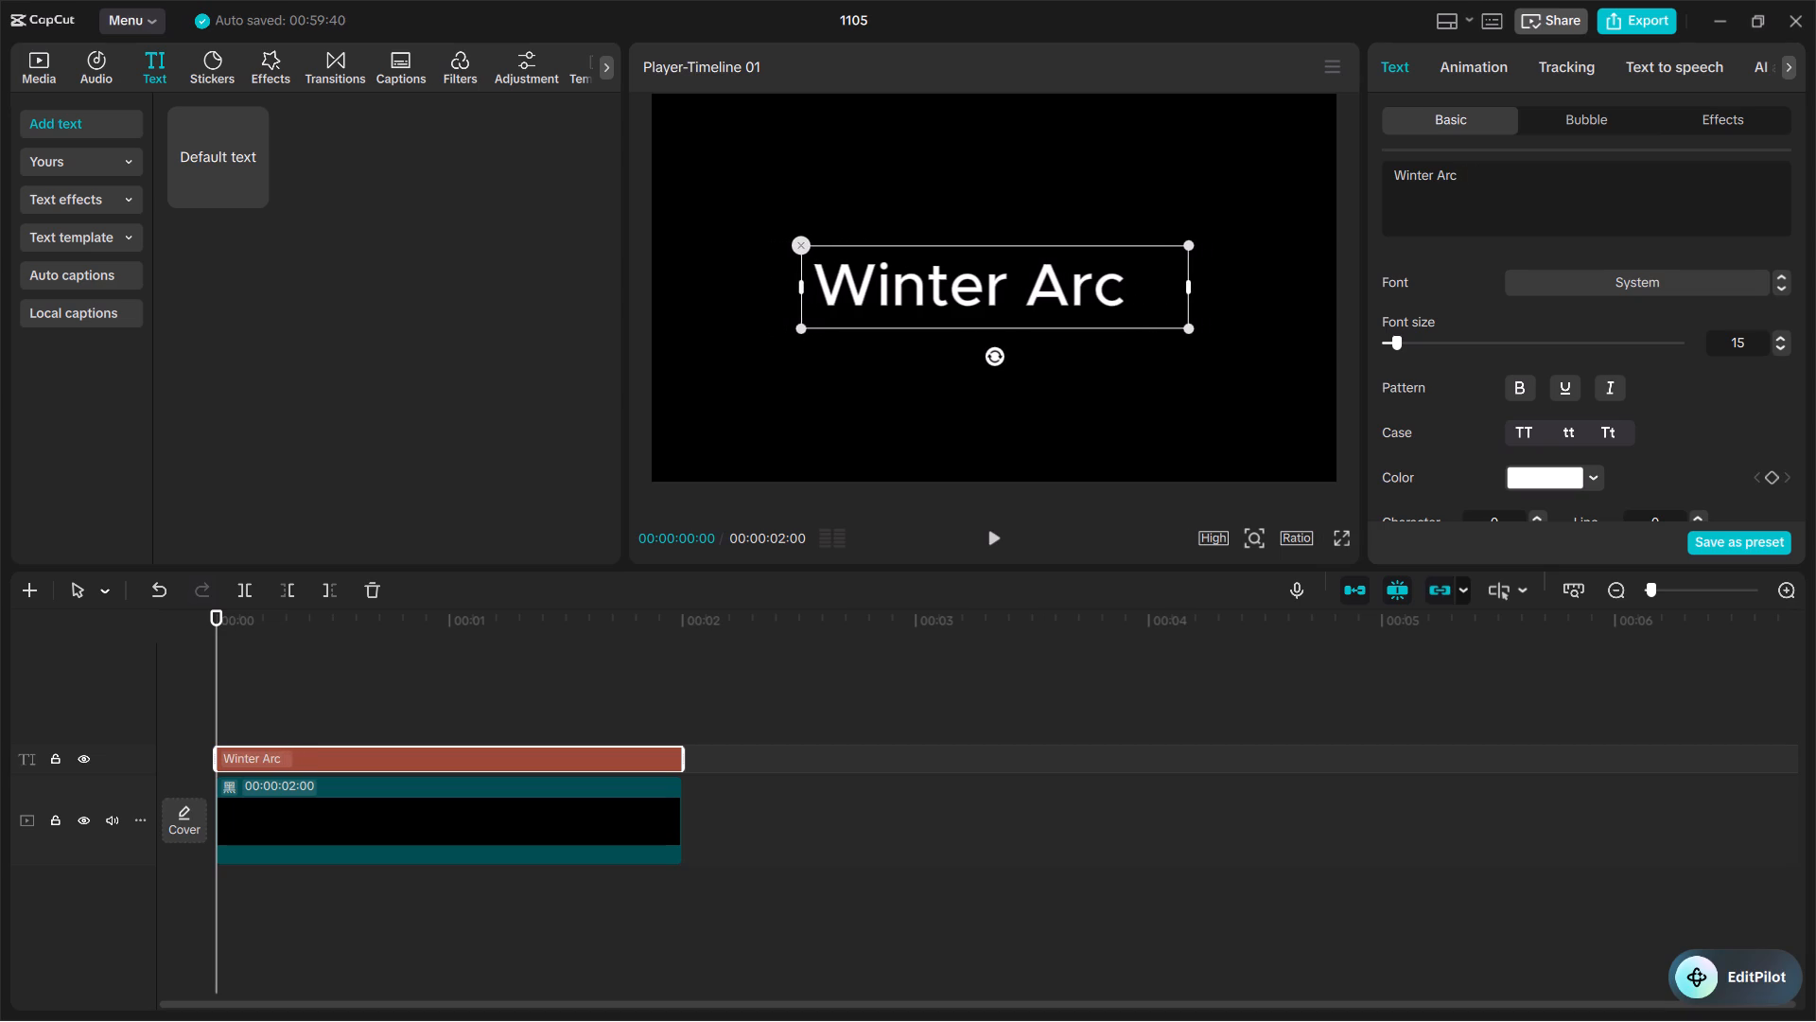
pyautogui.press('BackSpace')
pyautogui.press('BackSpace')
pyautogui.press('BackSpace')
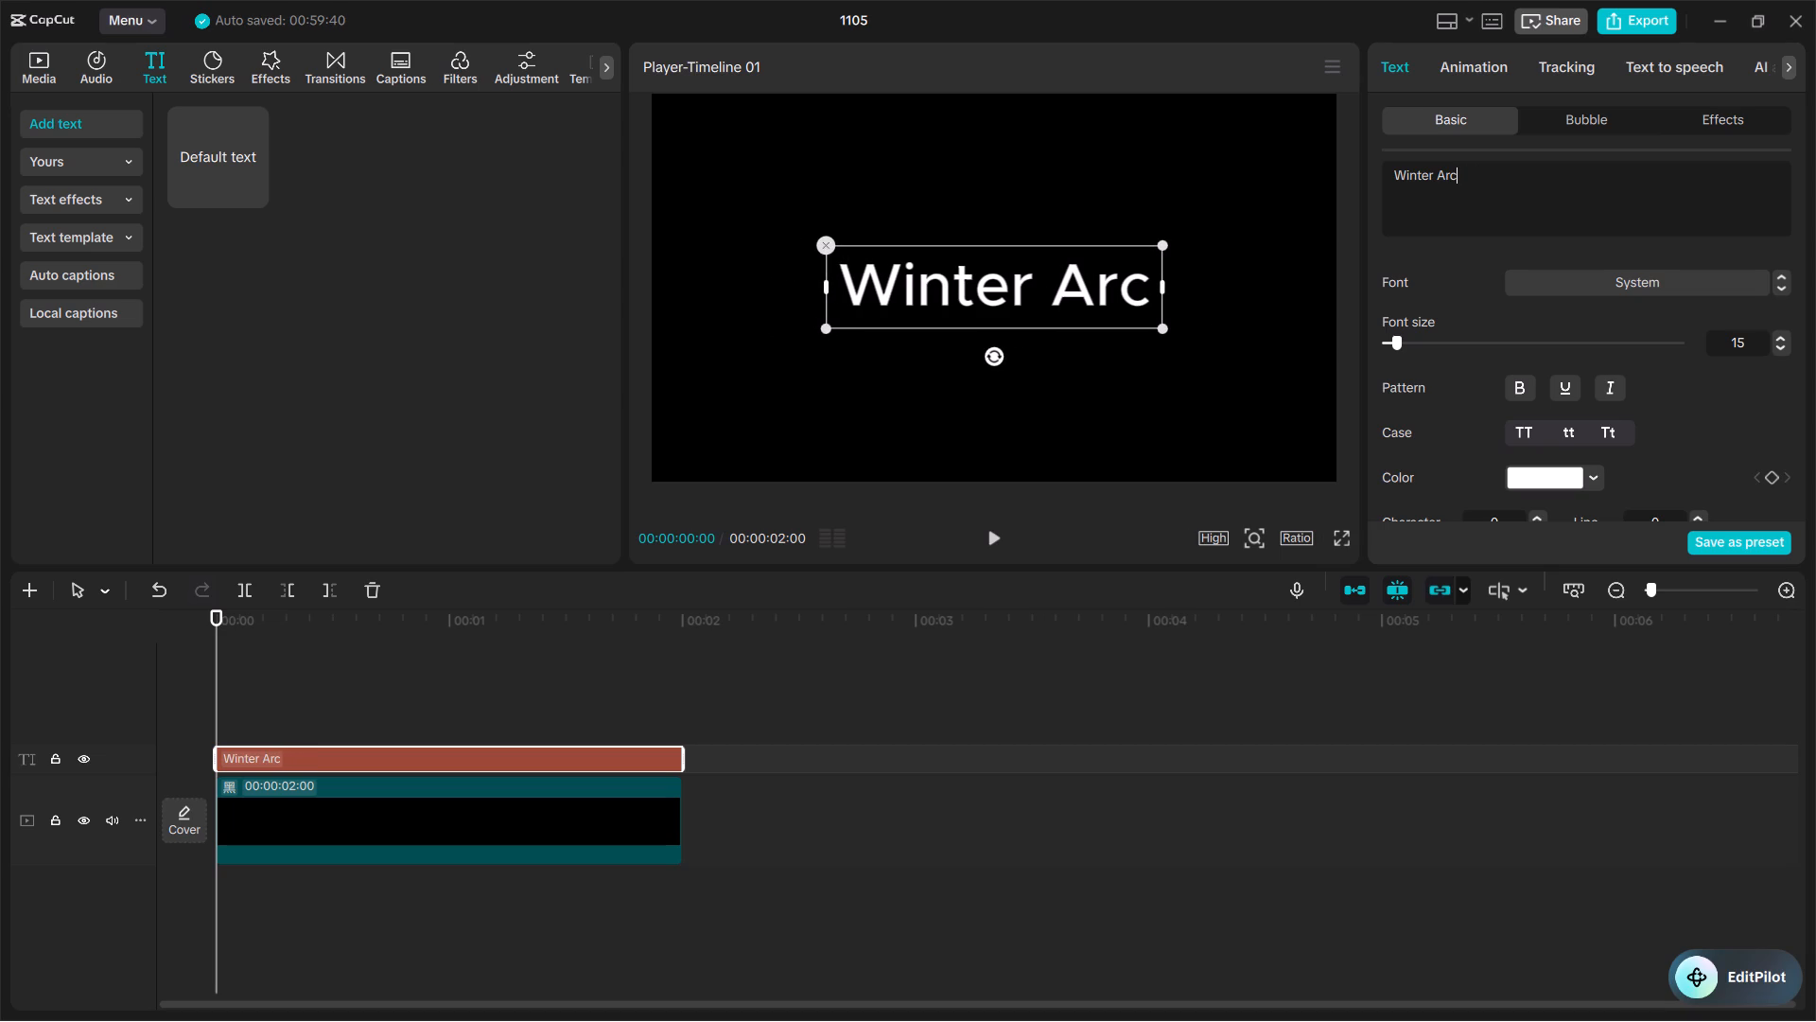
# Scale the Winter Arc title down to about 54% and place it left of the frame's centre, near X -918, Y -83.
pyautogui.moveTo(1157, 327); pyautogui.dragTo(1049, 286)
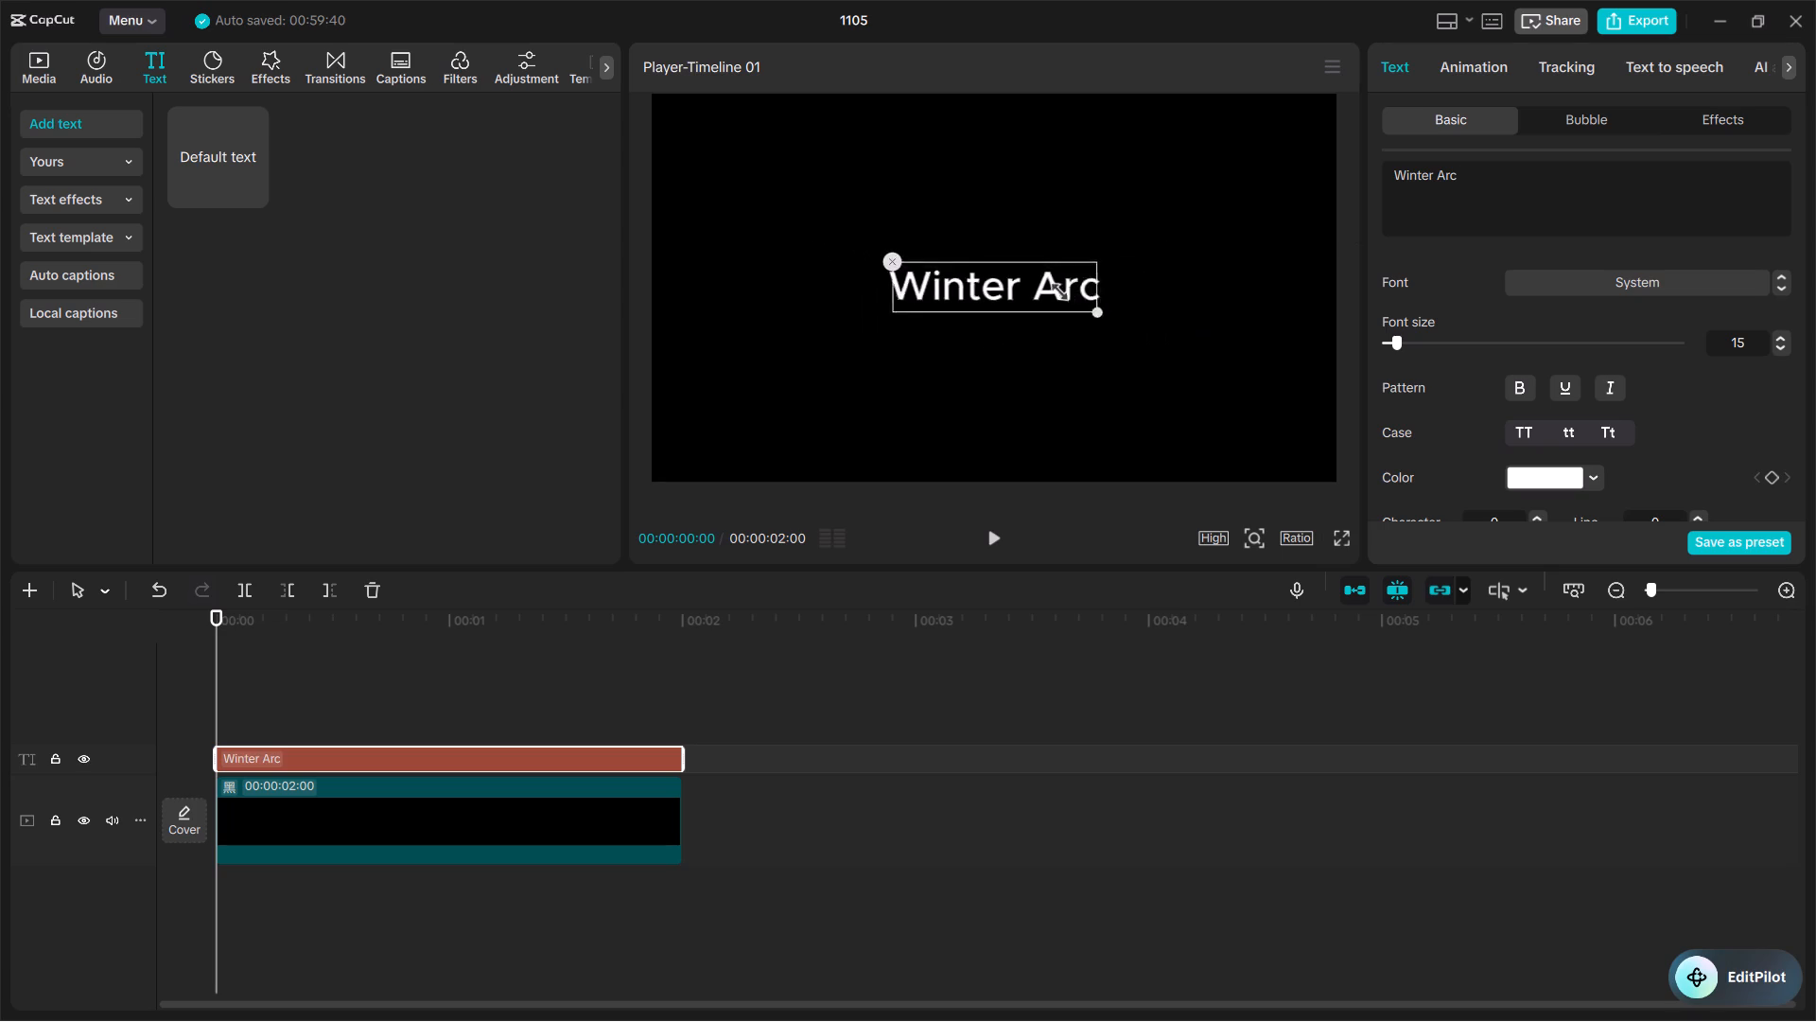
pyautogui.moveTo(1049, 286); pyautogui.dragTo(1005, 286)
pyautogui.moveTo(994, 289); pyautogui.dragTo(841, 300)
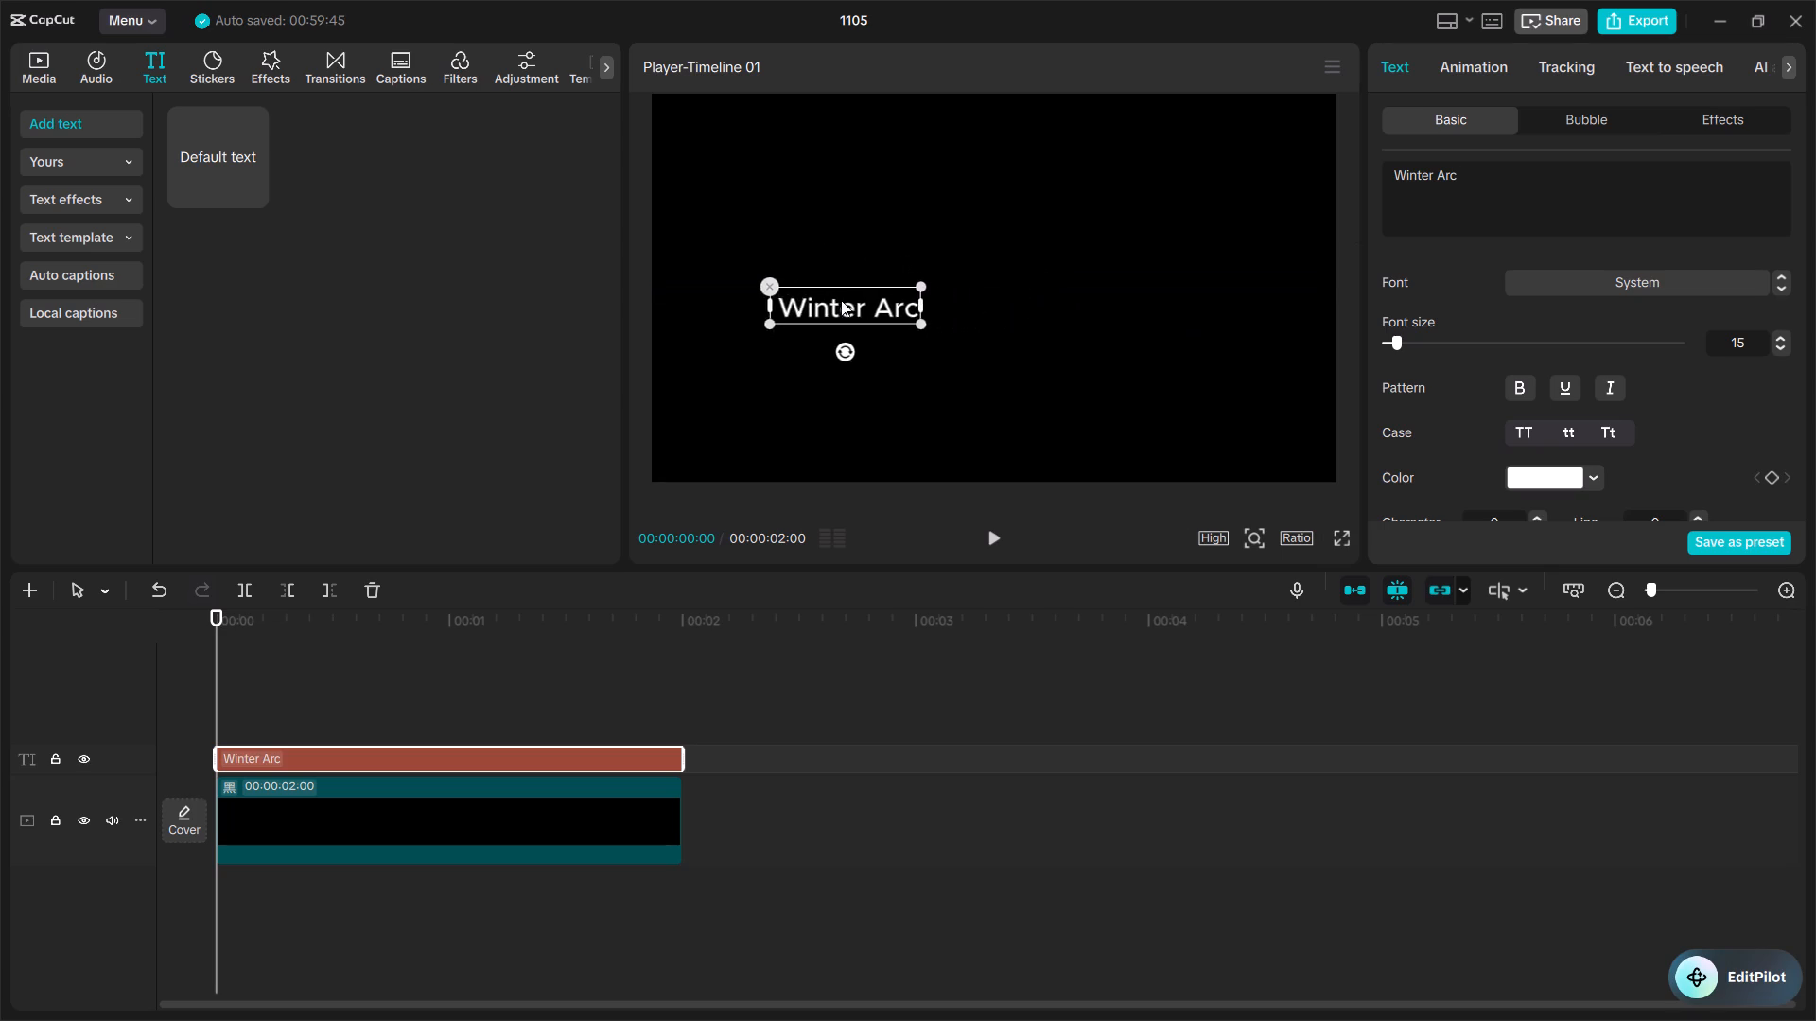
pyautogui.moveTo(841, 300); pyautogui.dragTo(845, 277)
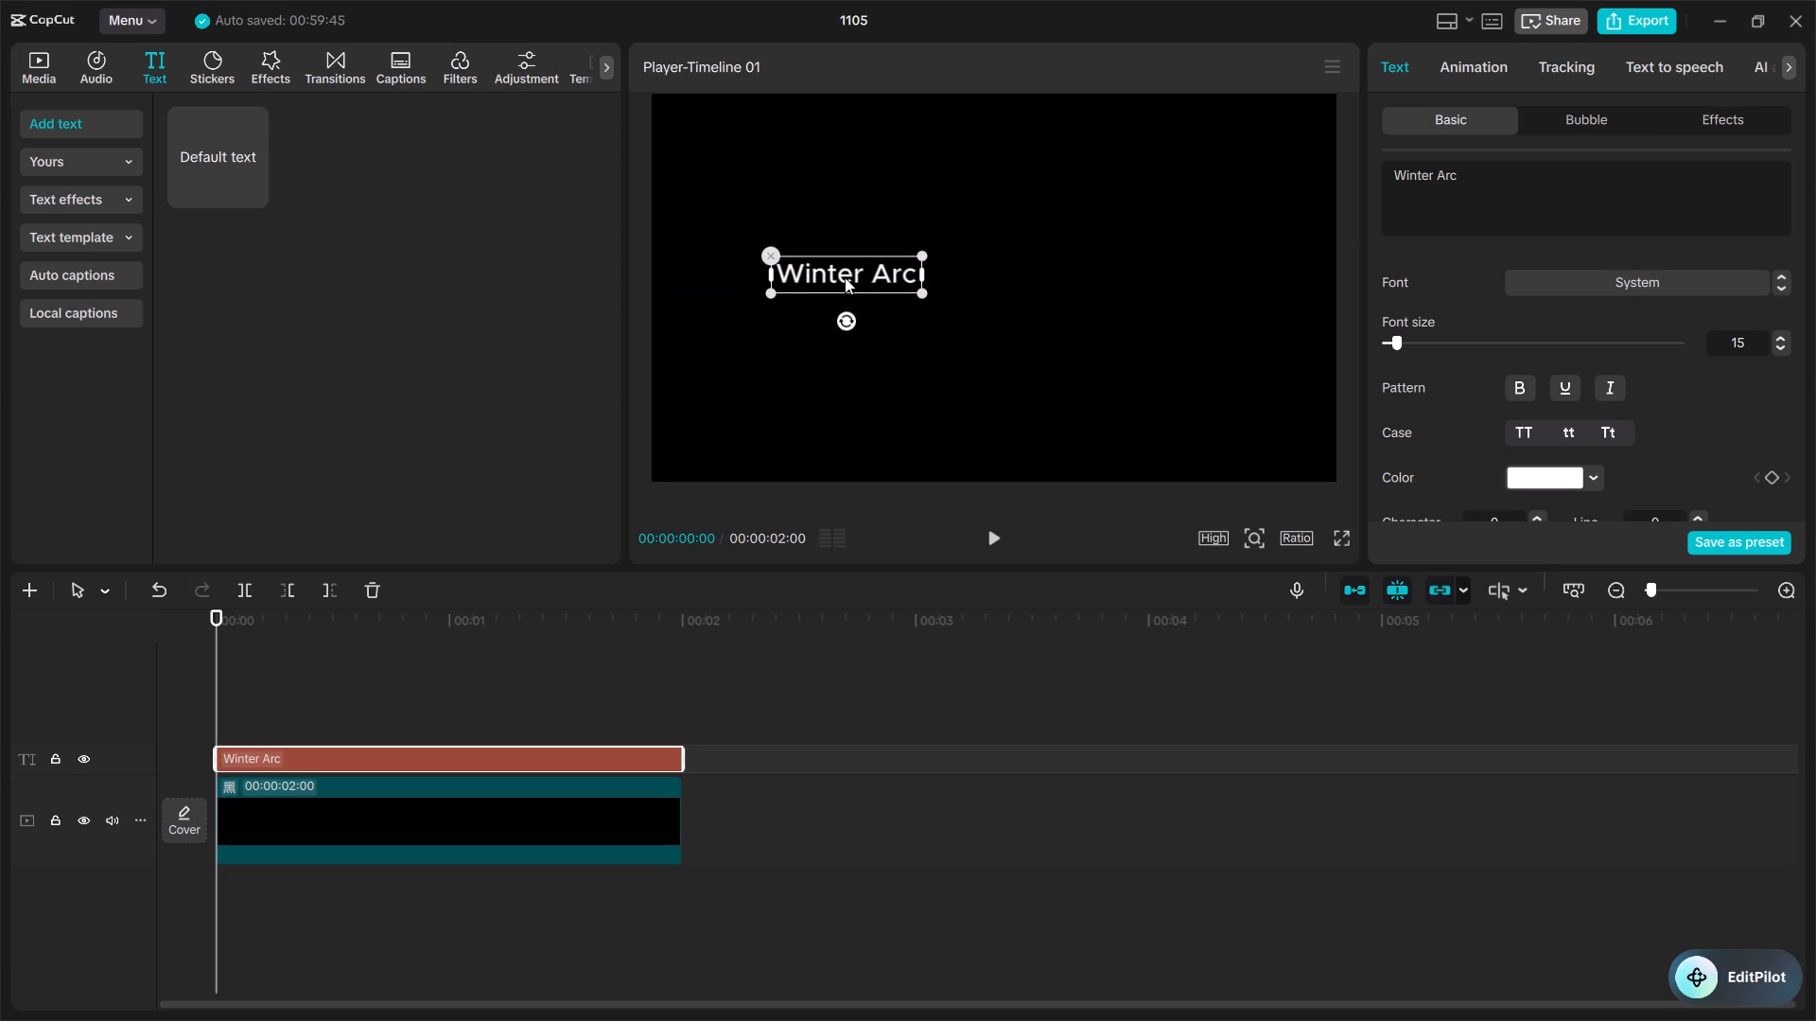
pyautogui.moveTo(845, 277); pyautogui.dragTo(842, 280)
pyautogui.moveTo(920, 299); pyautogui.dragTo(934, 308)
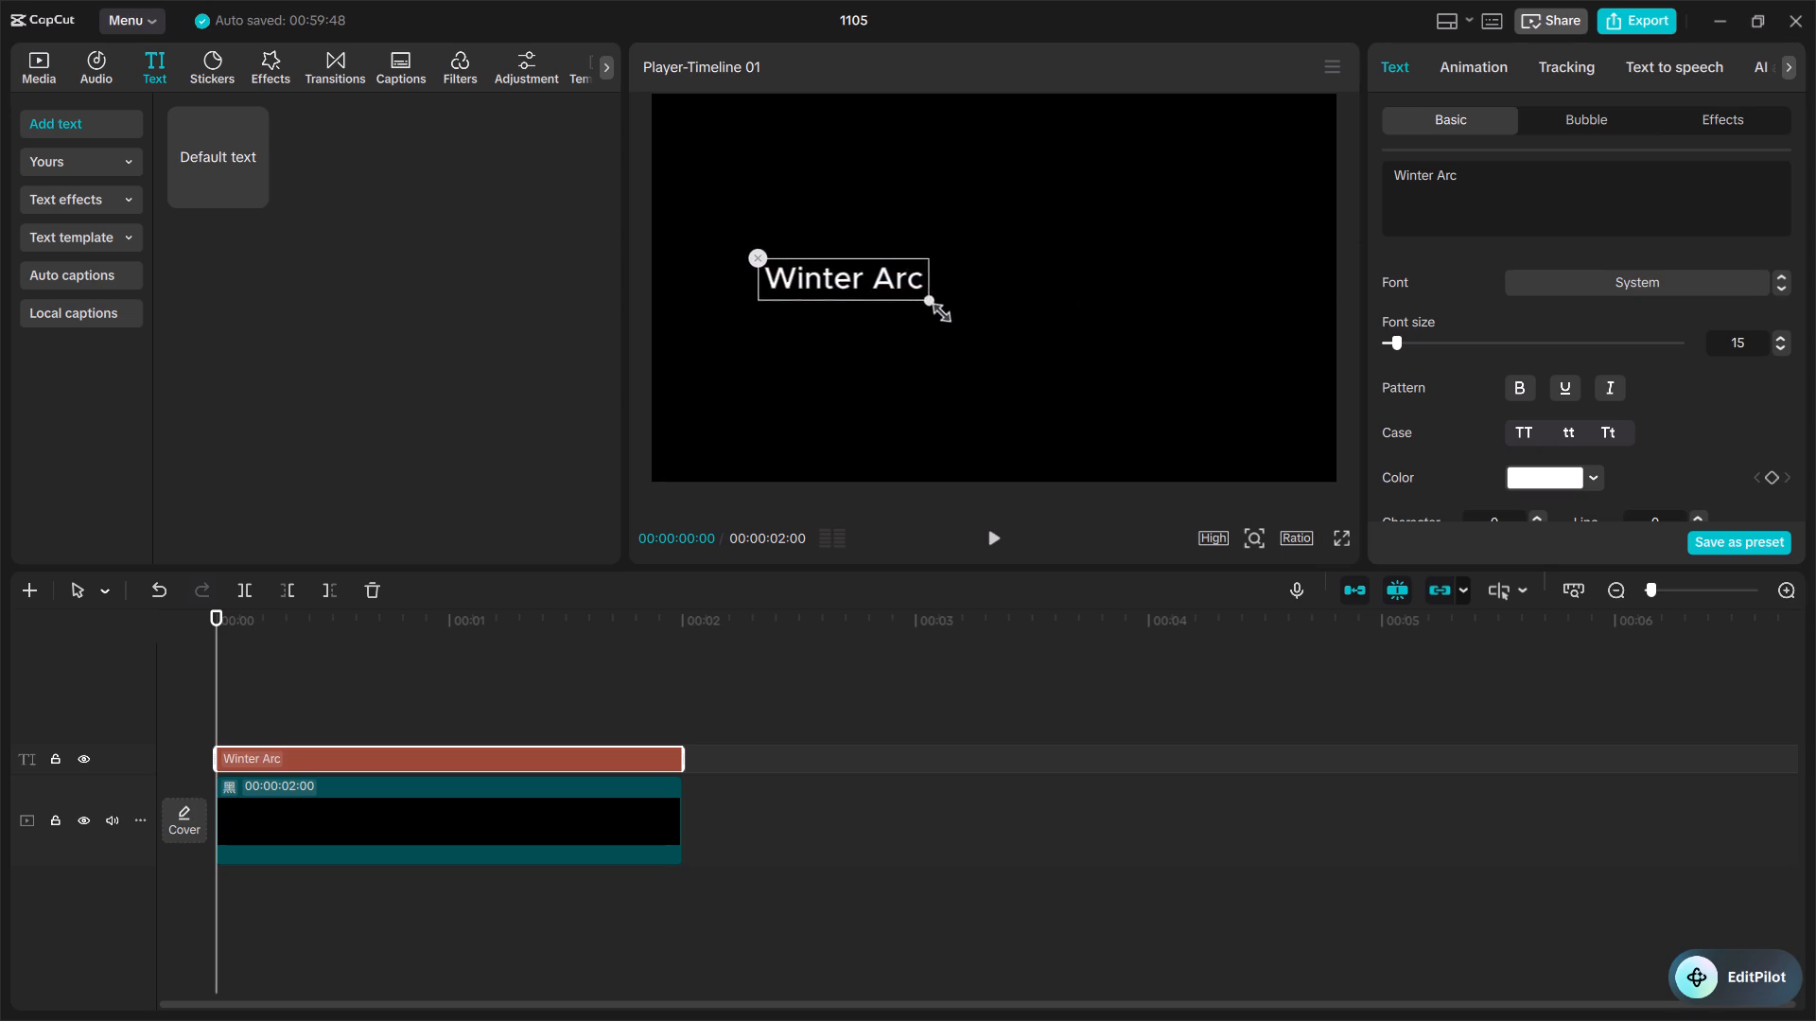
pyautogui.moveTo(934, 308); pyautogui.dragTo(938, 320)
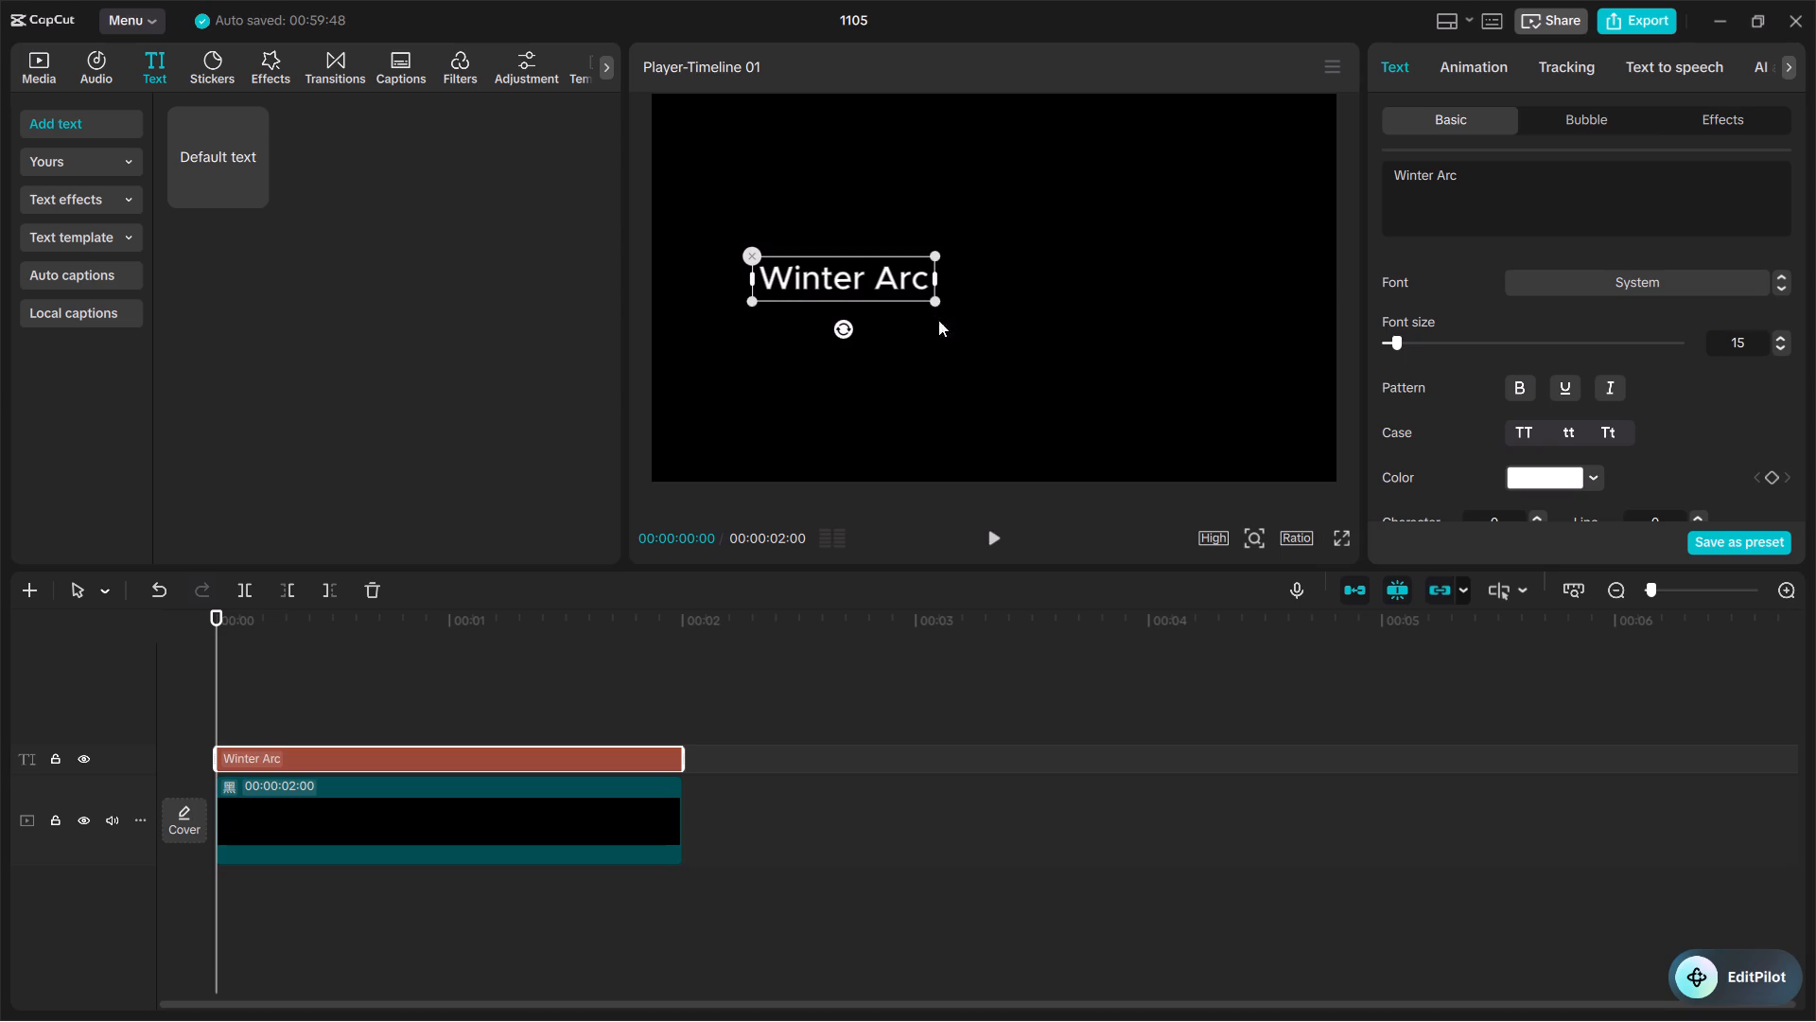
pyautogui.moveTo(890, 284); pyautogui.dragTo(877, 308)
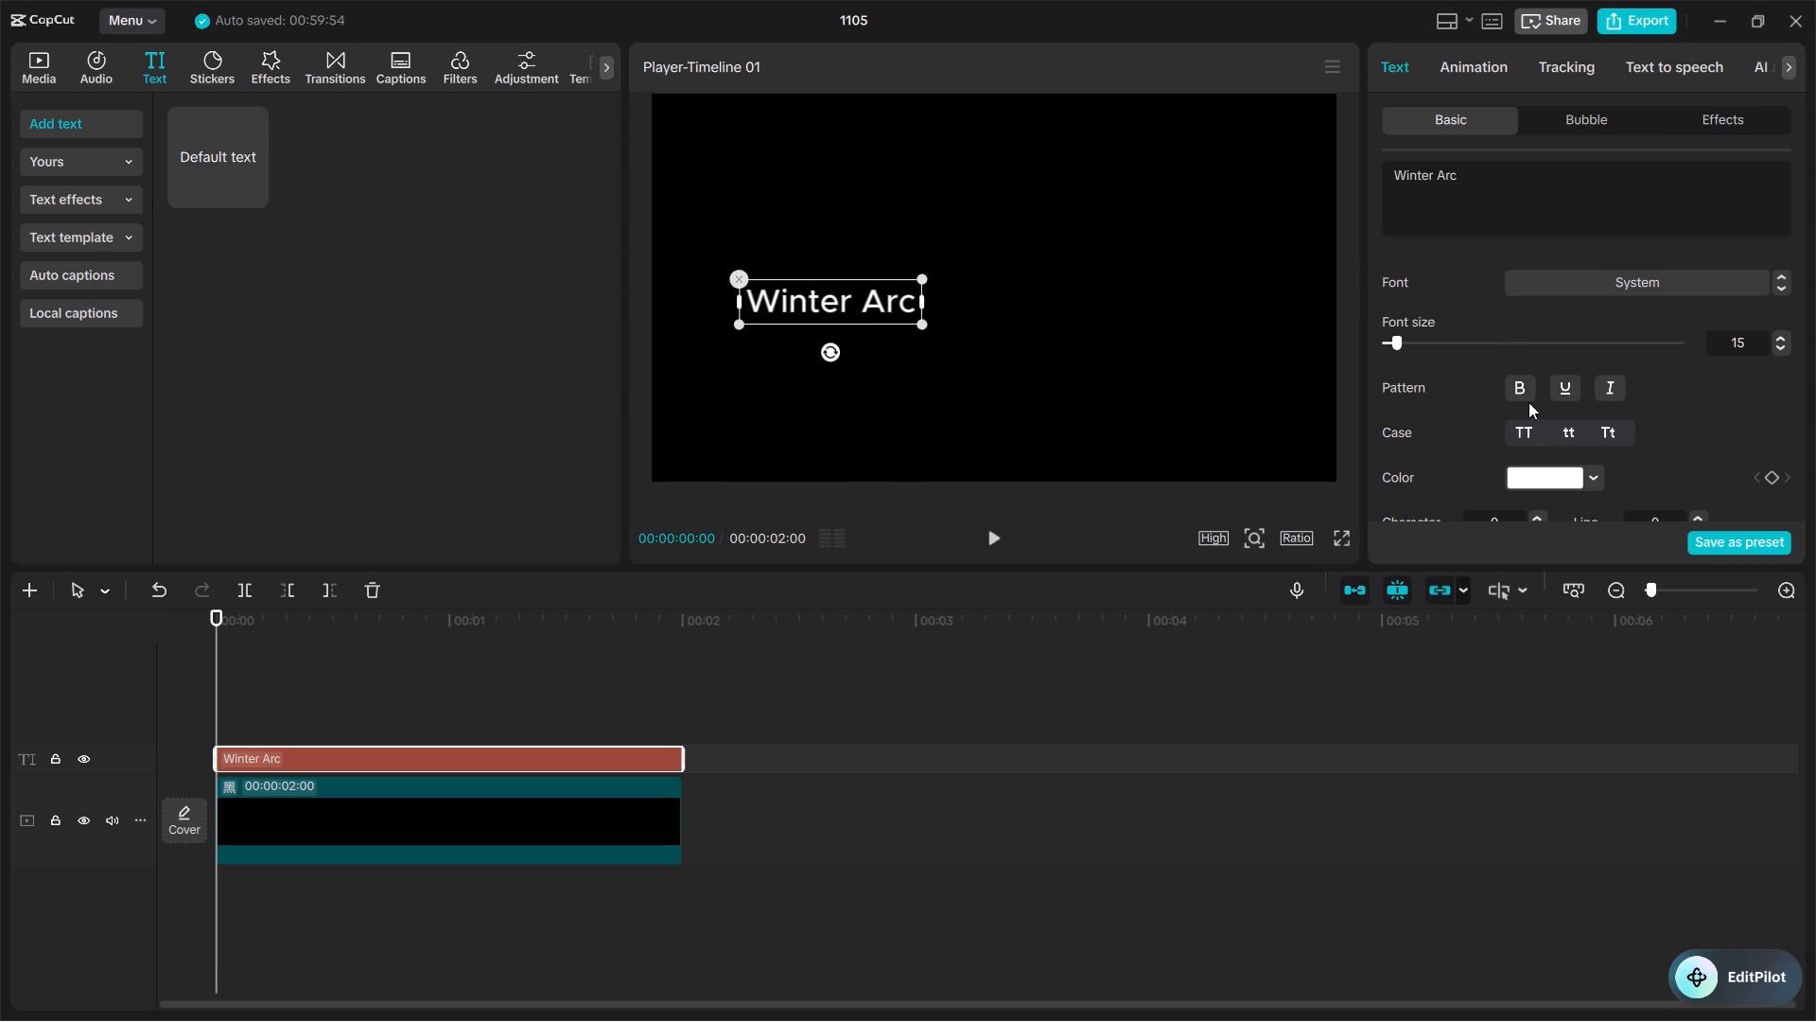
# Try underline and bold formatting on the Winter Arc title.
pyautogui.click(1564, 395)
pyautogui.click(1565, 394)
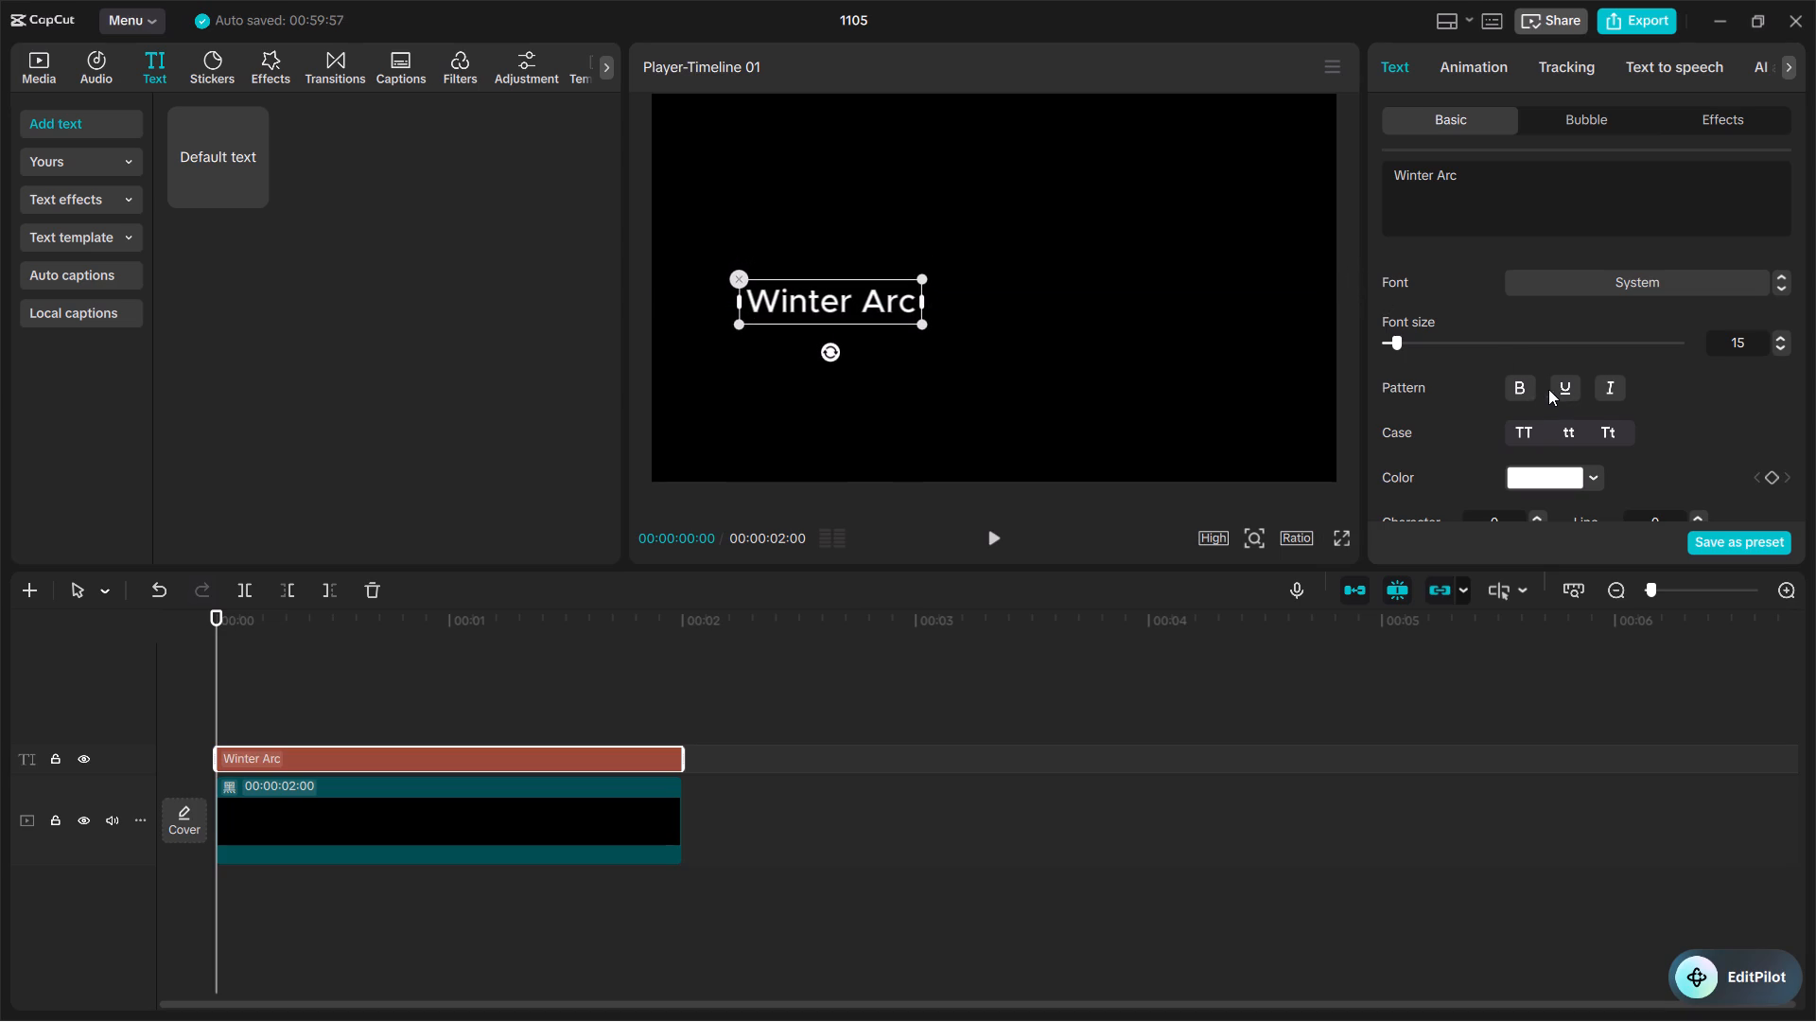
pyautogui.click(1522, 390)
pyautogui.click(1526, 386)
# Compare several preset styles on the Winter Arc title and apply the black fill with white outline.
pyautogui.scroll(-2, 1555, 459)
pyautogui.click(1518, 461)
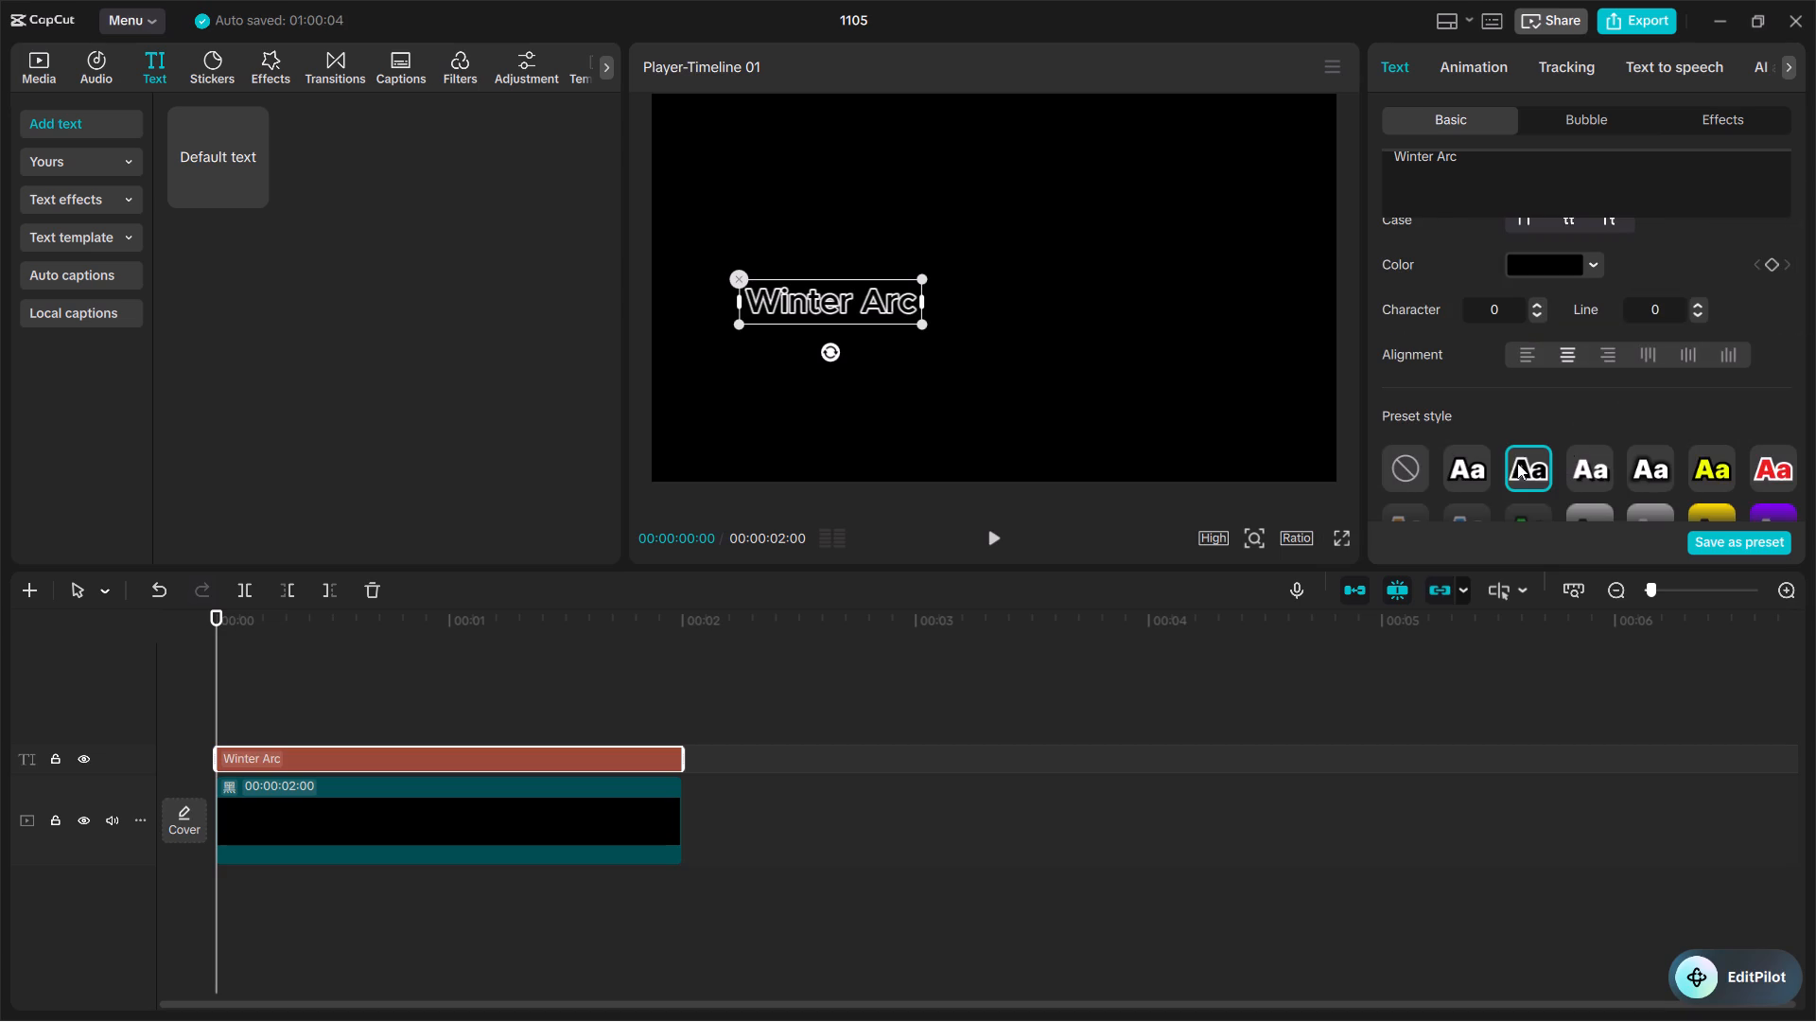
pyautogui.click(1471, 465)
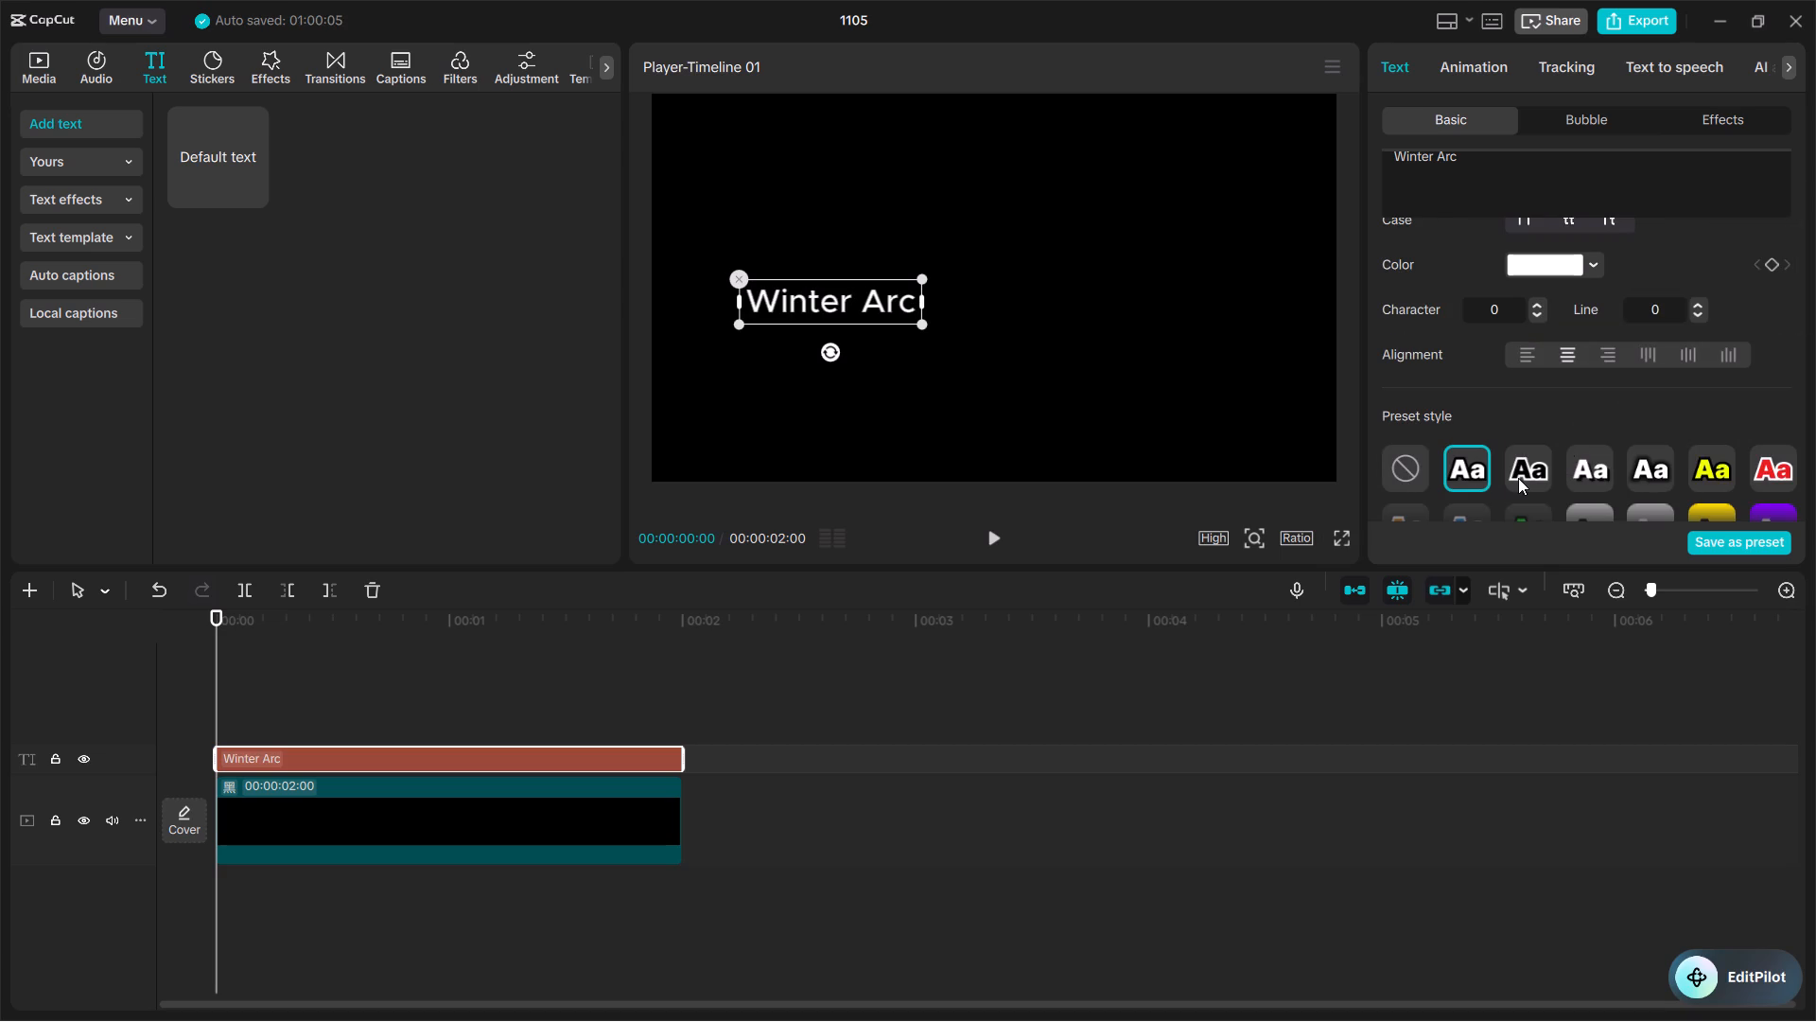
pyautogui.click(1526, 478)
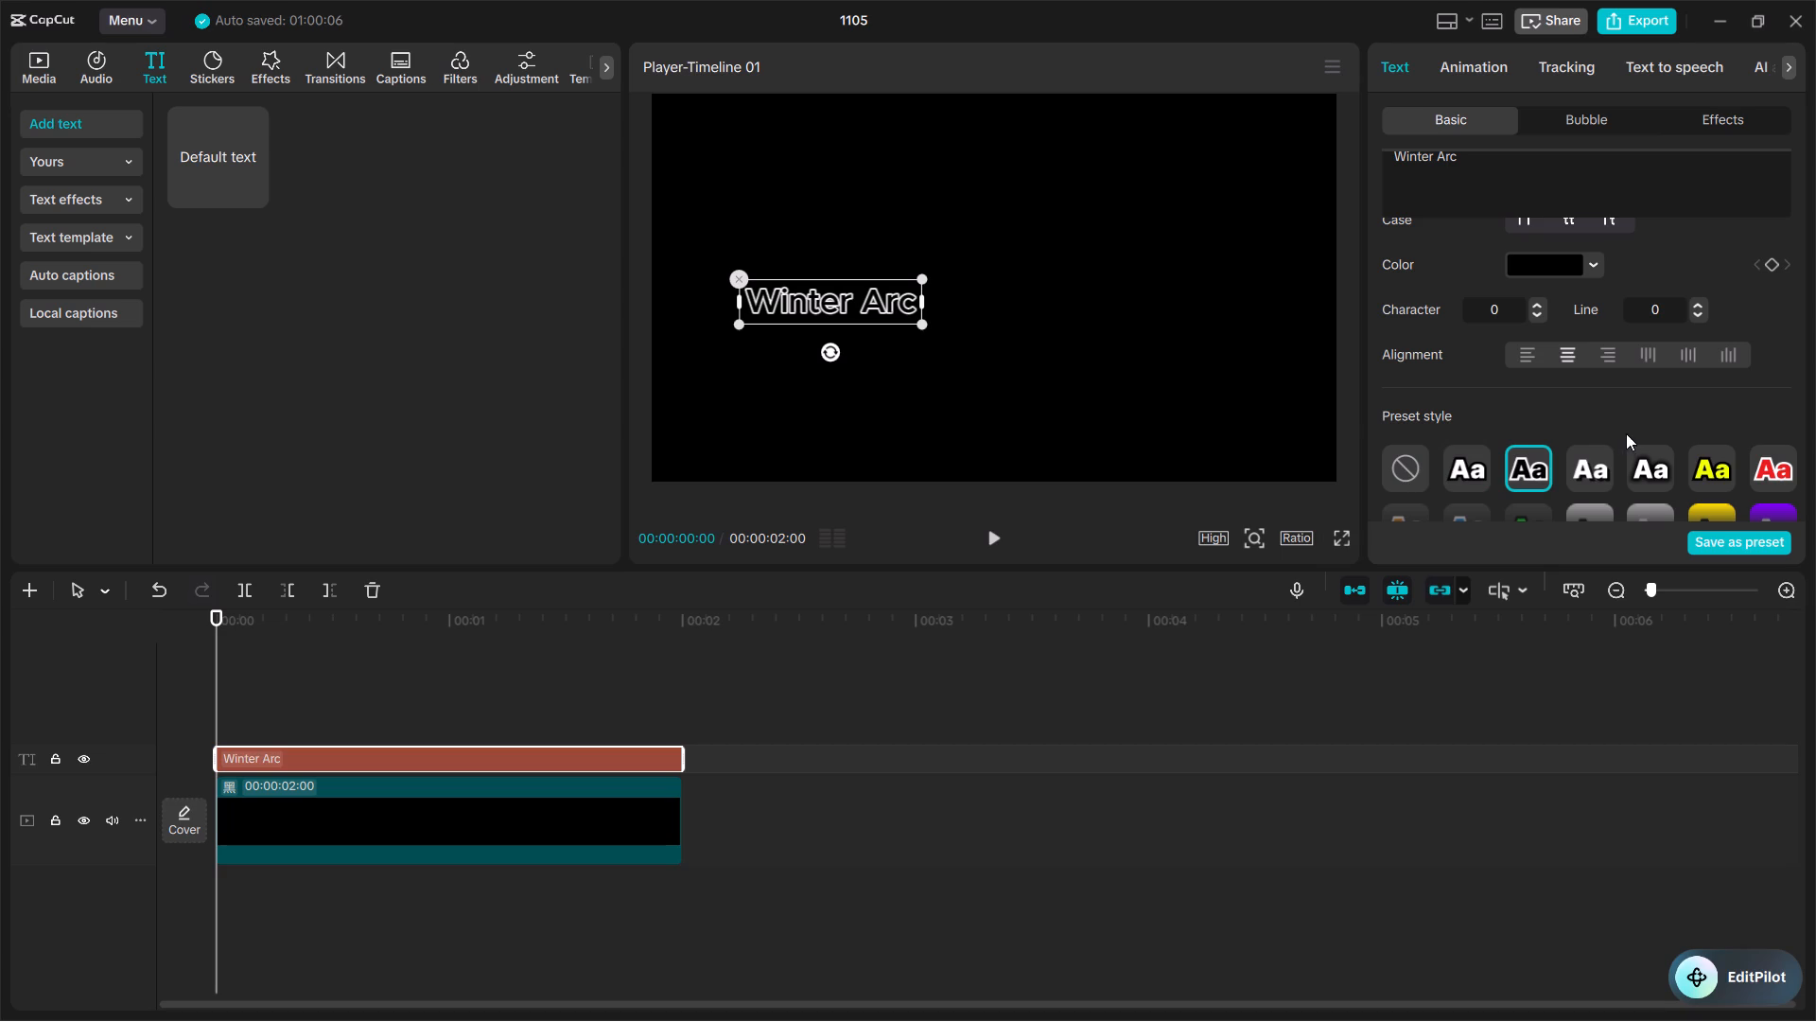
pyautogui.click(1656, 468)
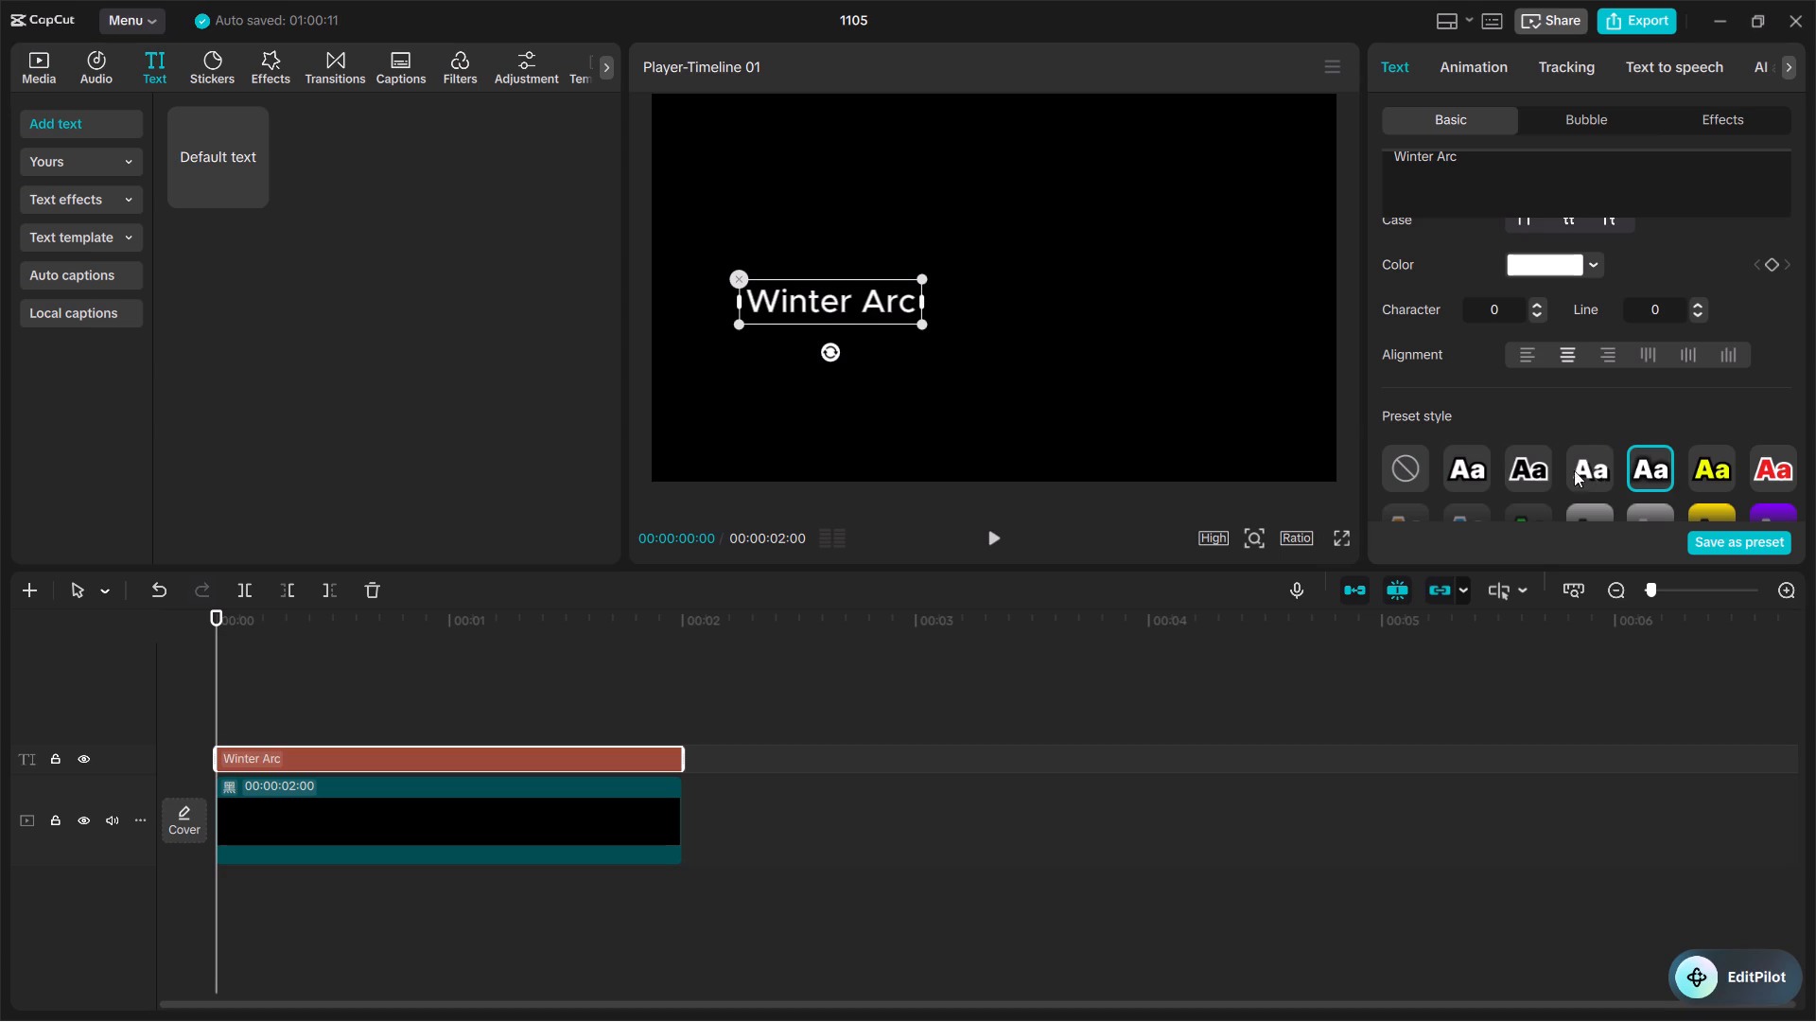
pyautogui.click(1535, 470)
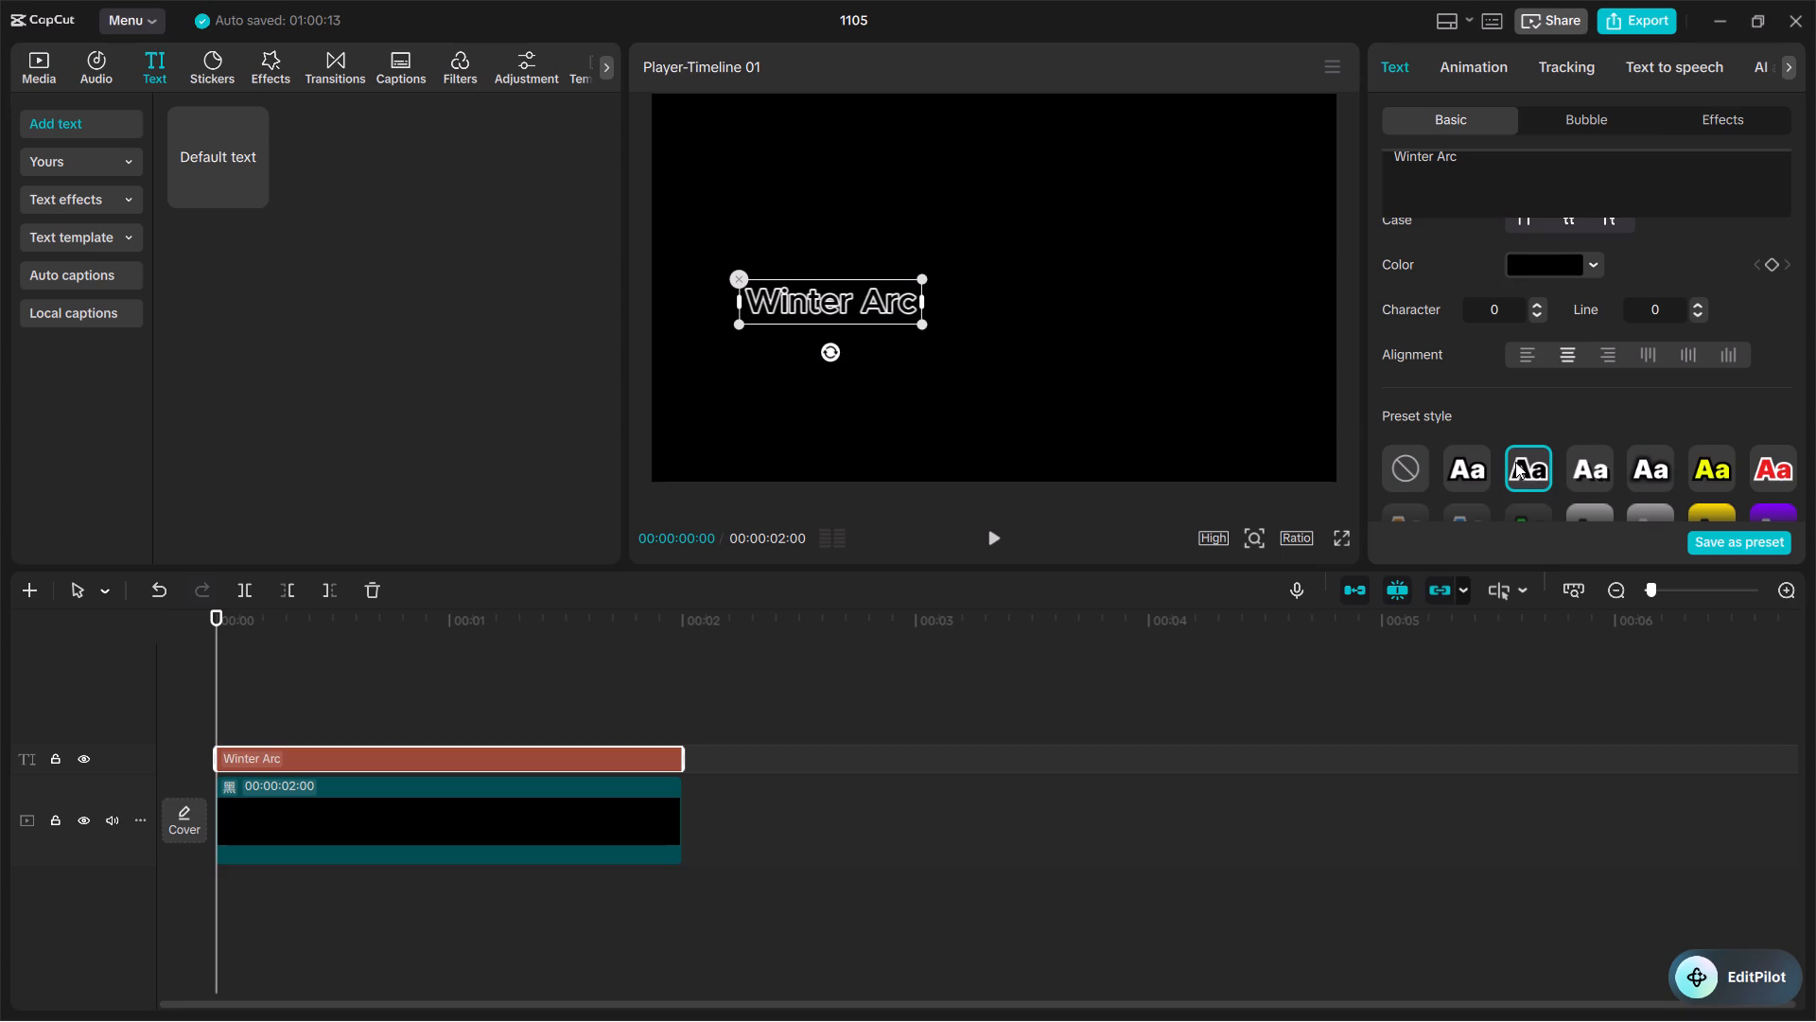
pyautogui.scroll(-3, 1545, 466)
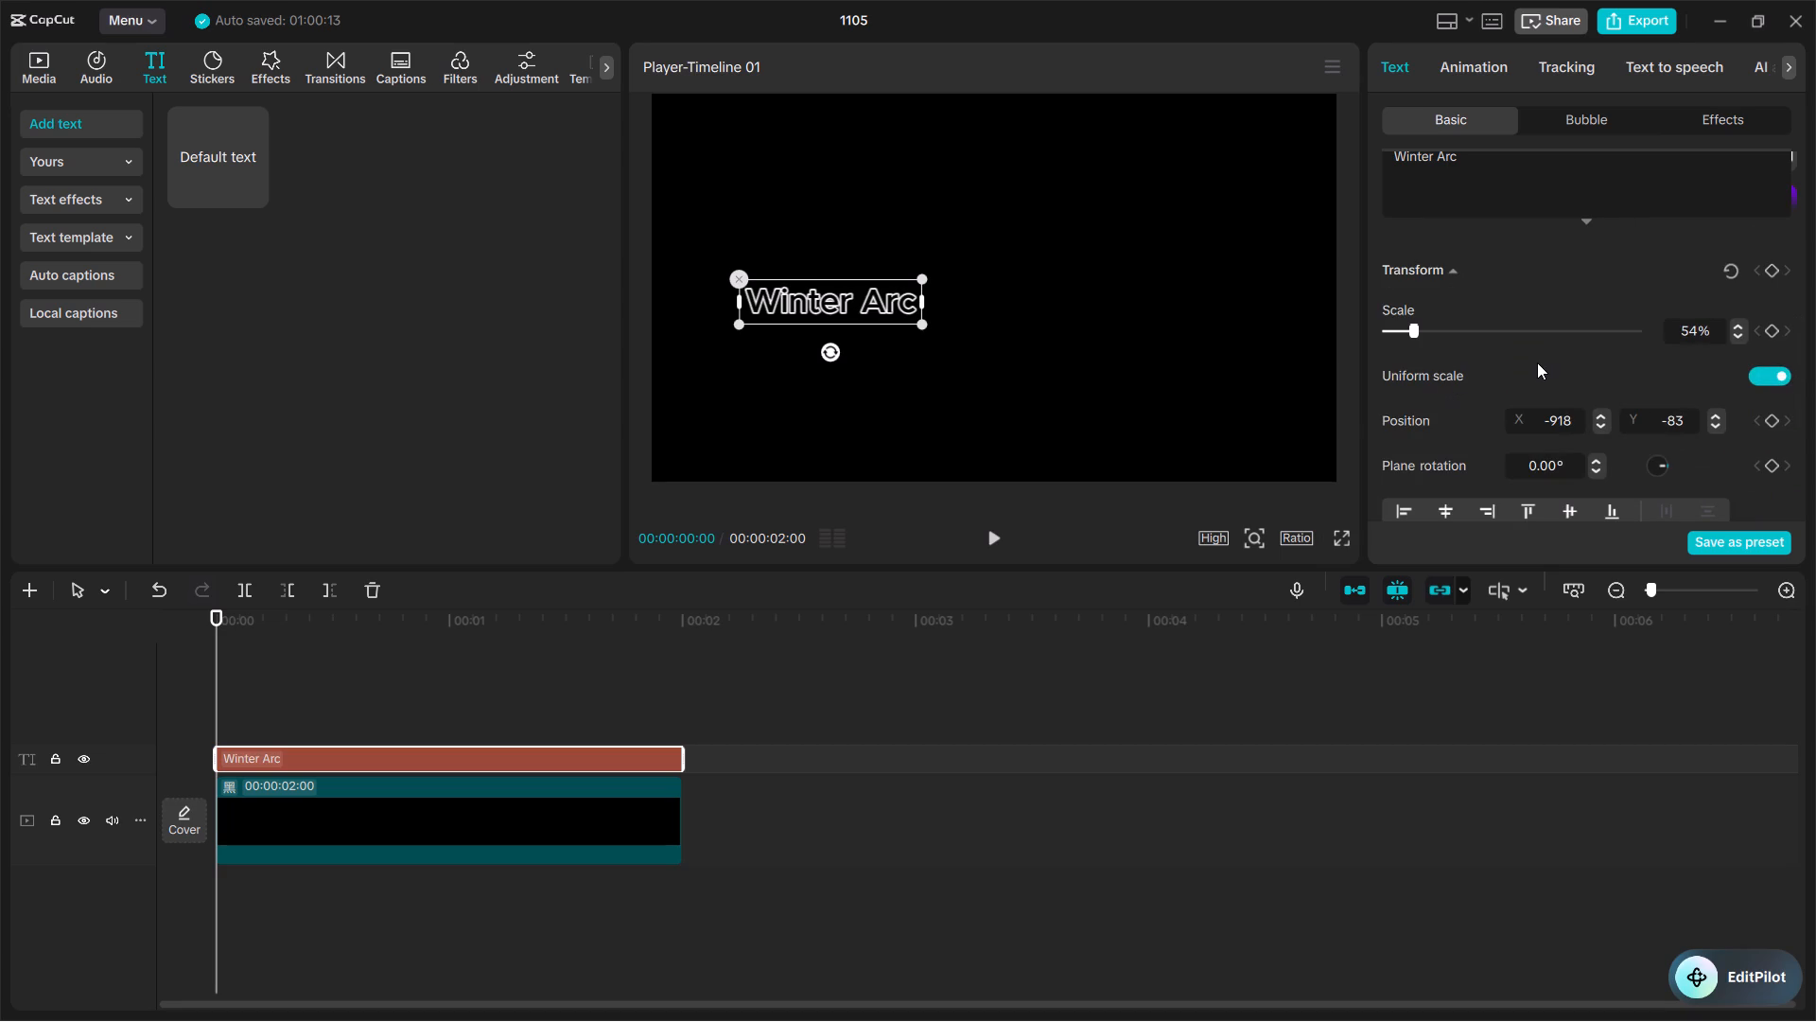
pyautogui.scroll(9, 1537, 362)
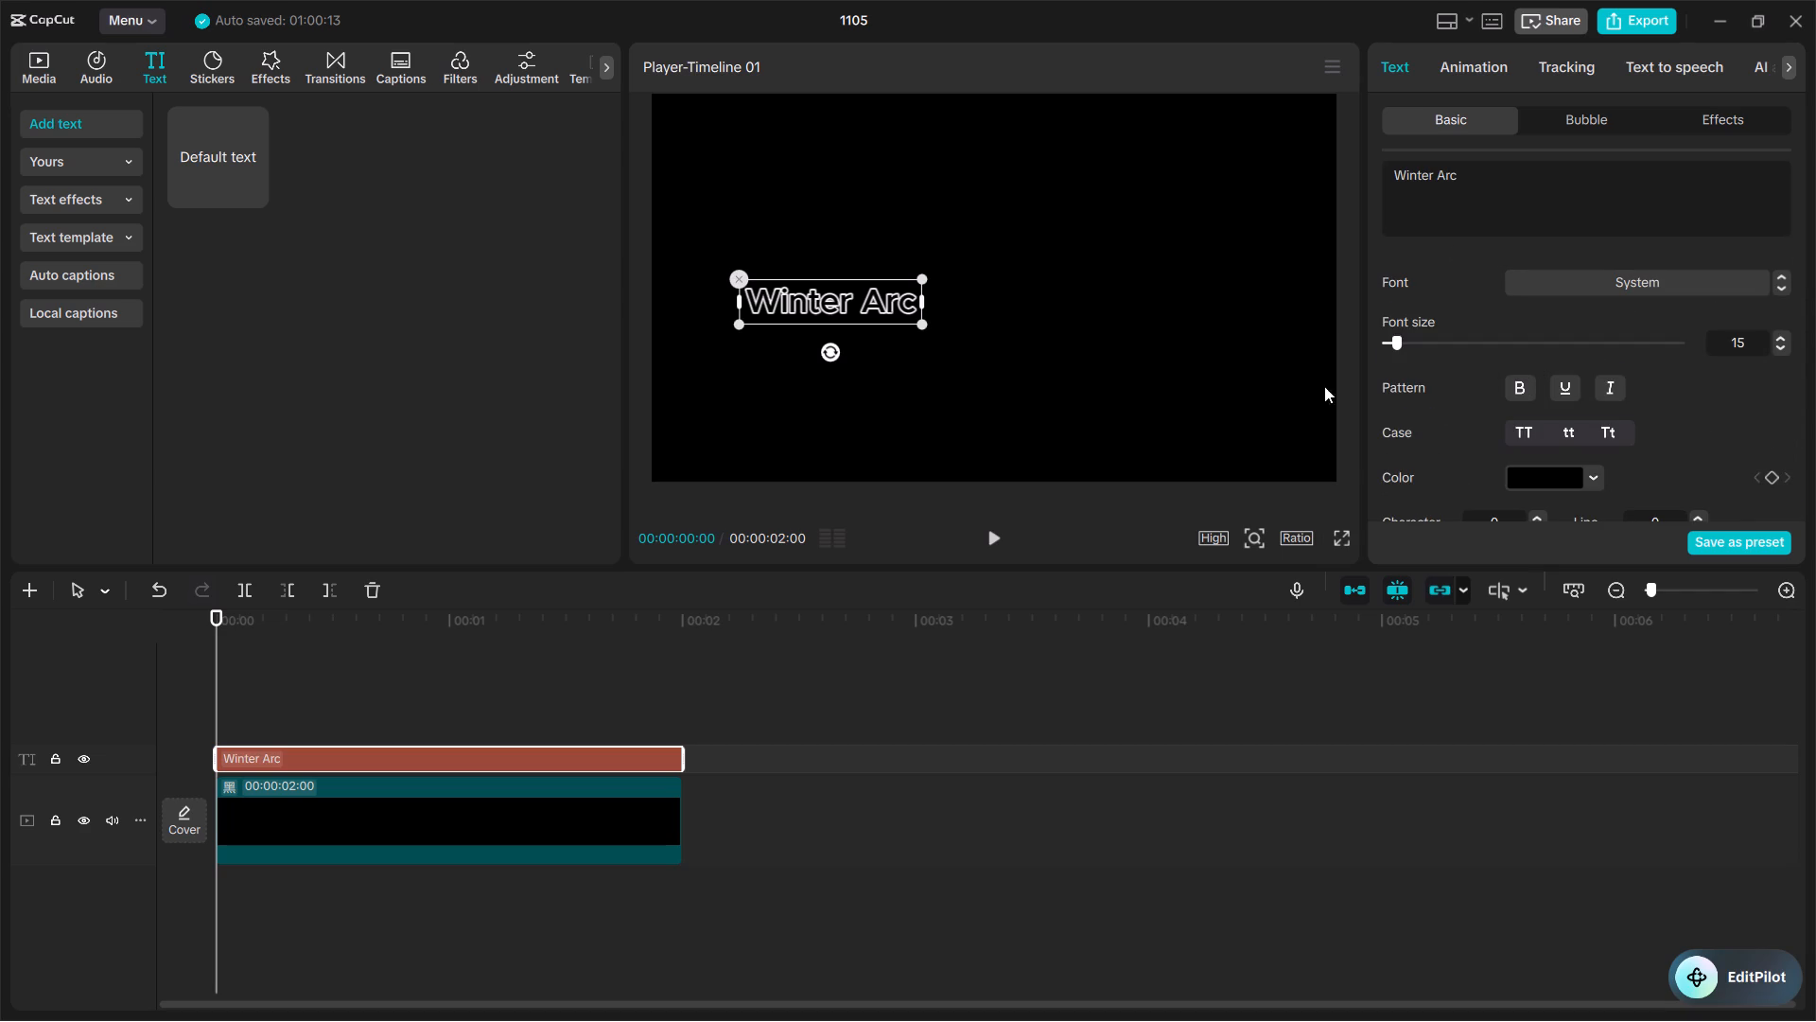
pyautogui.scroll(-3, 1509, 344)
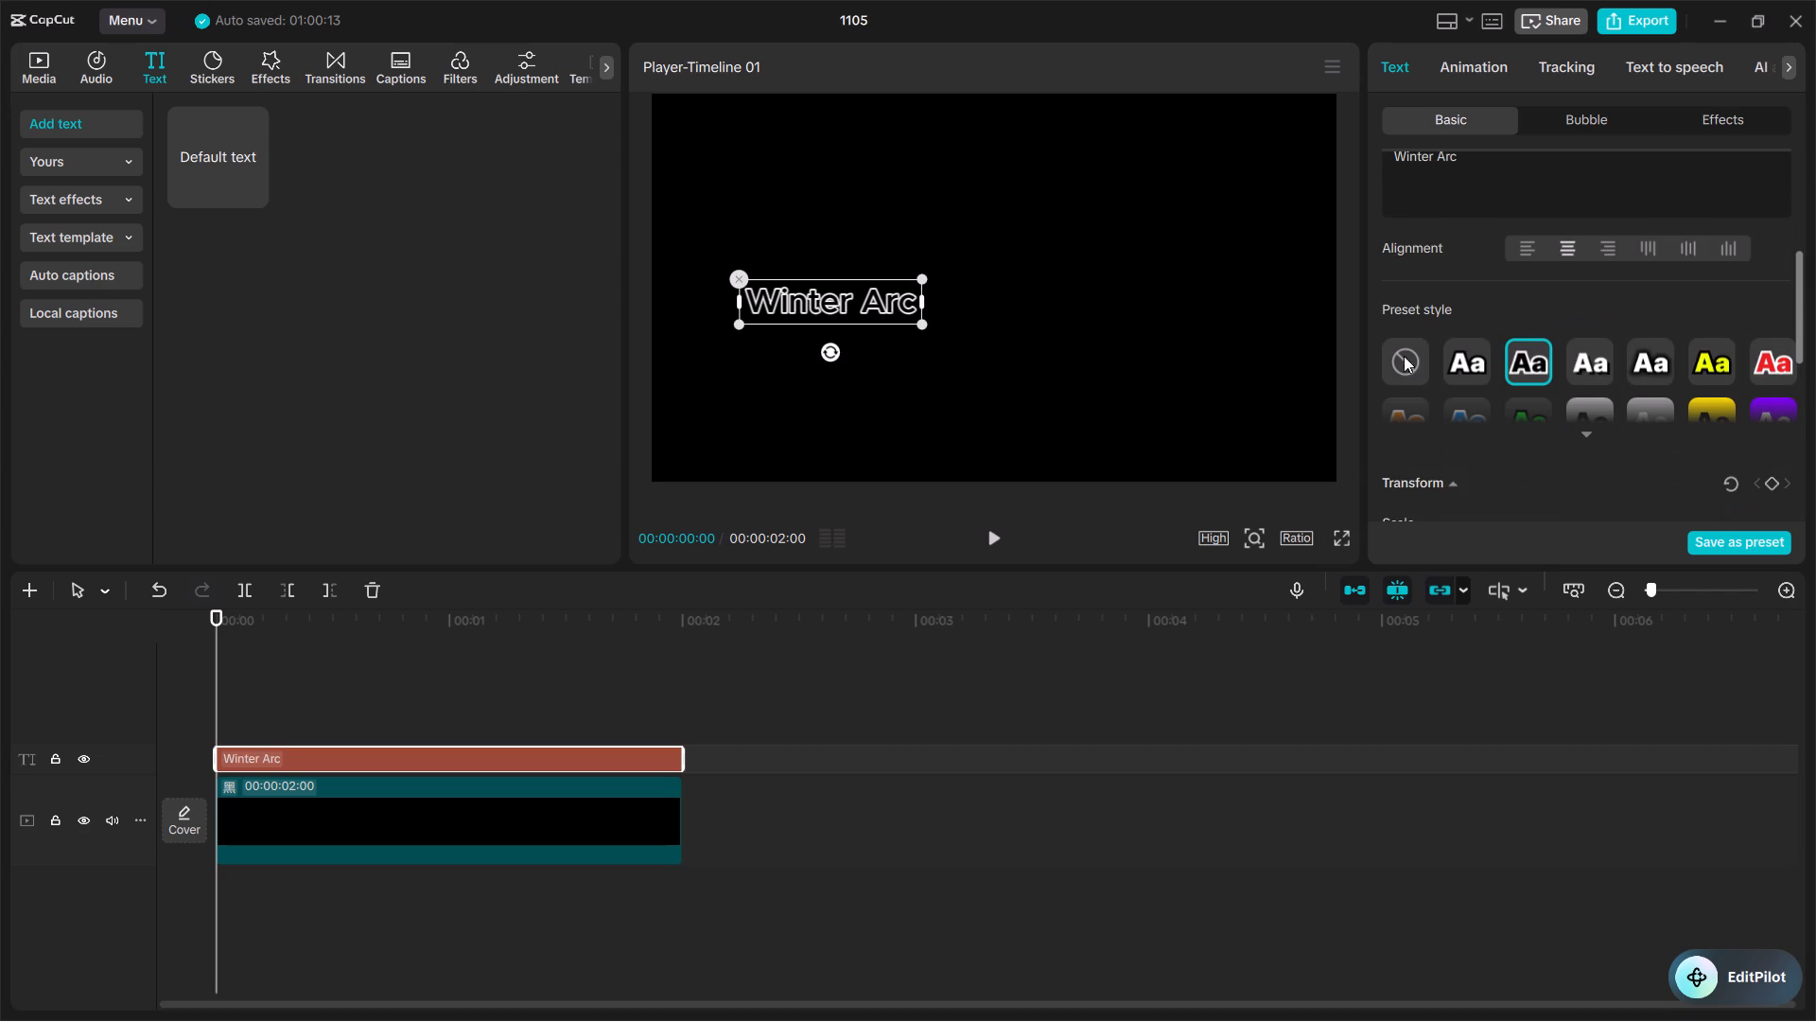
# Copy the Winter Arc text layer and paste the duplicate on a new track above it at the timeline start.
pyautogui.rightClick(516, 761)
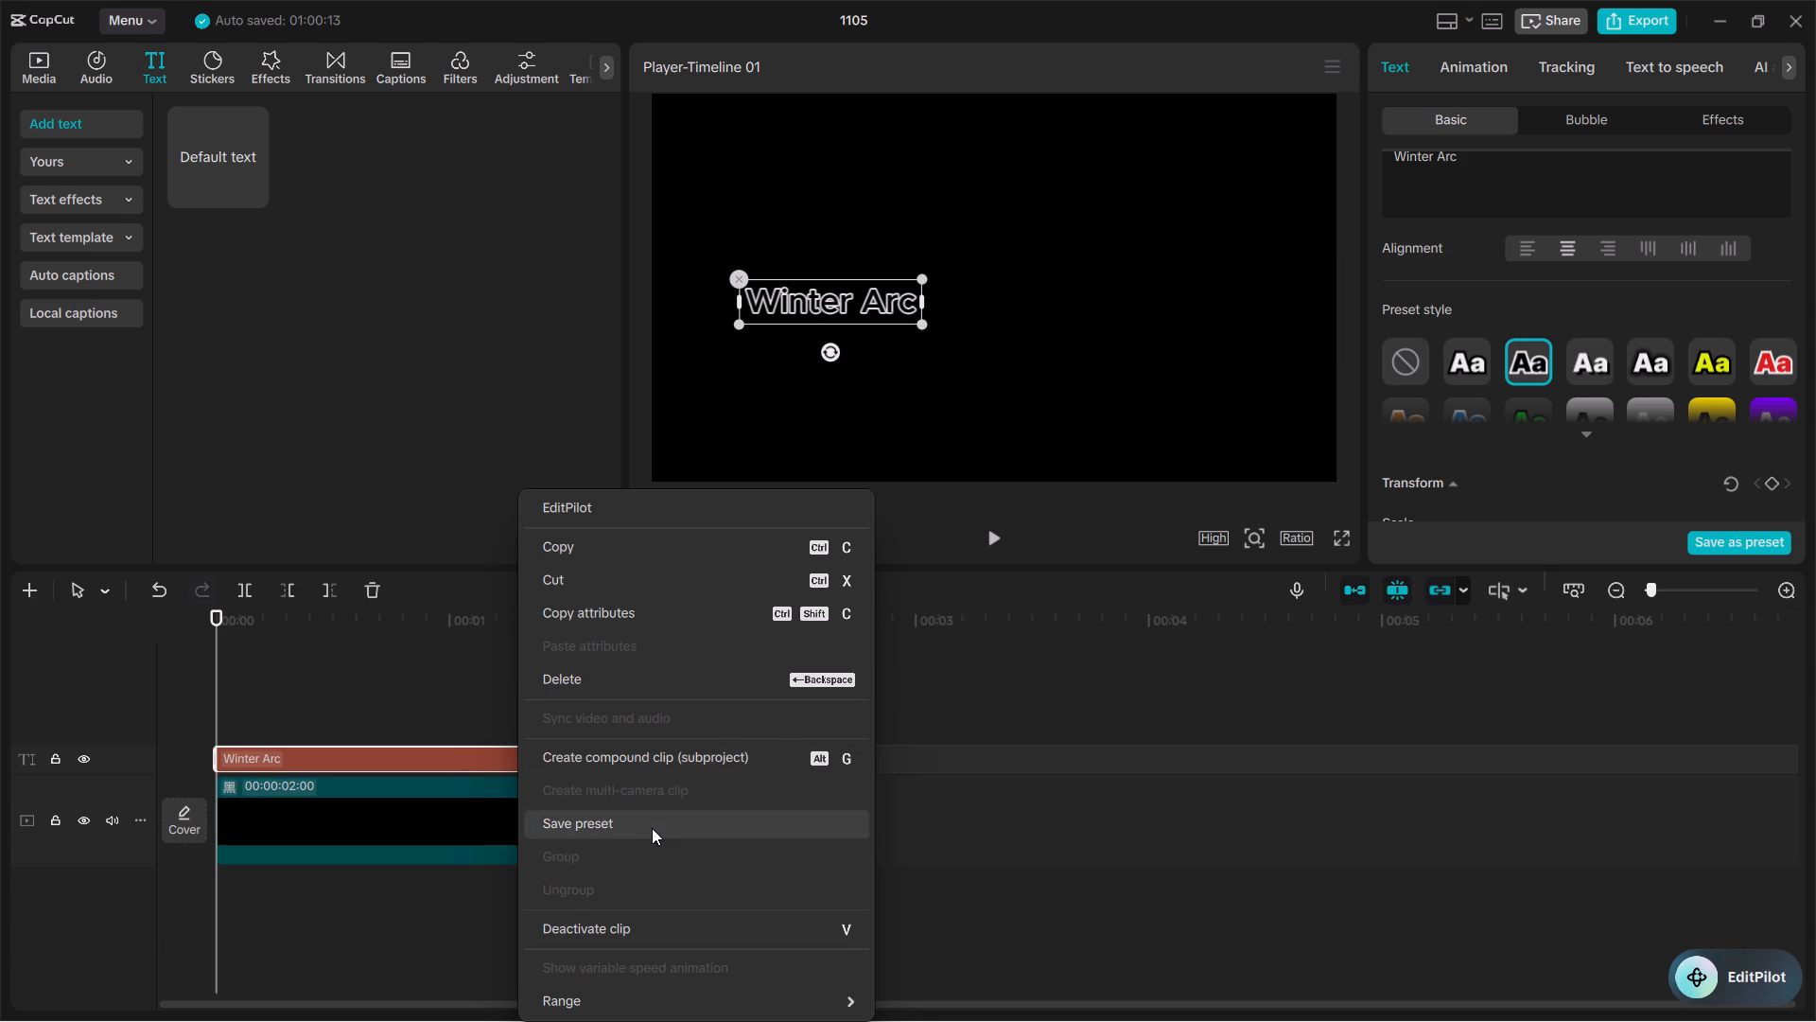
pyautogui.scroll(-6, 624, 699)
pyautogui.scroll(-5, 631, 939)
pyautogui.click(706, 550)
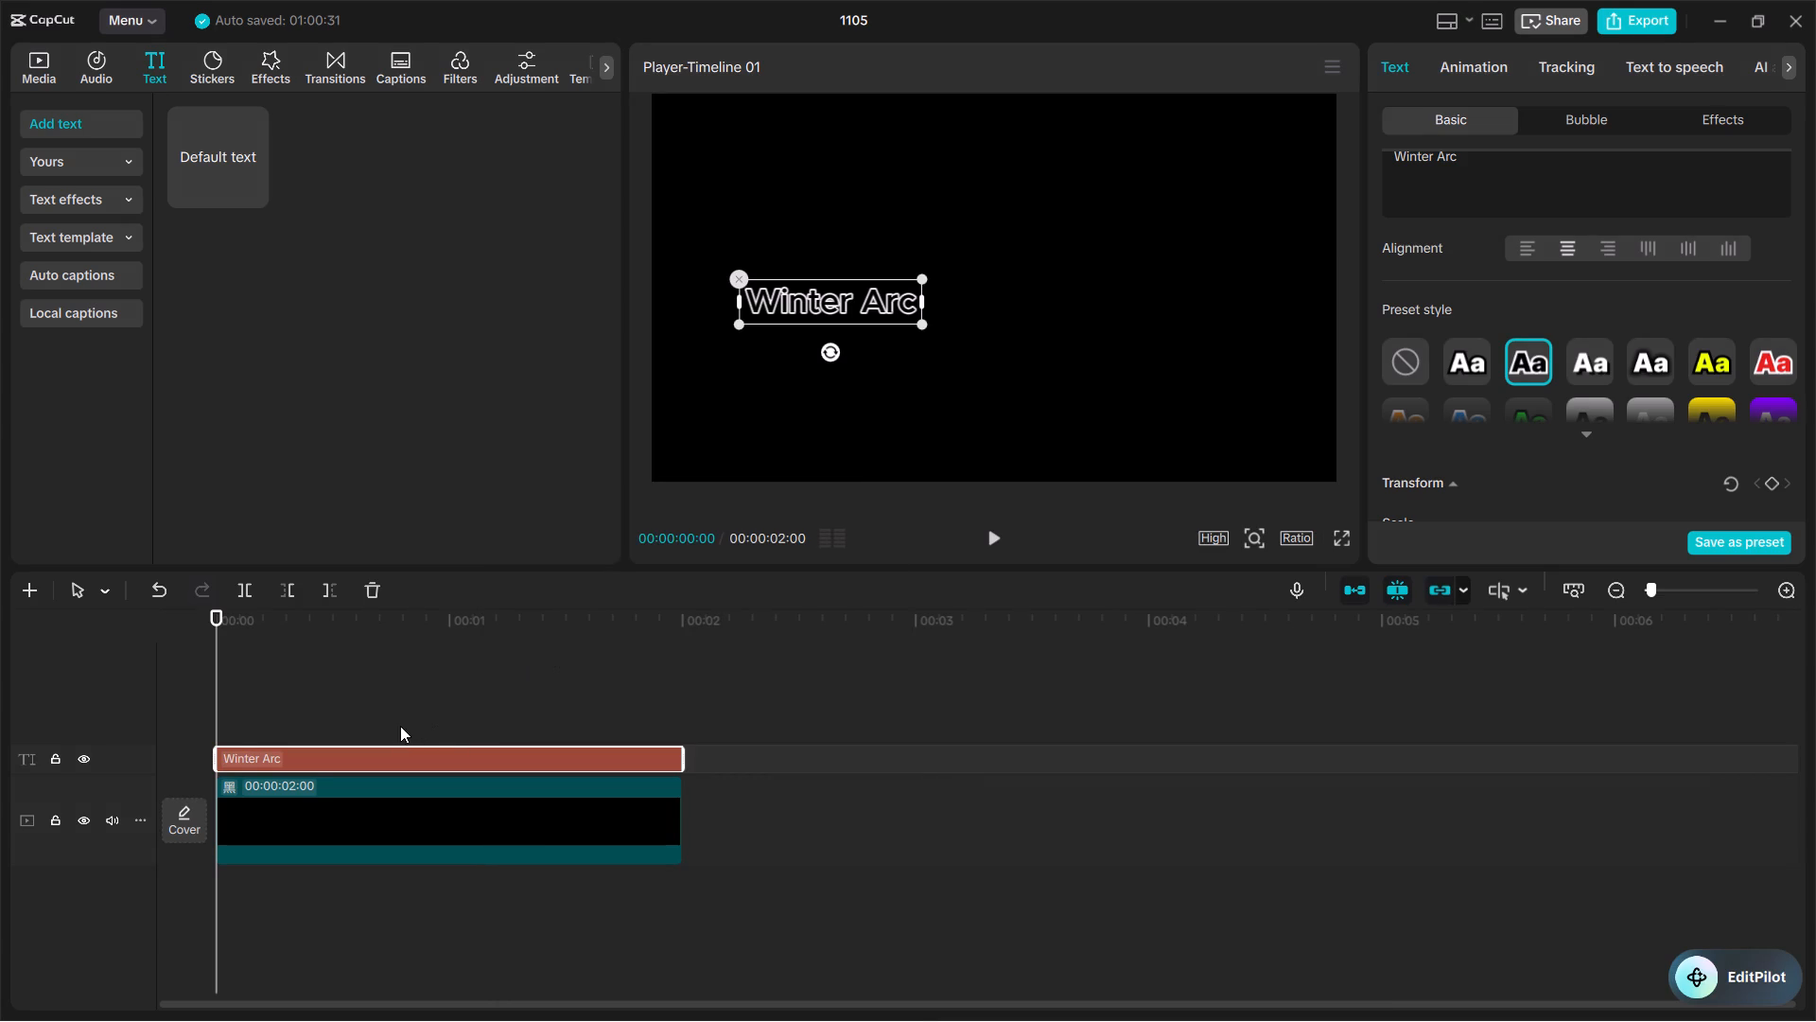
pyautogui.rightClick(385, 696)
pyautogui.click(438, 830)
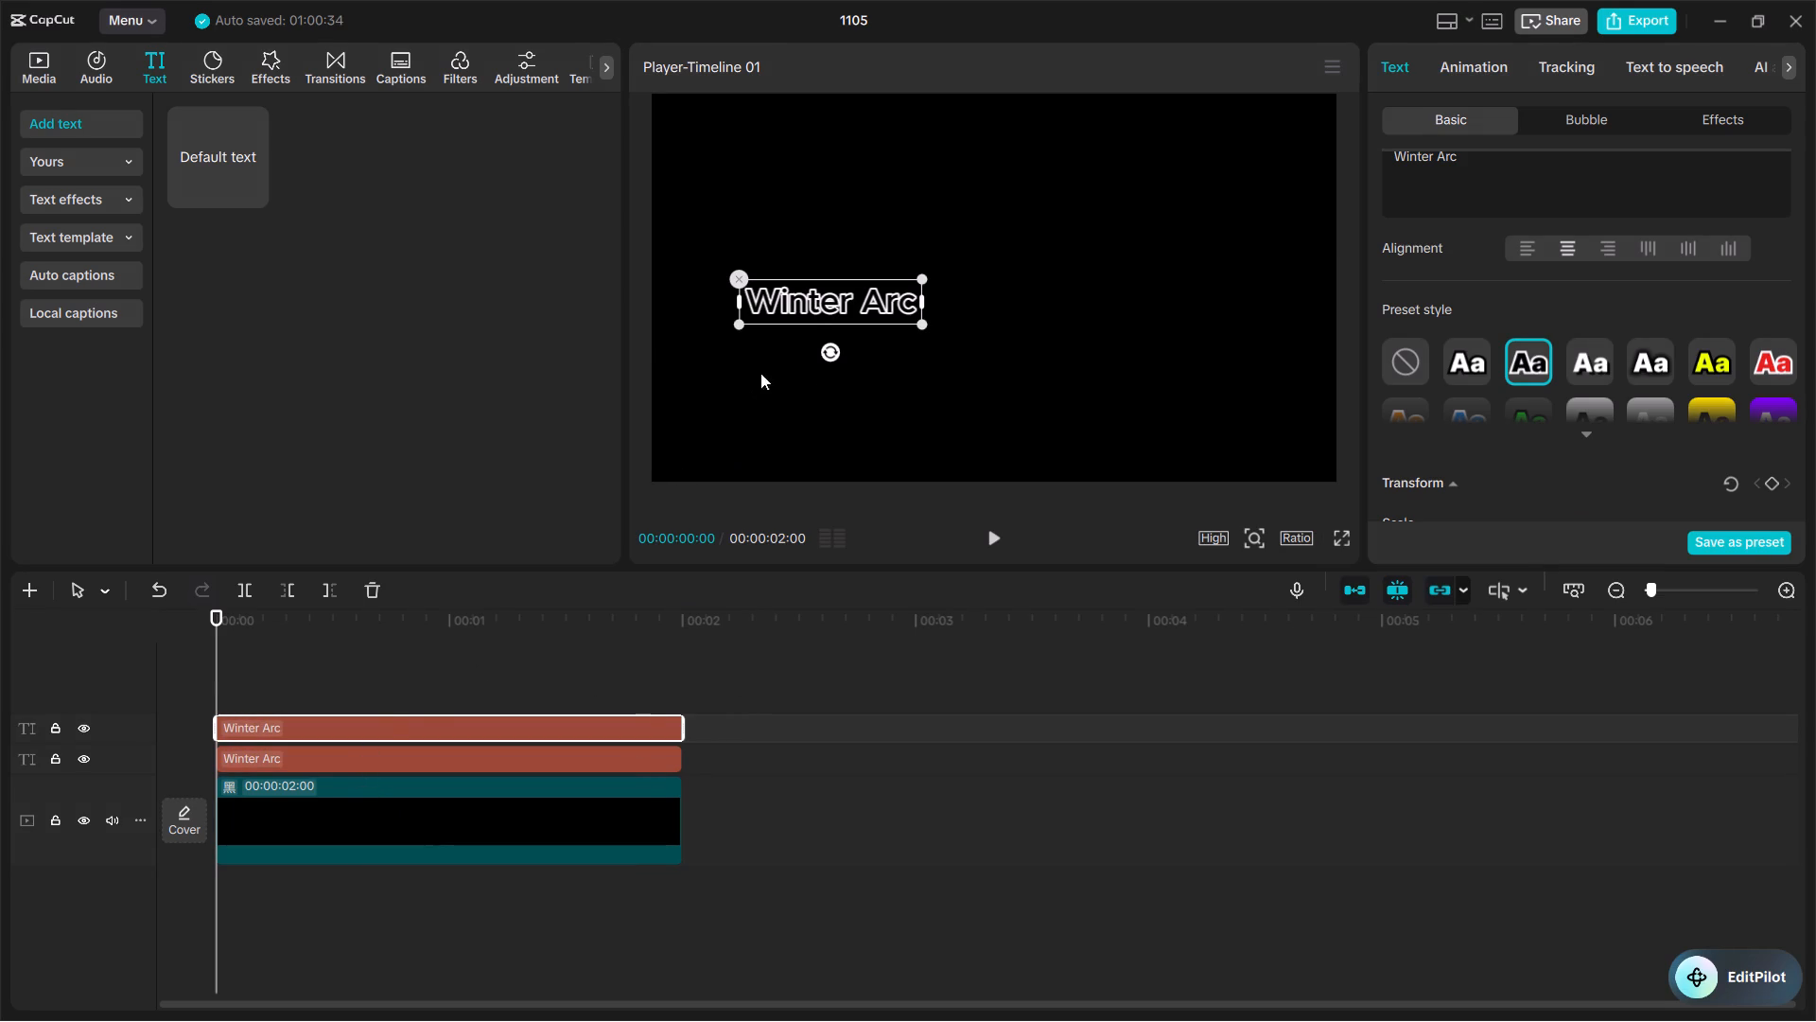
# Move the duplicate title to the right half of the frame, roughly level with the original Winter Arc title.
pyautogui.moveTo(808, 303); pyautogui.dragTo(947, 302)
pyautogui.moveTo(849, 312); pyautogui.dragTo(1105, 318)
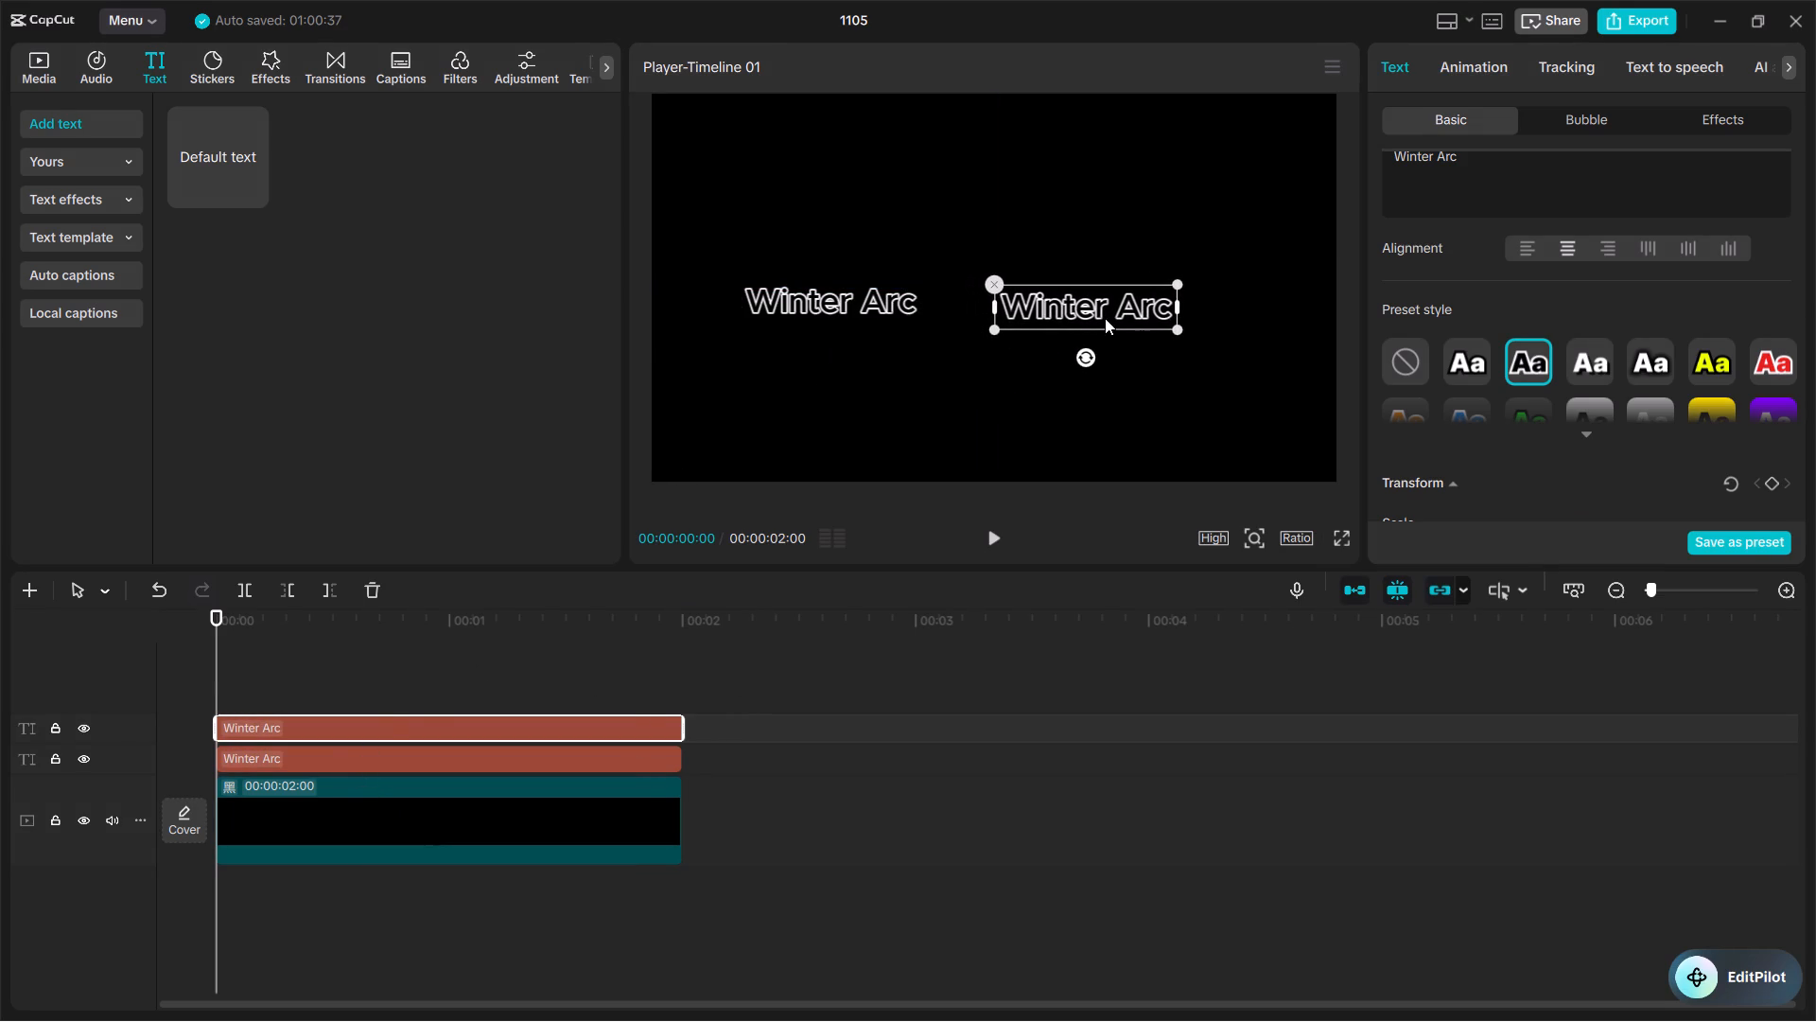
pyautogui.moveTo(1105, 318); pyautogui.dragTo(1112, 315)
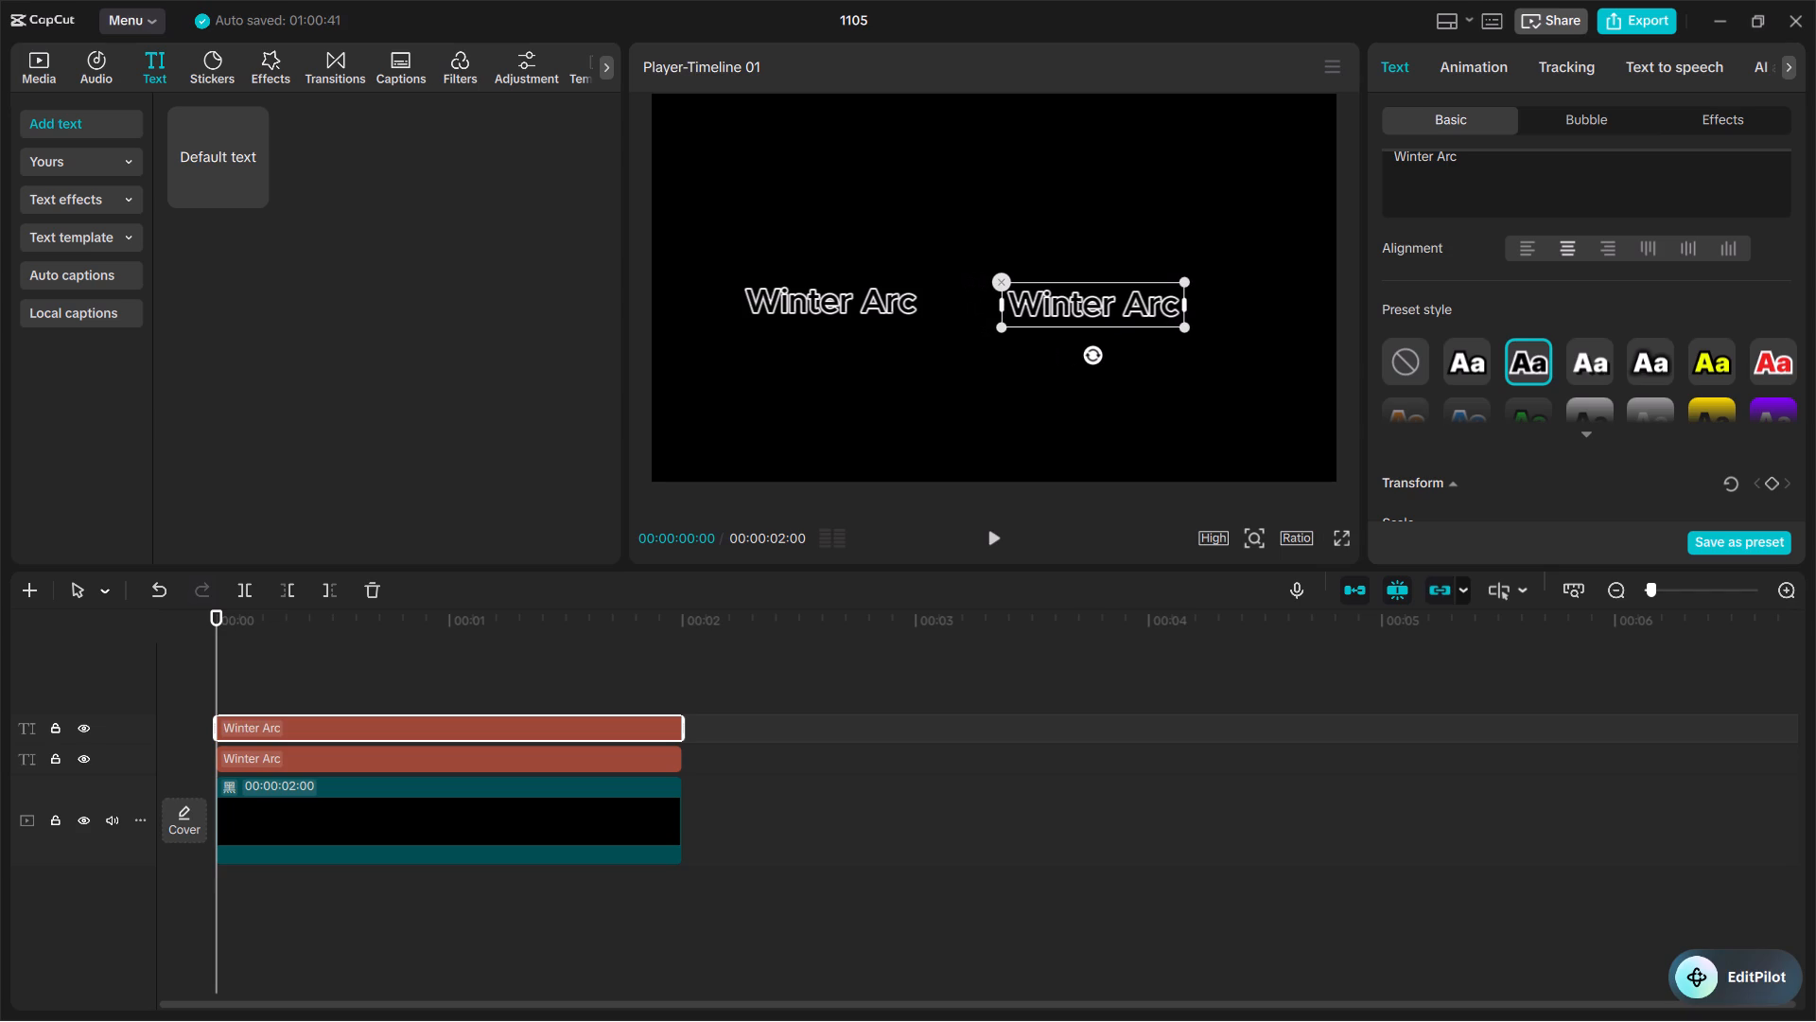
# Replace the duplicate title's text with "Lucknow".
pyautogui.click(1469, 177)
pyautogui.hotkey('ctrl', 'a')
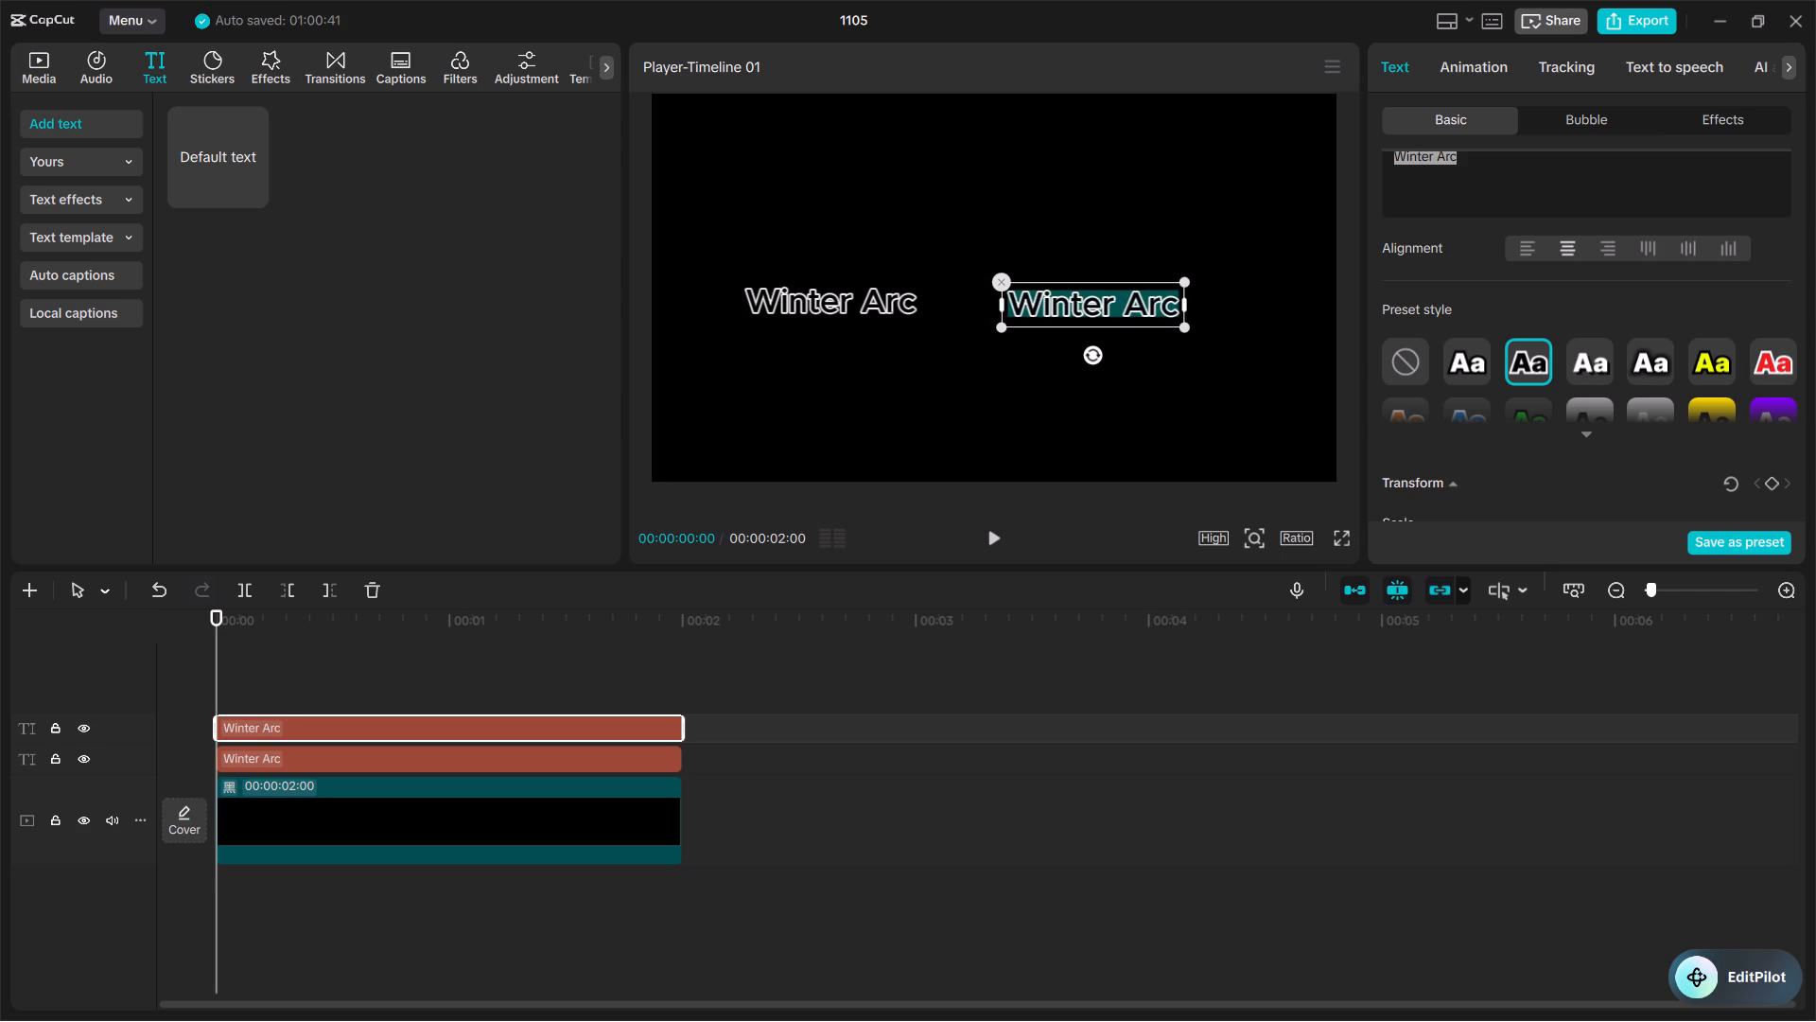
pyautogui.press('BackSpace')
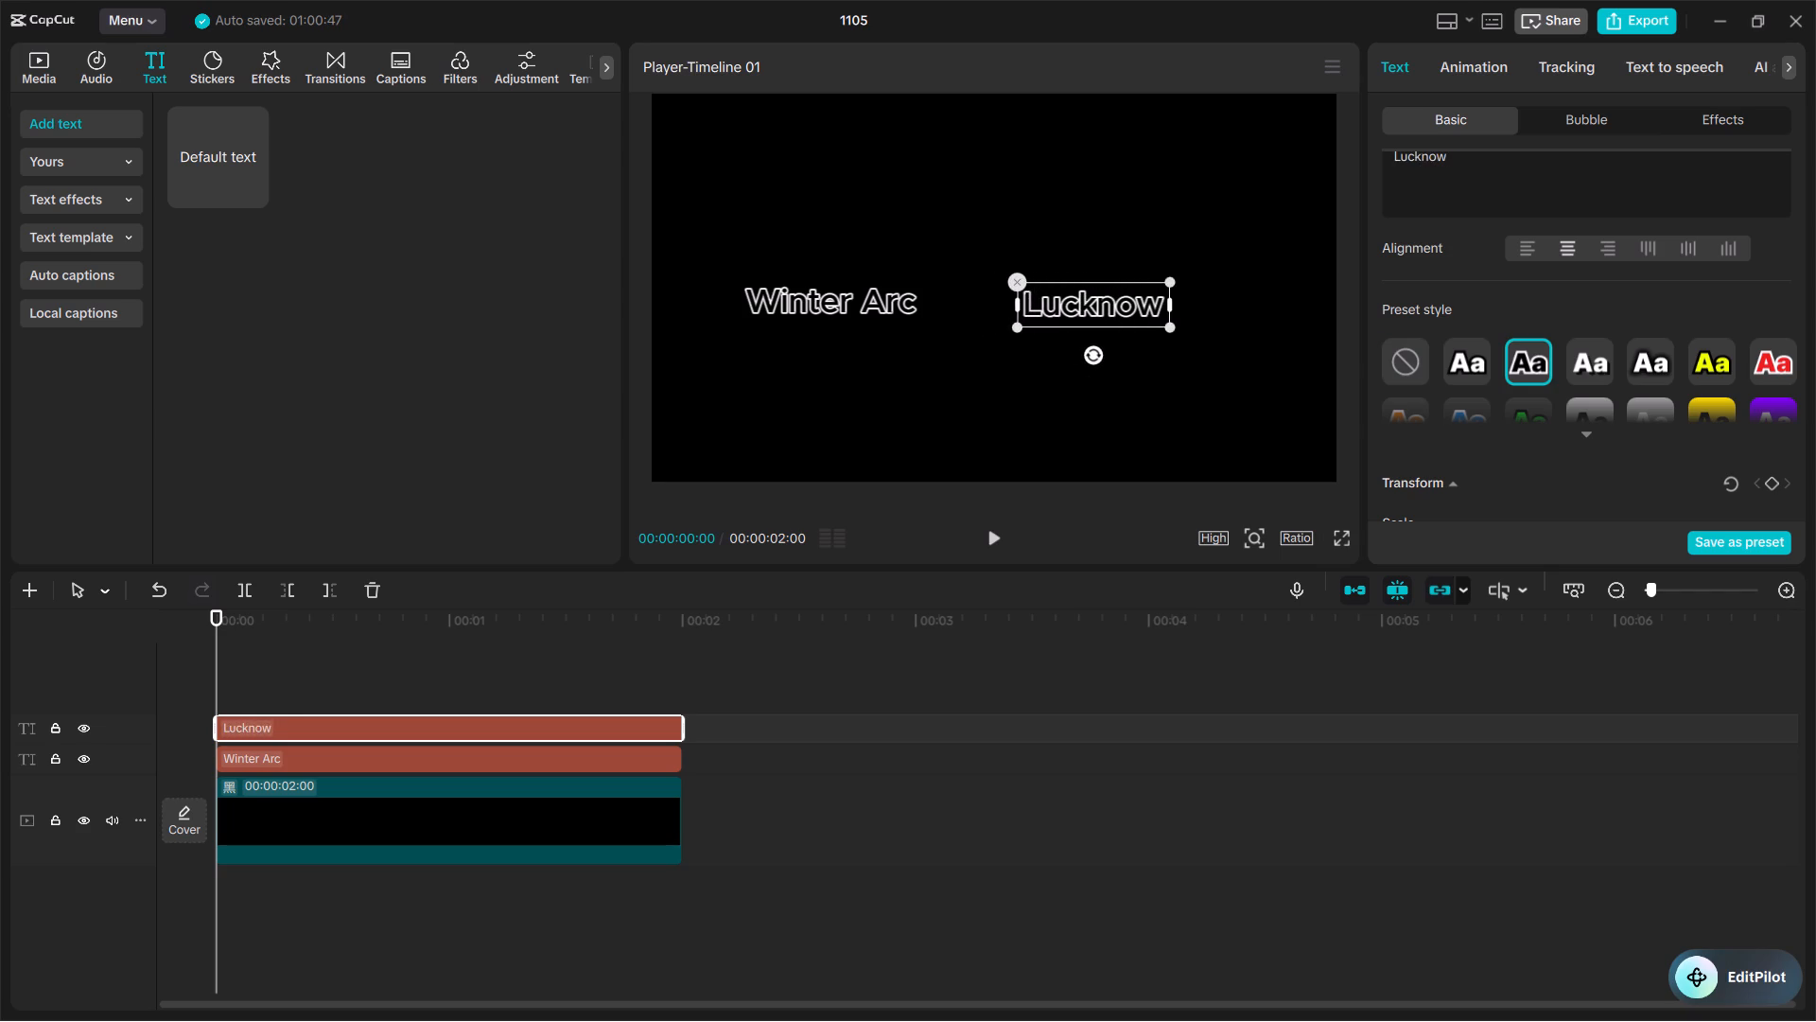
pyautogui.click(1190, 193)
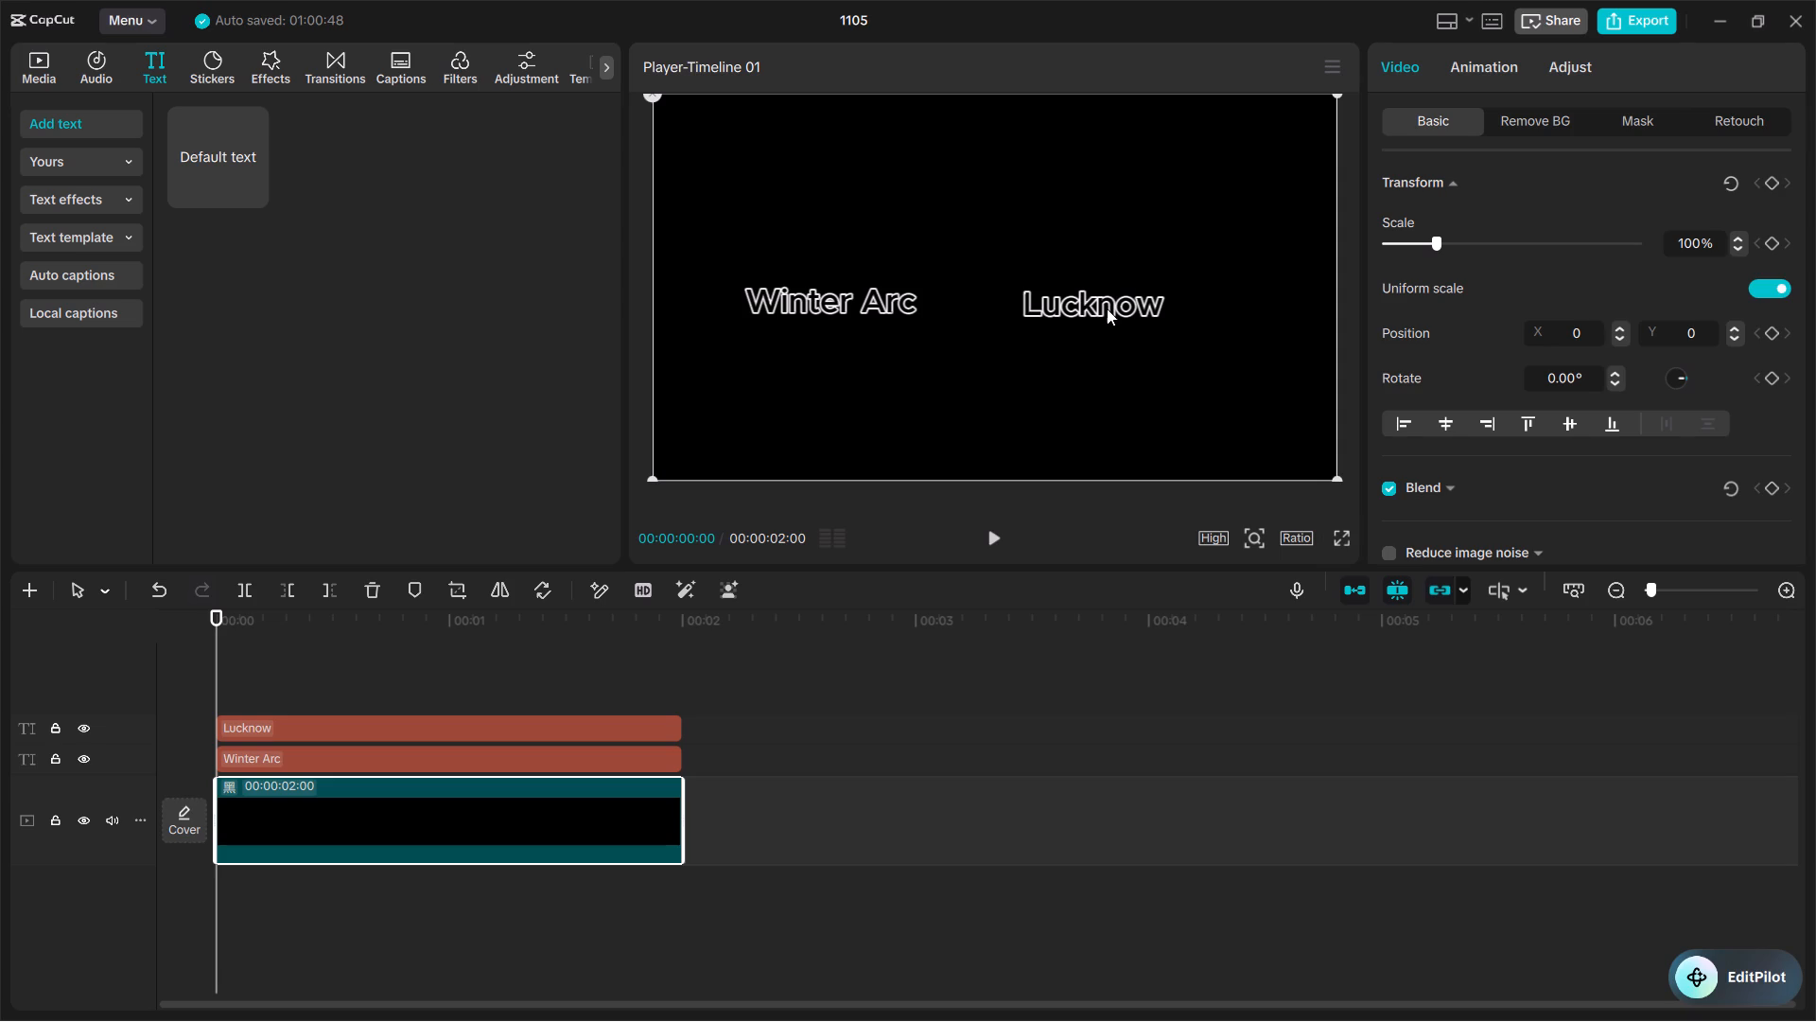
# Nudge the Lucknow title slightly closer to the Winter Arc title and line it up at the same height.
pyautogui.click(1107, 308)
pyautogui.doubleClick(1097, 309)
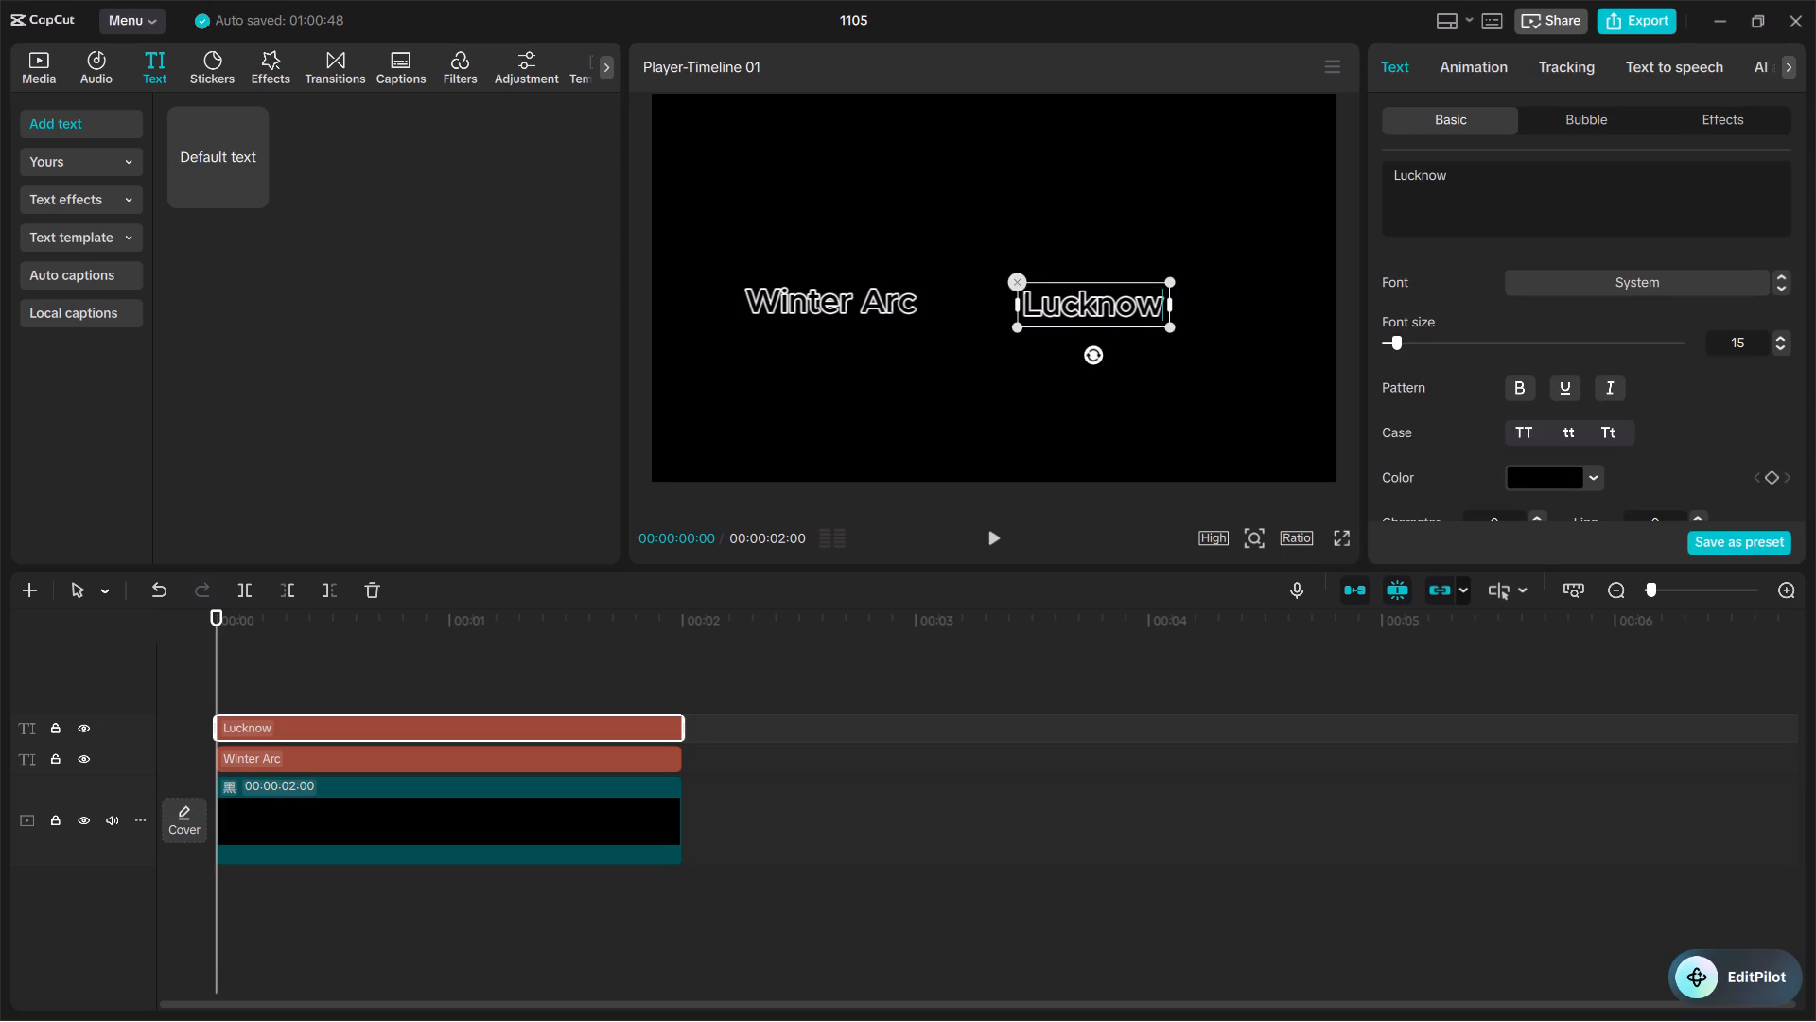
pyautogui.moveTo(1109, 304); pyautogui.dragTo(1105, 306)
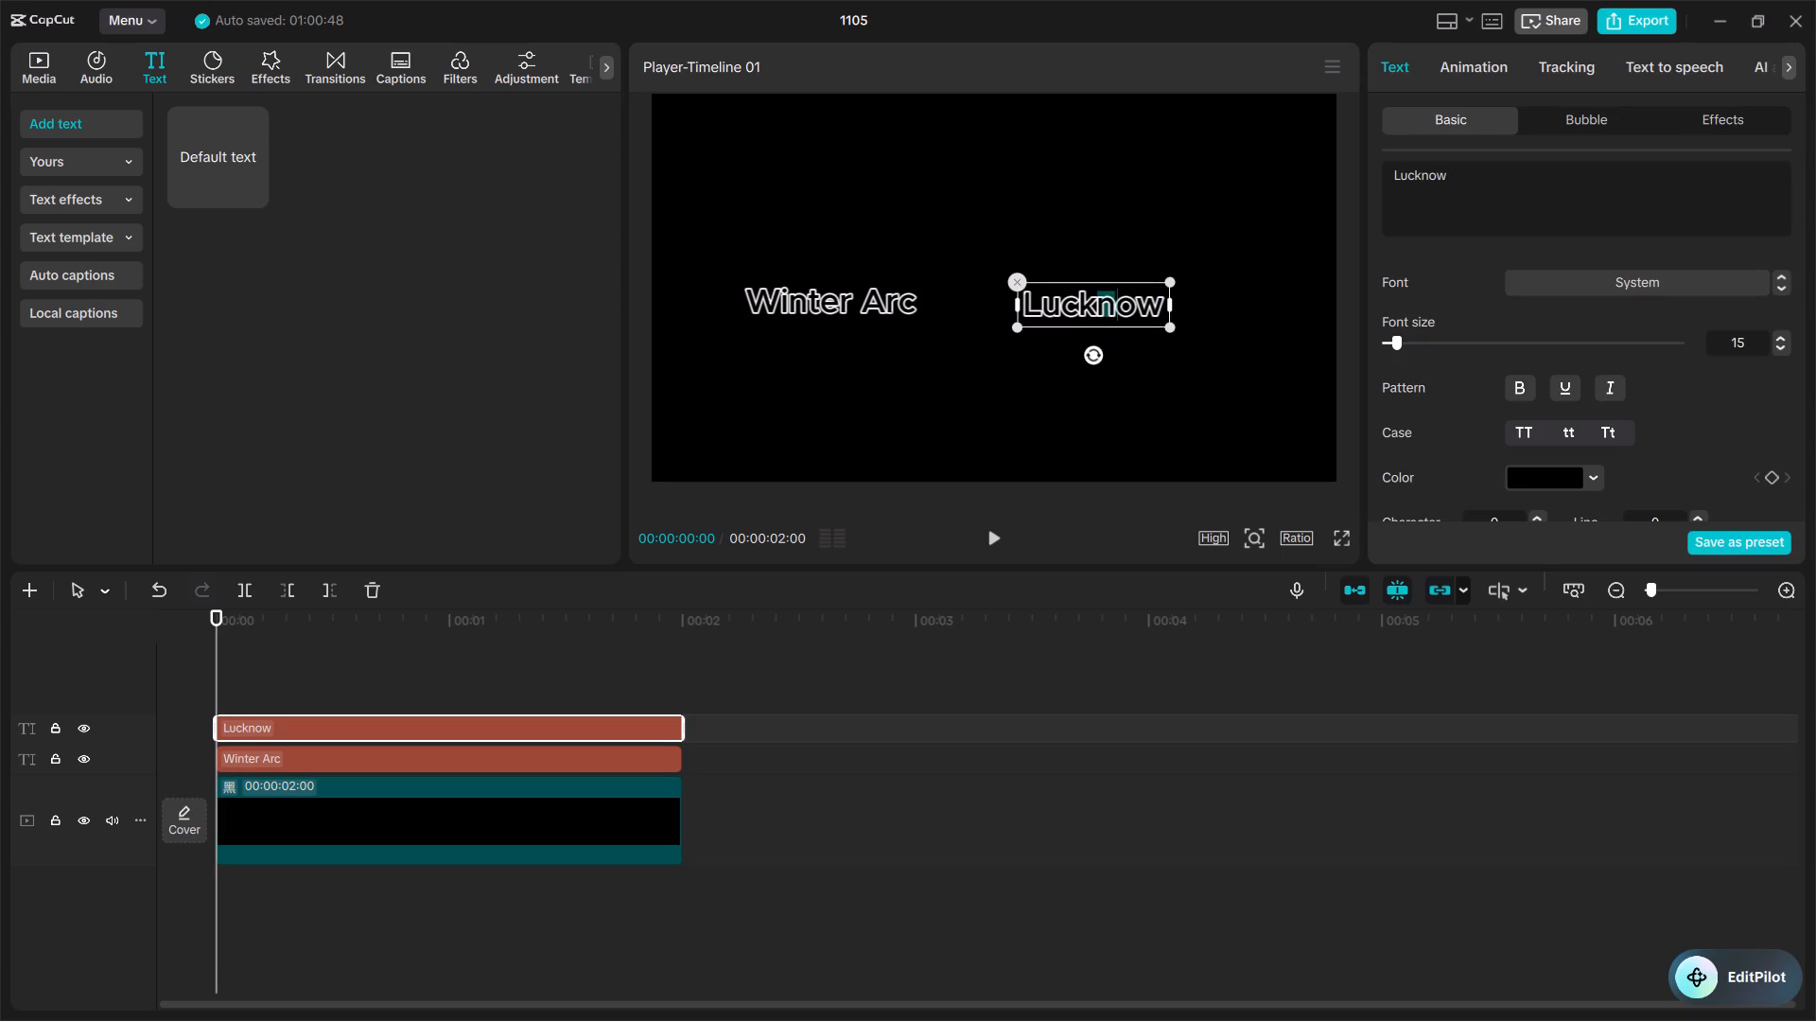
pyautogui.moveTo(1105, 306); pyautogui.dragTo(1099, 306)
pyautogui.click(1142, 377)
pyautogui.click(1111, 311)
pyautogui.moveTo(1089, 305); pyautogui.dragTo(1073, 302)
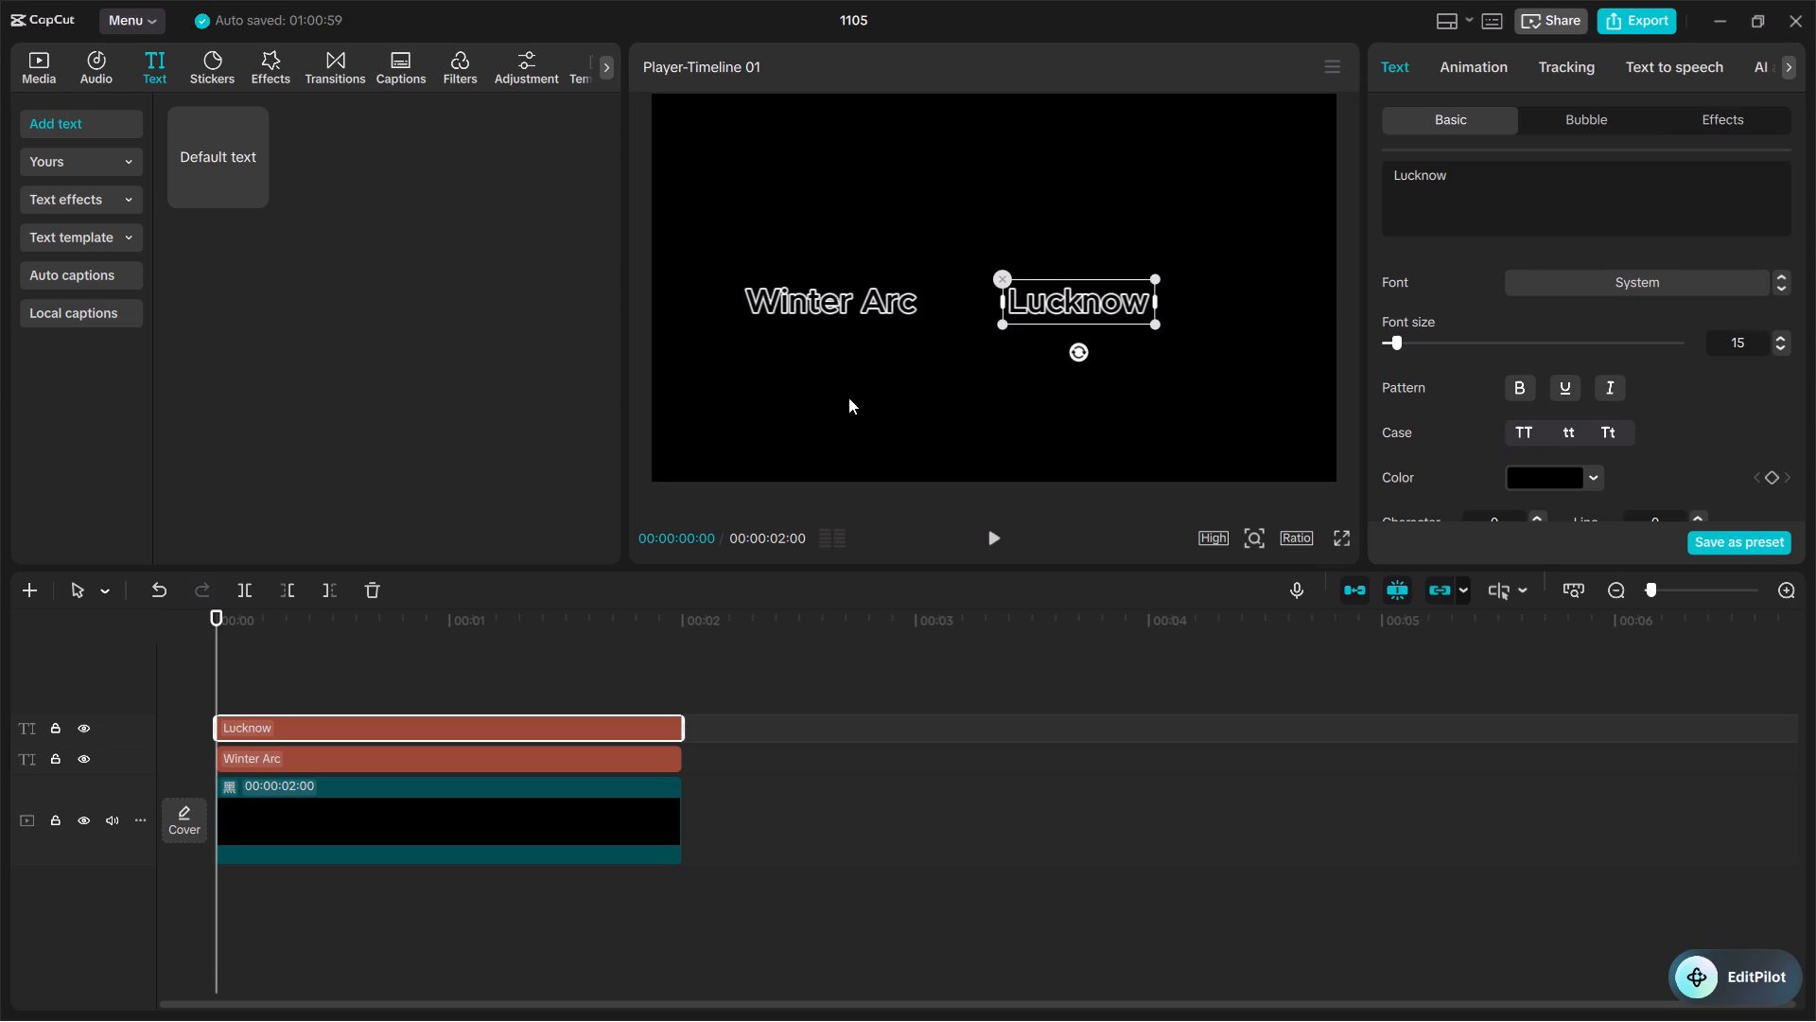
# Browse the available fonts for the Lucknow title.
pyautogui.scroll(-2, 1454, 406)
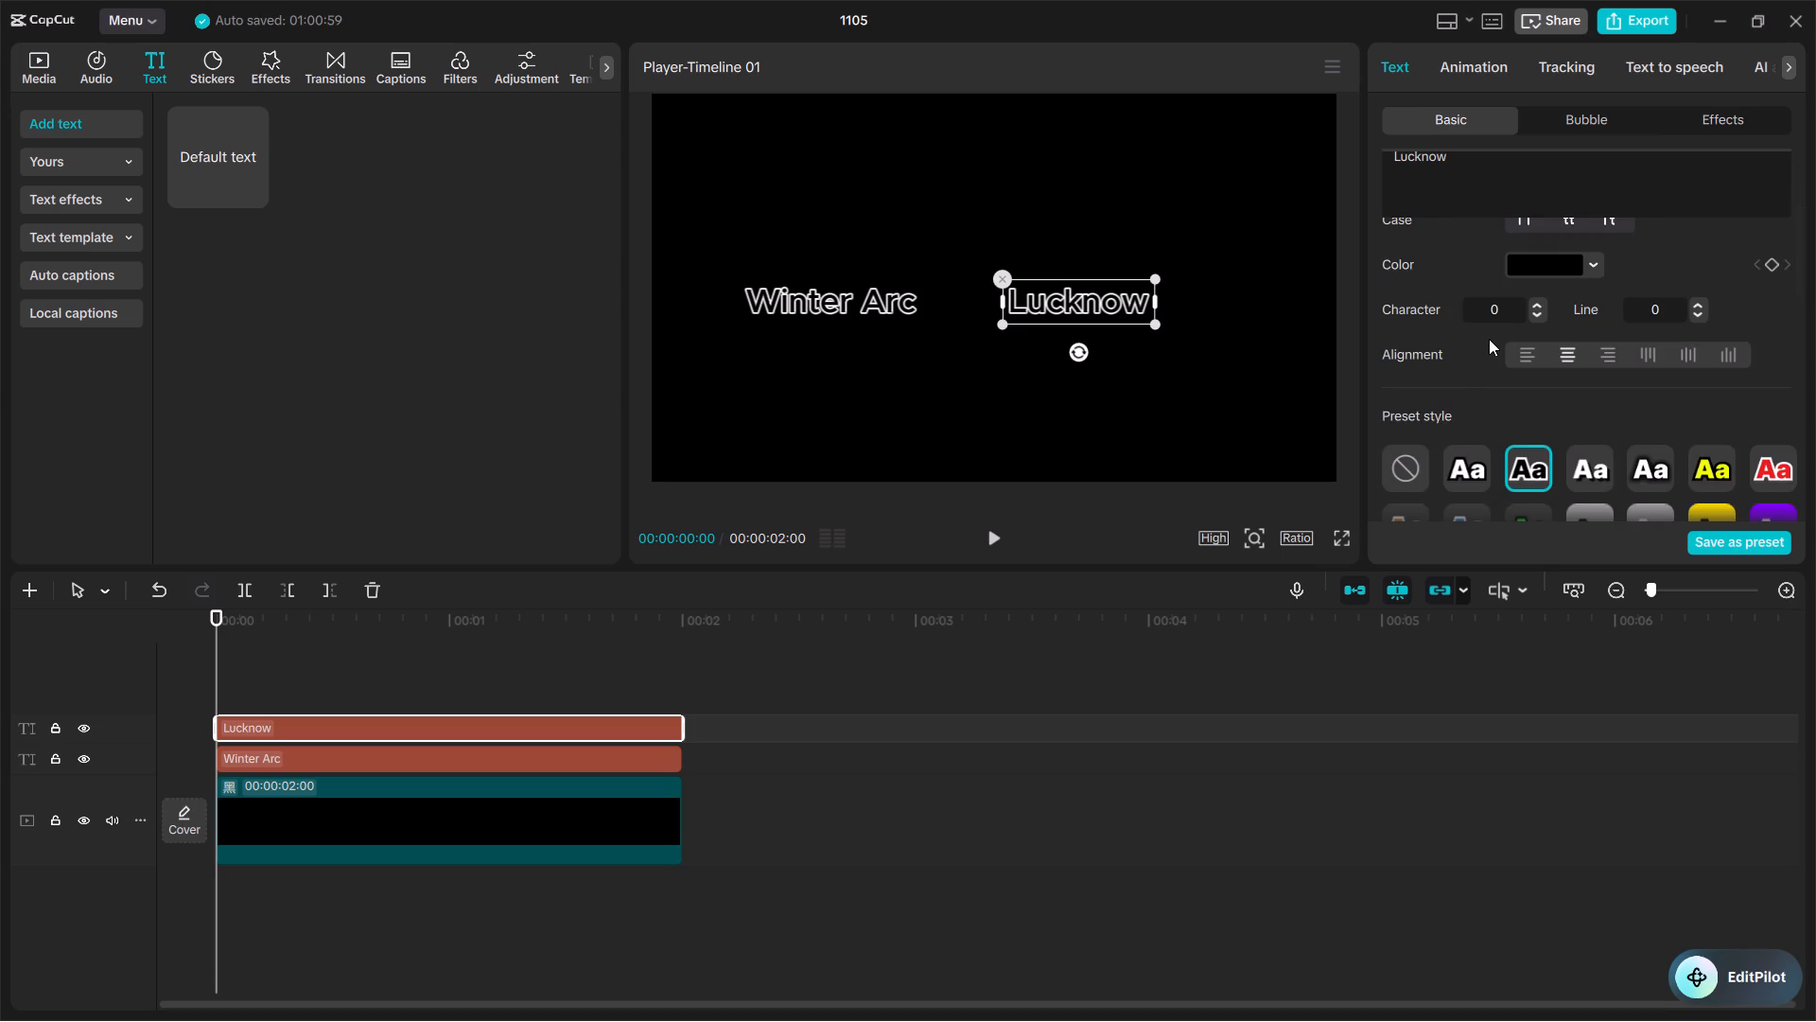
pyautogui.scroll(4, 1484, 346)
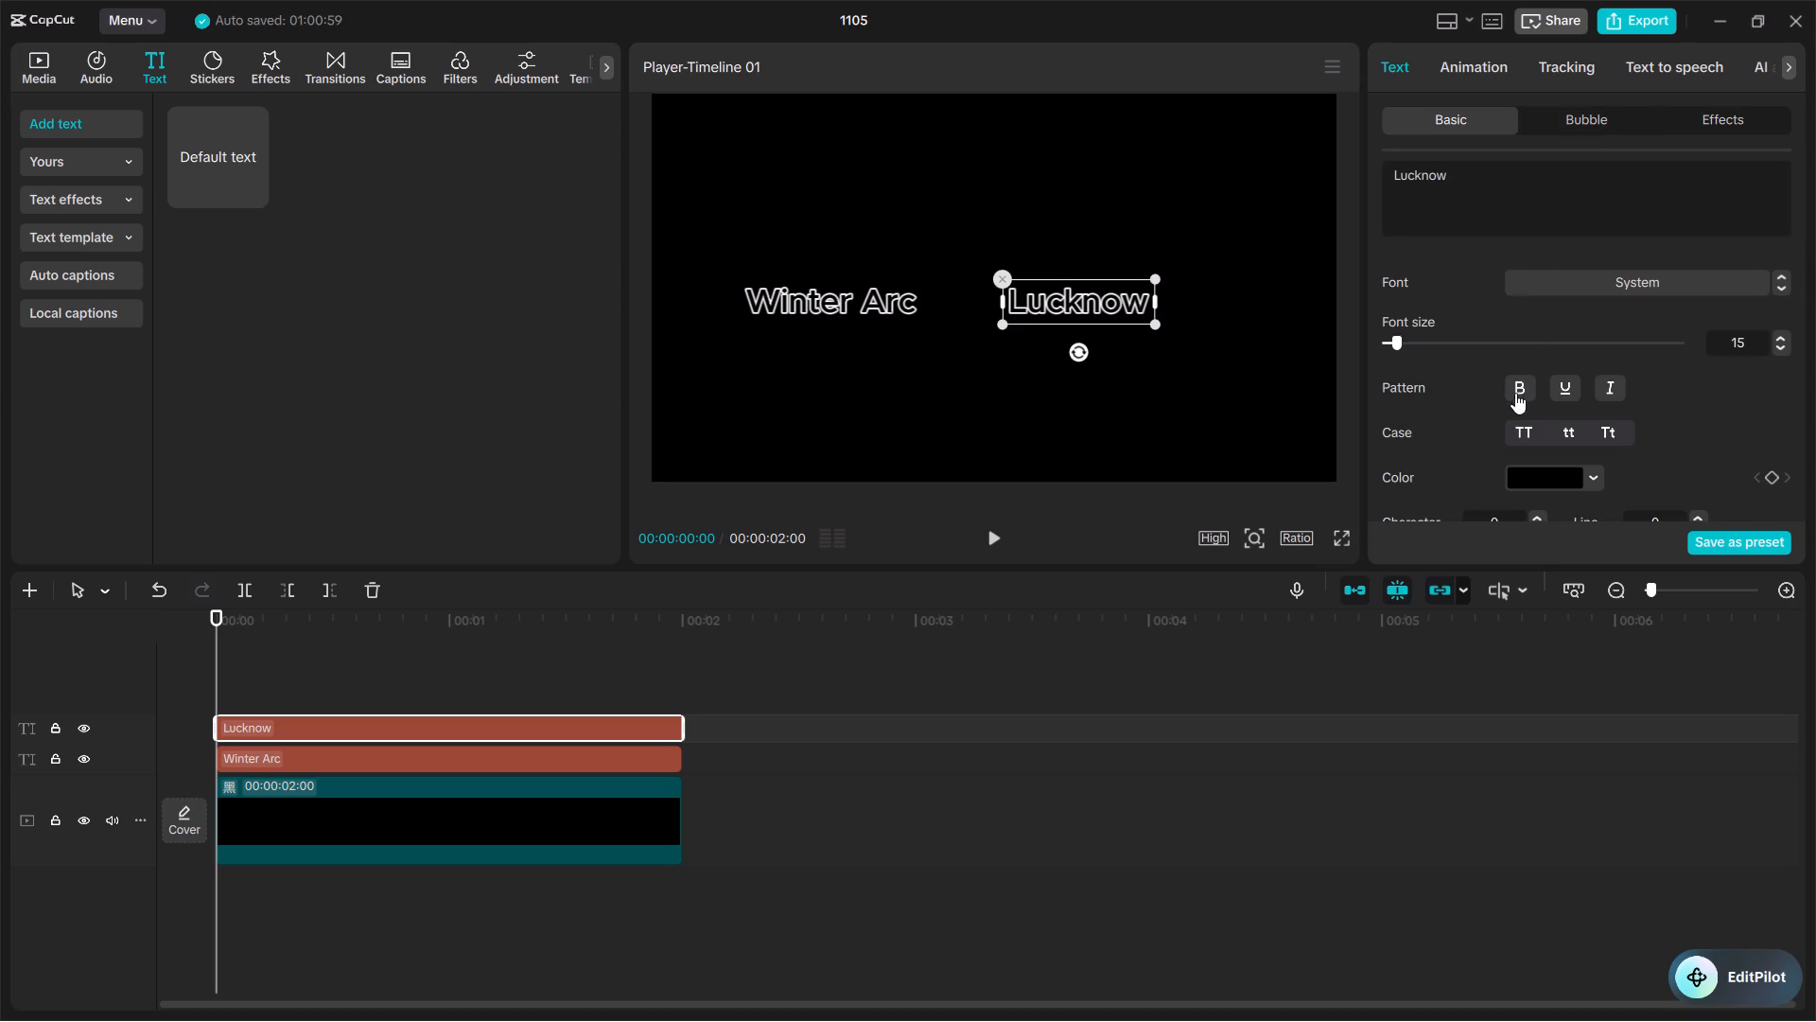
pyautogui.click(1754, 286)
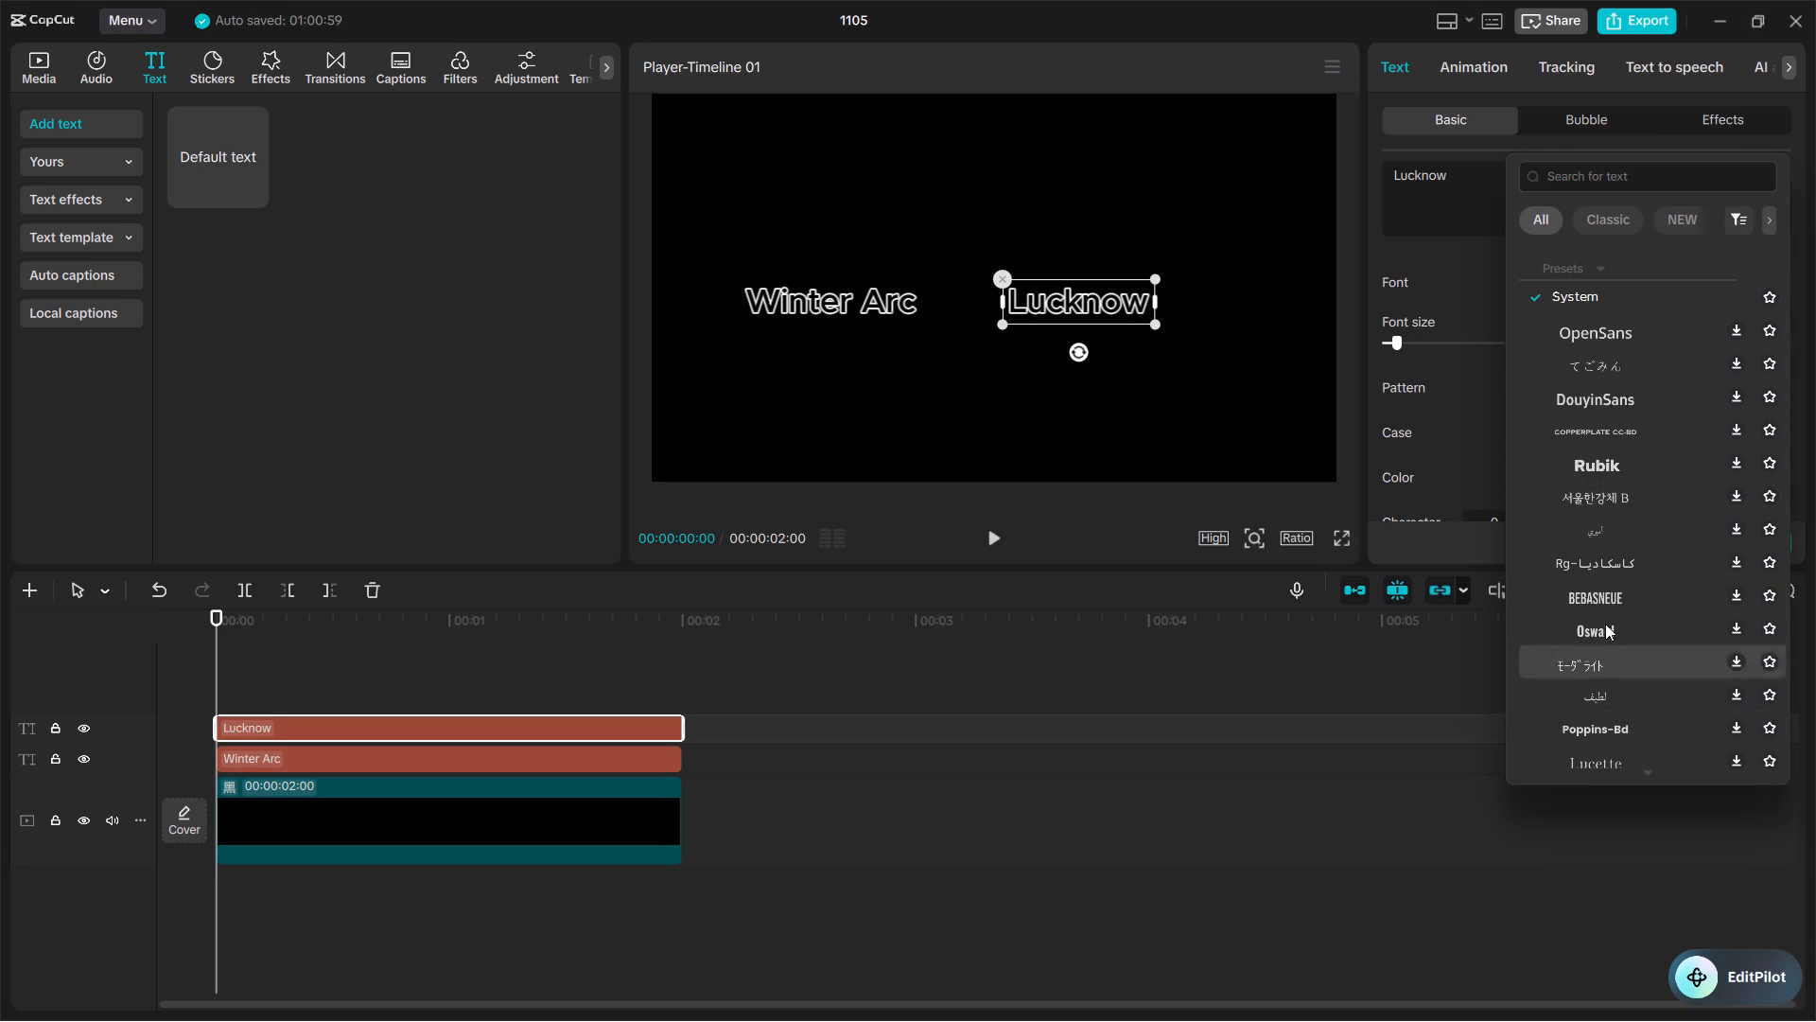
pyautogui.scroll(-4, 1598, 679)
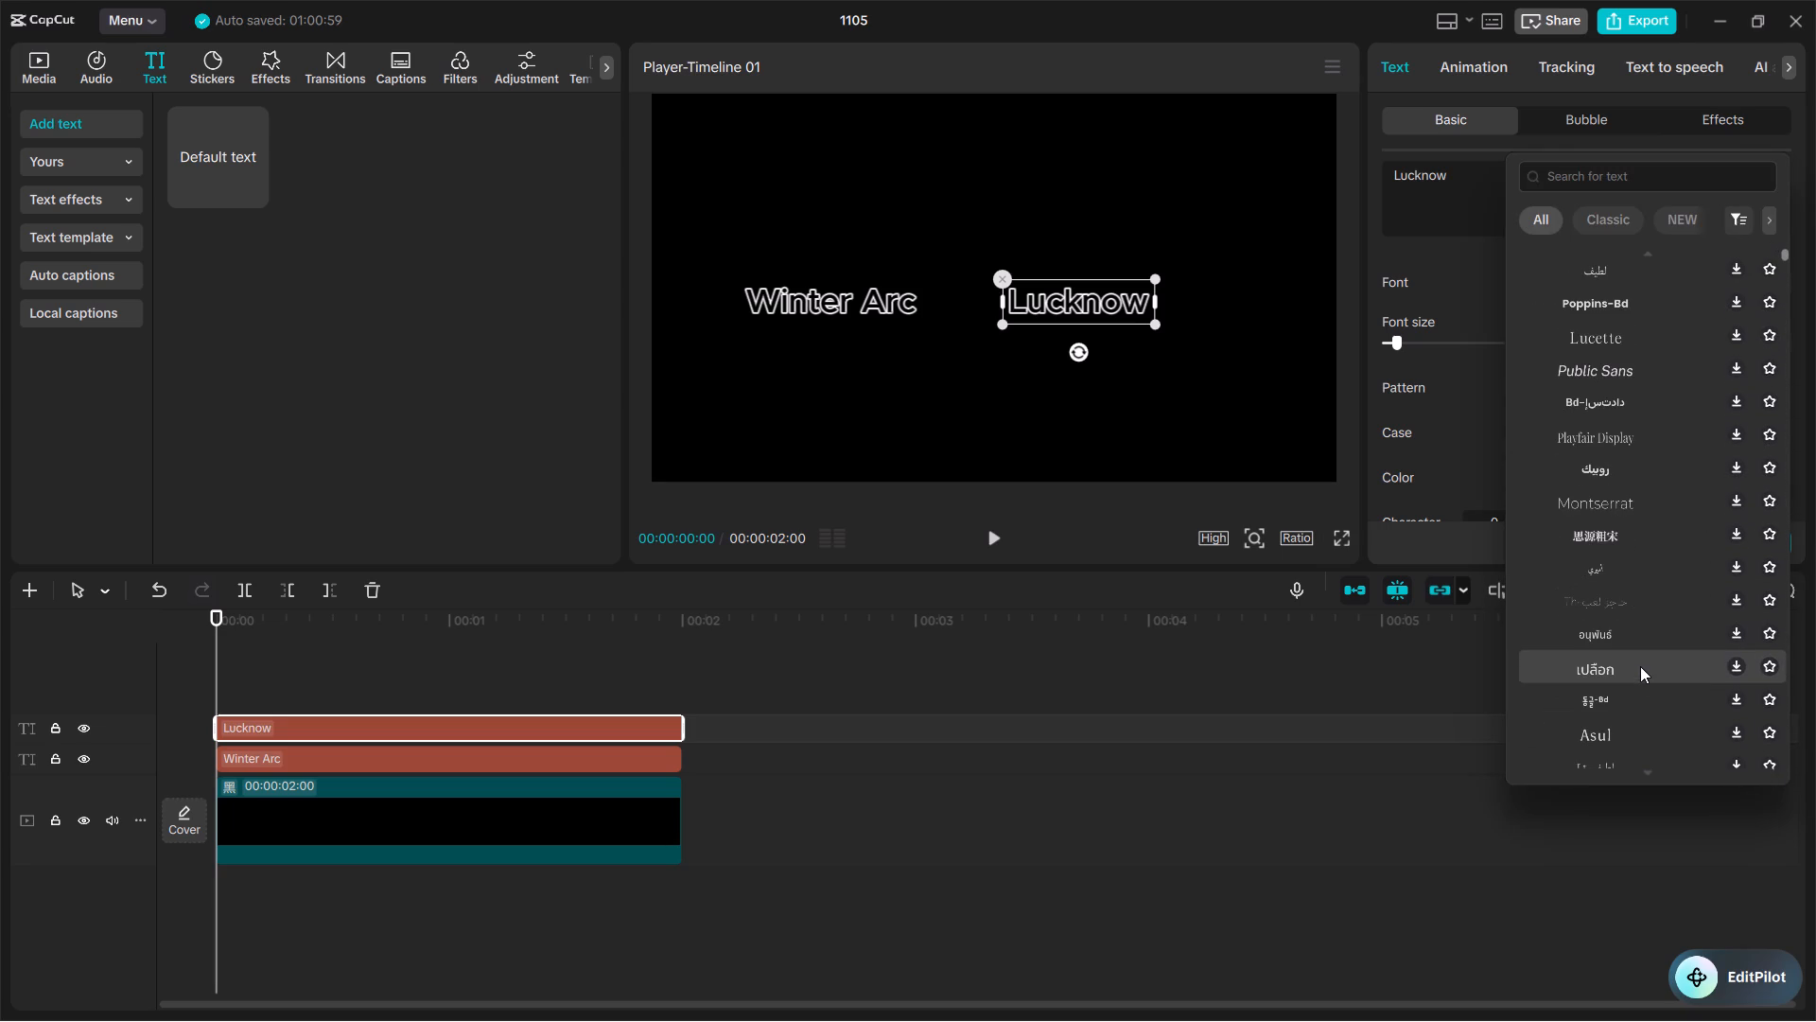
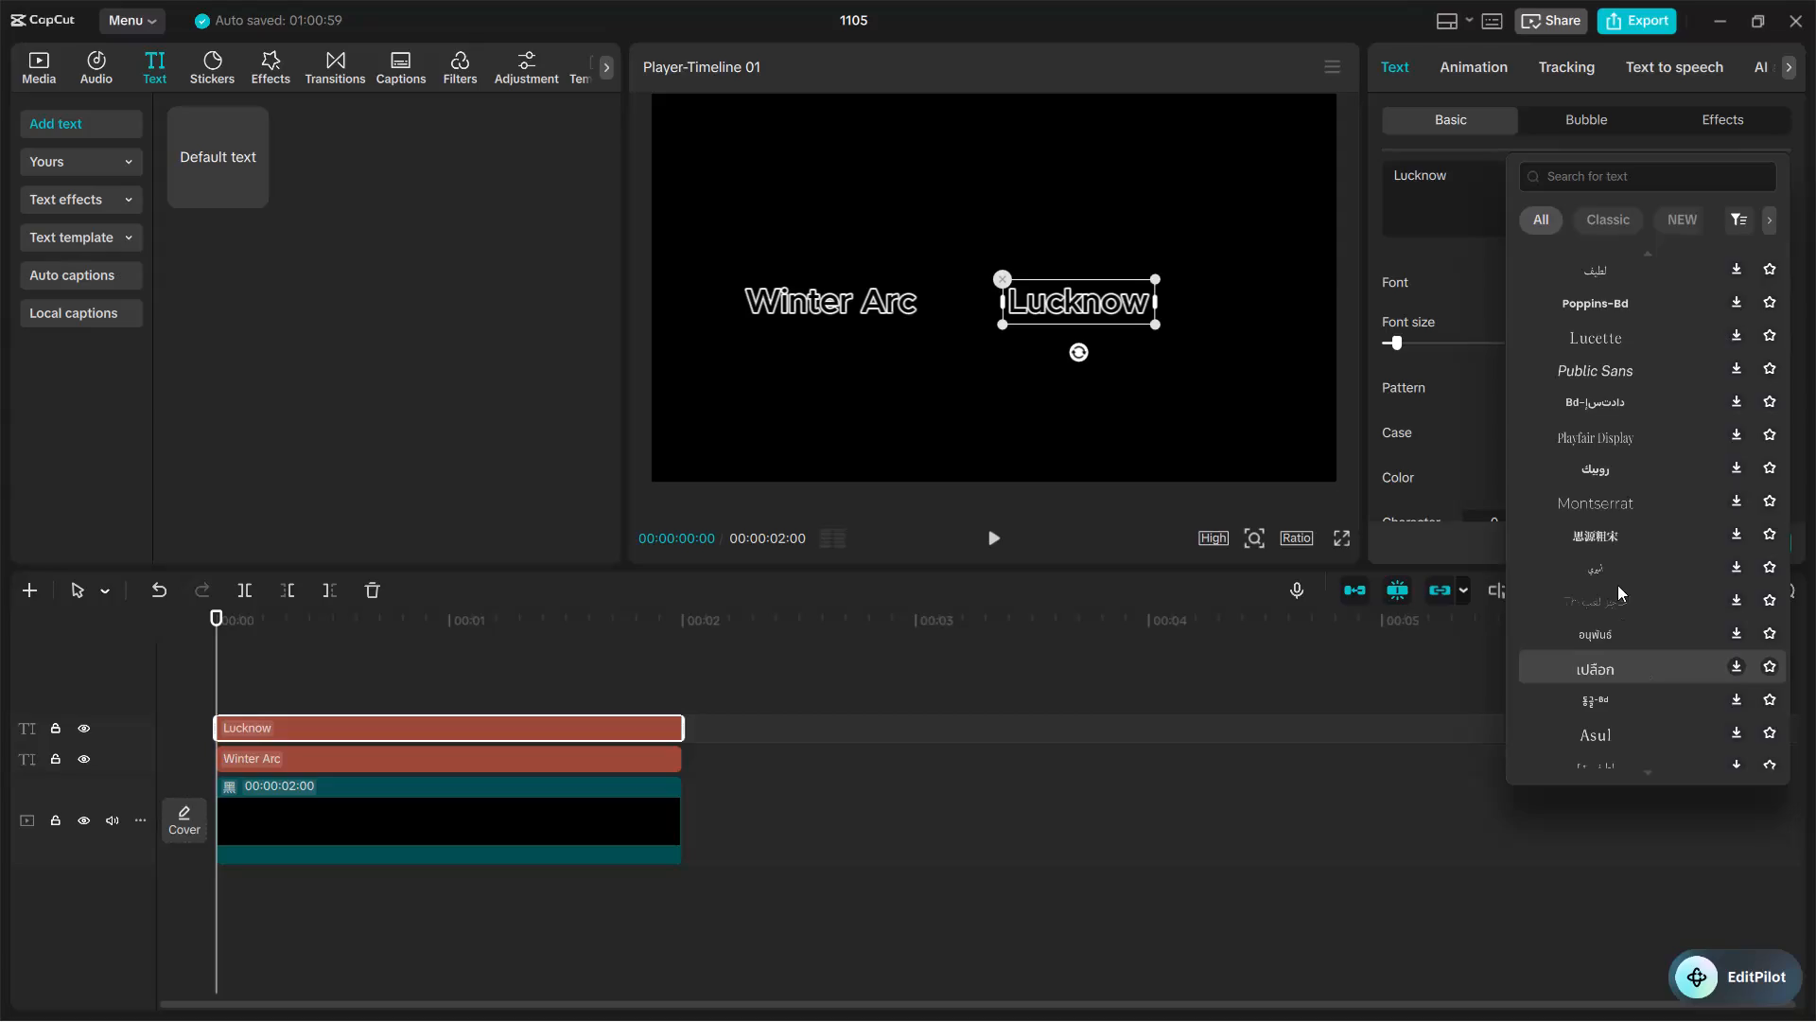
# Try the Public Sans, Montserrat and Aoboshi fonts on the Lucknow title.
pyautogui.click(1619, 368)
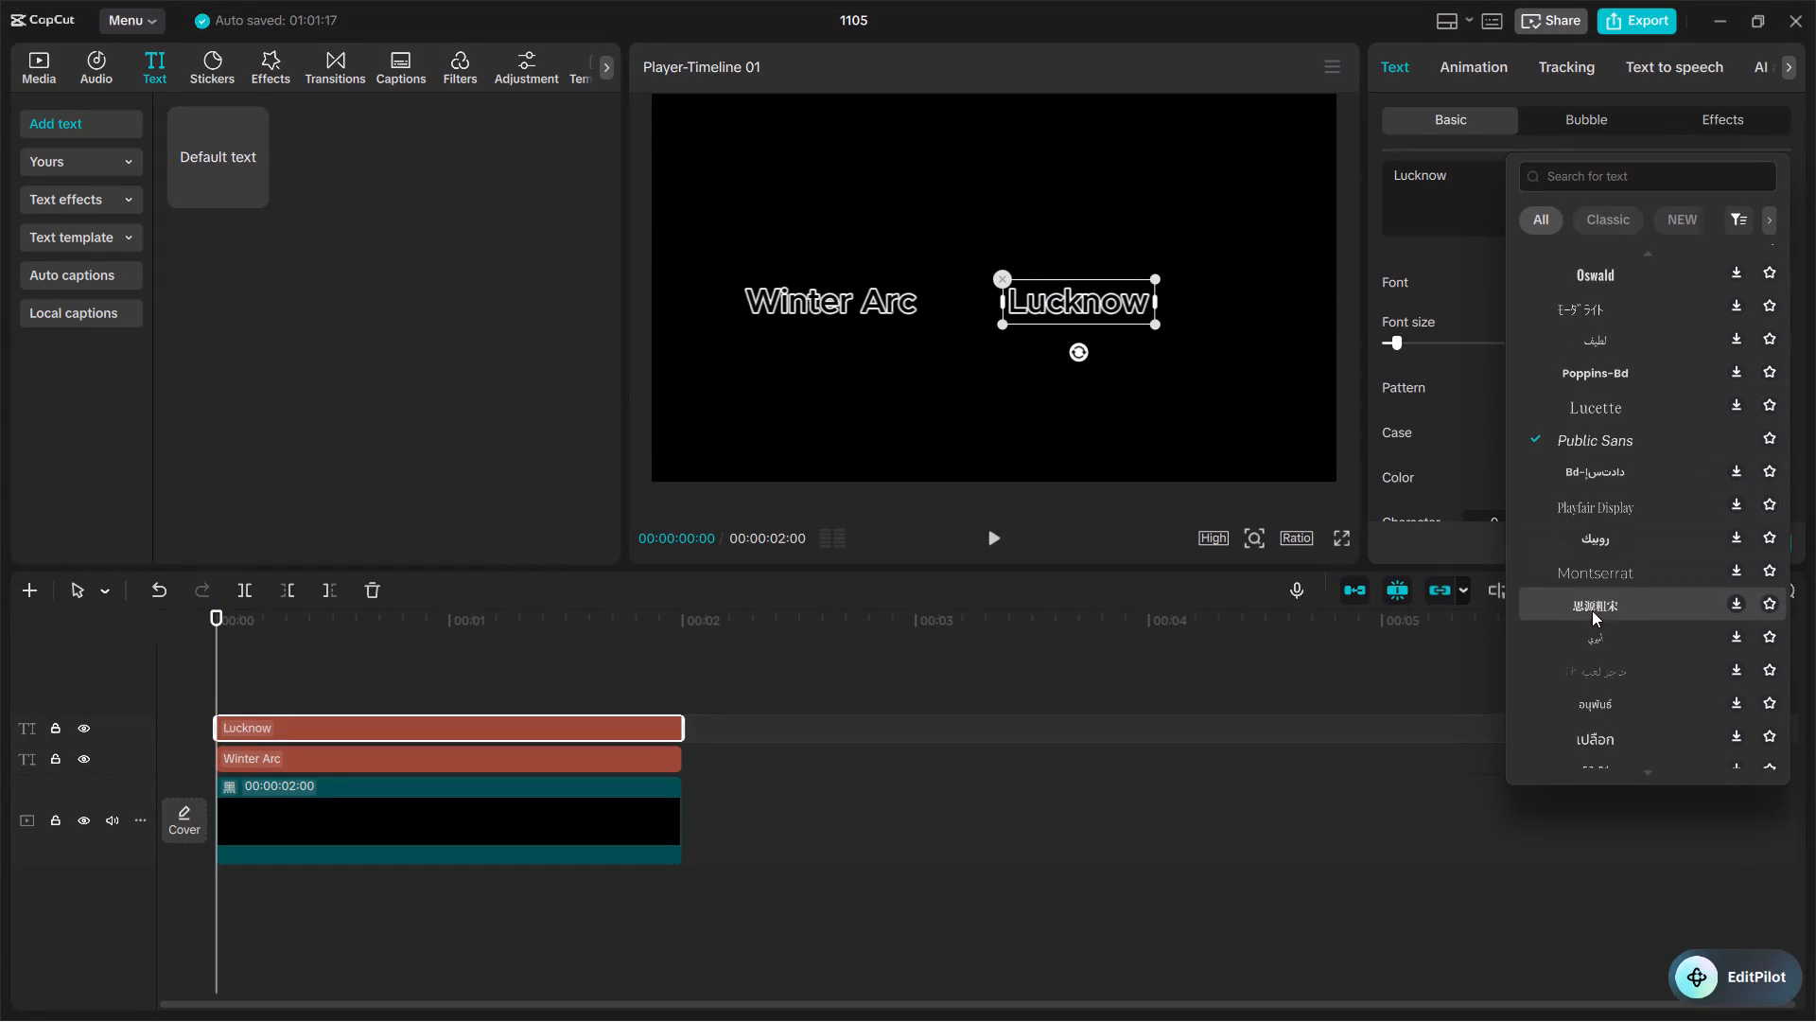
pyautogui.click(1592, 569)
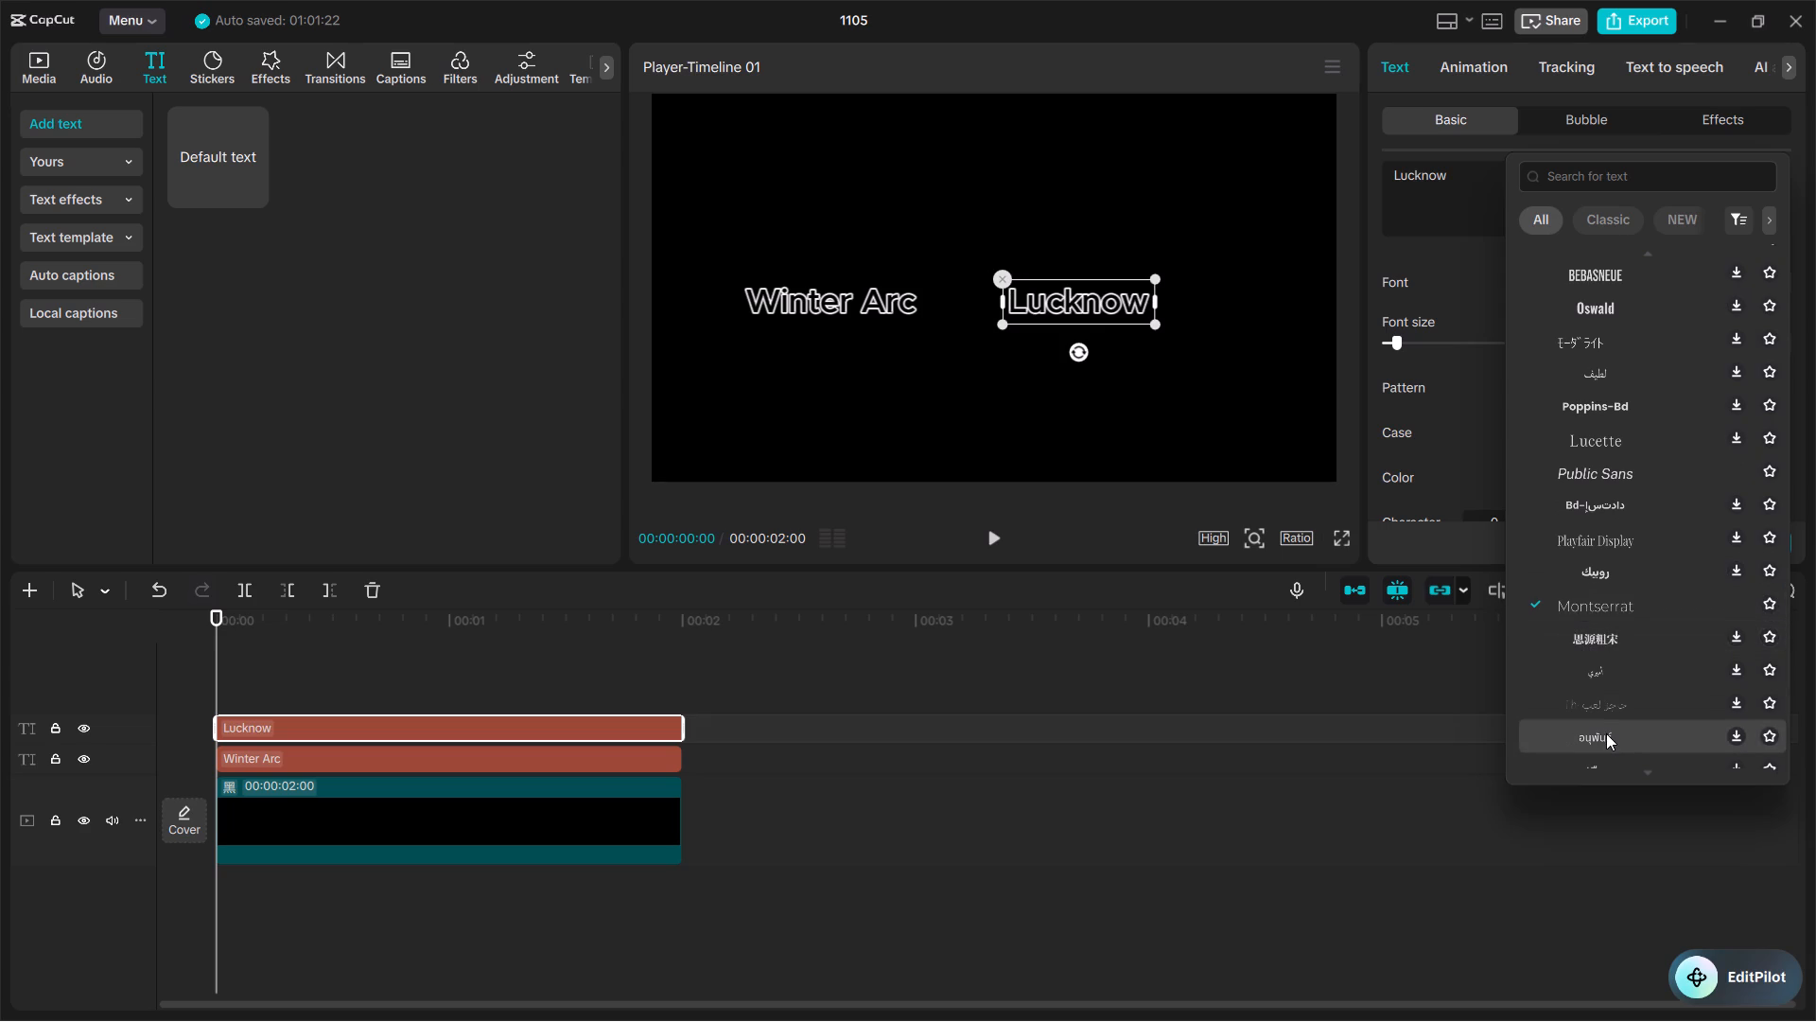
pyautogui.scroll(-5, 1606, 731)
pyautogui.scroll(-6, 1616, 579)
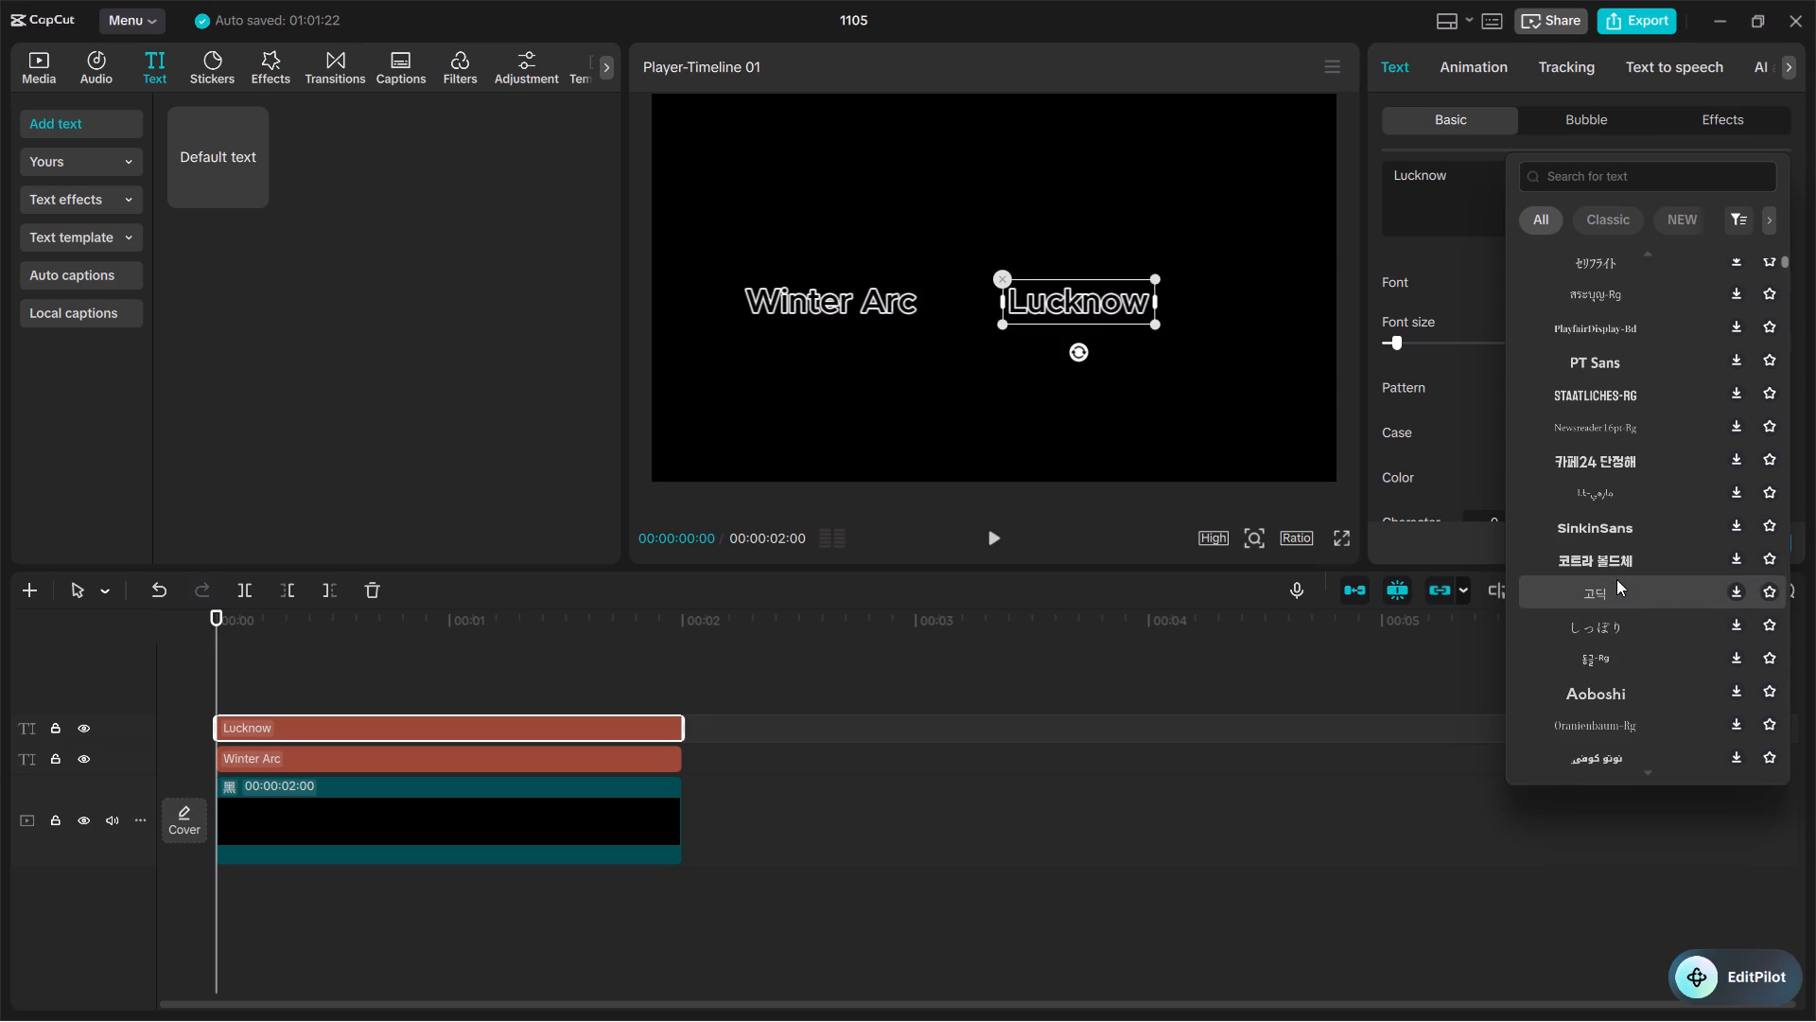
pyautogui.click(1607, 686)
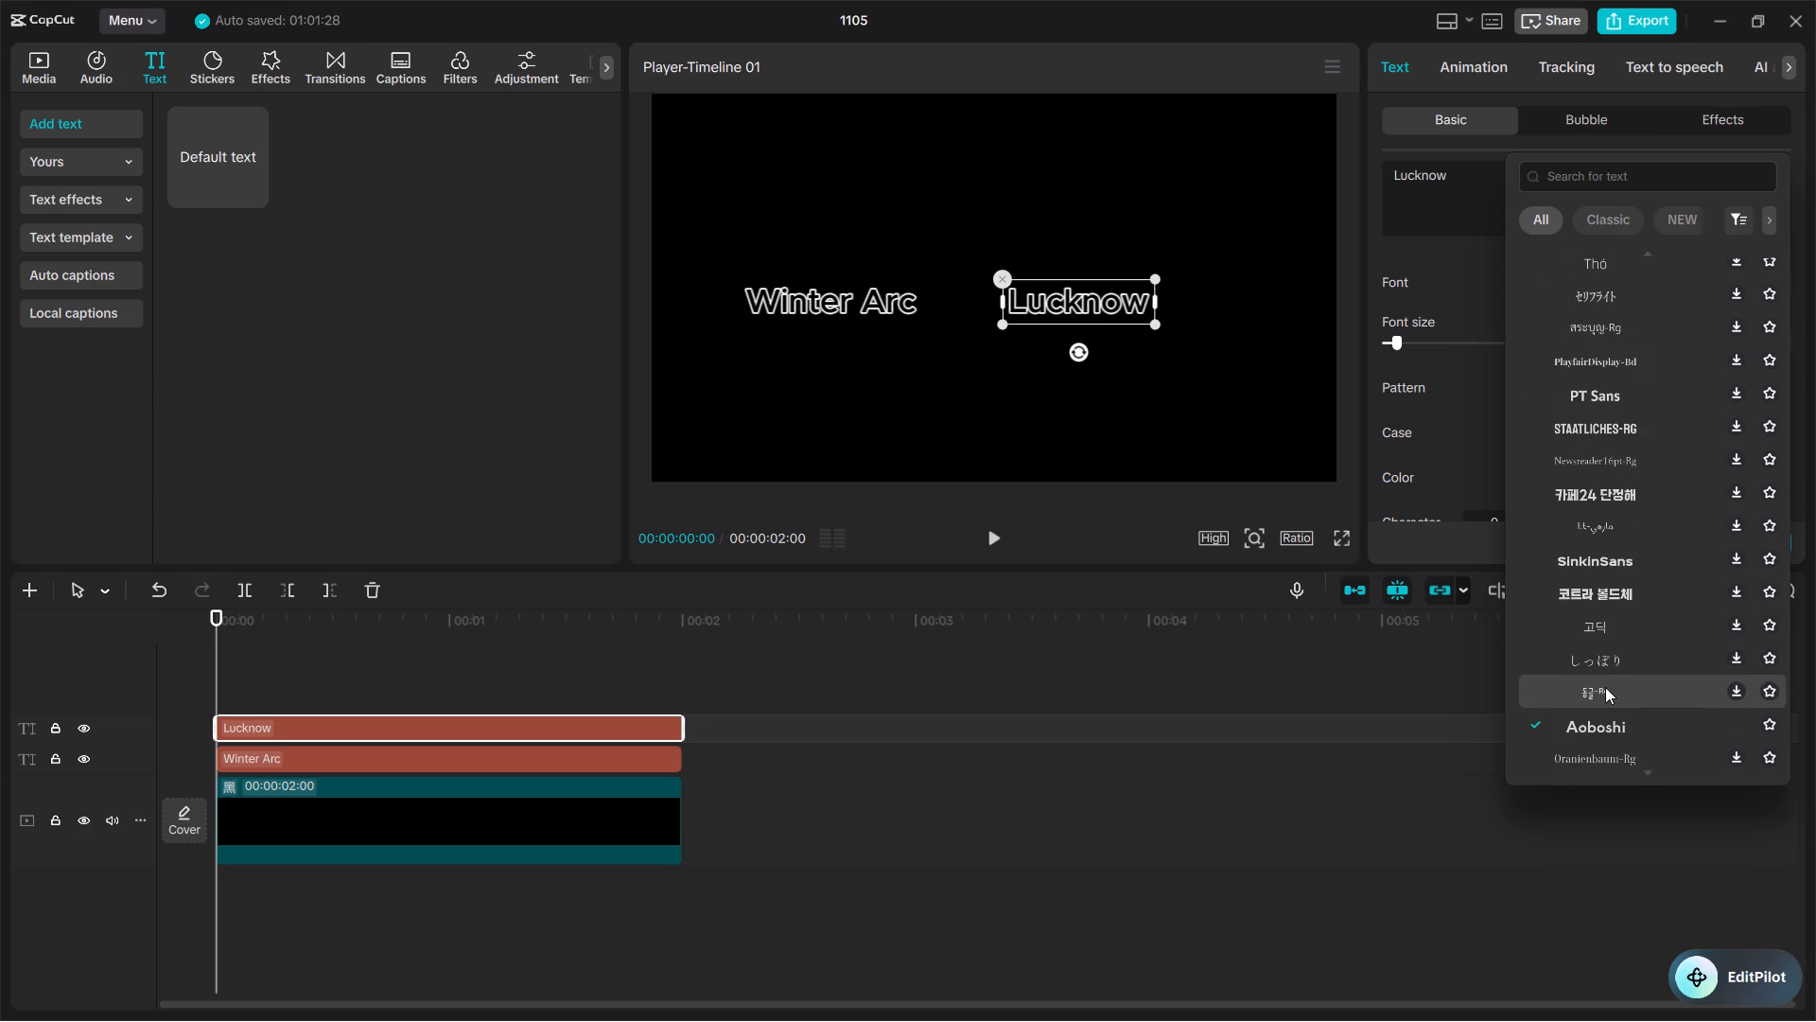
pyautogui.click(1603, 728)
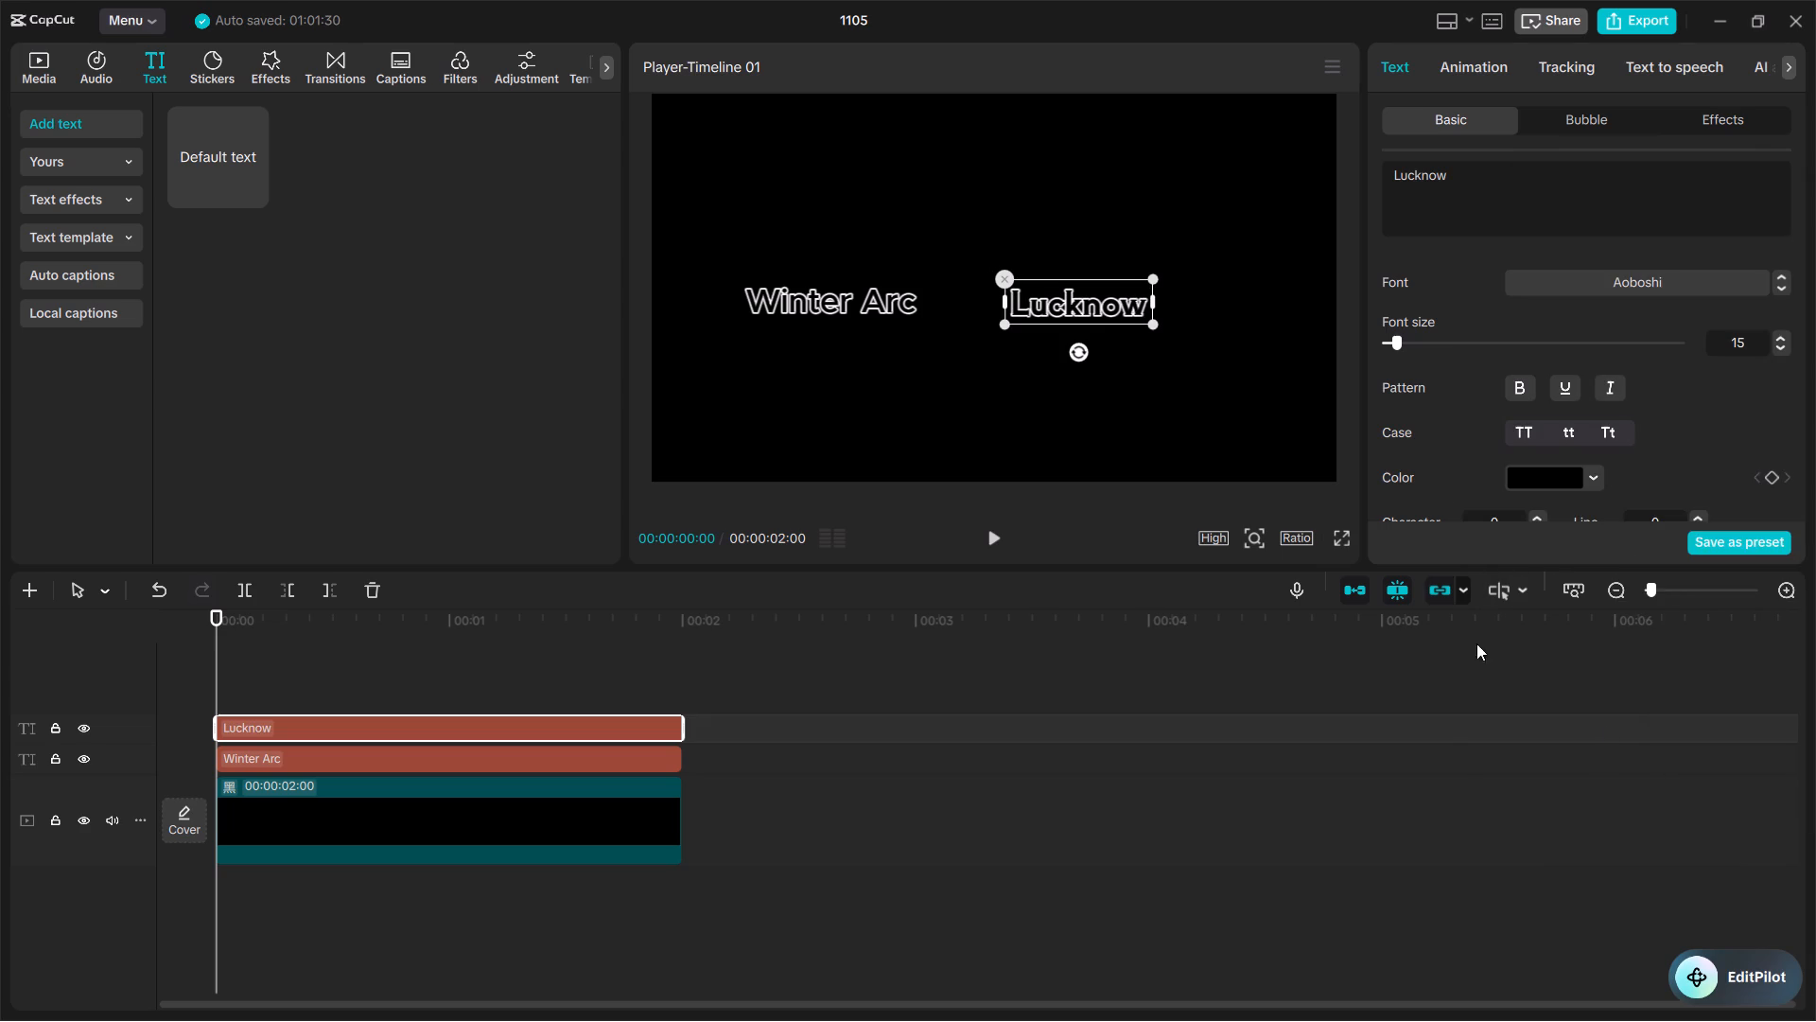
# Look further through the fonts for the Lucknow title, try MrSmith, and set the title's font to FreeLines.
pyautogui.click(1669, 281)
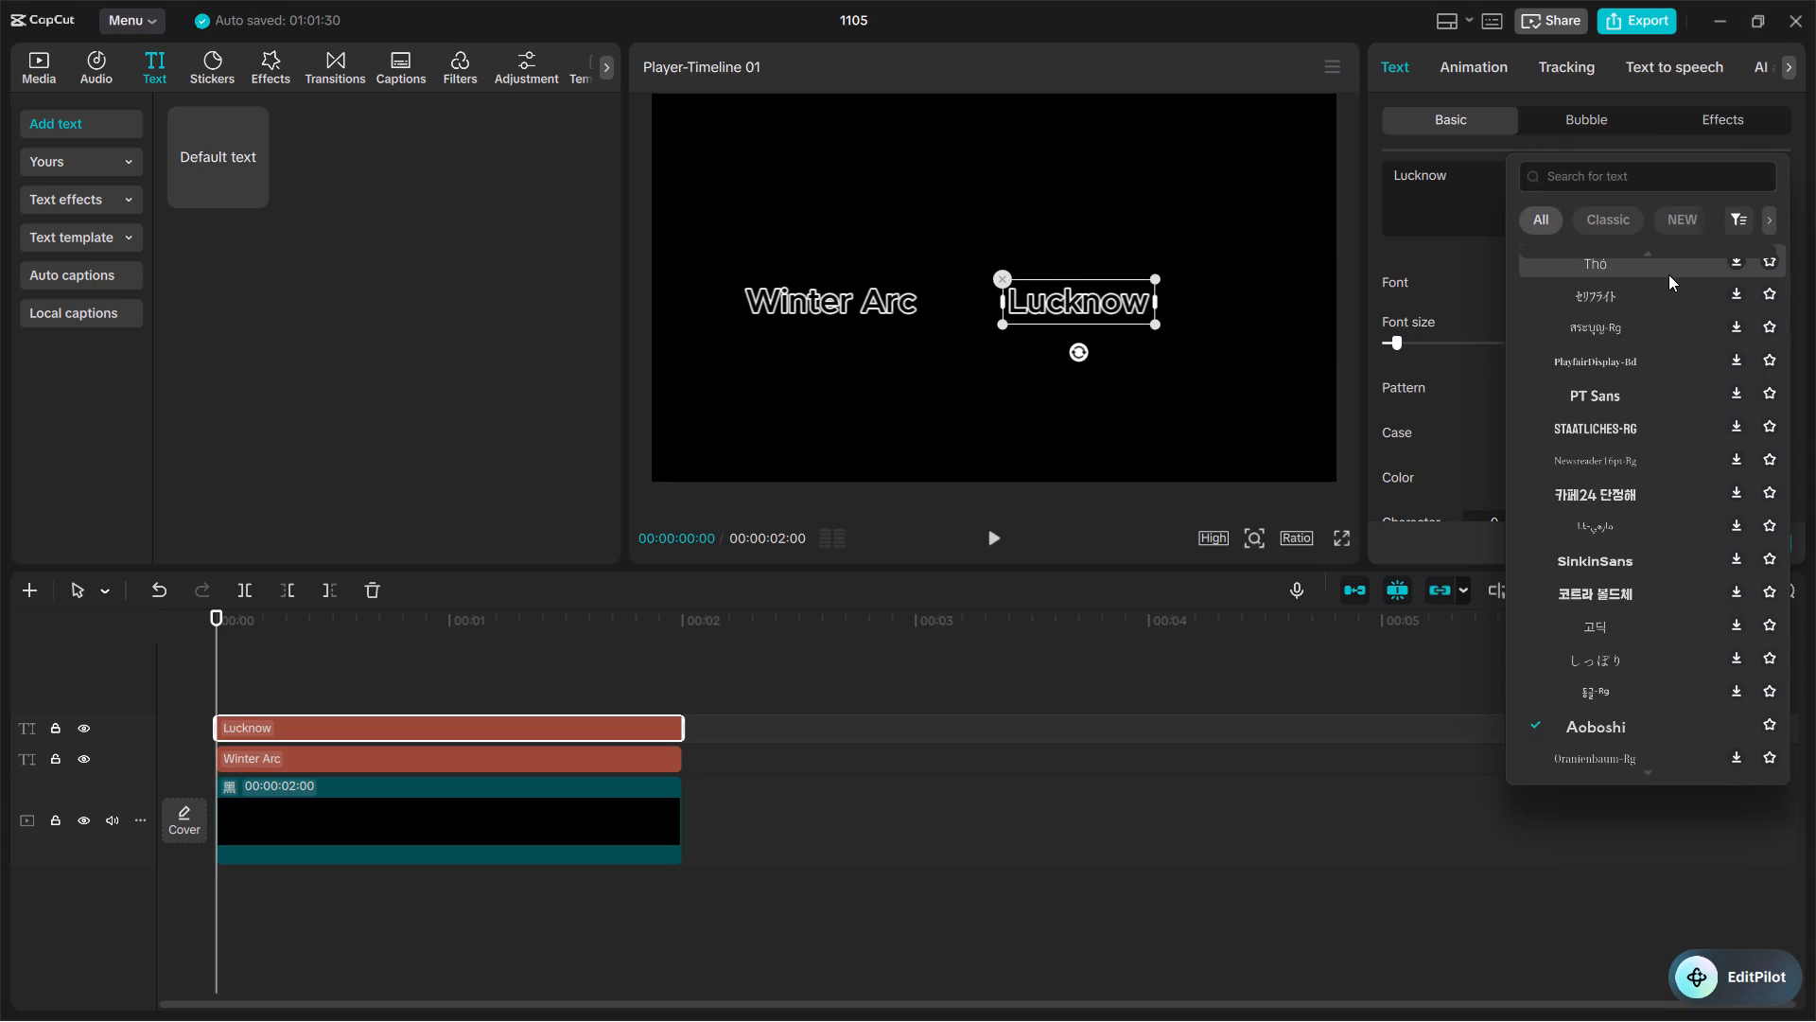
pyautogui.scroll(-12, 1620, 558)
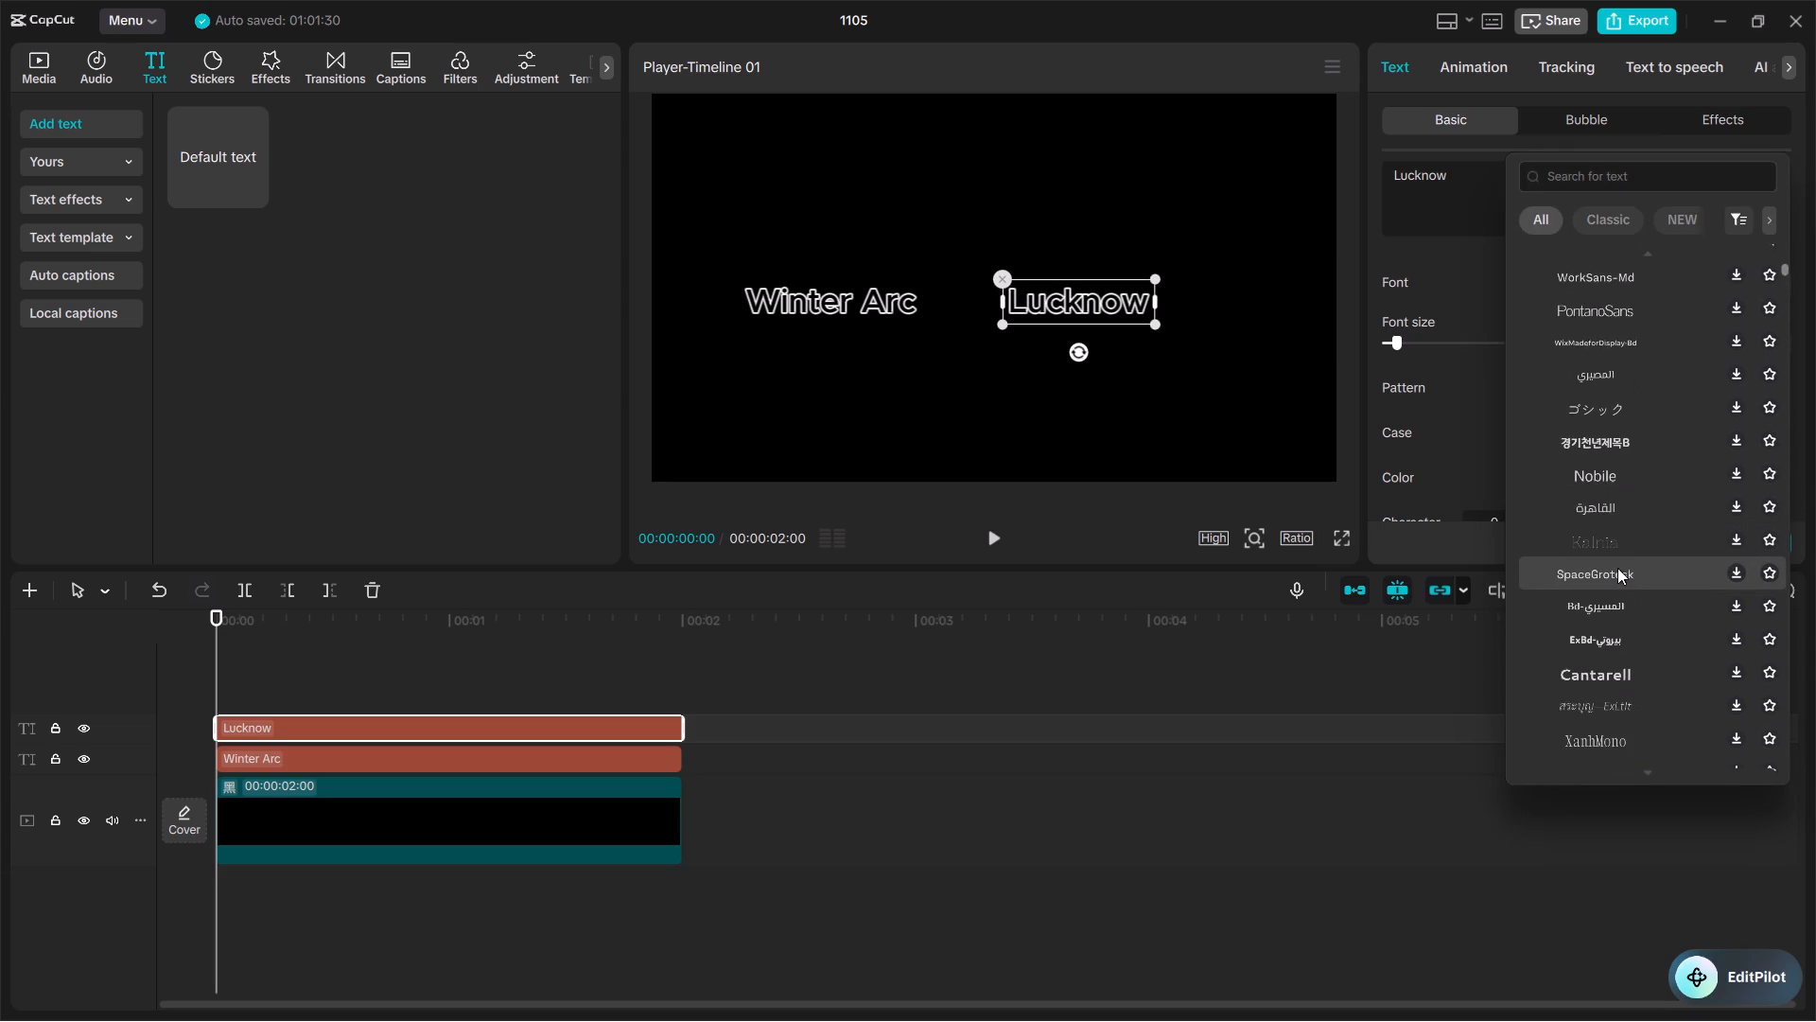
pyautogui.scroll(-14, 1617, 561)
pyautogui.scroll(-15, 1627, 533)
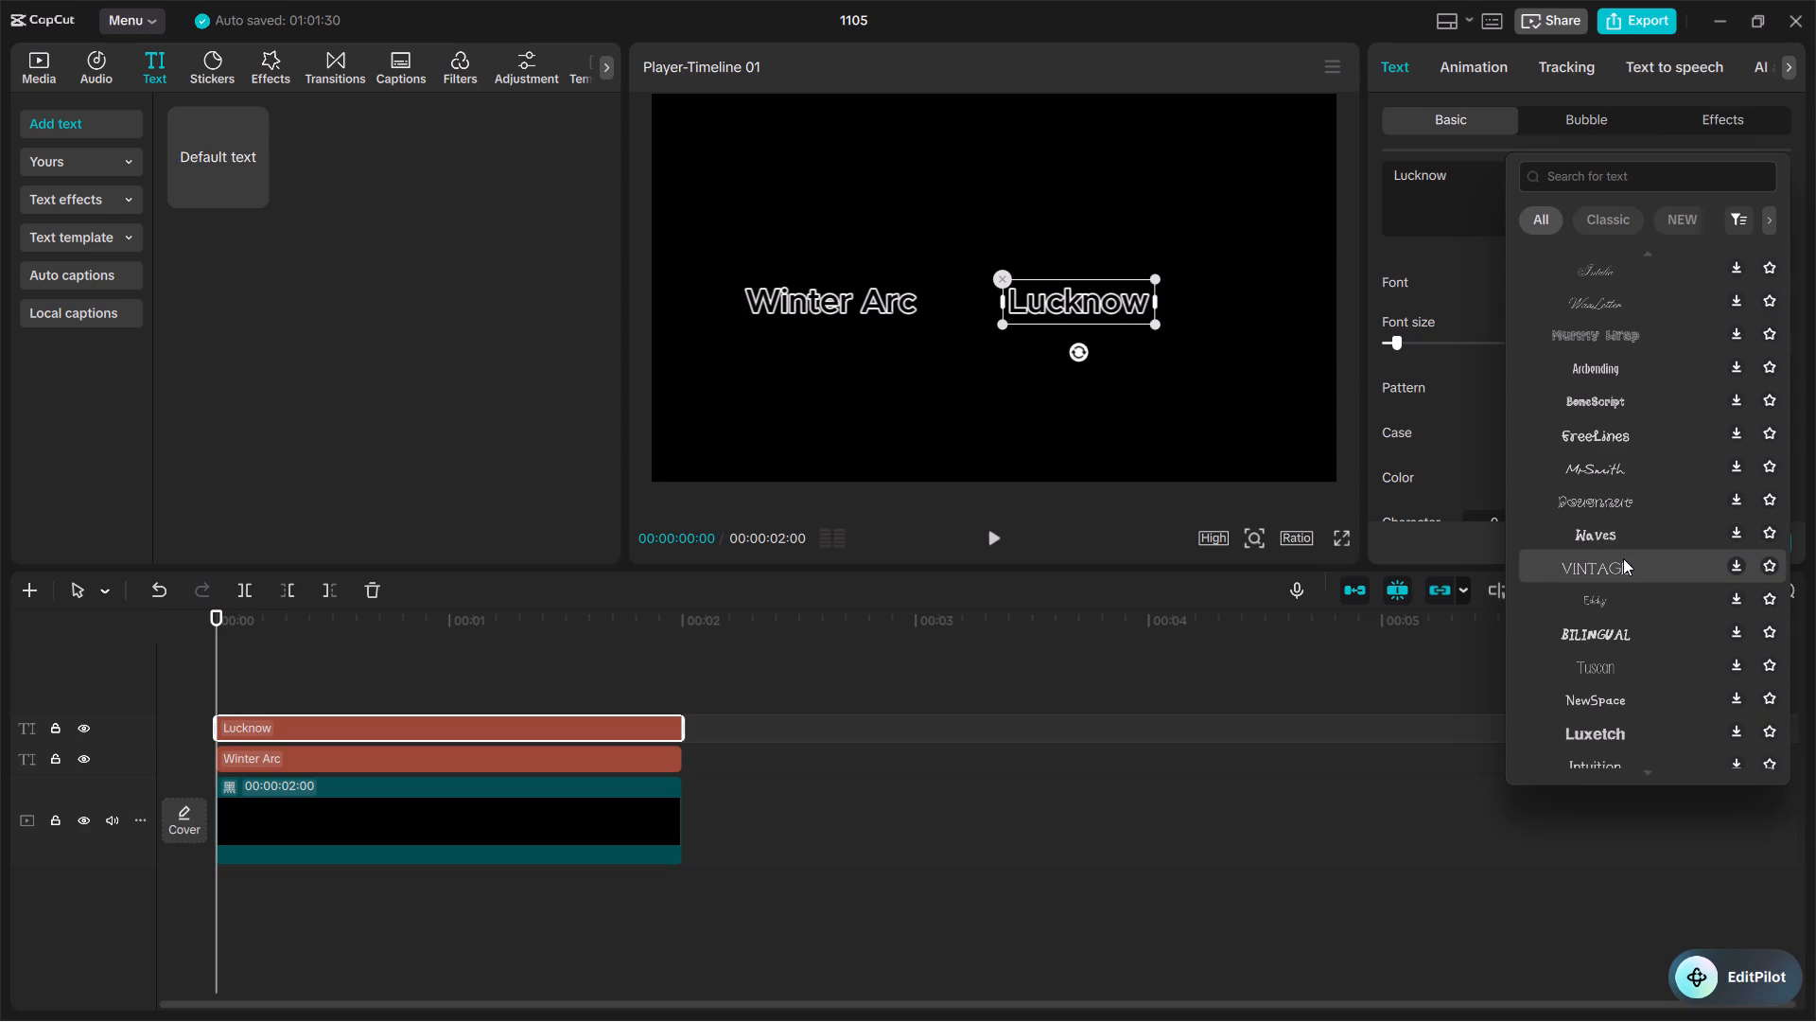
pyautogui.click(1621, 469)
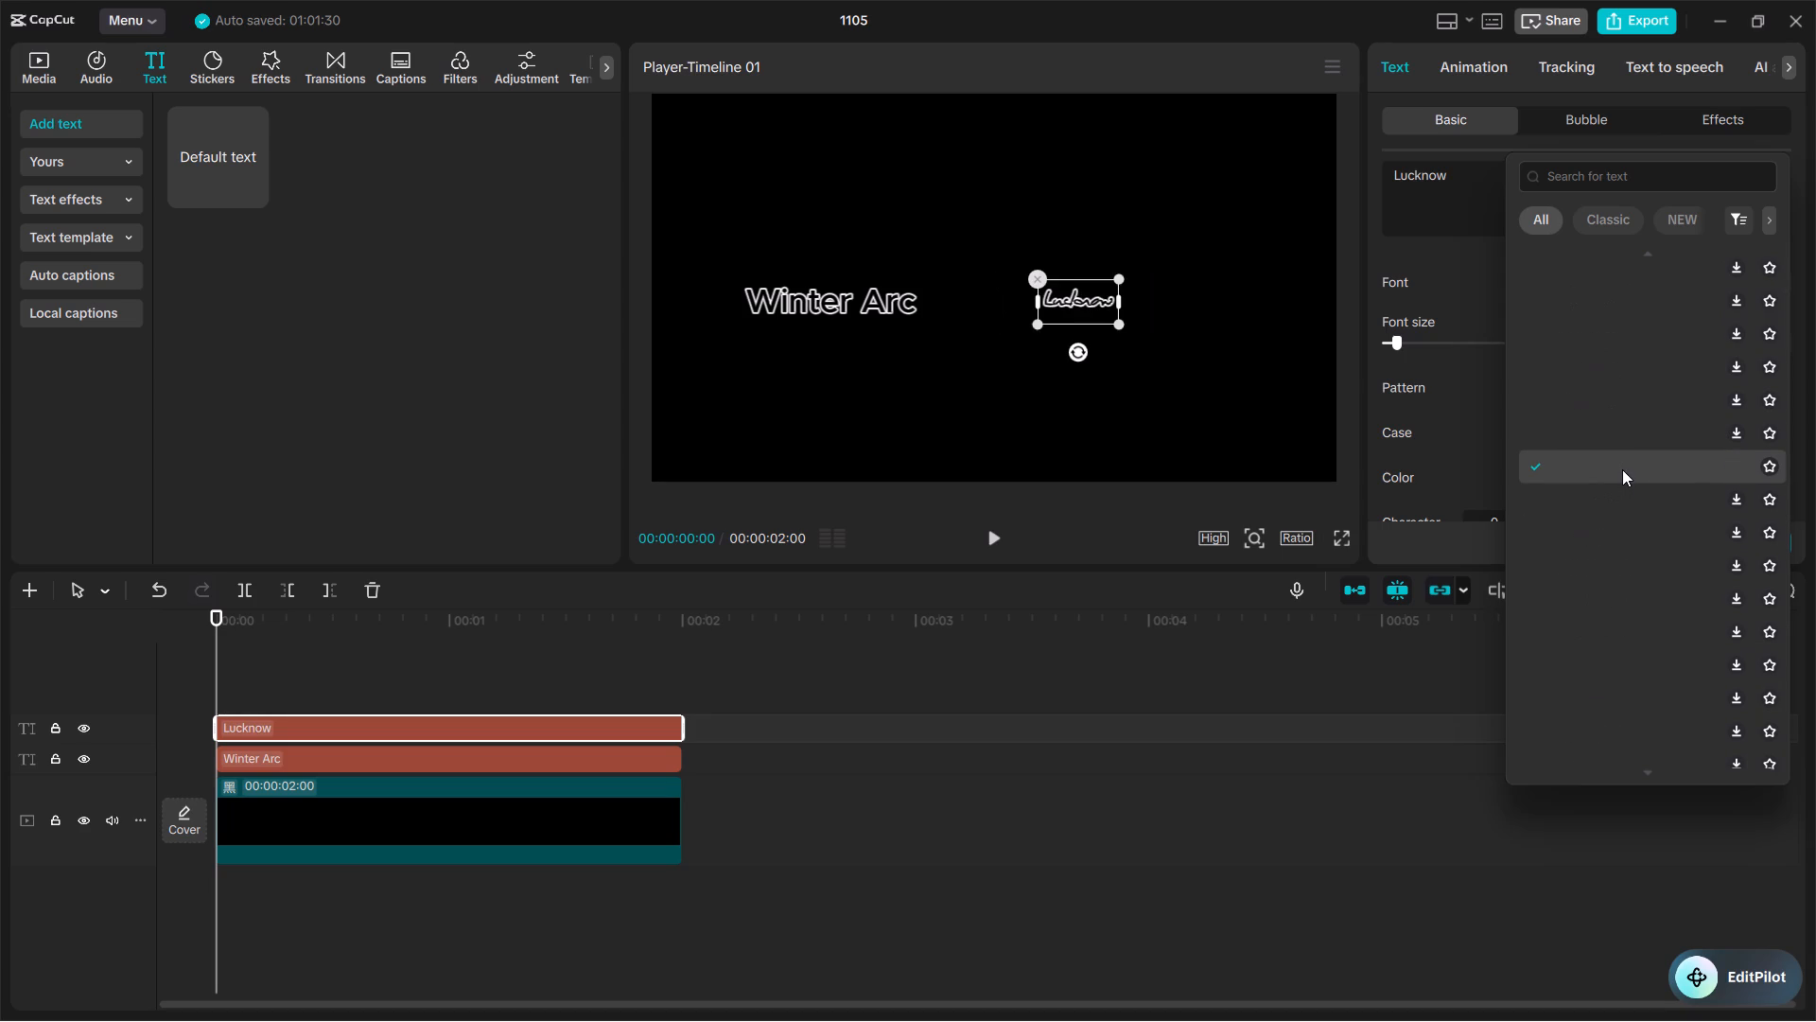
pyautogui.click(1624, 438)
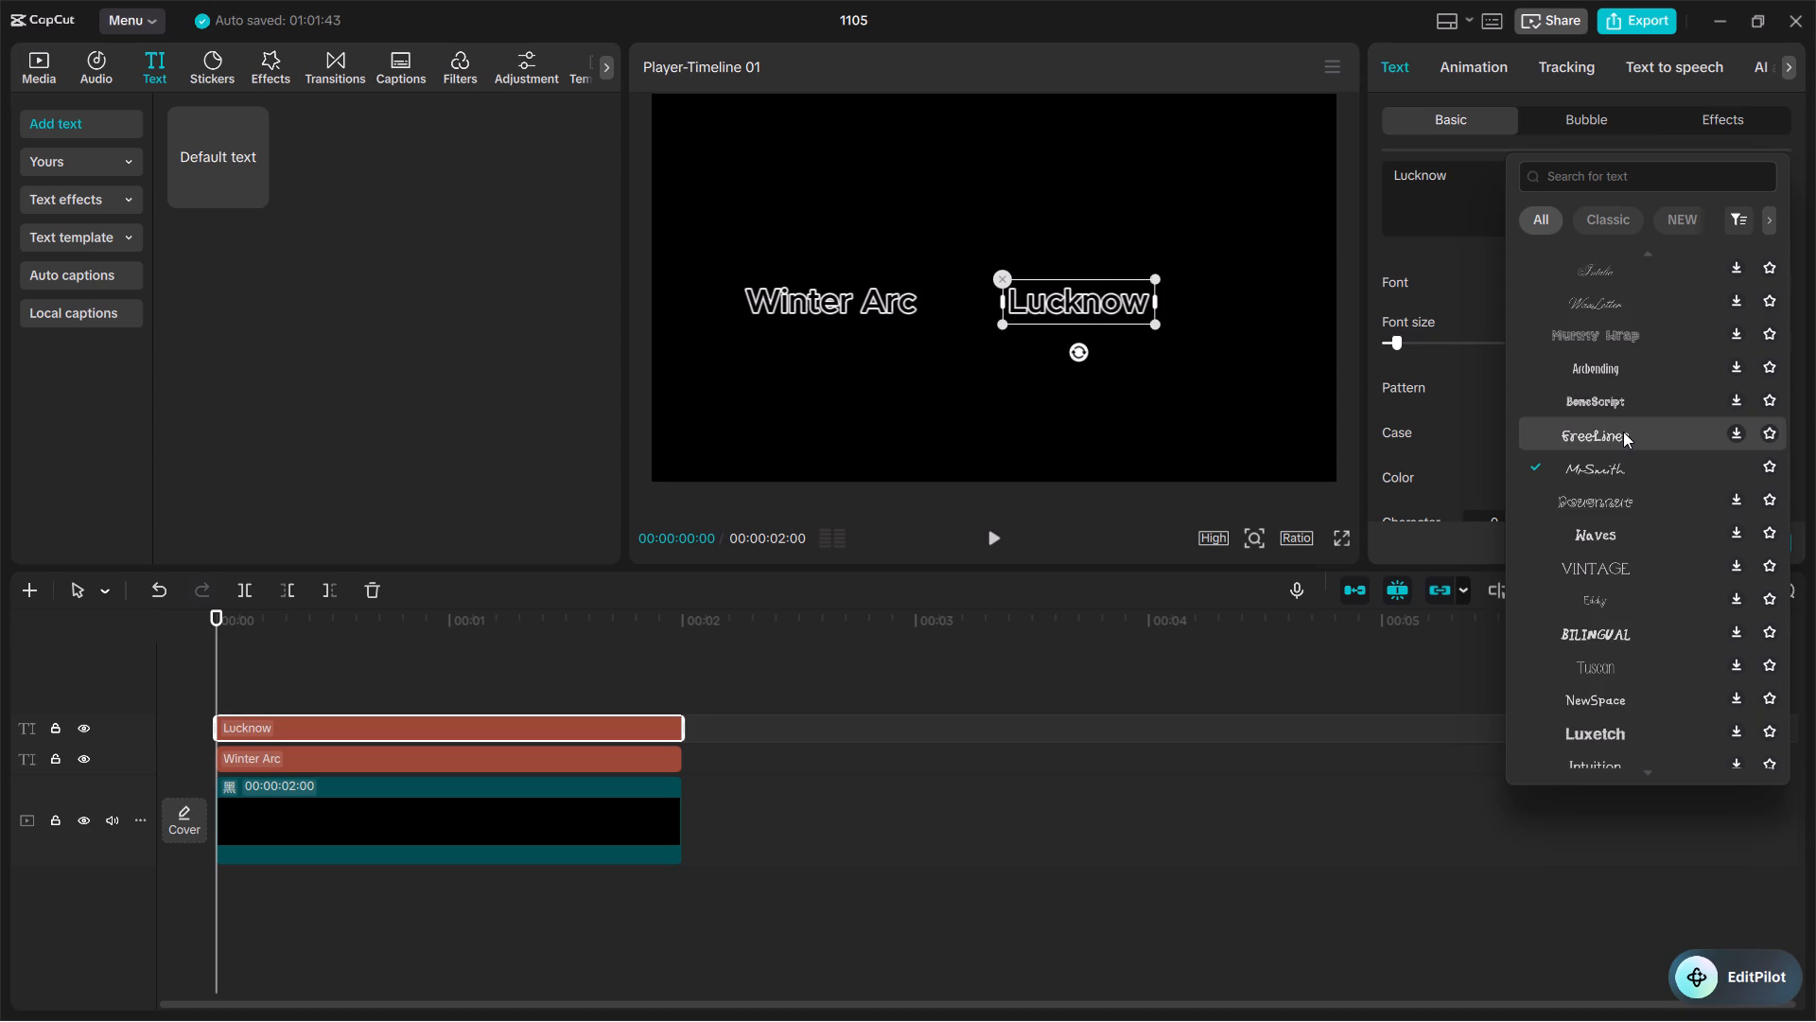
pyautogui.click(1730, 432)
pyautogui.click(1633, 432)
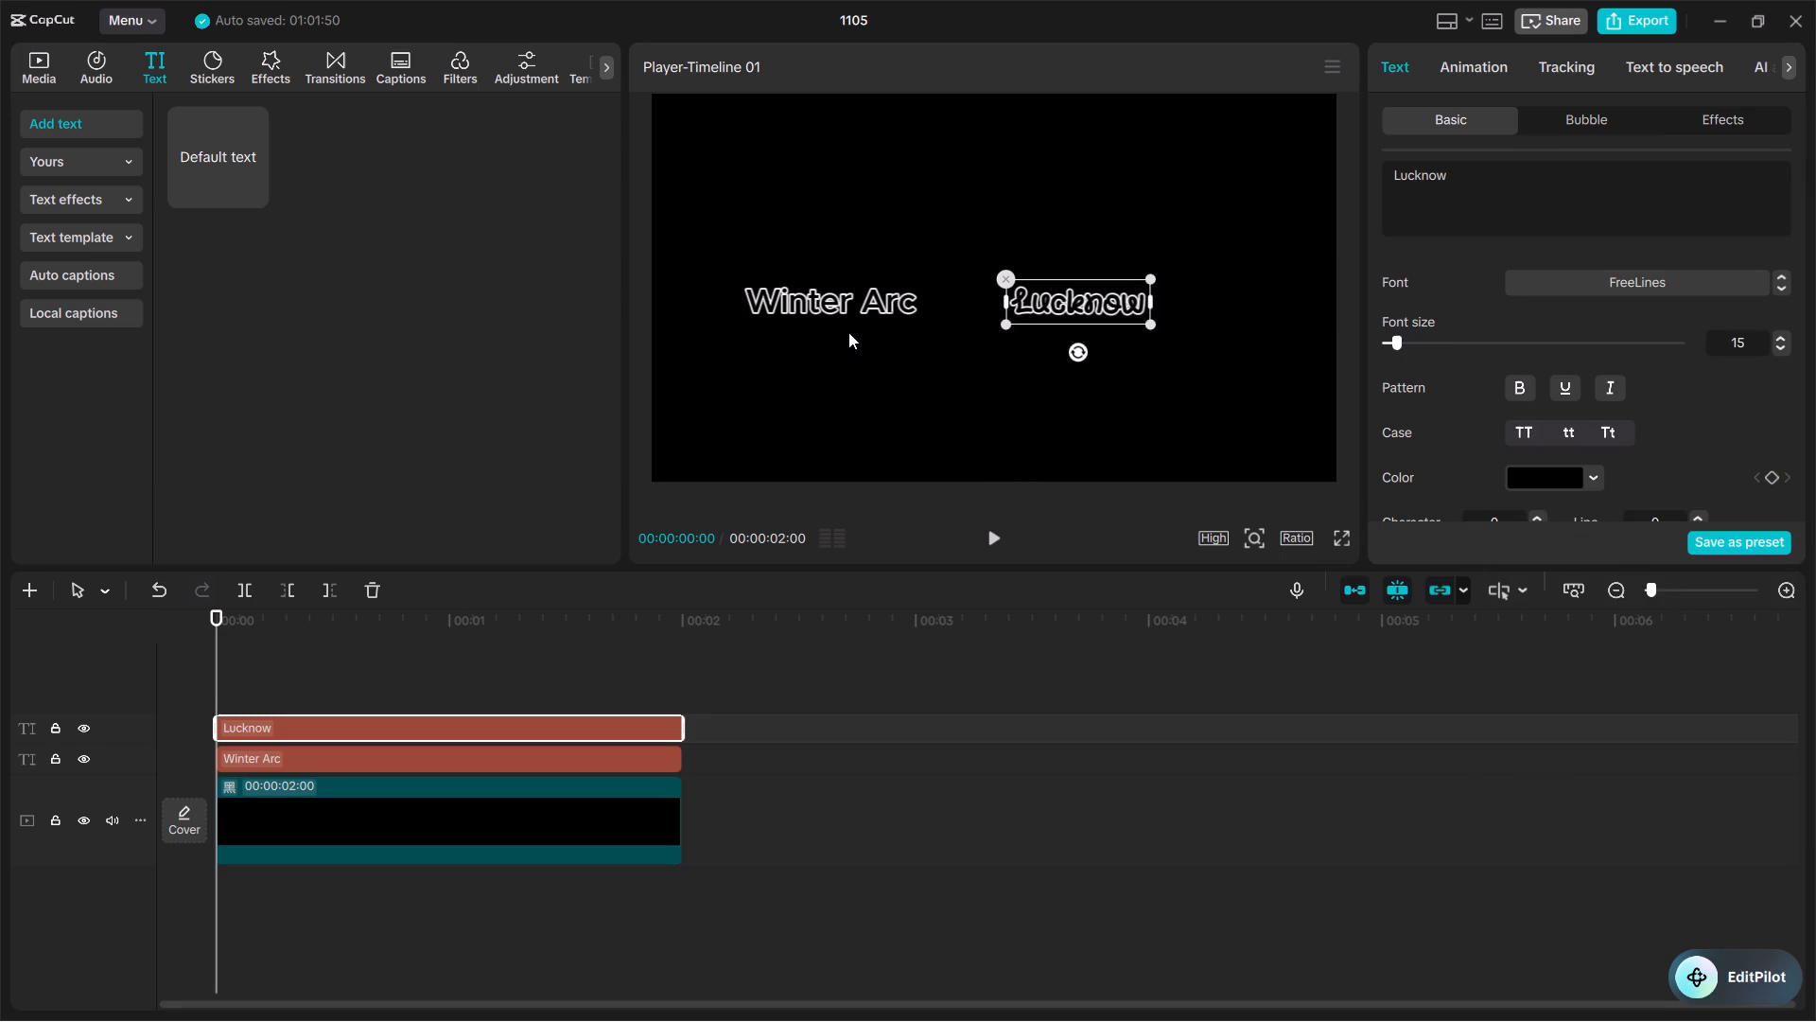
# Search the fonts for "freelines" and set the Winter Arc title's font to FreeLines.
pyautogui.click(830, 305)
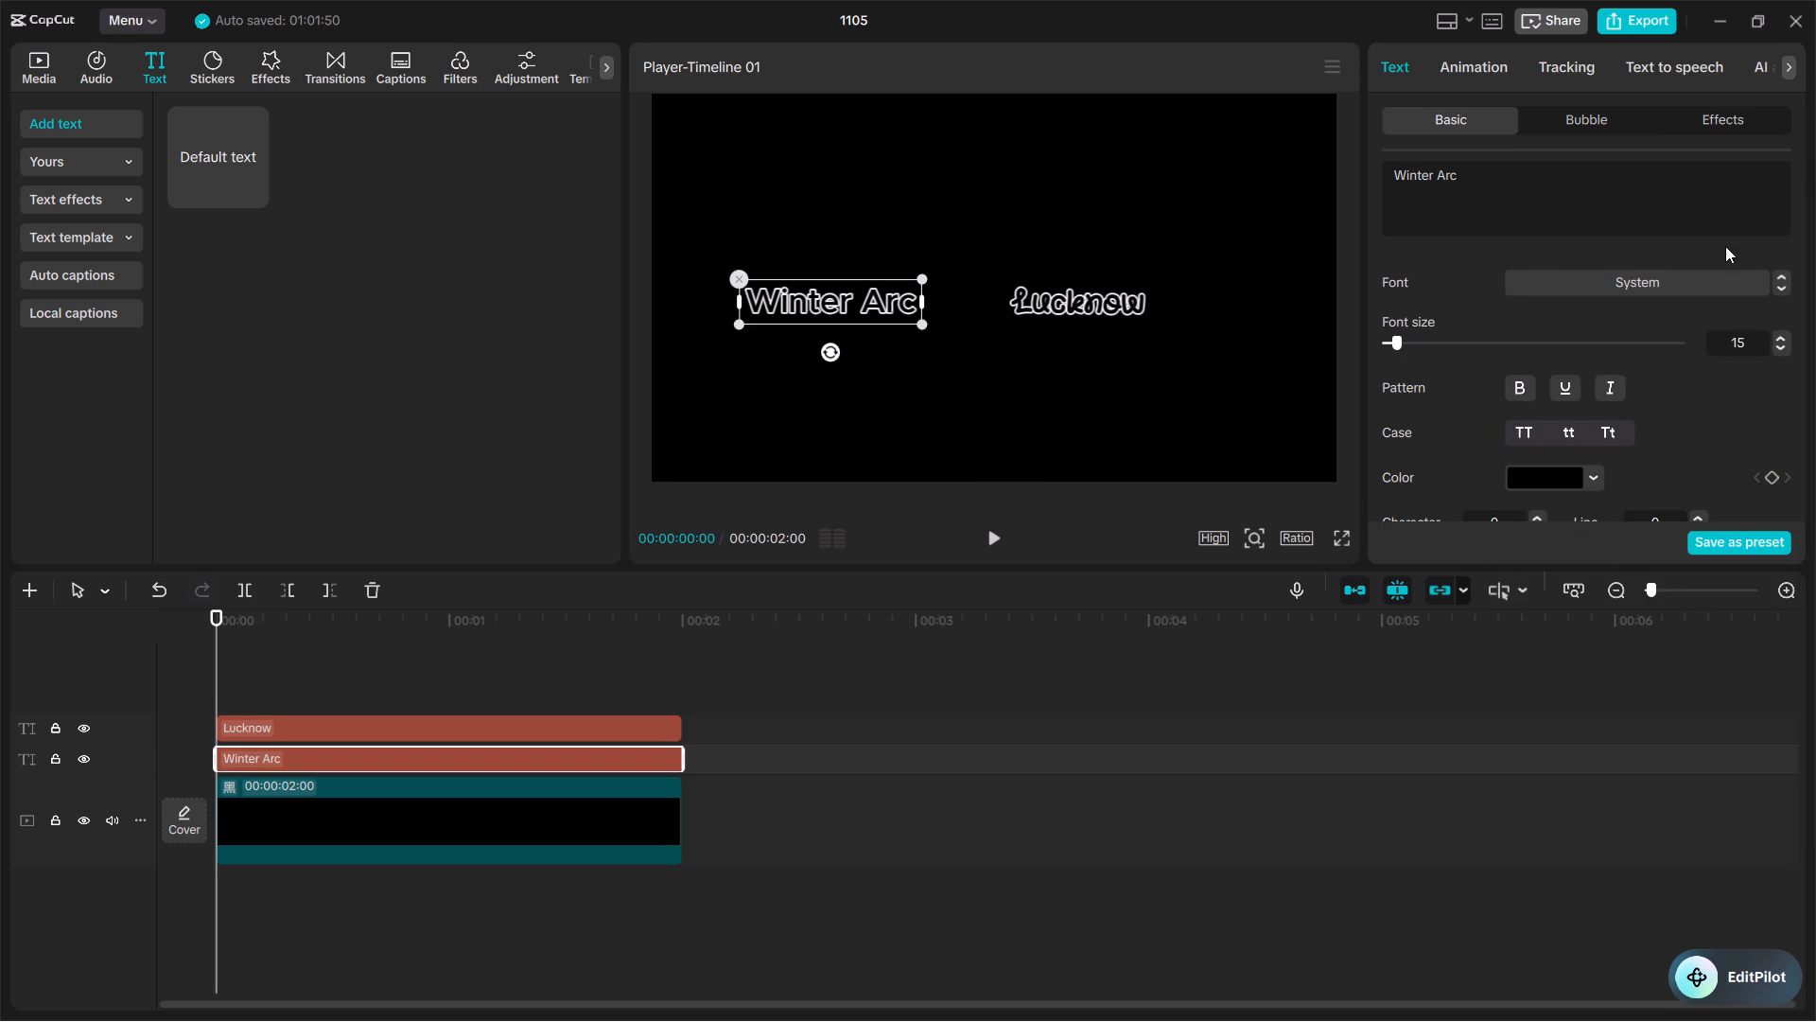
pyautogui.click(1711, 274)
pyautogui.click(1613, 172)
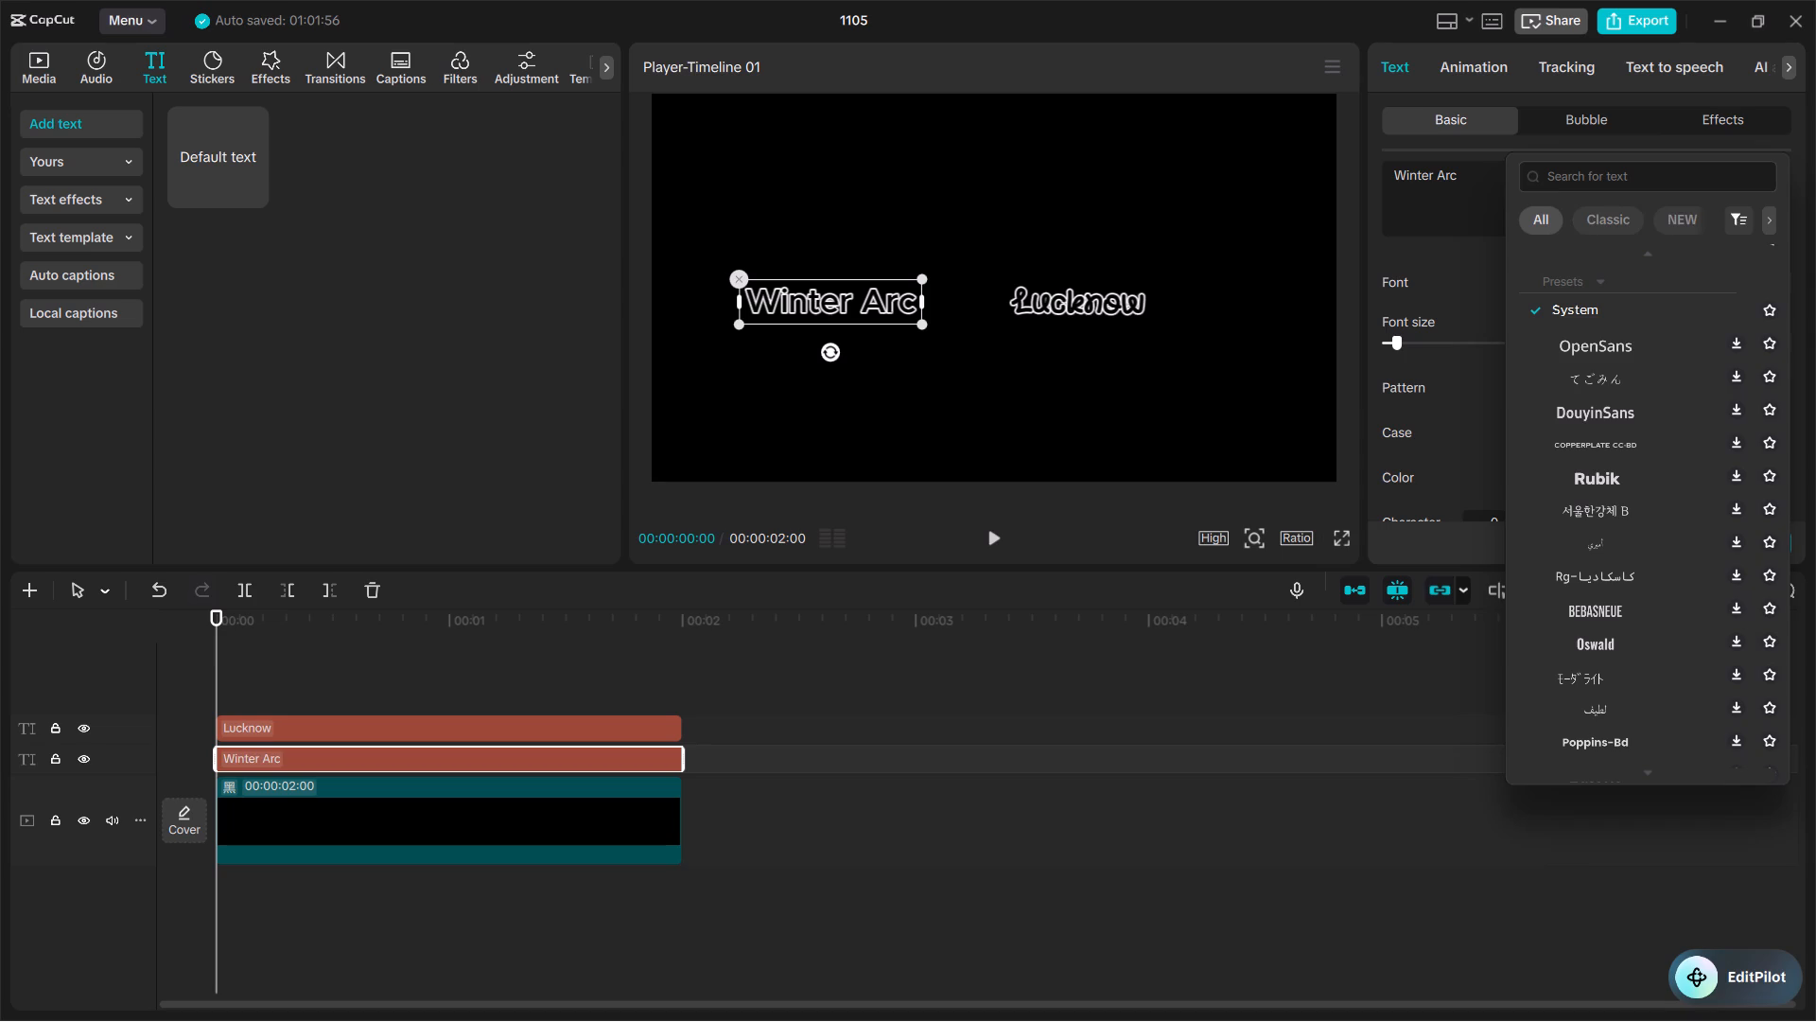
pyautogui.write('free')
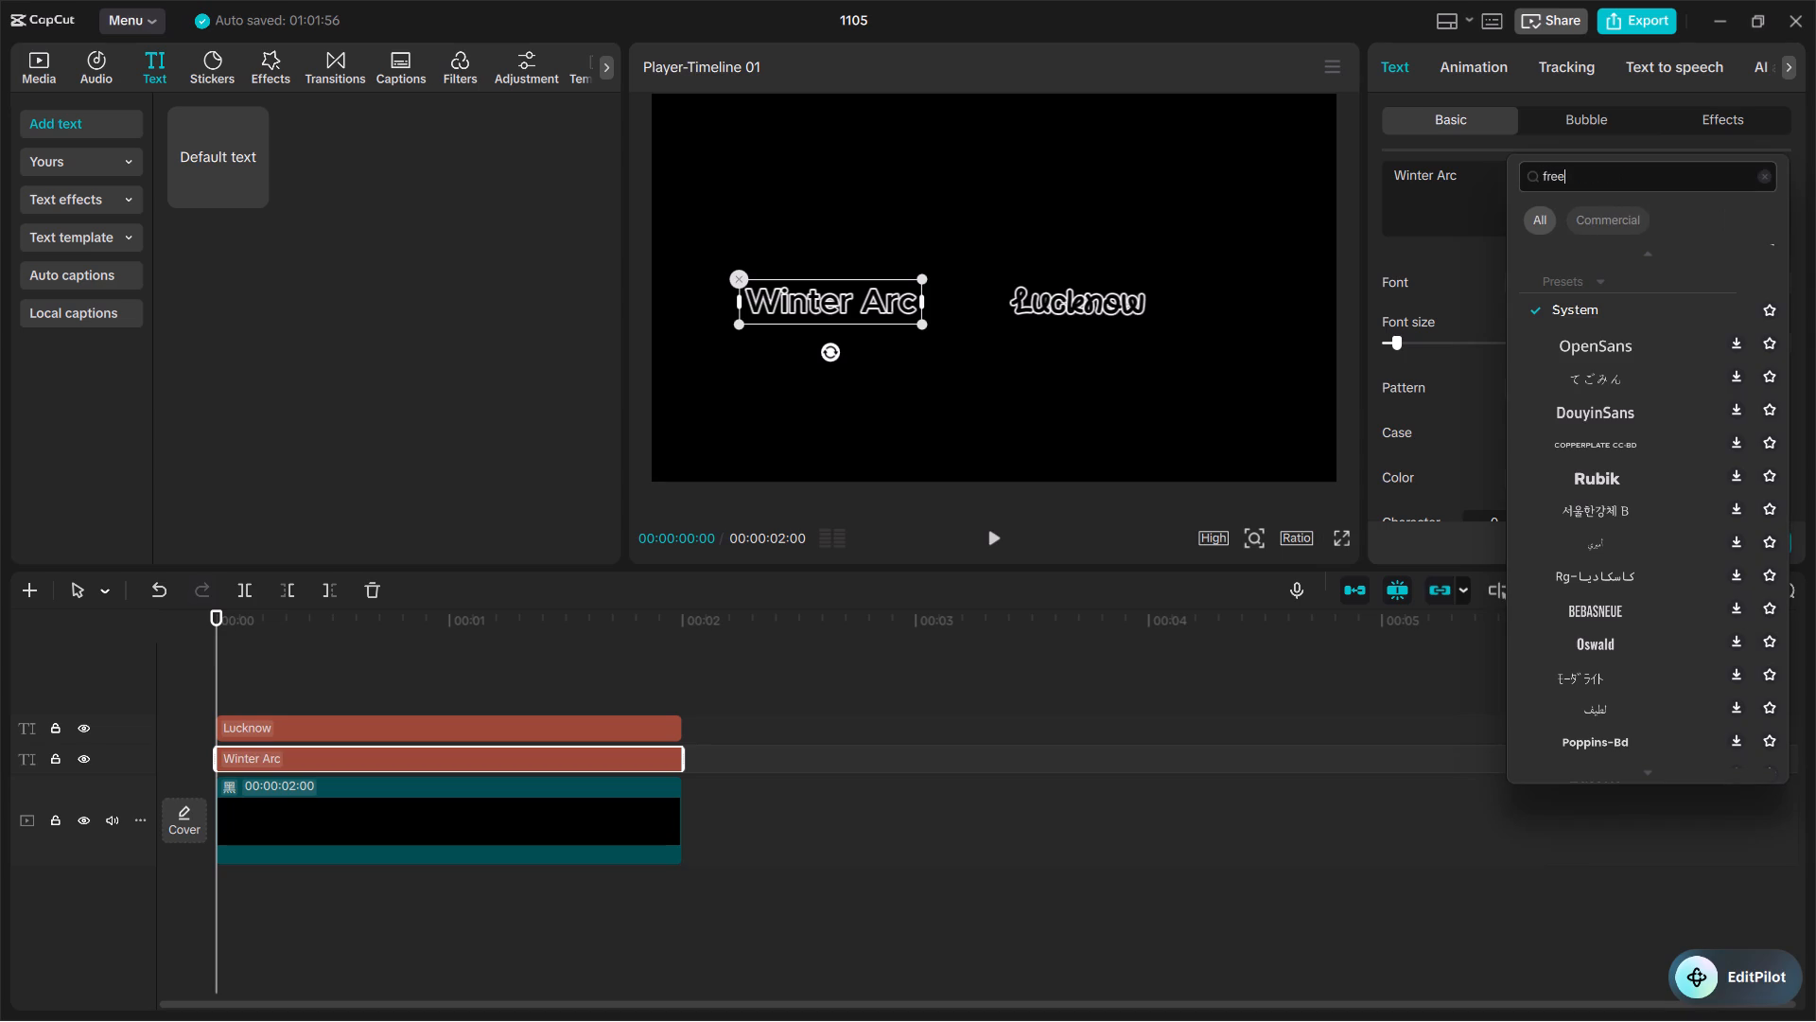
pyautogui.write('lines')
pyautogui.press('Return')
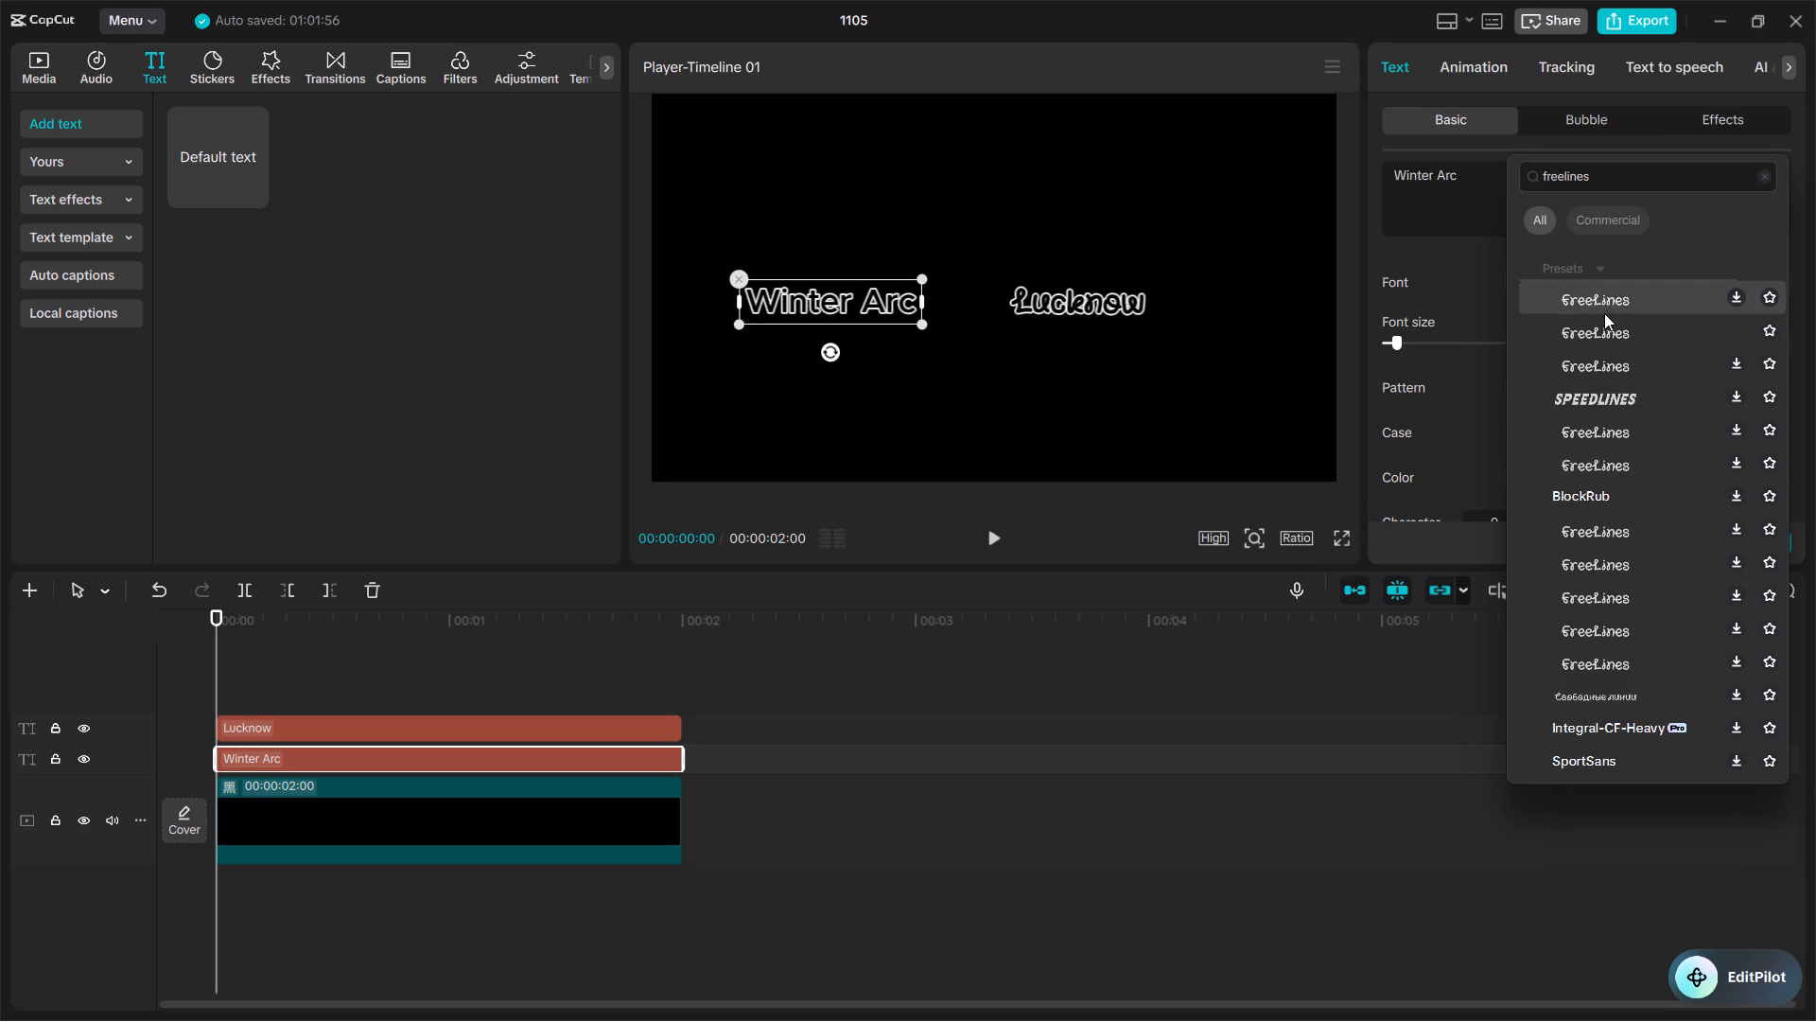
pyautogui.click(1603, 342)
pyautogui.click(1056, 396)
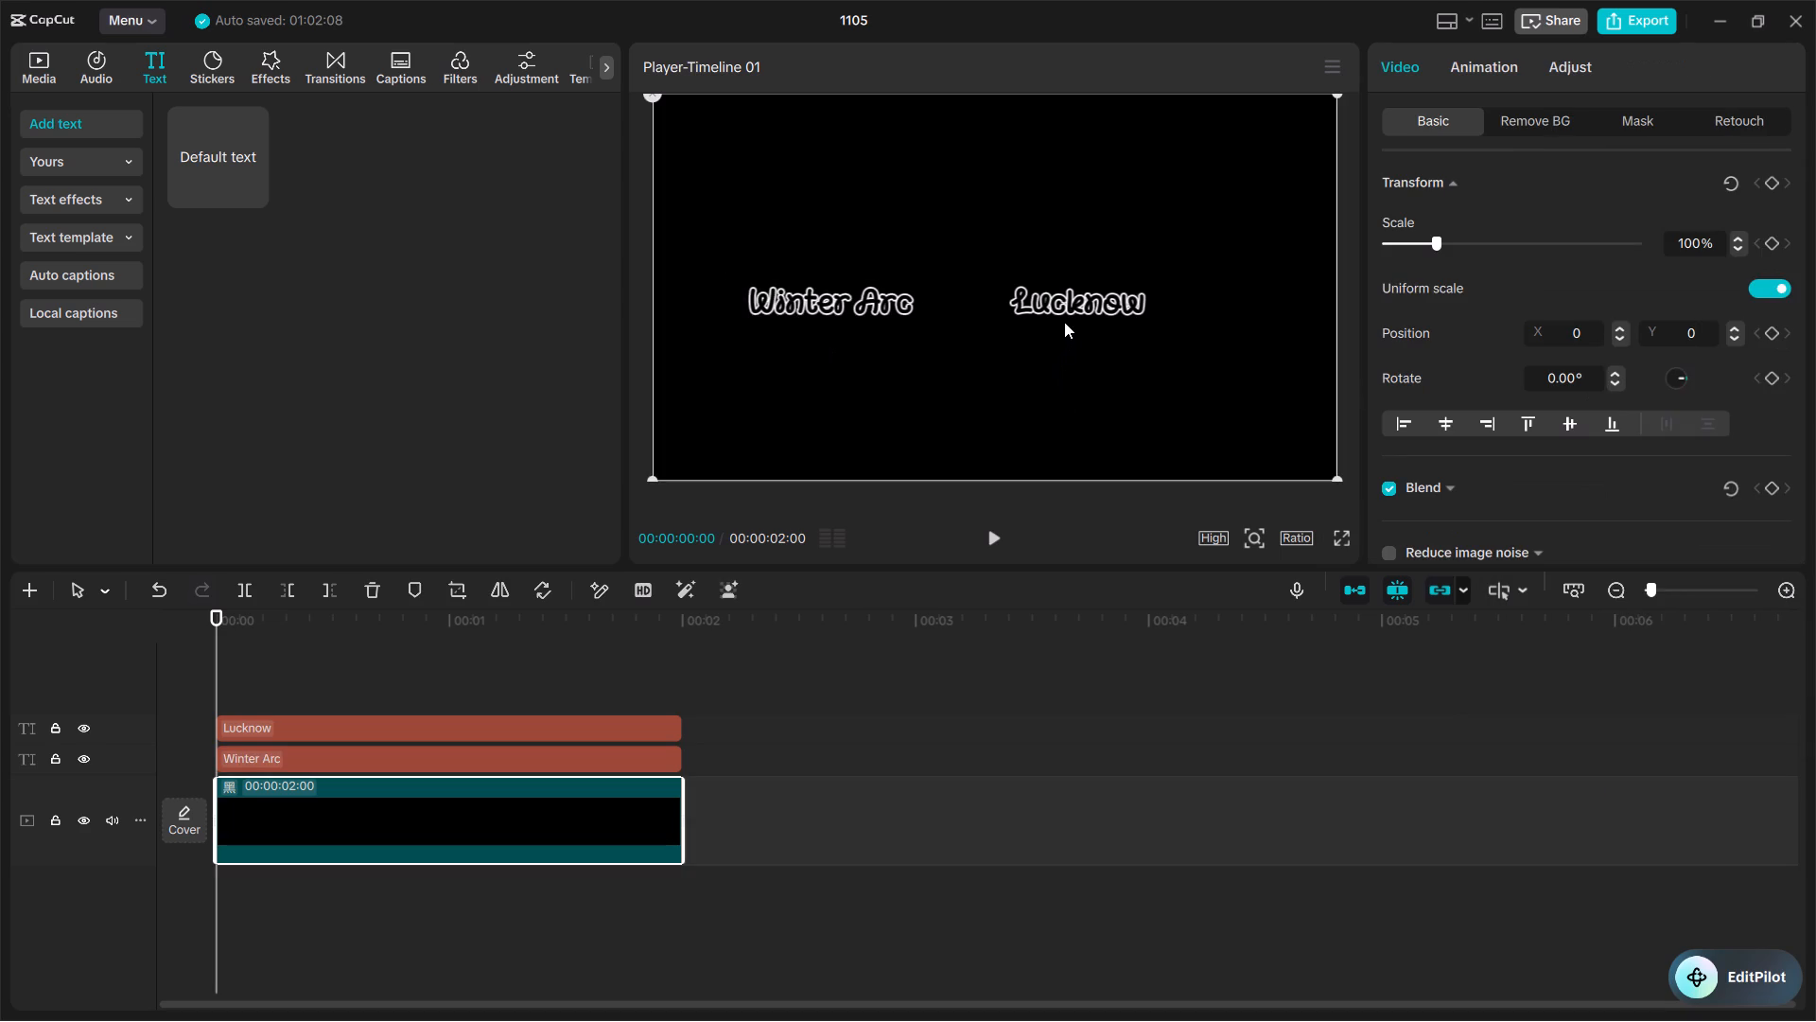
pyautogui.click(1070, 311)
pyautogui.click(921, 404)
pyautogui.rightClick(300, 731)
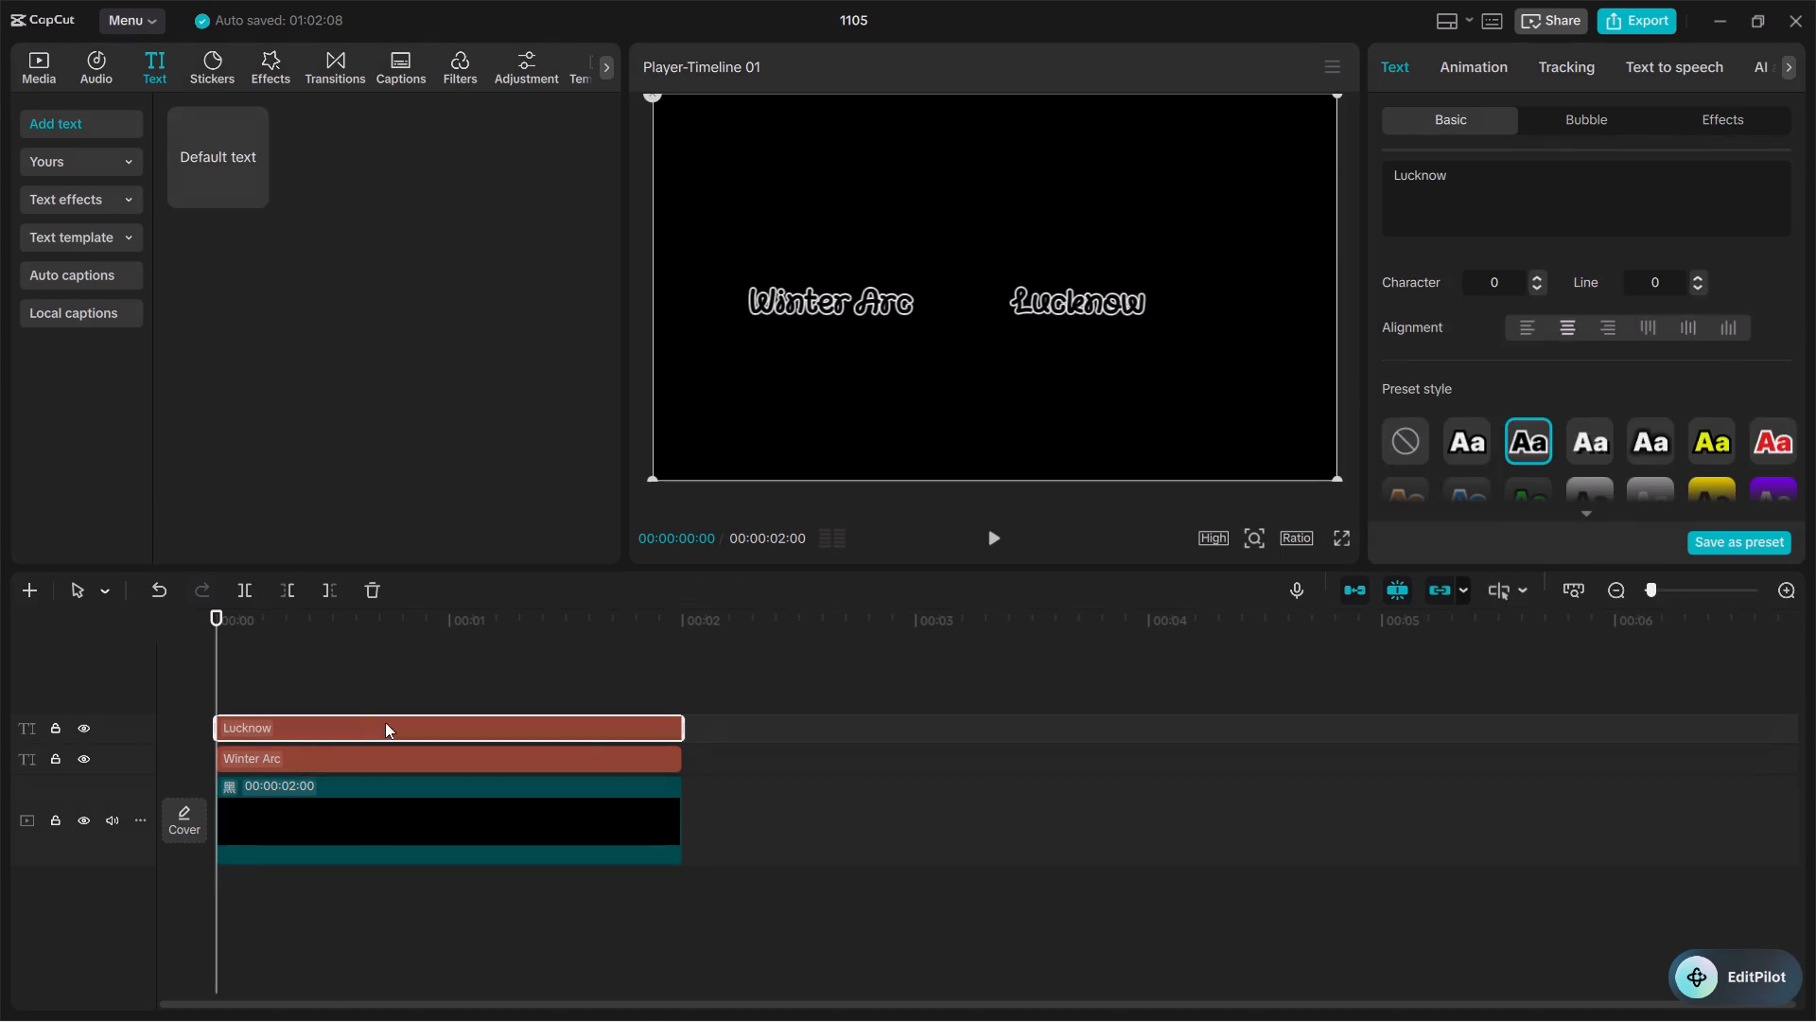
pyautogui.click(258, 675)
# Add a default text clip at the timeline start and trim it to two seconds to match the other titles.
pyautogui.click(253, 197)
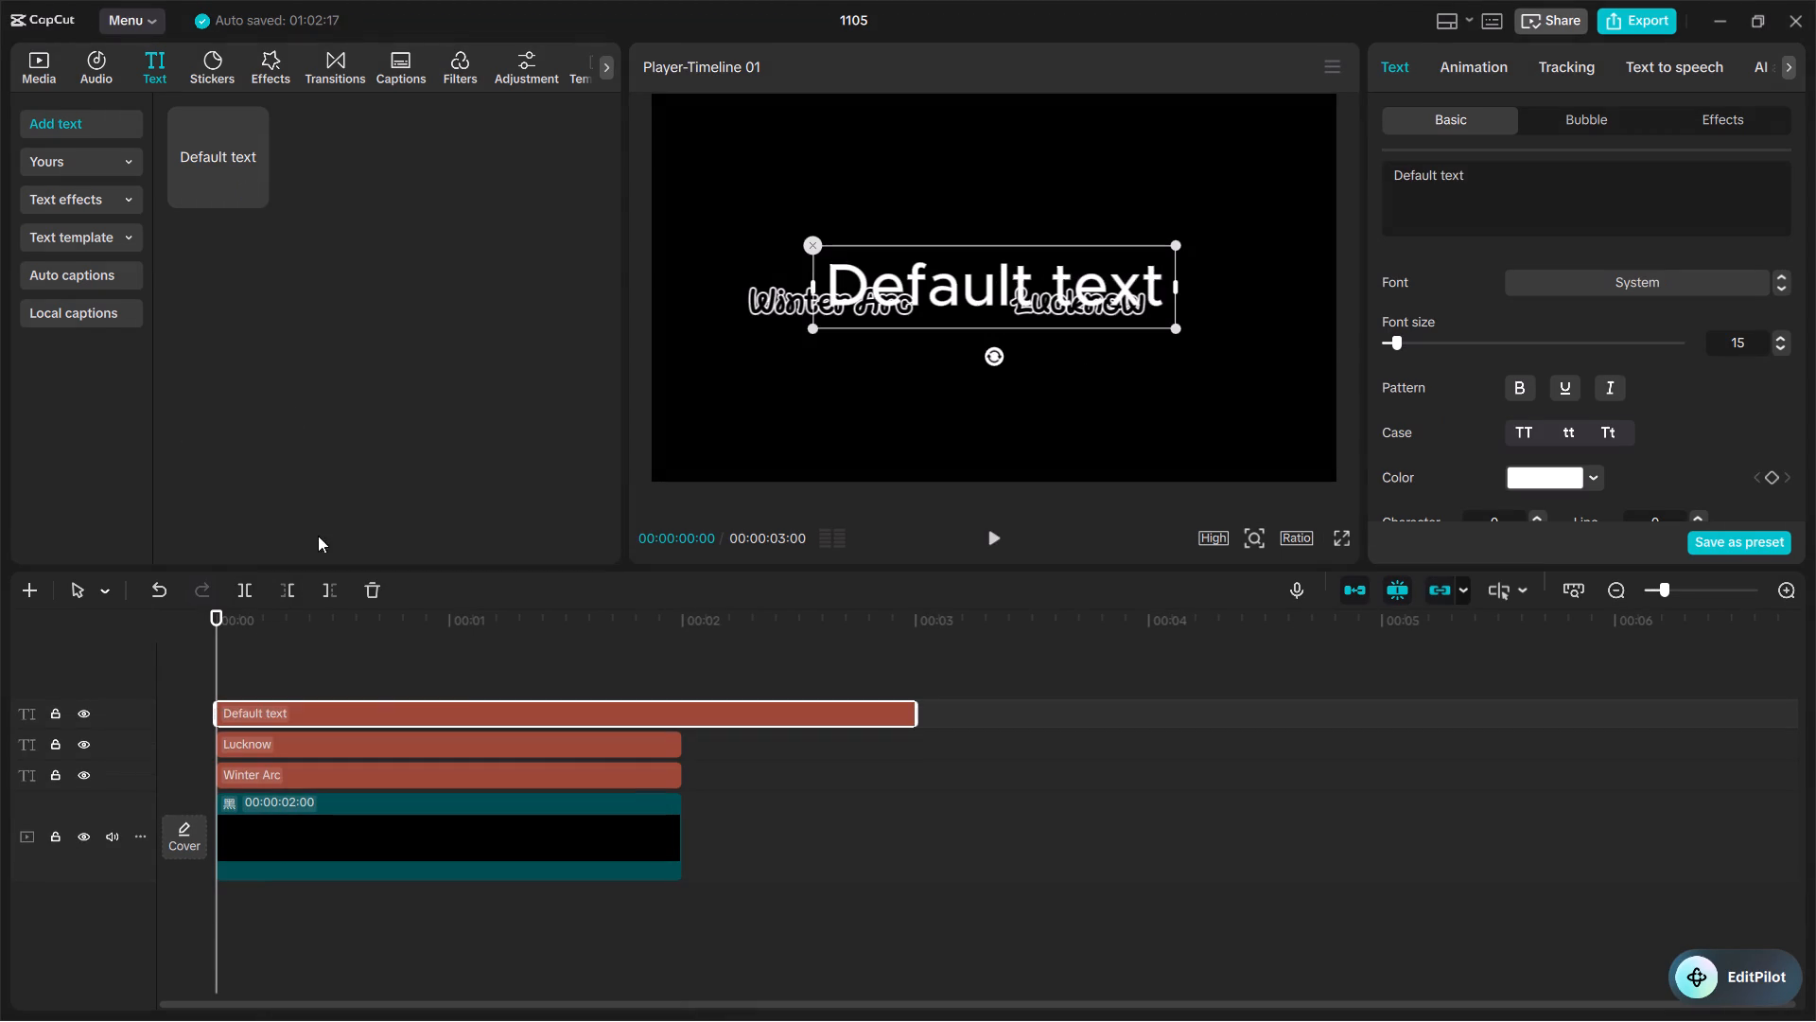
pyautogui.moveTo(912, 715); pyautogui.dragTo(674, 730)
pyautogui.click(681, 714)
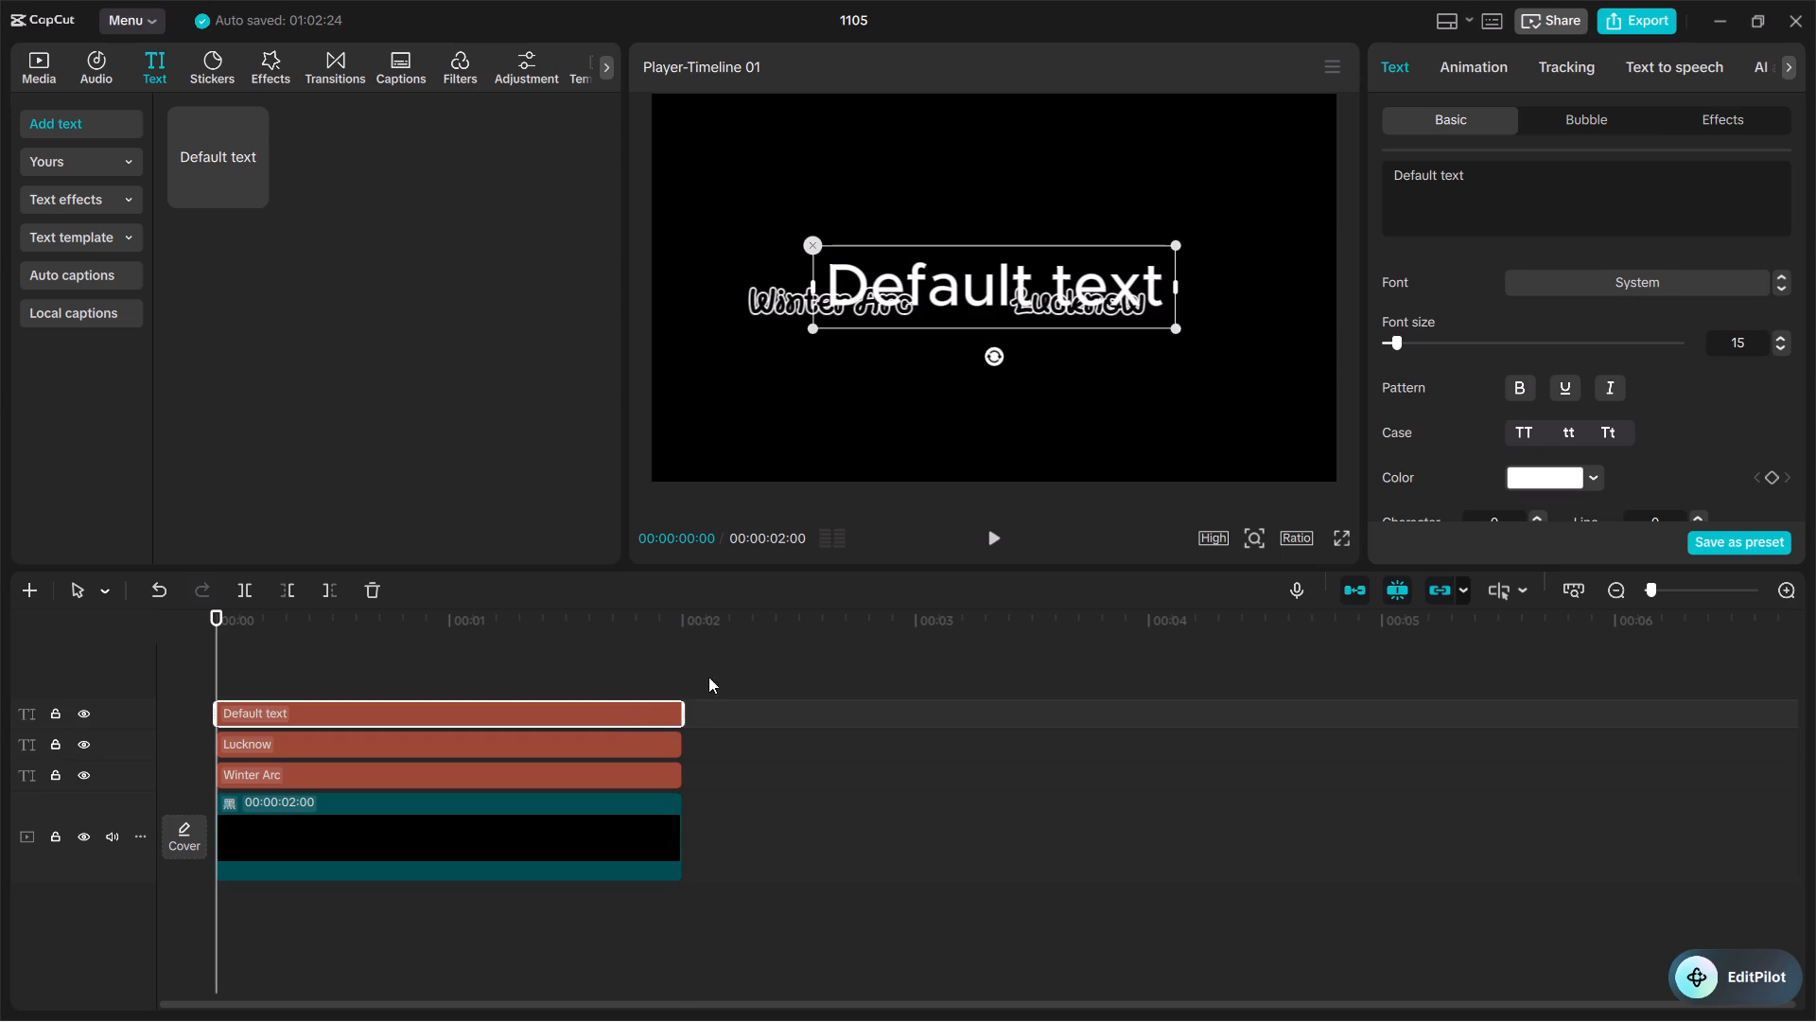
# Replace the new default text with "X".
pyautogui.click(1488, 186)
pyautogui.press('BackSpace')
pyautogui.press('BackSpace')
pyautogui.press('BackSpace')
pyautogui.press('BackSpace')
pyautogui.press('BackSpace')
pyautogui.press('BackSpace')
pyautogui.press('BackSpace')
pyautogui.press('BackSpace')
pyautogui.press('BackSpace')
pyautogui.press('BackSpace')
pyautogui.press('BackSpace')
pyautogui.press('BackSpace')
pyautogui.press('BackSpace')
pyautogui.press('BackSpace')
pyautogui.press('BackSpace')
pyautogui.press('BackSpace')
pyautogui.press('BackSpace')
pyautogui.press('BackSpace')
pyautogui.press('BackSpace')
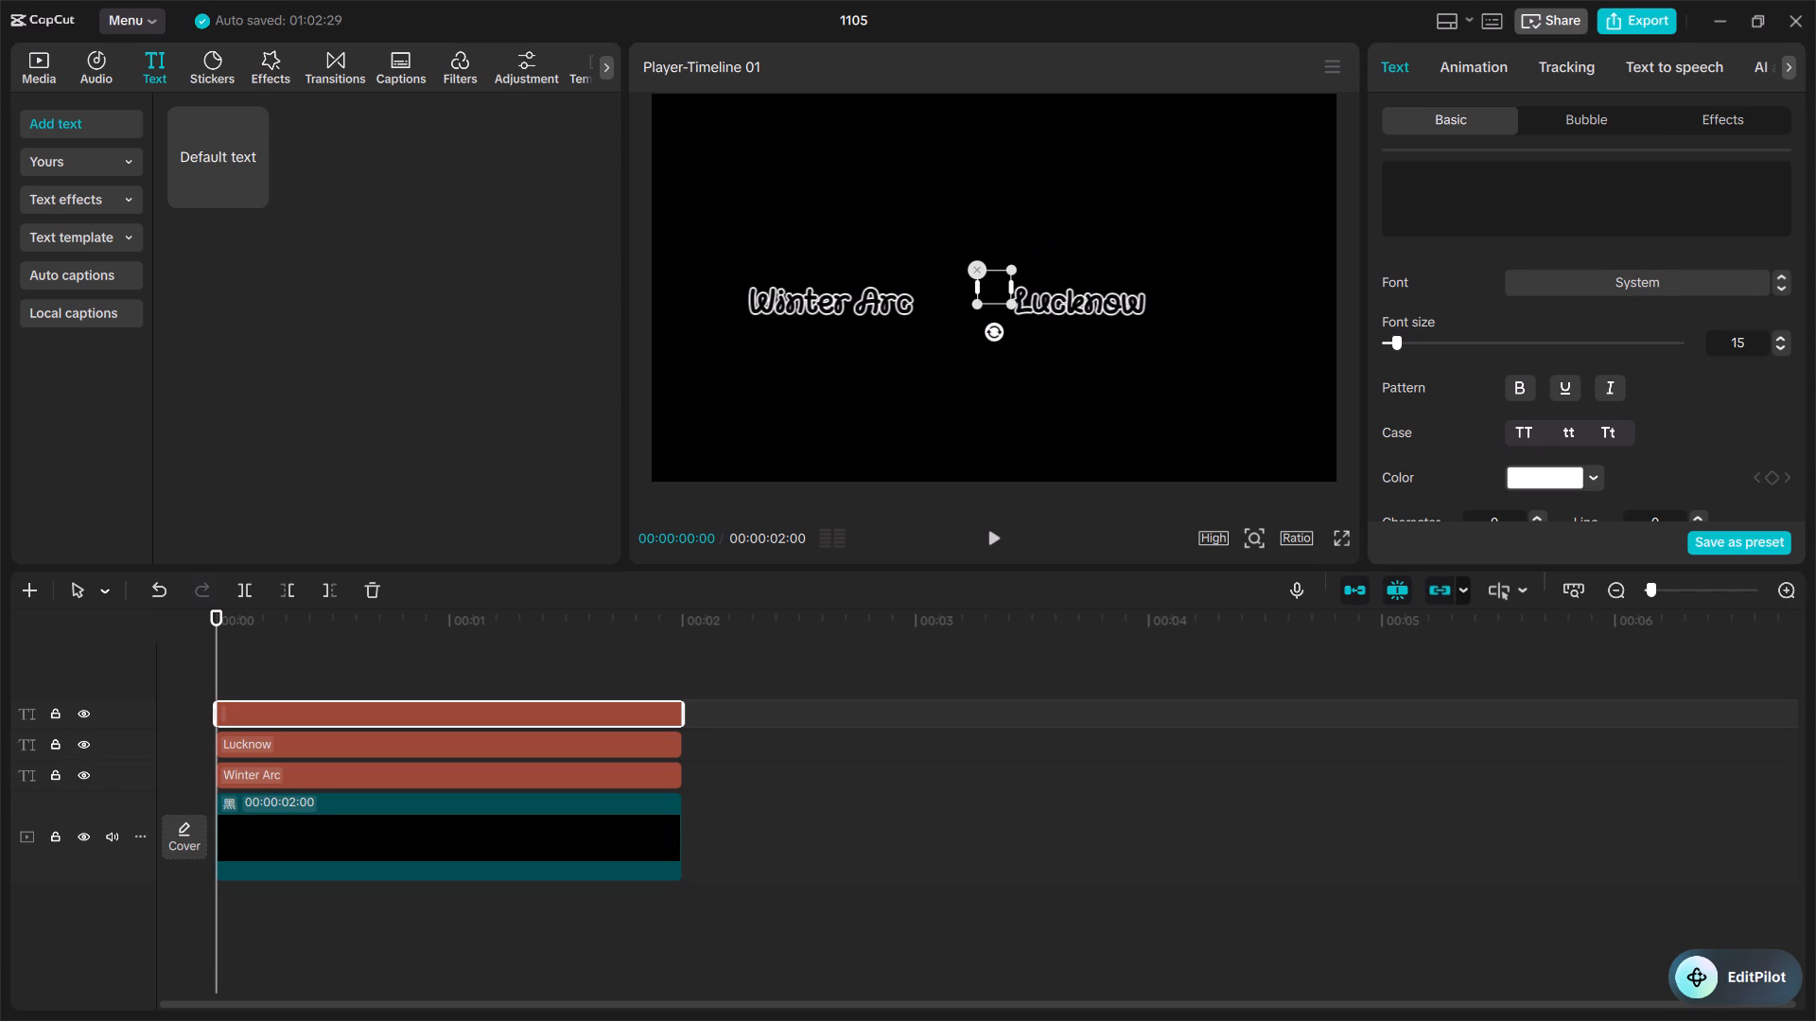
pyautogui.press('x')
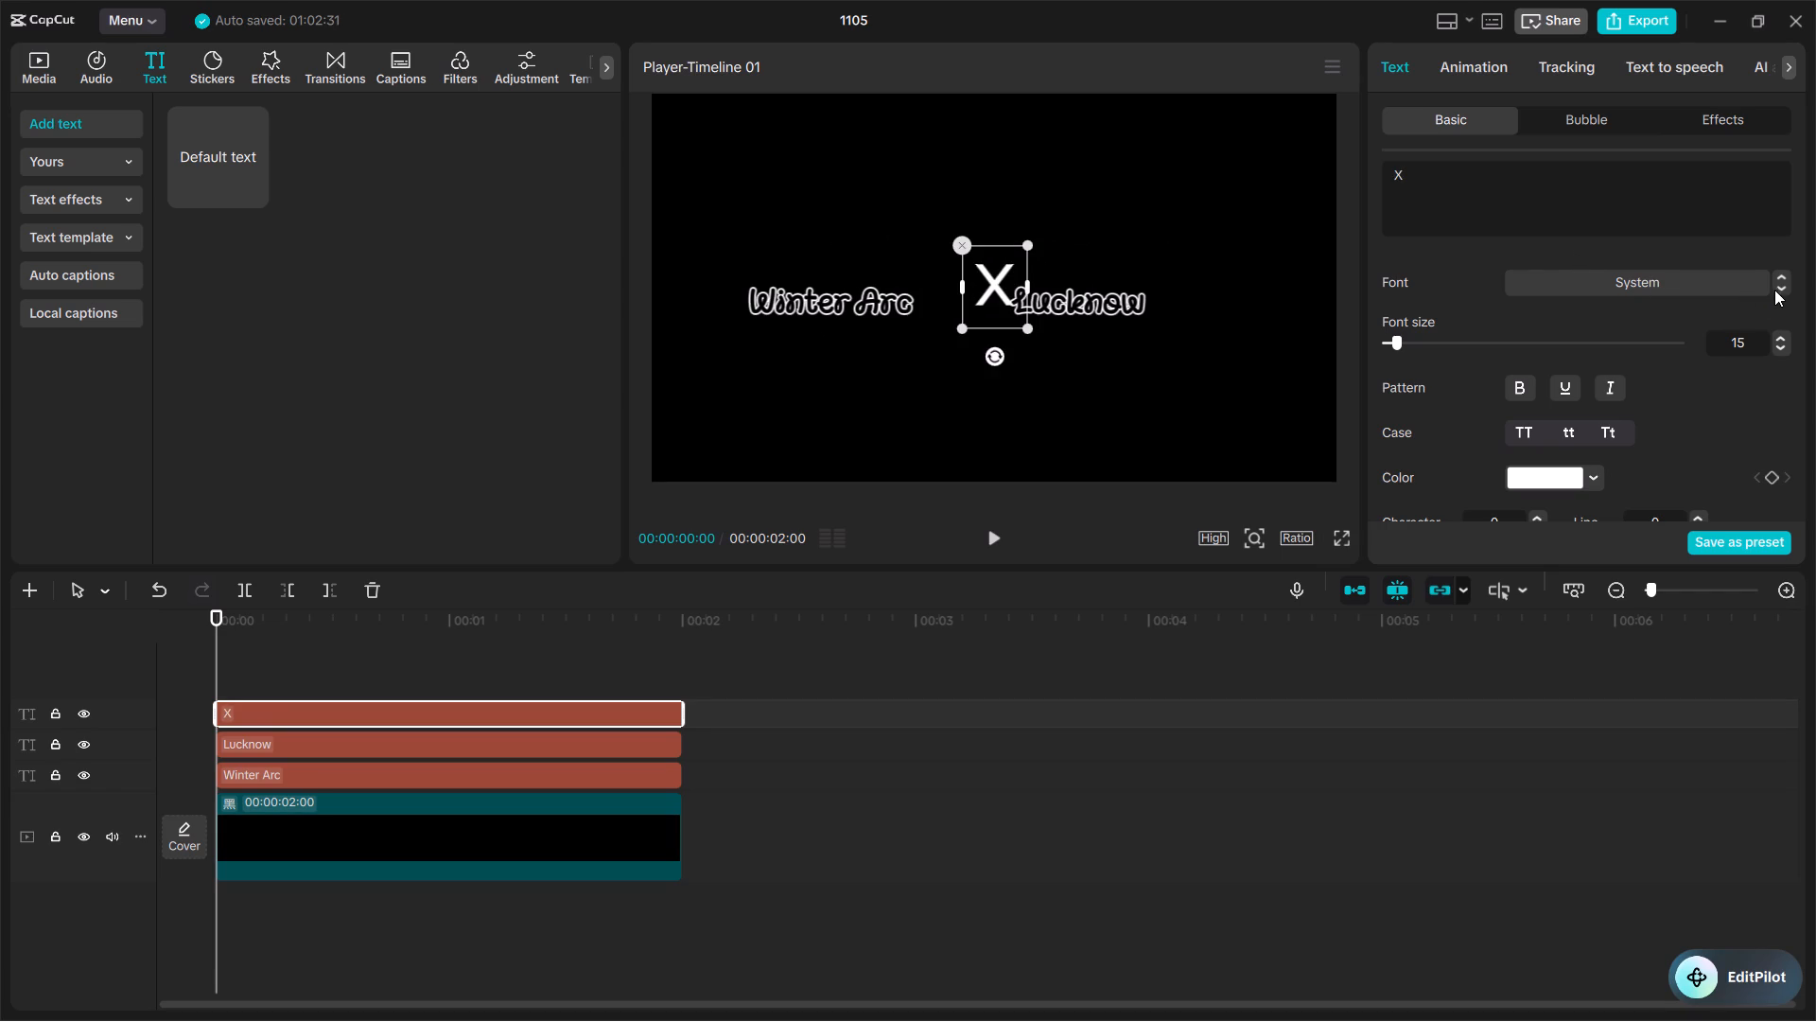
# Set the X title's font to MrSmith.
pyautogui.click(1752, 286)
pyautogui.click(1650, 342)
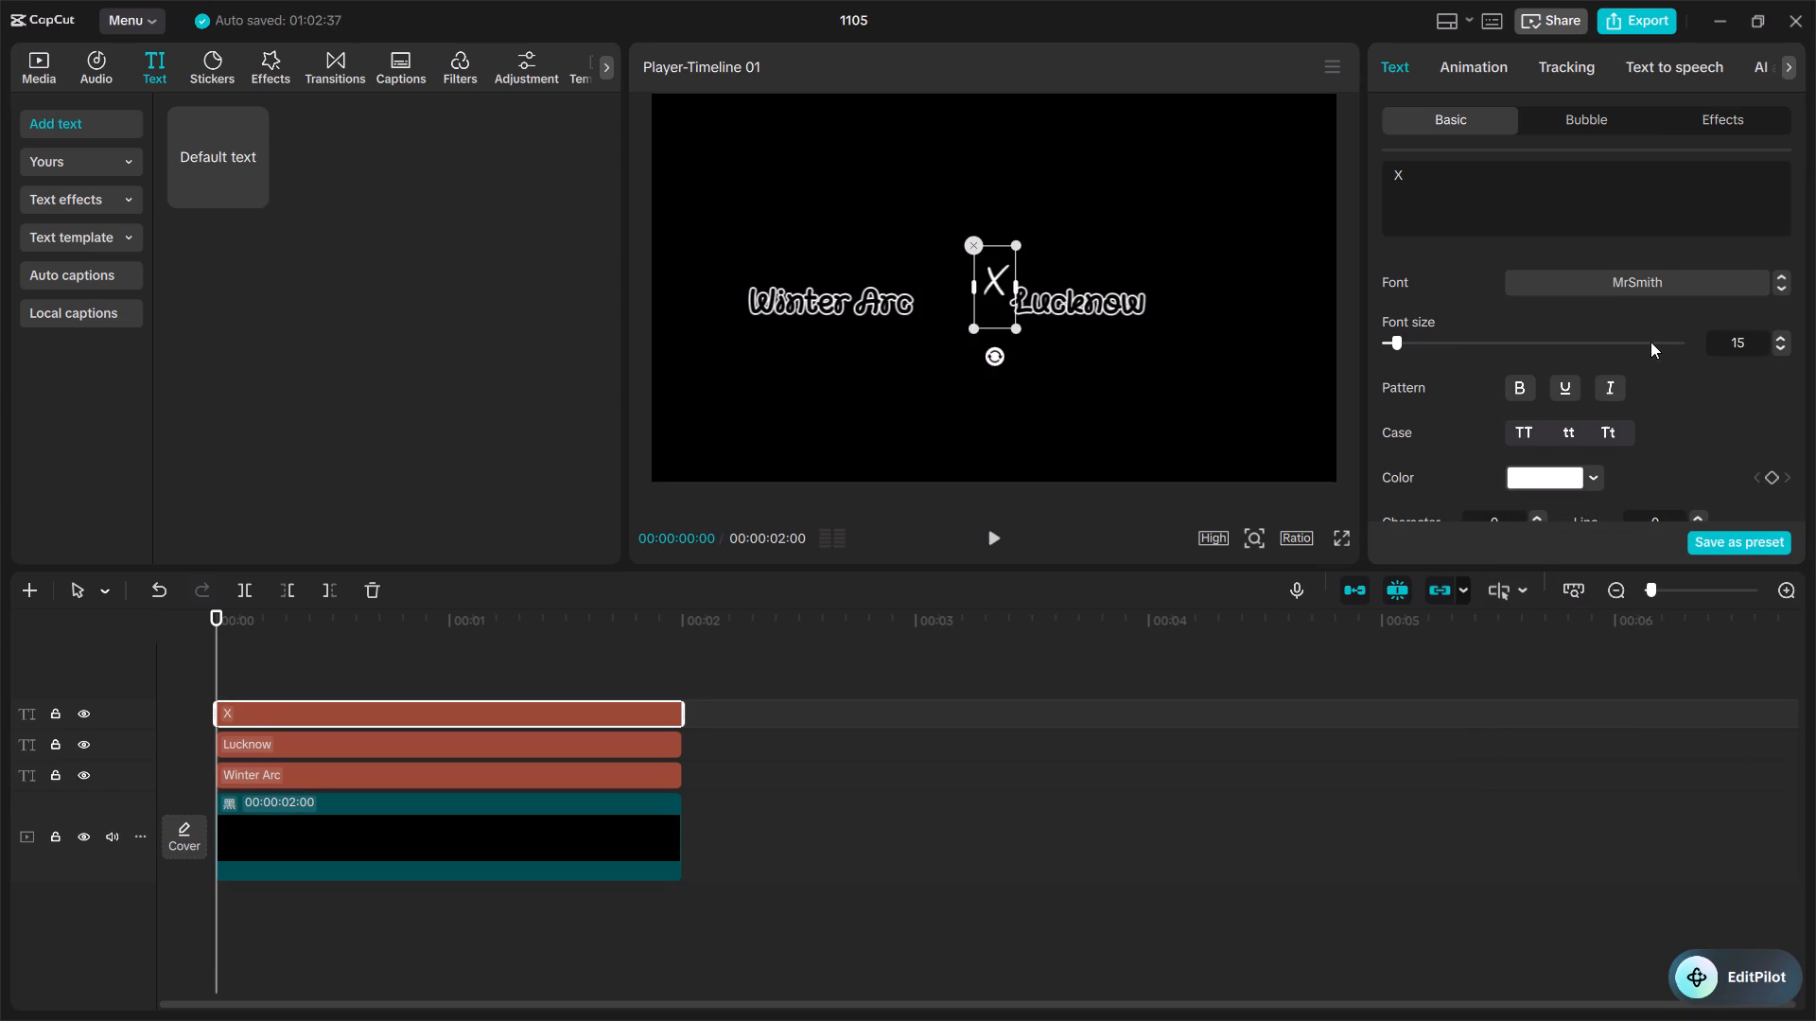
# Enlarge the X title to about 2.5 times its size and centre it between the Winter Arc and Lucknow titles.
pyautogui.moveTo(984, 317); pyautogui.dragTo(965, 329)
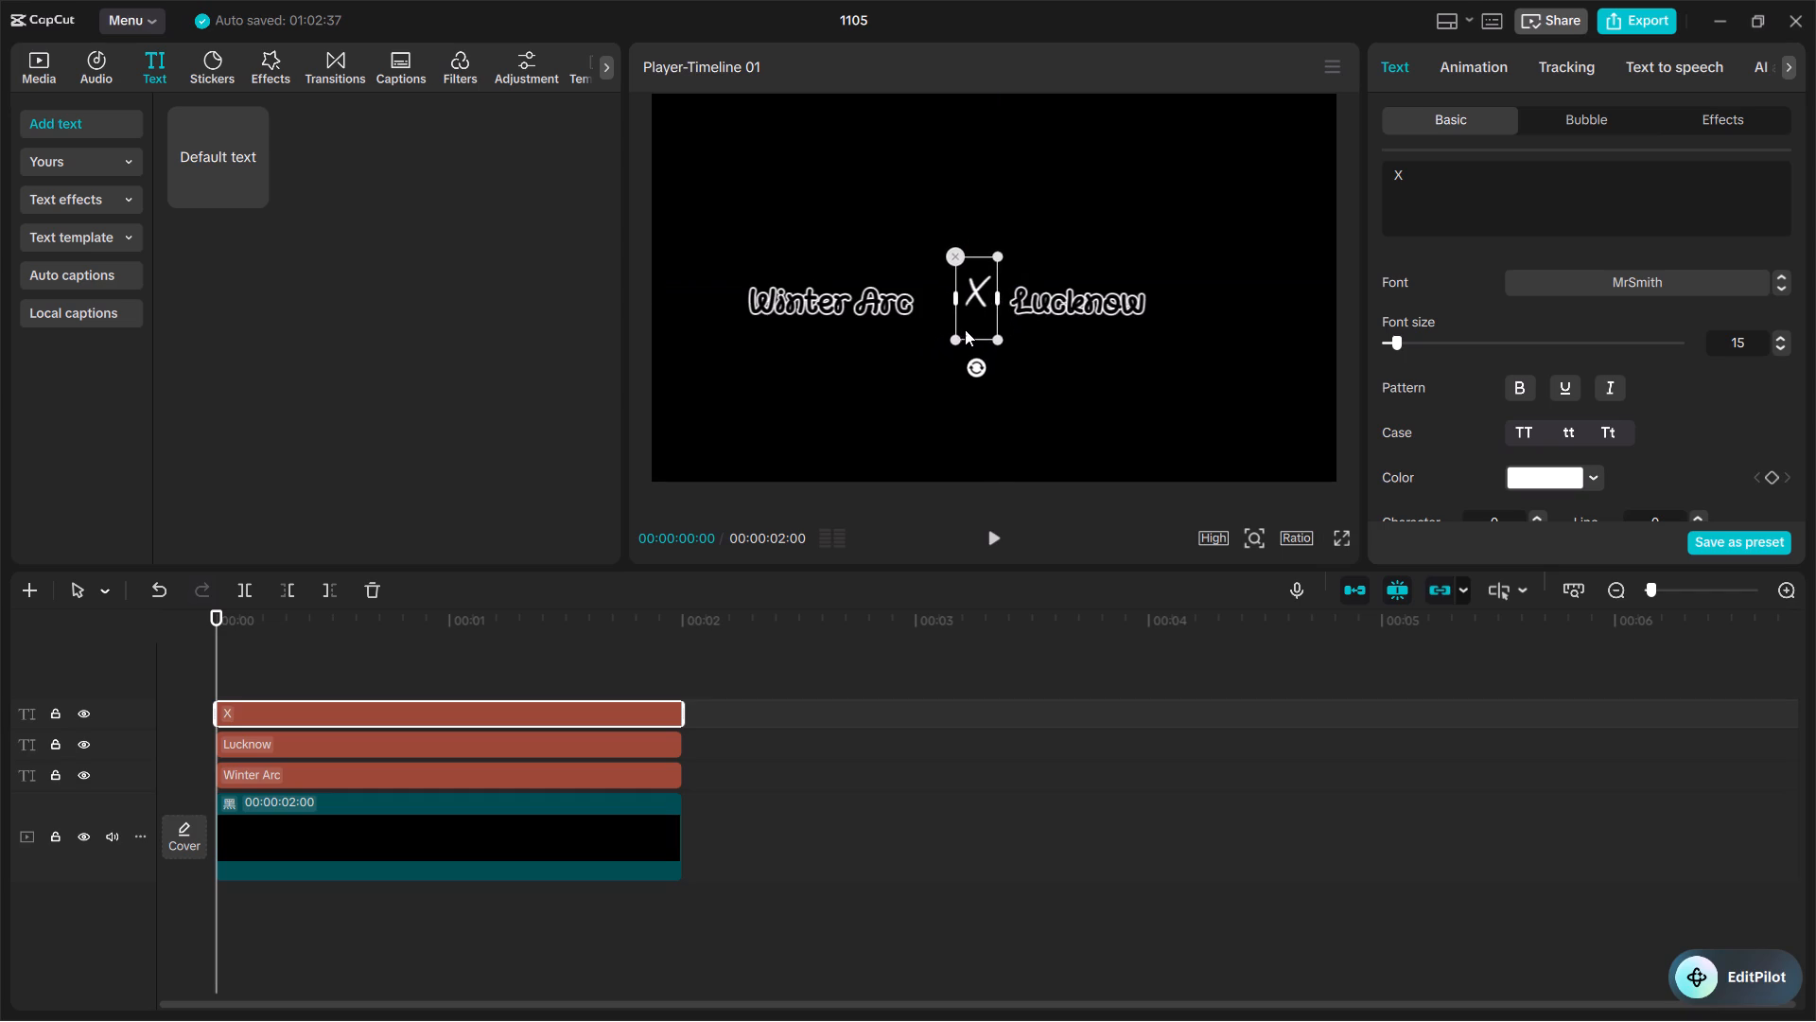
pyautogui.moveTo(965, 329); pyautogui.dragTo(954, 337)
pyautogui.moveTo(988, 345); pyautogui.dragTo(1060, 430)
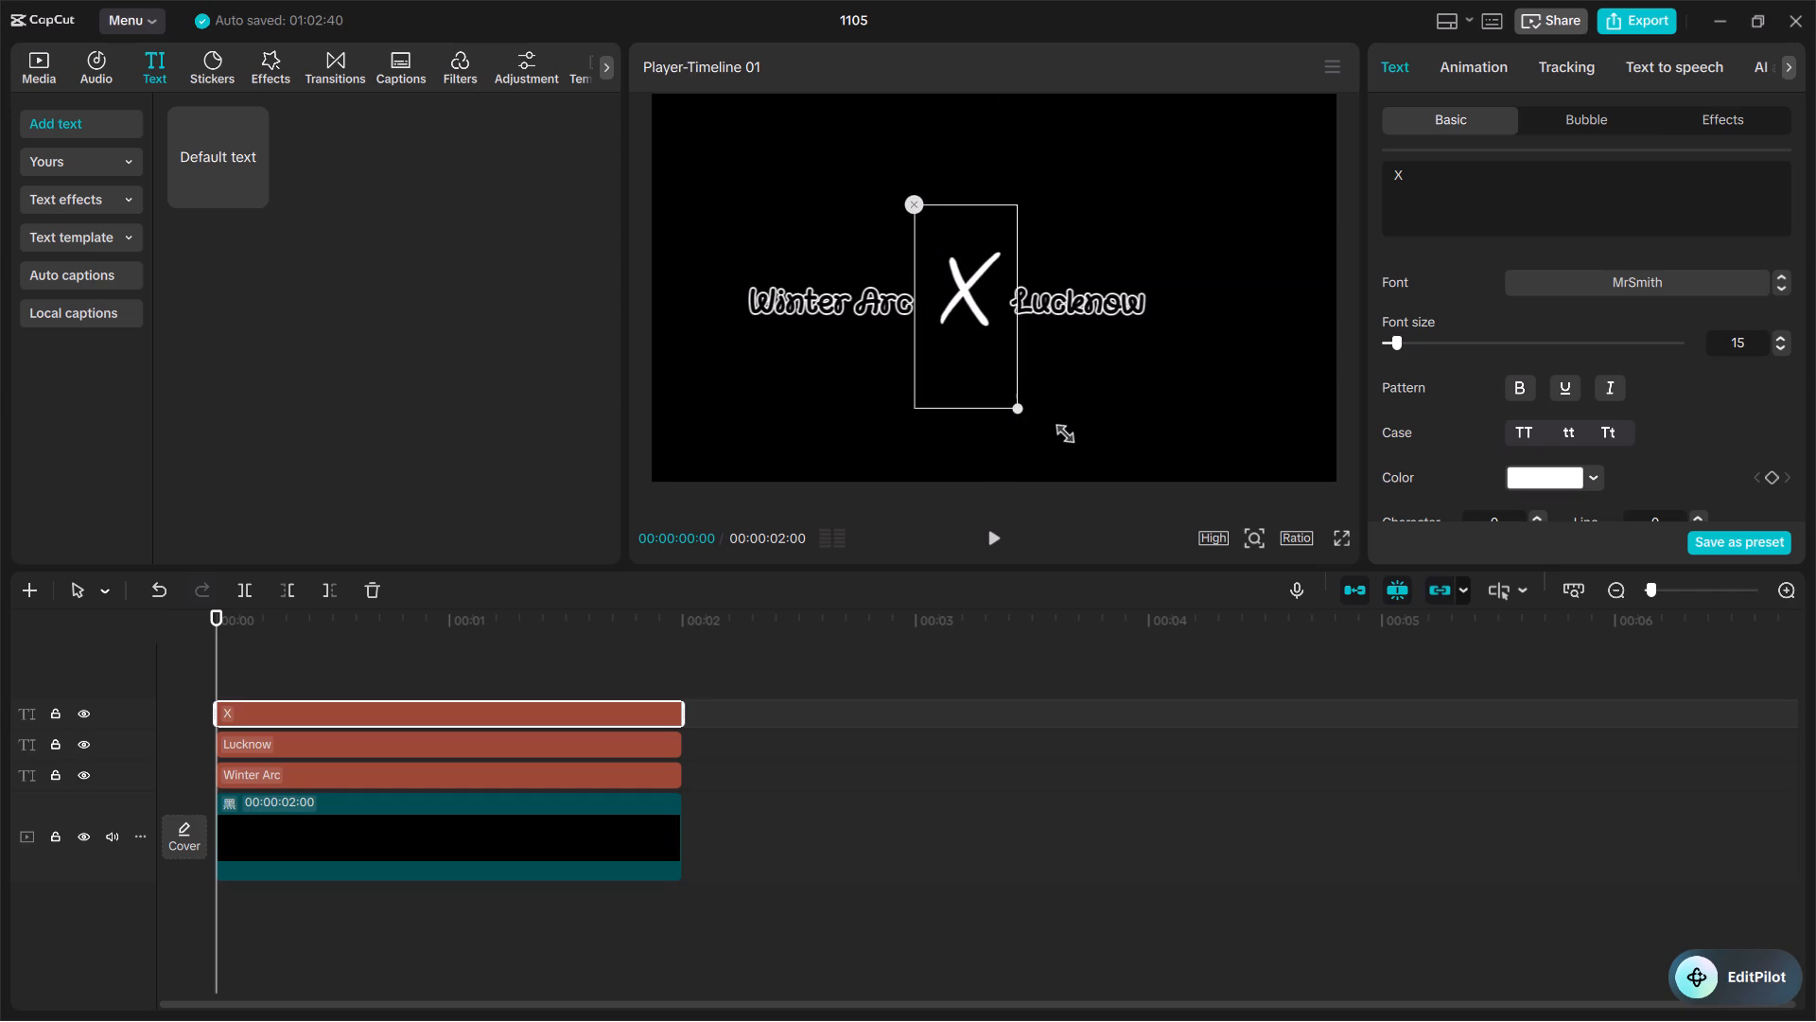
pyautogui.moveTo(1060, 430); pyautogui.dragTo(1062, 432)
pyautogui.moveTo(981, 376); pyautogui.dragTo(979, 388)
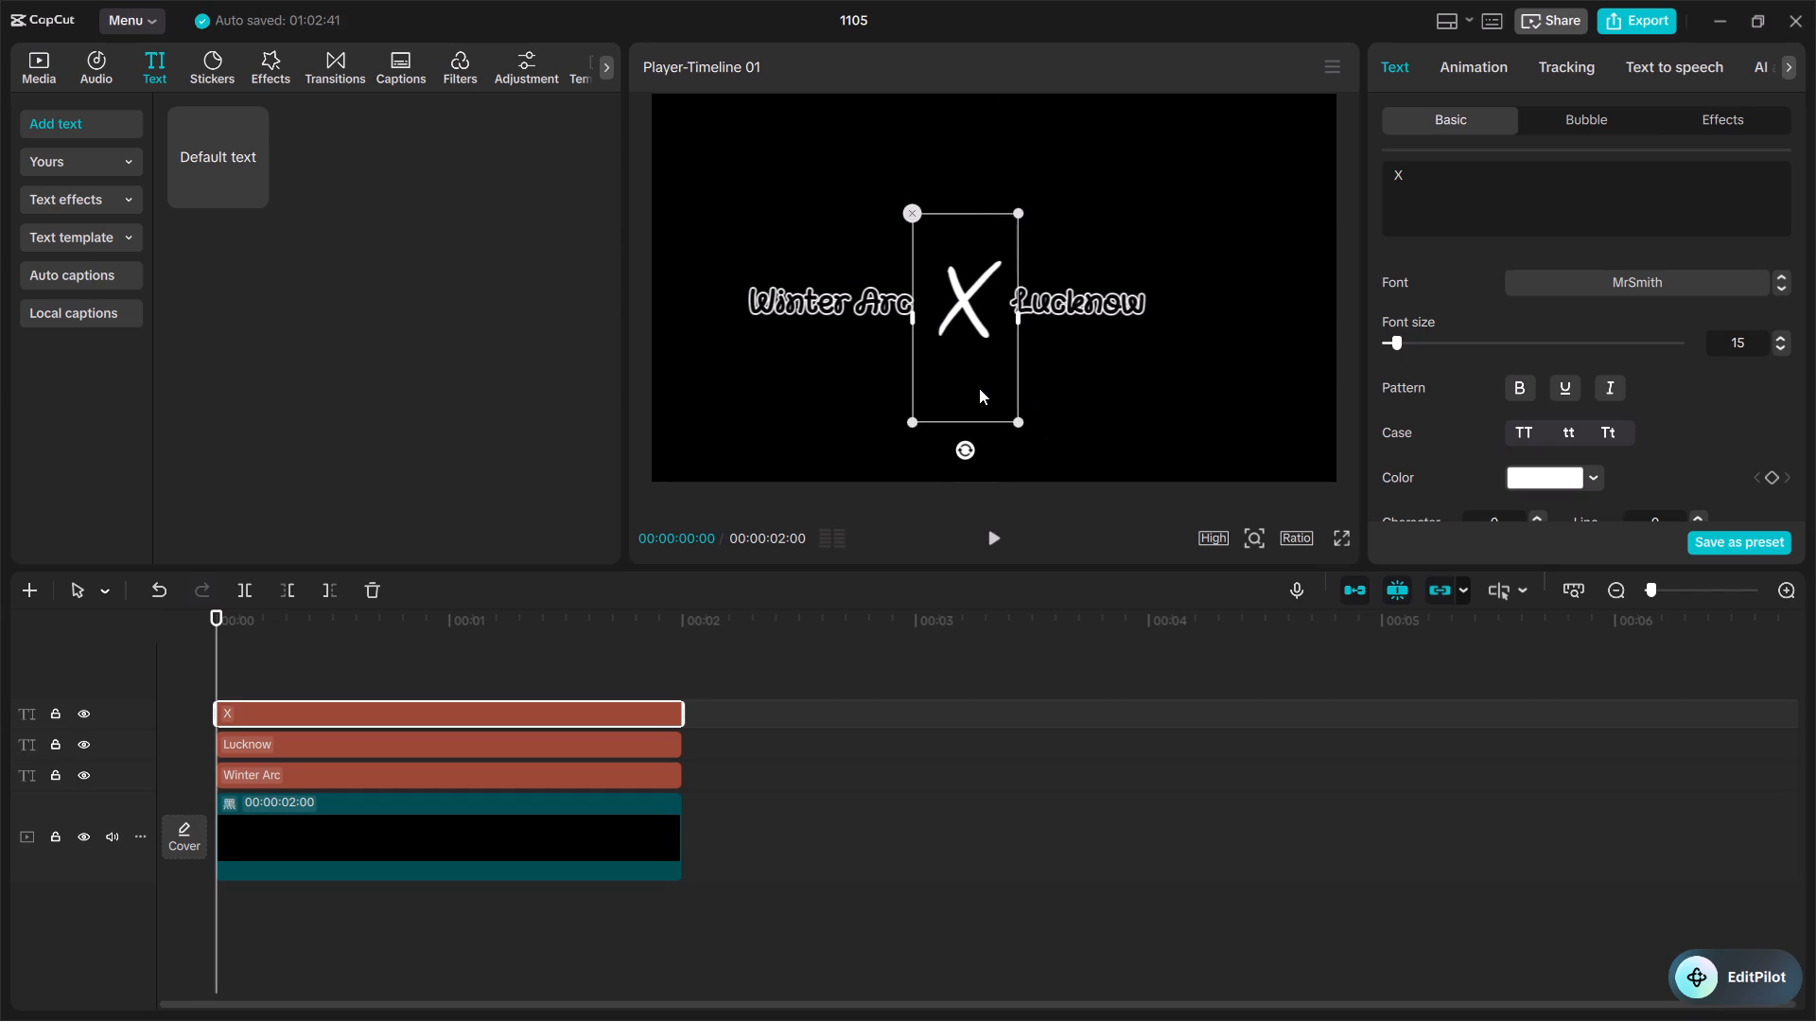
pyautogui.moveTo(979, 388); pyautogui.dragTo(978, 387)
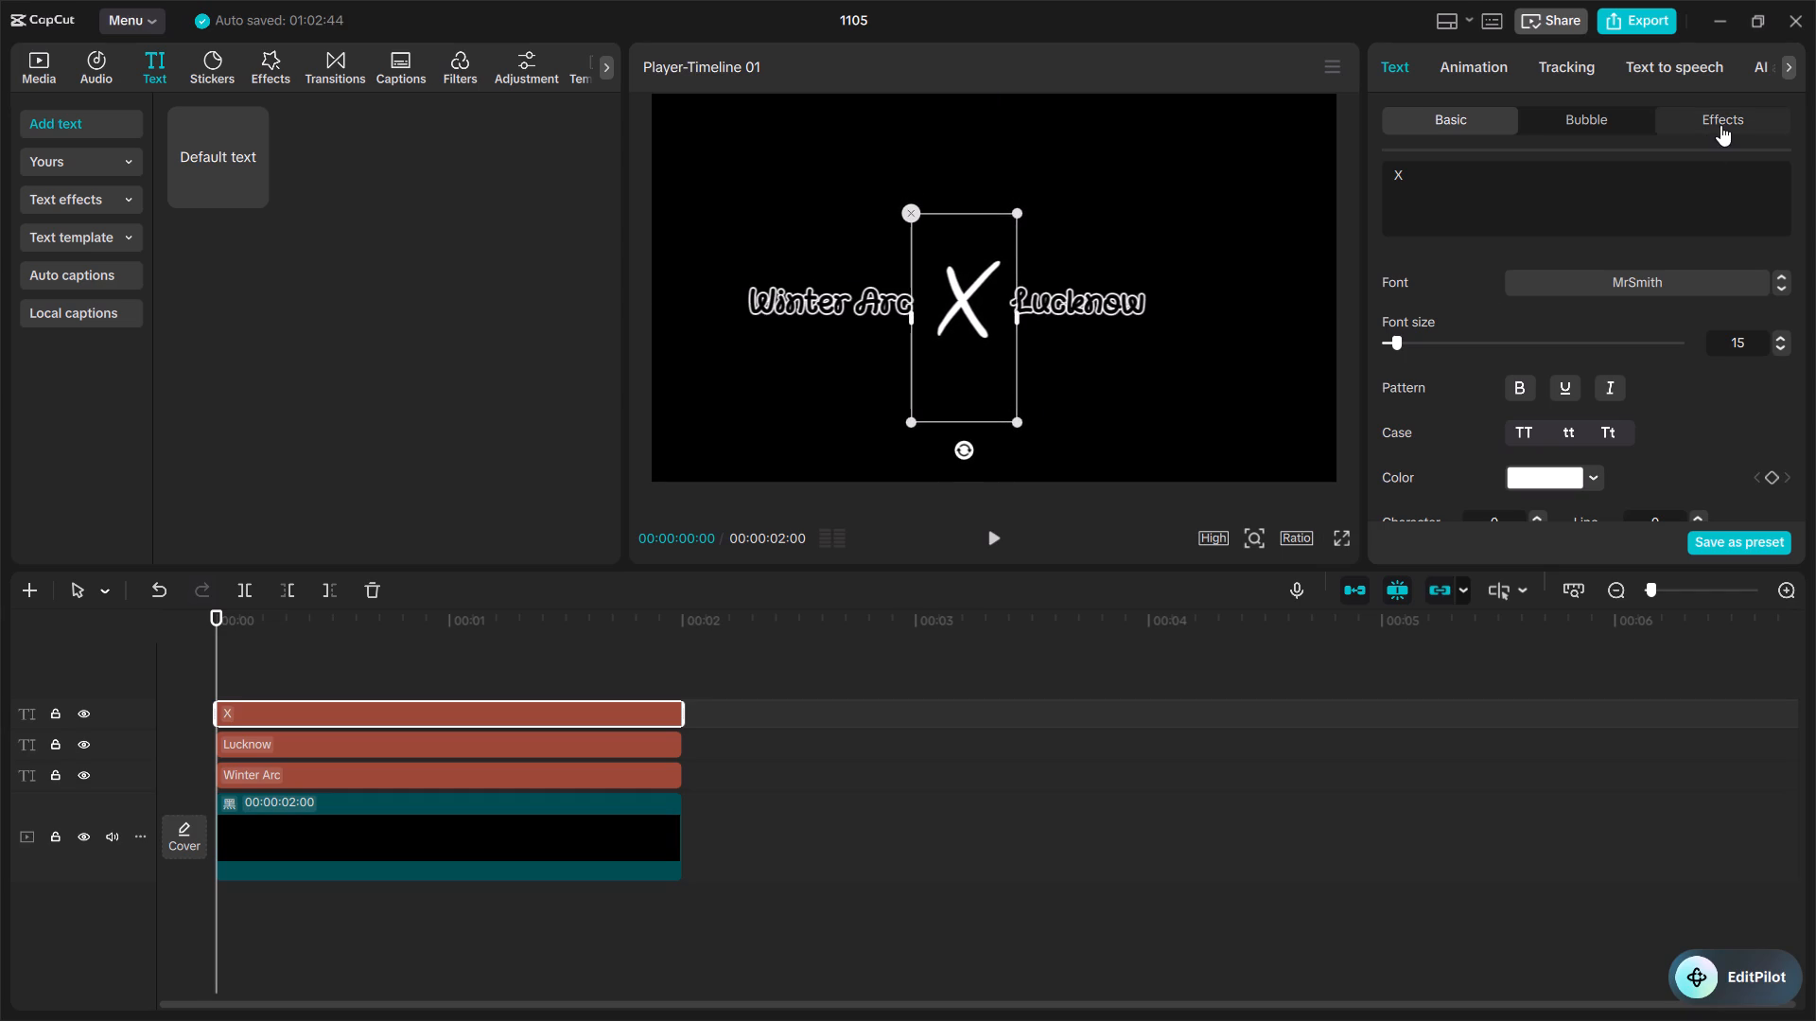
# Browse the text effect styles and bubble styles available for the X title.
pyautogui.click(1720, 125)
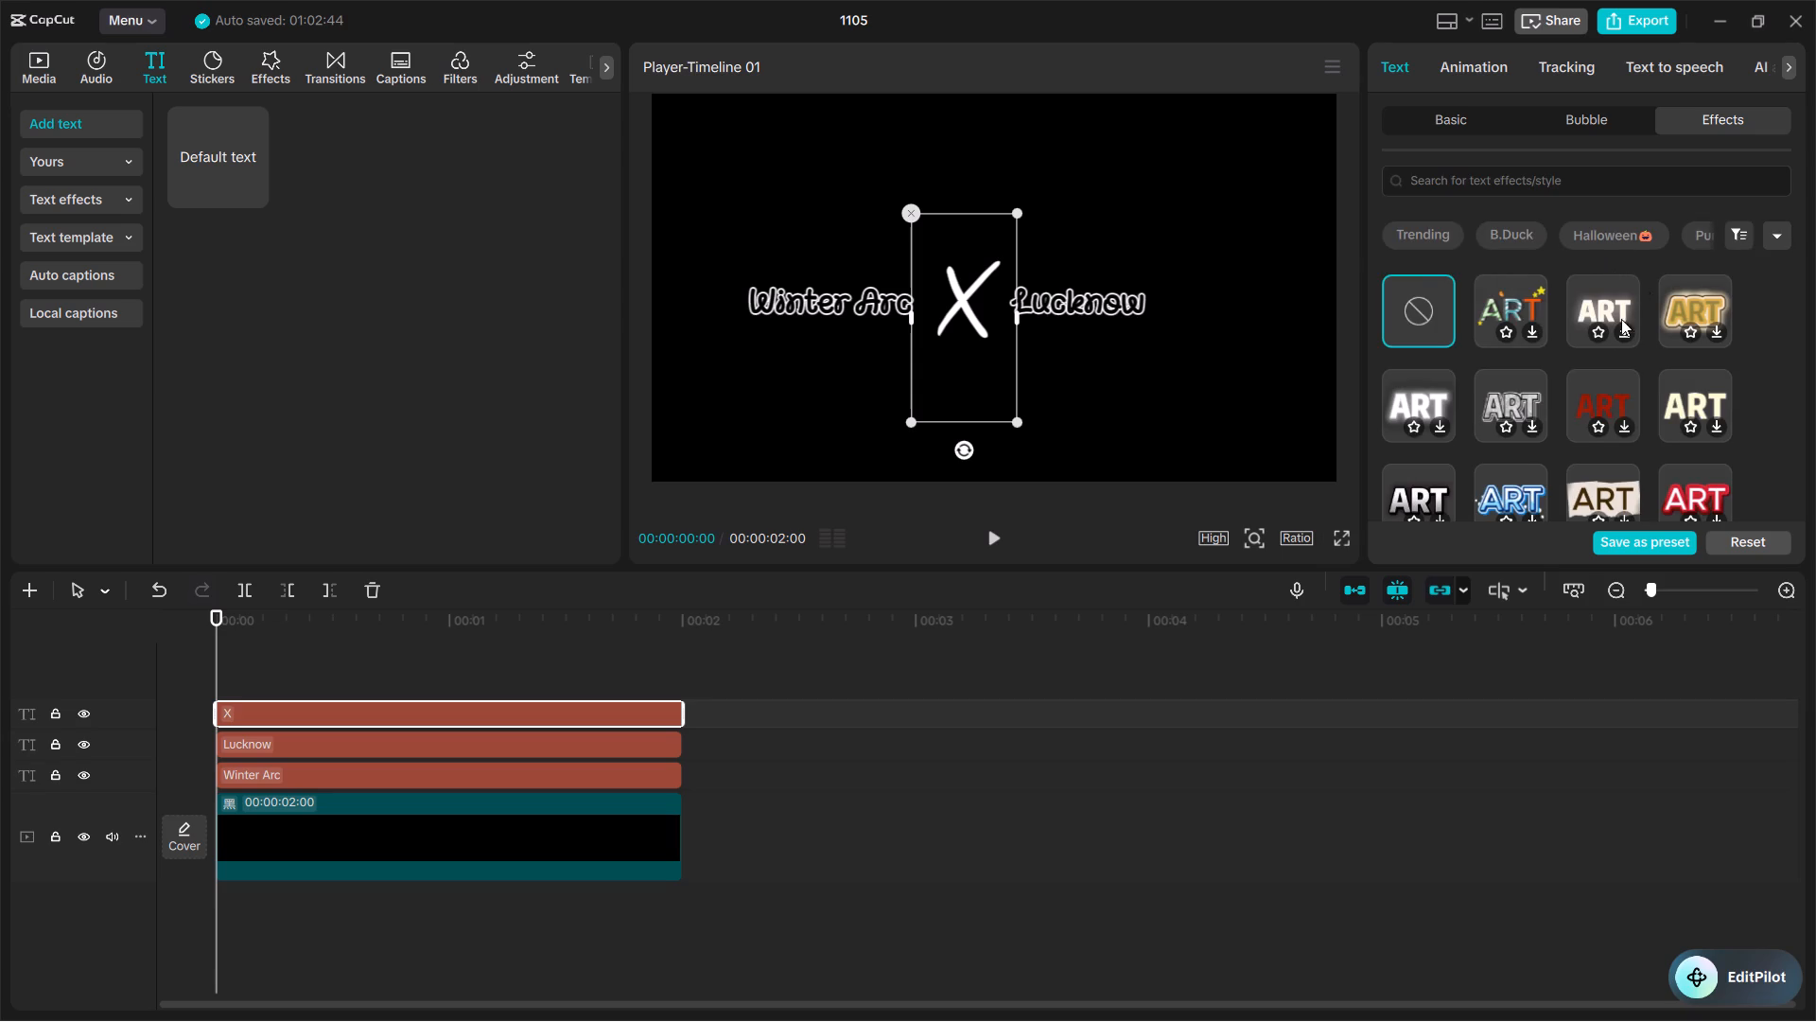
pyautogui.scroll(-7, 1619, 362)
pyautogui.scroll(-5, 1551, 425)
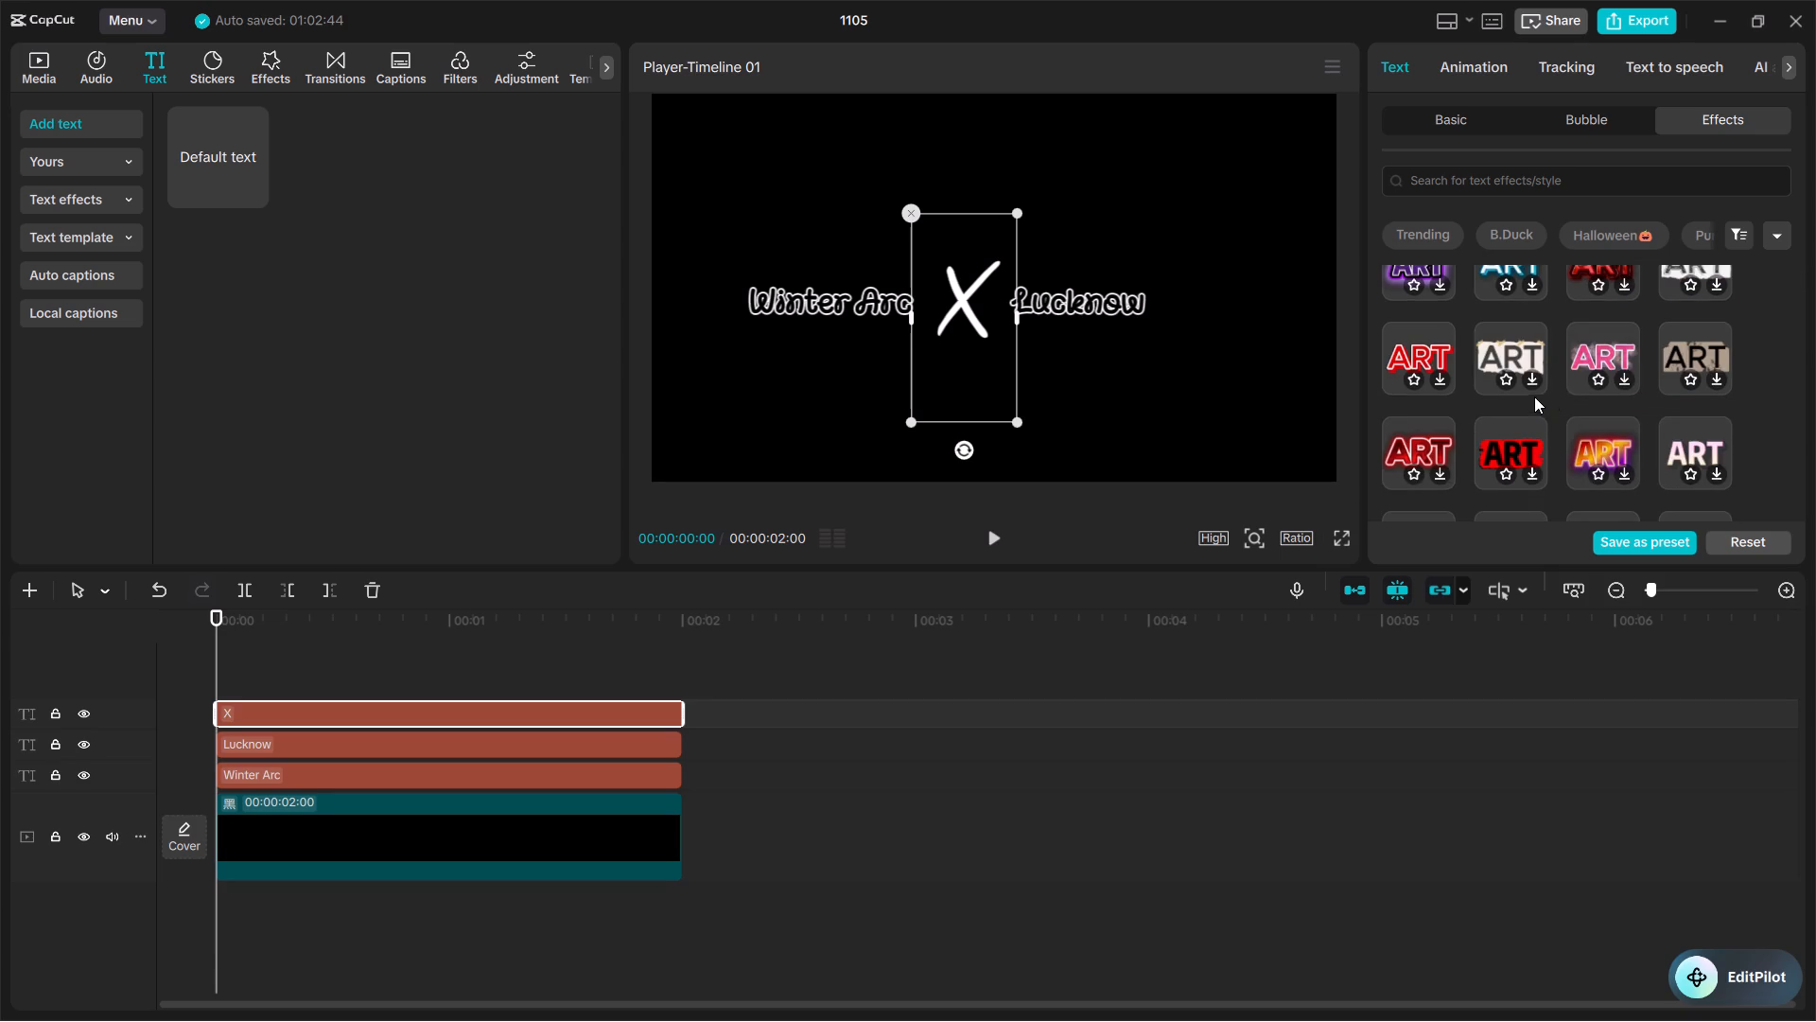
pyautogui.scroll(20, 1554, 394)
pyautogui.scroll(3, 1554, 394)
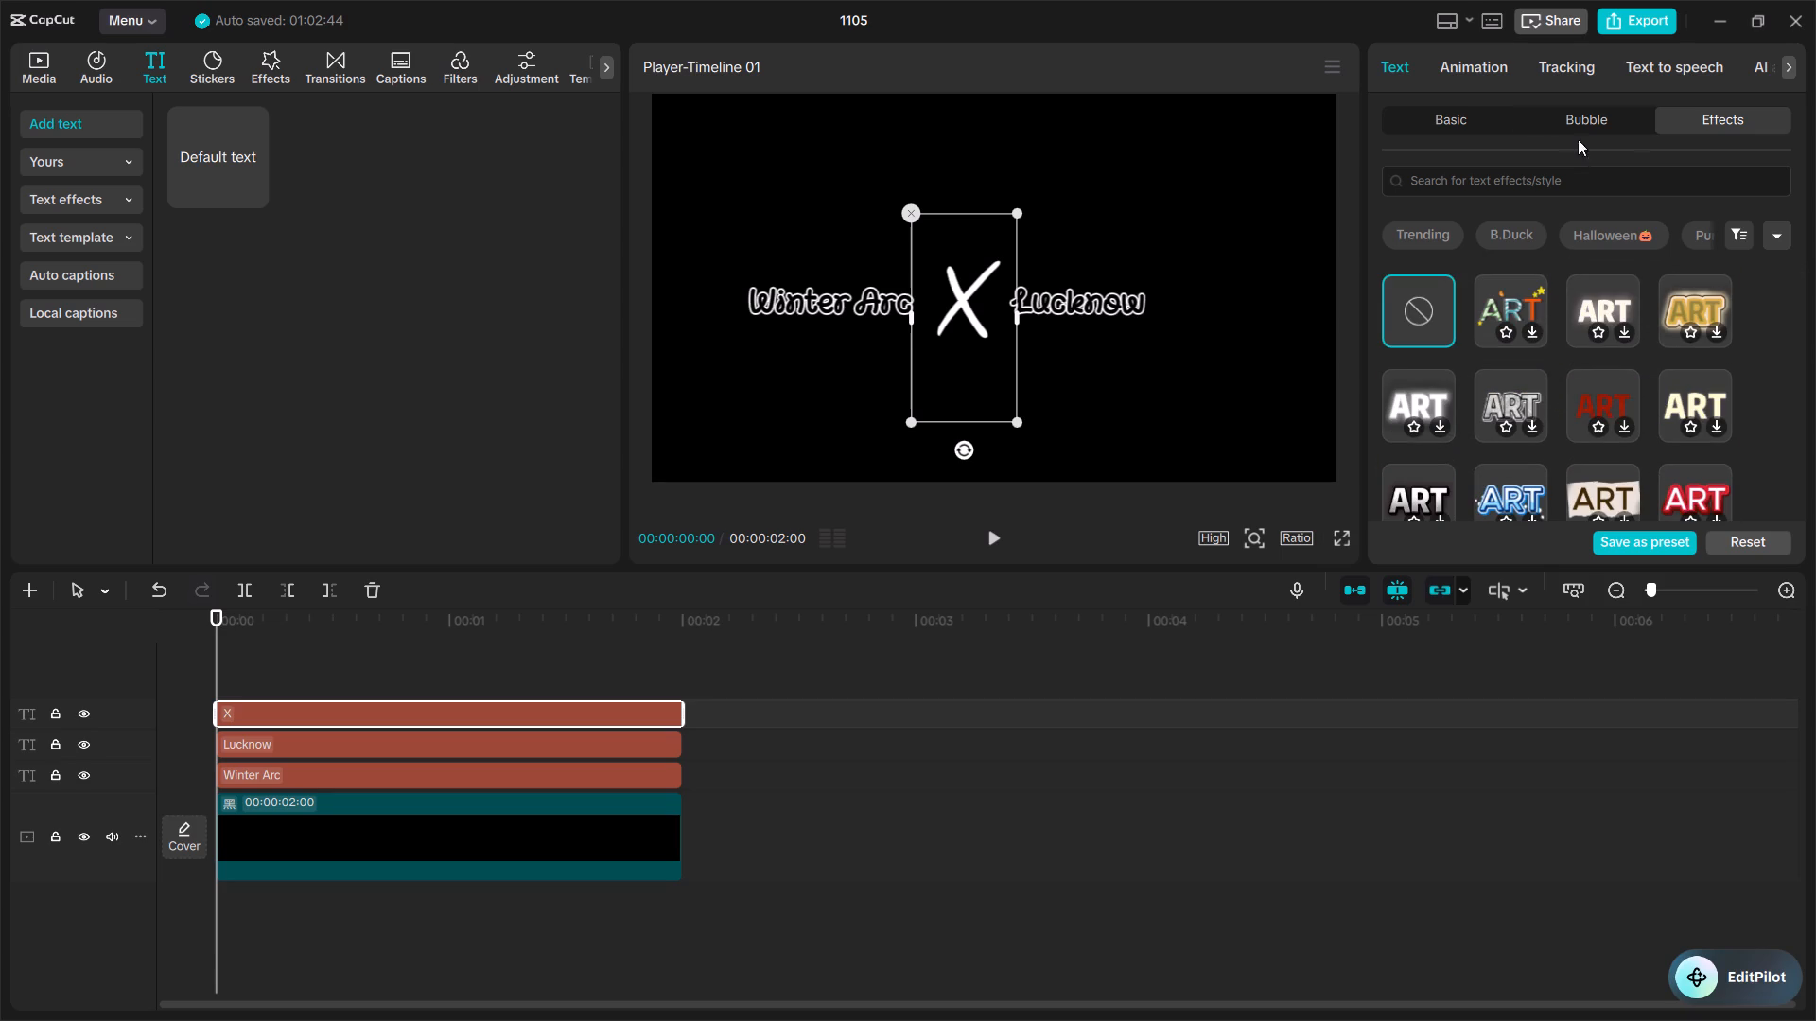
pyautogui.click(1590, 115)
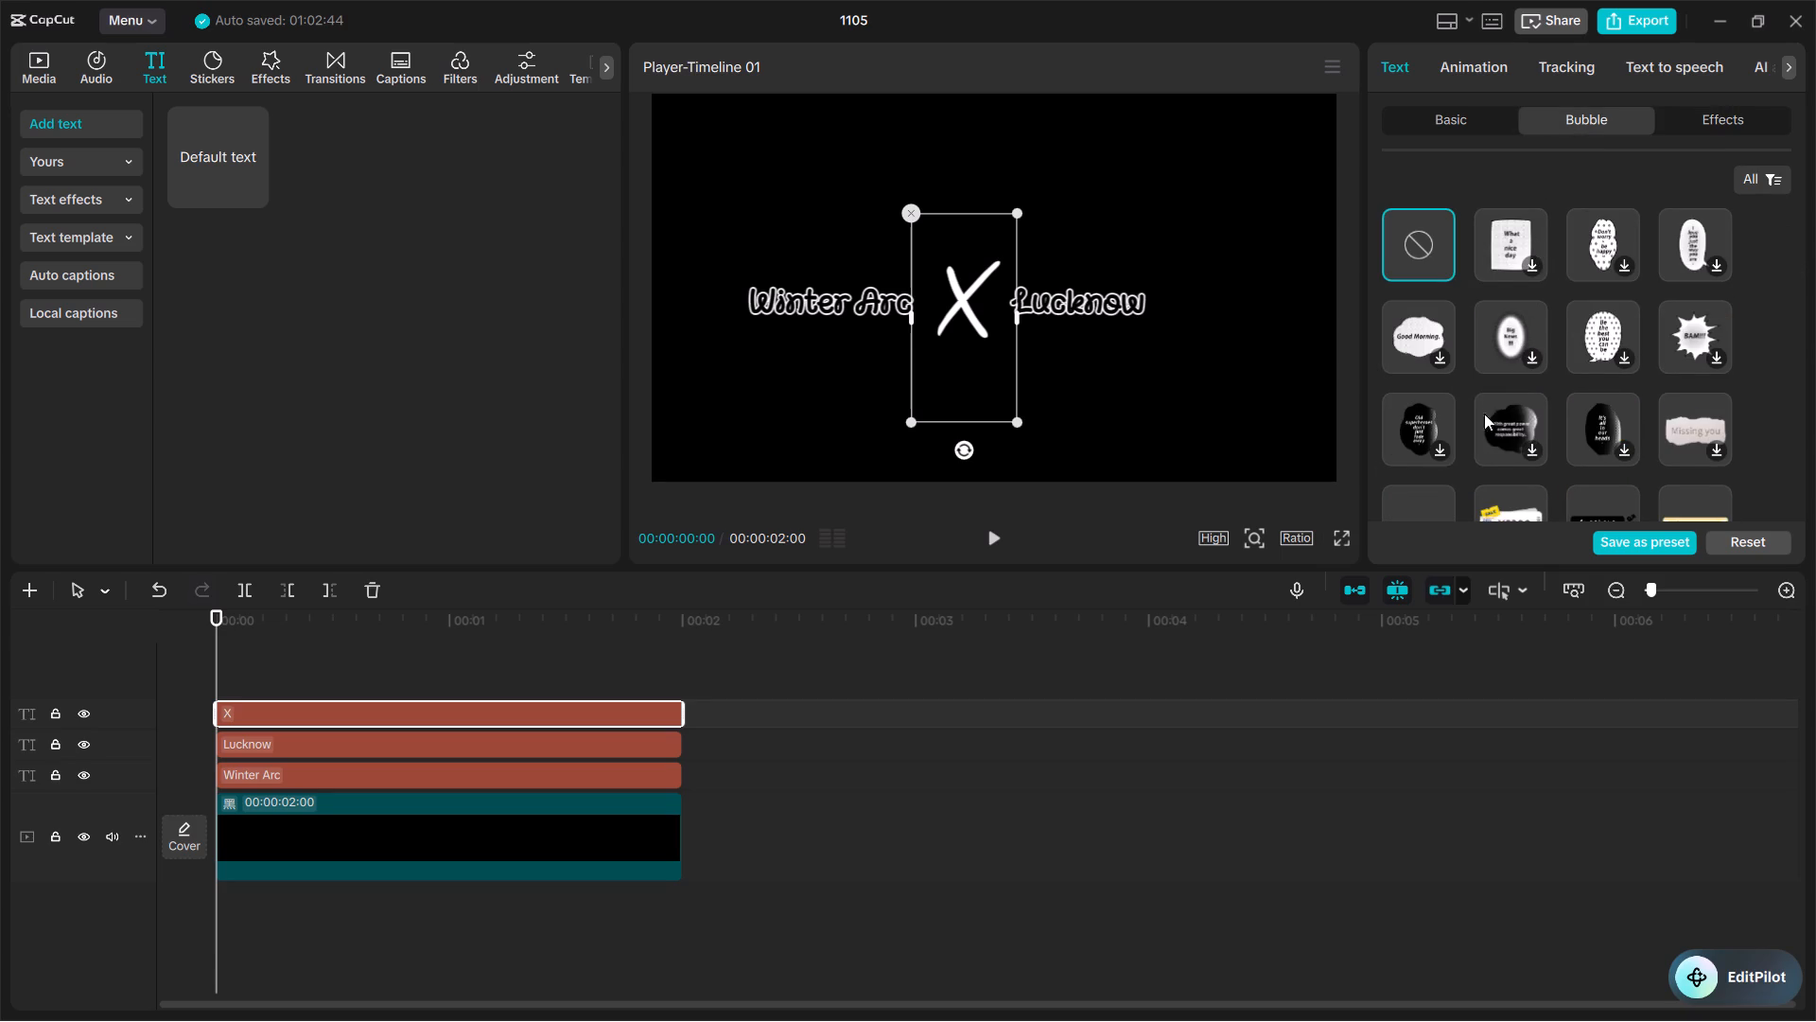
pyautogui.scroll(-8, 1511, 418)
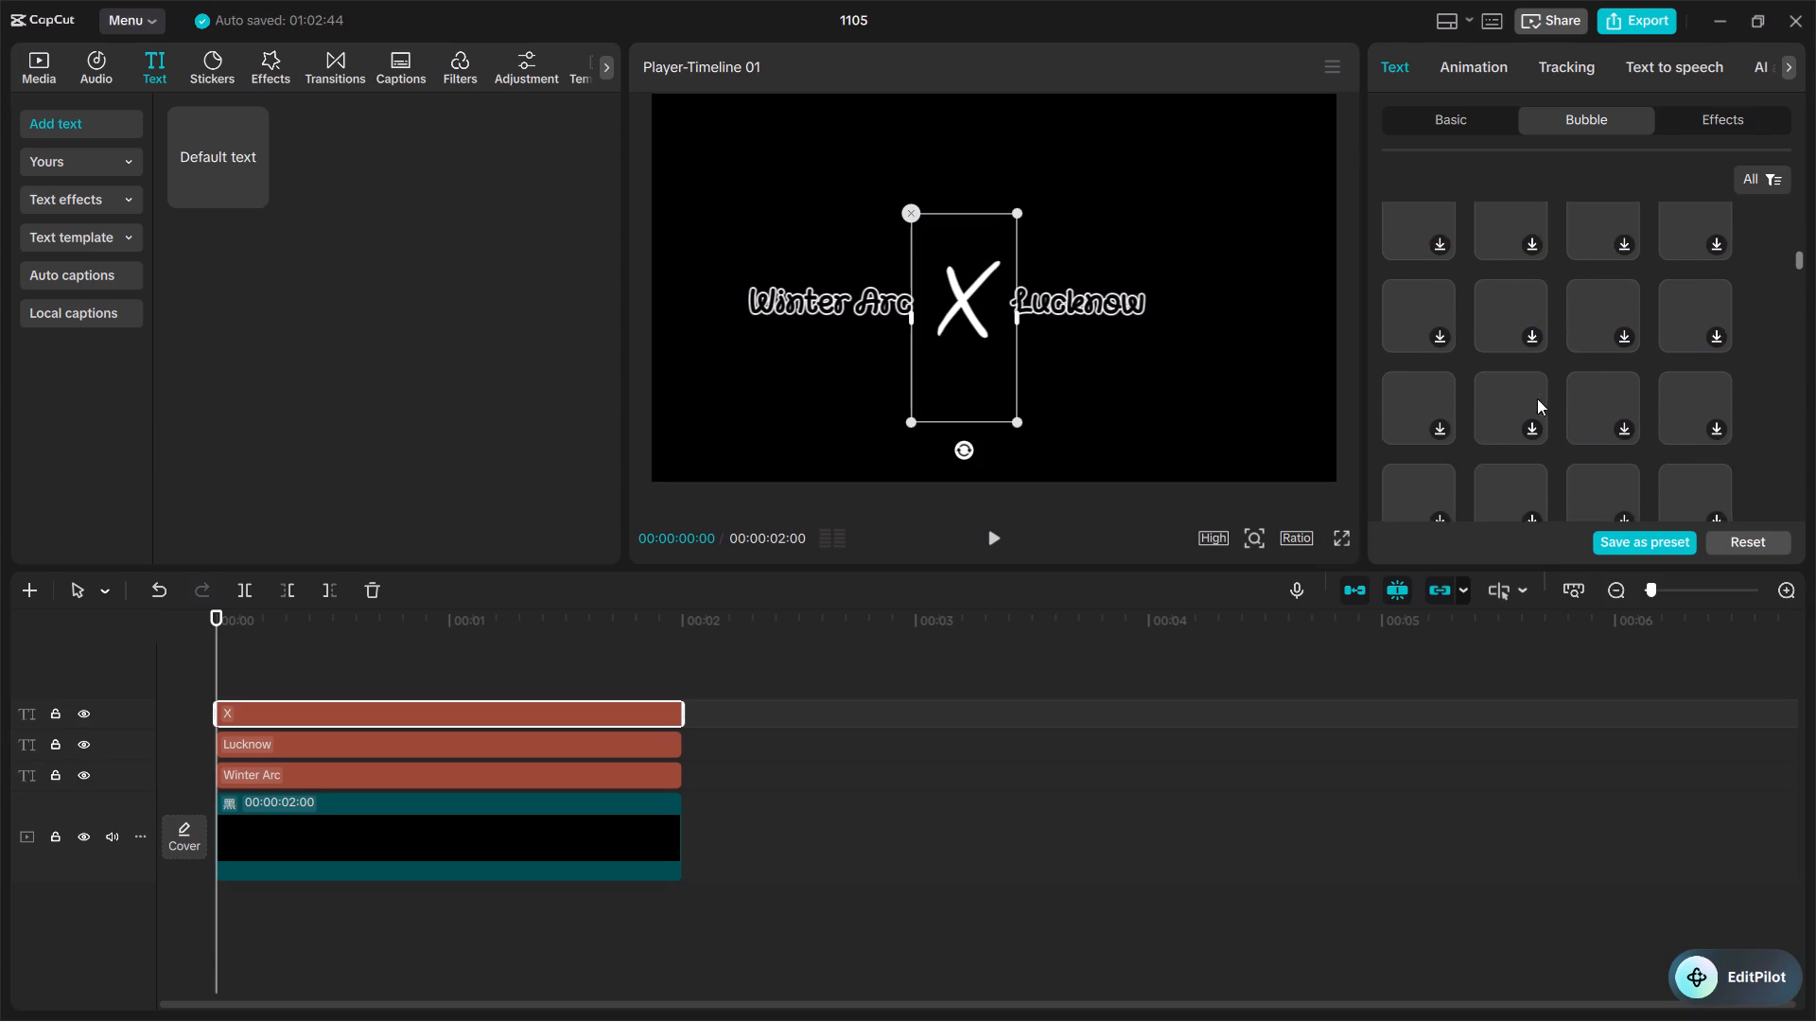
pyautogui.scroll(-5, 1537, 398)
pyautogui.scroll(3, 1533, 416)
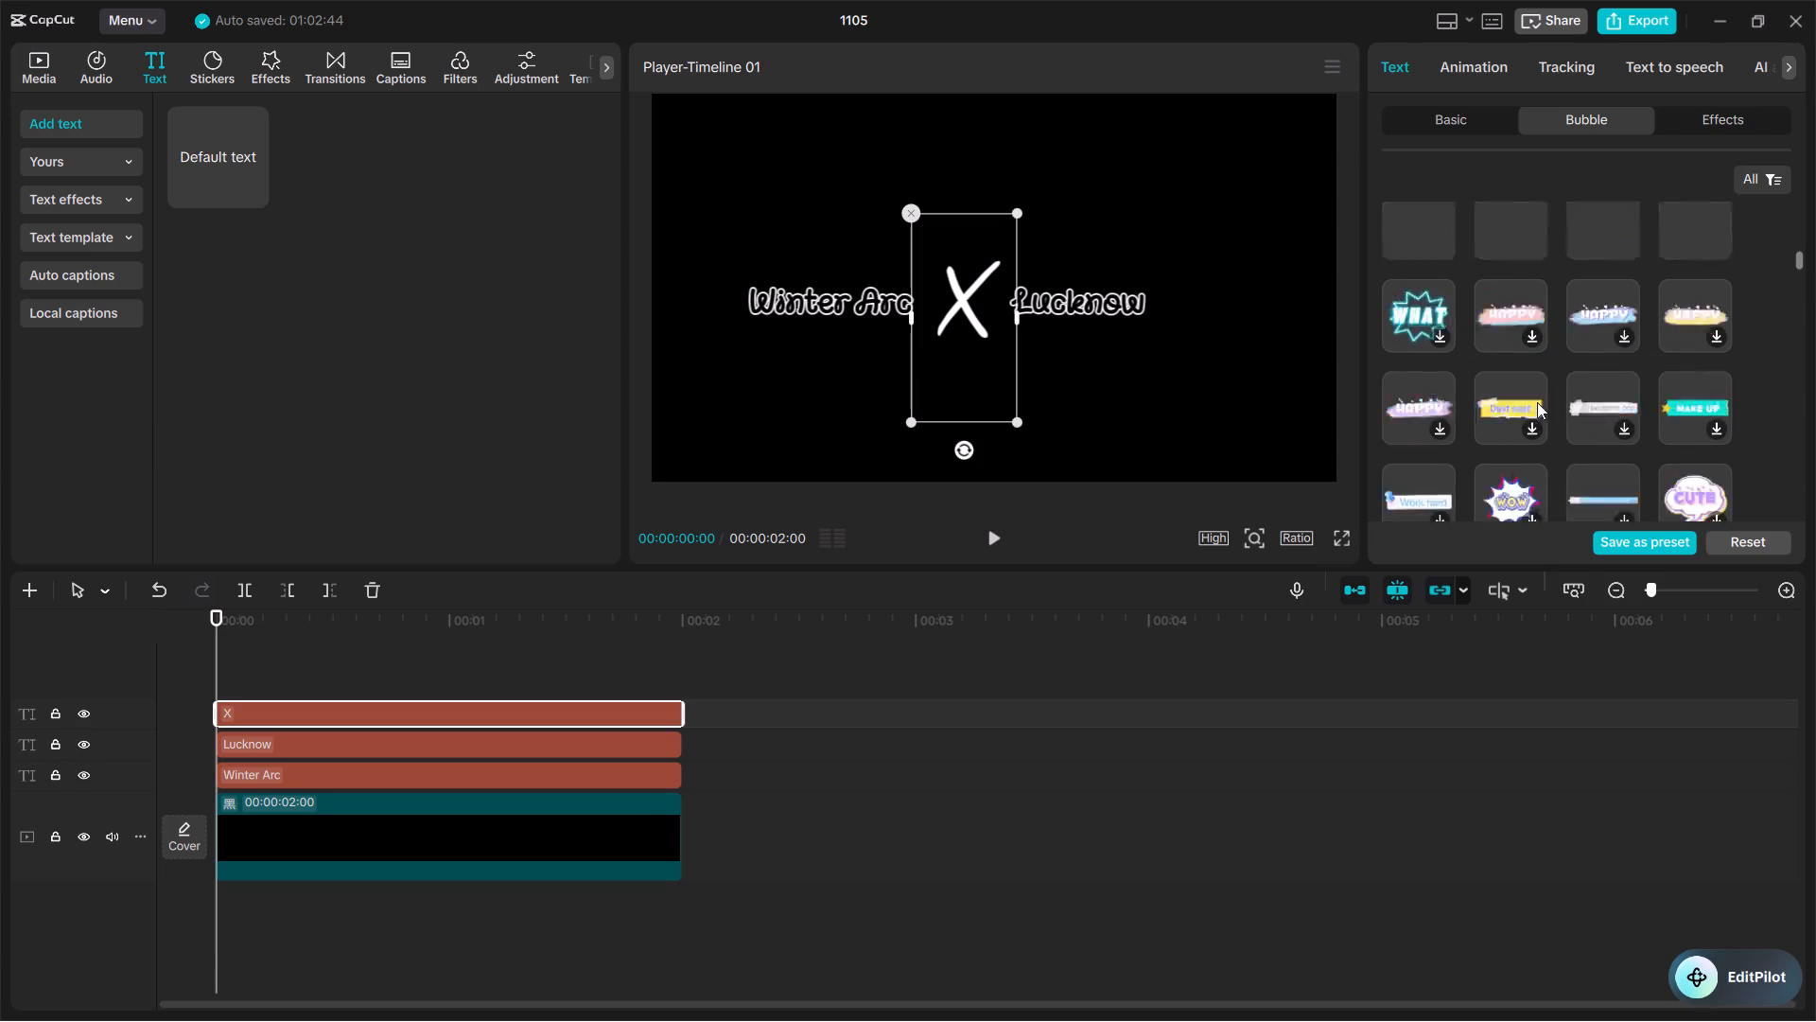
pyautogui.scroll(20, 1537, 402)
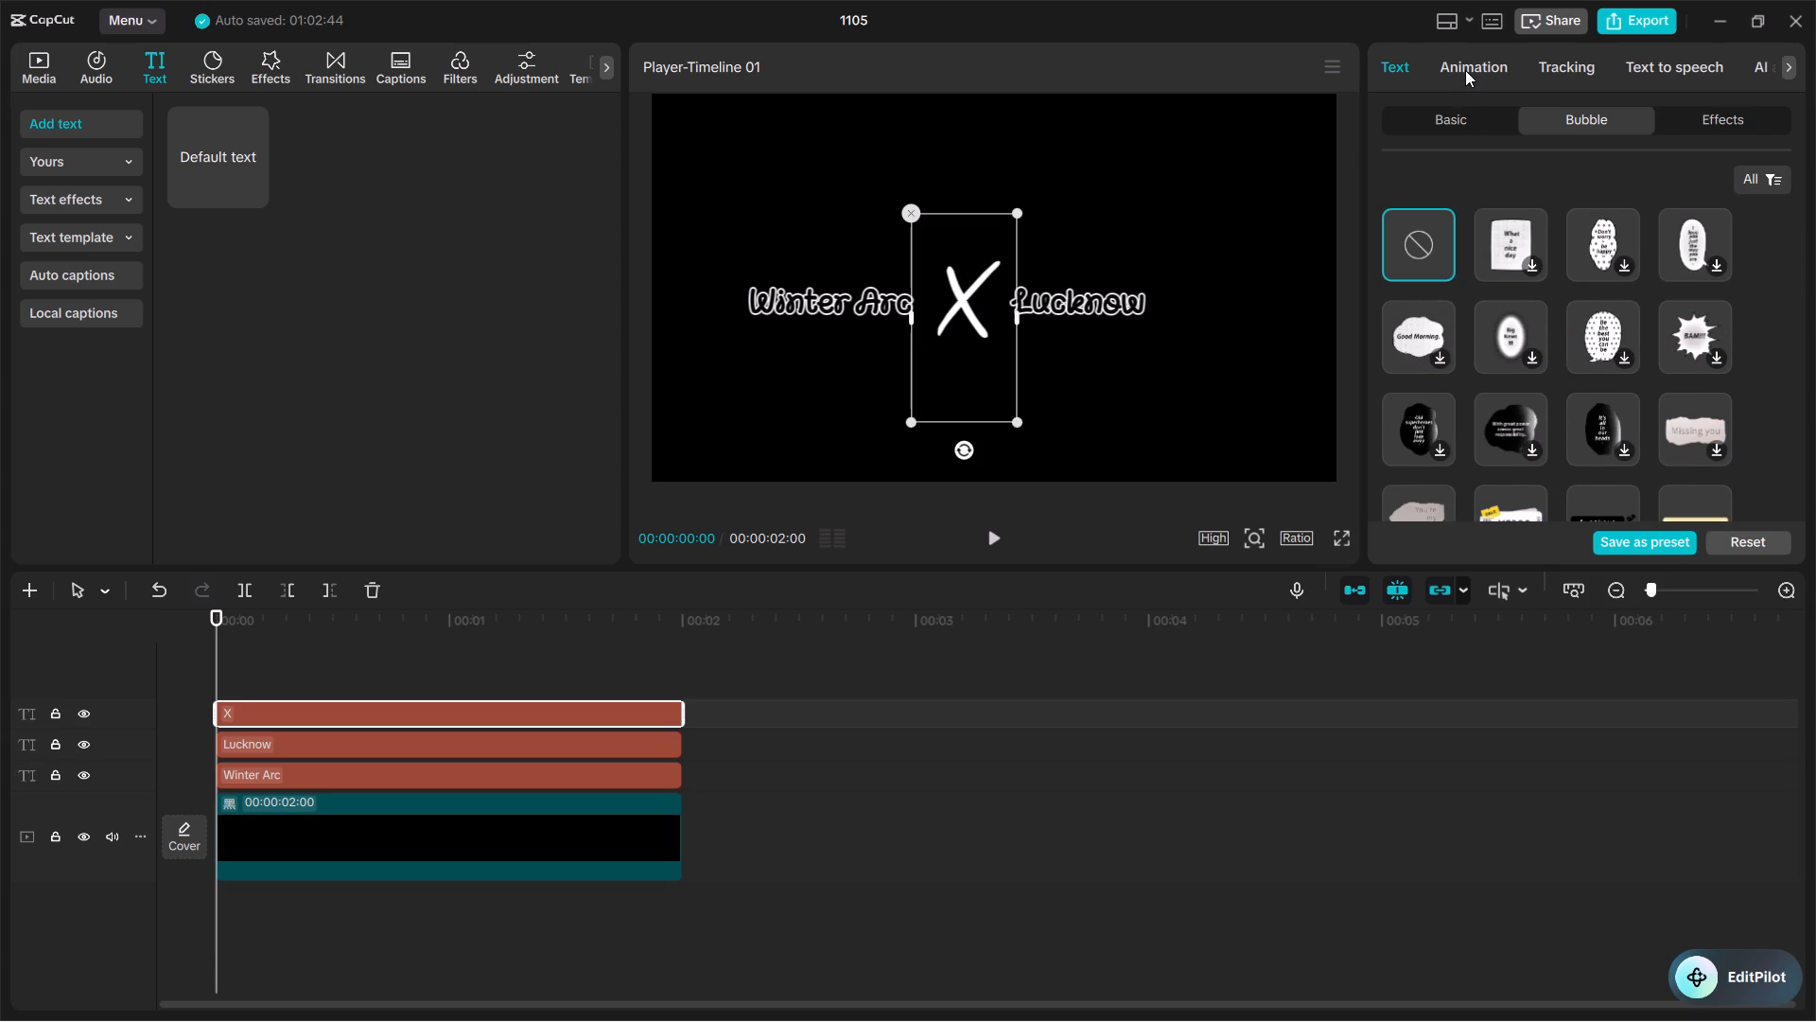
# Search the entrance animations for "zoom" for the X title.
pyautogui.click(1465, 68)
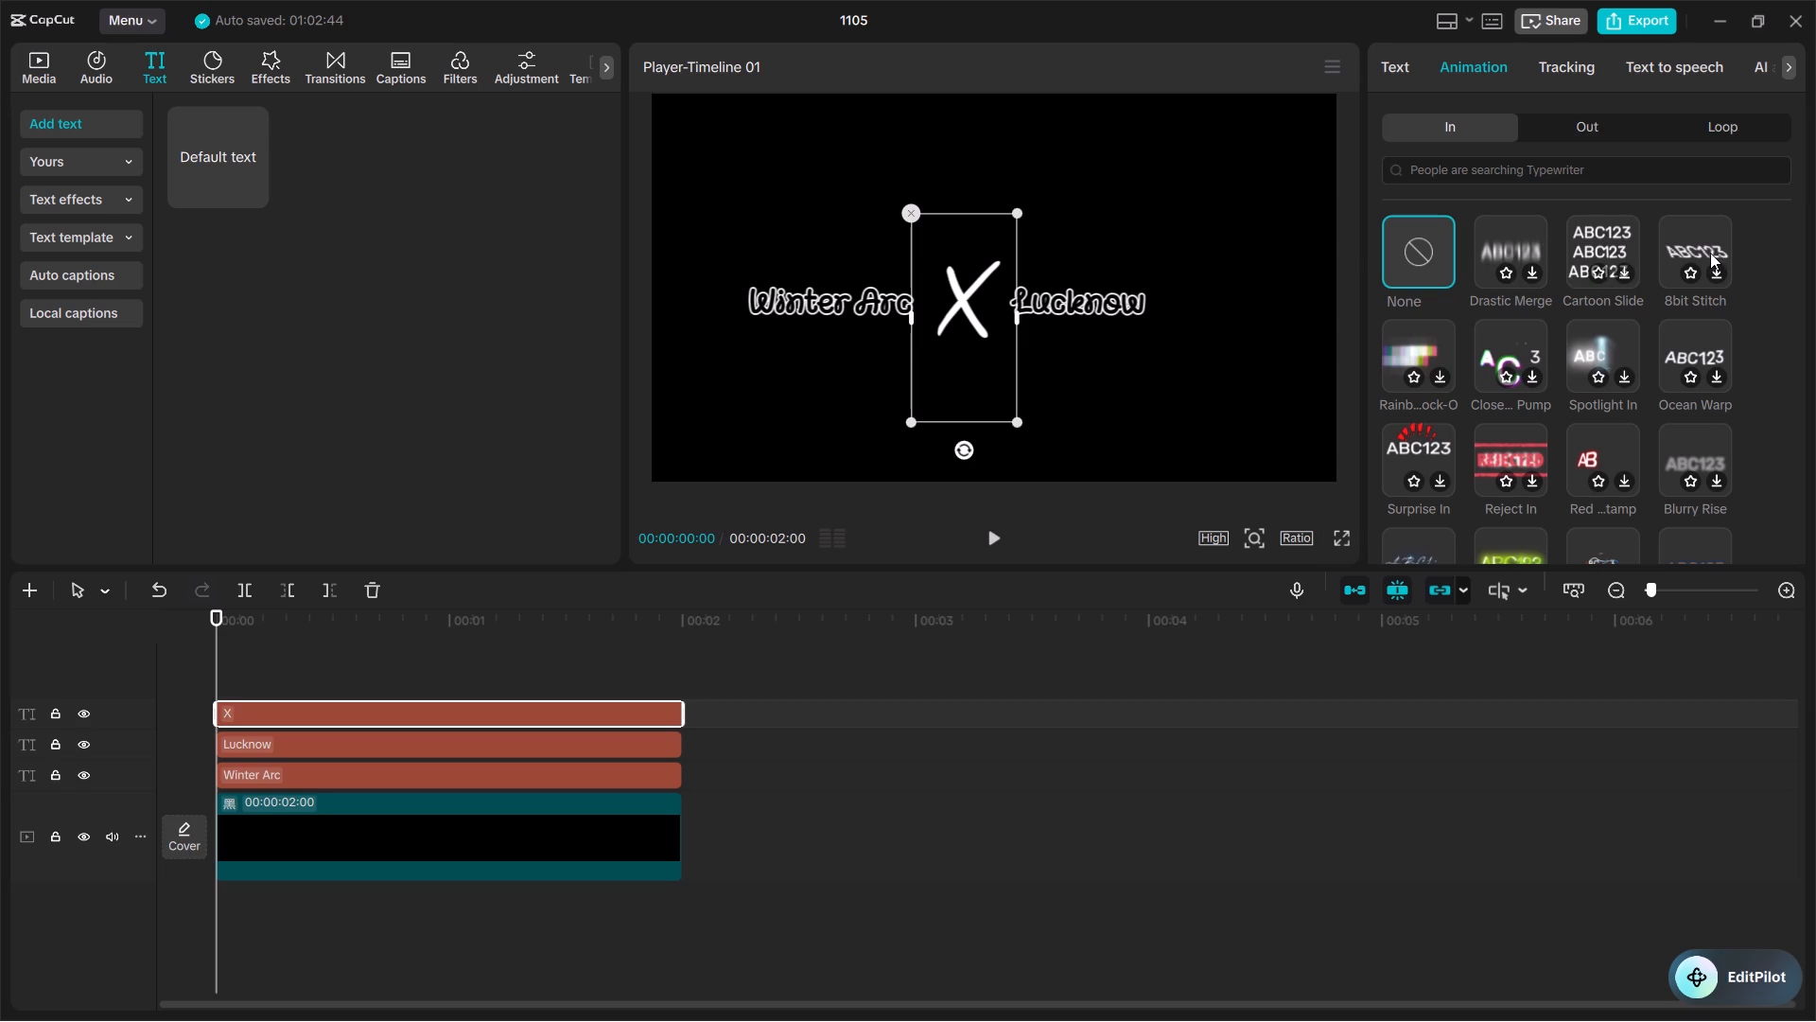
pyautogui.scroll(-1, 1567, 392)
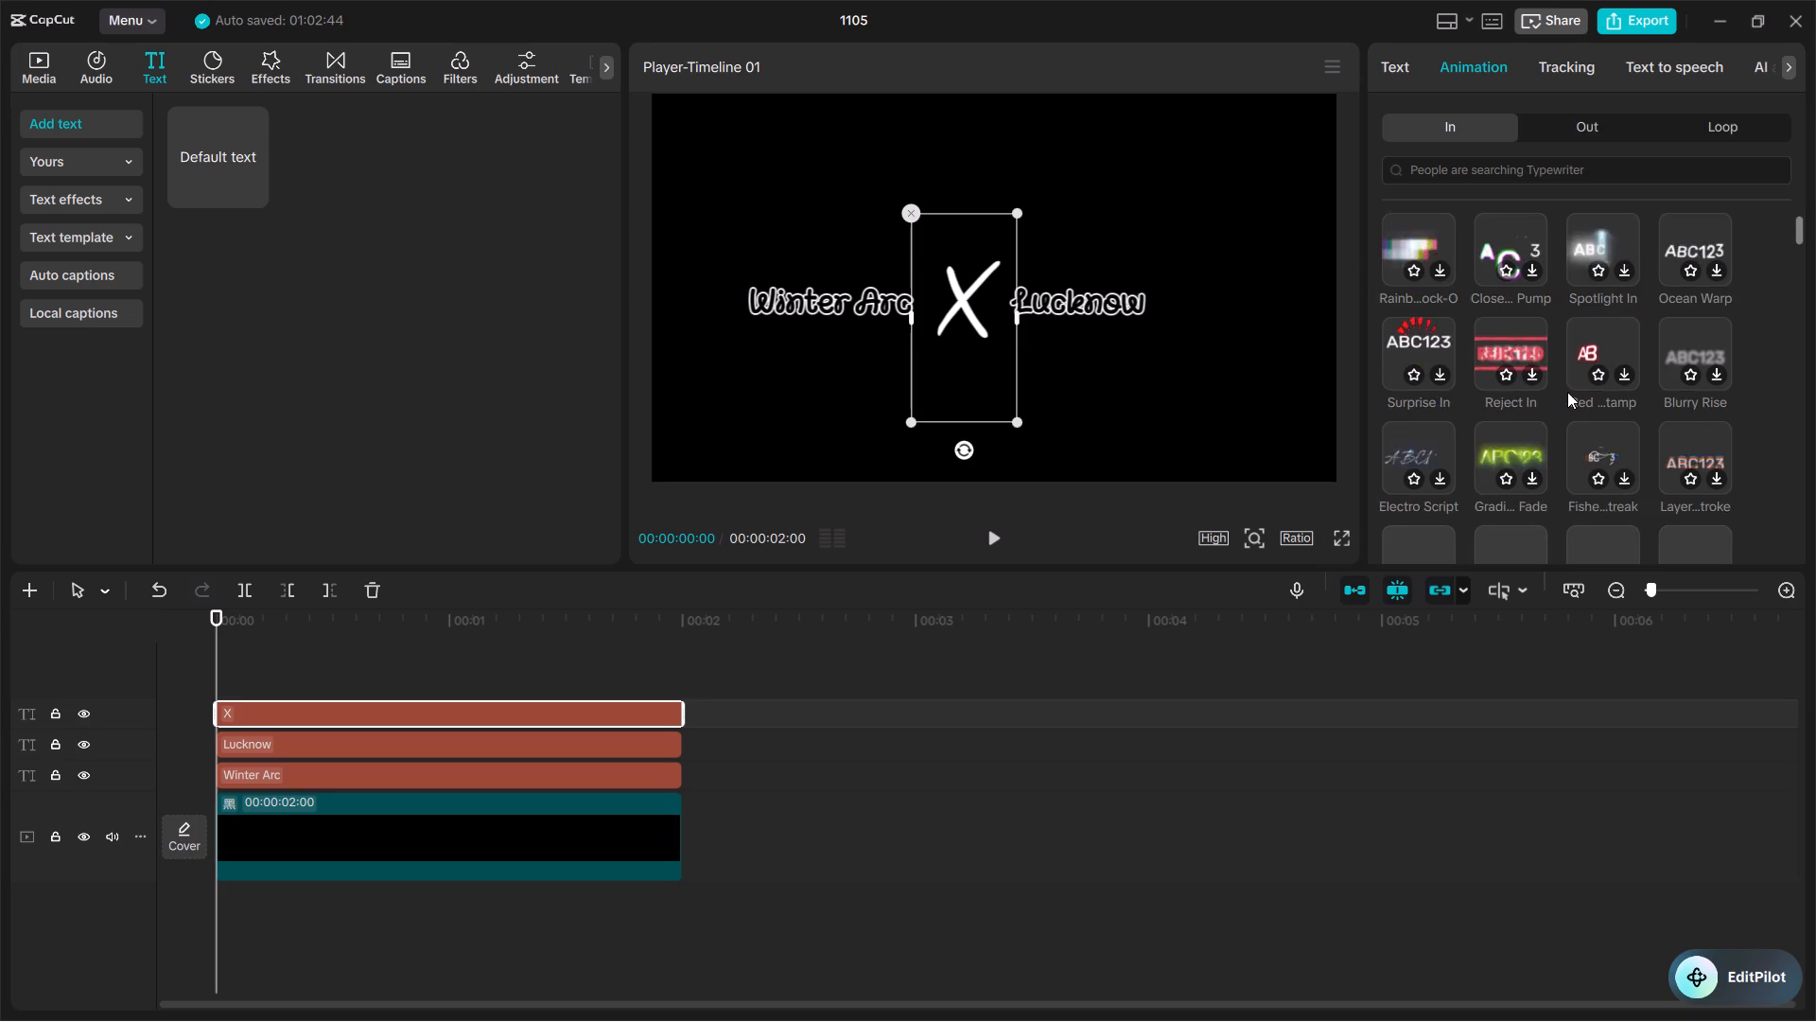
pyautogui.scroll(-1, 1567, 392)
pyautogui.scroll(7, 1481, 396)
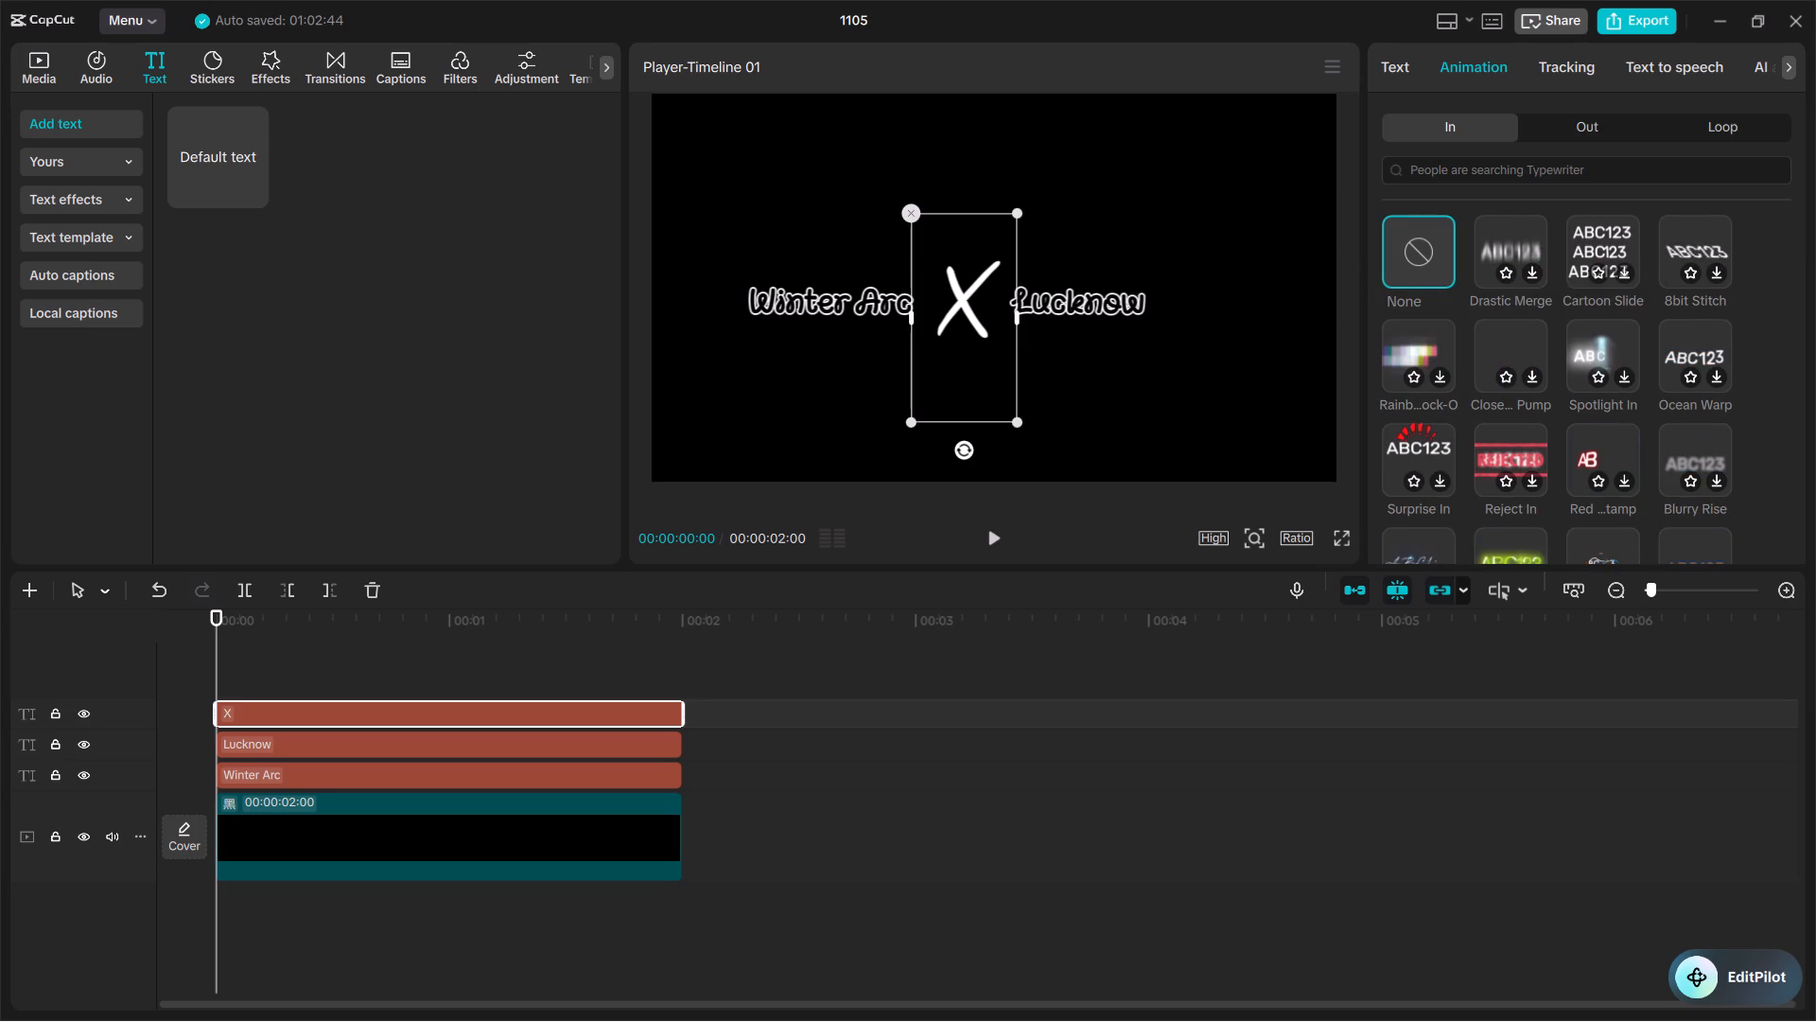
pyautogui.click(1503, 174)
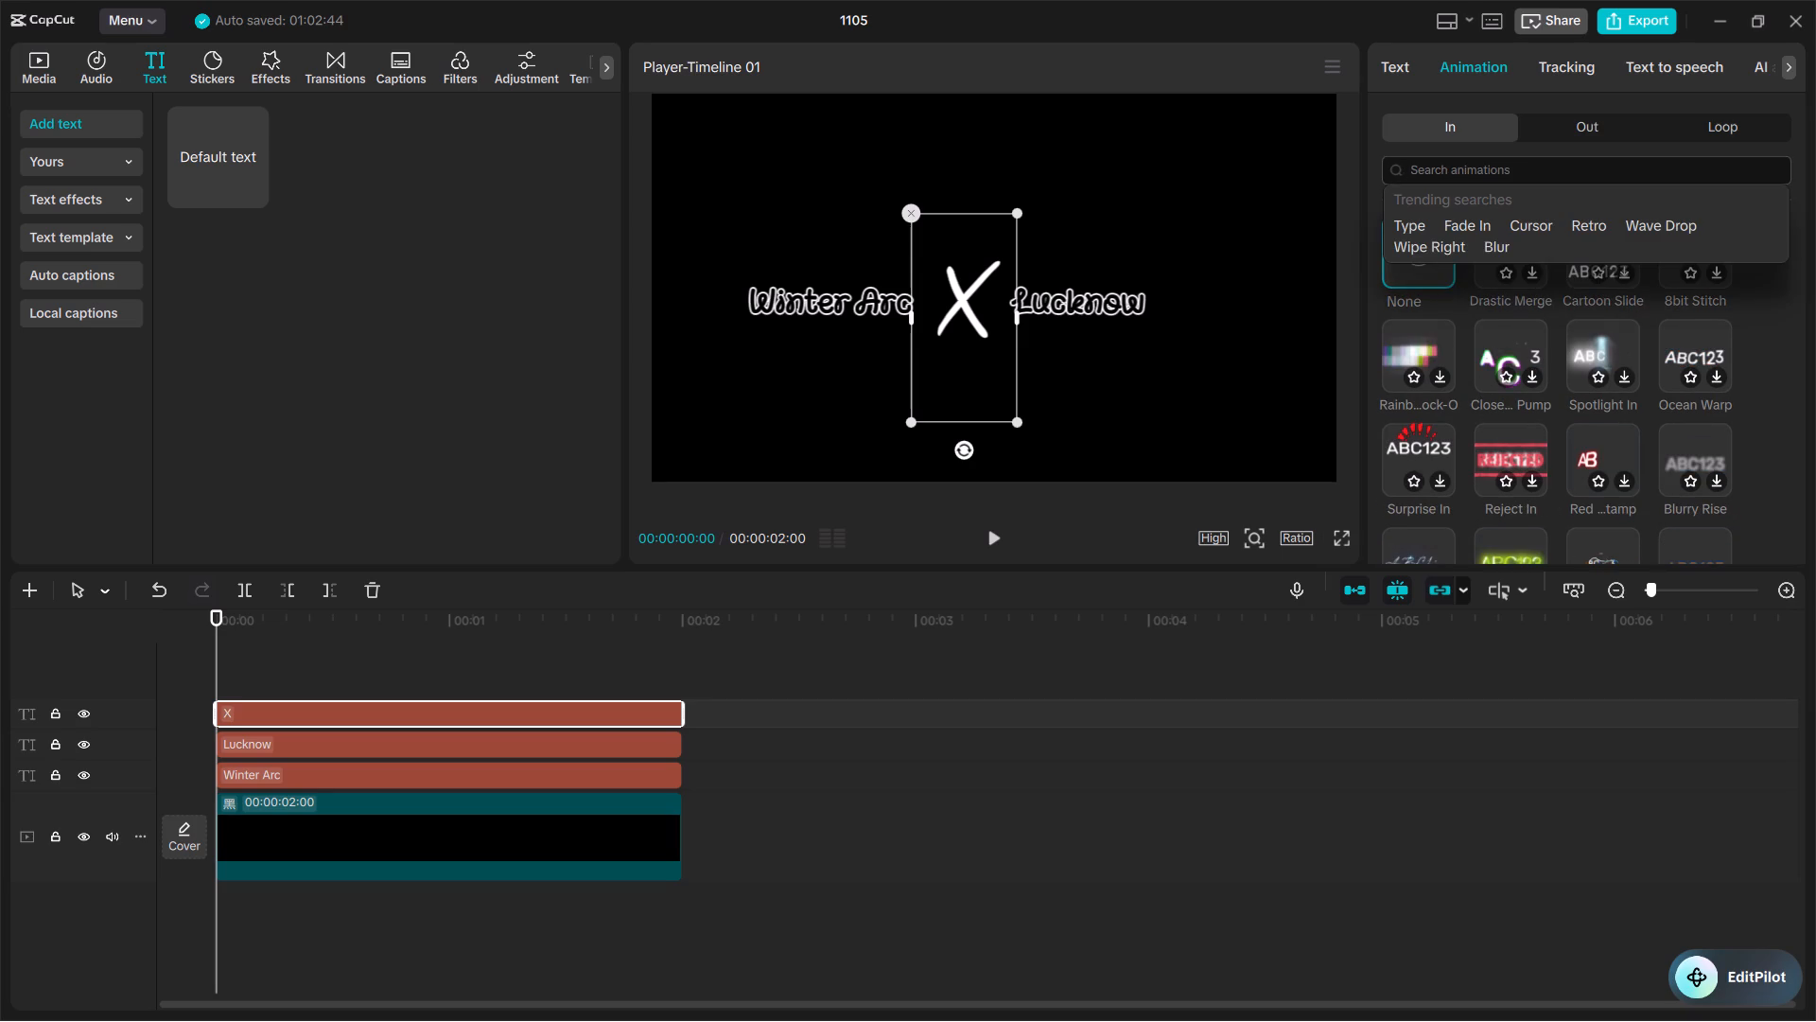
pyautogui.write('zoom')
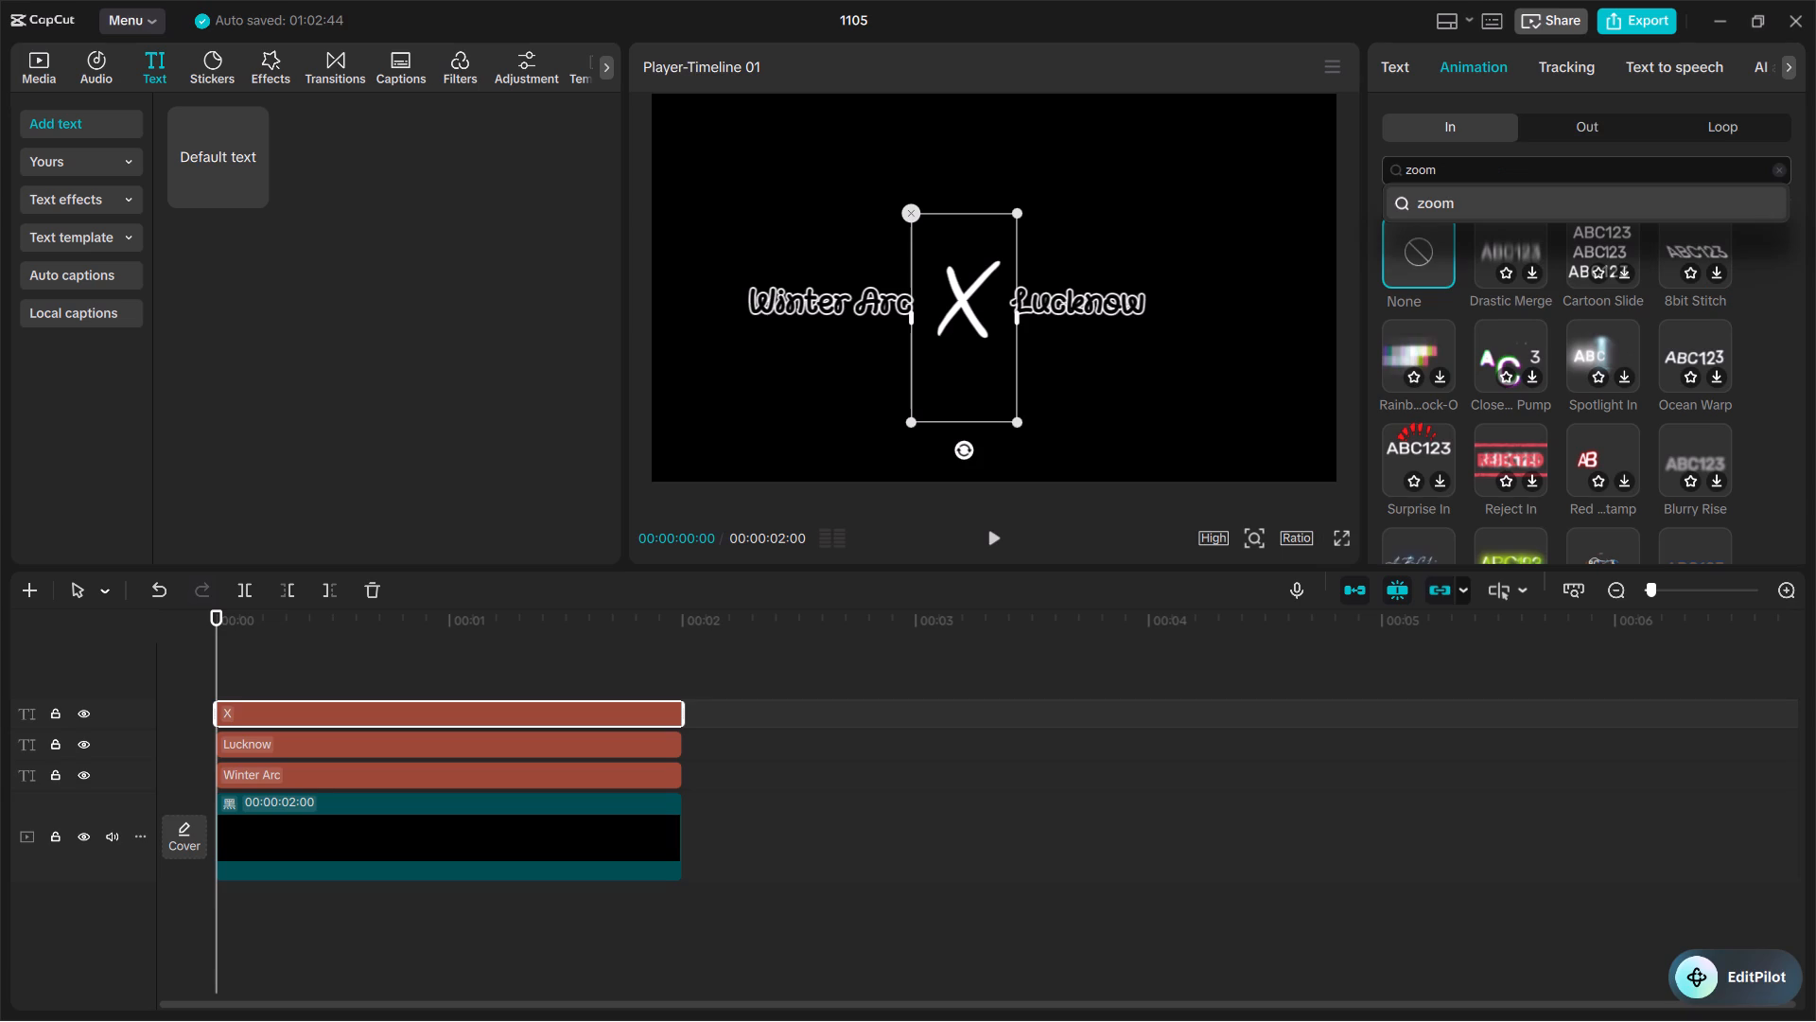
pyautogui.click(1501, 195)
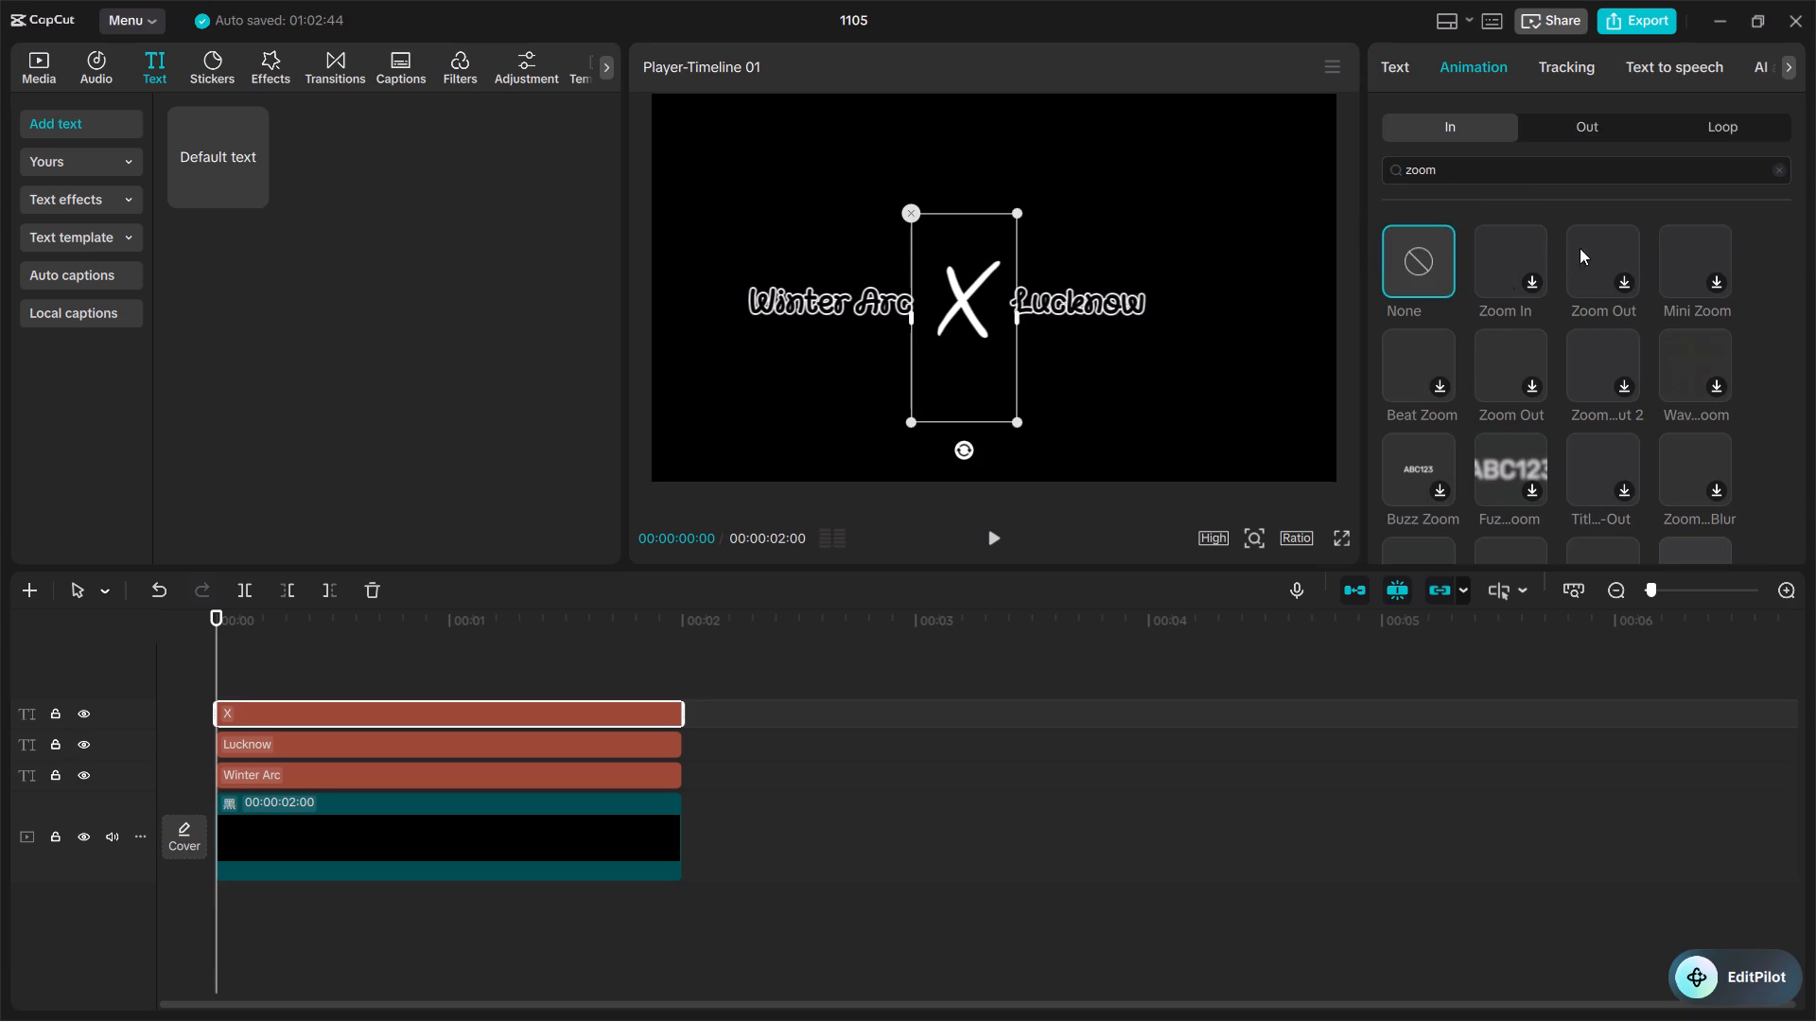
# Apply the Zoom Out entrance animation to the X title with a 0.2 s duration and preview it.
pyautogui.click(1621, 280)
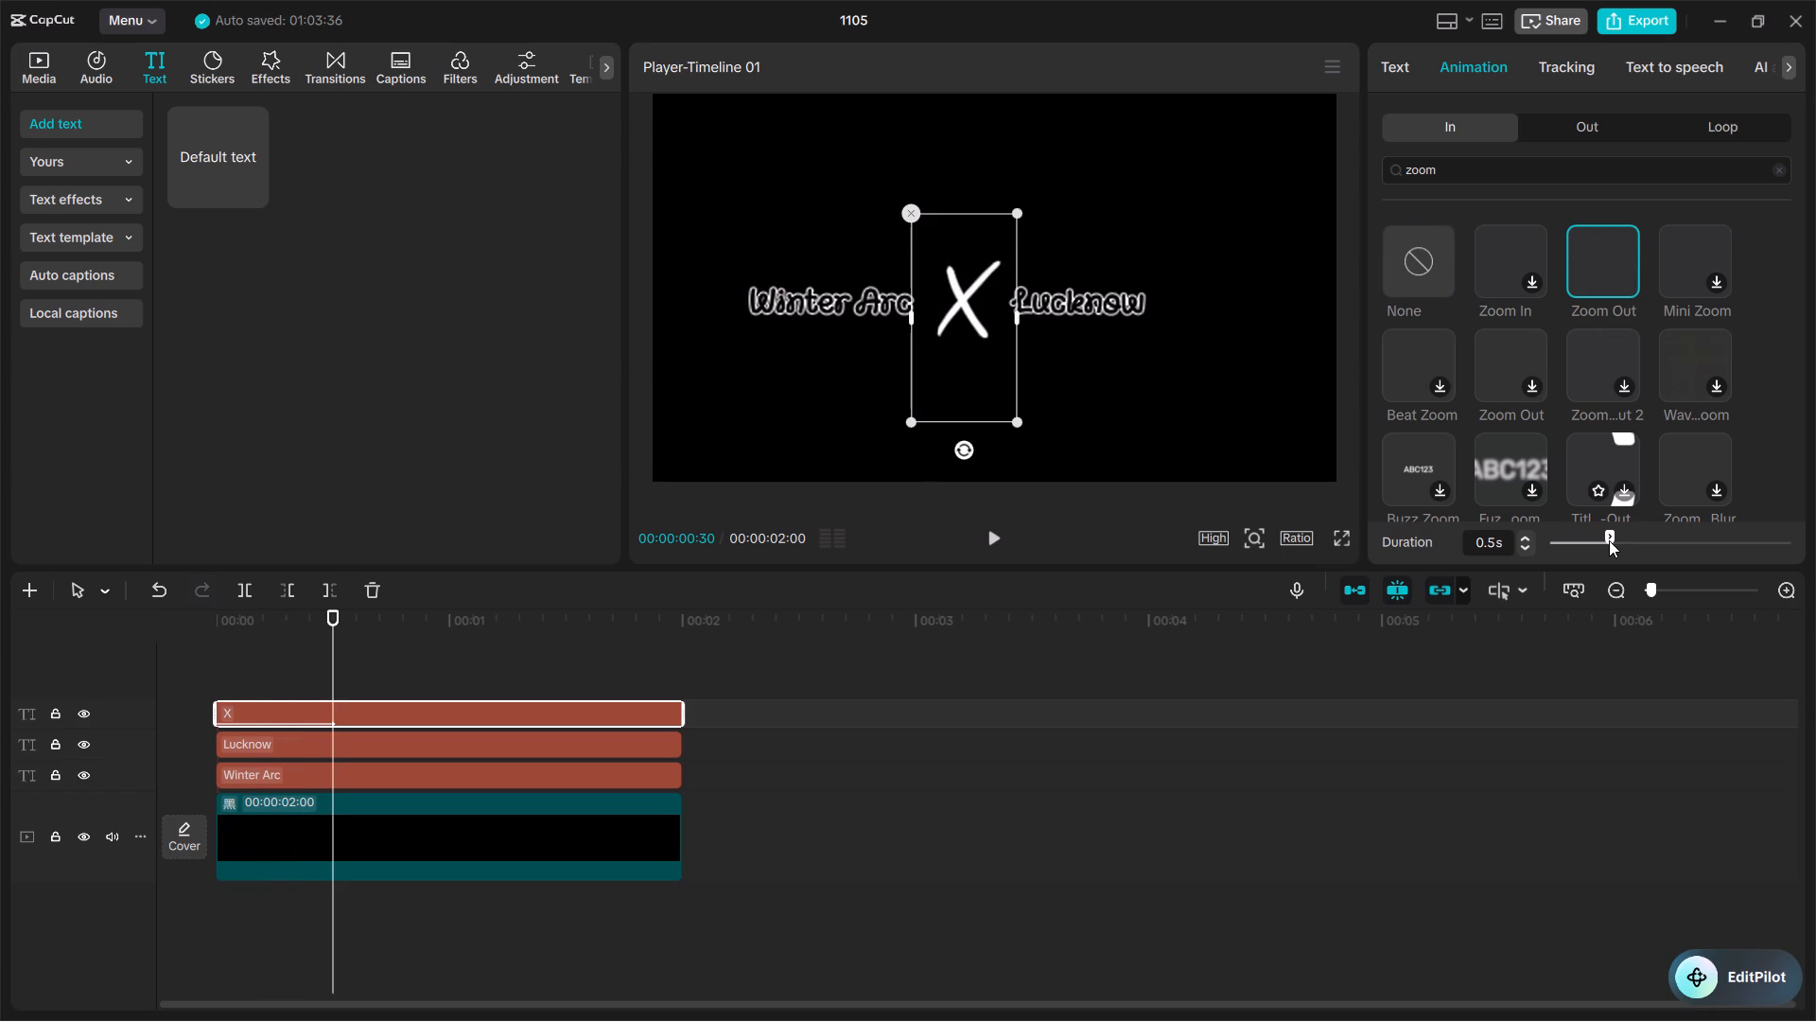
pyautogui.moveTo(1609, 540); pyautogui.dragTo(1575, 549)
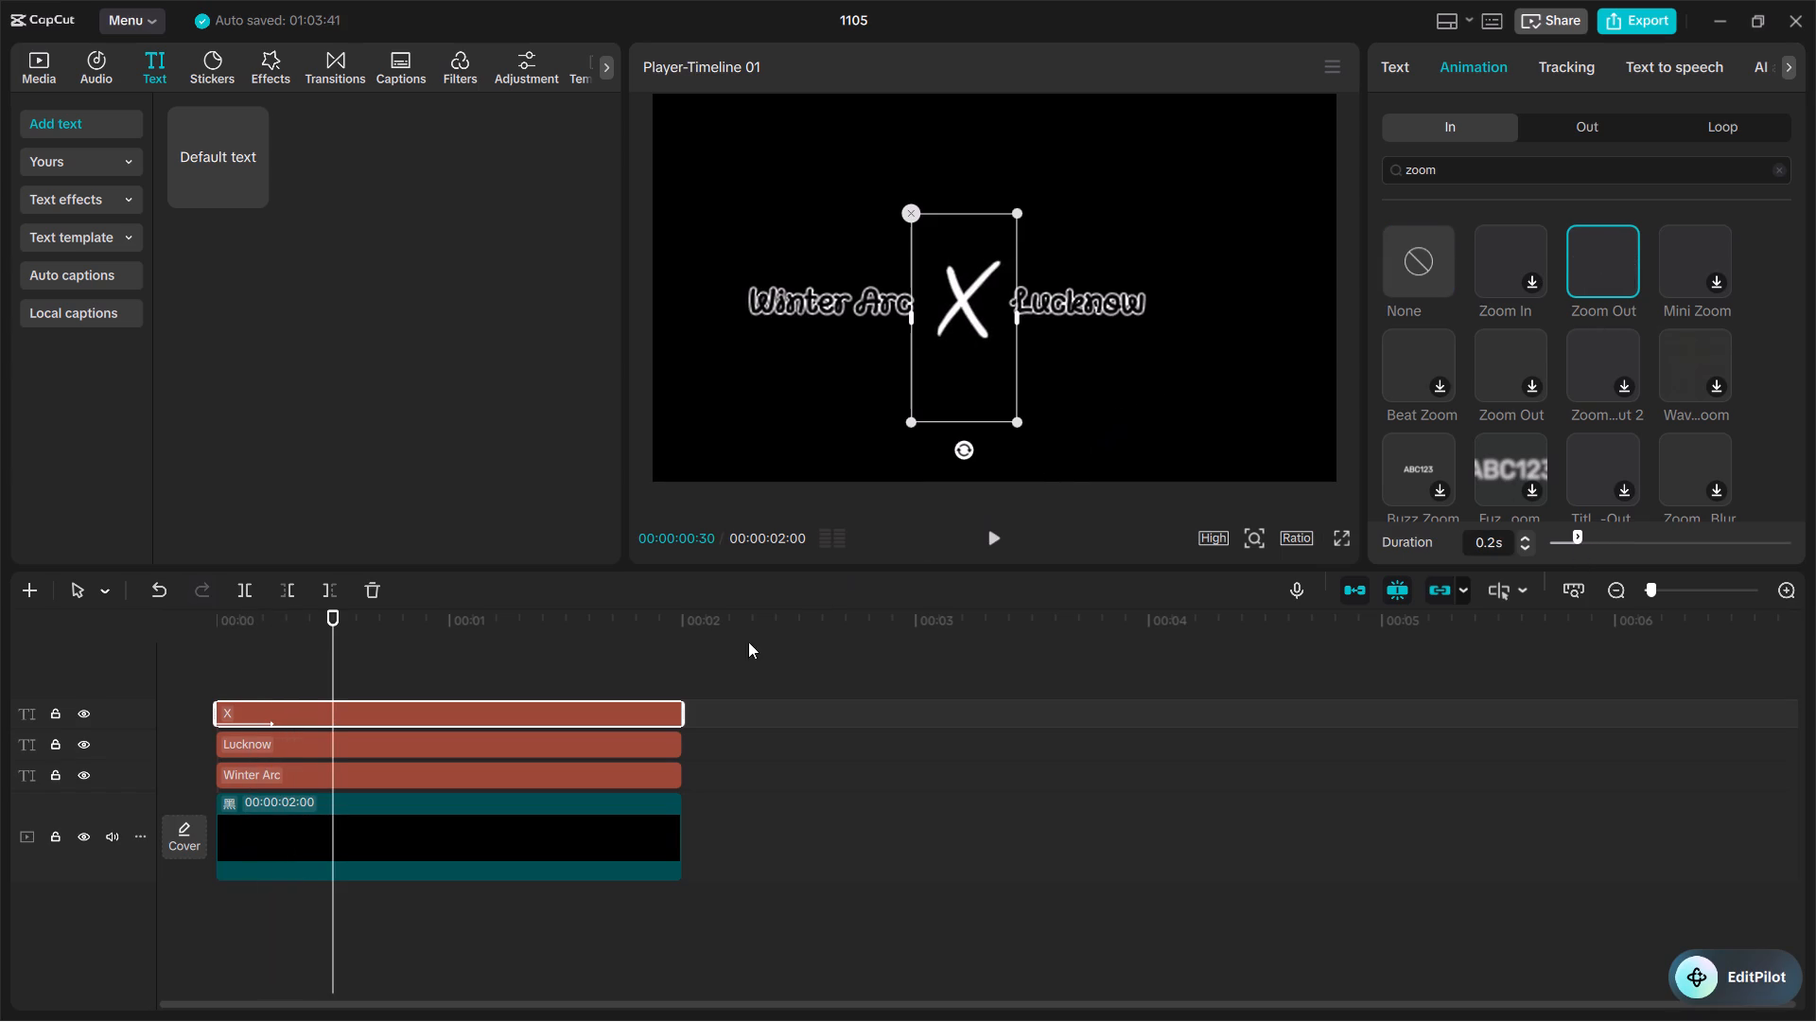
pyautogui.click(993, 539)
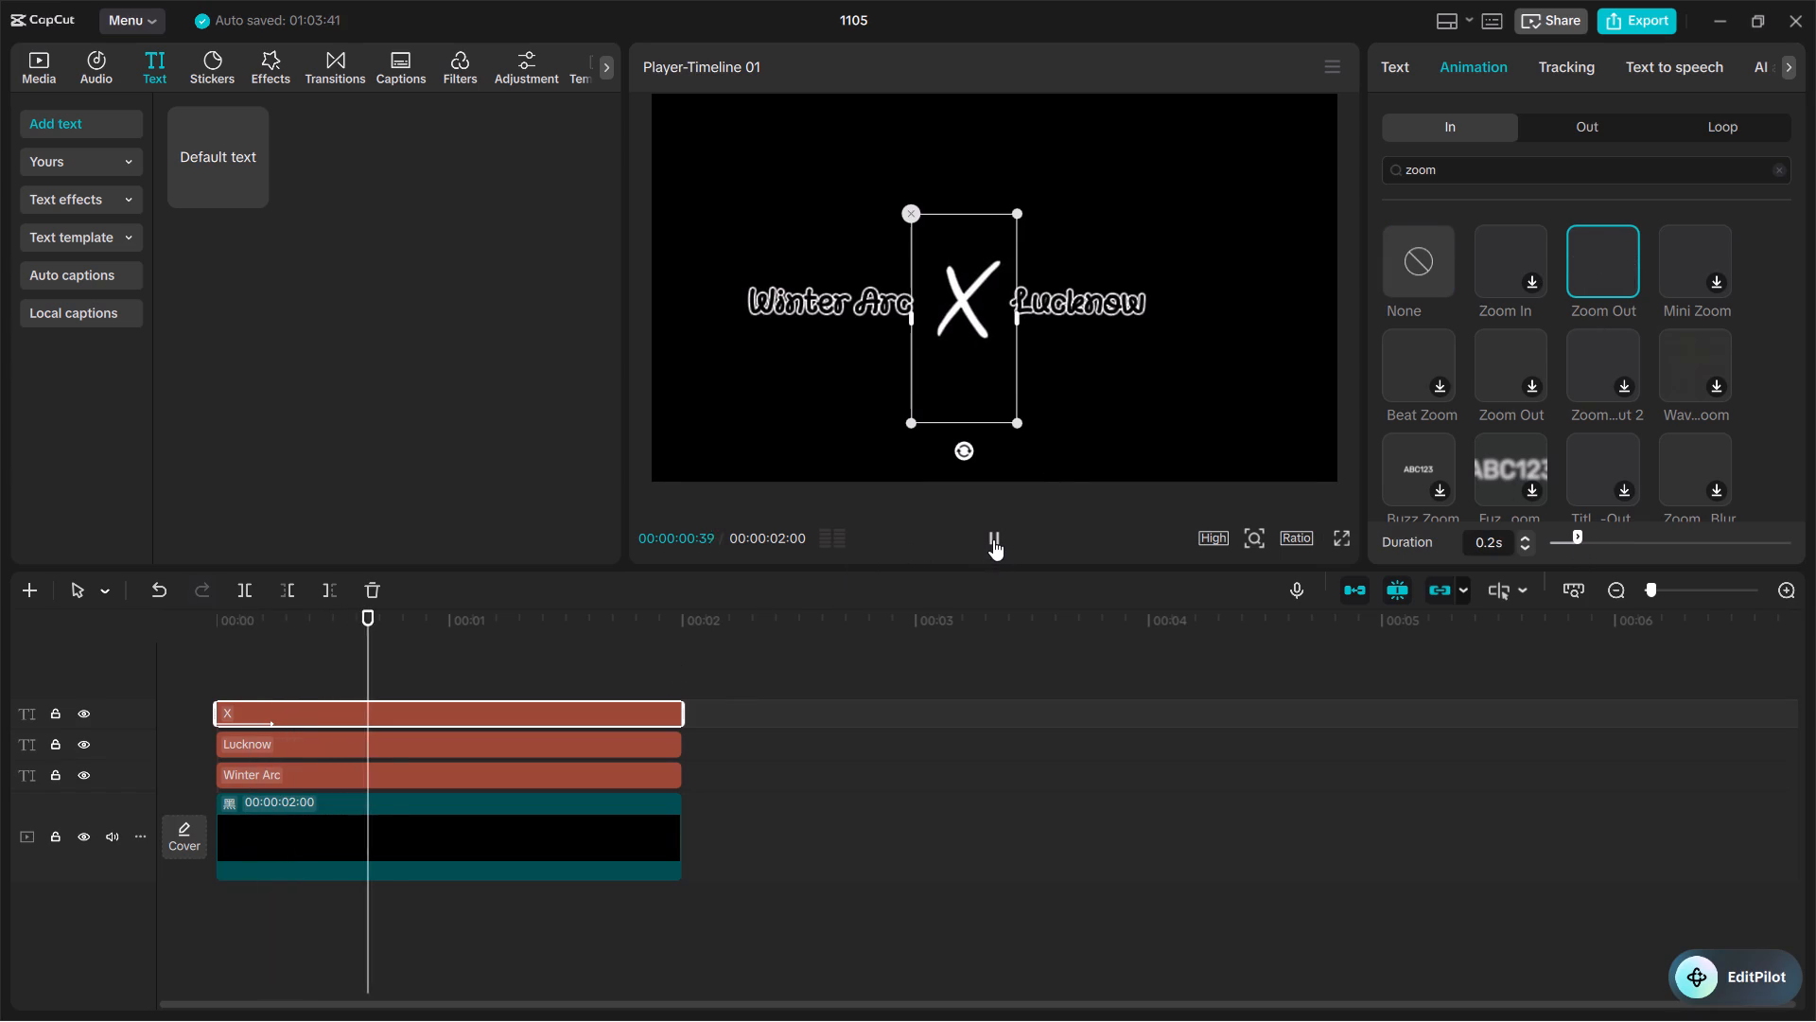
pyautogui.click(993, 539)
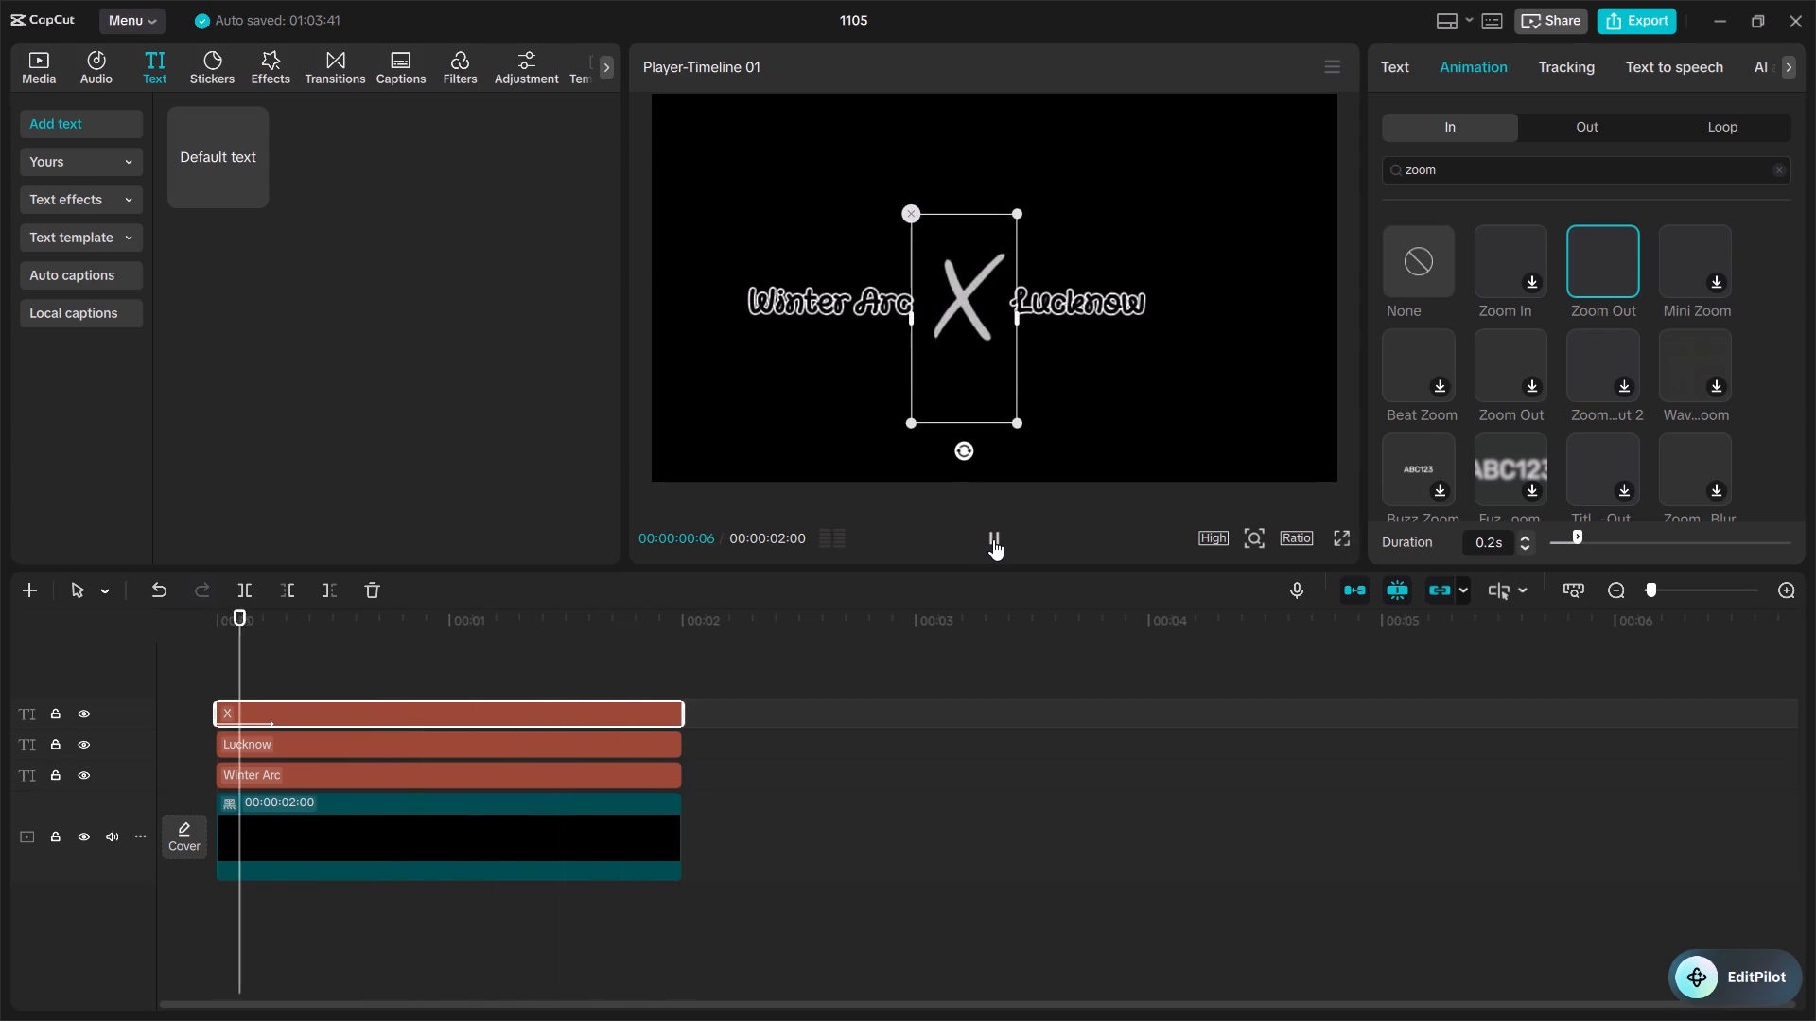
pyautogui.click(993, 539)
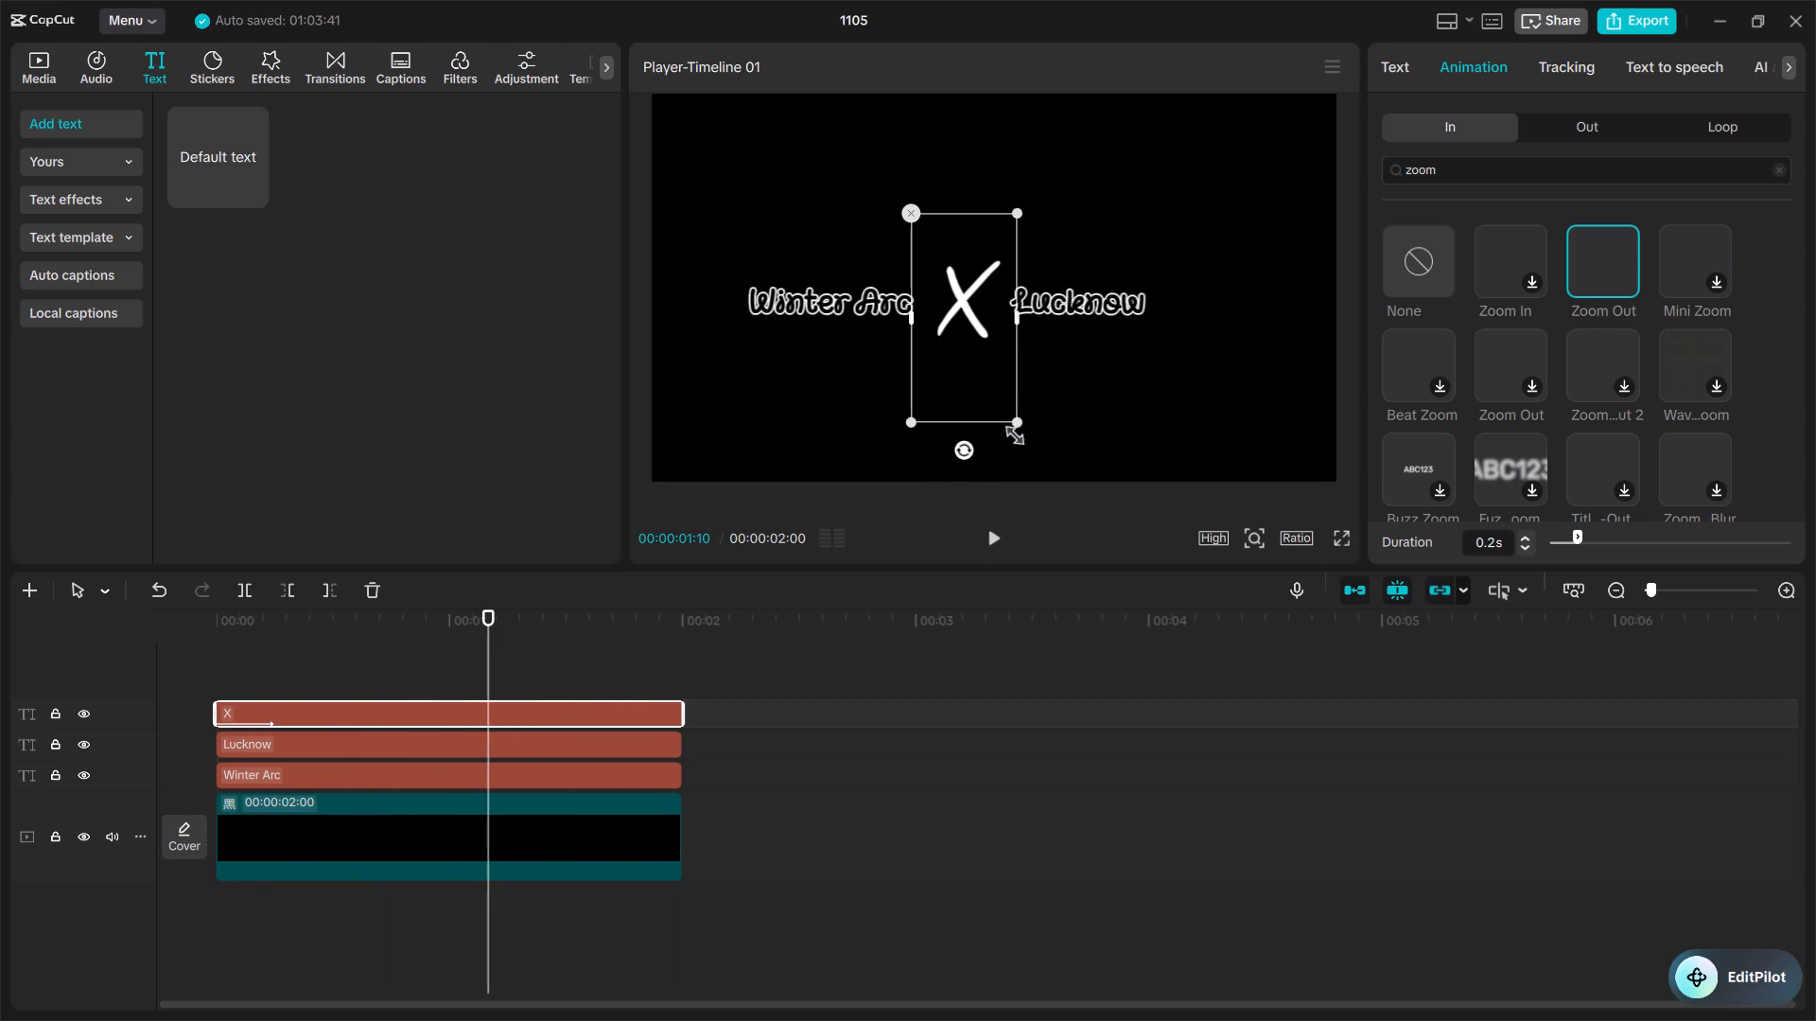
# Enlarge the X title to about twice its size and recentre it between Winter Arc and Lucknow.
pyautogui.moveTo(1015, 424); pyautogui.dragTo(1243, 584)
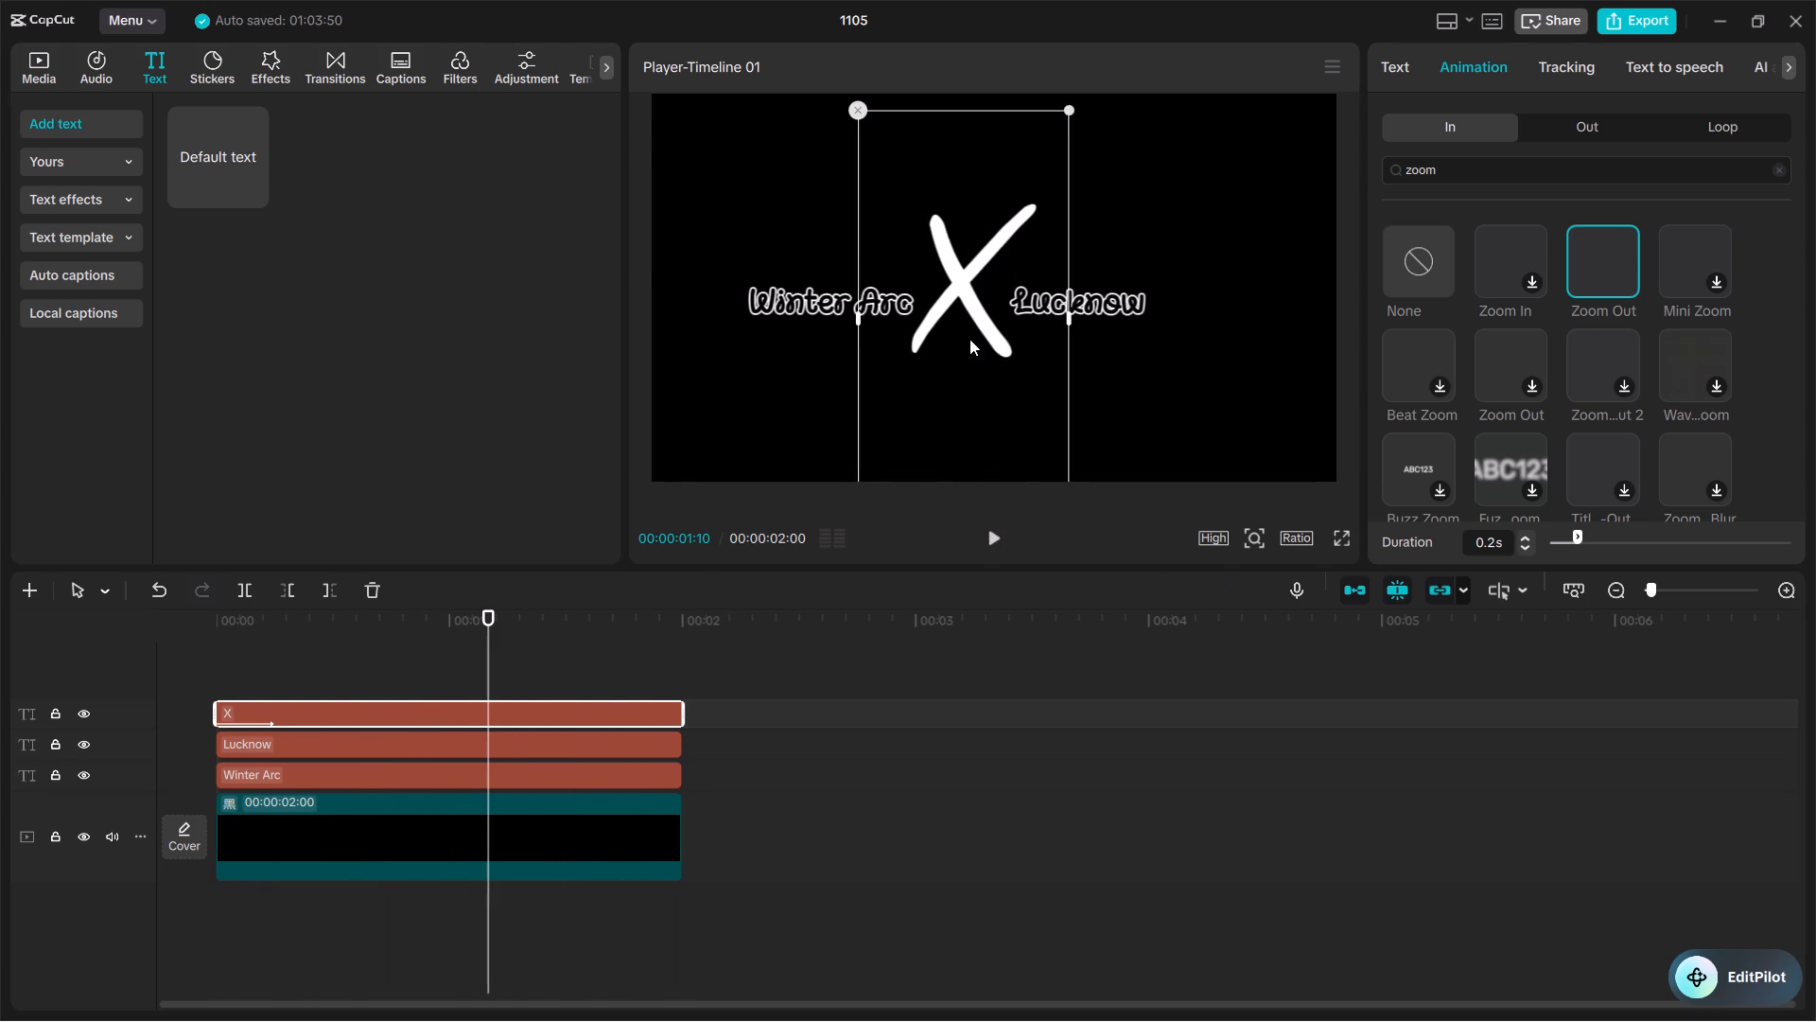
pyautogui.moveTo(995, 341); pyautogui.dragTo(1000, 279)
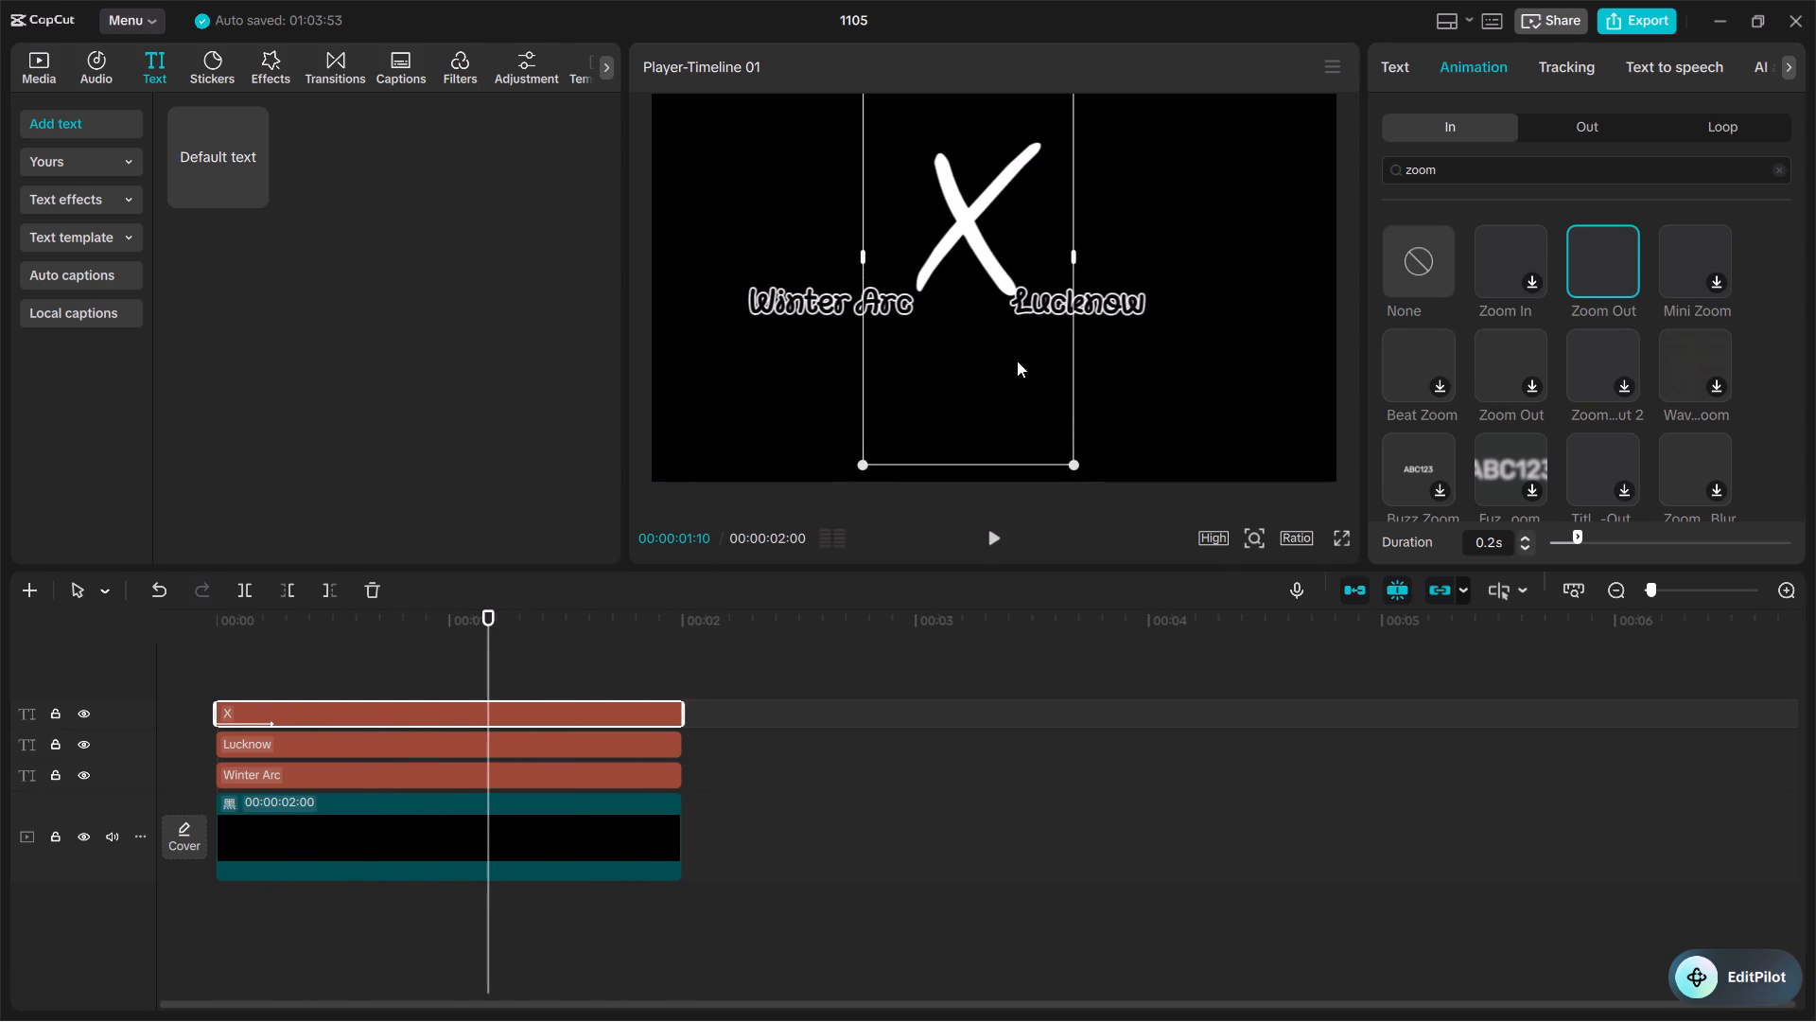
pyautogui.moveTo(1068, 459); pyautogui.dragTo(1166, 578)
pyautogui.moveTo(1004, 336); pyautogui.dragTo(1004, 345)
pyautogui.moveTo(1004, 345); pyautogui.dragTo(1005, 429)
pyautogui.click(1005, 414)
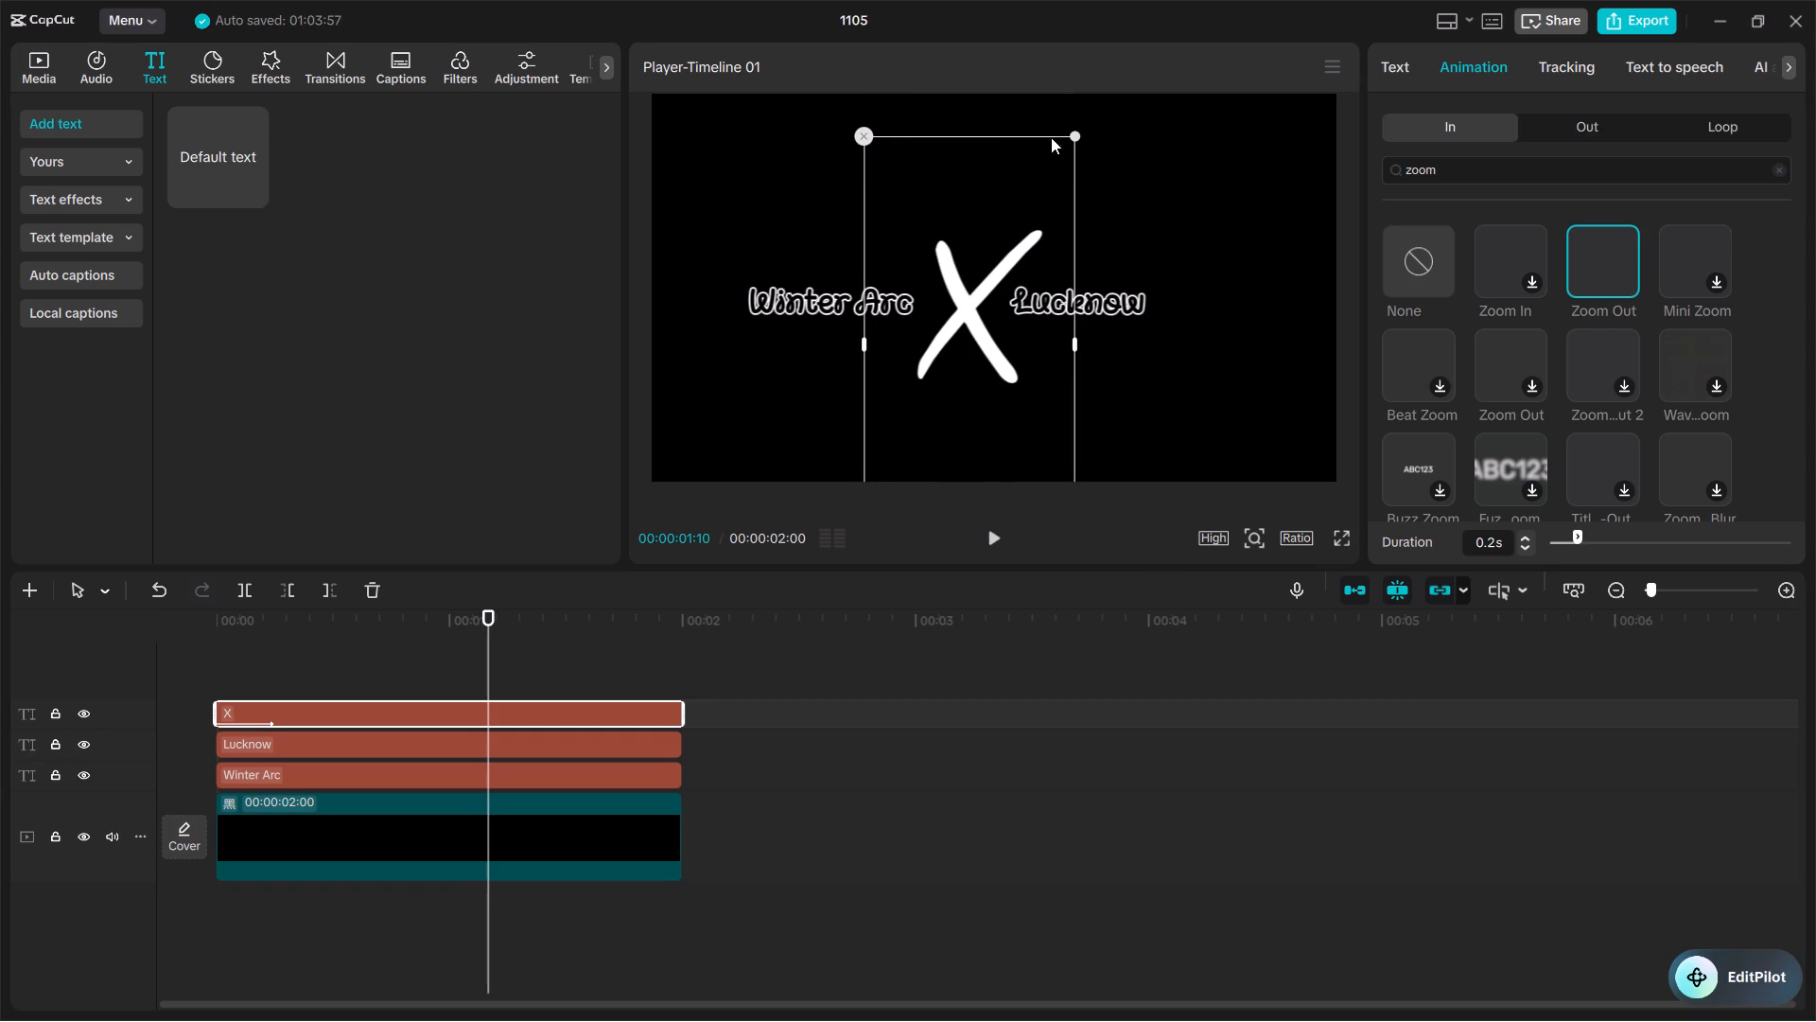
pyautogui.moveTo(1076, 138); pyautogui.dragTo(1137, 73)
# Play the intro from the start several times to review the enlarged X title's Zoom Out animation.
pyautogui.click(1584, 275)
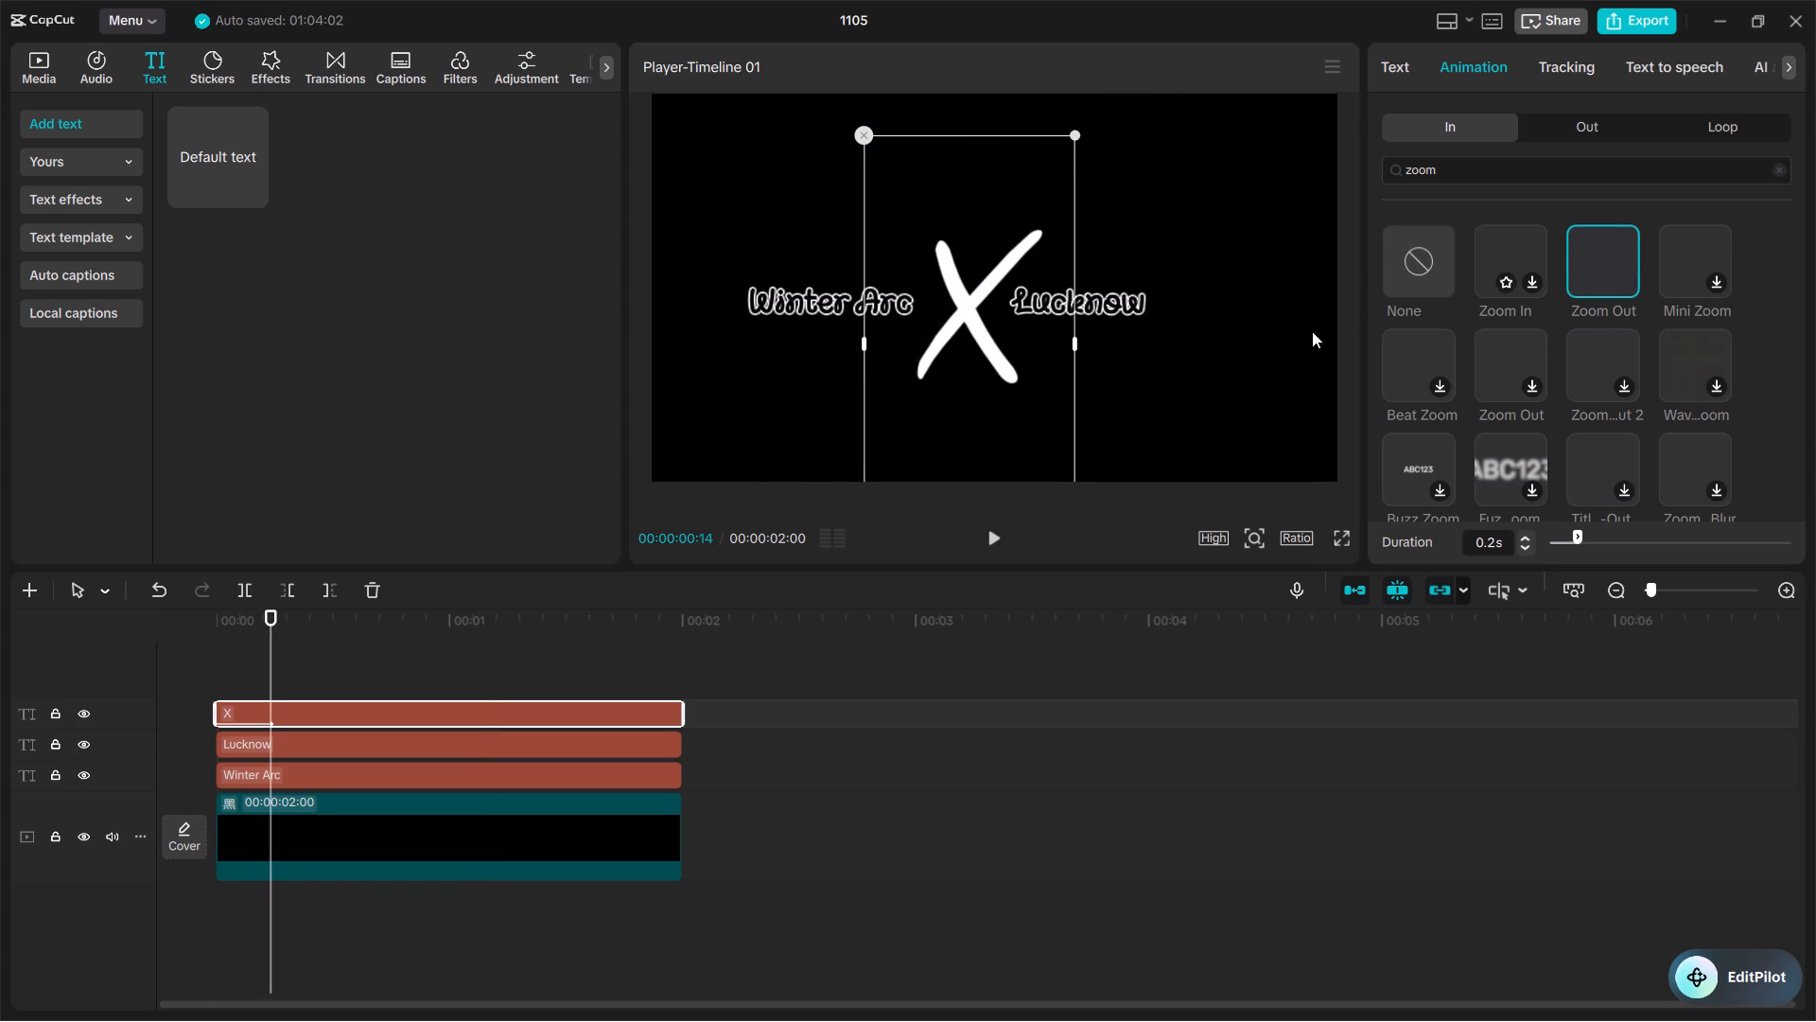
pyautogui.click(1259, 340)
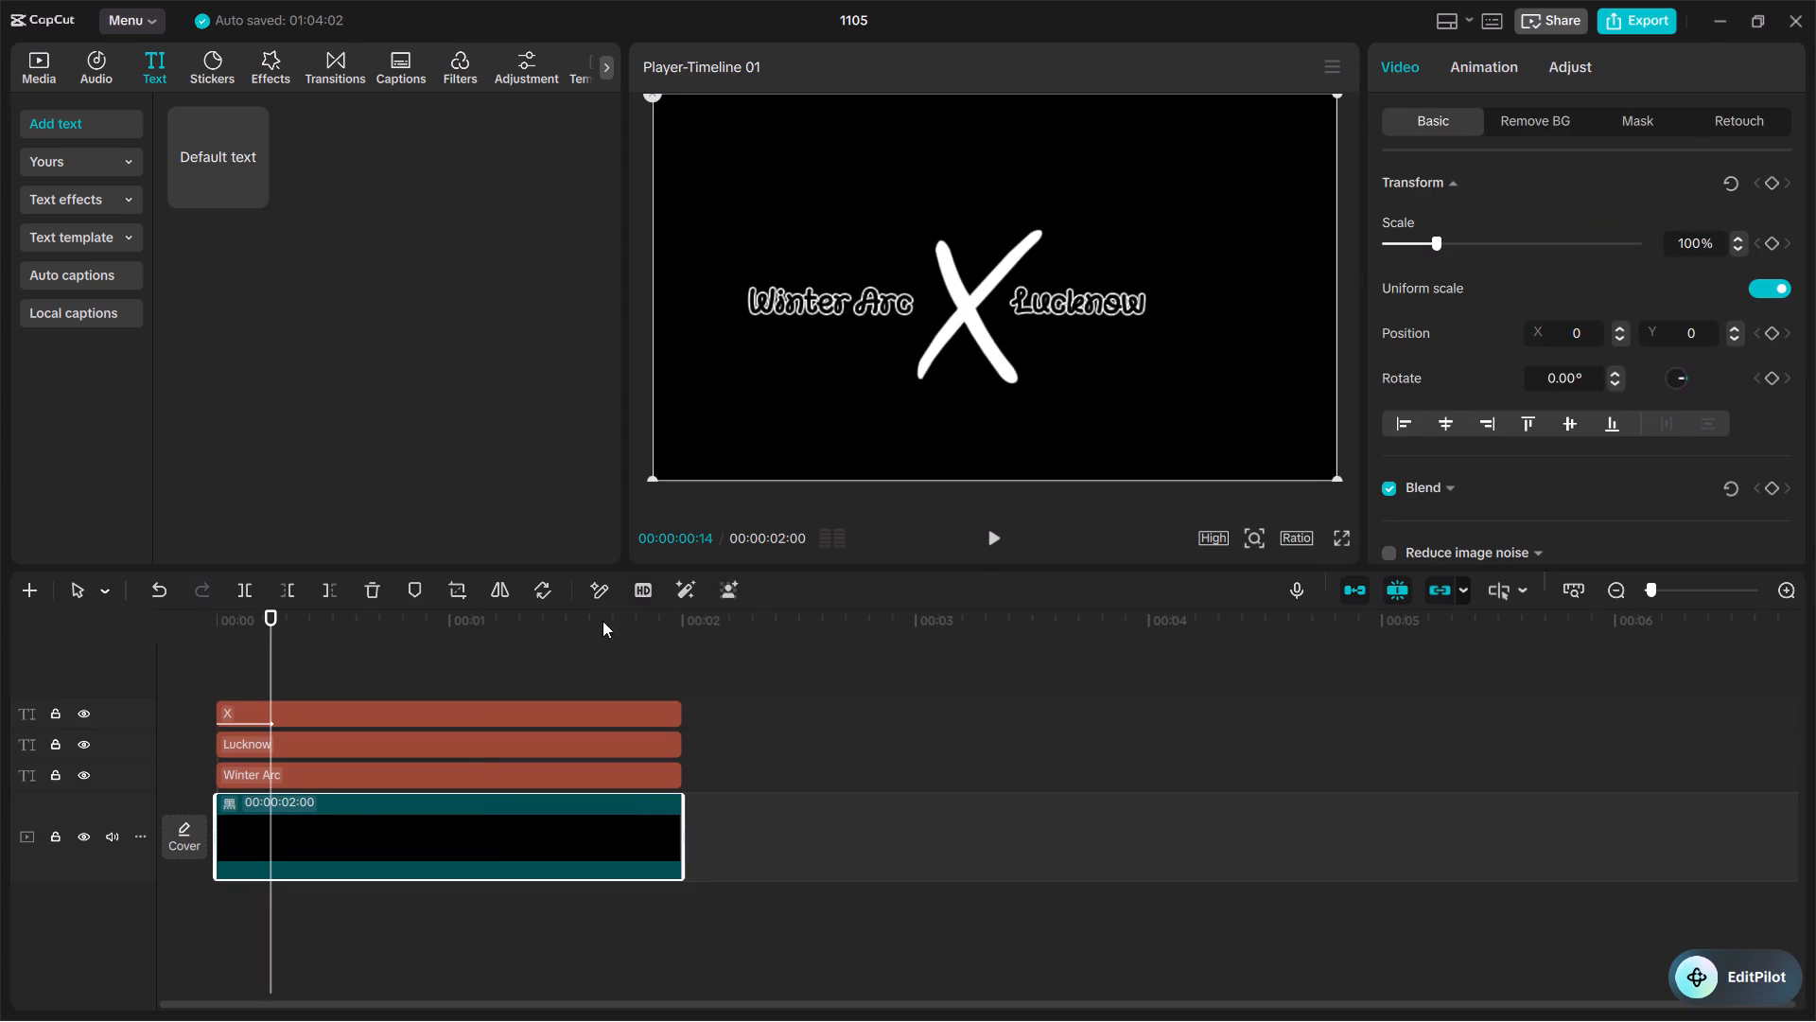
pyautogui.click(356, 671)
pyautogui.moveTo(356, 670); pyautogui.dragTo(79, 687)
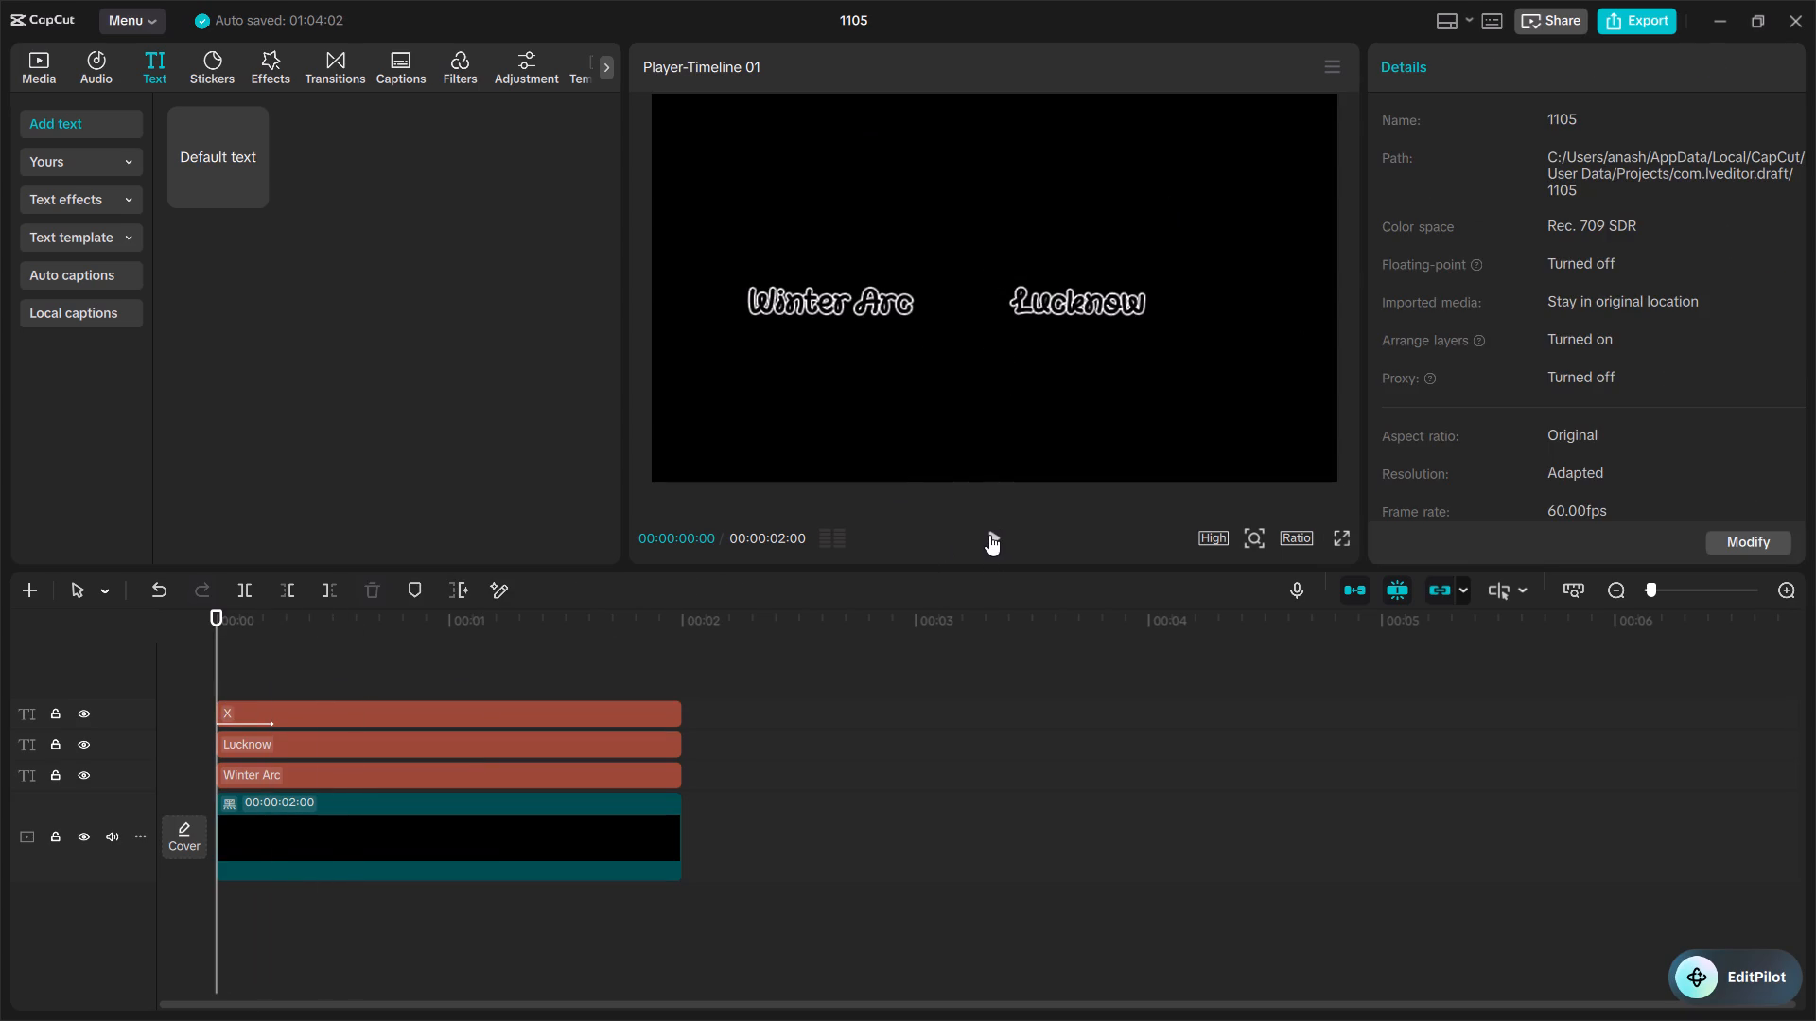
pyautogui.click(989, 535)
pyautogui.click(989, 535)
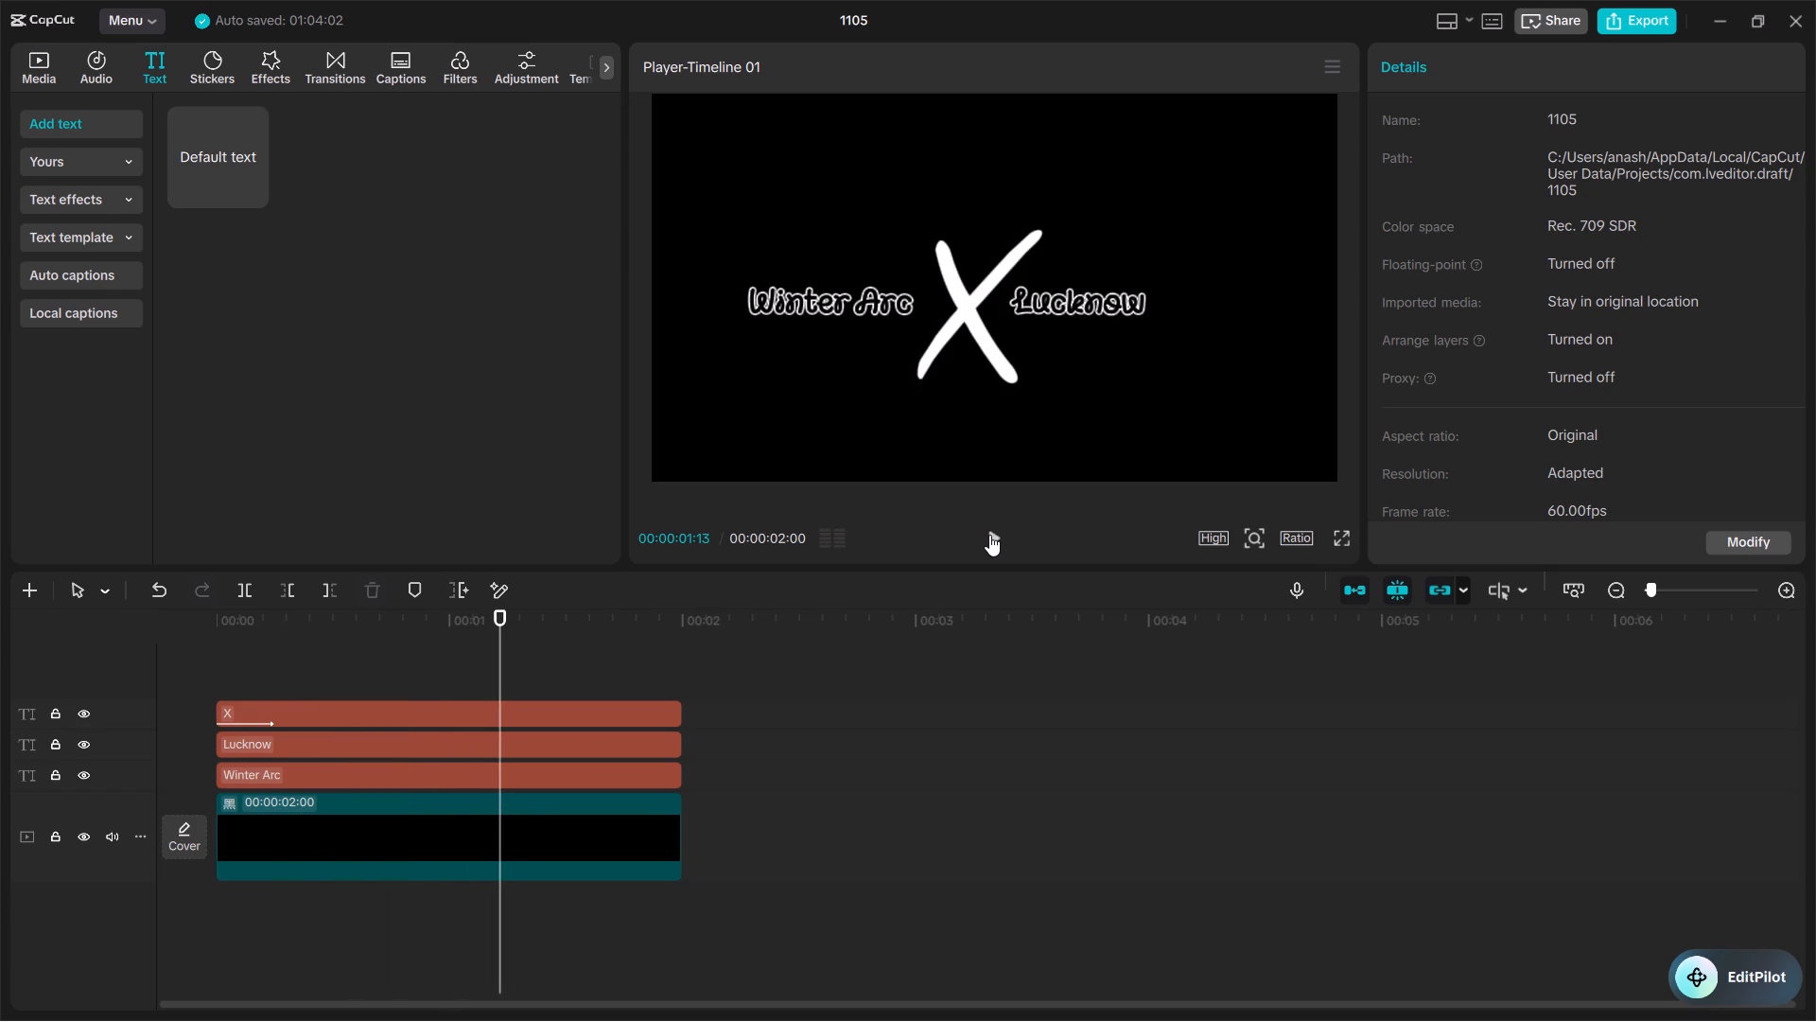
pyautogui.click(988, 535)
pyautogui.click(988, 535)
pyautogui.moveTo(603, 655); pyautogui.dragTo(603, 654)
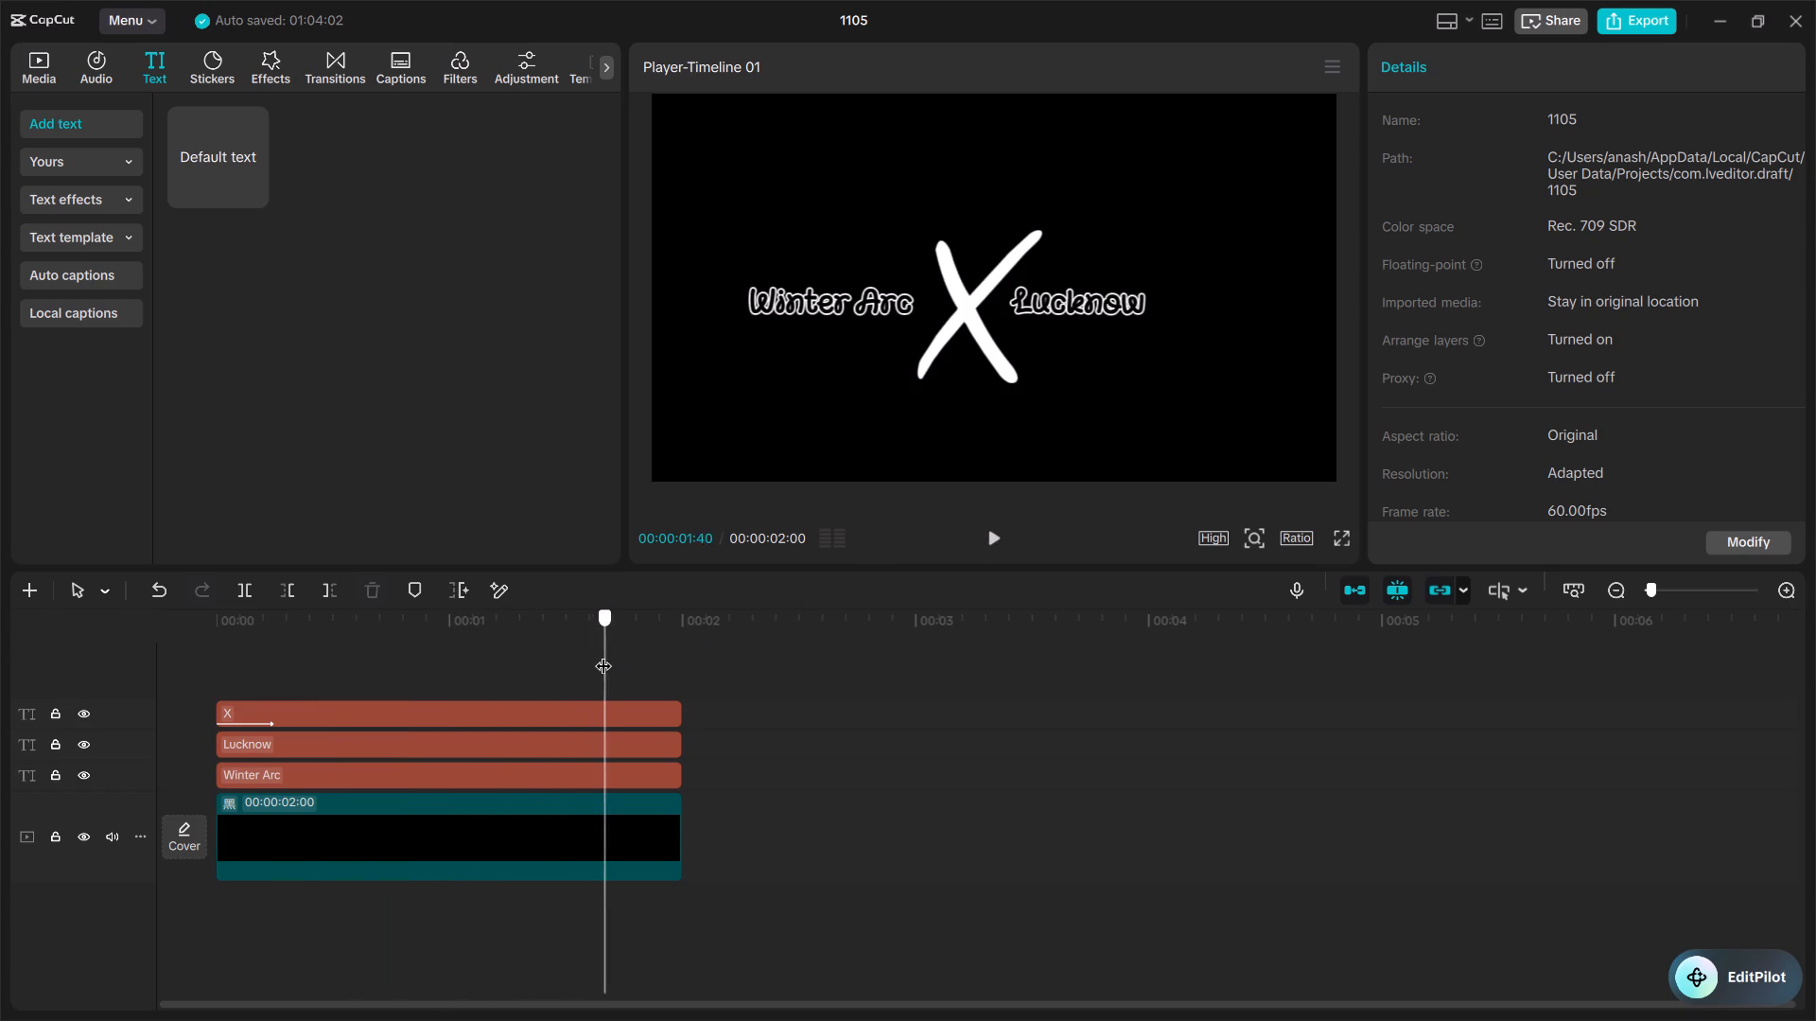
pyautogui.moveTo(603, 654); pyautogui.dragTo(205, 661)
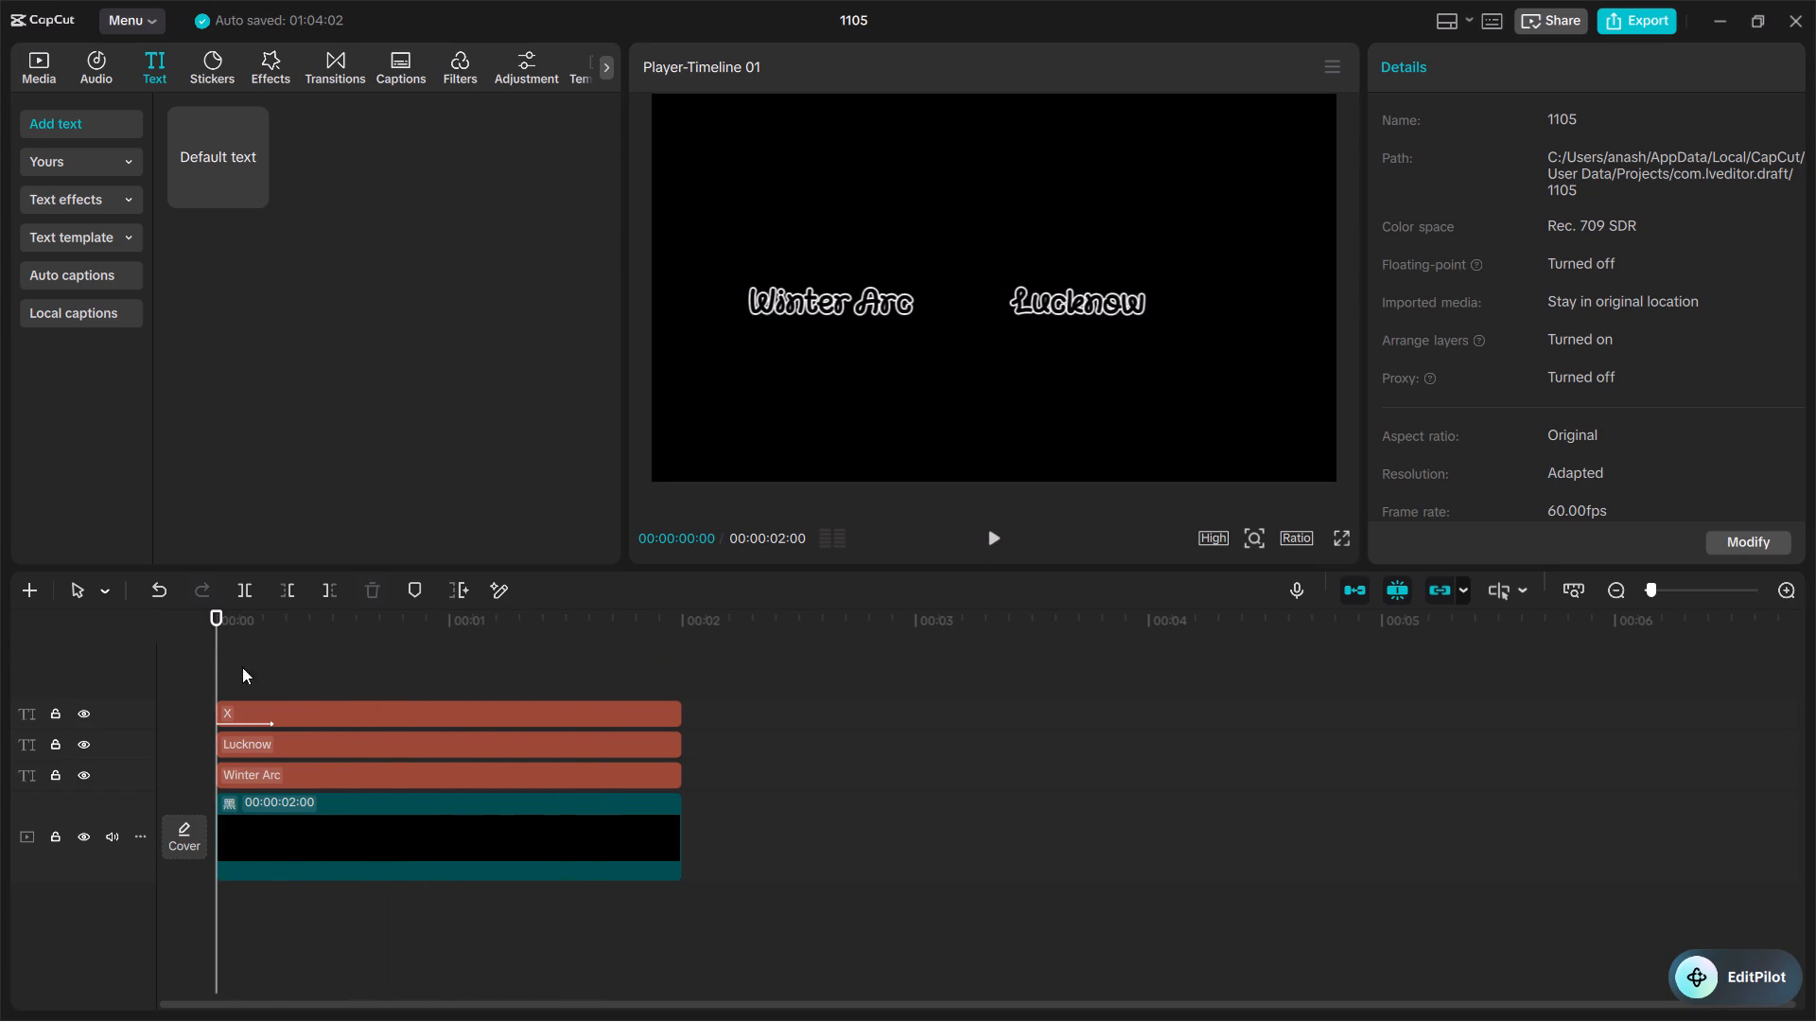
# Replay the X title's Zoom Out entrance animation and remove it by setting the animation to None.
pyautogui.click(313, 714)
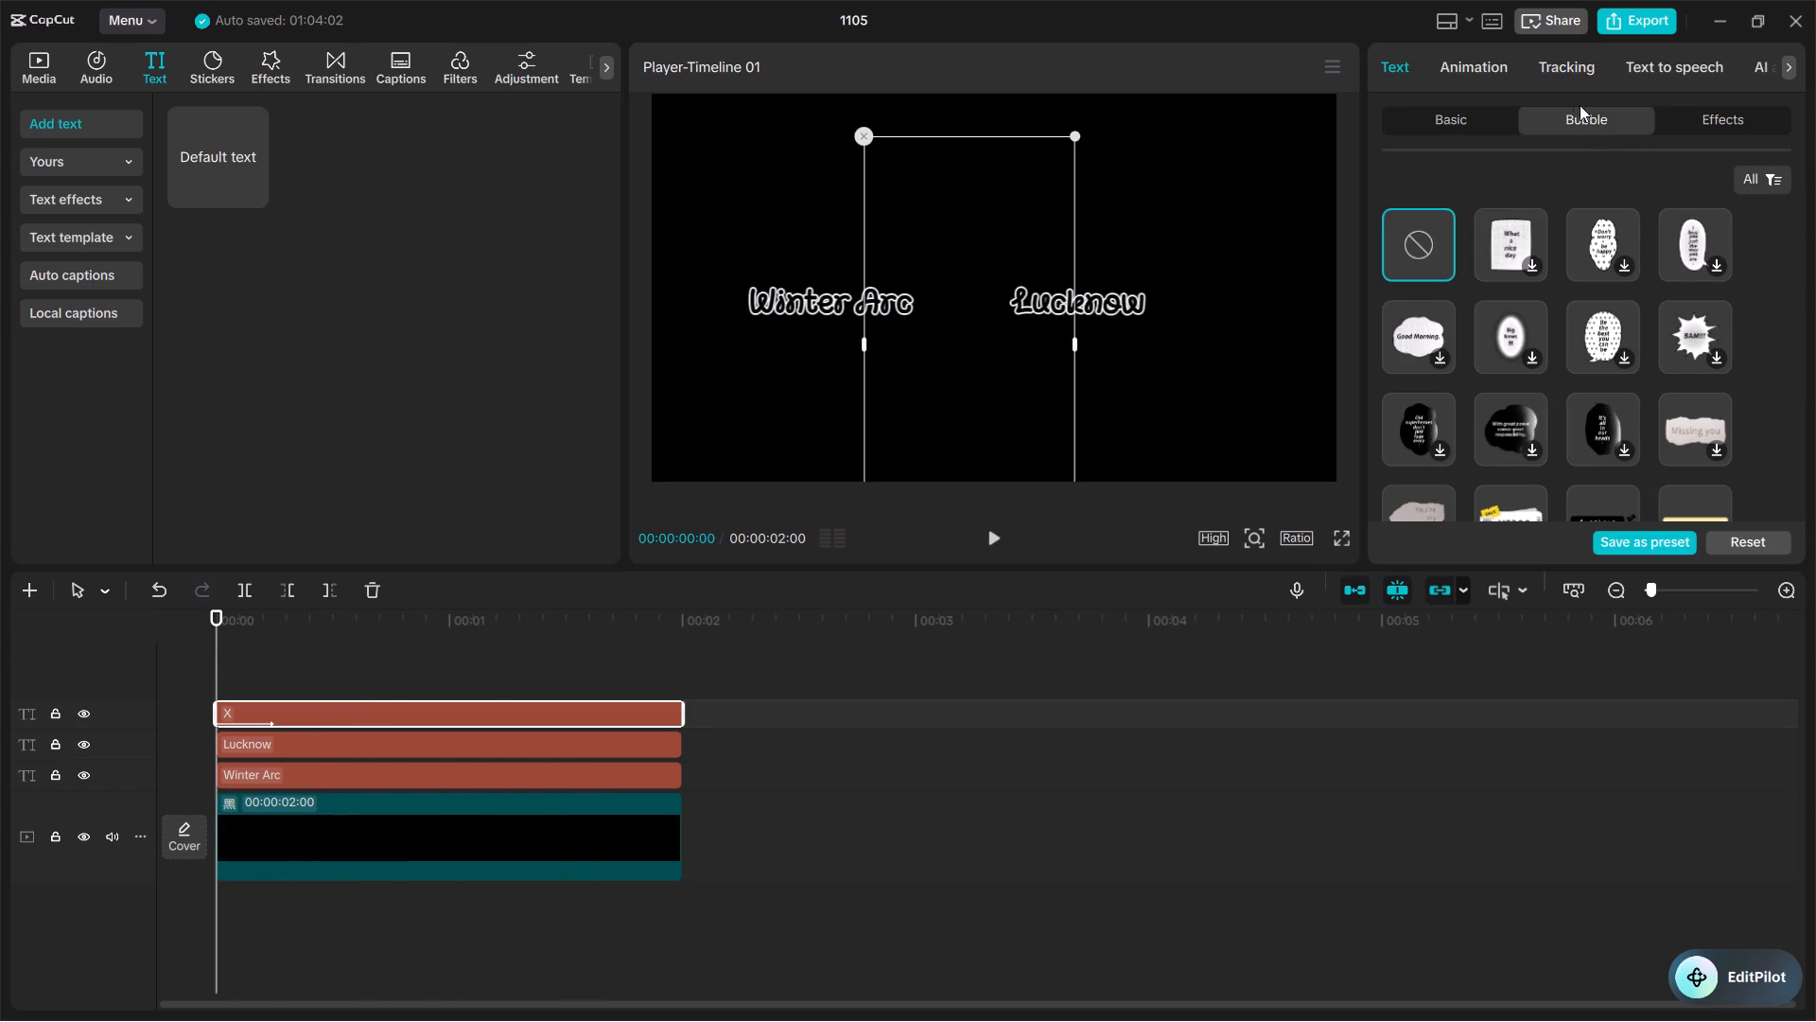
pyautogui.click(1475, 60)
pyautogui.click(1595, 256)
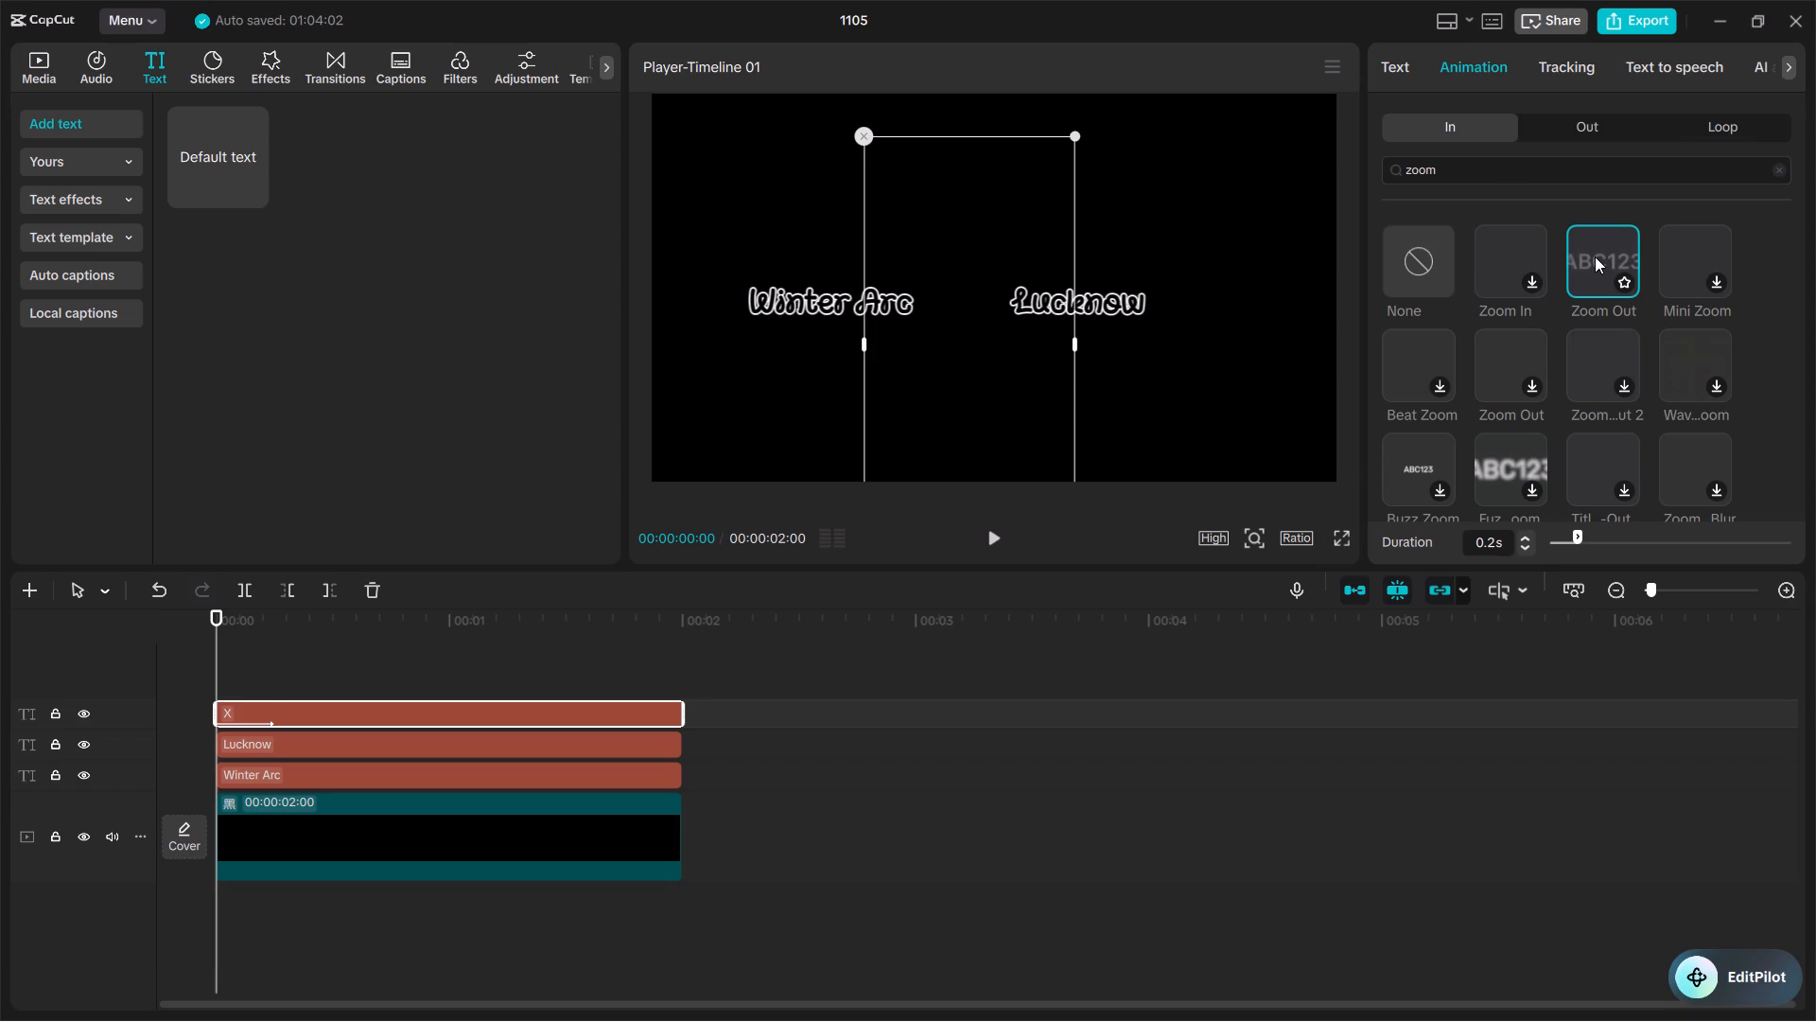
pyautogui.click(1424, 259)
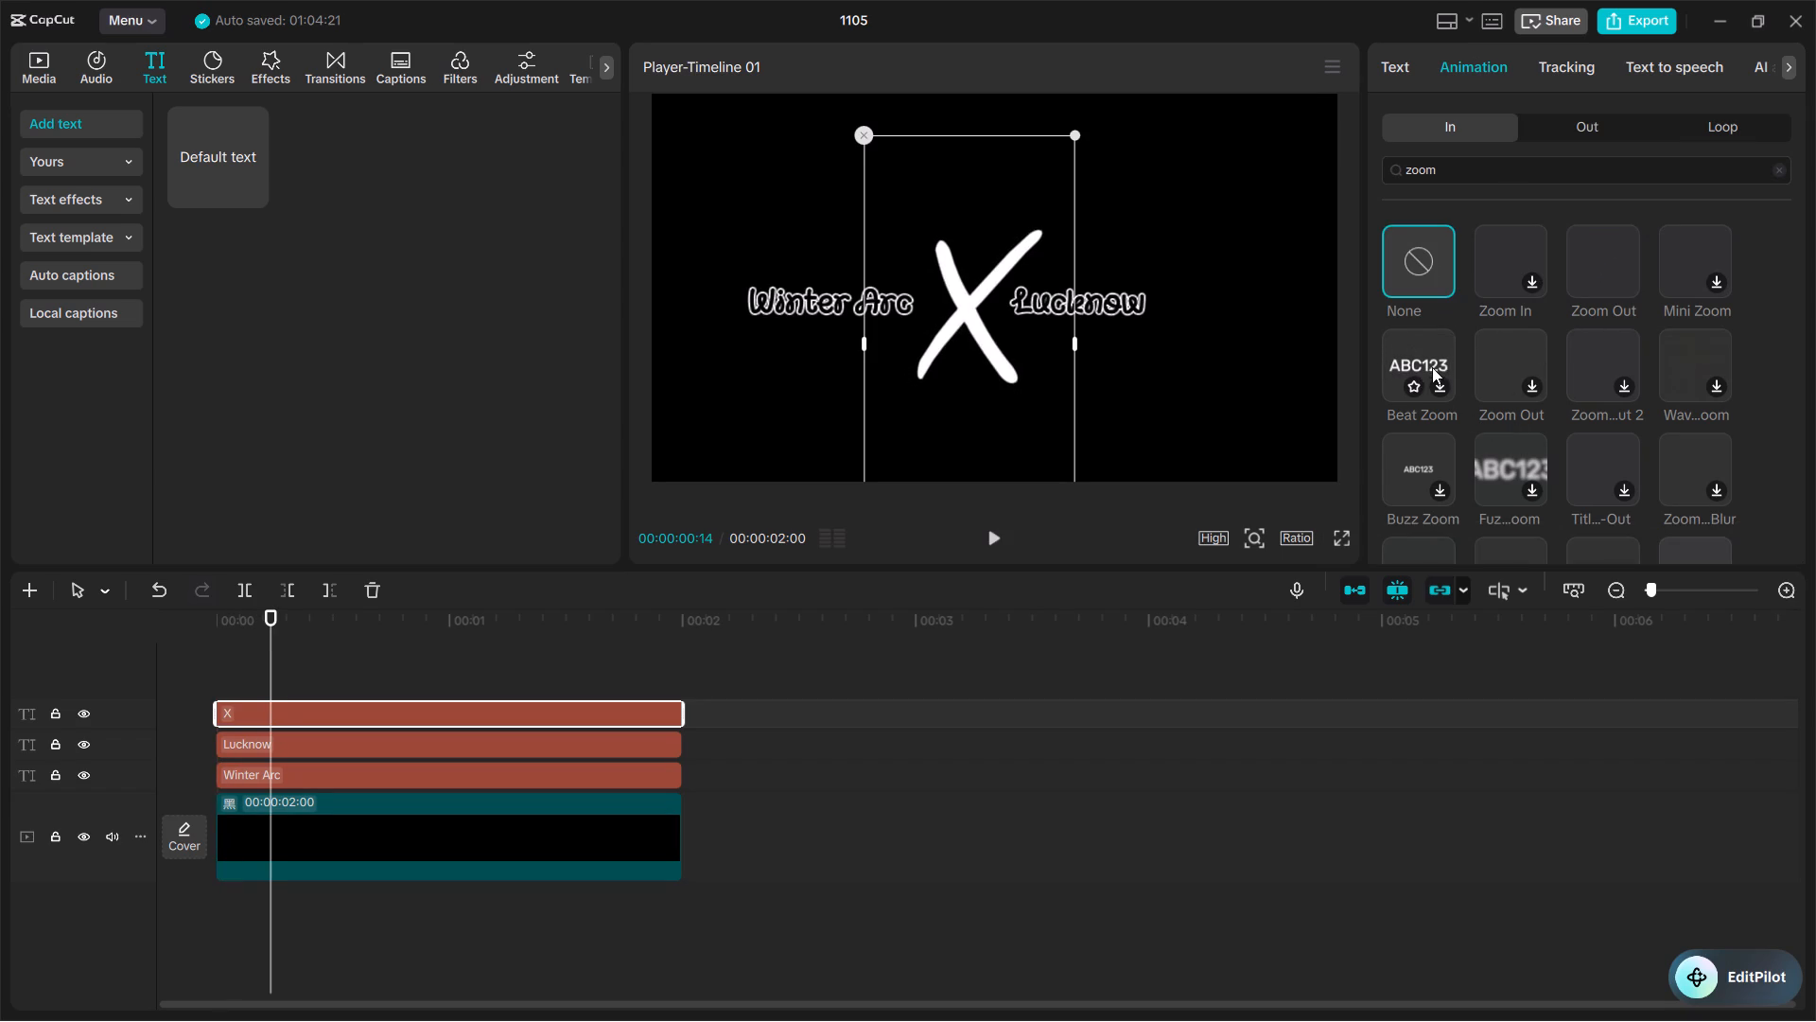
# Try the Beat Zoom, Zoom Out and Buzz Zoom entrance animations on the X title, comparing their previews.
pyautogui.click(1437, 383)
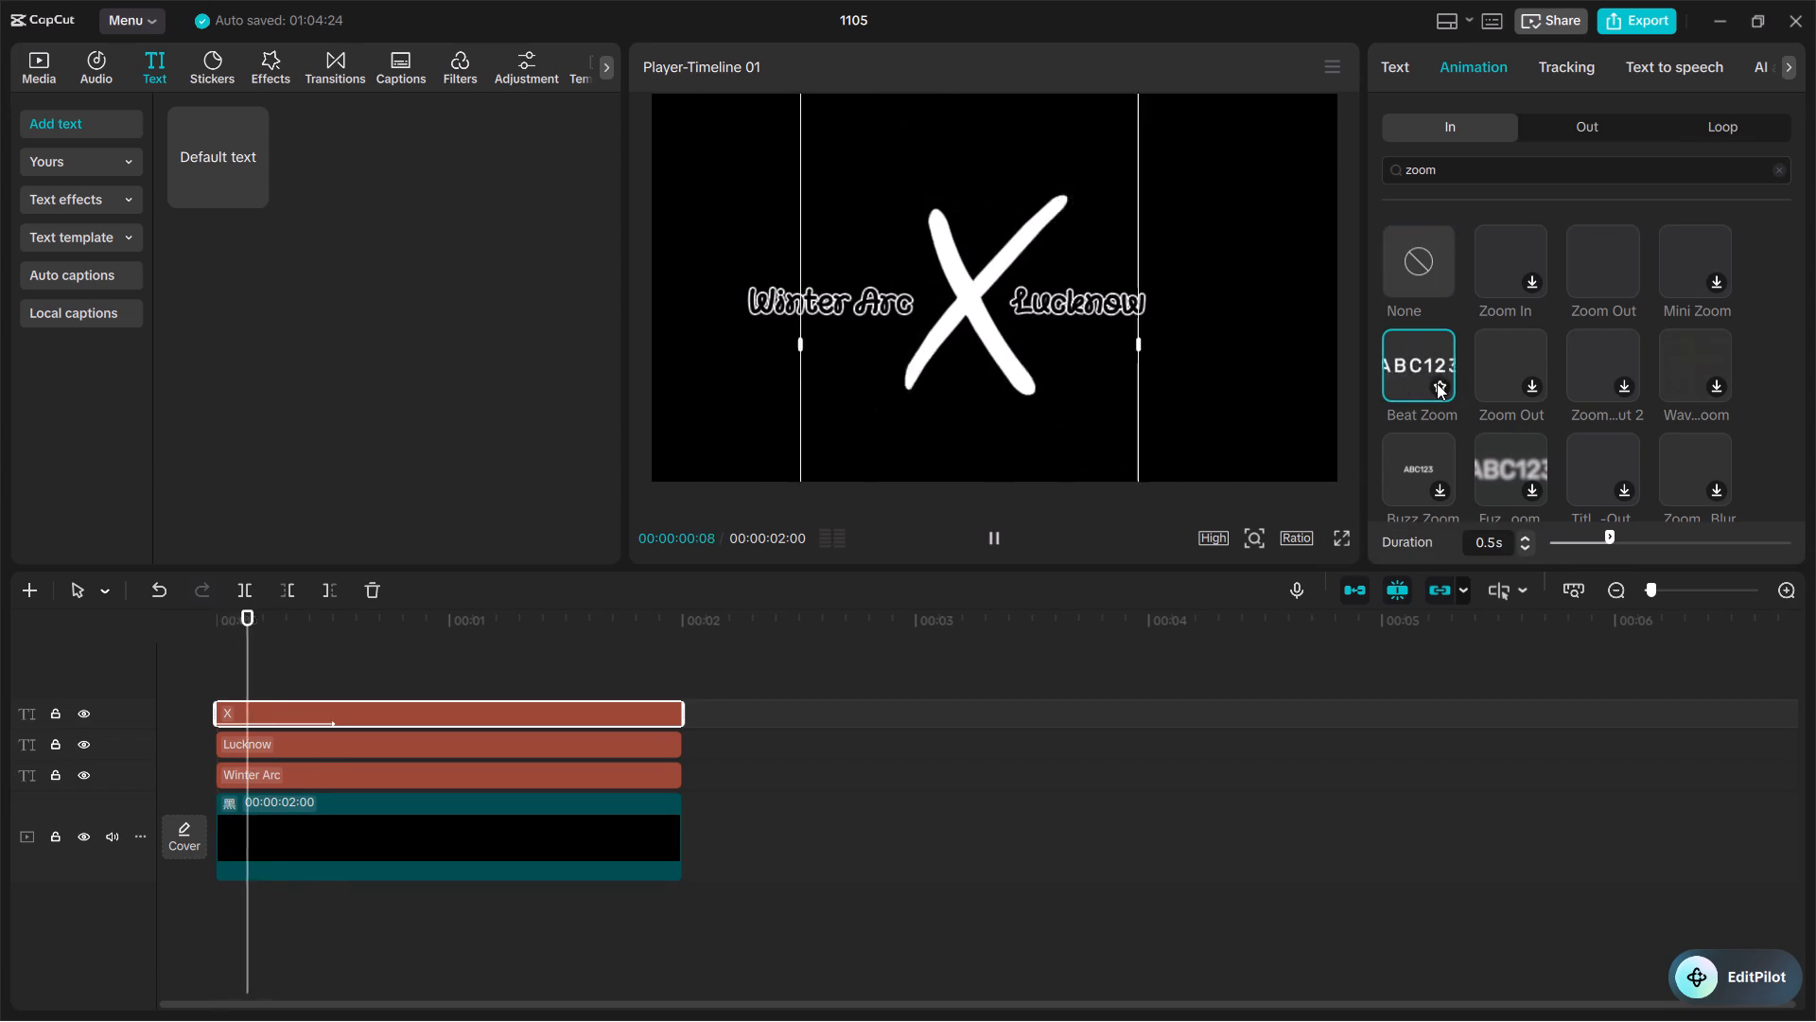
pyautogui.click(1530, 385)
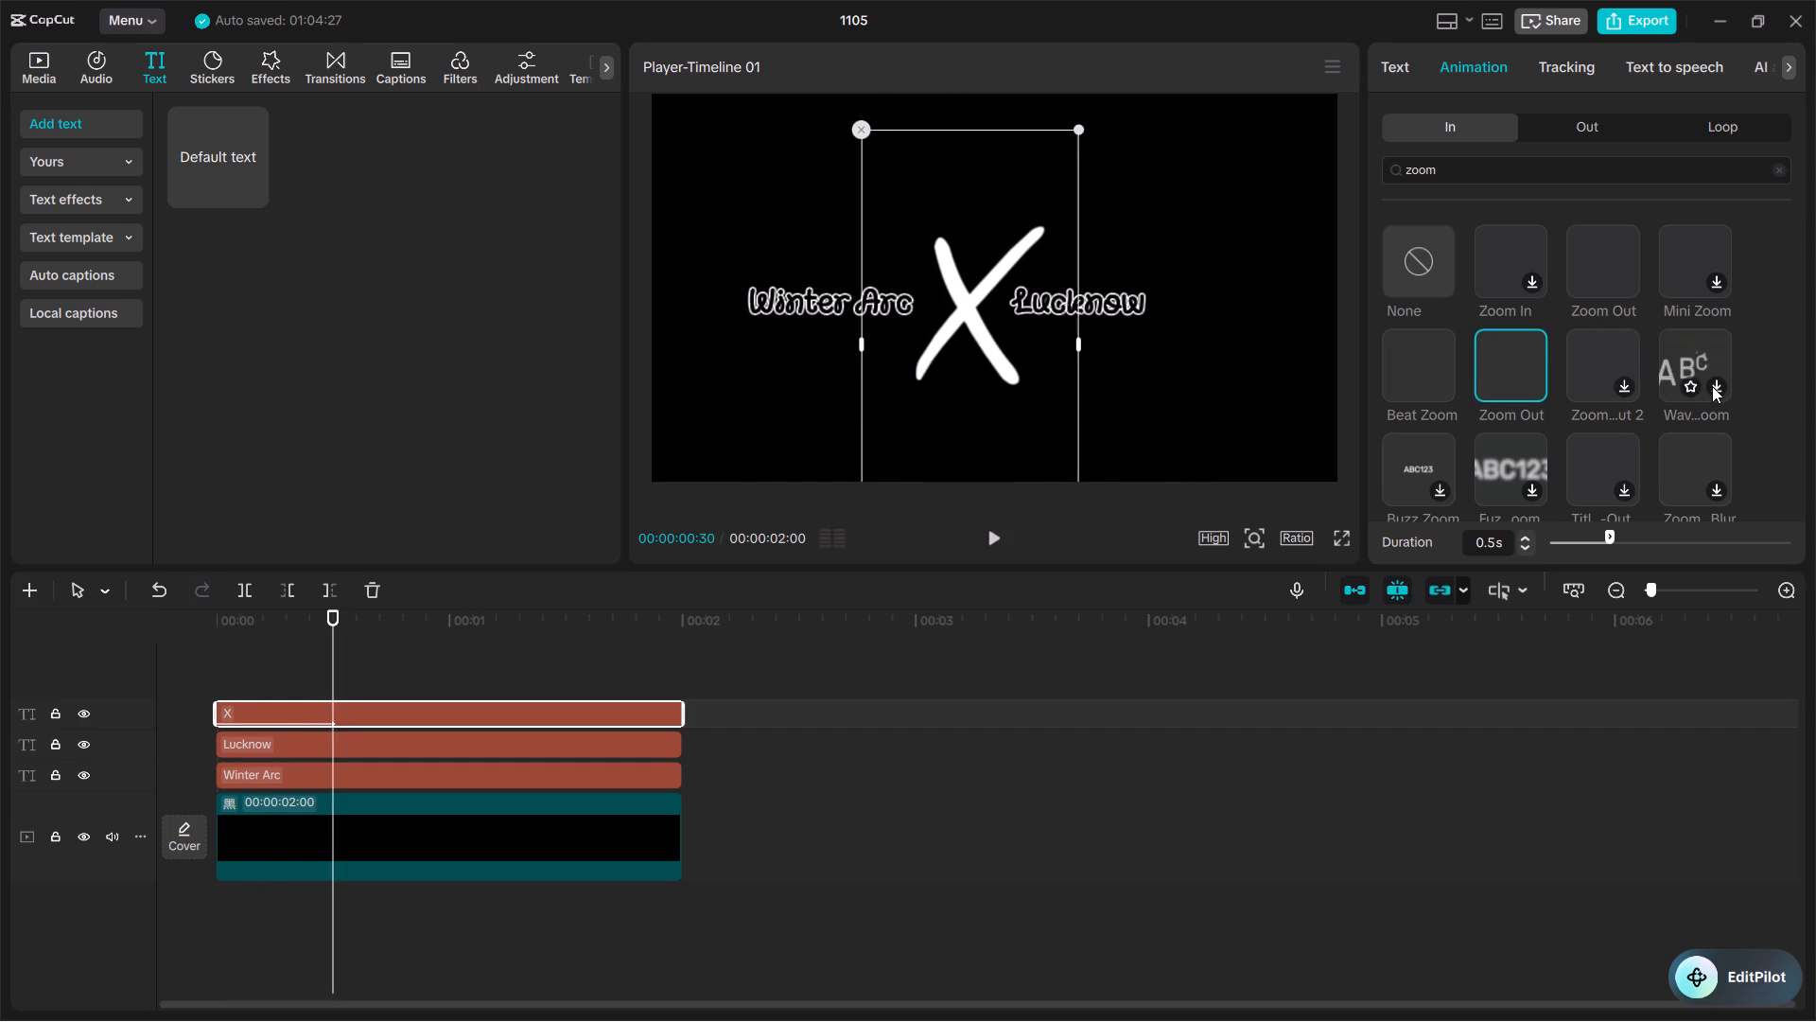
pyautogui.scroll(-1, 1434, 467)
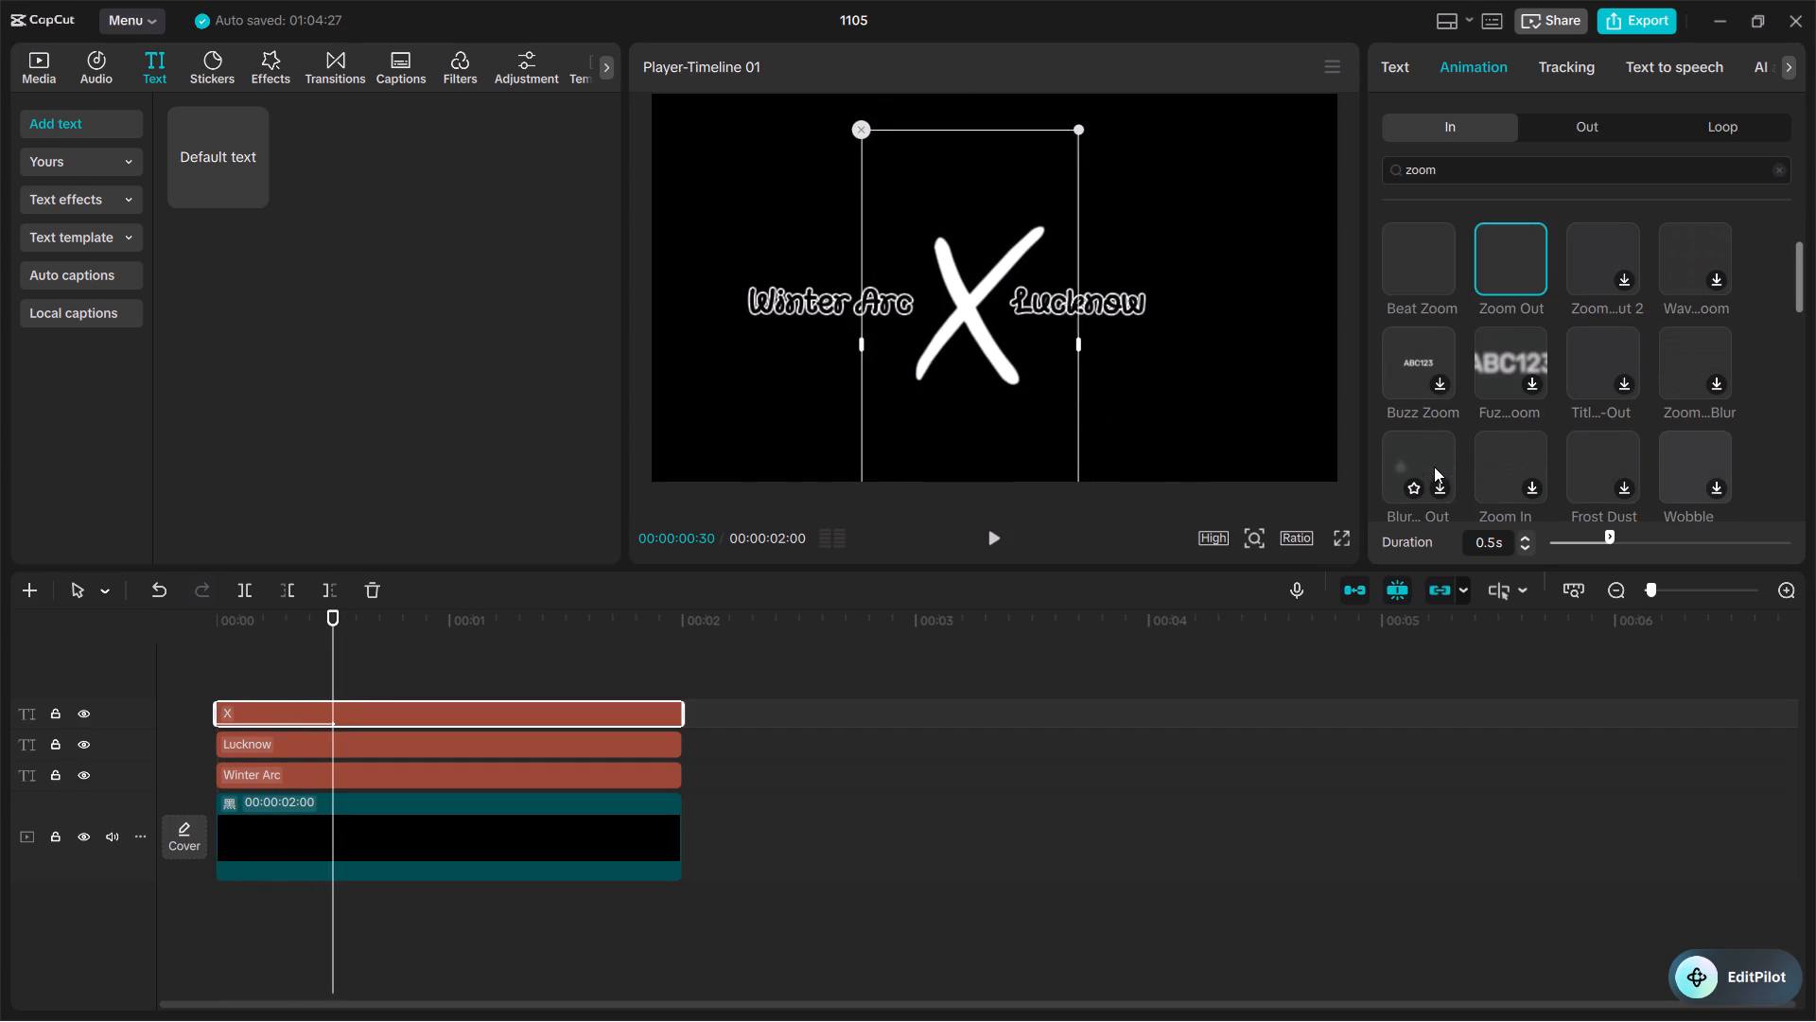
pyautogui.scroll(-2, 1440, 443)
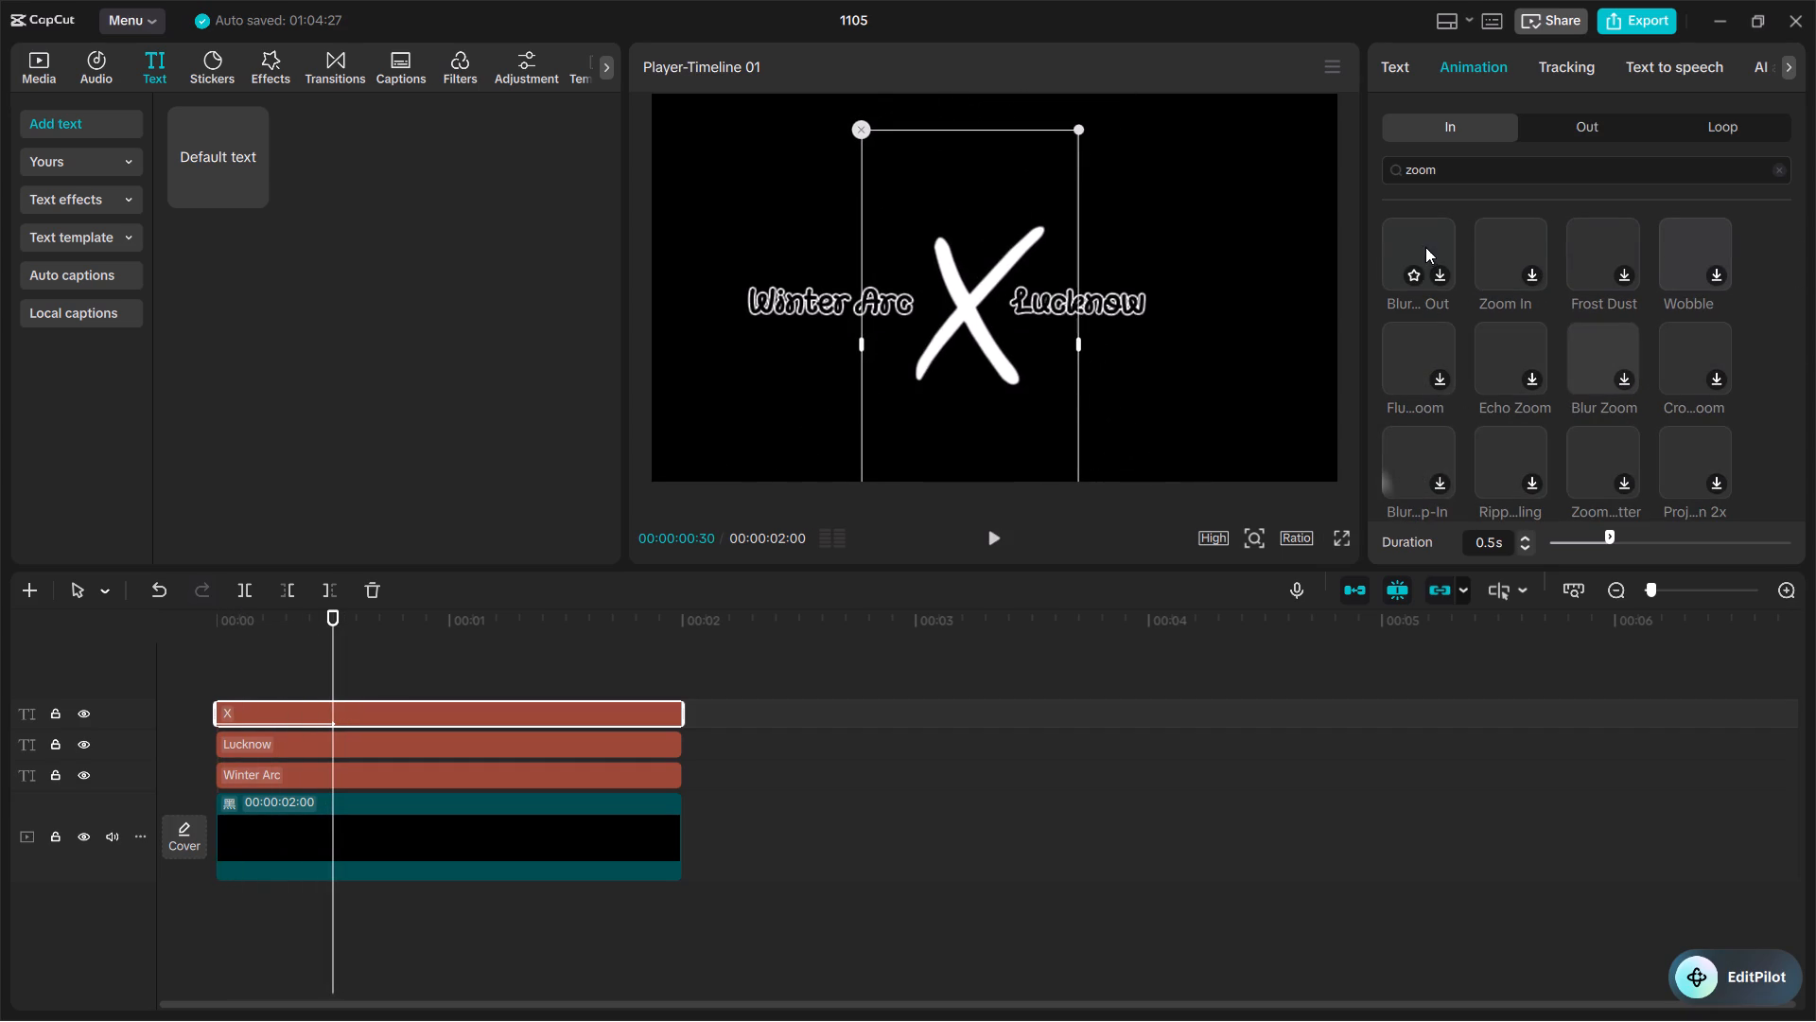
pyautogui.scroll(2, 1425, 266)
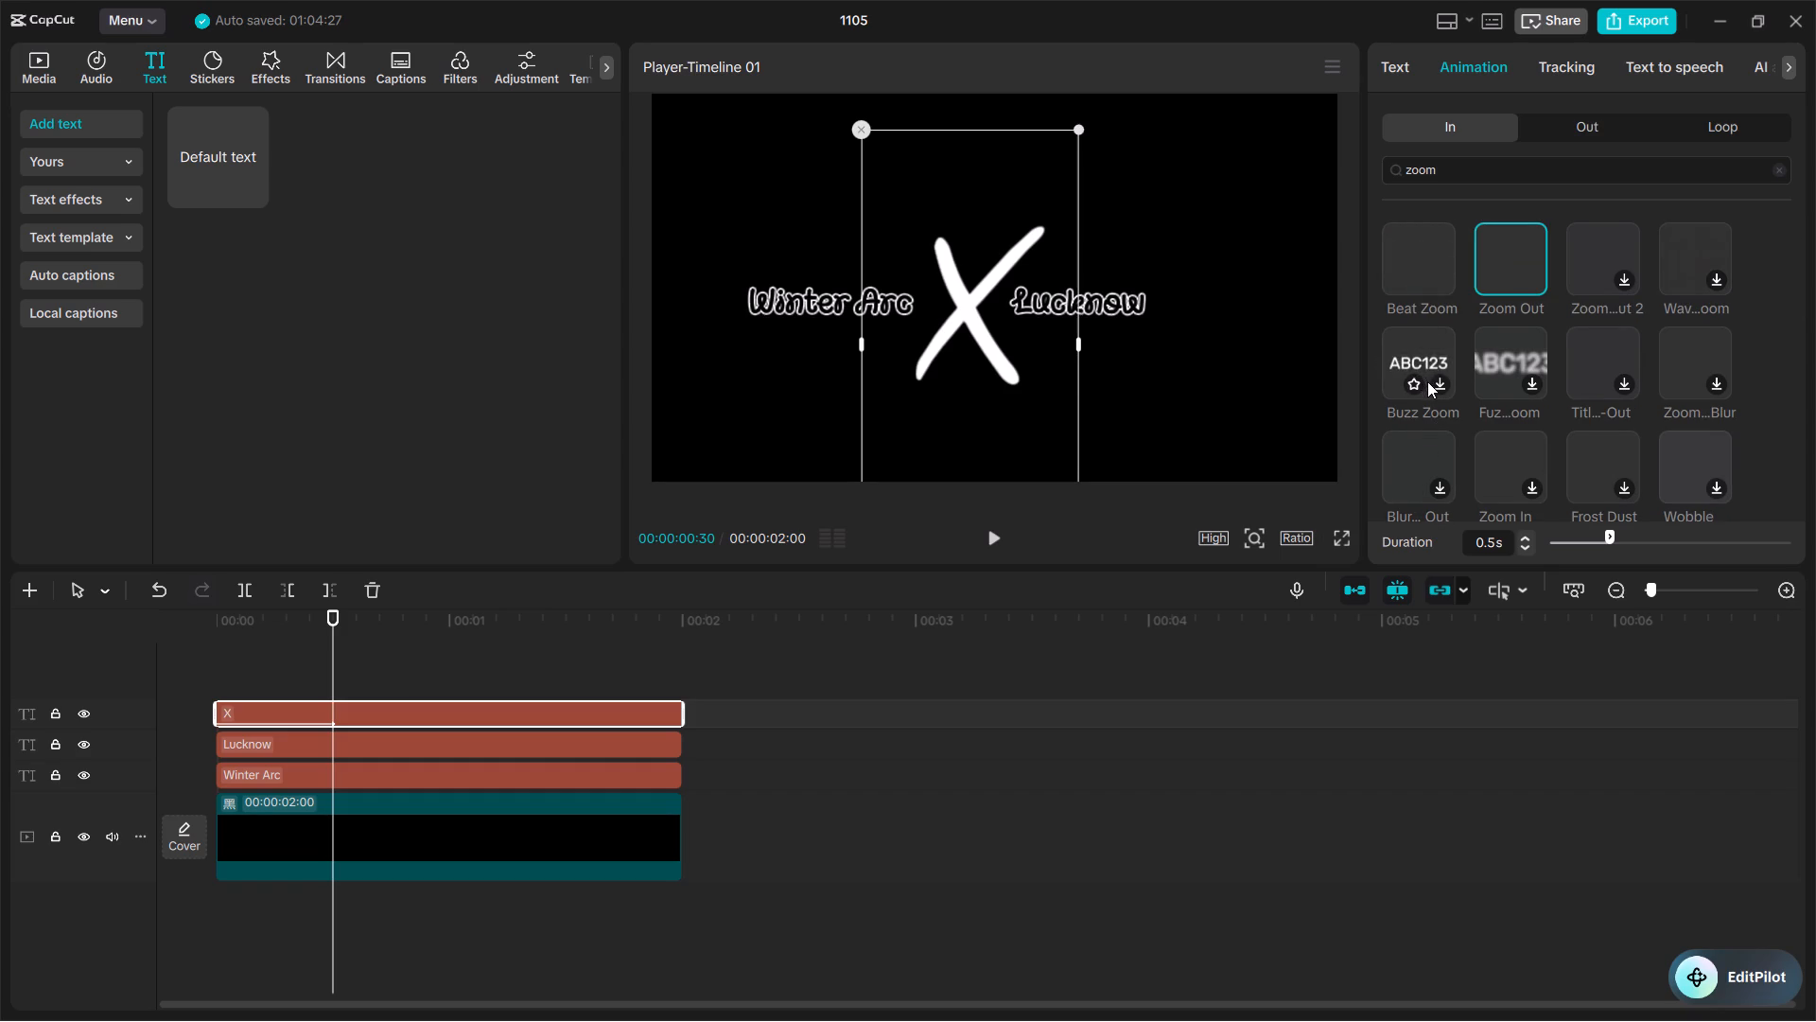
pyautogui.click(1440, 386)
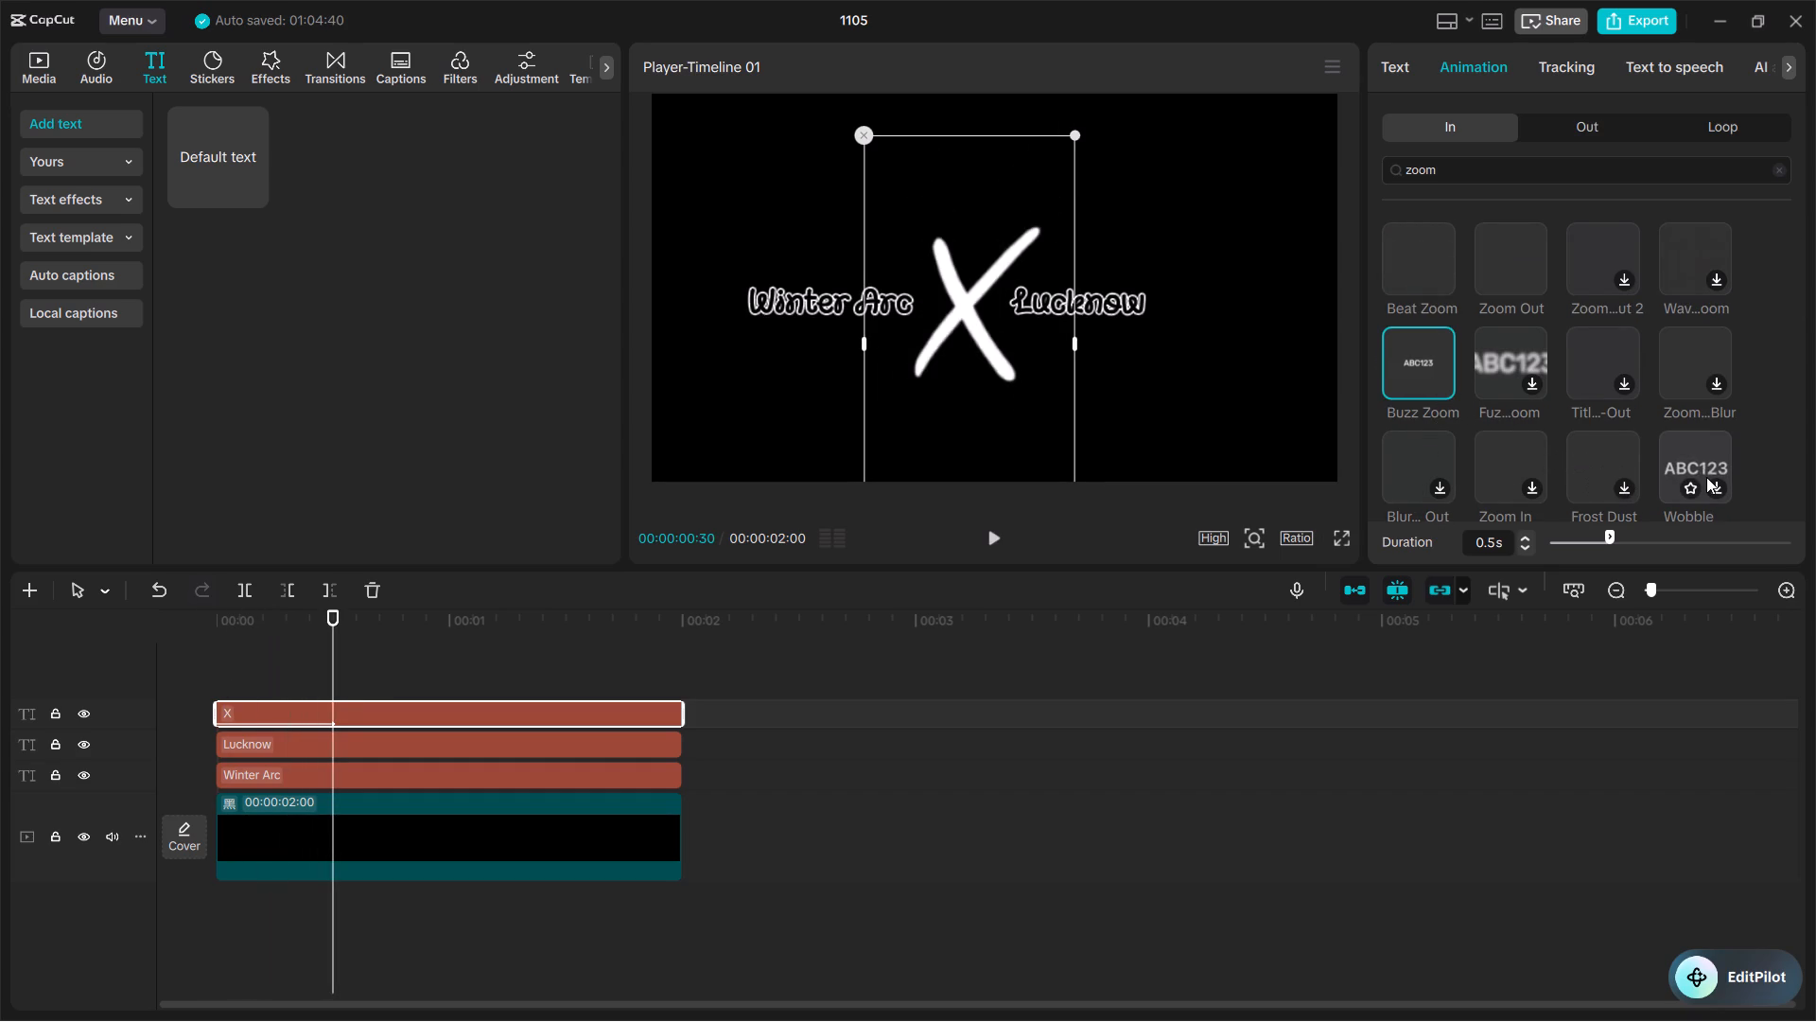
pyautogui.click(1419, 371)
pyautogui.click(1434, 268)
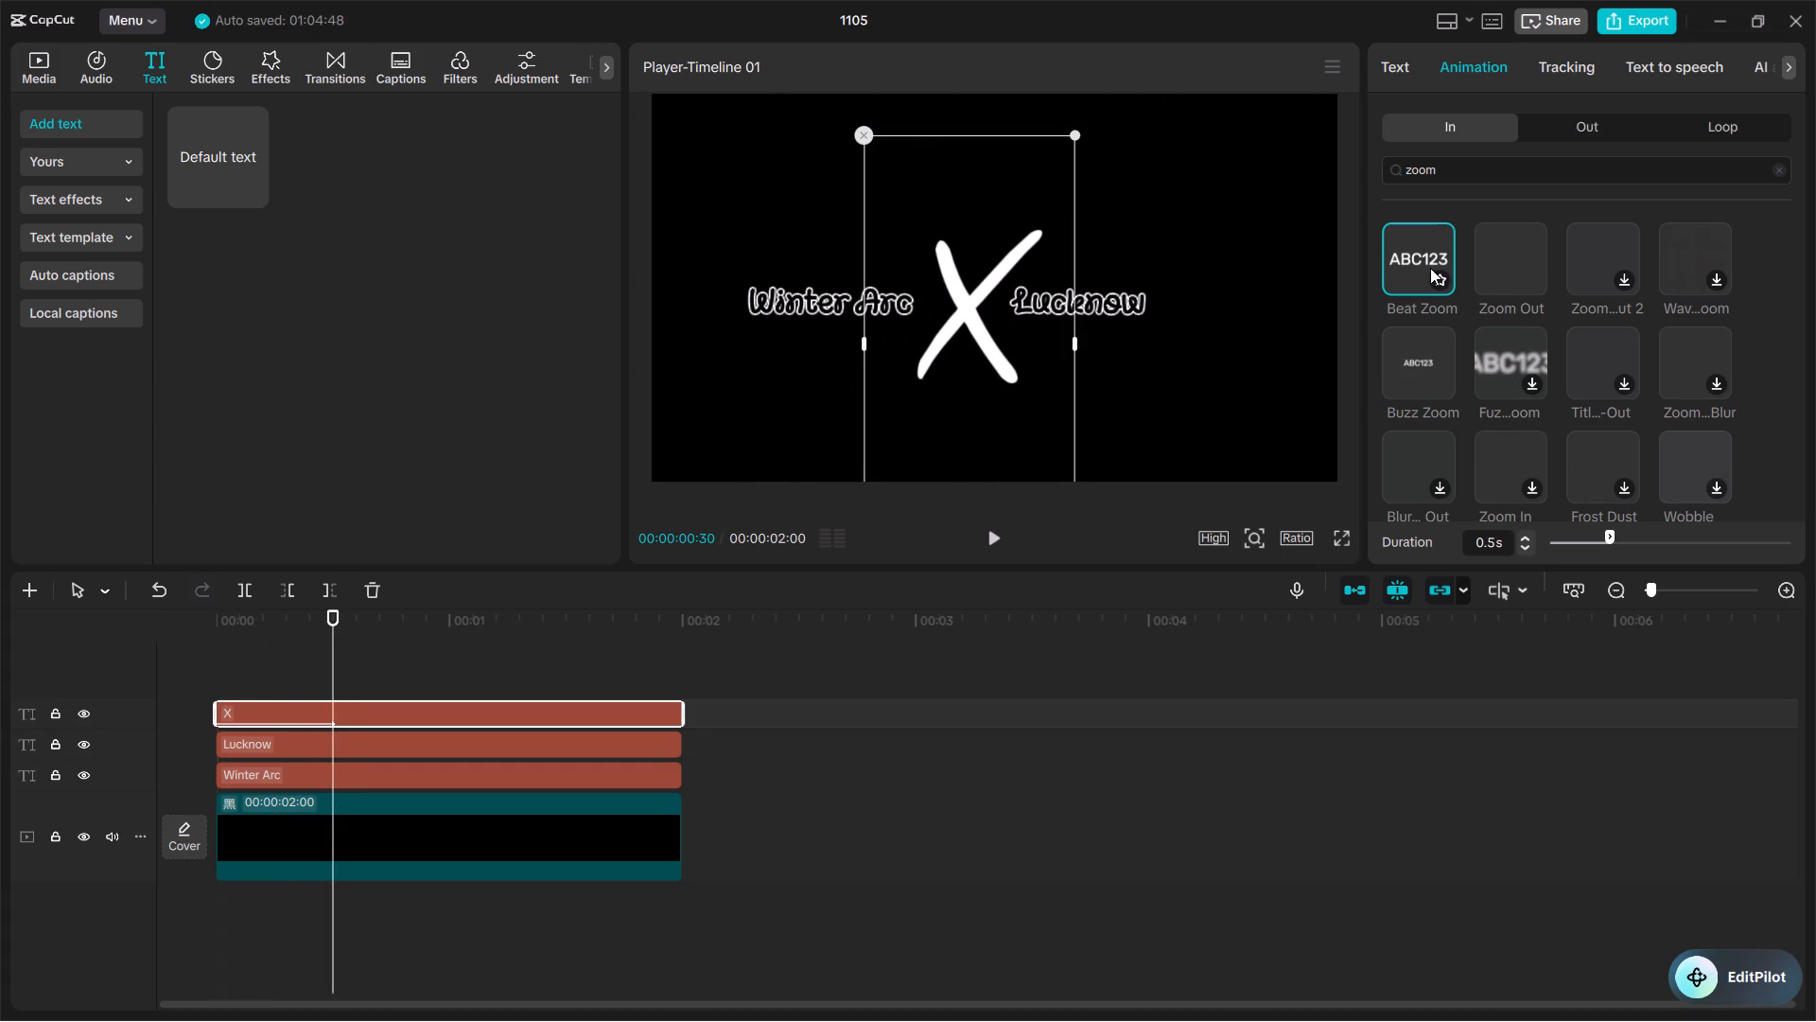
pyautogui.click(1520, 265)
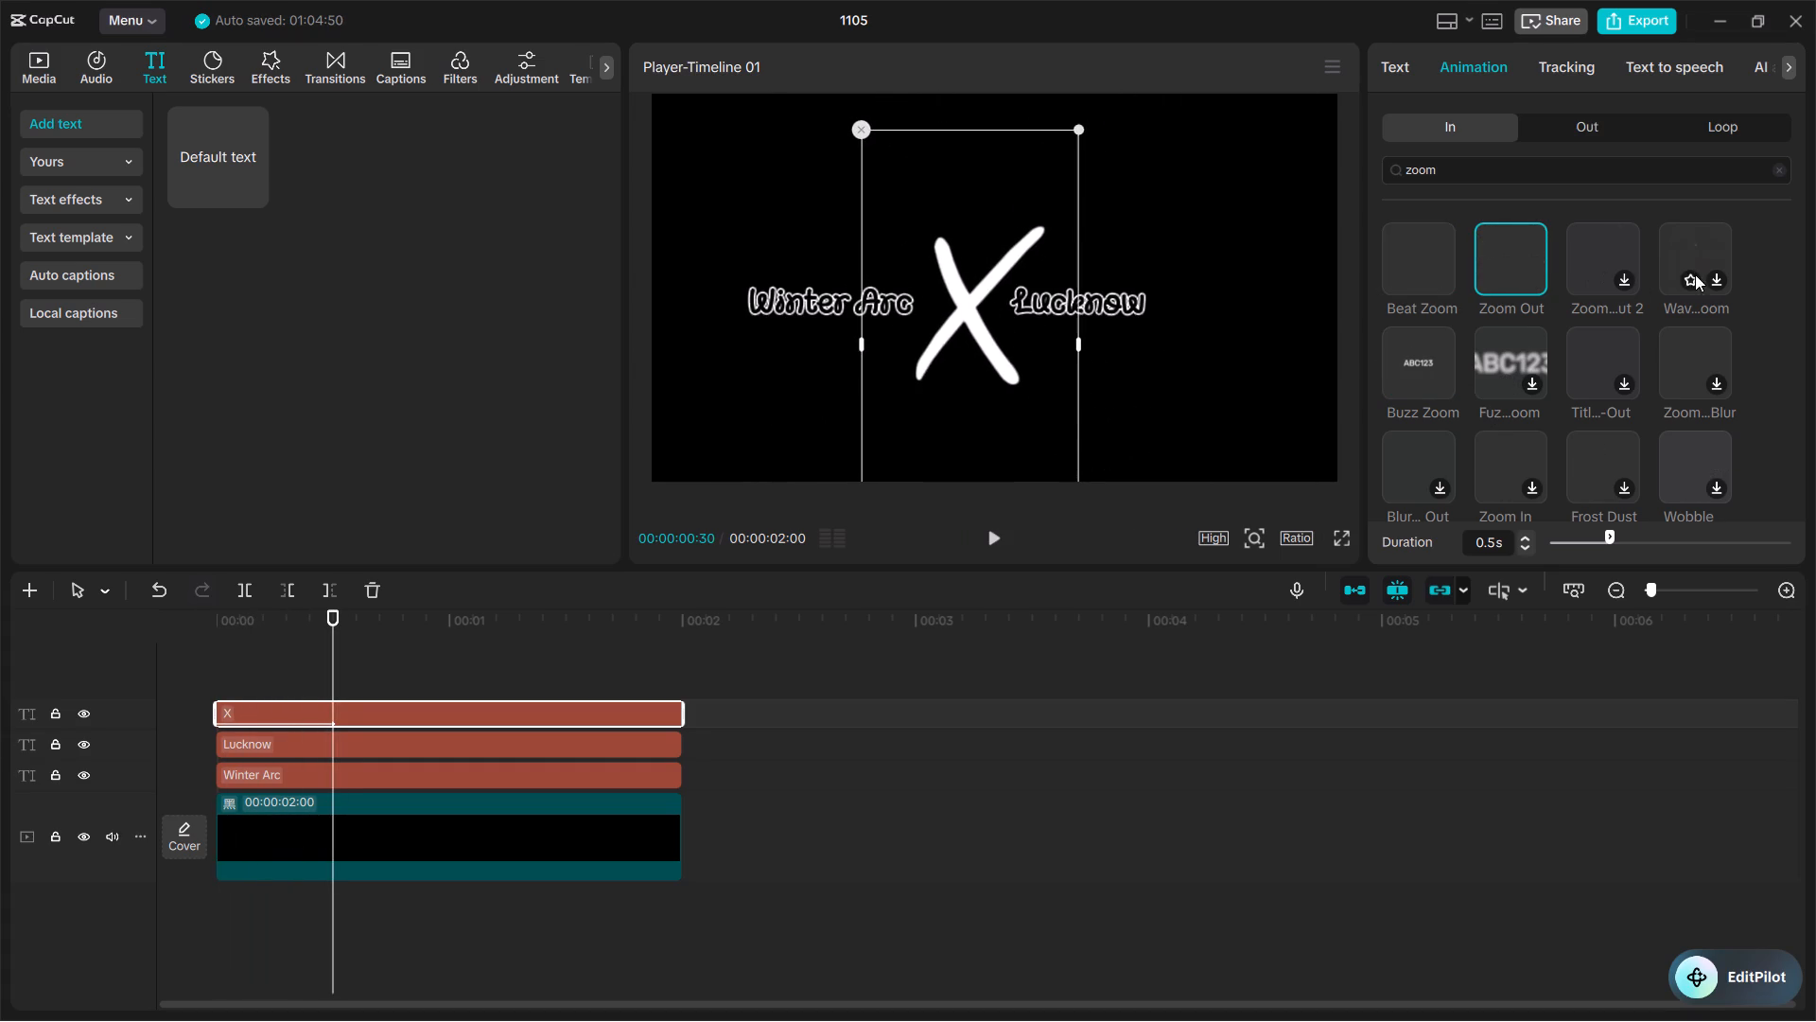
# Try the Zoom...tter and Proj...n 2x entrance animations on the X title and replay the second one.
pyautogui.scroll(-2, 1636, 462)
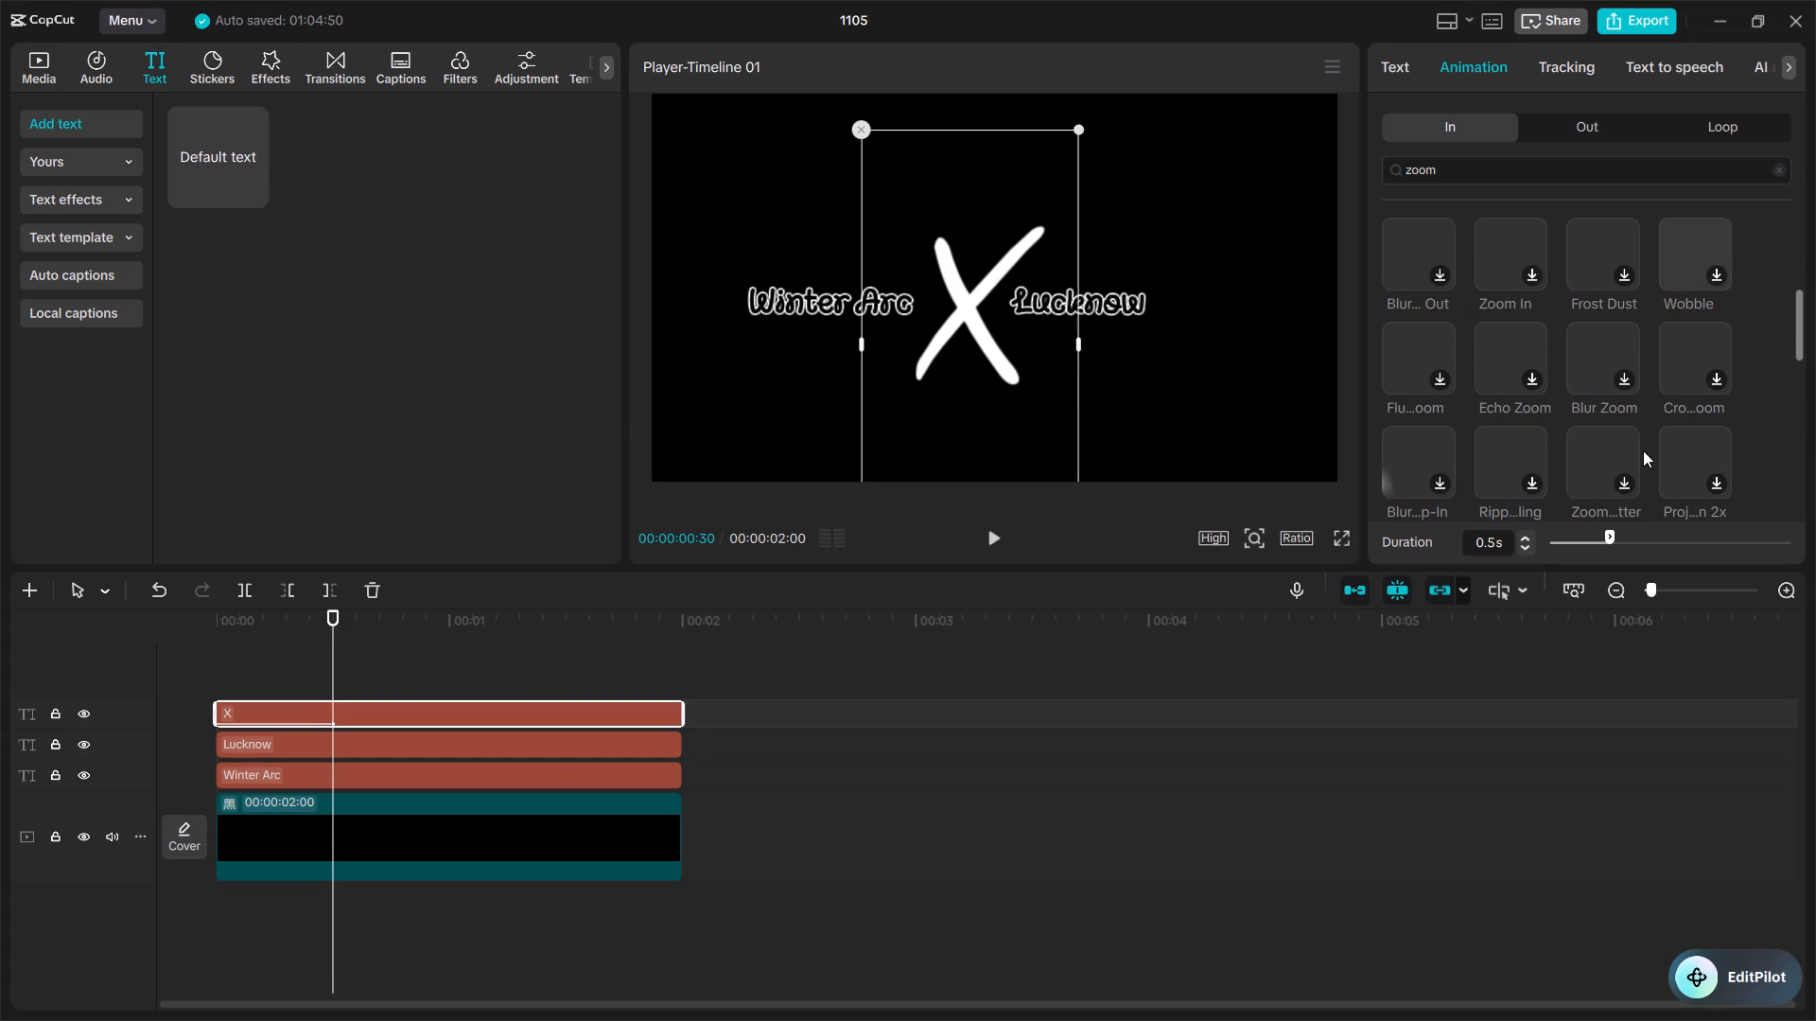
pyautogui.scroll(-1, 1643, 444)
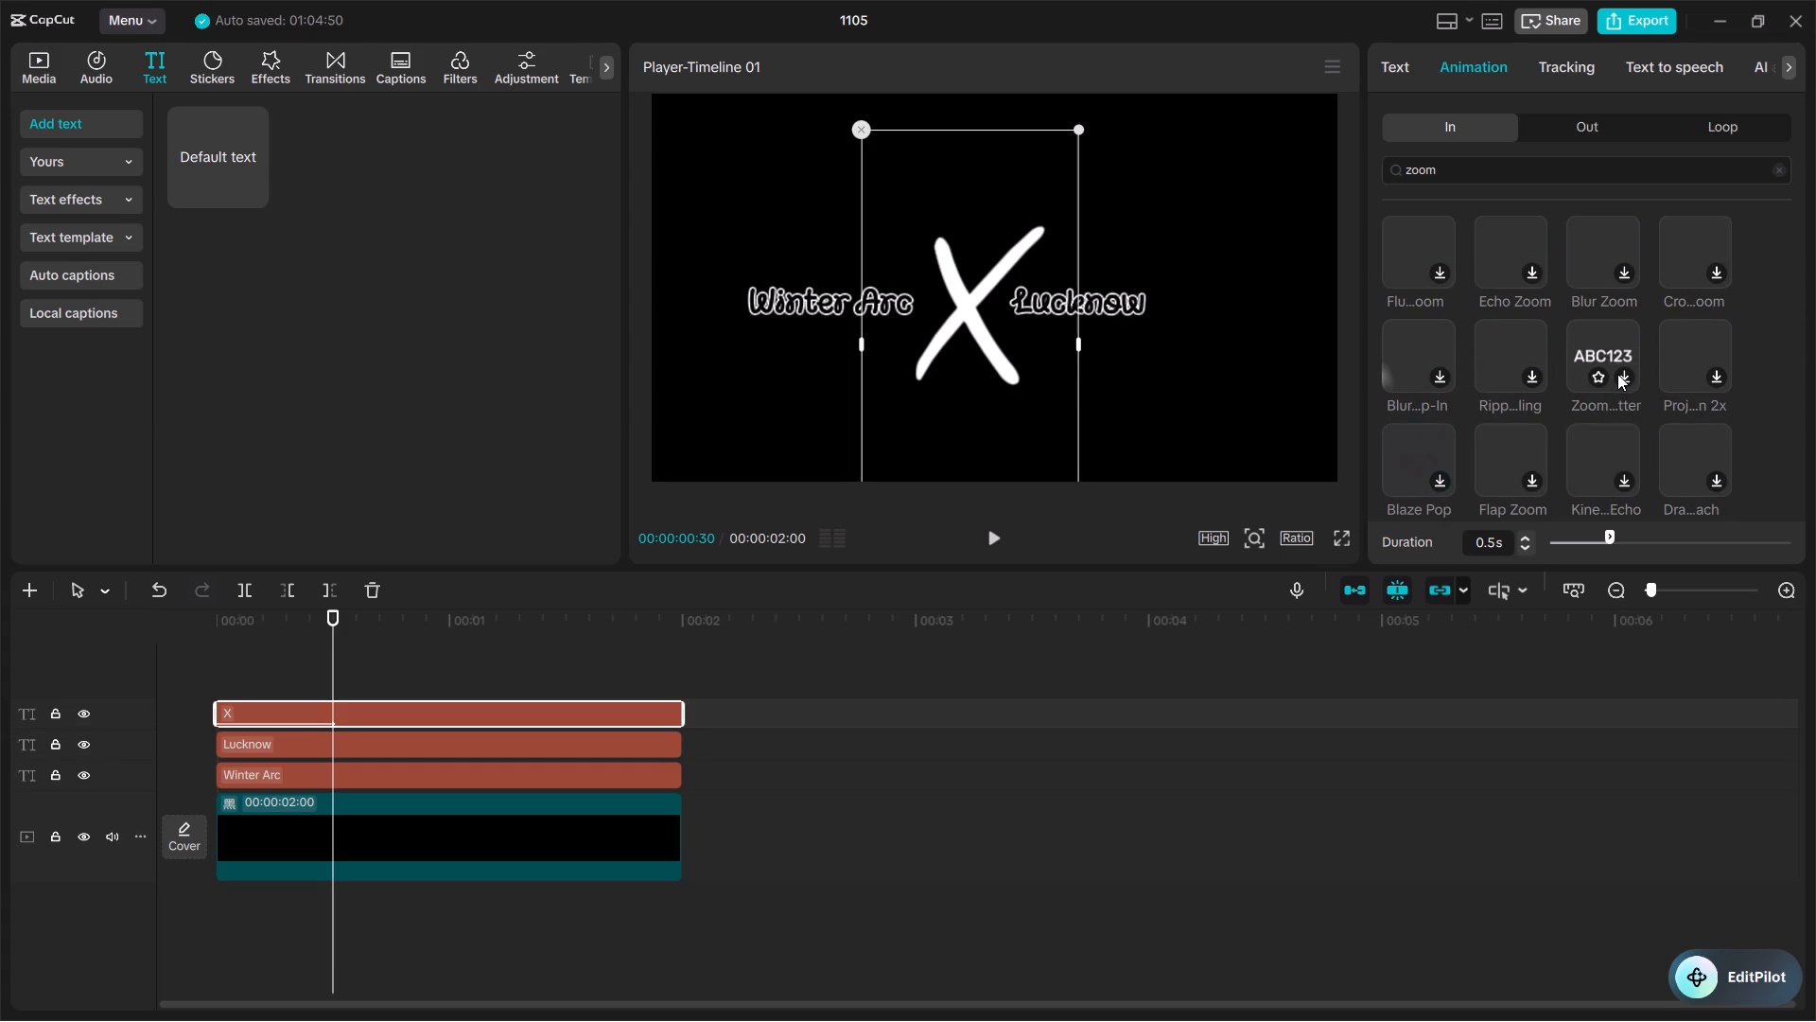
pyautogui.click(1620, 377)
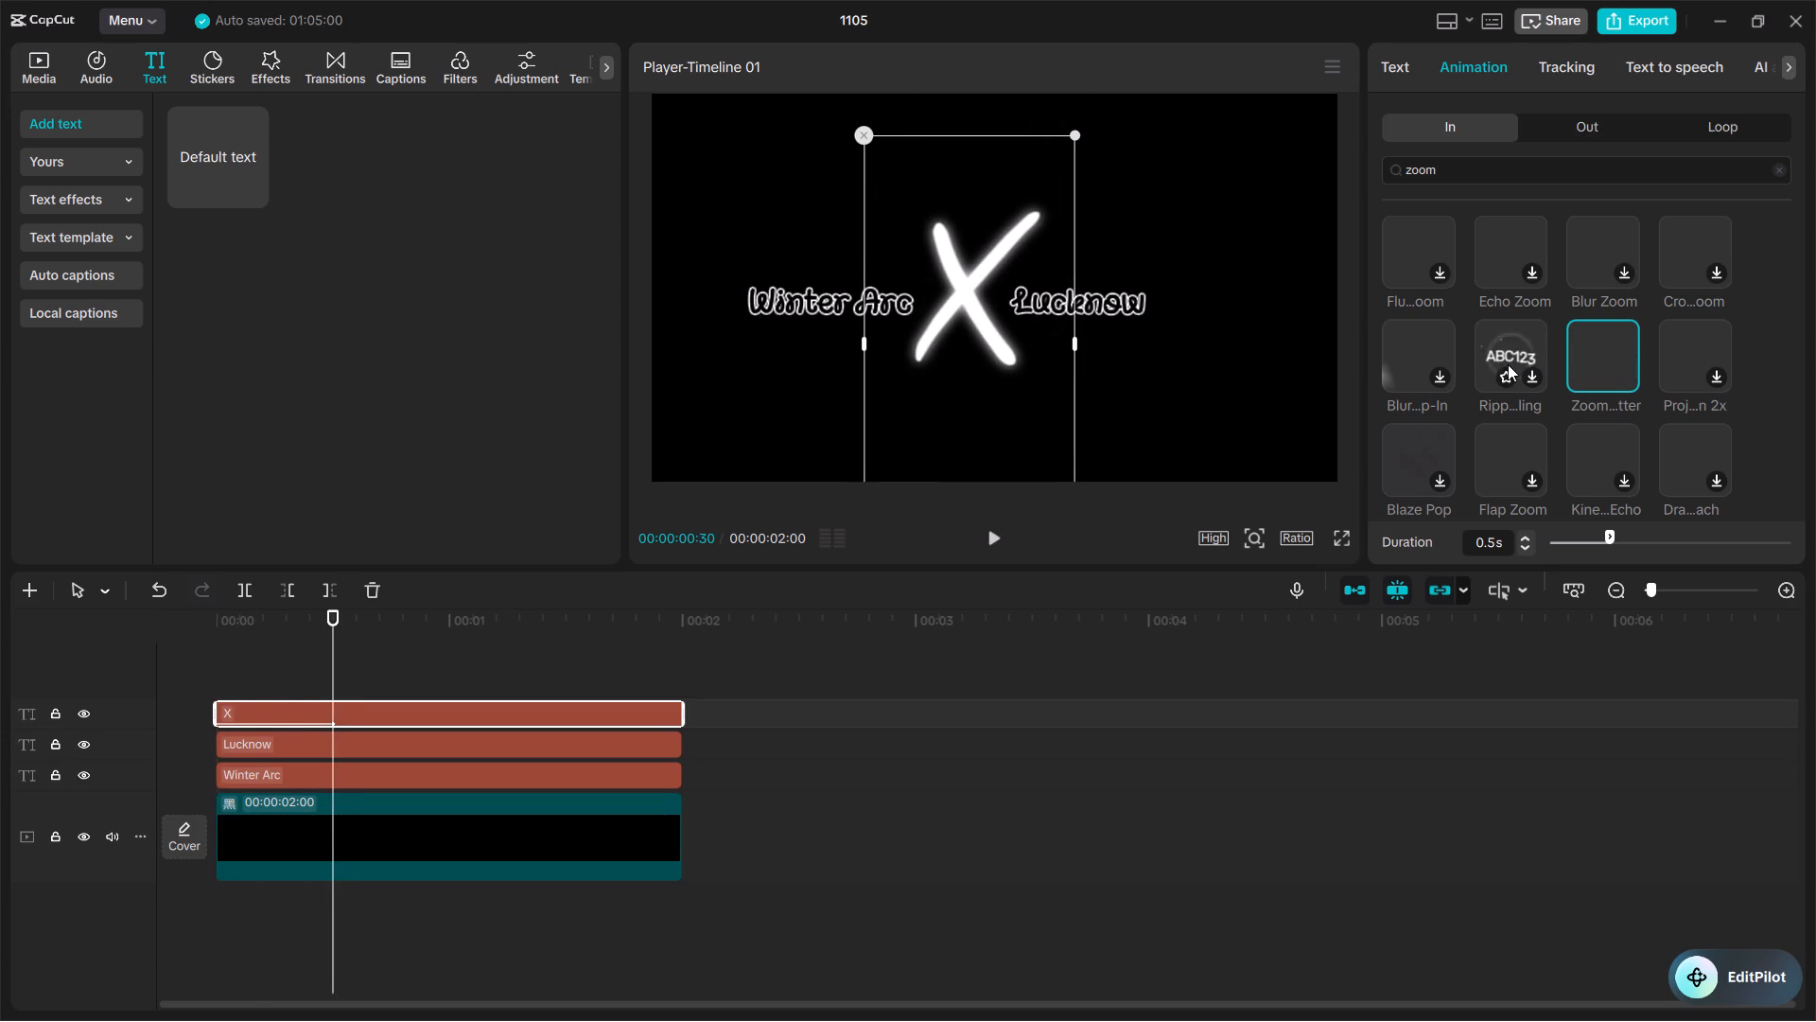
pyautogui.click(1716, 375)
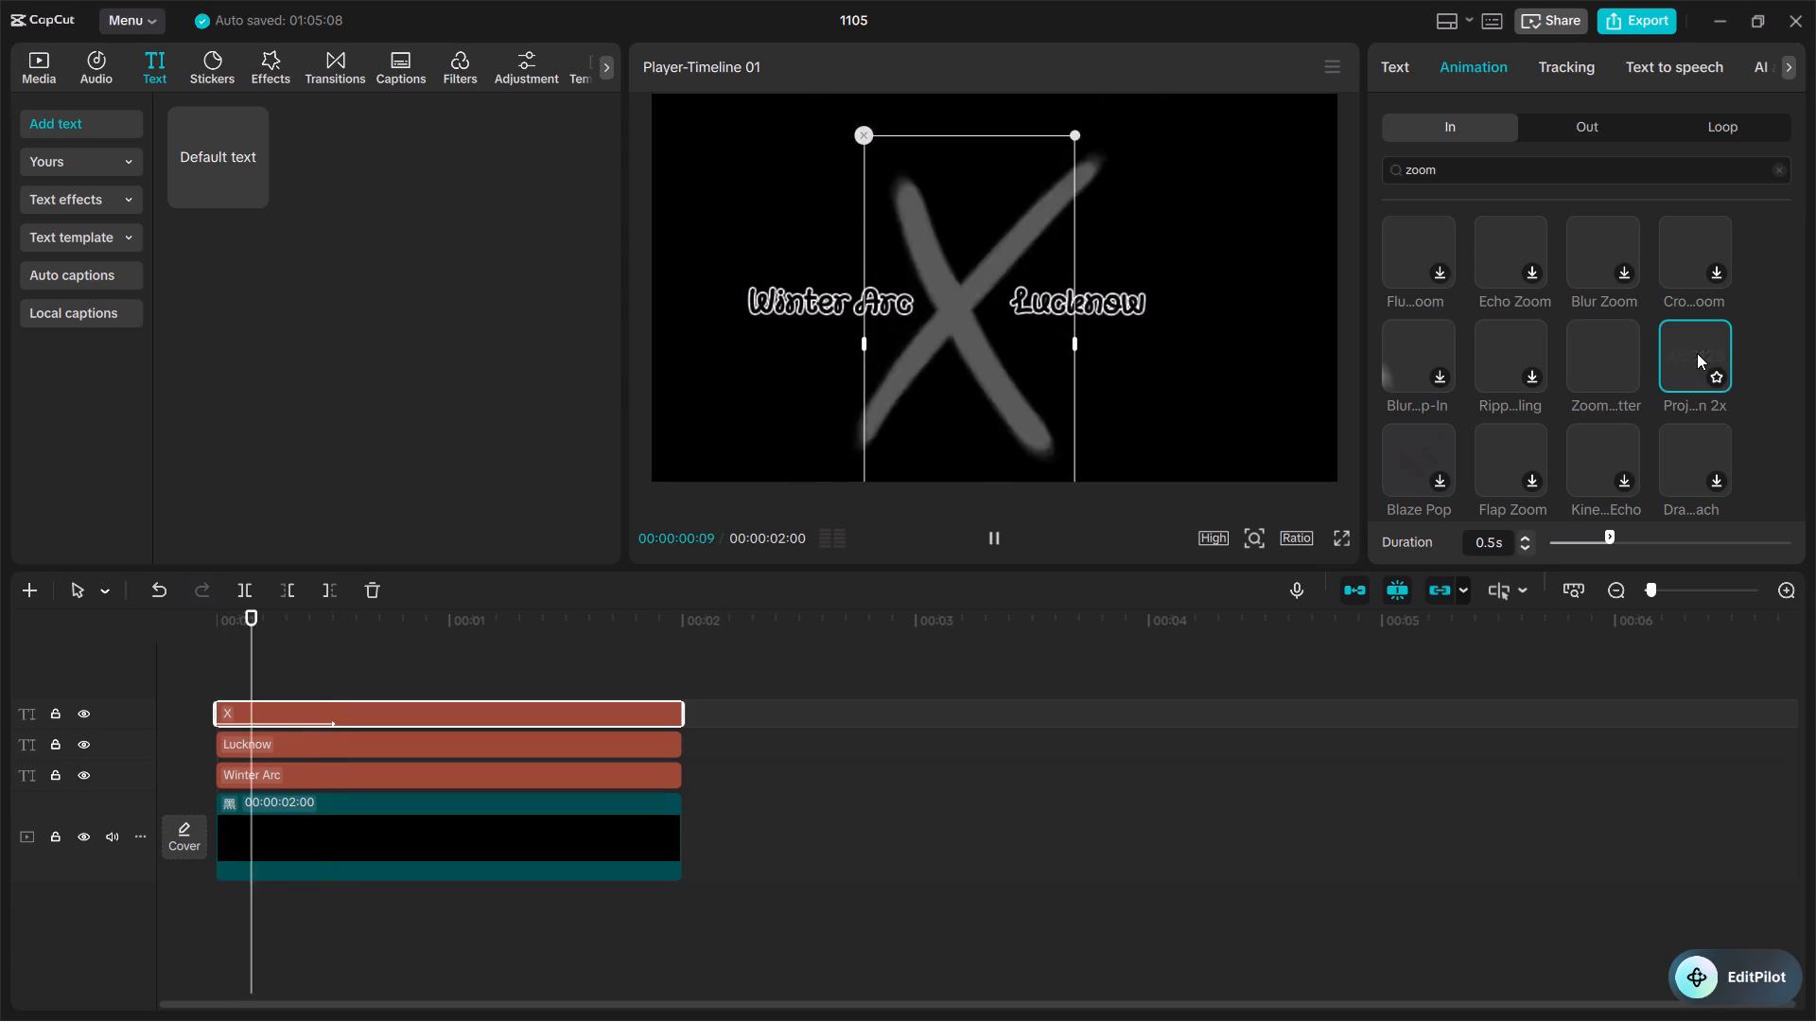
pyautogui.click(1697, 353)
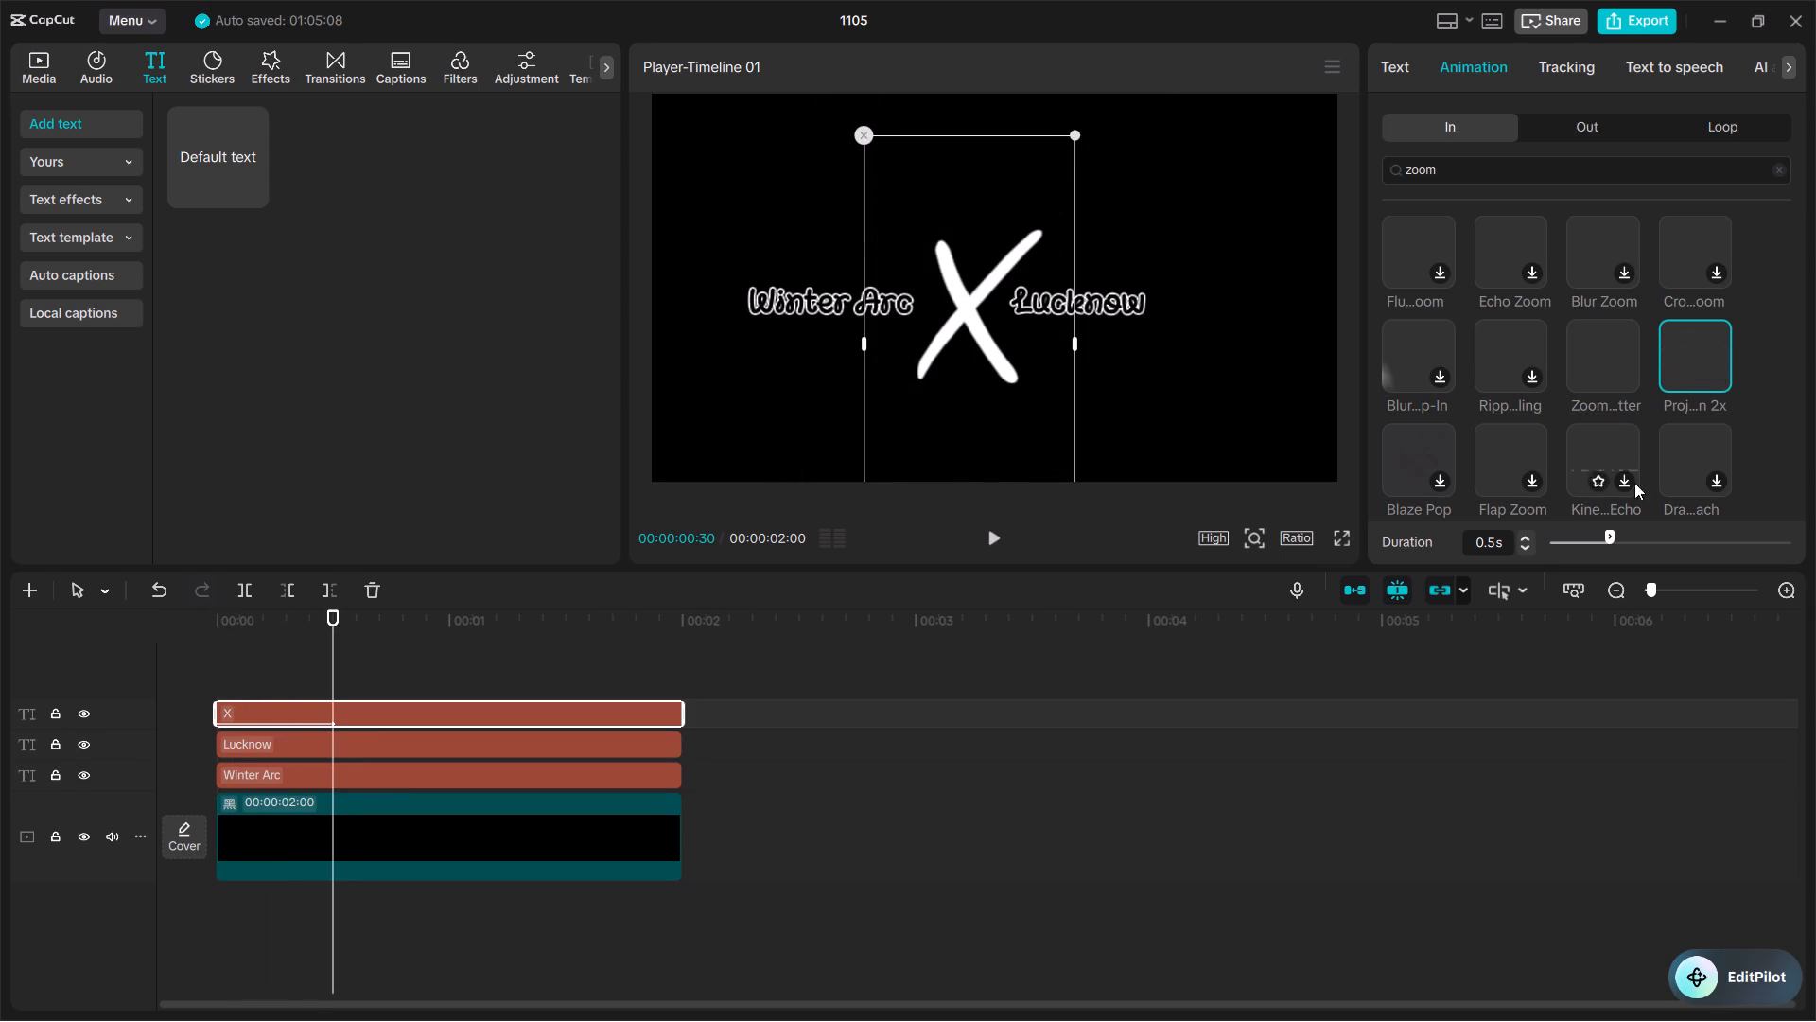
# Lengthen the X title's entrance animation to 0.7 s and replay it.
pyautogui.moveTo(1609, 535); pyautogui.dragTo(1635, 539)
pyautogui.click(1696, 364)
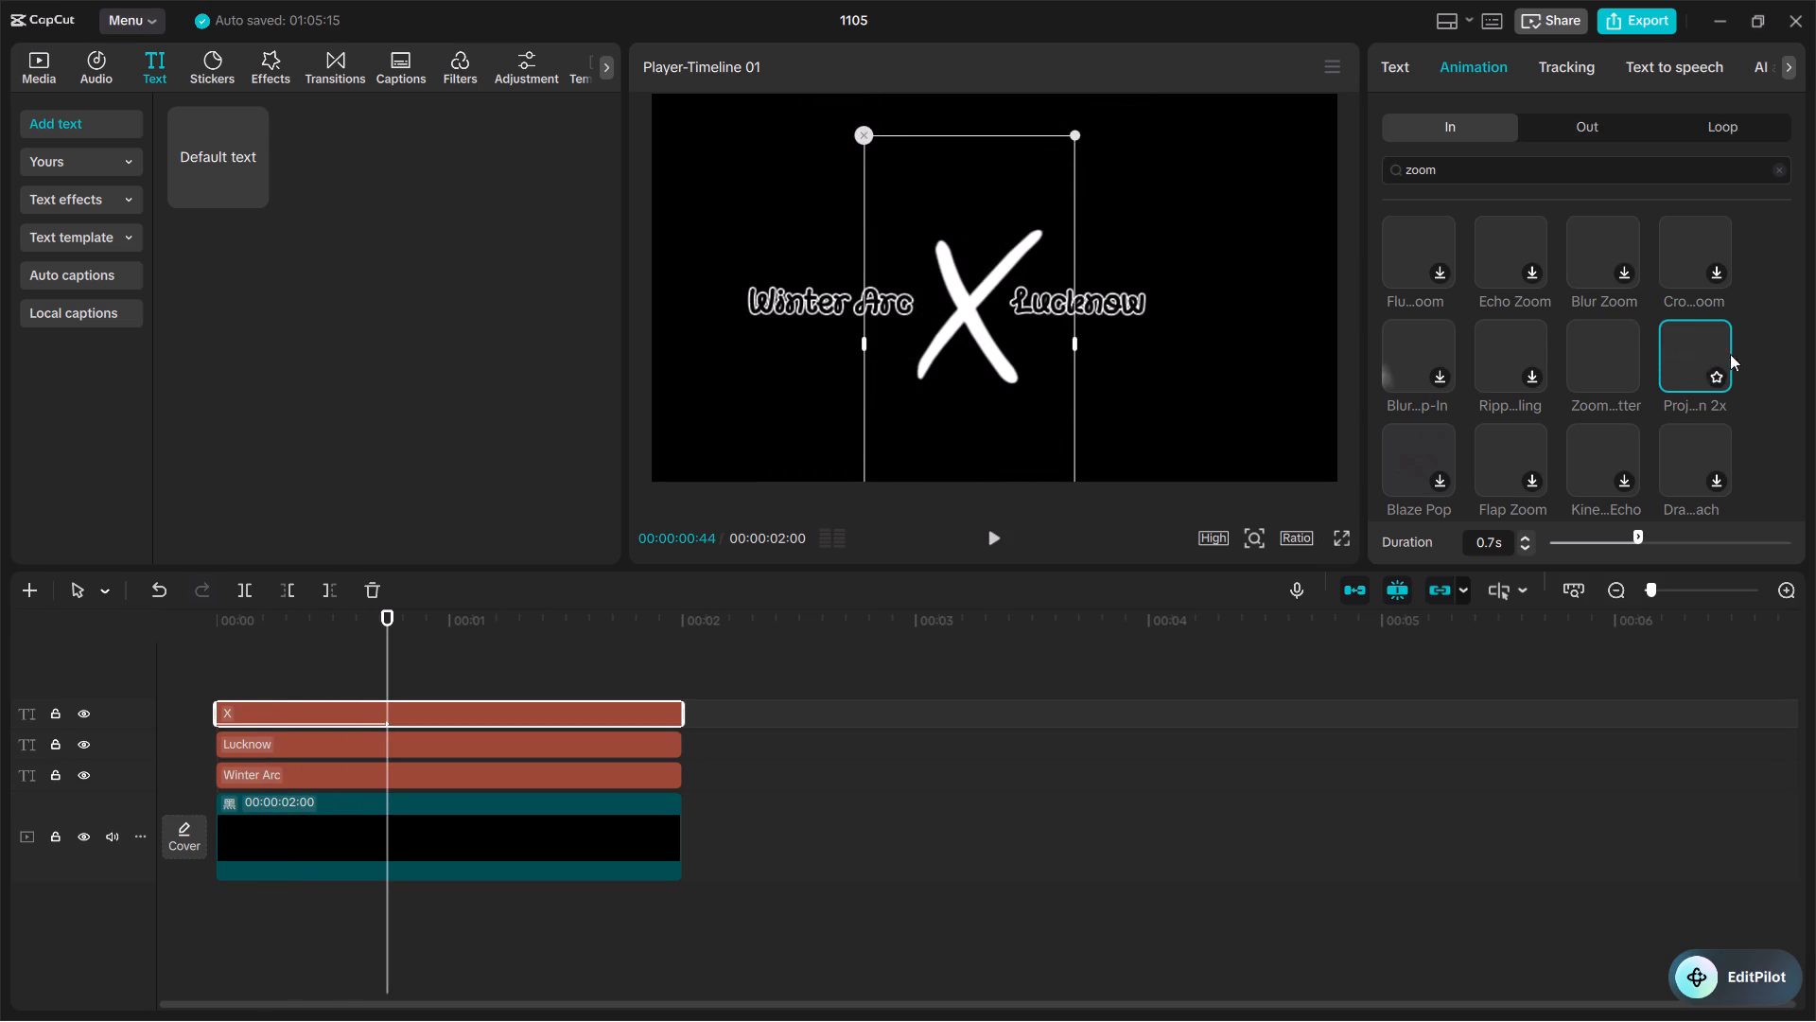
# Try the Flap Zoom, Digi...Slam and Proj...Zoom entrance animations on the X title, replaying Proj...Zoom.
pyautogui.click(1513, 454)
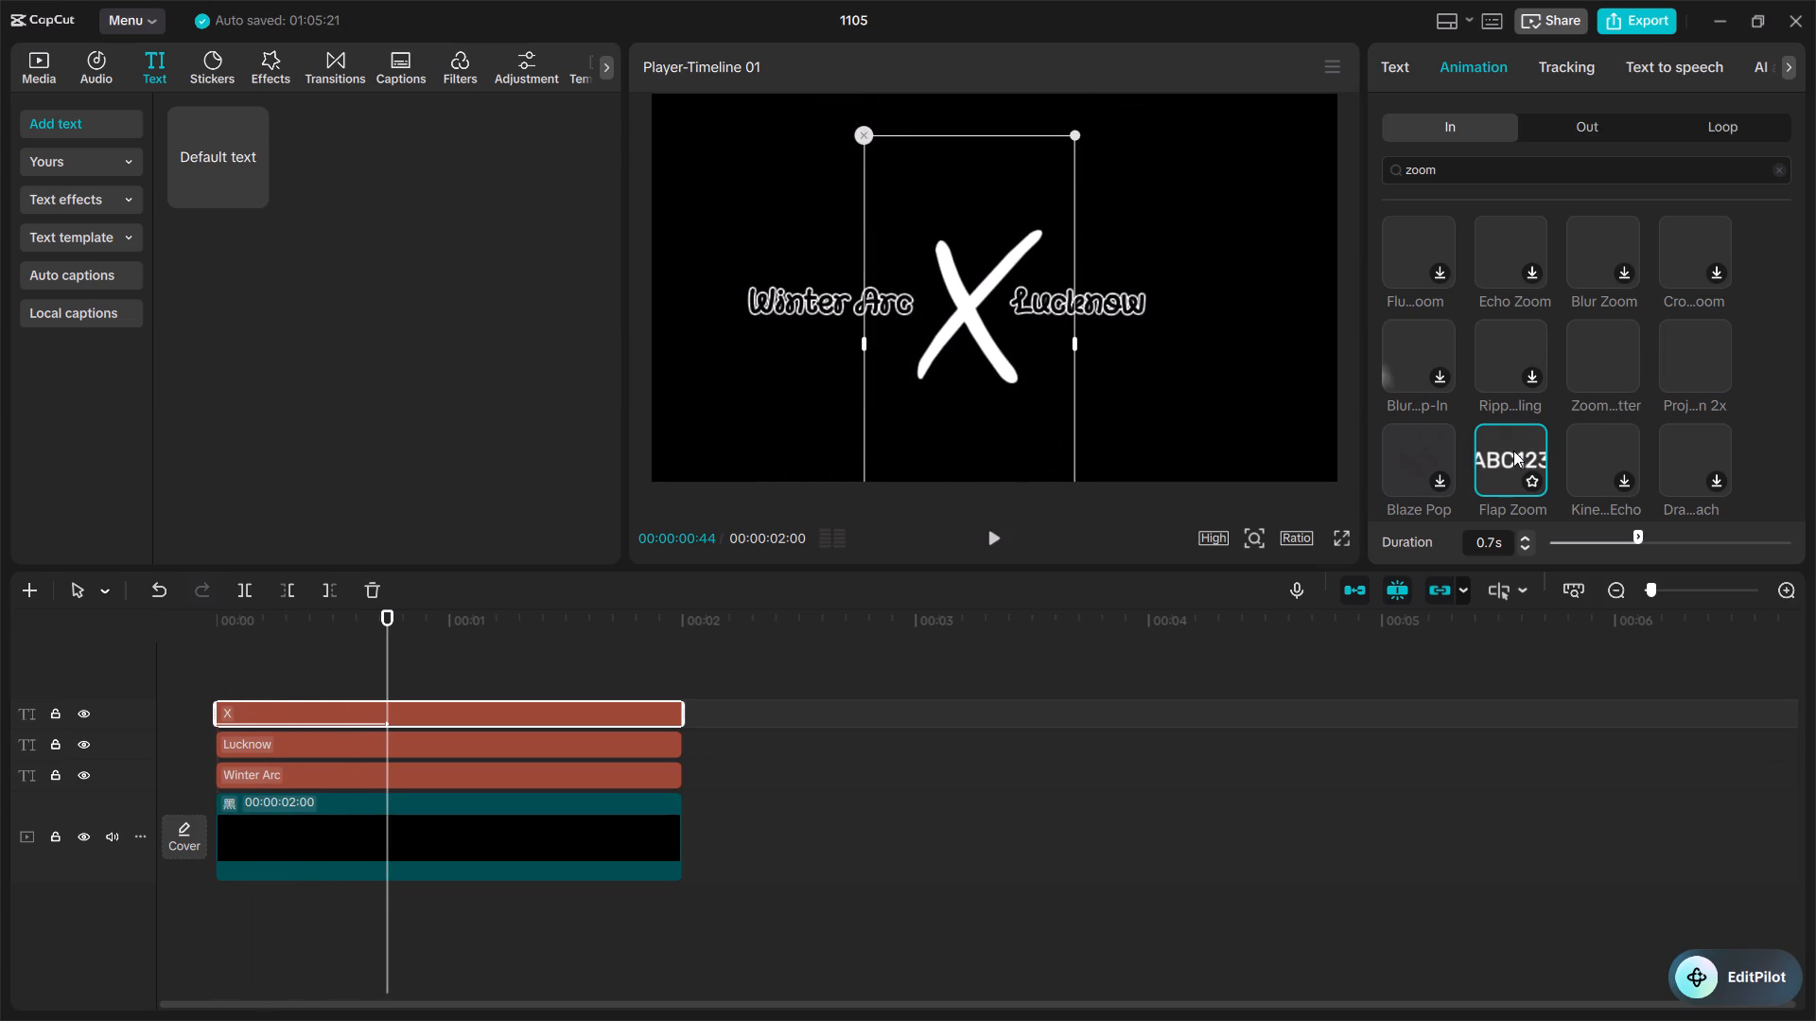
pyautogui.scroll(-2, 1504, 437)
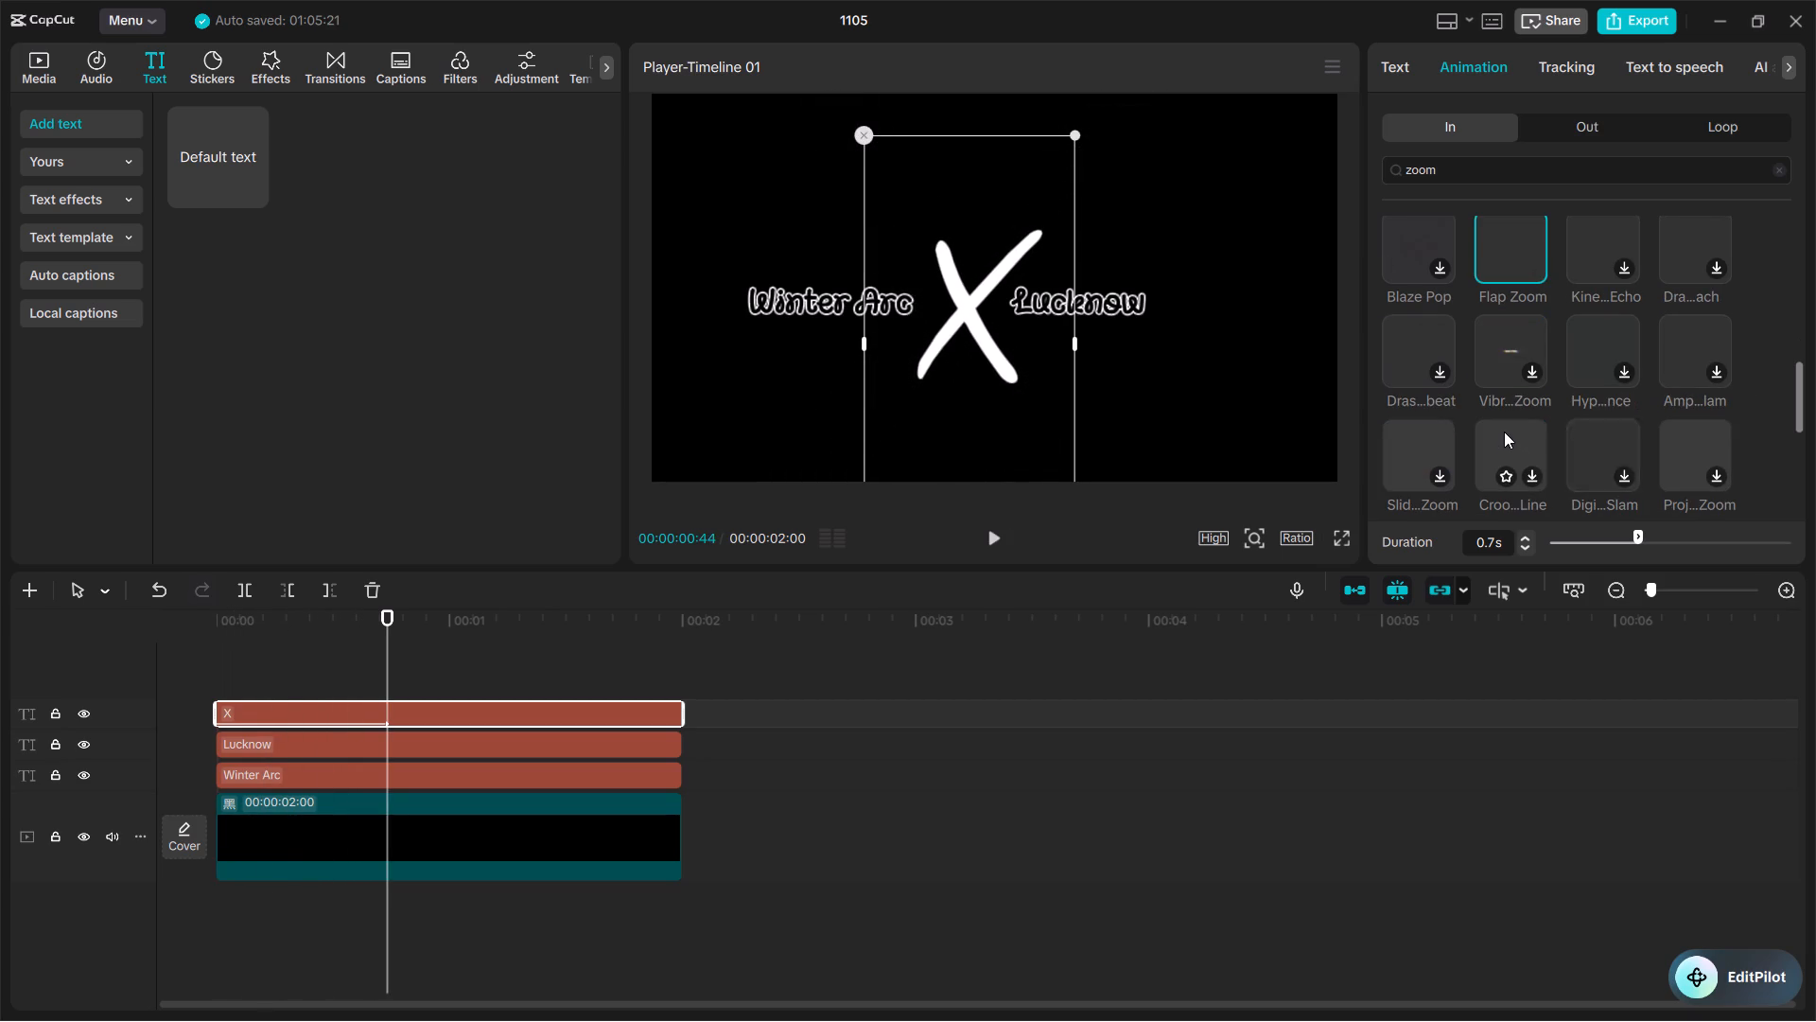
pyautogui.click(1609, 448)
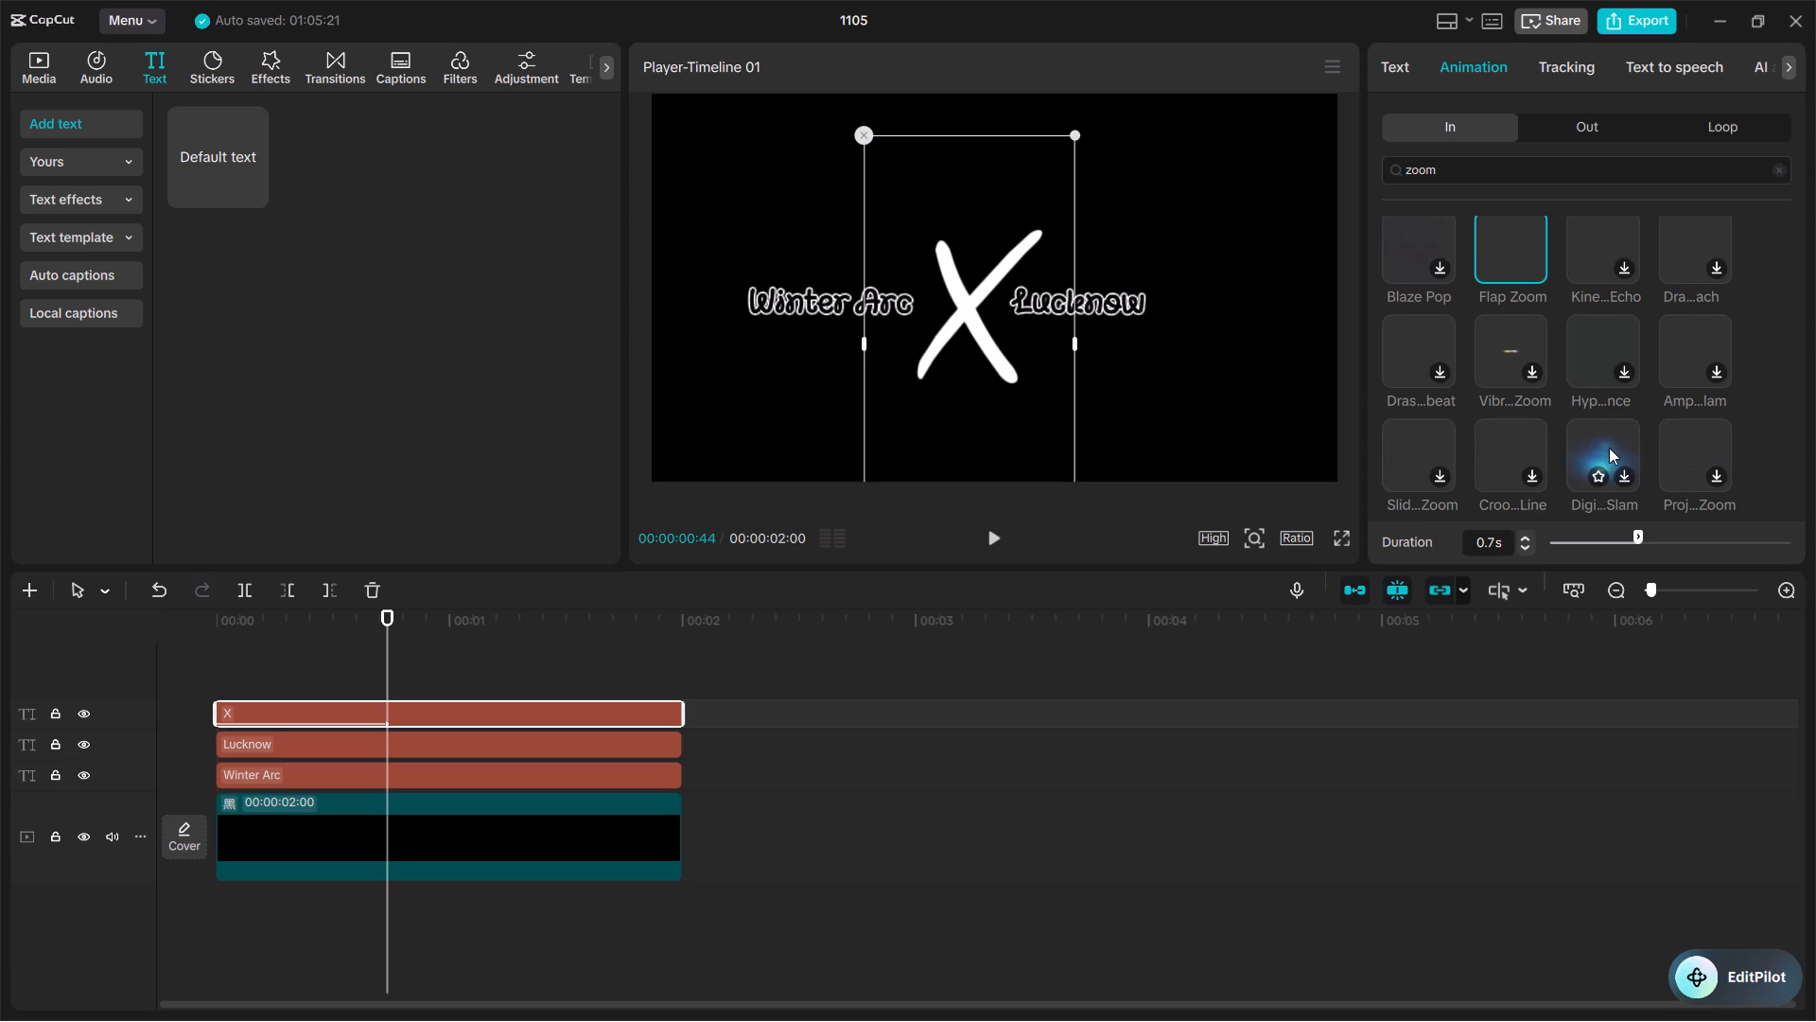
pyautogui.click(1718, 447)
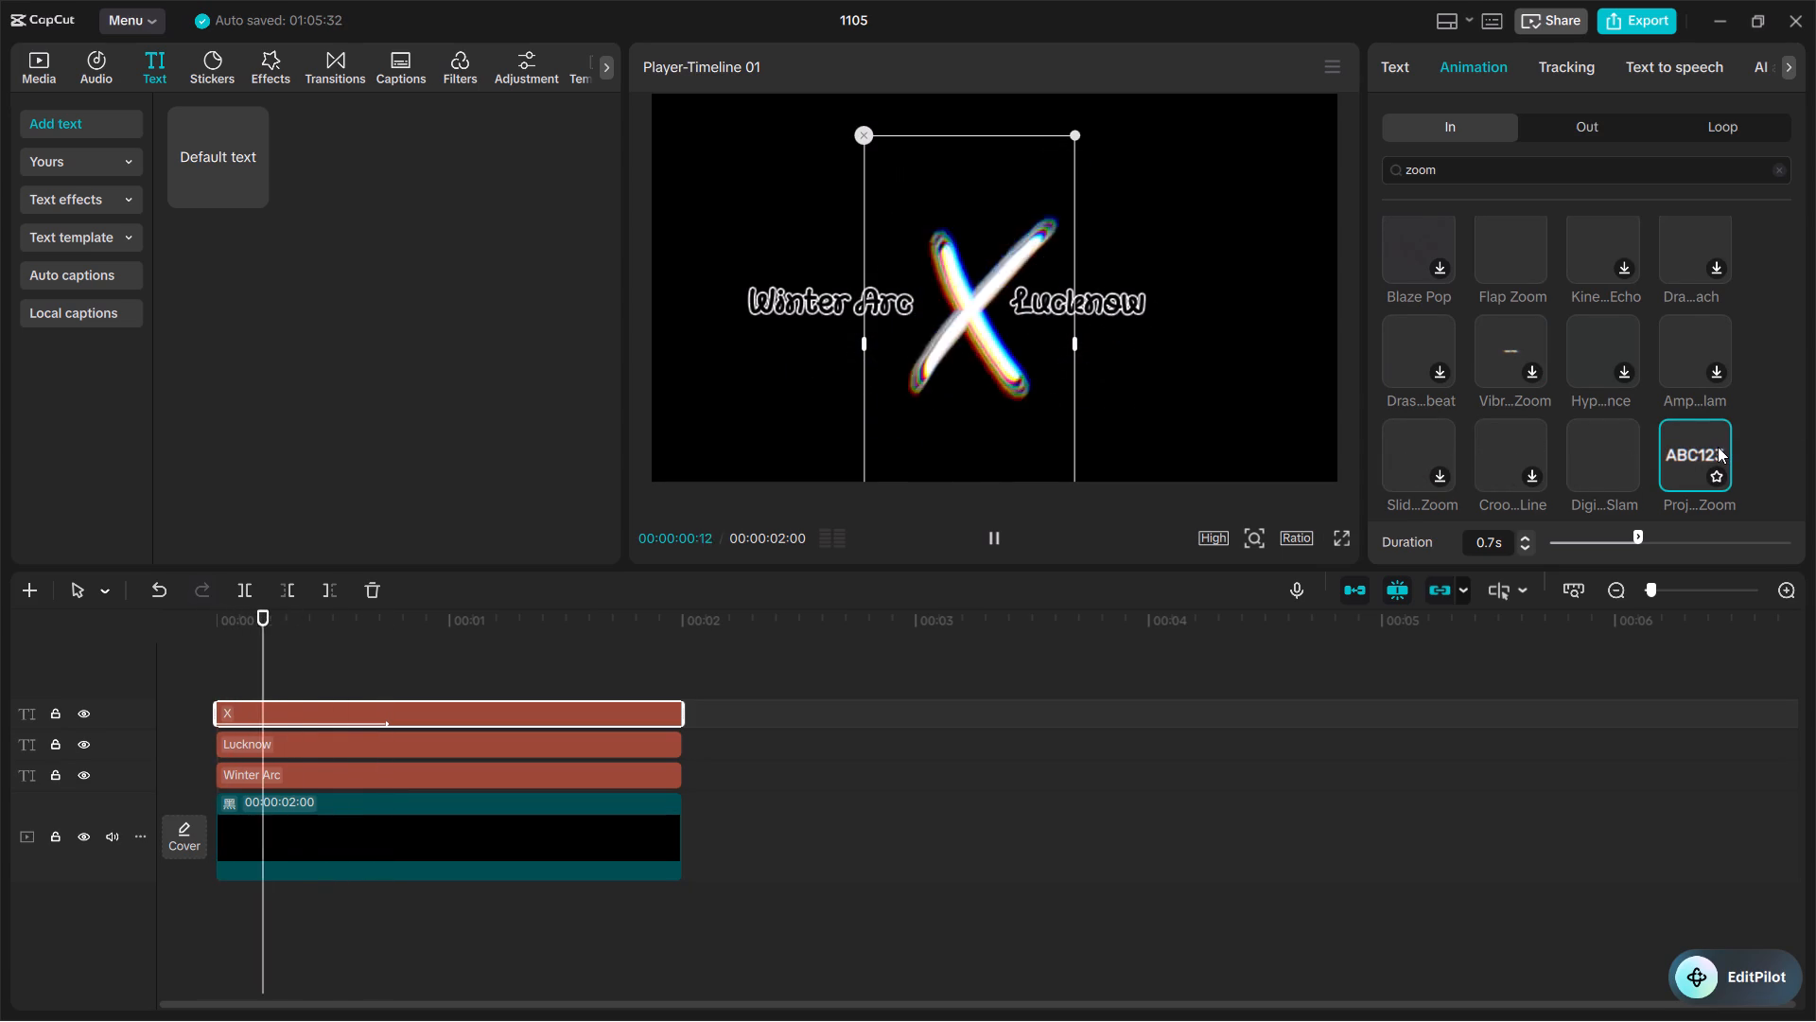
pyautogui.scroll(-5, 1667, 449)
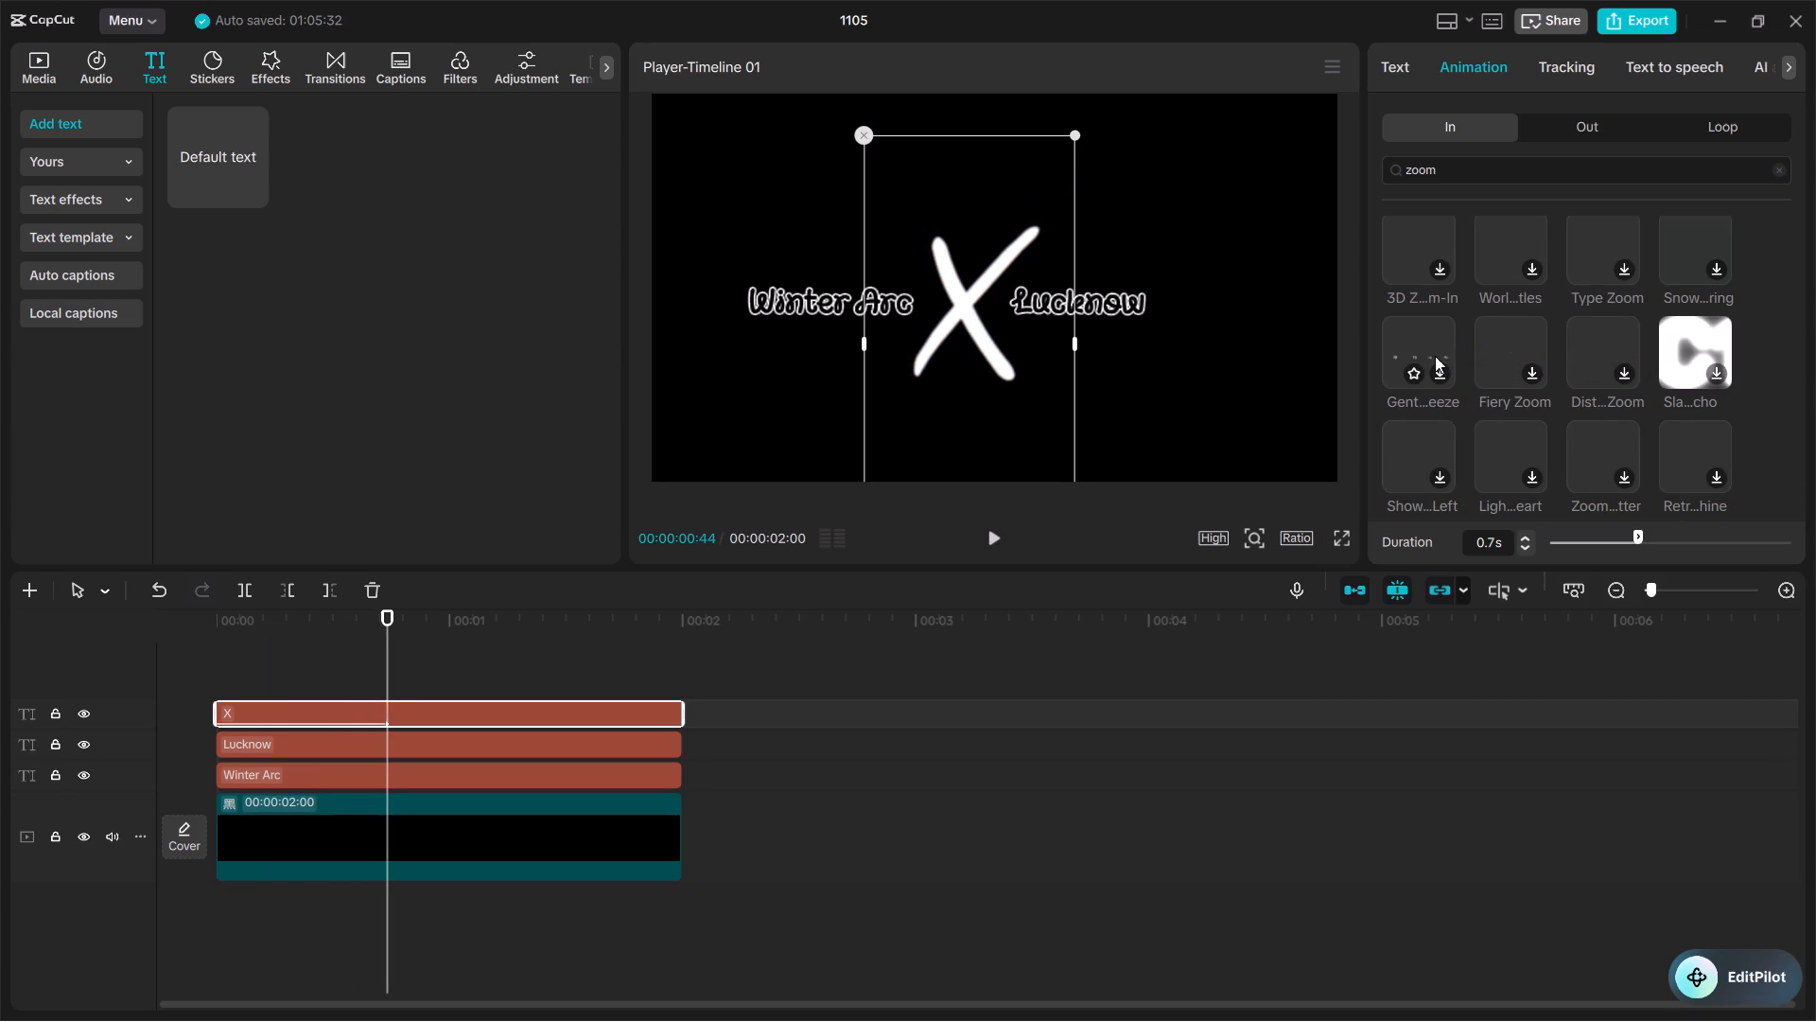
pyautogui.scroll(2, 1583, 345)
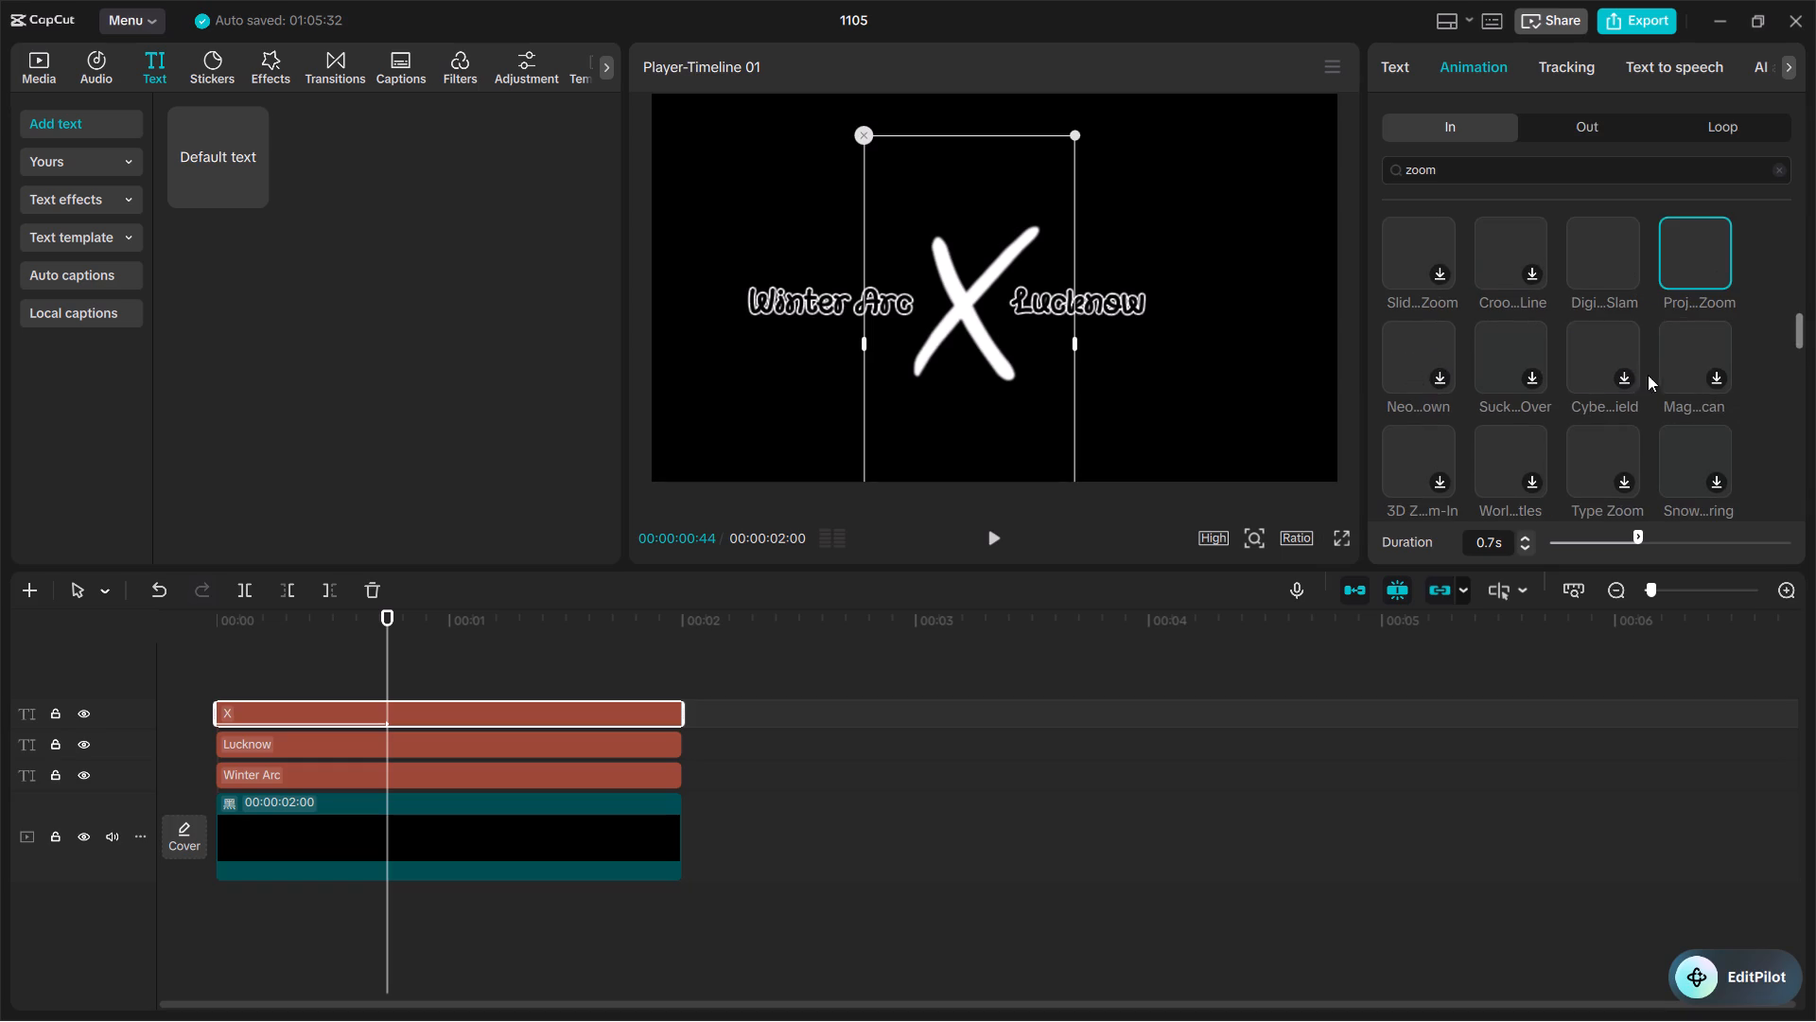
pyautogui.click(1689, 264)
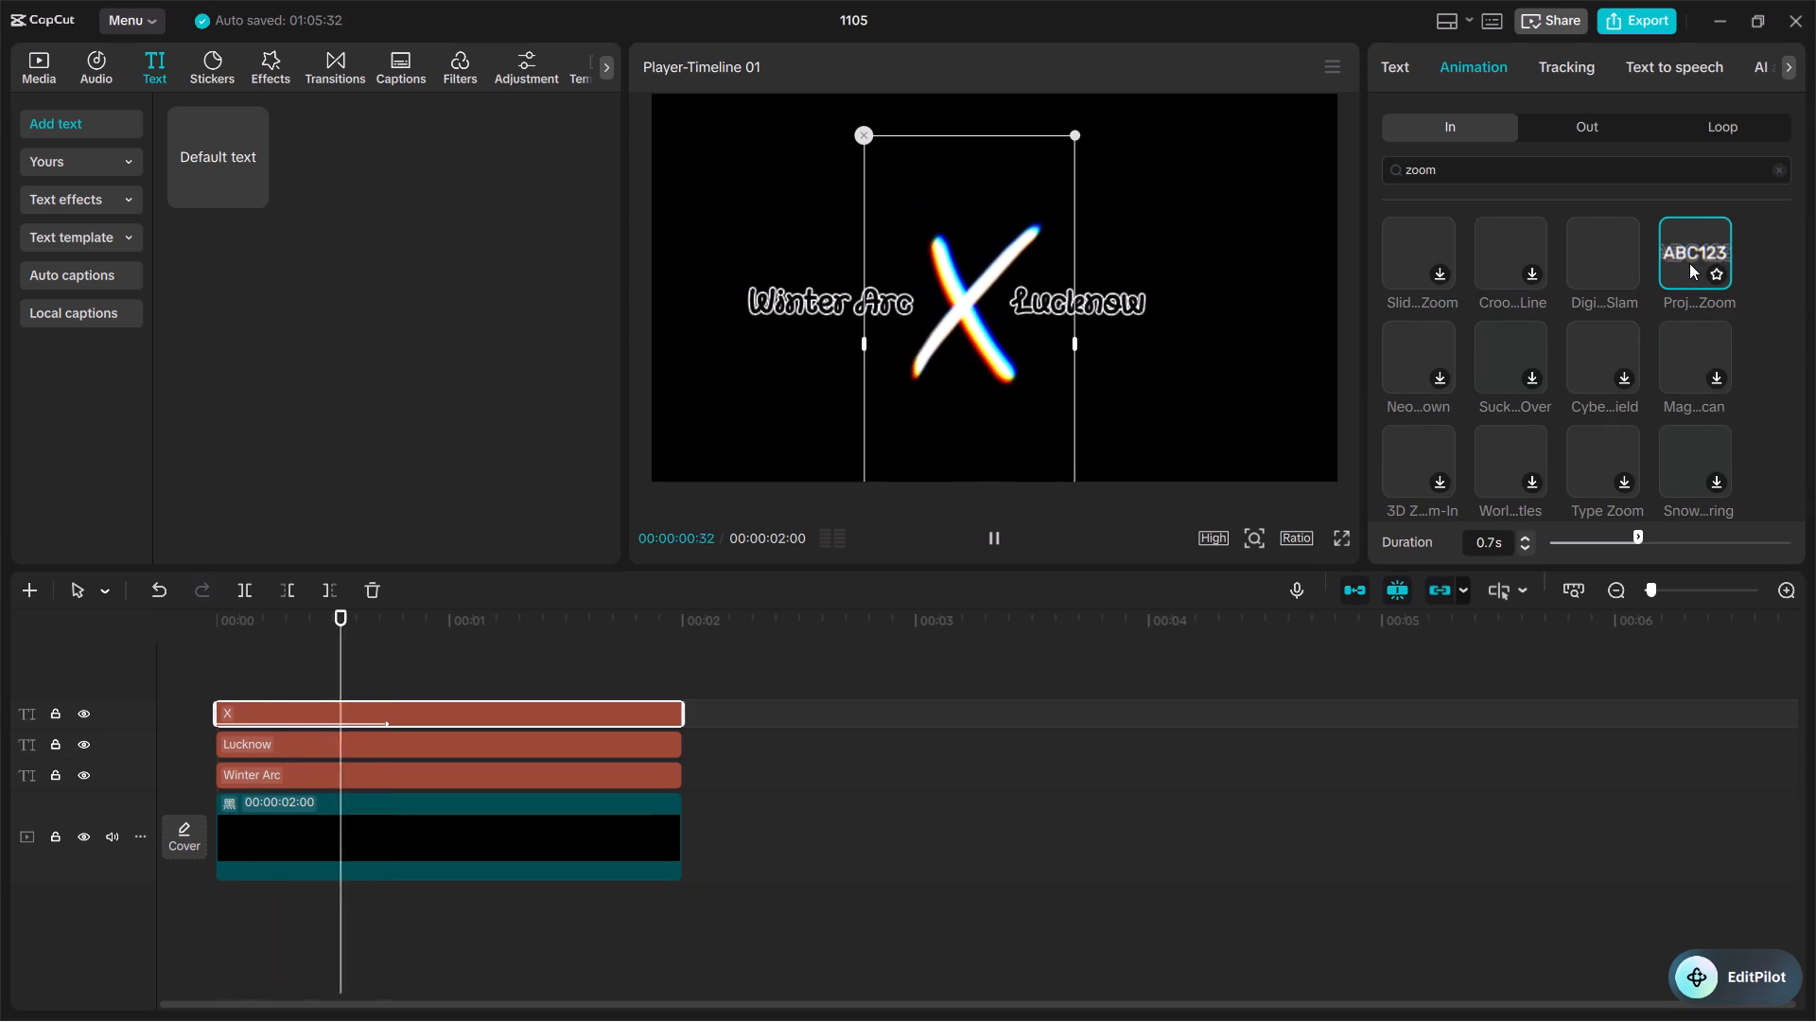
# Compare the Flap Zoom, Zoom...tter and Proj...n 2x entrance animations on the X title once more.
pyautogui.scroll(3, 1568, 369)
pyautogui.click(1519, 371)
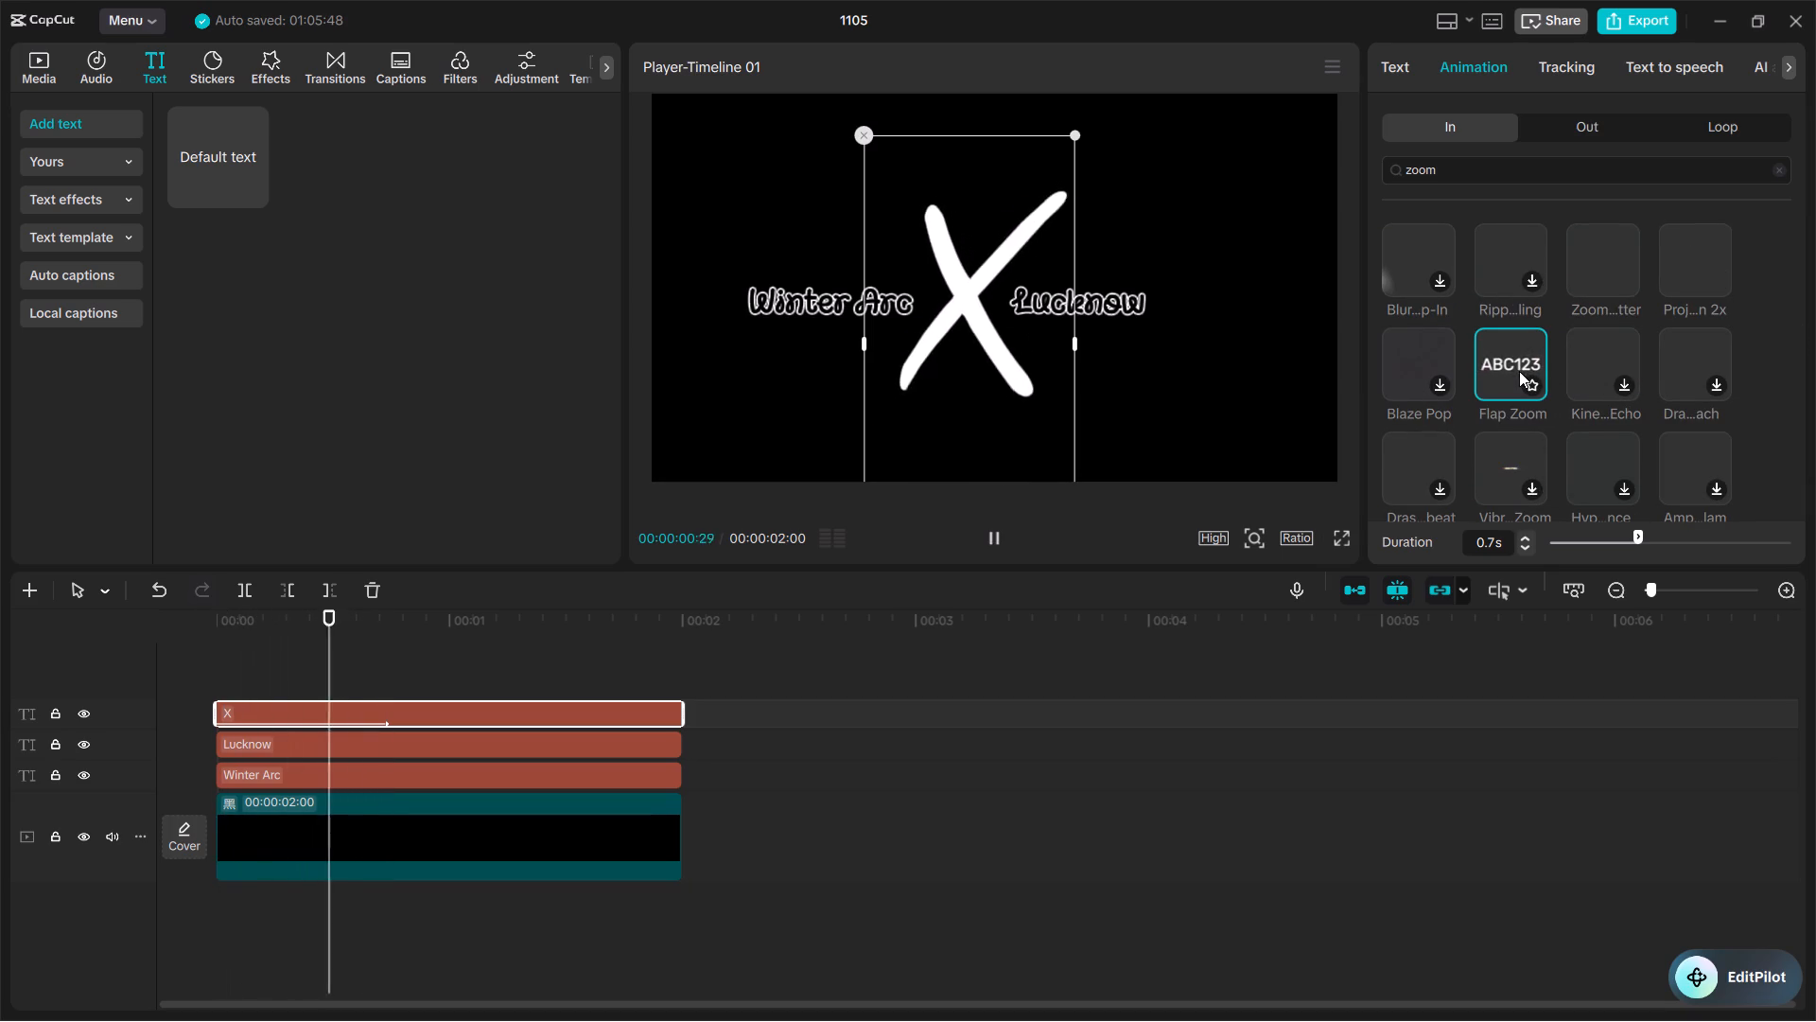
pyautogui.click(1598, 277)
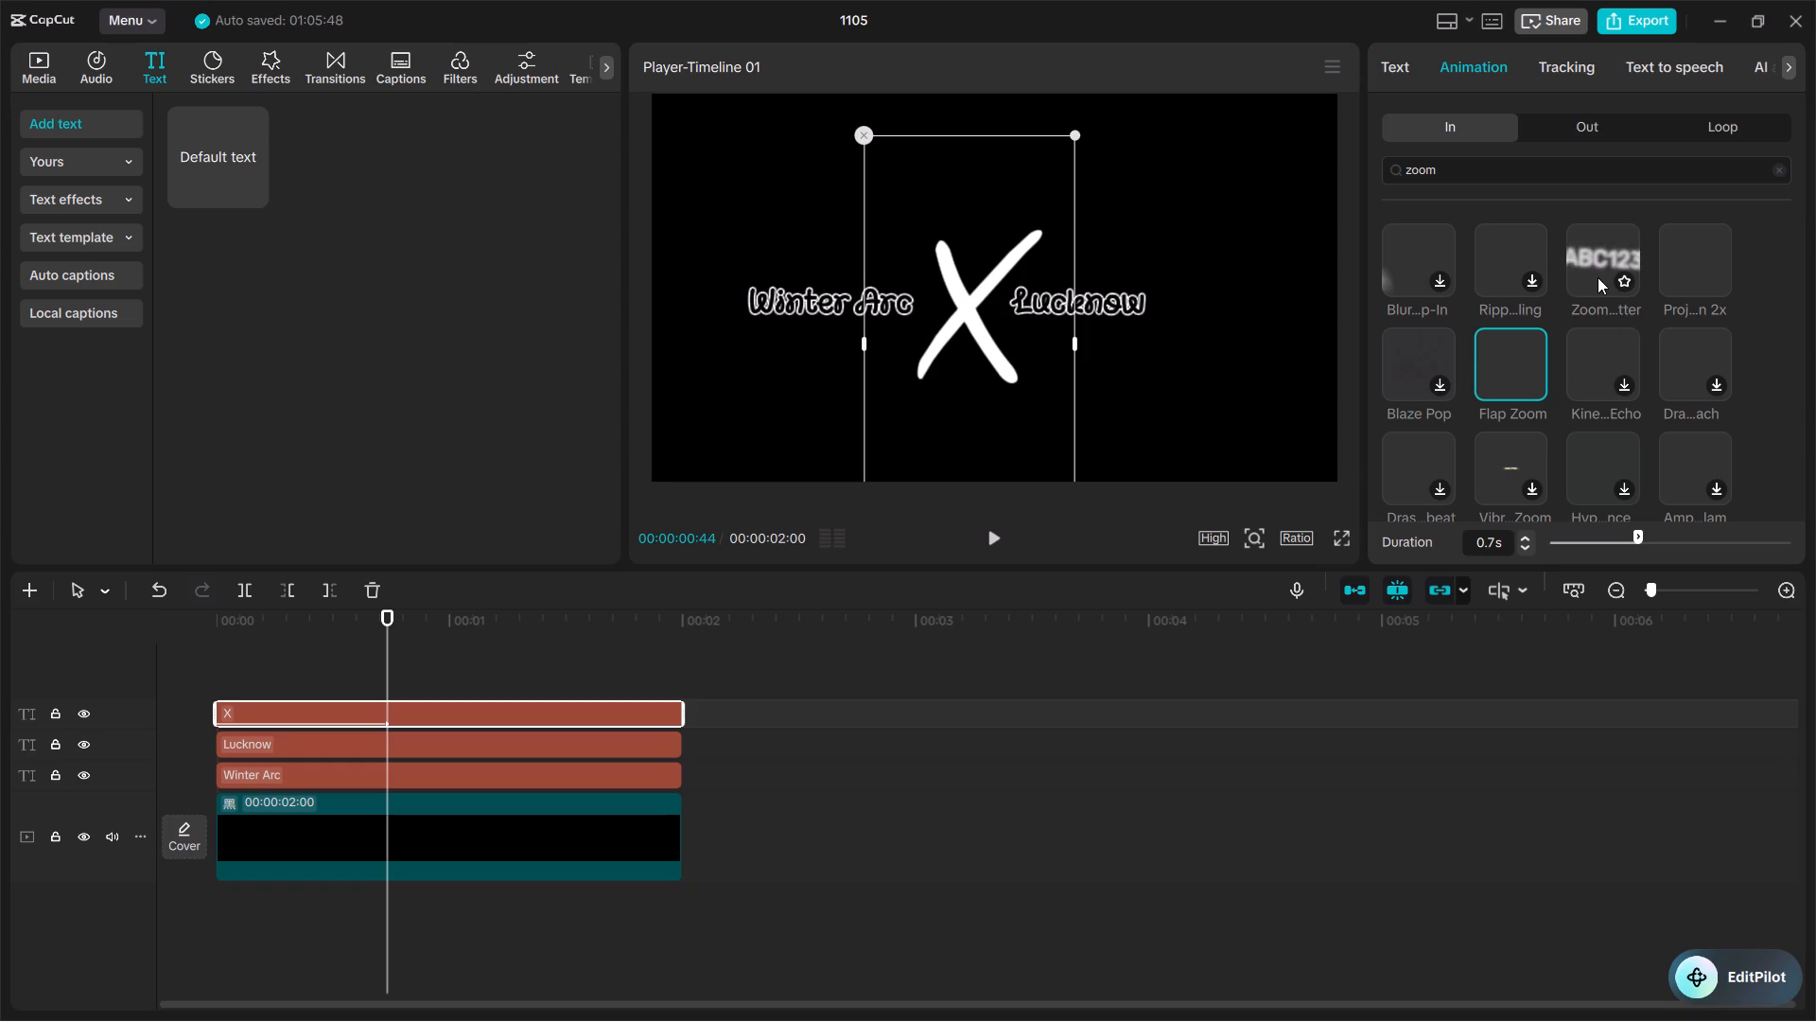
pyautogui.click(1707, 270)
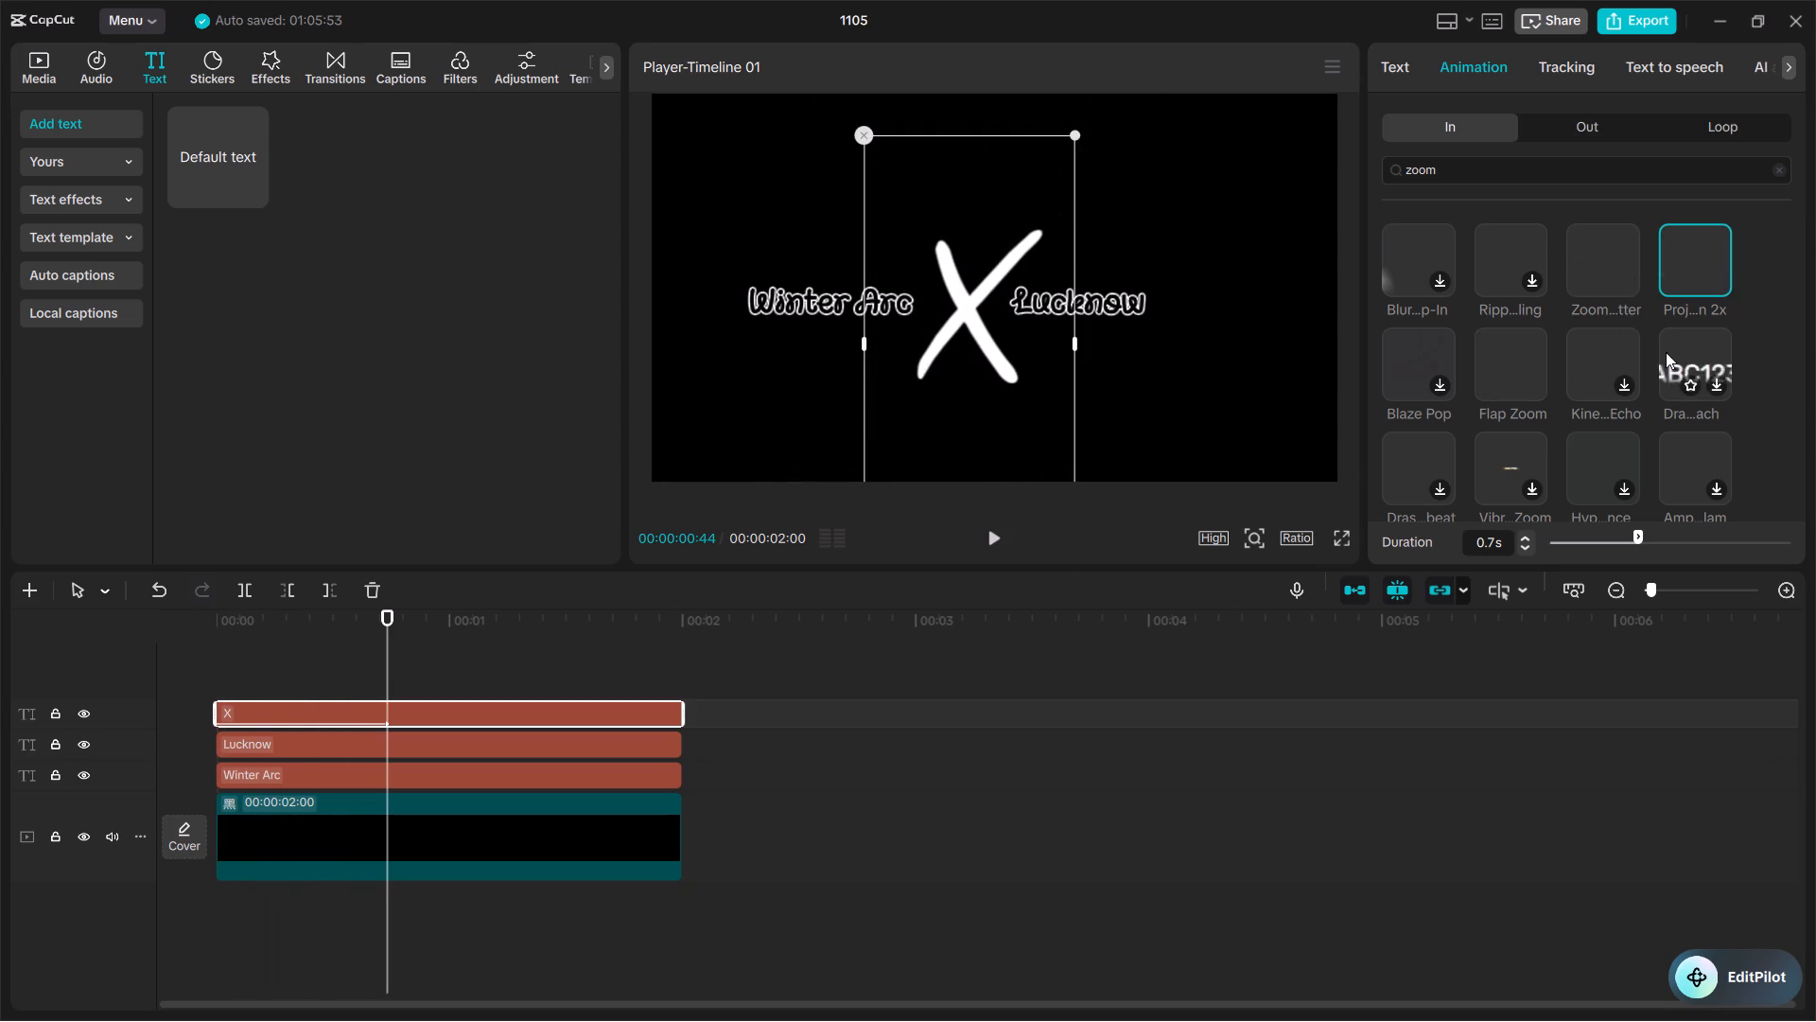
# Apply the Proj...Zoom entrance animation to the X title.
pyautogui.scroll(-6, 1666, 352)
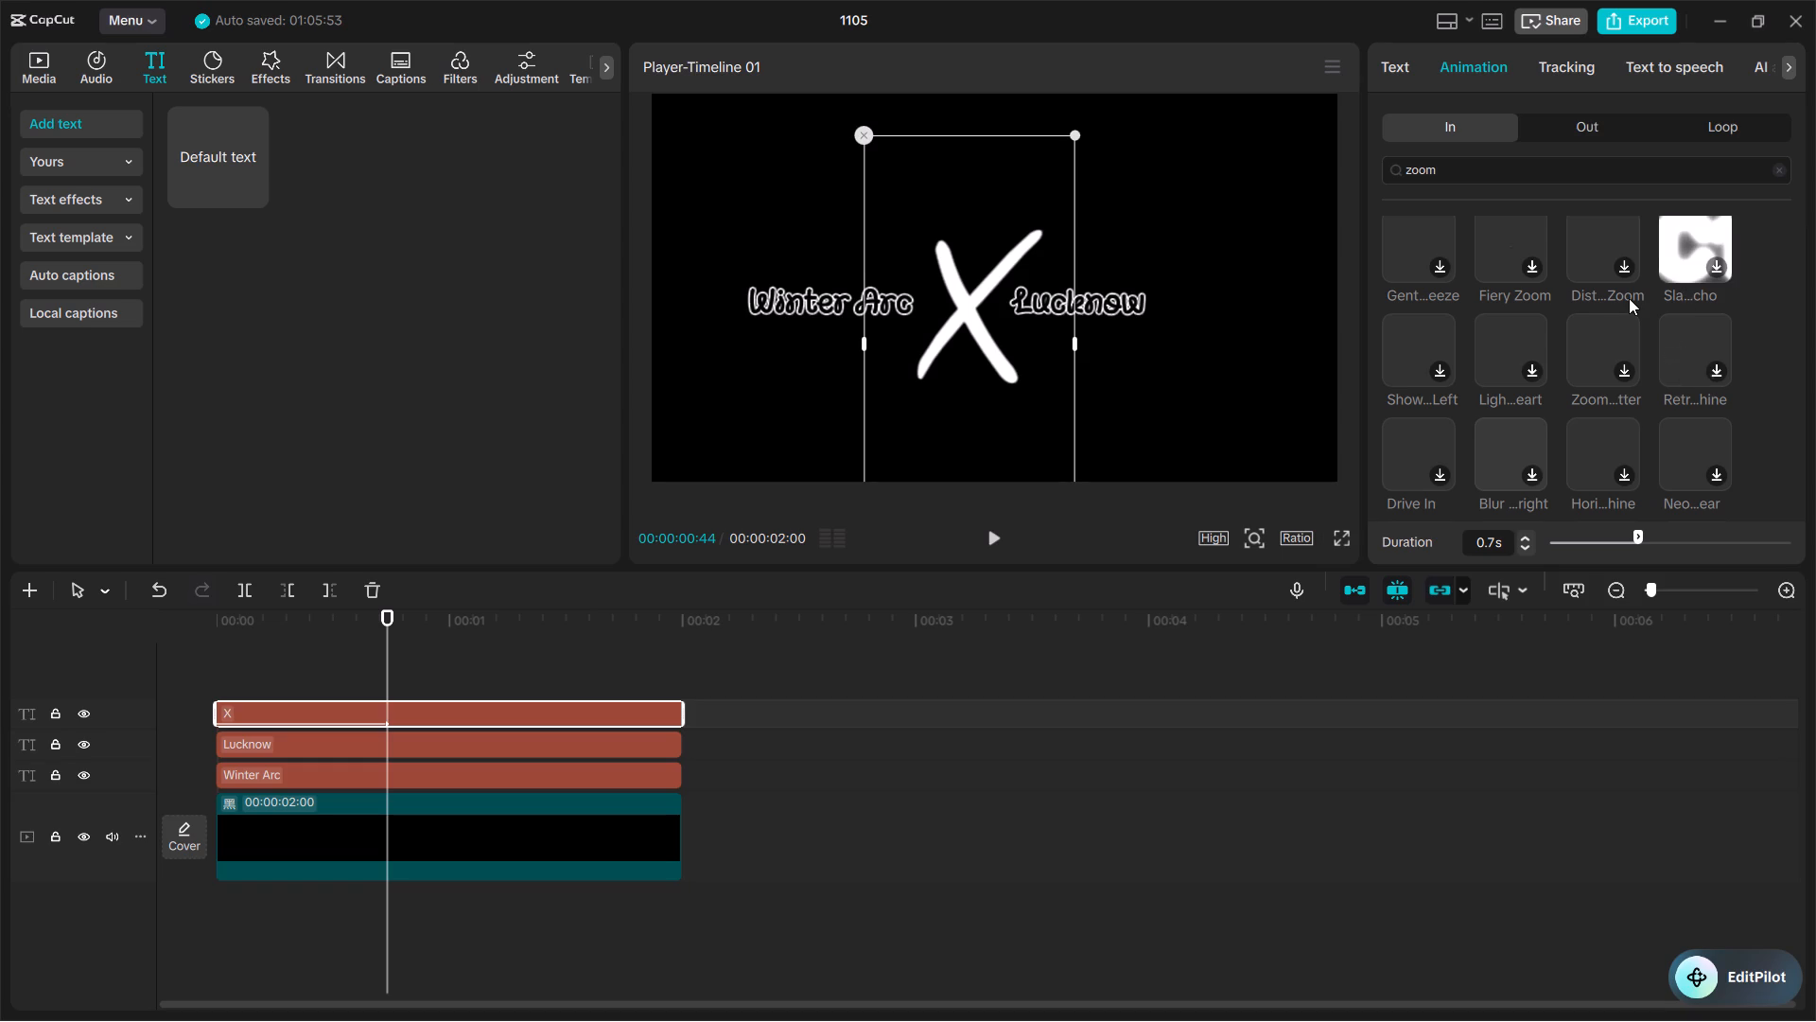
pyautogui.scroll(3, 1631, 298)
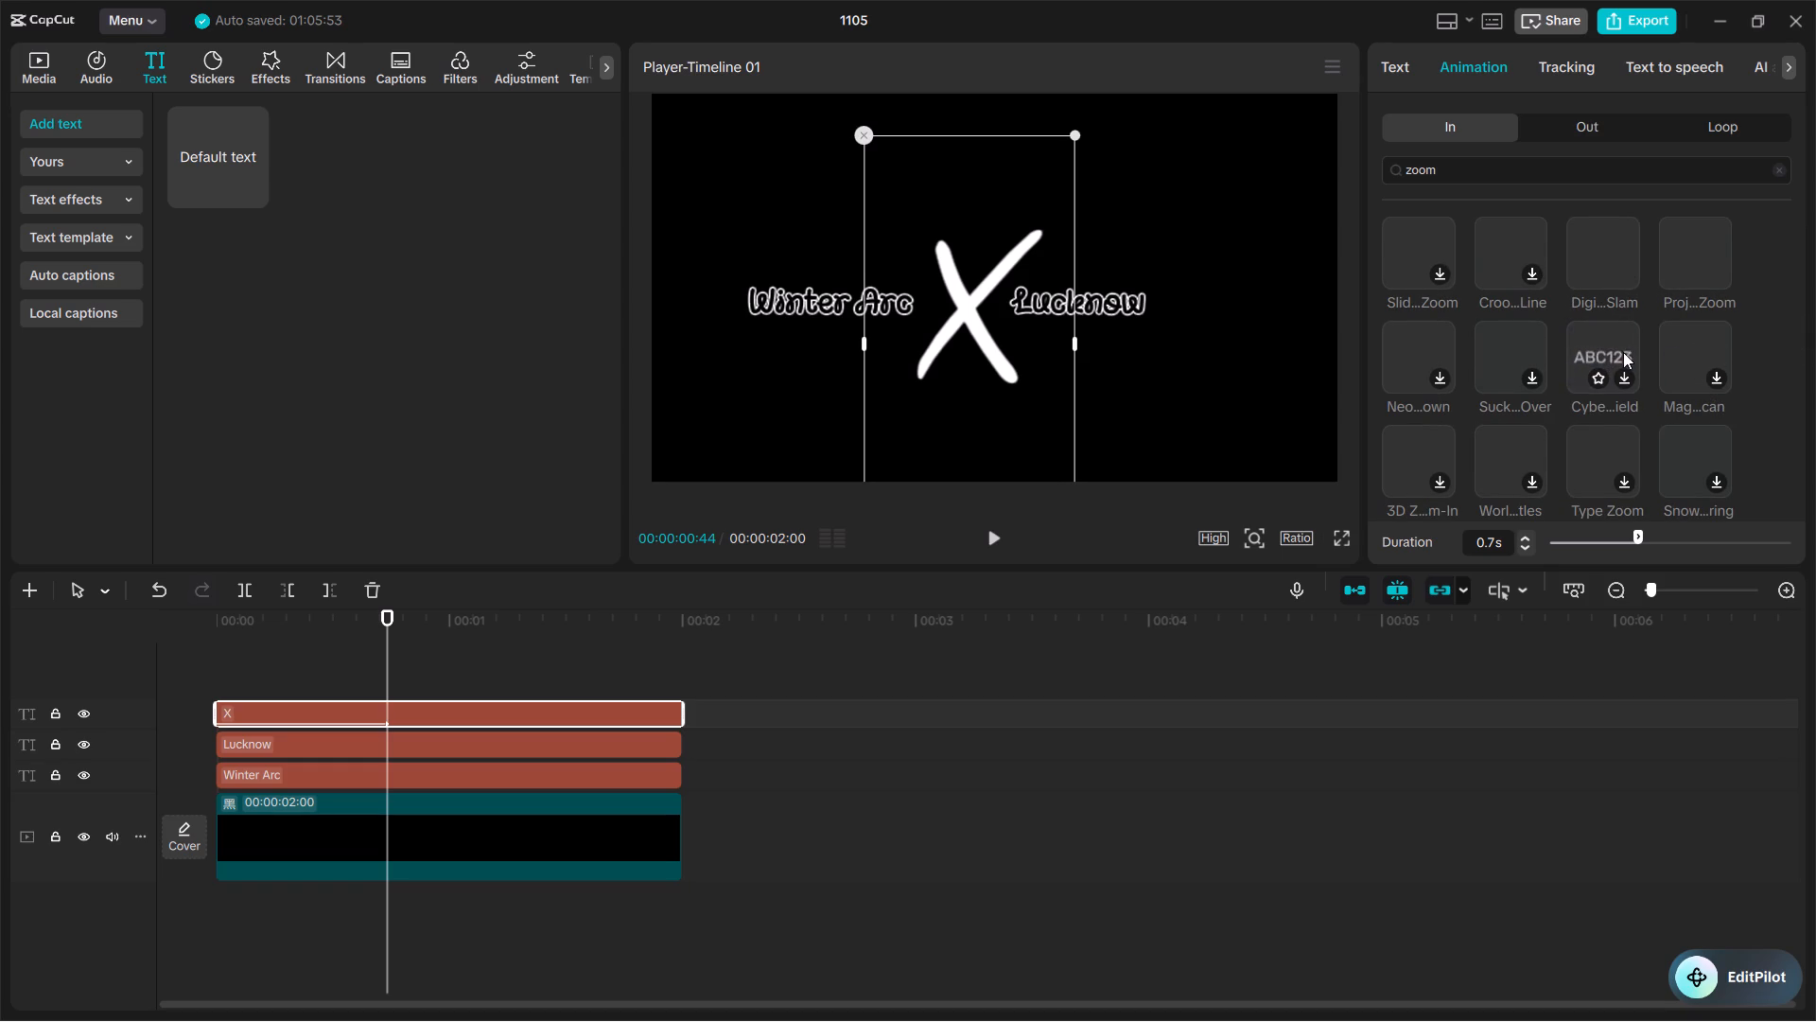
pyautogui.click(1685, 254)
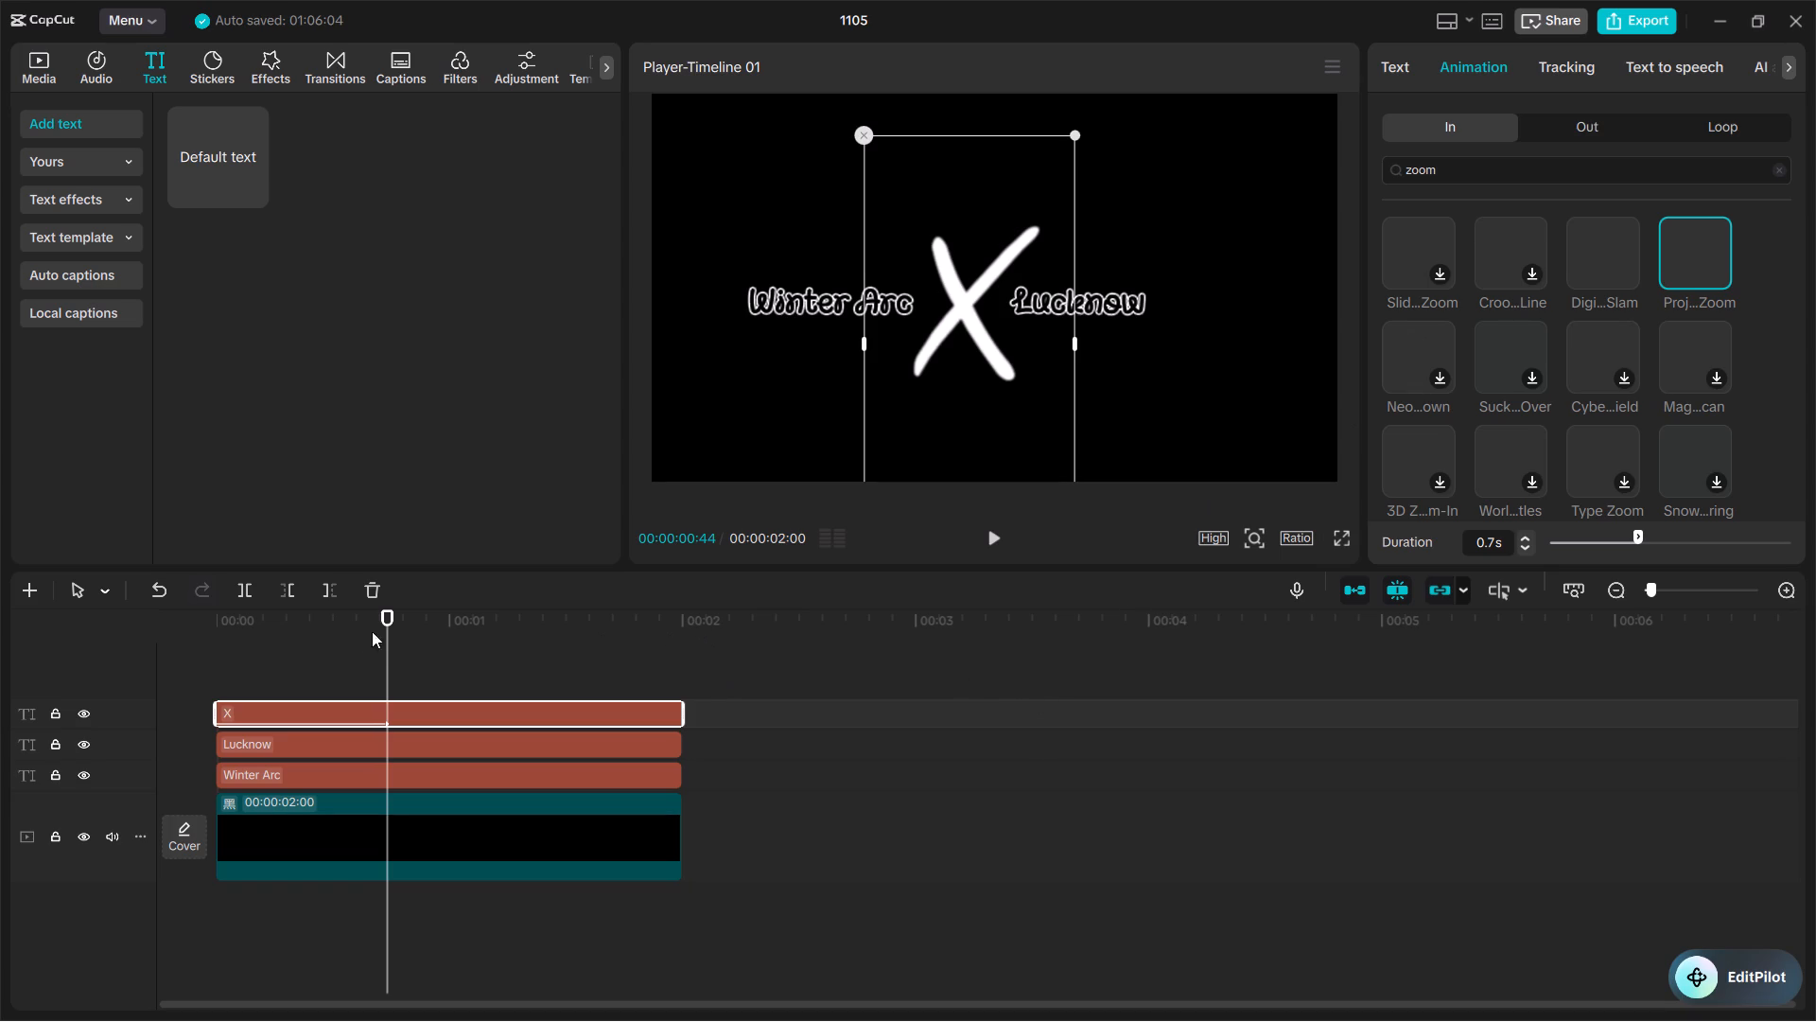
# Play the intro from the start several times to review the X title's Proj...Zoom entrance animation.
pyautogui.moveTo(388, 631); pyautogui.dragTo(185, 676)
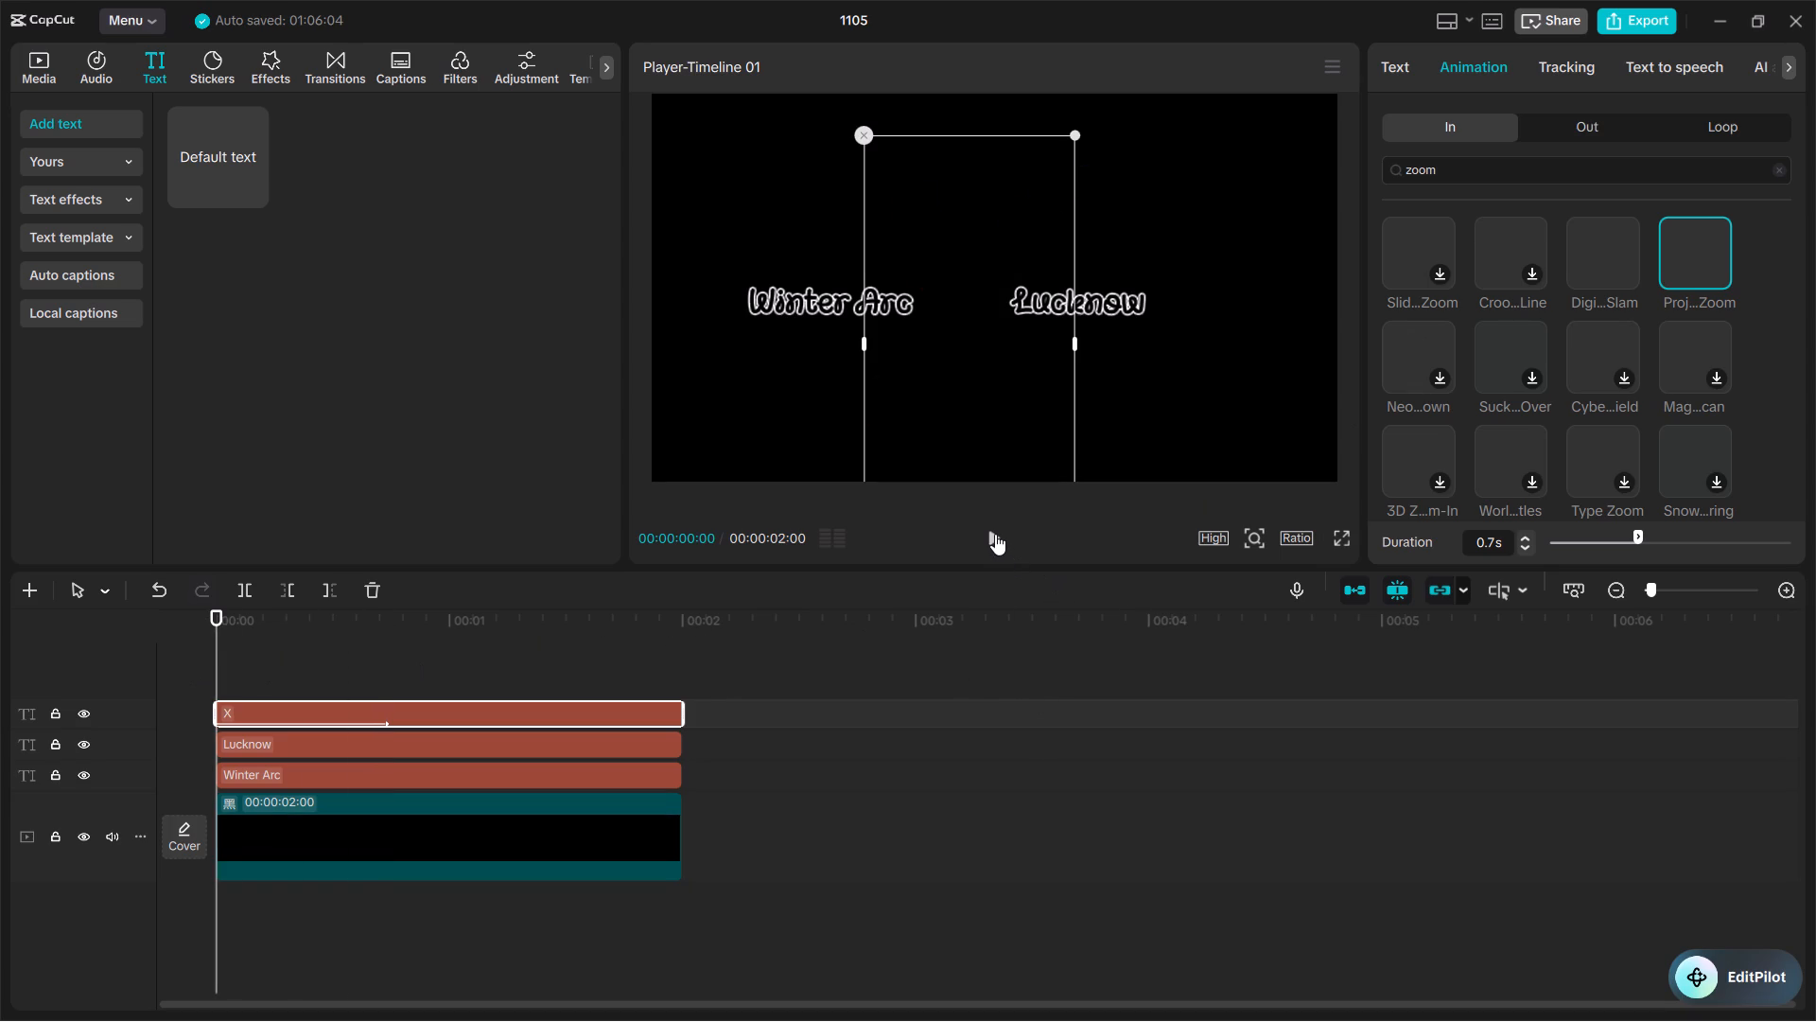
pyautogui.click(995, 534)
pyautogui.click(753, 696)
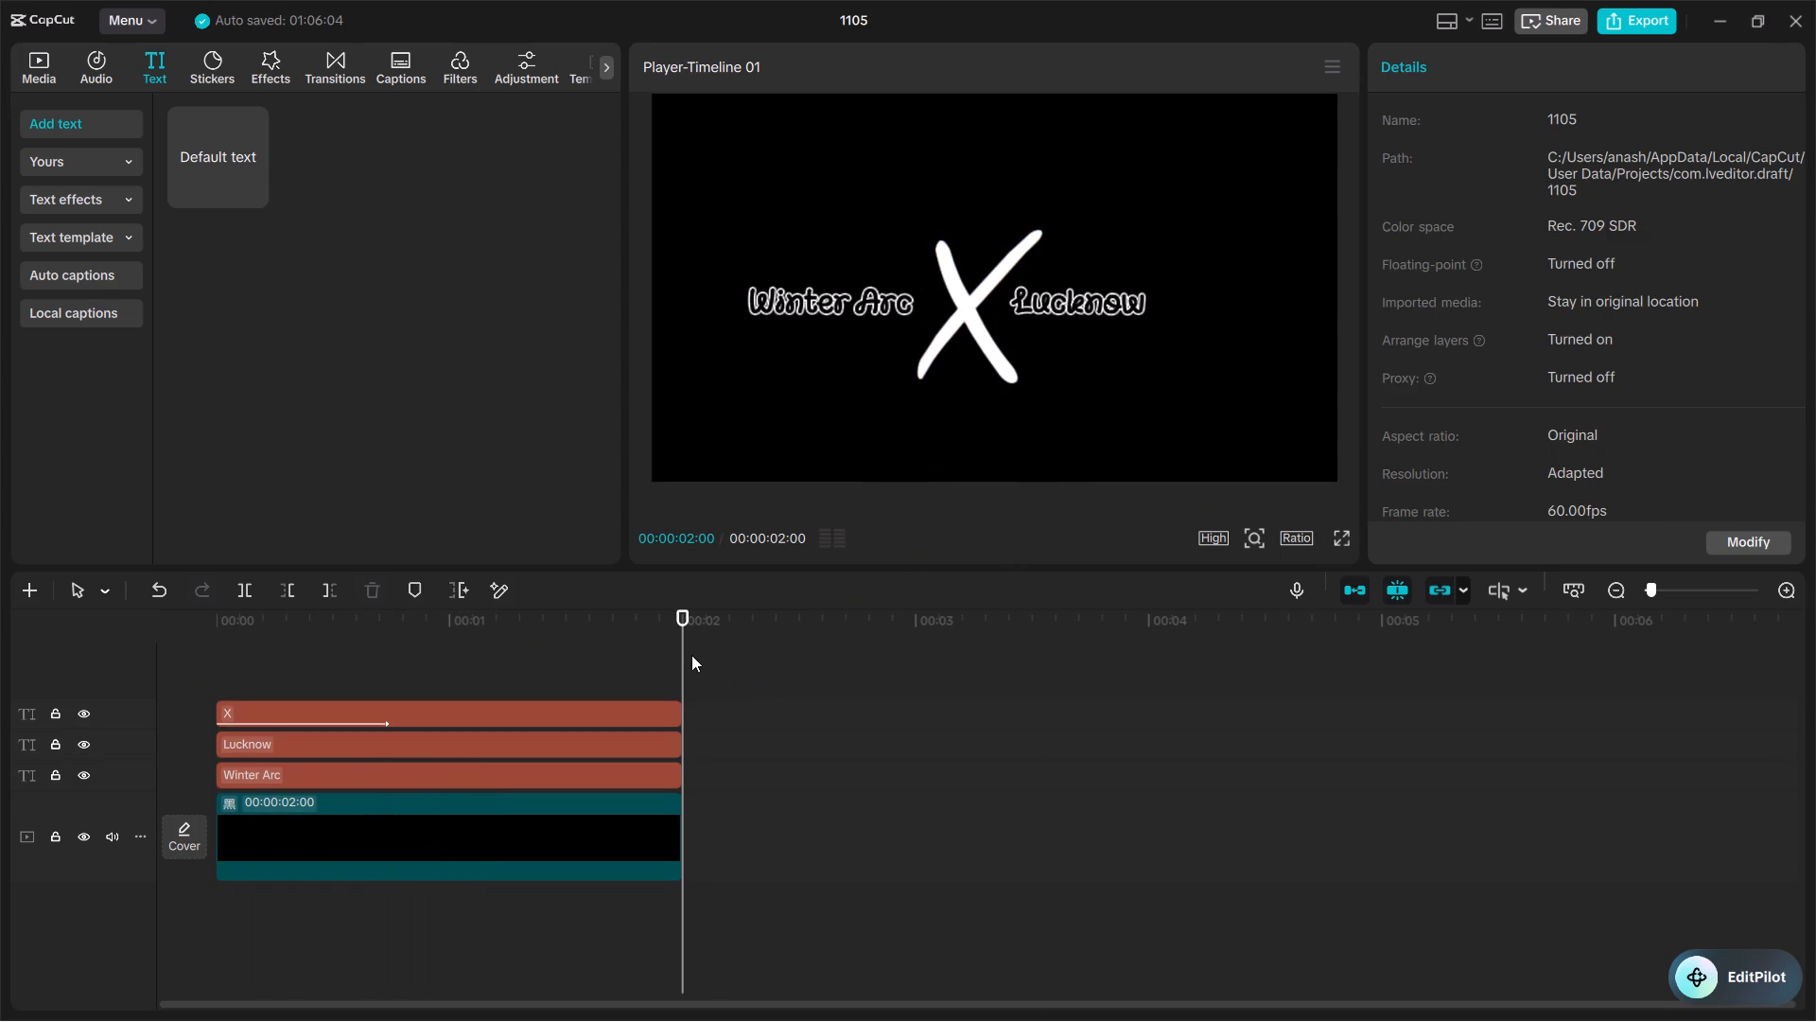
pyautogui.moveTo(681, 653); pyautogui.dragTo(0, 657)
pyautogui.click(990, 538)
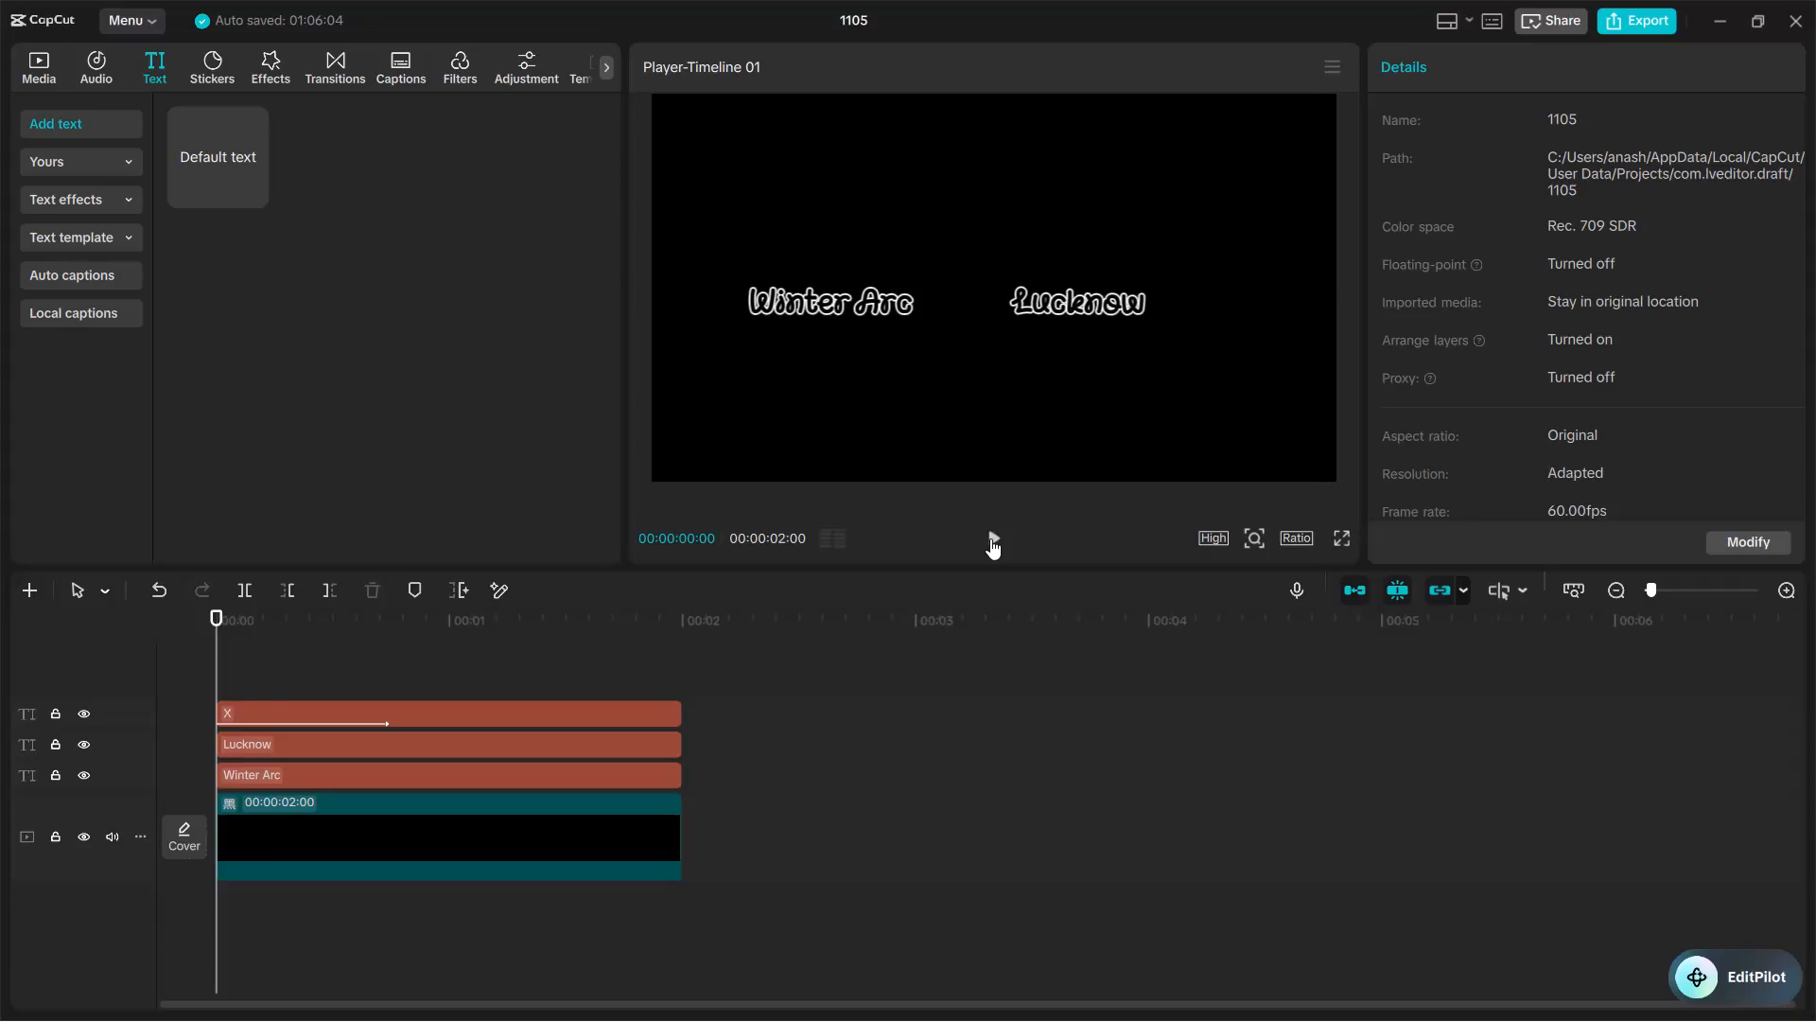
pyautogui.click(990, 538)
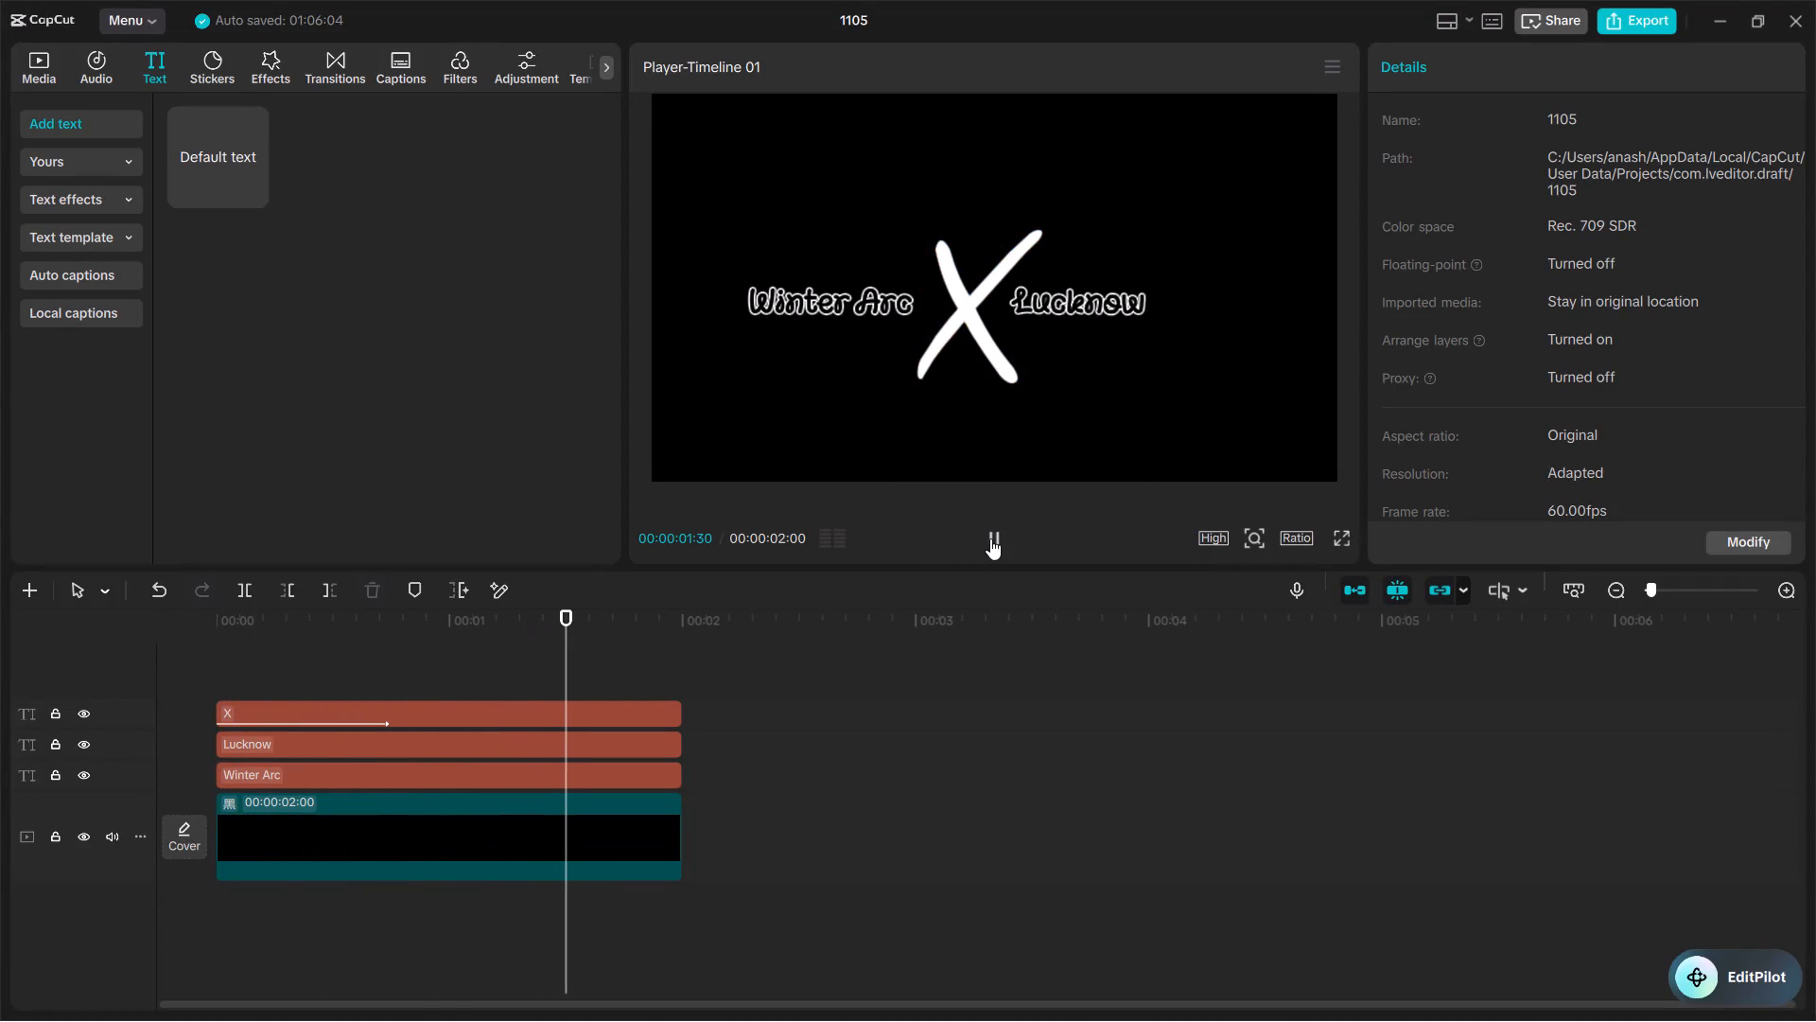
pyautogui.moveTo(574, 650); pyautogui.dragTo(129, 687)
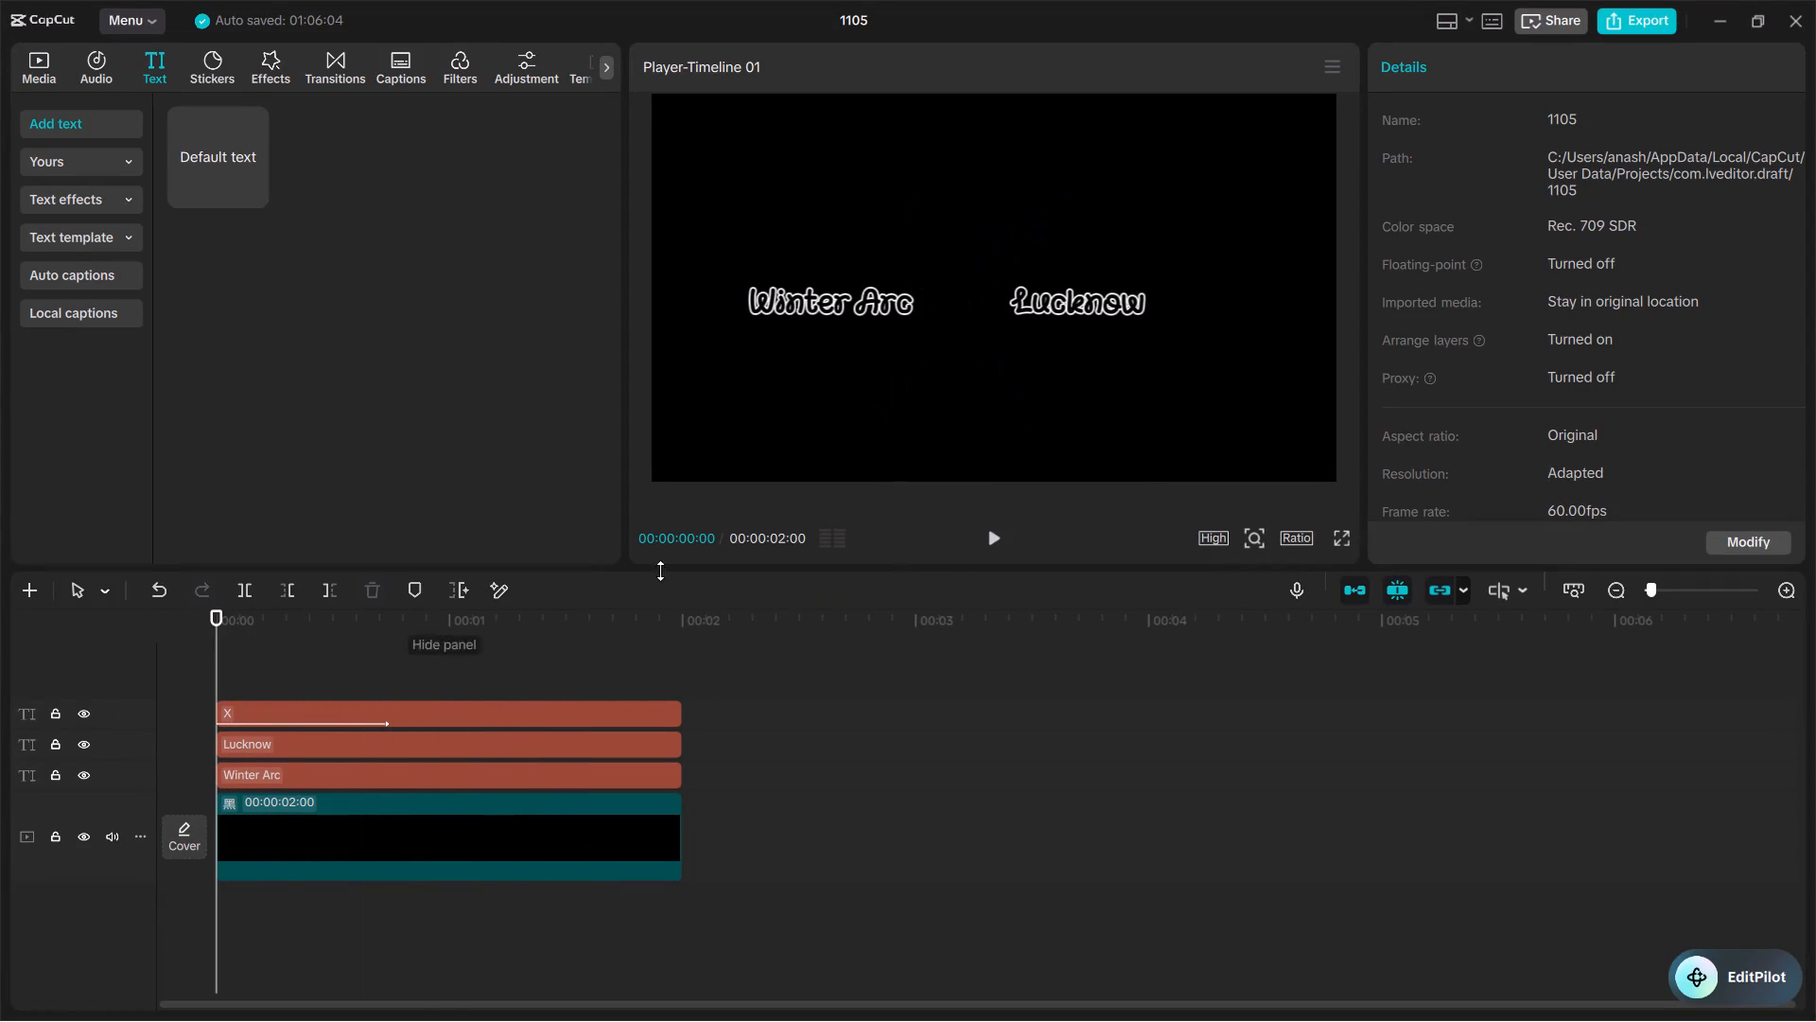
pyautogui.click(993, 537)
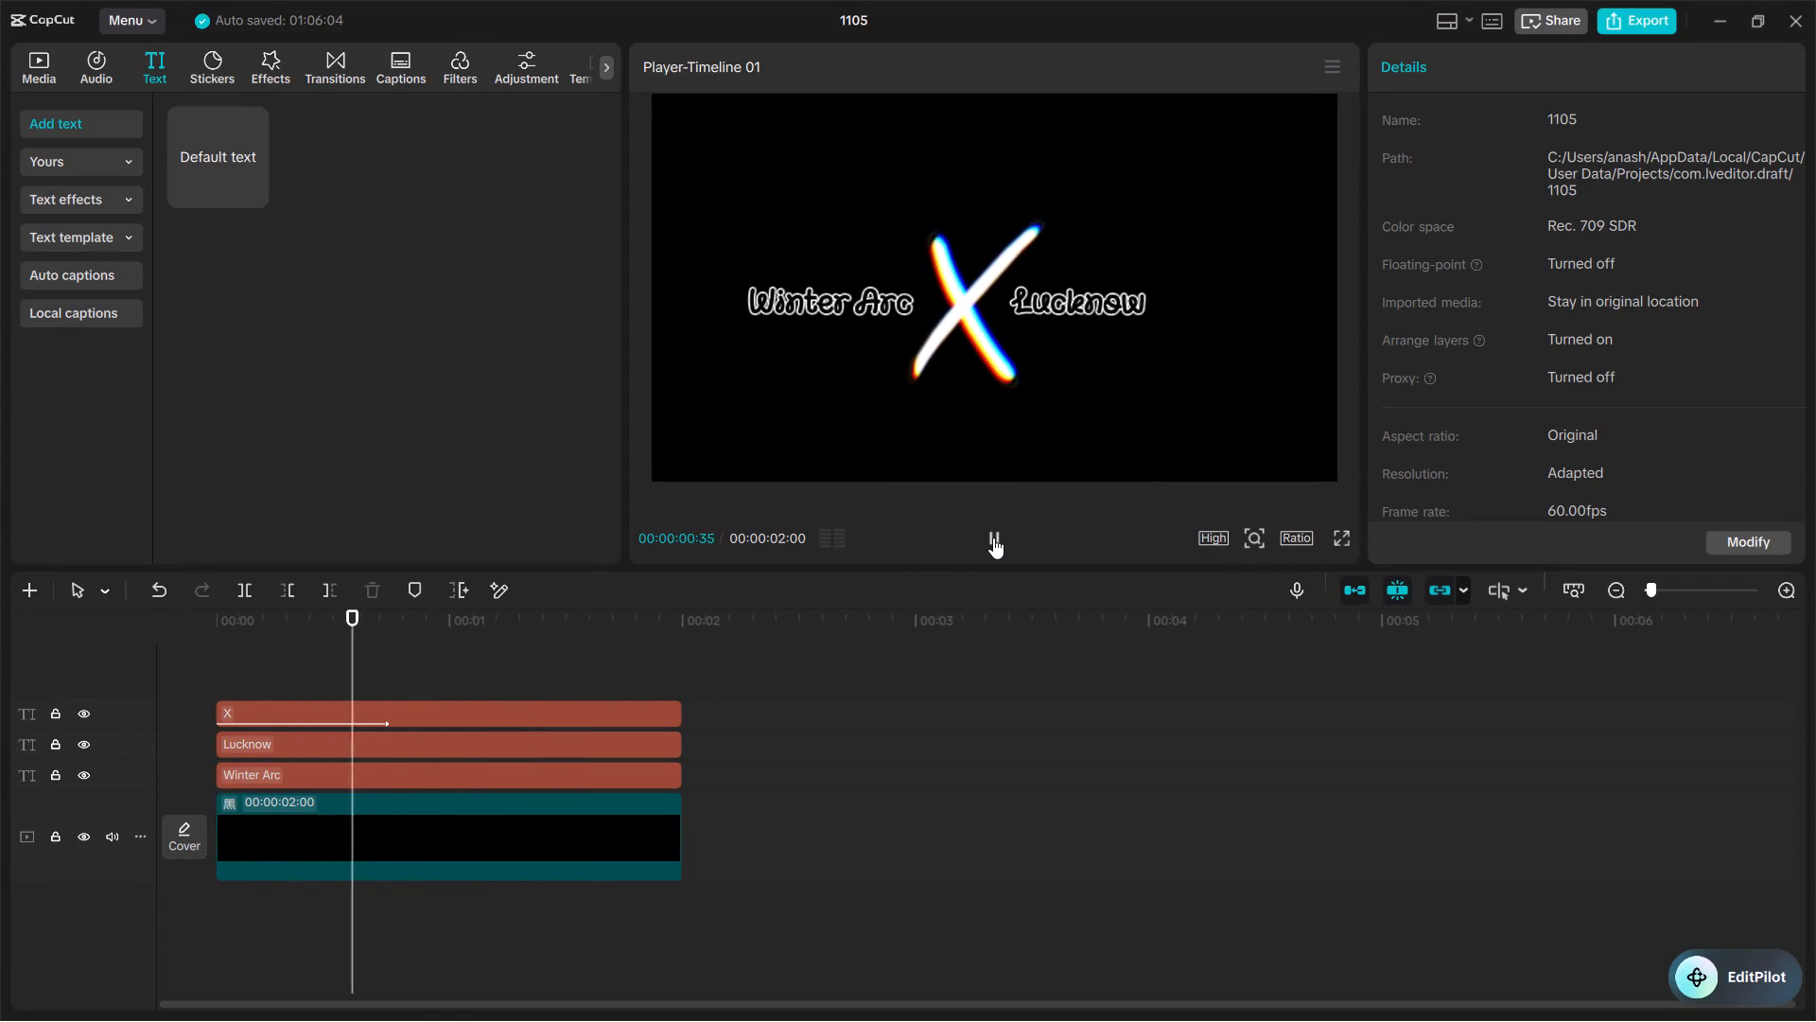
pyautogui.click(993, 537)
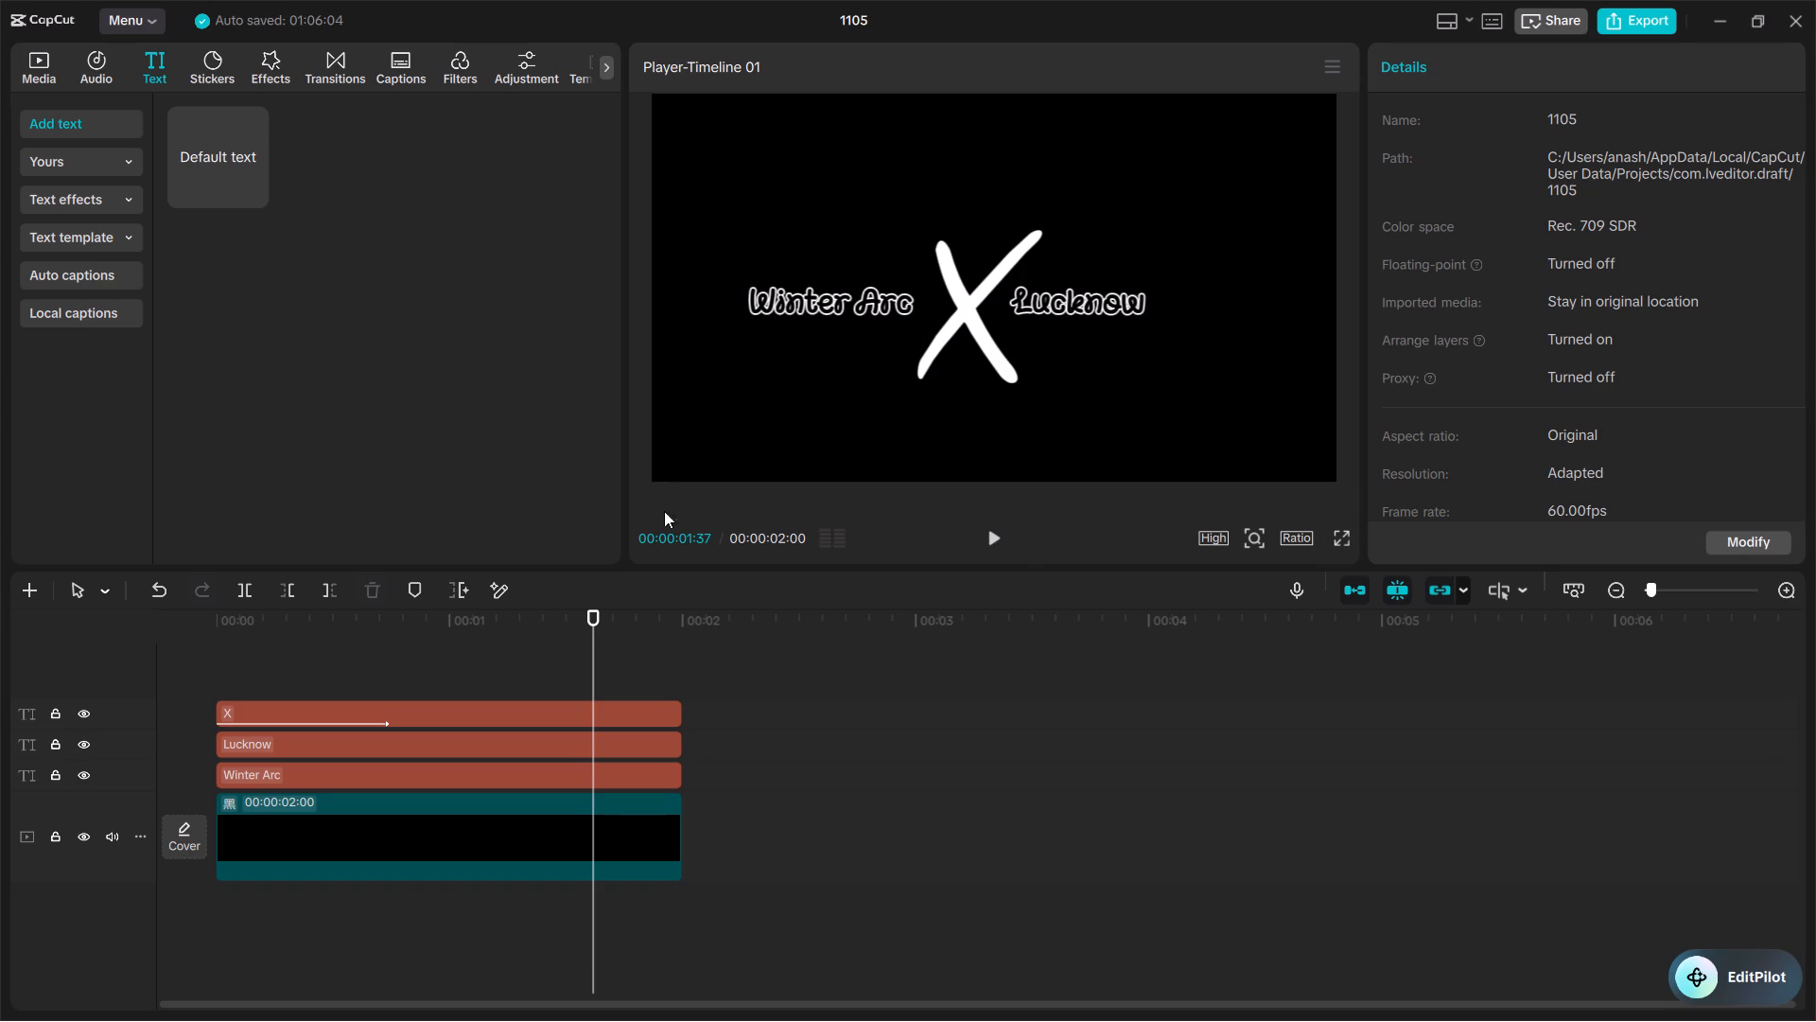
# Move the Winter Arc, X and Lucknow titles into the upper half of the frame, keeping them lined up in a row.
pyautogui.click(847, 312)
pyautogui.moveTo(845, 316); pyautogui.dragTo(839, 295)
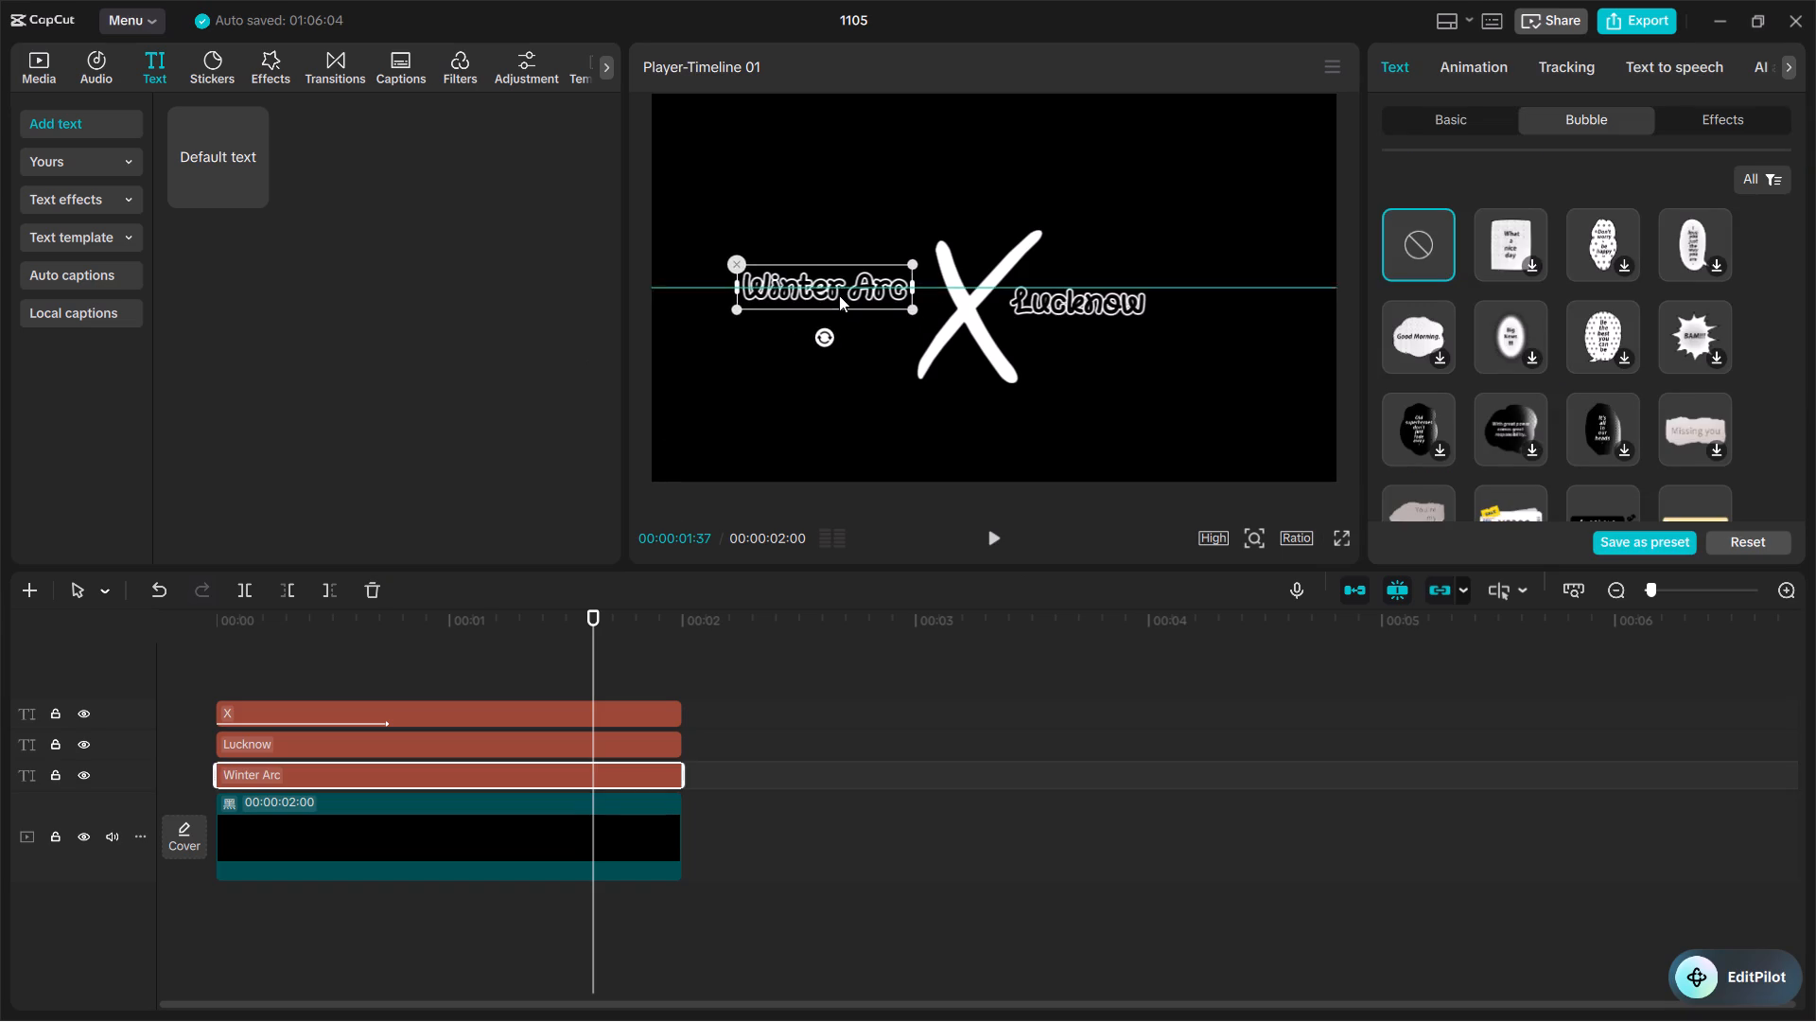
pyautogui.moveTo(839, 295); pyautogui.dragTo(835, 258)
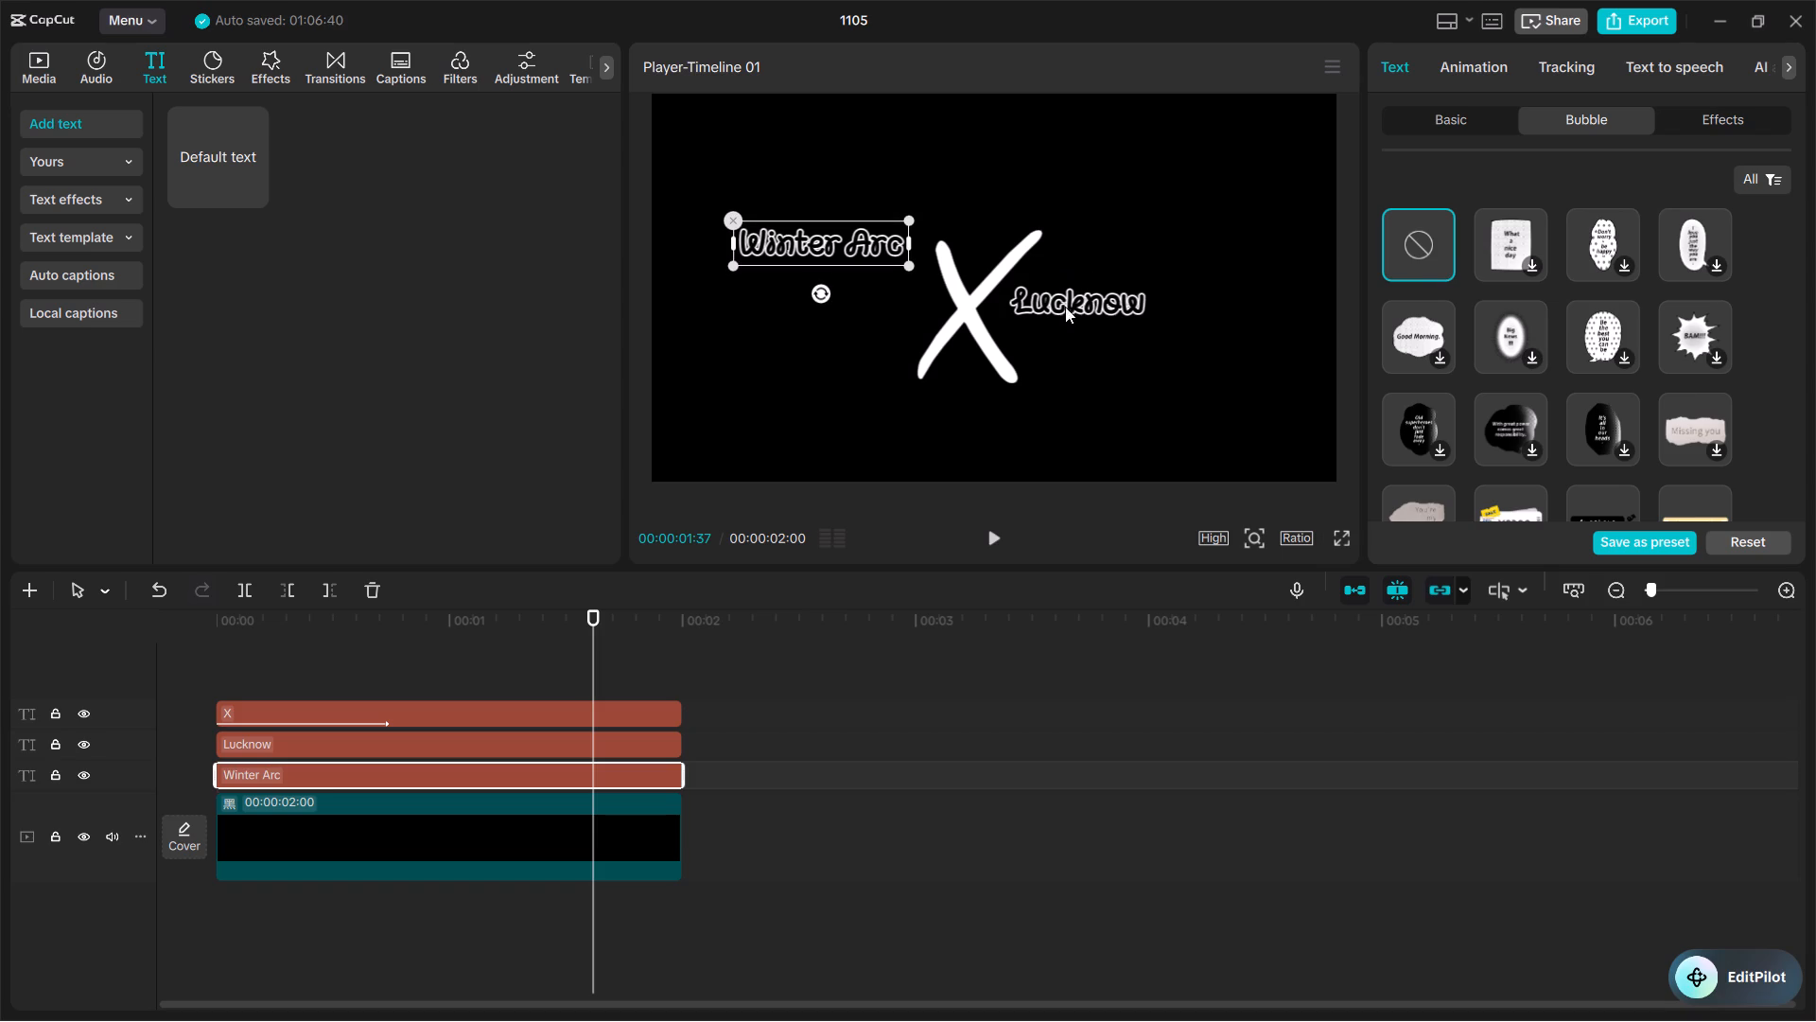
pyautogui.click(958, 322)
pyautogui.moveTo(966, 316); pyautogui.dragTo(962, 252)
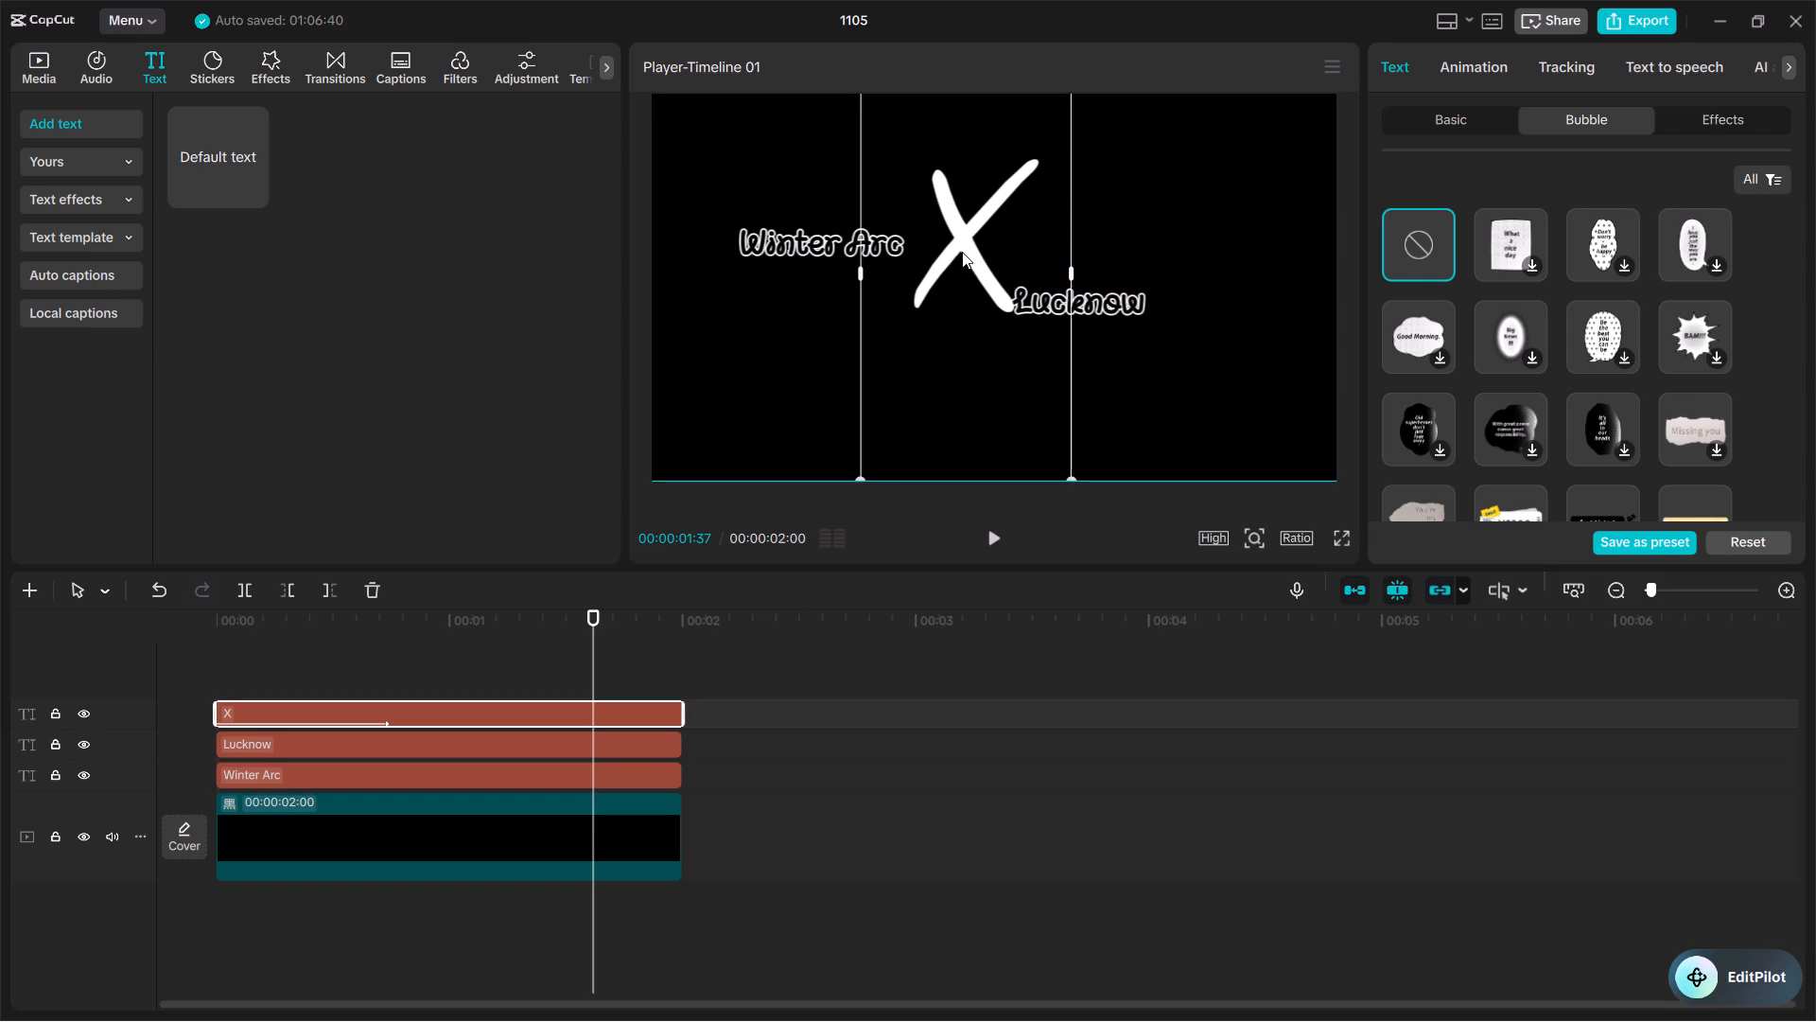
pyautogui.moveTo(962, 252); pyautogui.dragTo(960, 251)
pyautogui.click(1083, 299)
pyautogui.moveTo(1083, 299); pyautogui.dragTo(1093, 244)
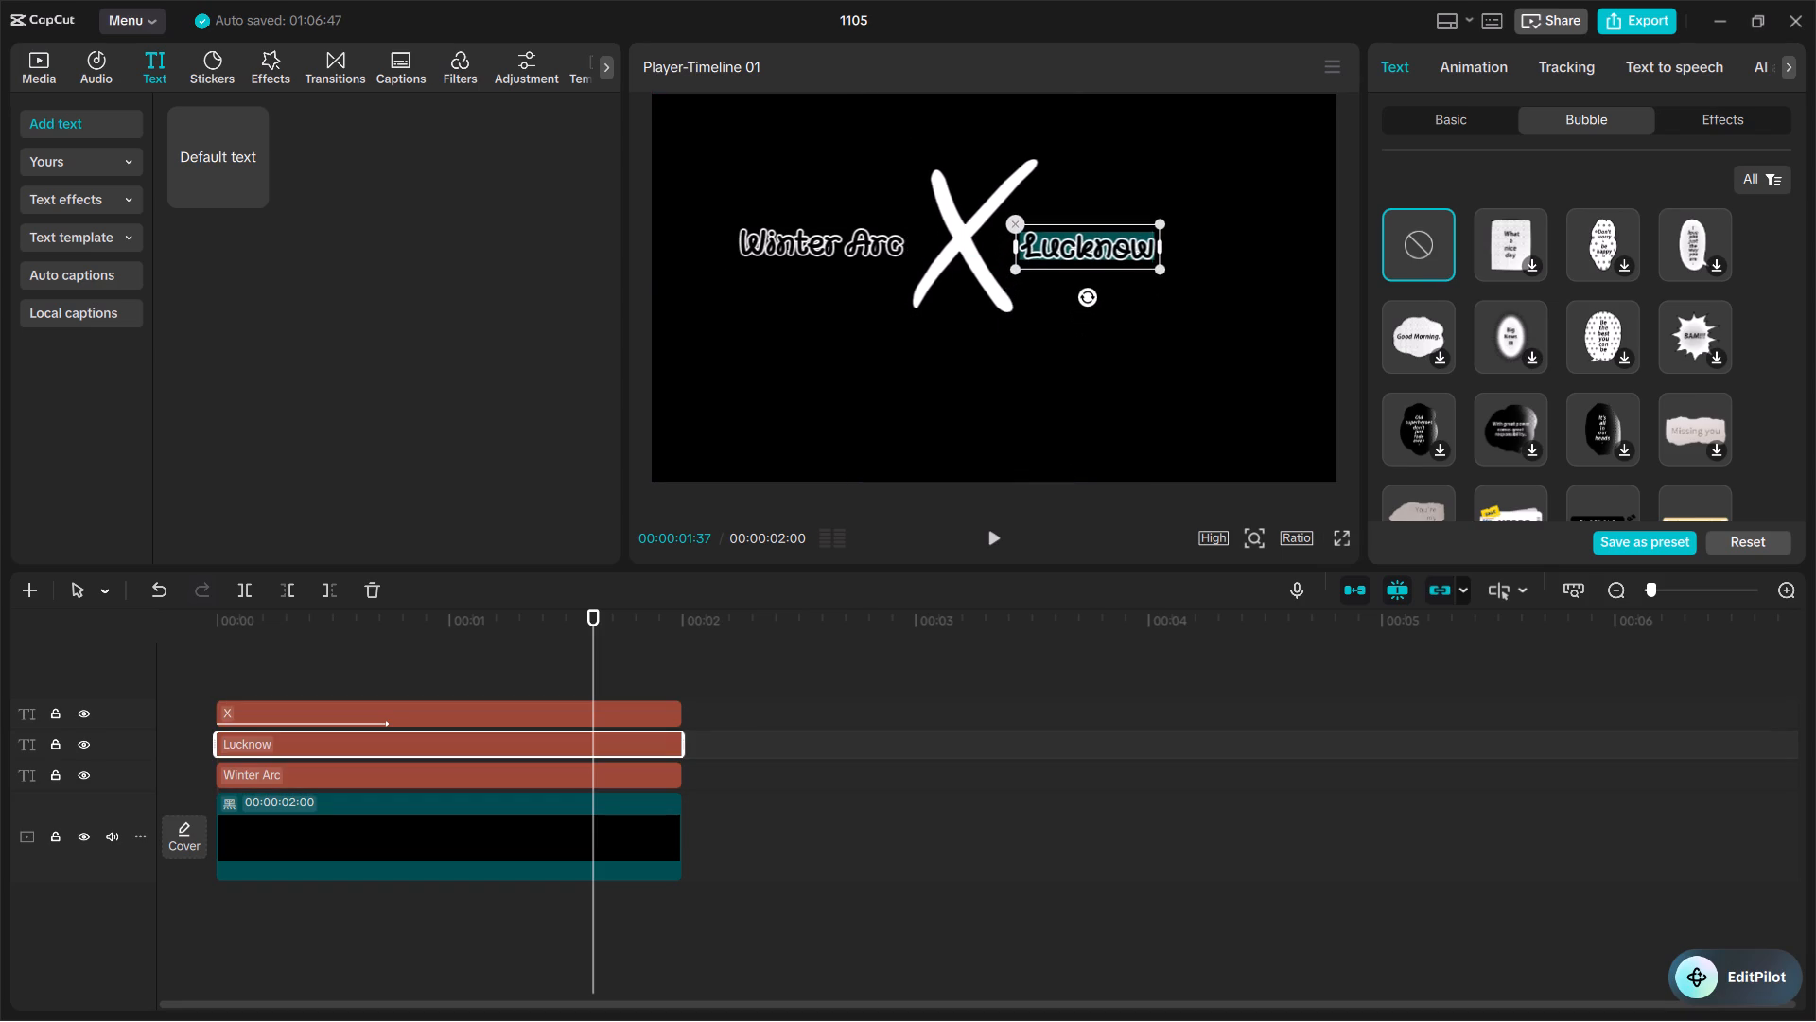
pyautogui.click(1099, 353)
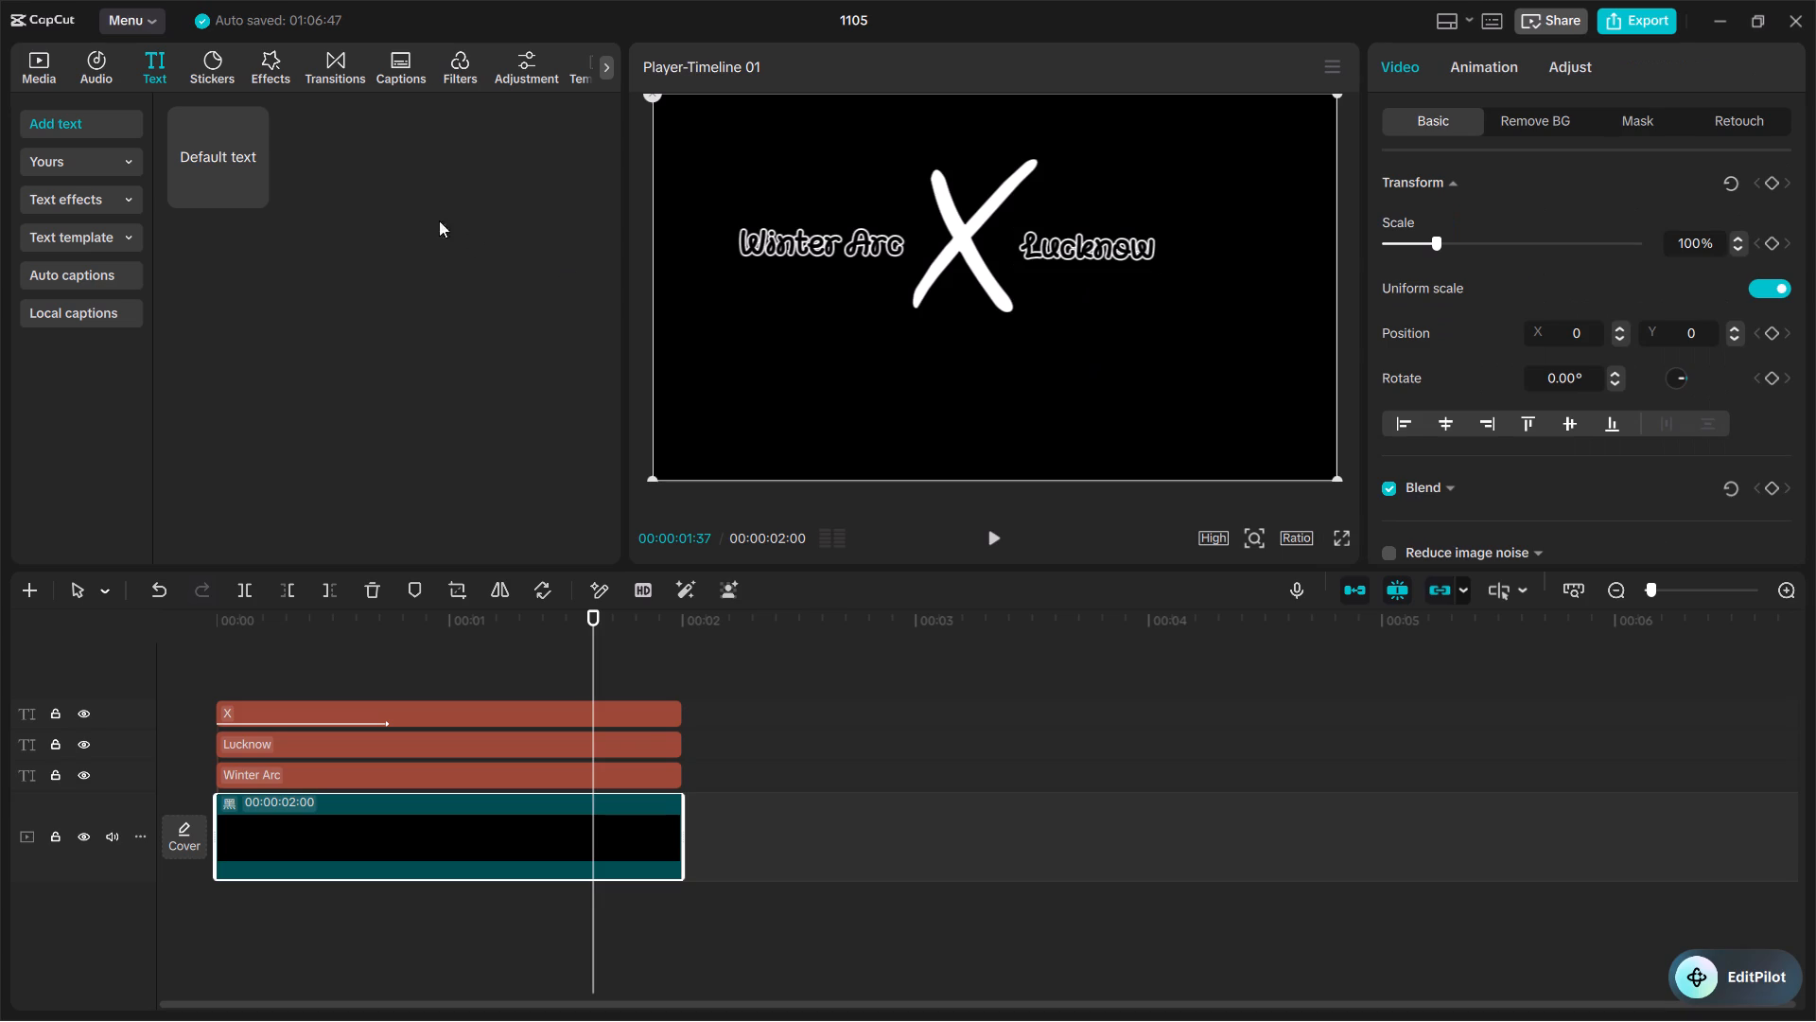
# Add a default text layer spanning the whole two-second black clip and place it below the three titles.
pyautogui.click(258, 196)
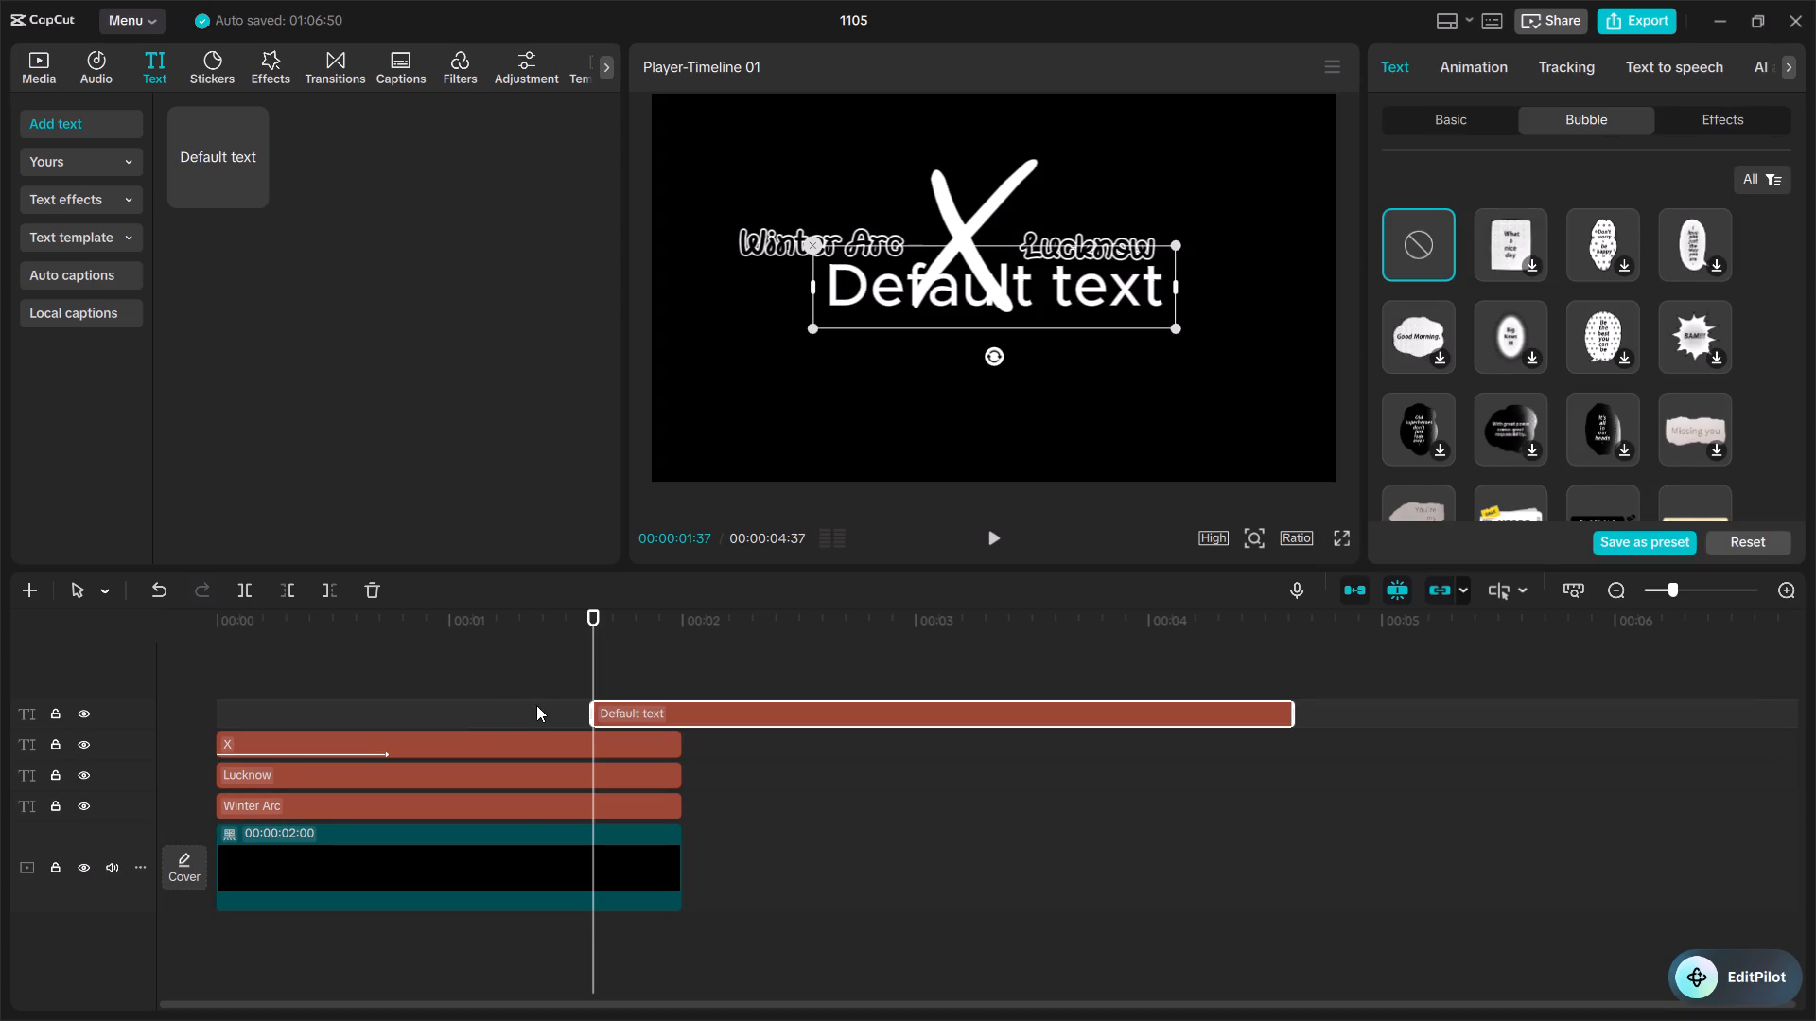
pyautogui.moveTo(641, 706); pyautogui.dragTo(271, 710)
pyautogui.moveTo(919, 713); pyautogui.dragTo(672, 726)
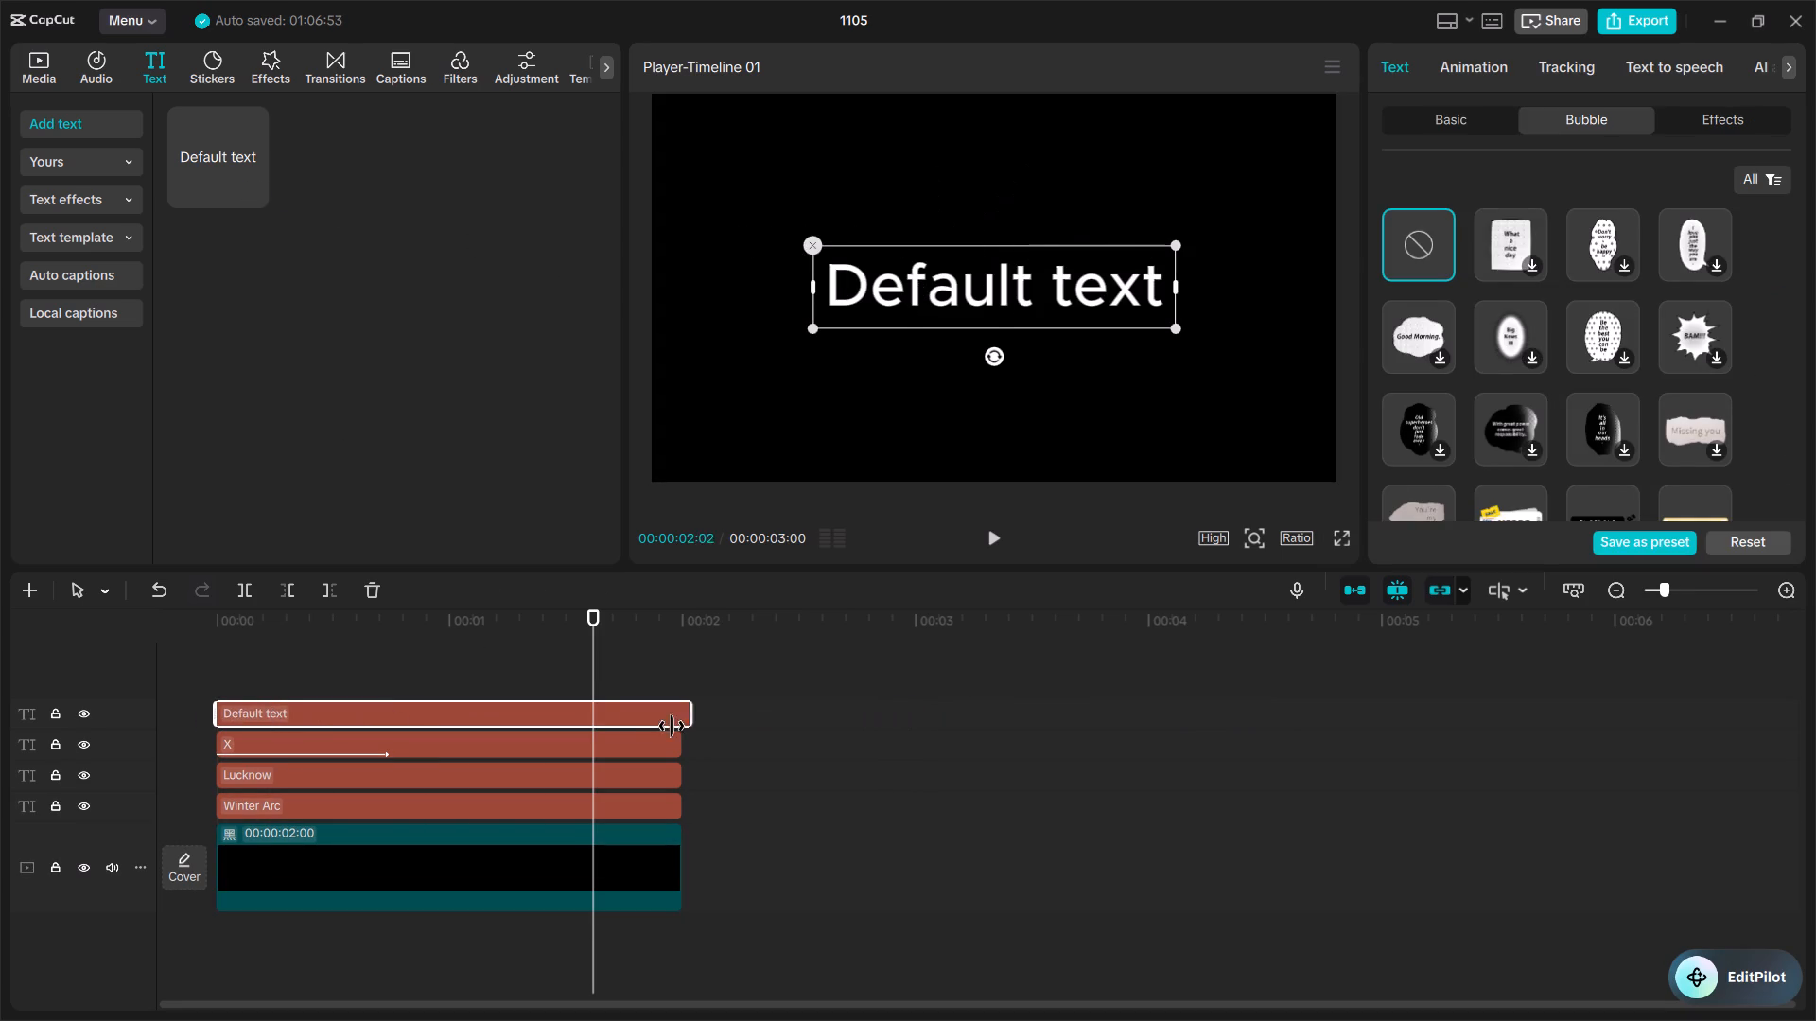
pyautogui.moveTo(672, 726); pyautogui.dragTo(677, 728)
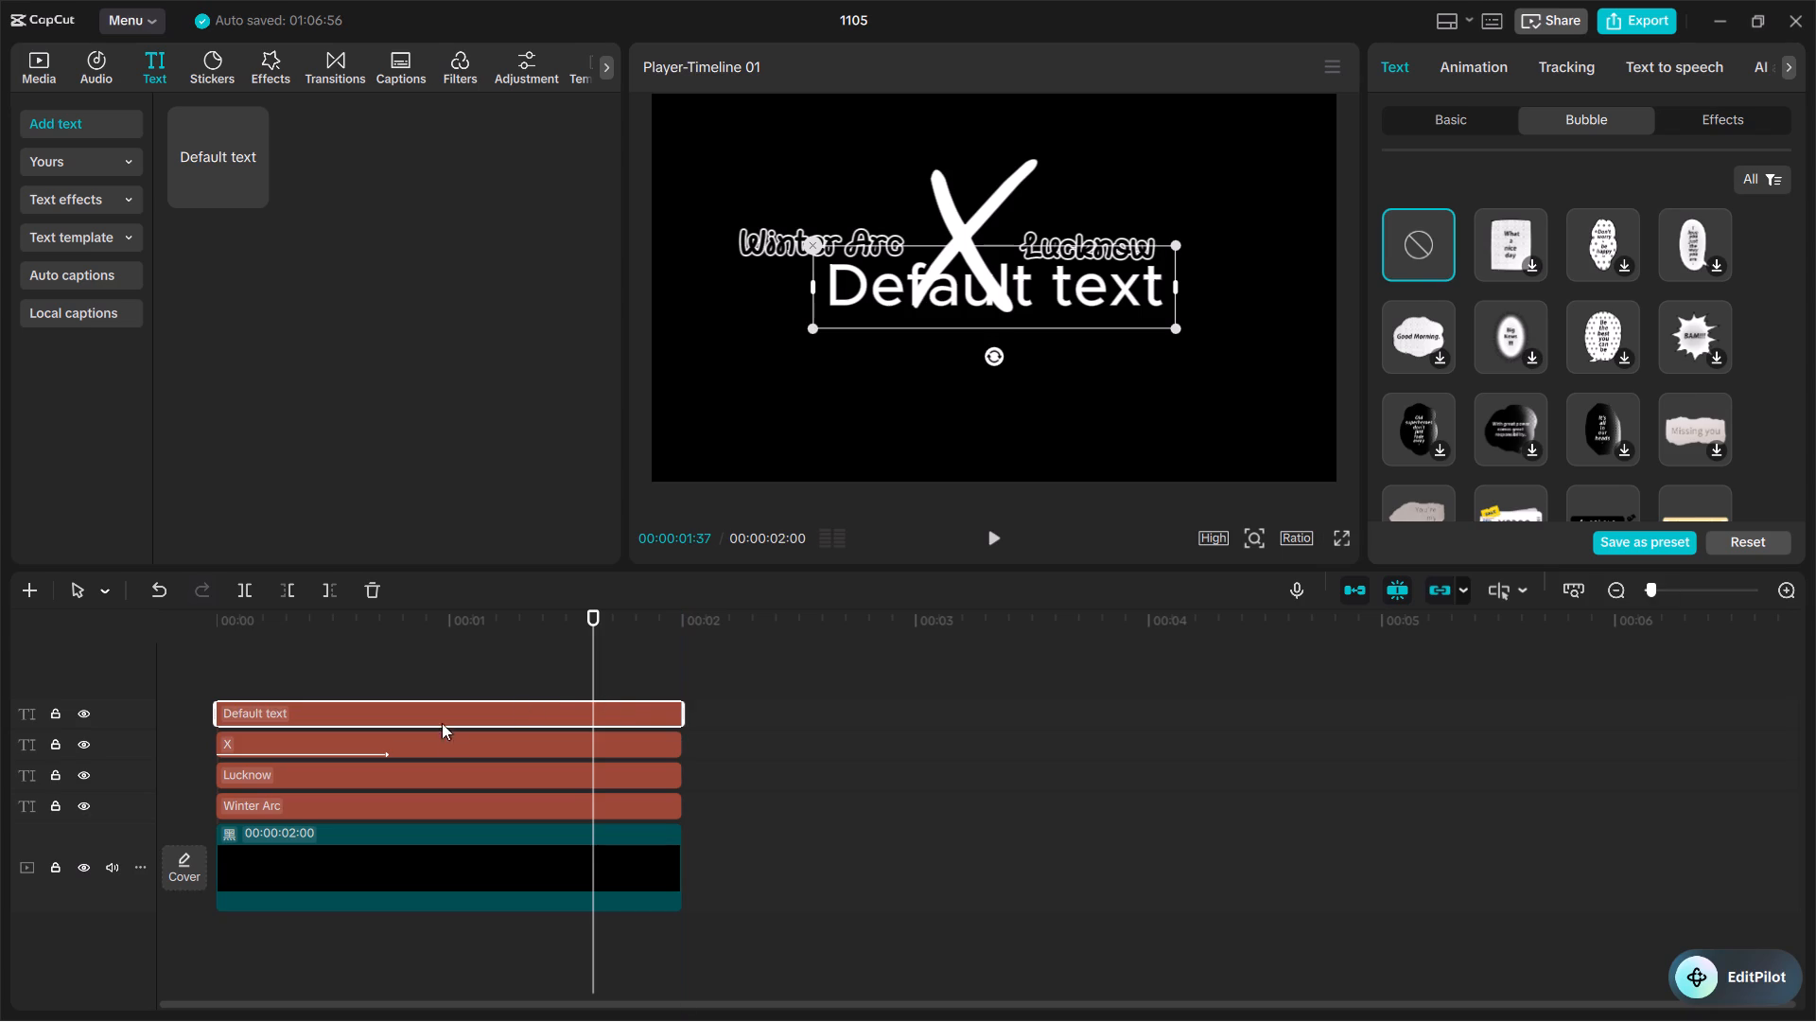
pyautogui.moveTo(1029, 288); pyautogui.dragTo(935, 396)
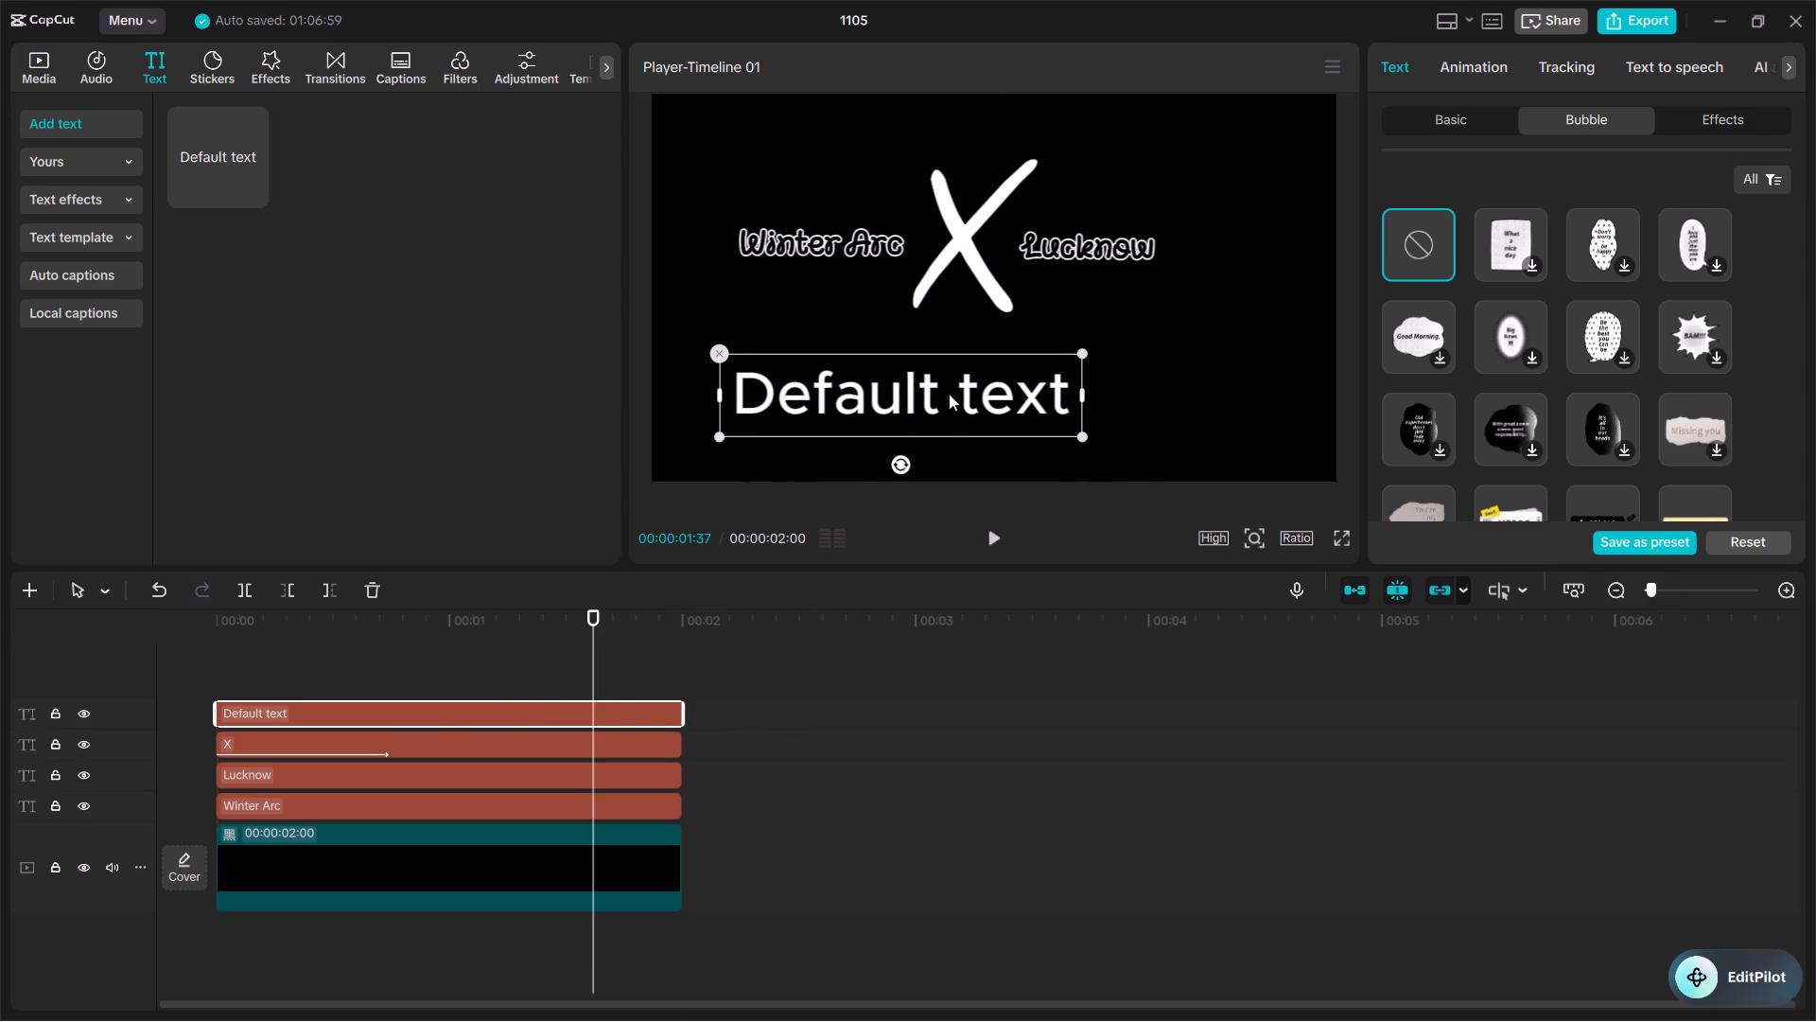
# Replace the new text layer's wording with "Edited & Shooted by ~".
pyautogui.click(949, 394)
pyautogui.click(1415, 73)
pyautogui.click(1456, 117)
pyautogui.click(1475, 205)
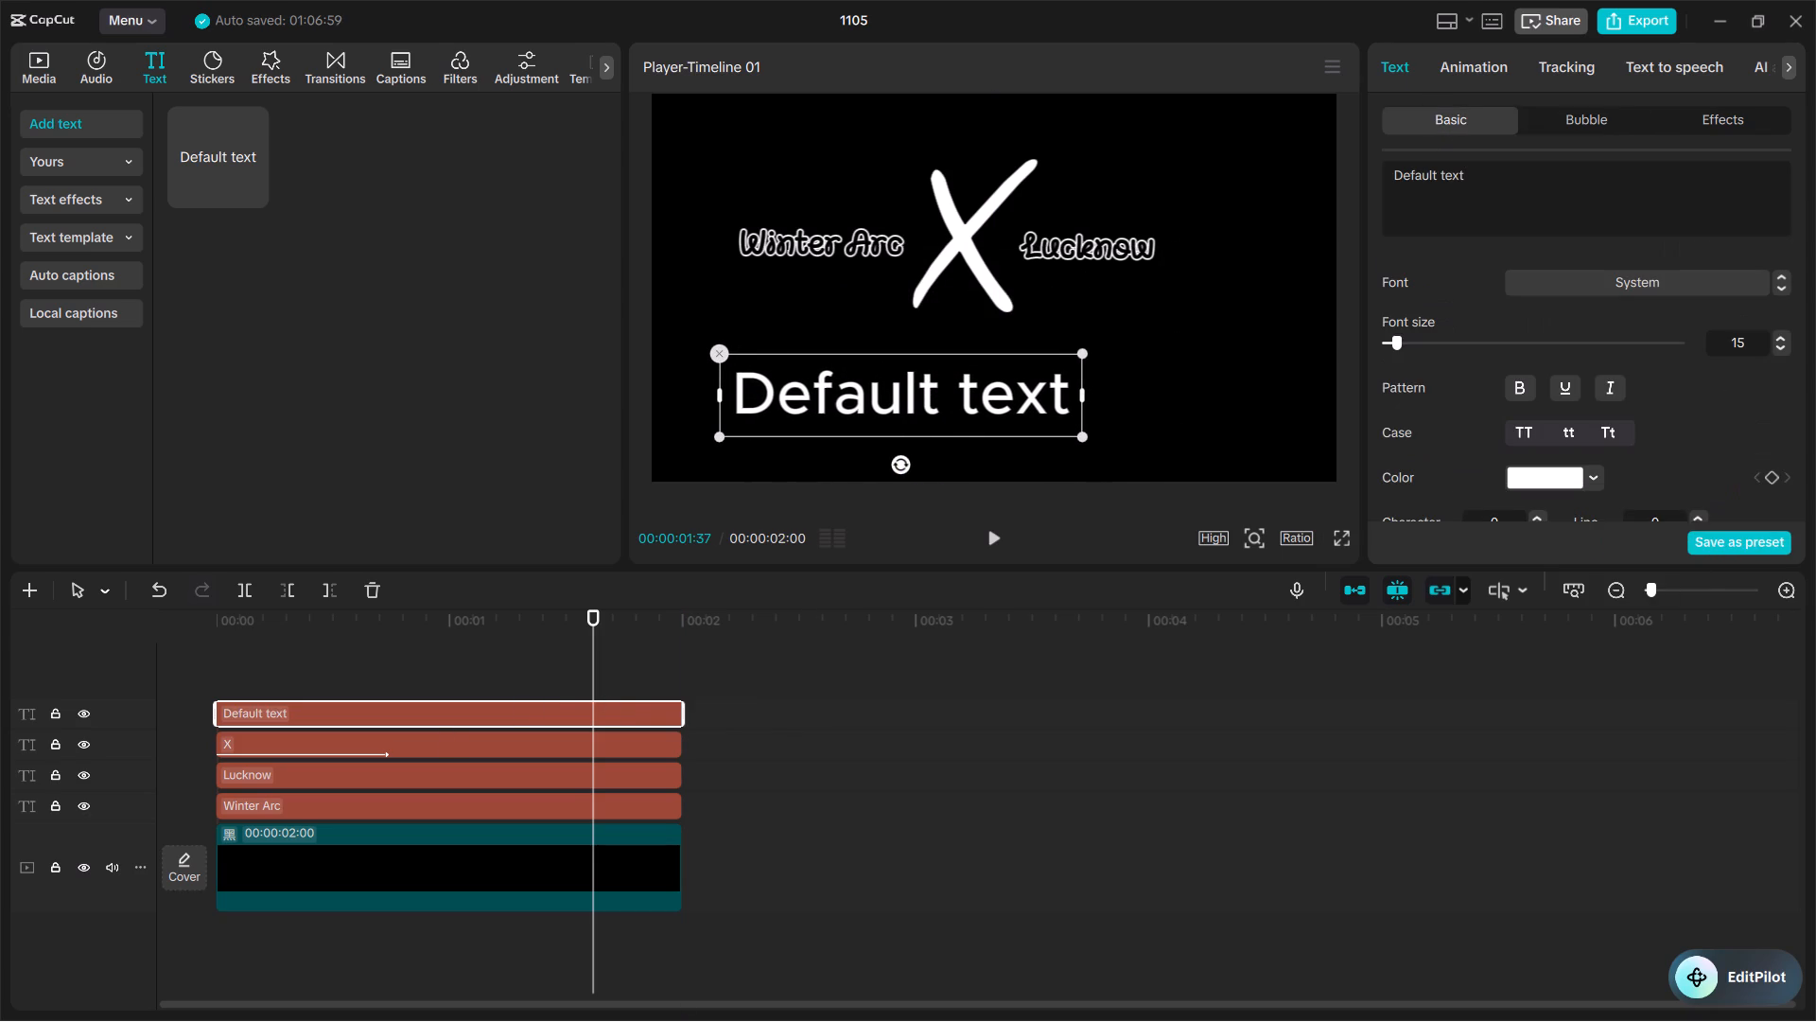
pyautogui.press('BackSpace')
pyautogui.press('BackSpace')
pyautogui.press('BackSpace')
pyautogui.press('BackSpace')
pyautogui.press('BackSpace')
pyautogui.press('BackSpace')
pyautogui.press('BackSpace')
pyautogui.press('BackSpace')
pyautogui.press('BackSpace')
pyautogui.press('BackSpace')
pyautogui.press('BackSpace')
pyautogui.press('BackSpace')
pyautogui.press('BackSpace')
pyautogui.press('BackSpace')
pyautogui.press('BackSpace')
pyautogui.press('BackSpace')
pyautogui.press('BackSpace')
pyautogui.press('BackSpace')
pyautogui.press('BackSpace')
pyautogui.press('BackSpace')
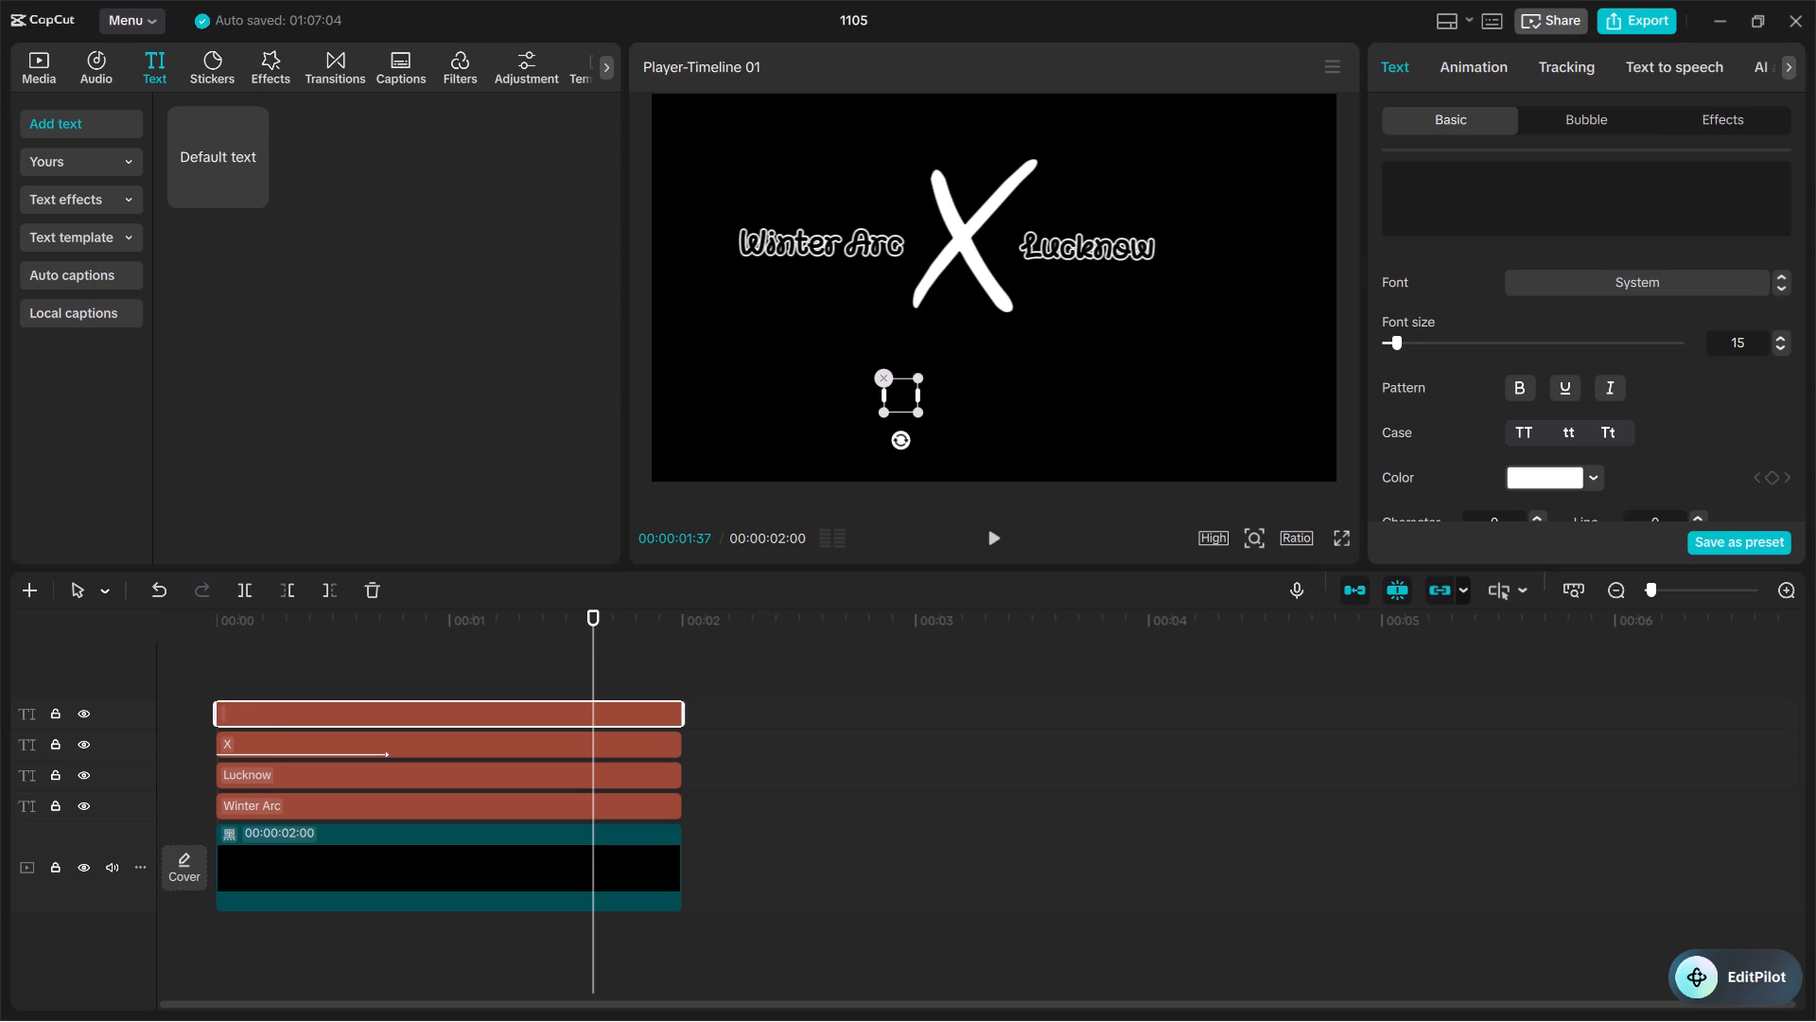
pyautogui.press('e')
pyautogui.write('du')
pyautogui.press('BackSpace')
pyautogui.write('ited')
pyautogui.press('space')
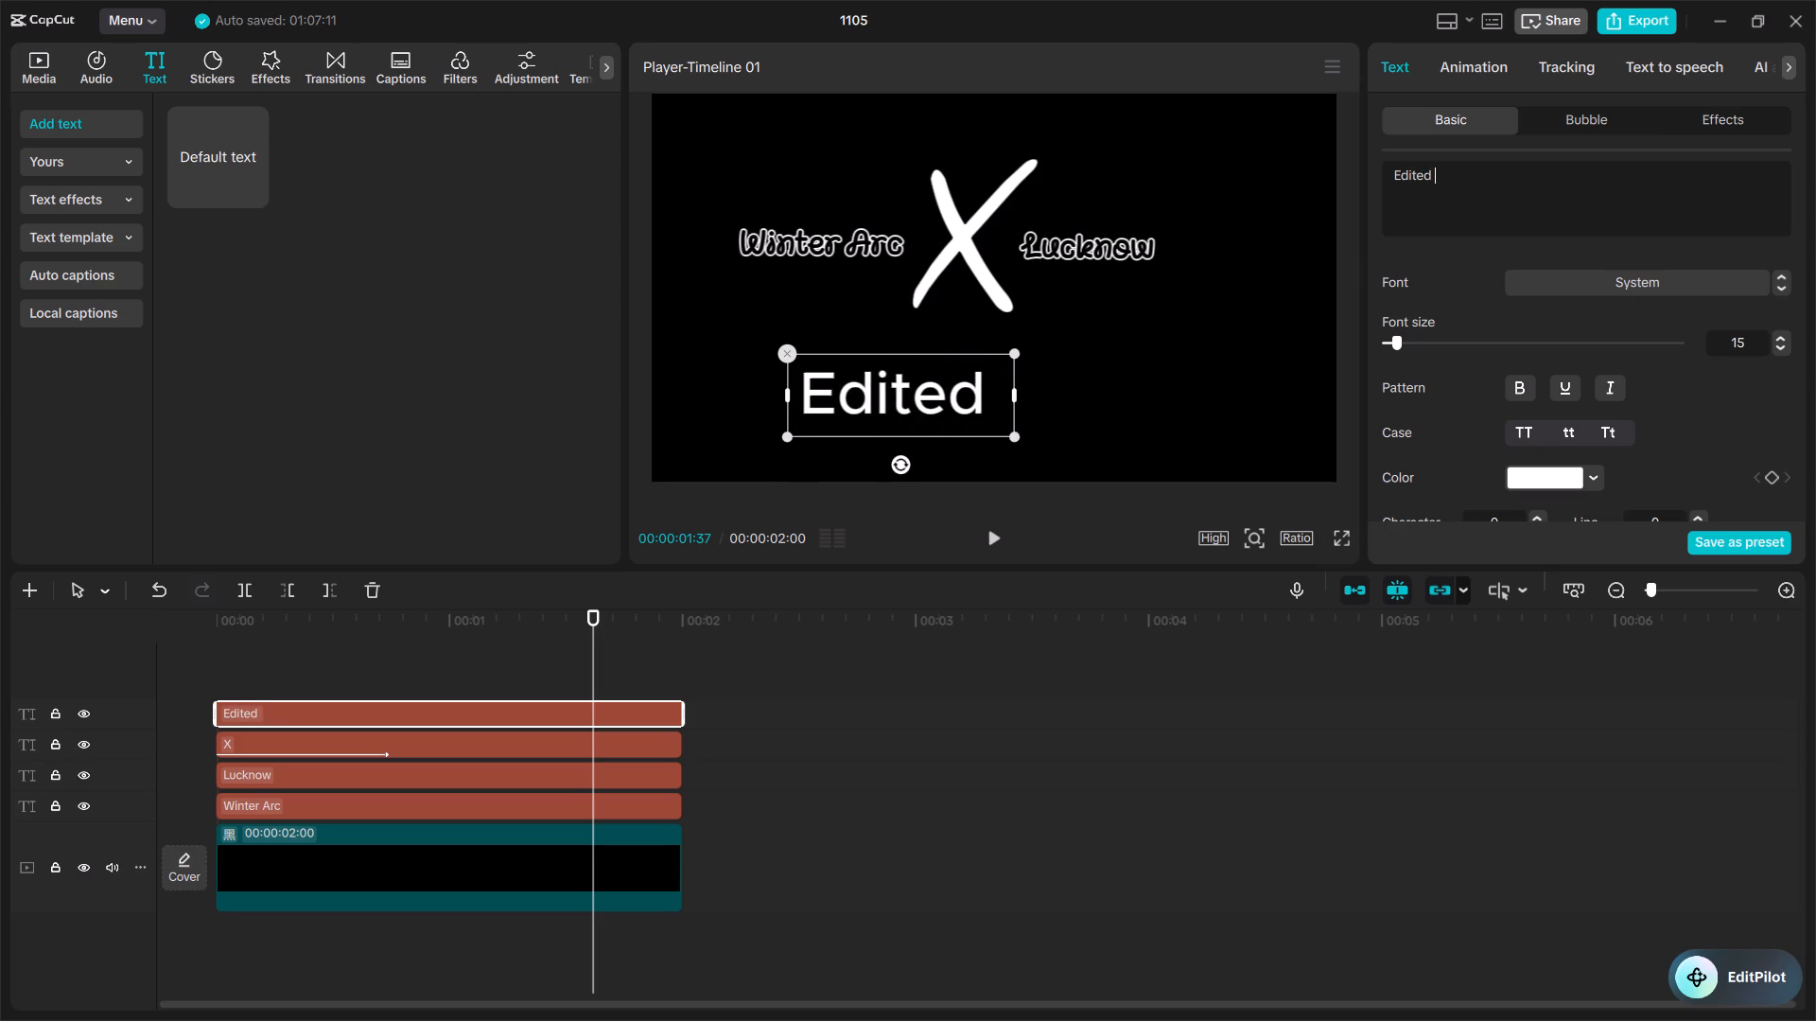
pyautogui.hotkey('shift', '&')
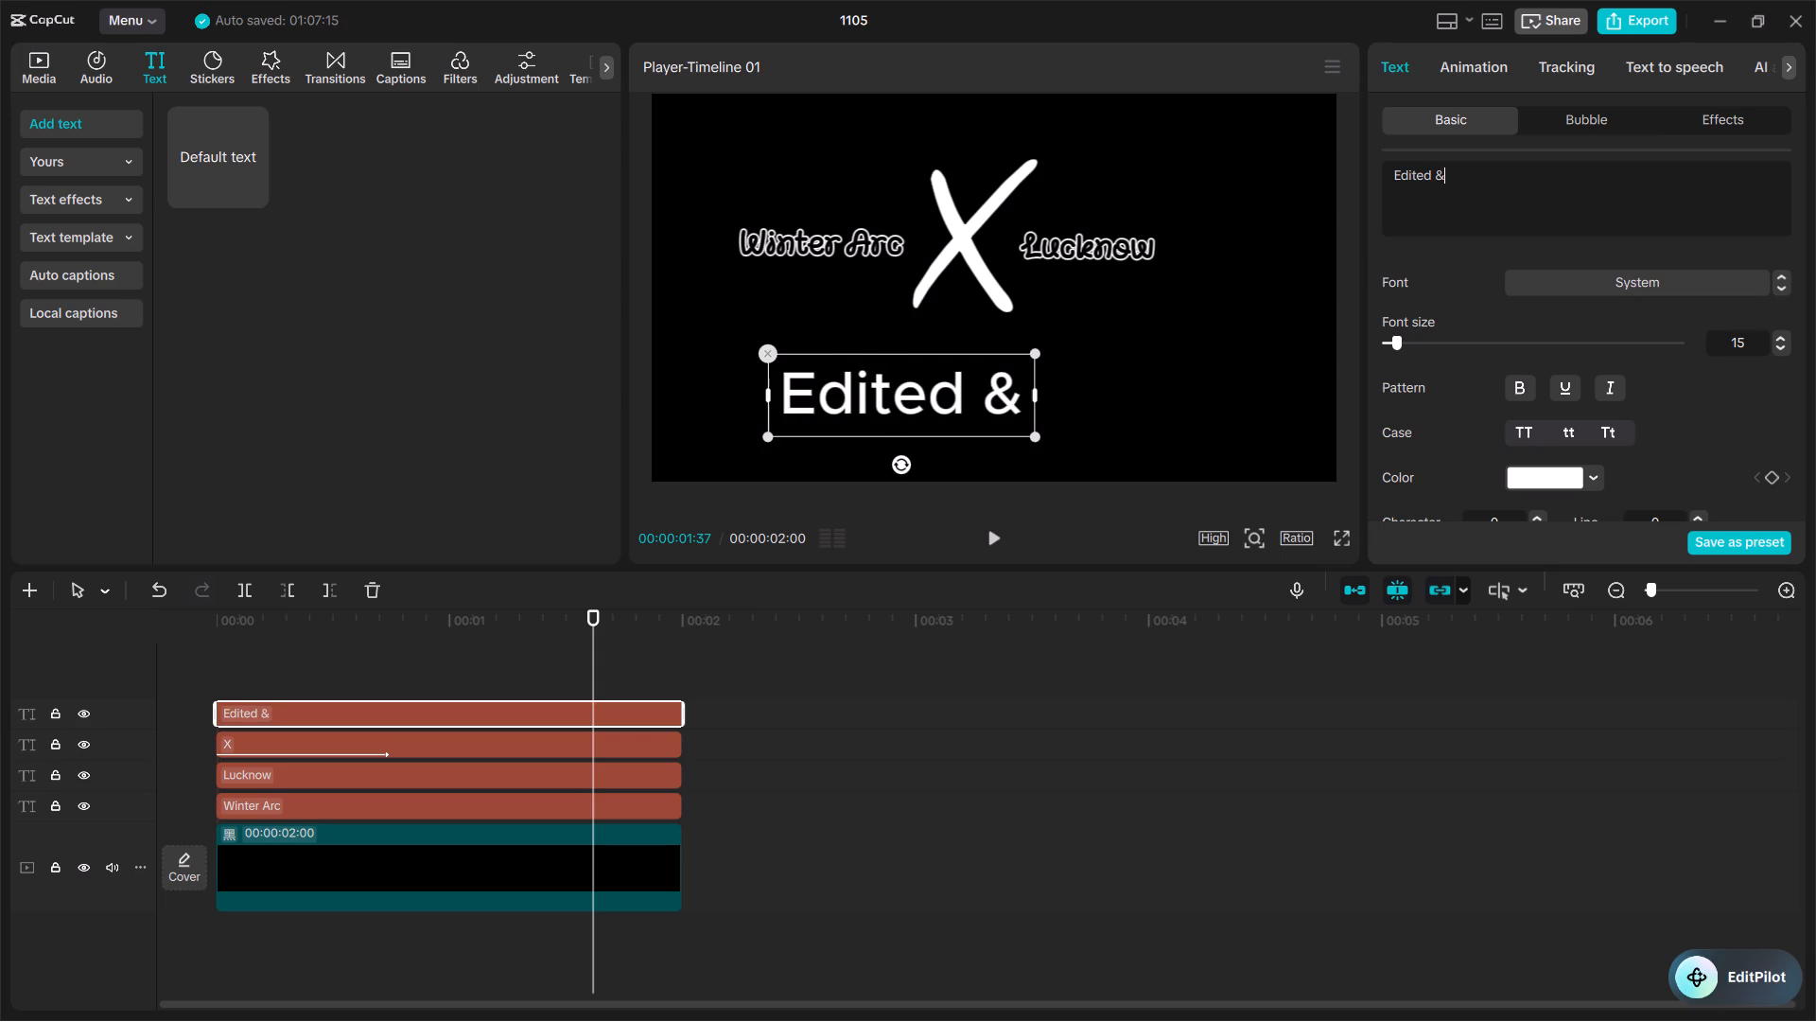
pyautogui.press('space')
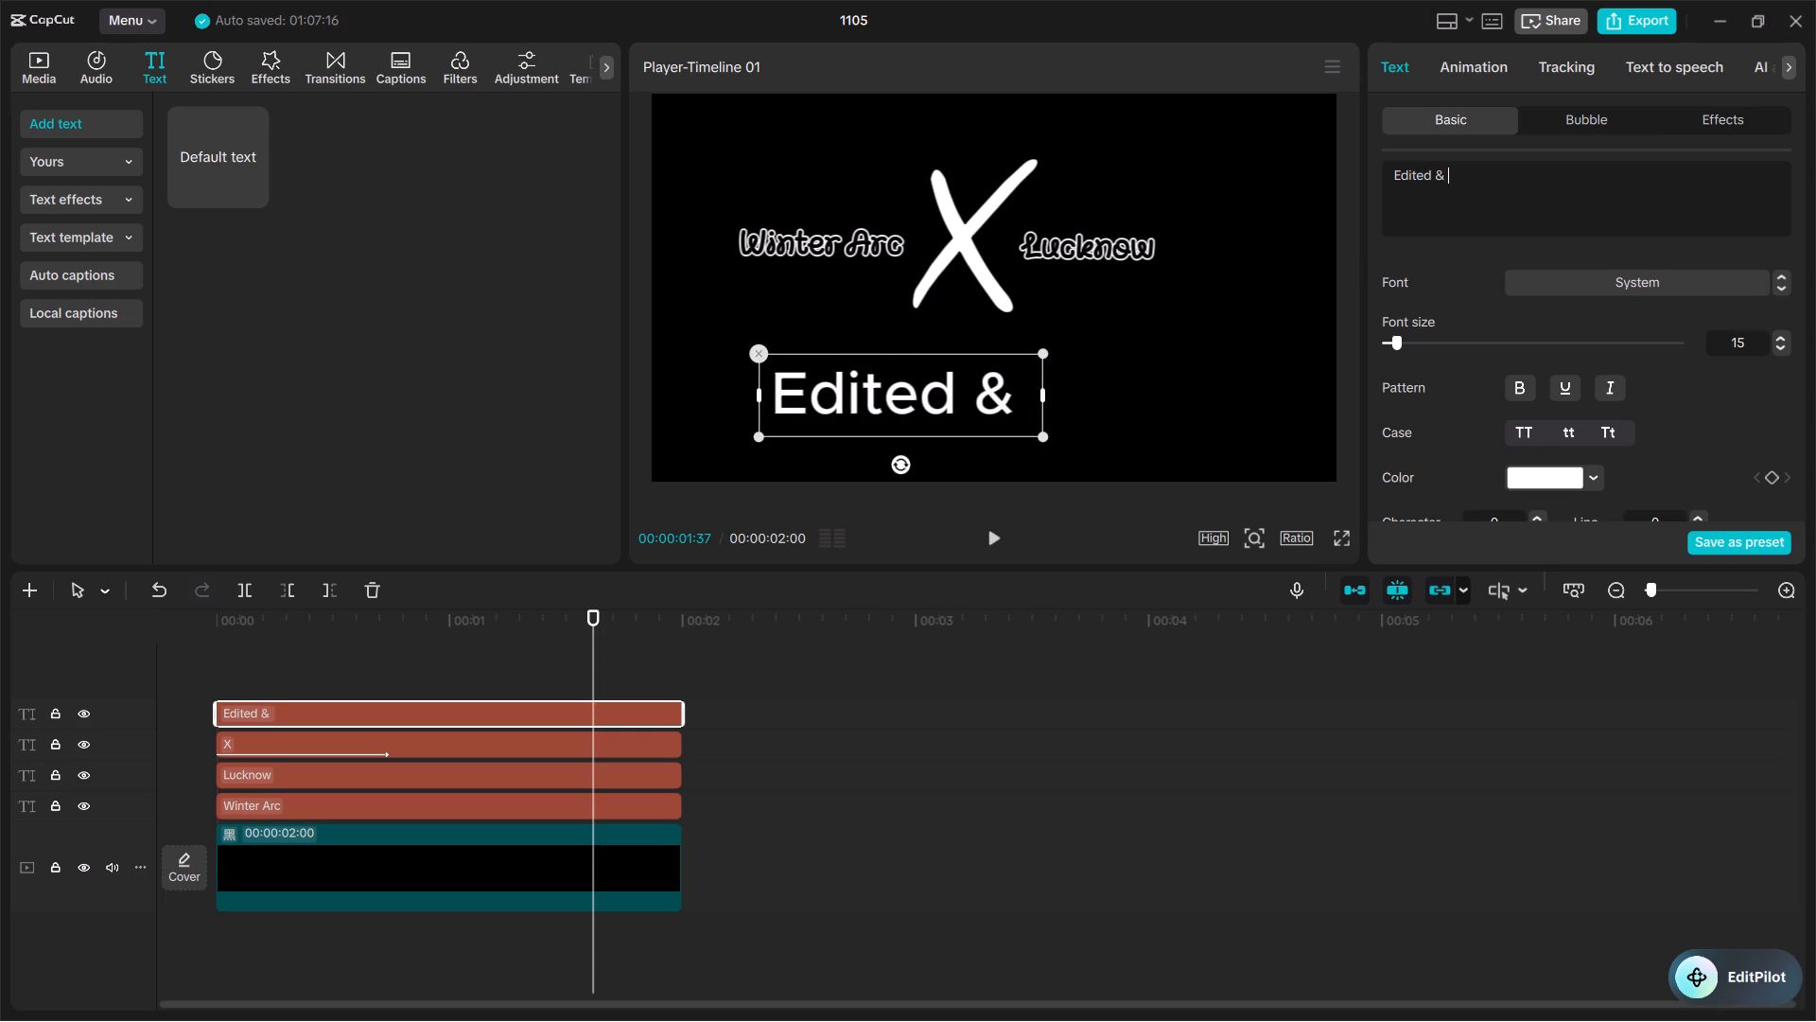
pyautogui.write('hooted by')
pyautogui.press('space')
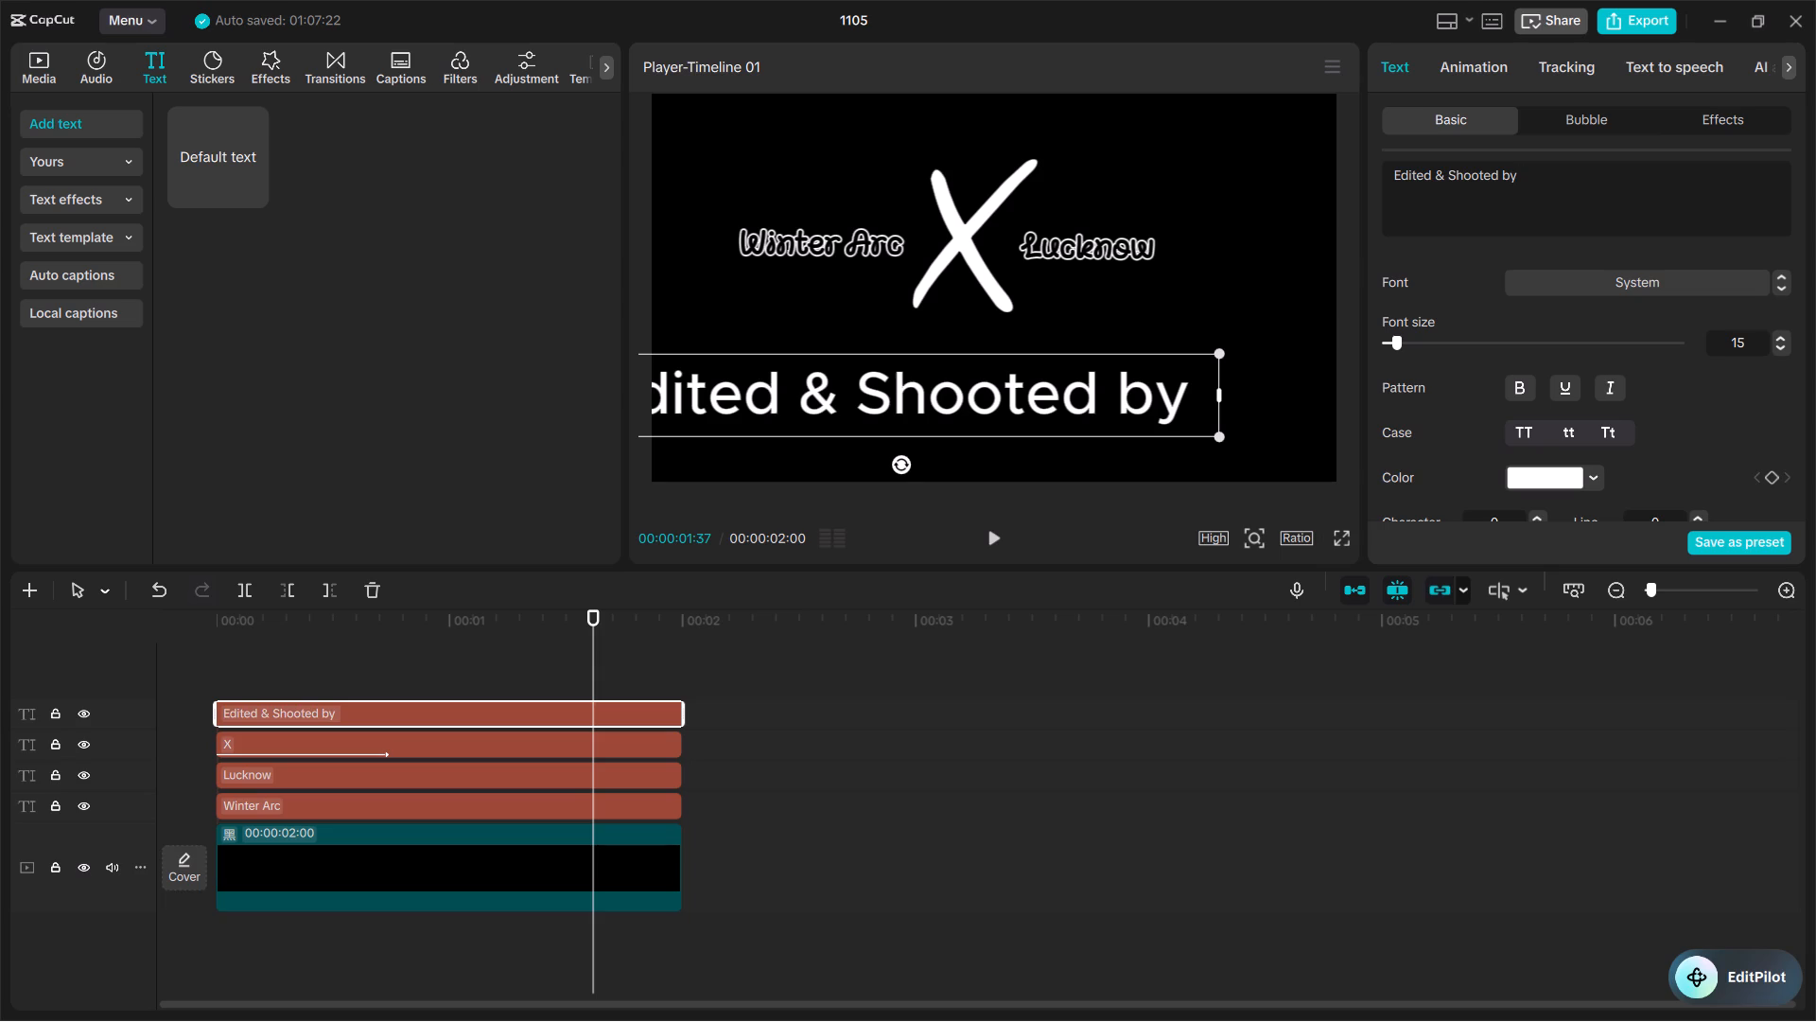
pyautogui.press('`')
pyautogui.press('BackSpace')
pyautogui.hotkey('shift', '!')
pyautogui.press('BackSpace')
pyautogui.hotkey('shift', '~')
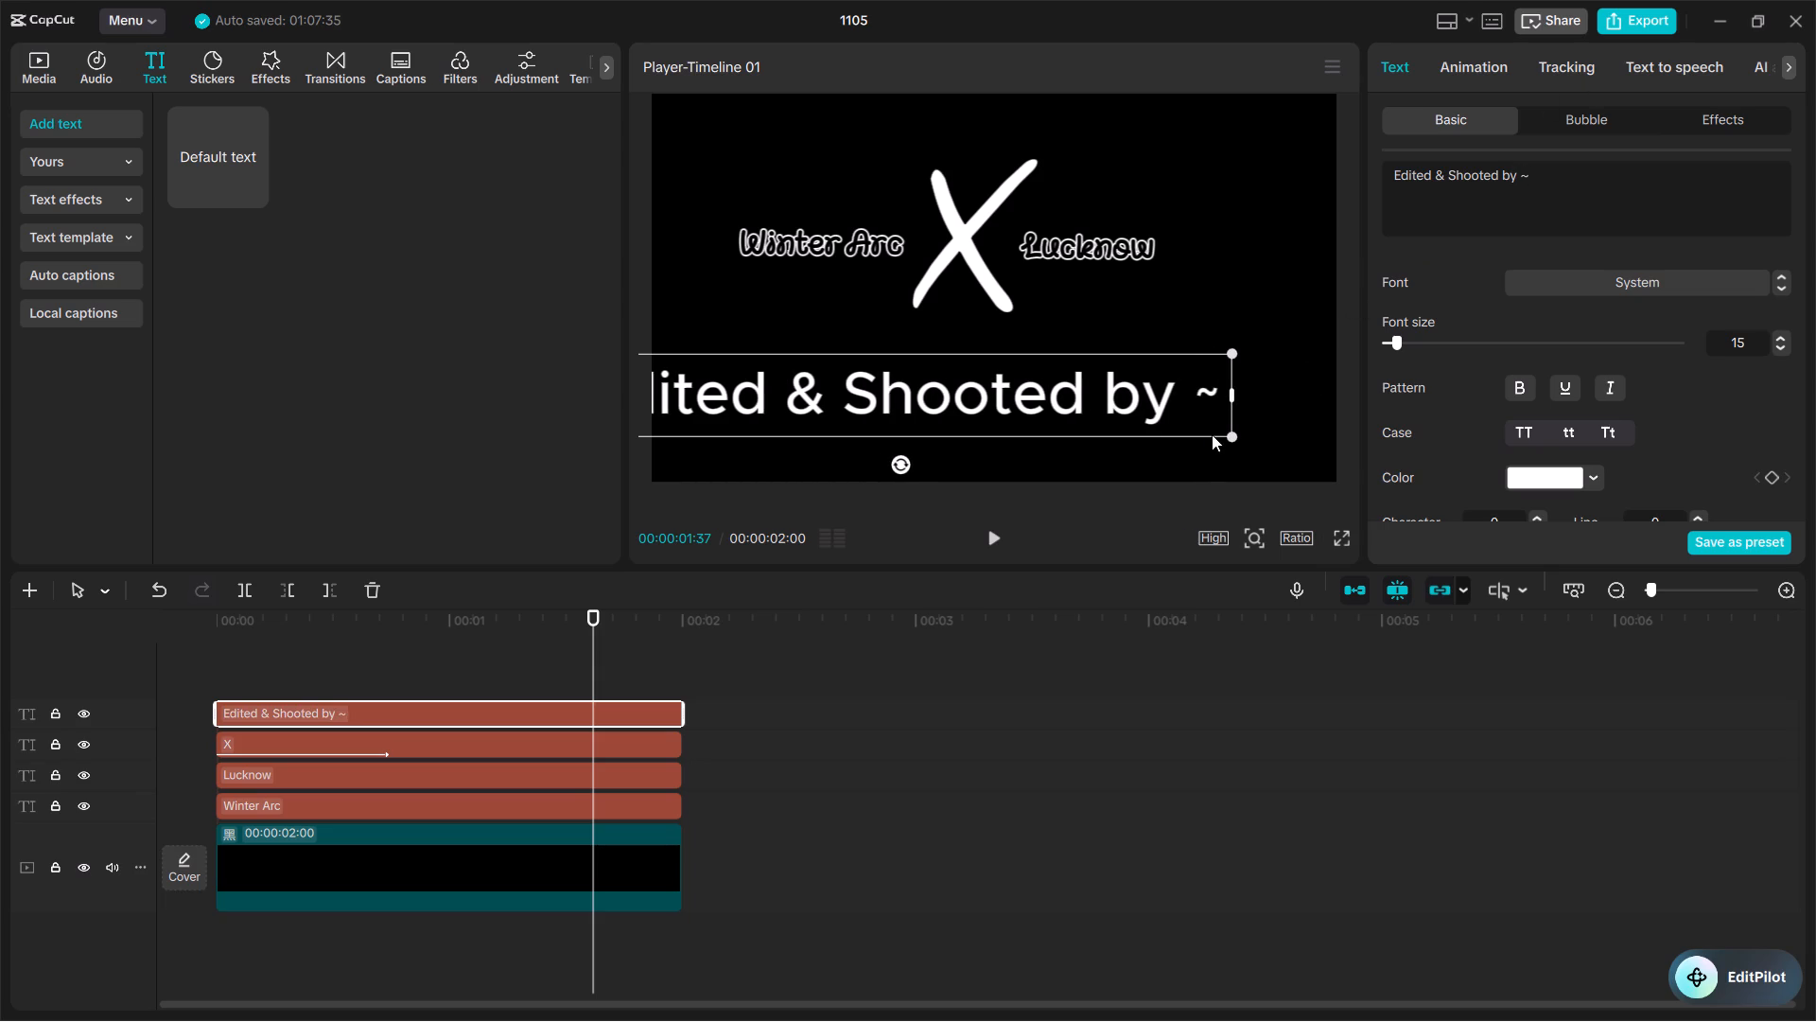
# Shrink the credit text to fit within the frame and place it at the frame's lower left, below Winter Arc.
pyautogui.moveTo(1227, 442); pyautogui.dragTo(843, 407)
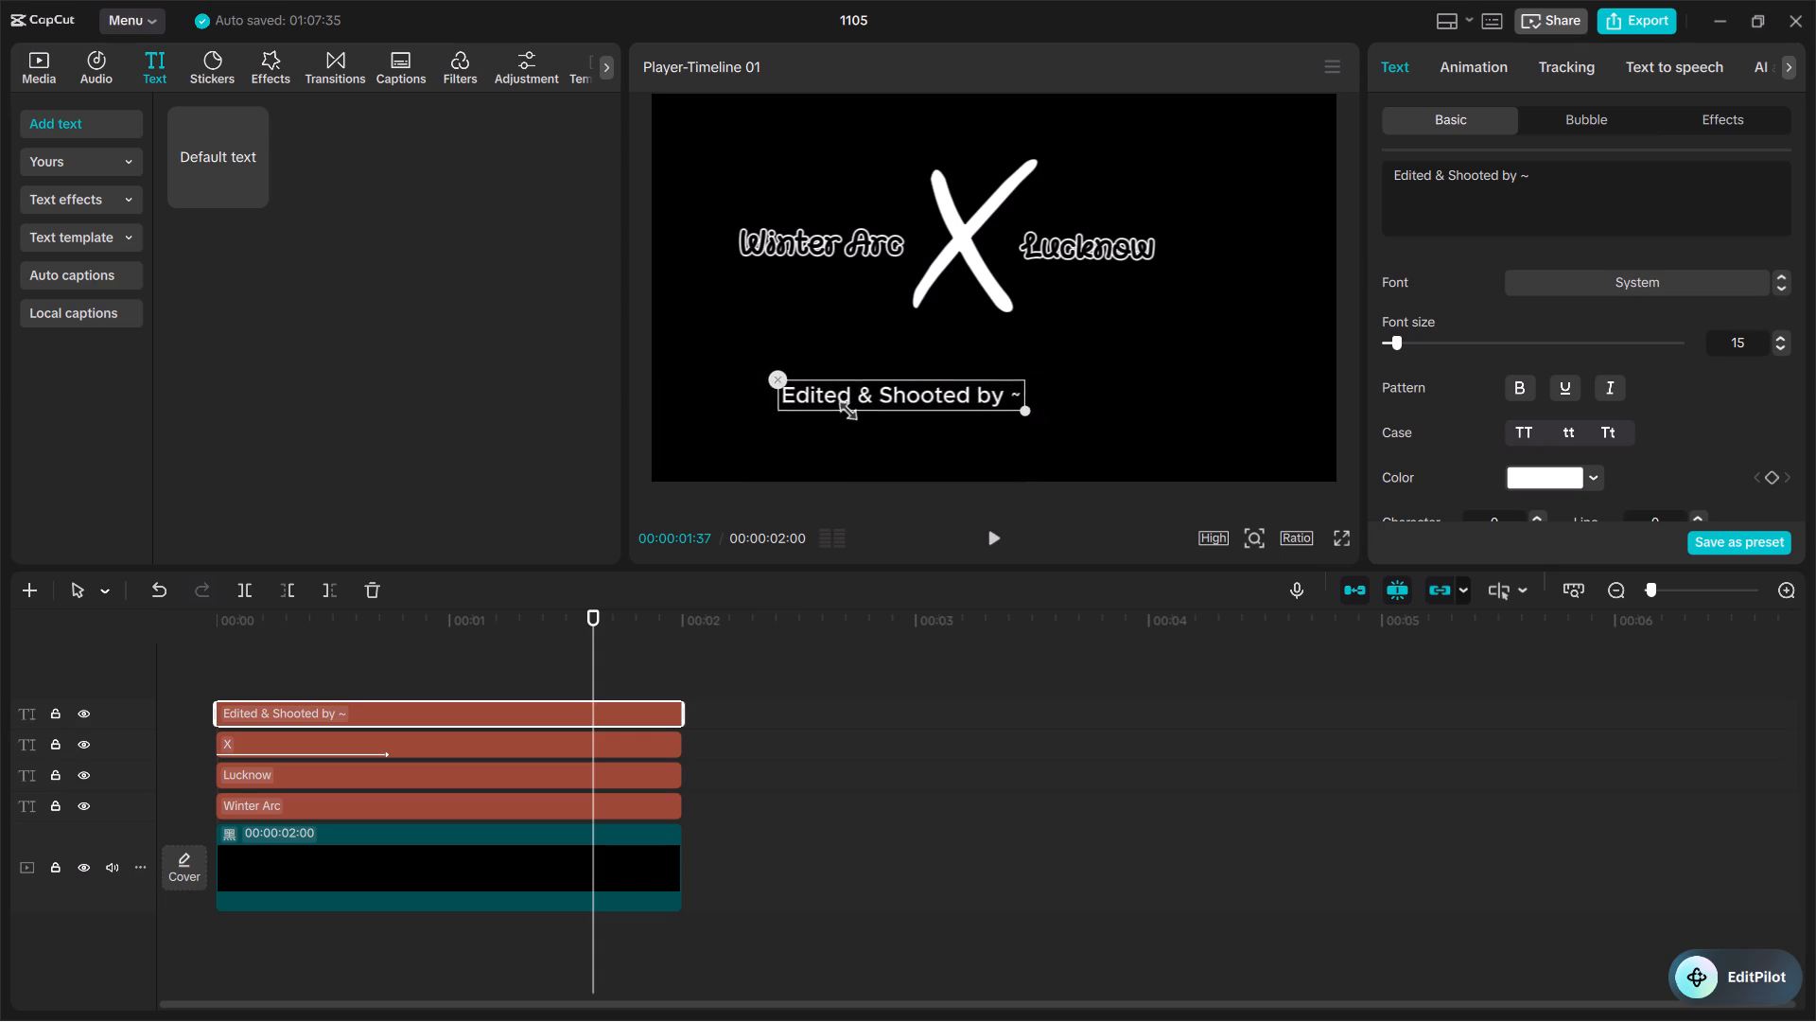
pyautogui.moveTo(843, 407); pyautogui.dragTo(847, 403)
pyautogui.moveTo(886, 393); pyautogui.dragTo(822, 359)
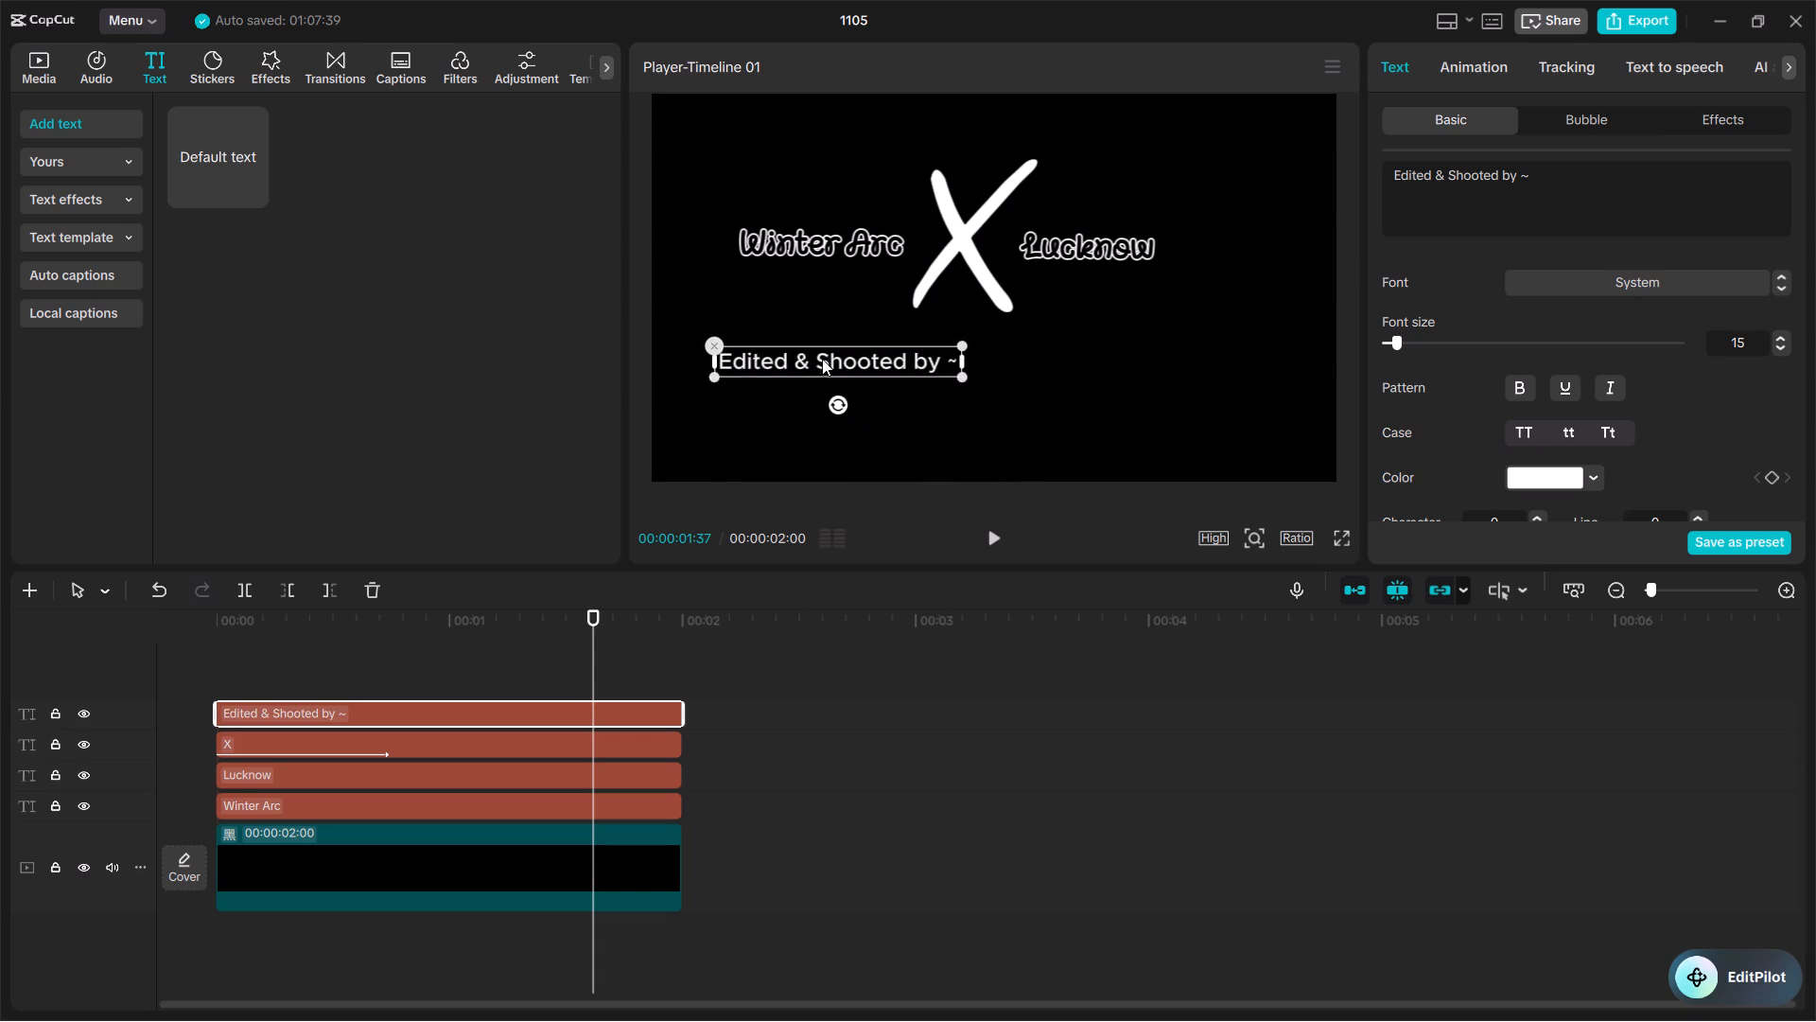
pyautogui.moveTo(822, 359); pyautogui.dragTo(817, 367)
pyautogui.moveTo(828, 365); pyautogui.dragTo(806, 371)
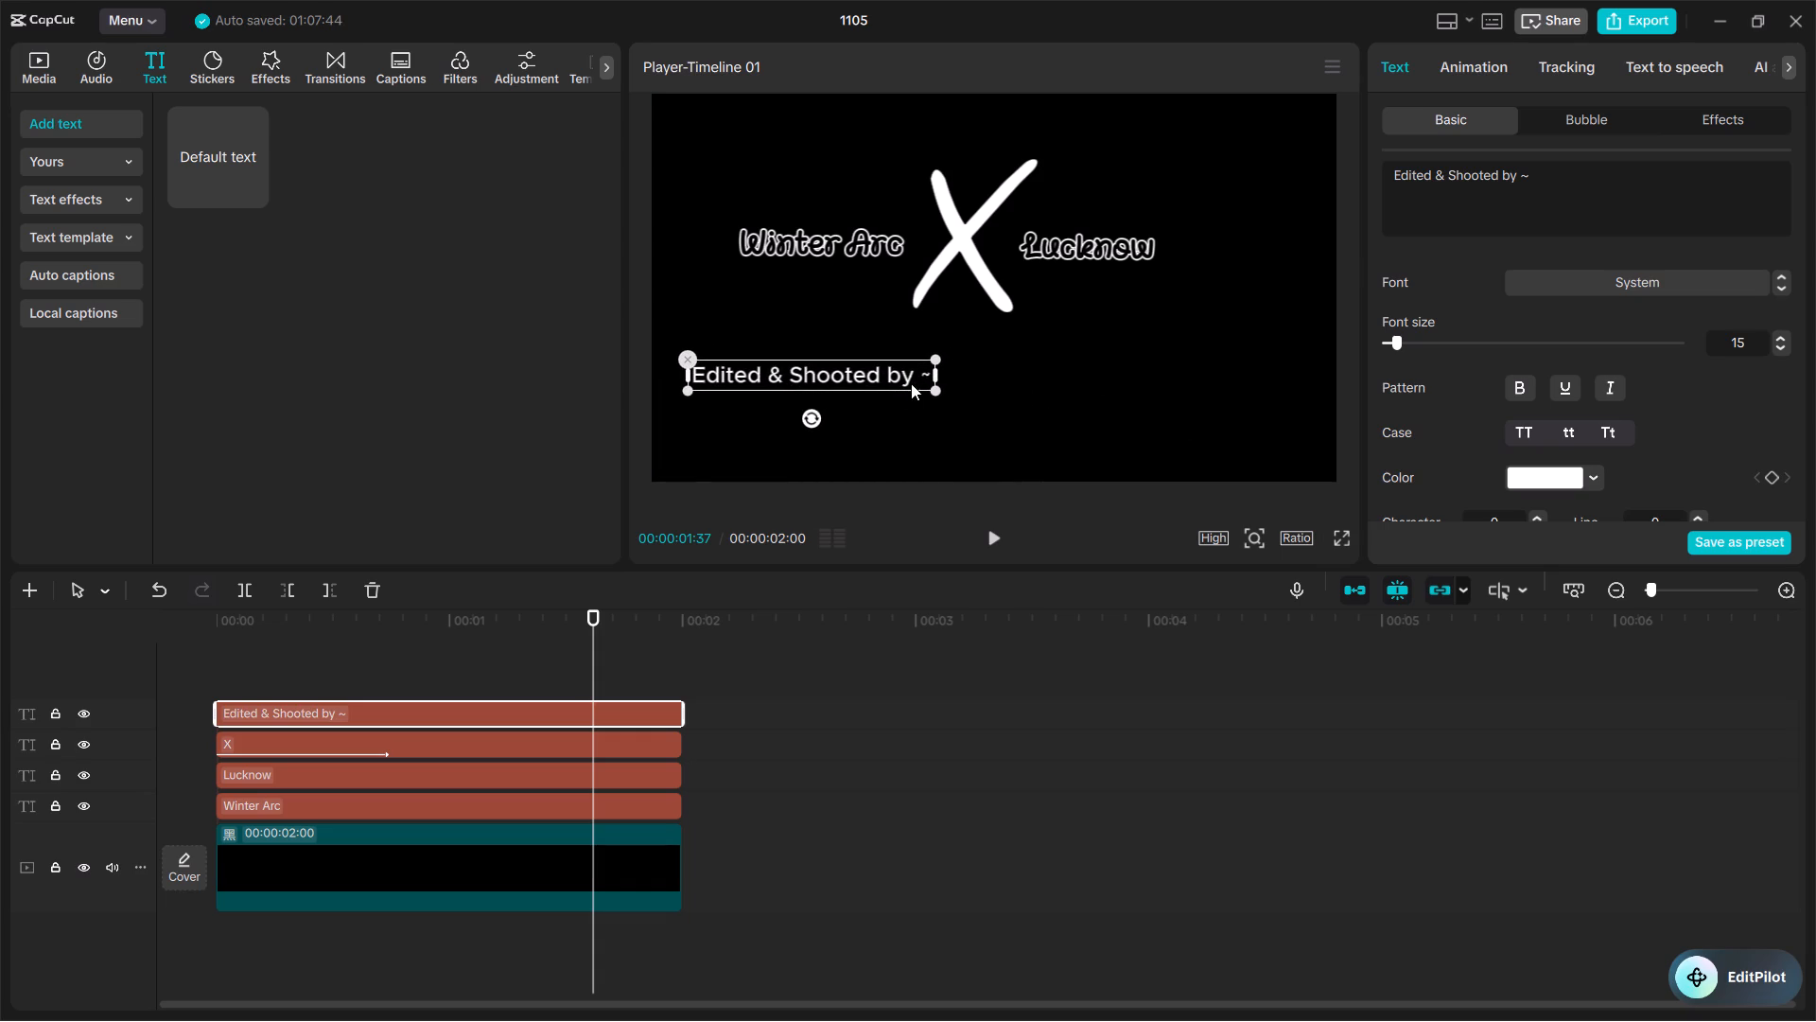
# Append the creator's @ handle after the tilde in the credit text and shift the line fully inside the frame.
pyautogui.click(897, 373)
pyautogui.click(1547, 179)
pyautogui.press('space')
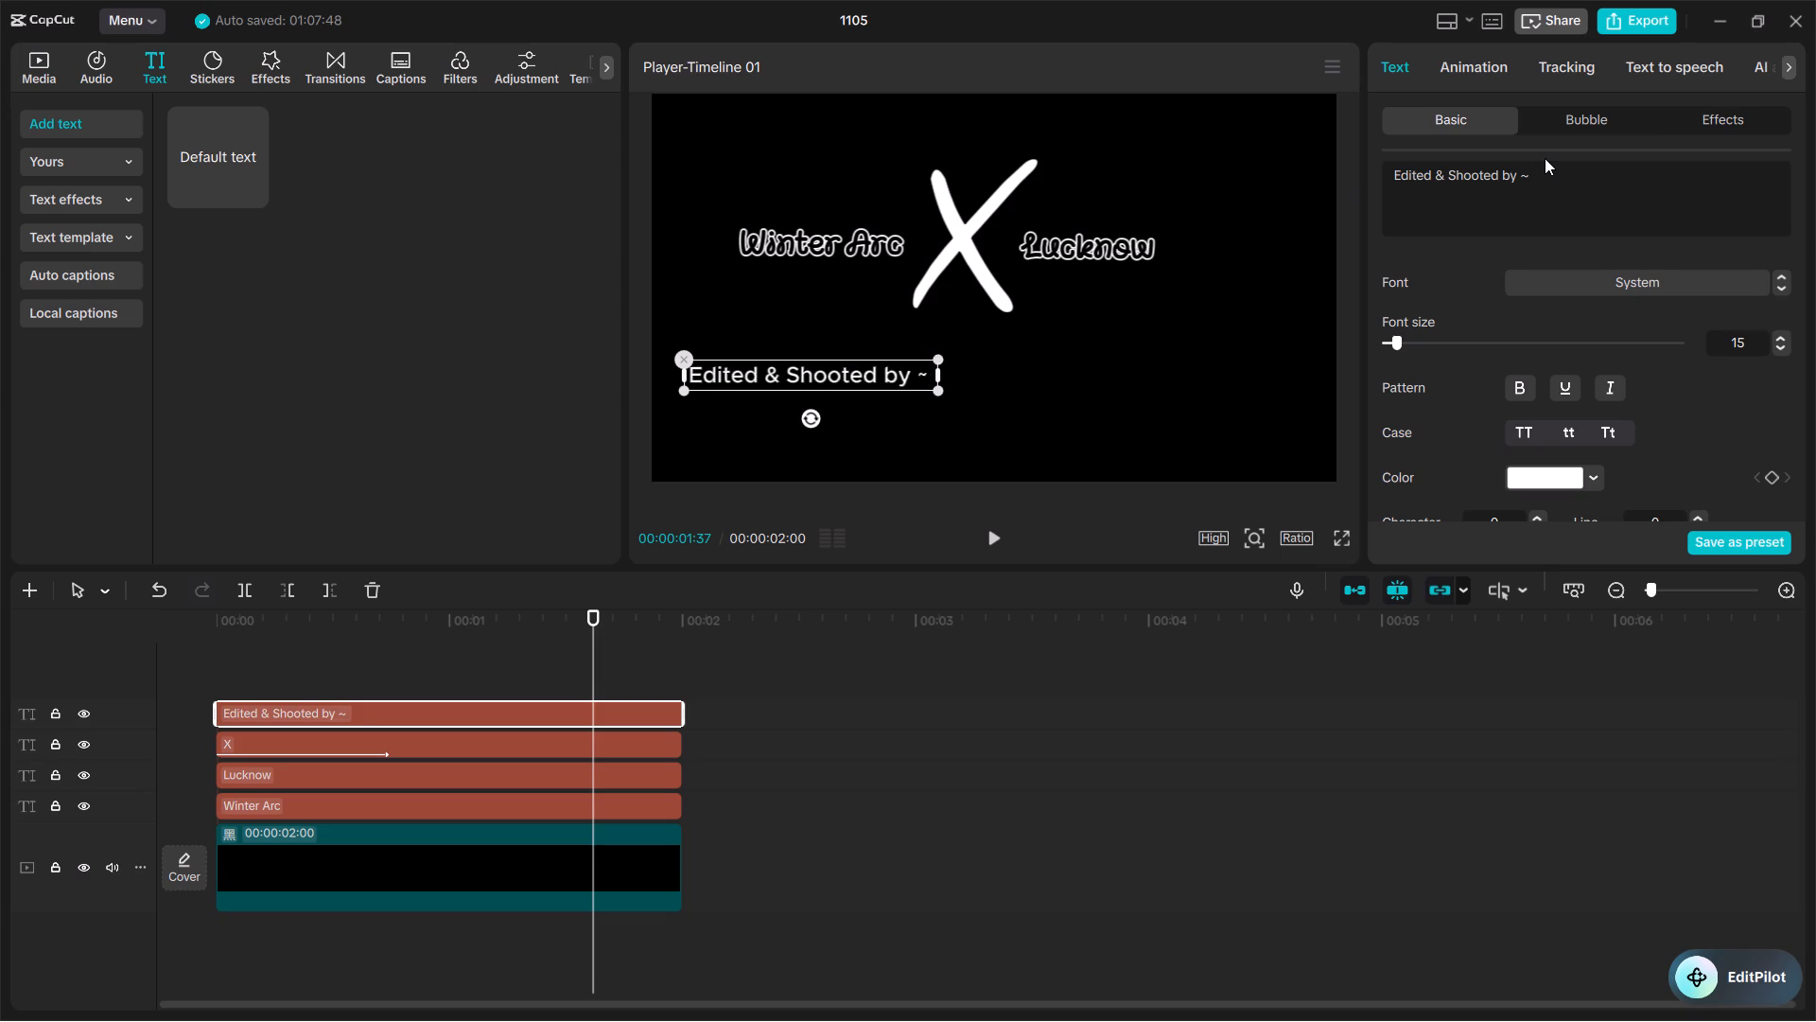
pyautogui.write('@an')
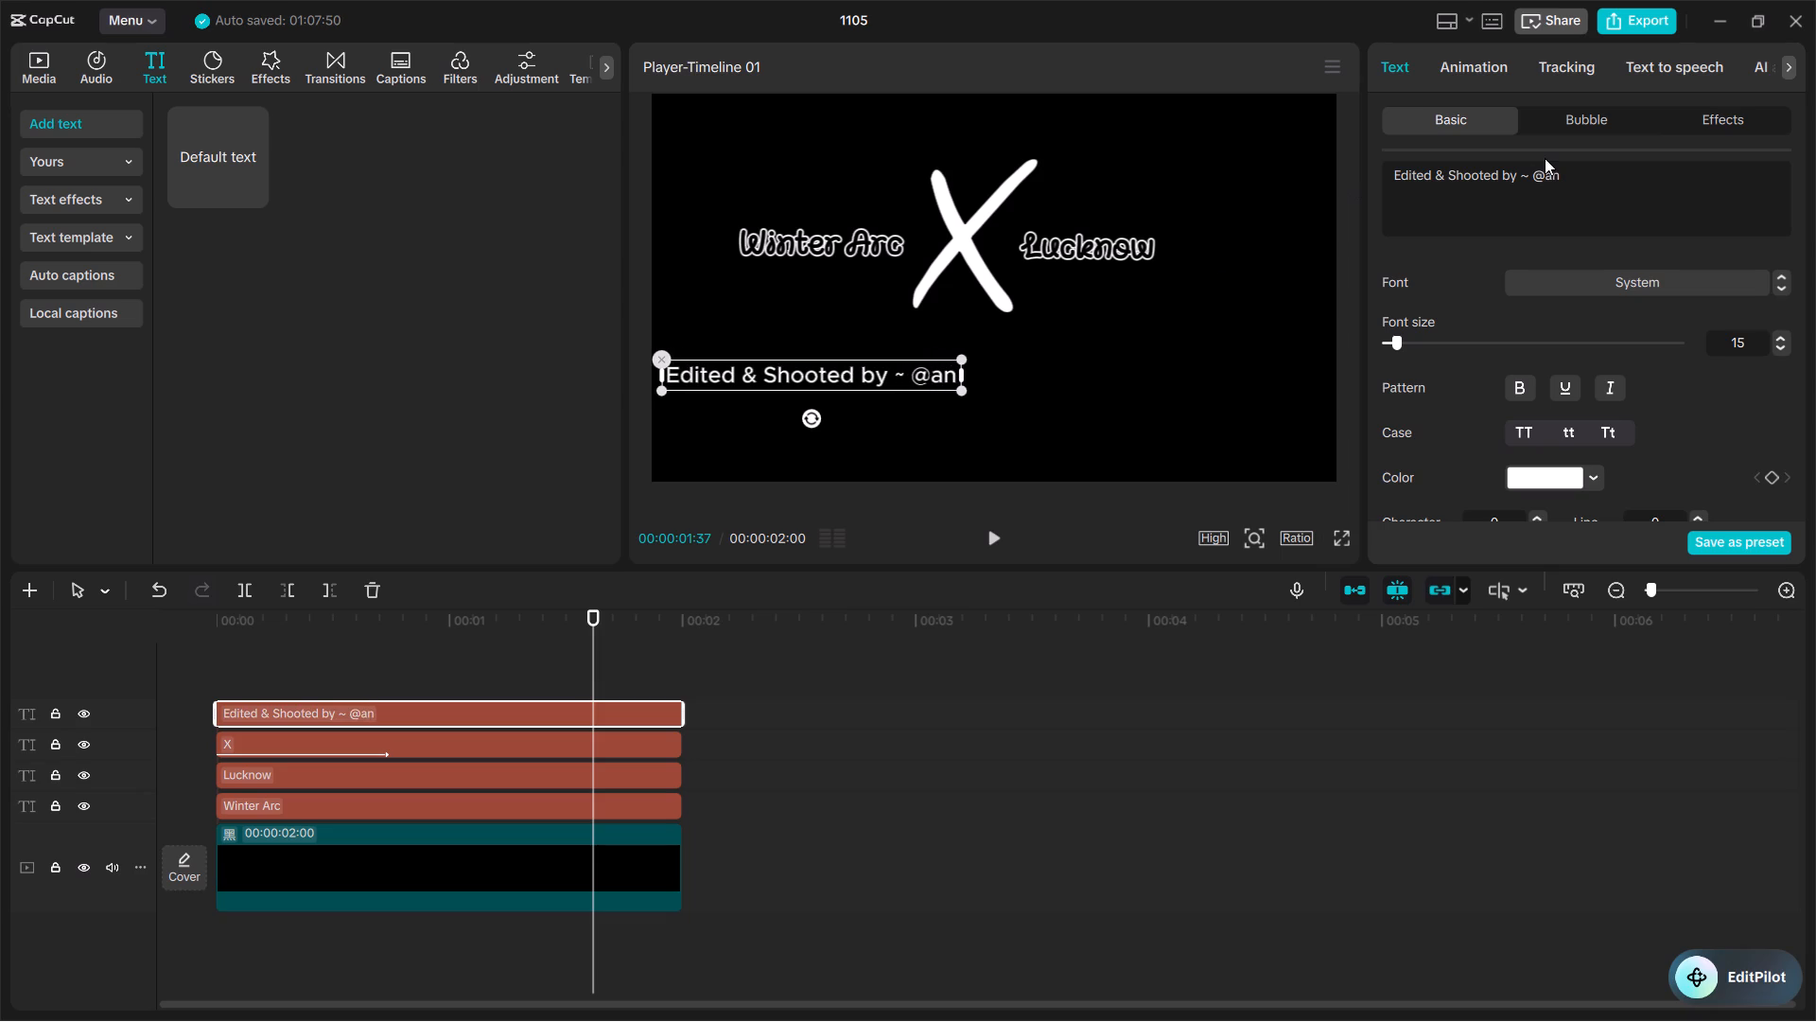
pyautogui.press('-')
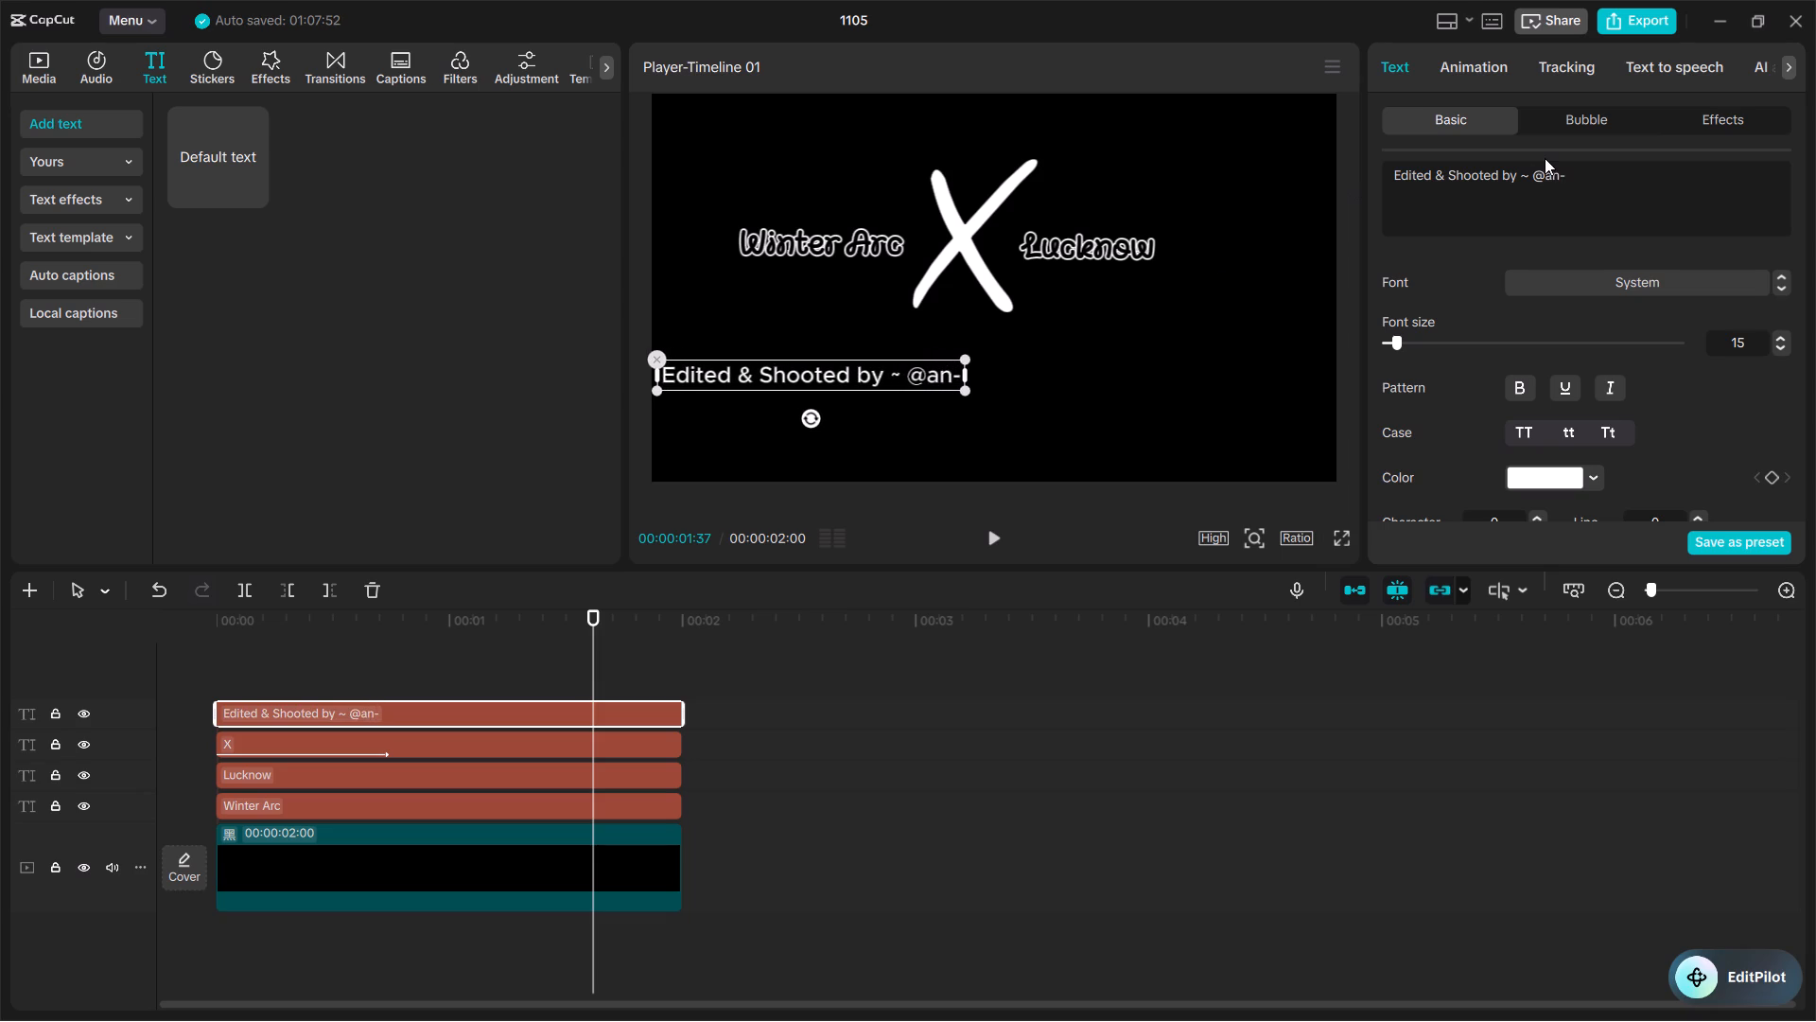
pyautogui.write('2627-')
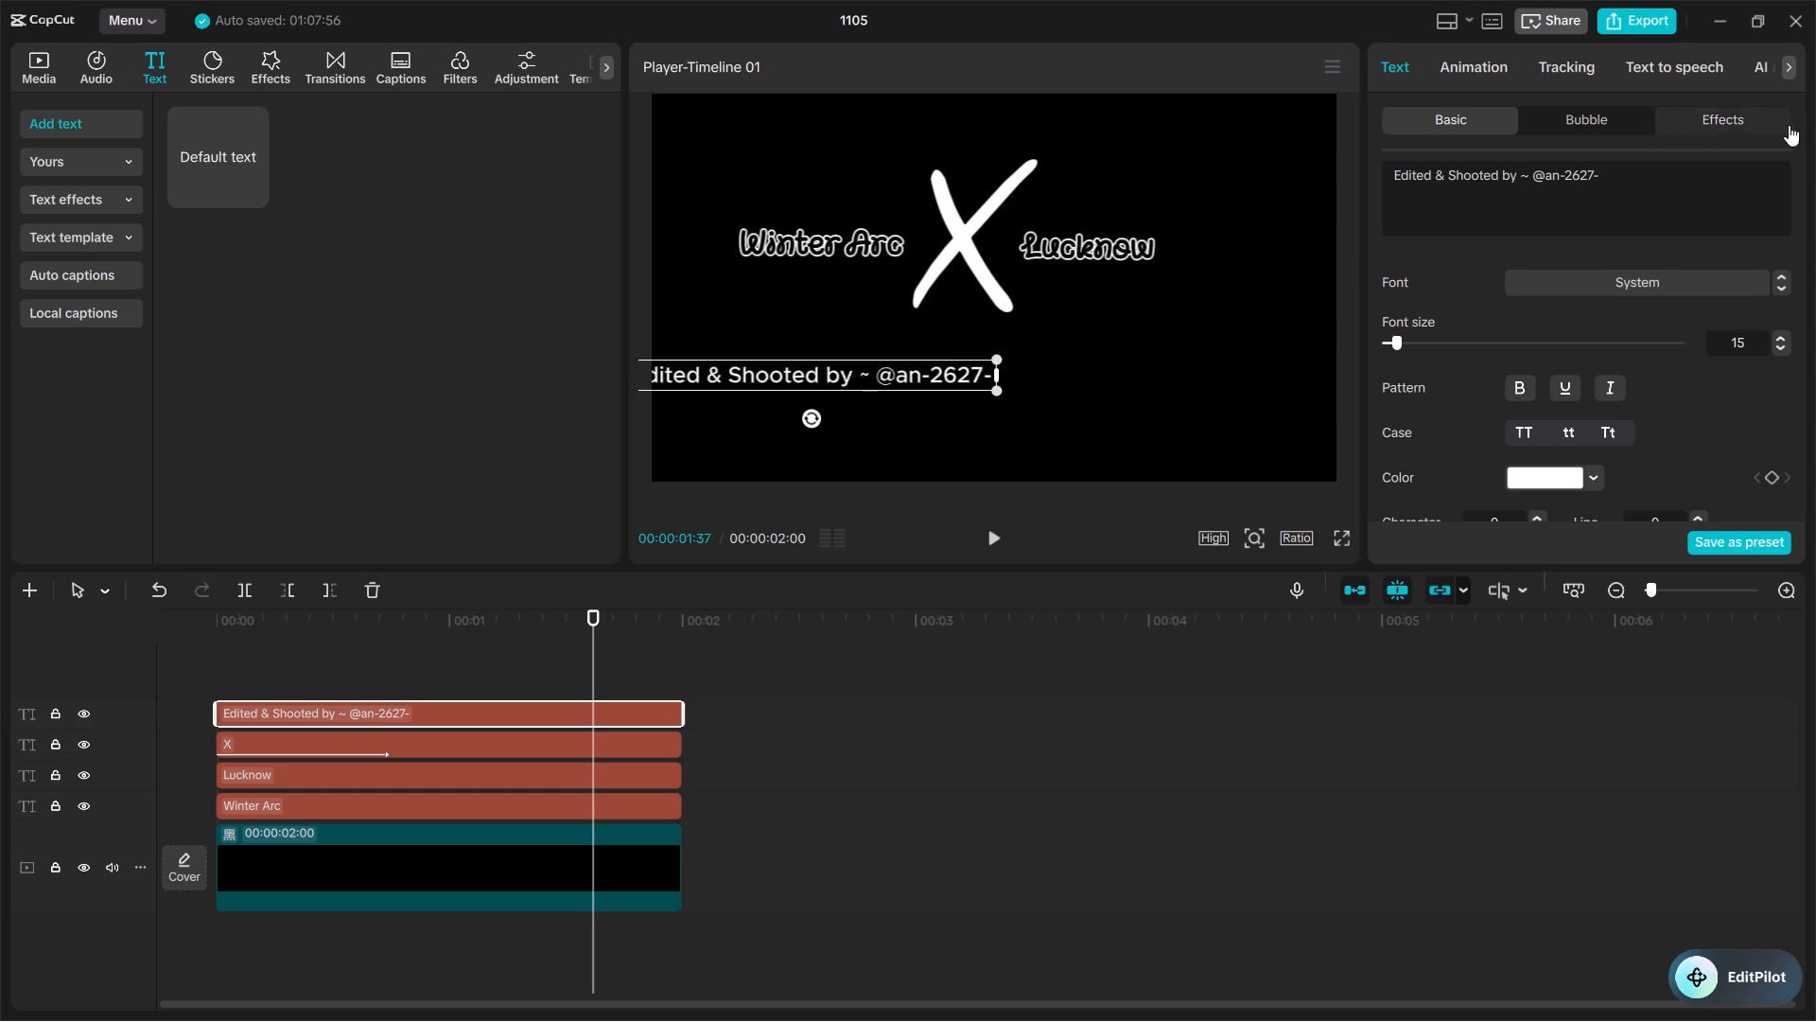
pyautogui.moveTo(927, 379); pyautogui.dragTo(992, 400)
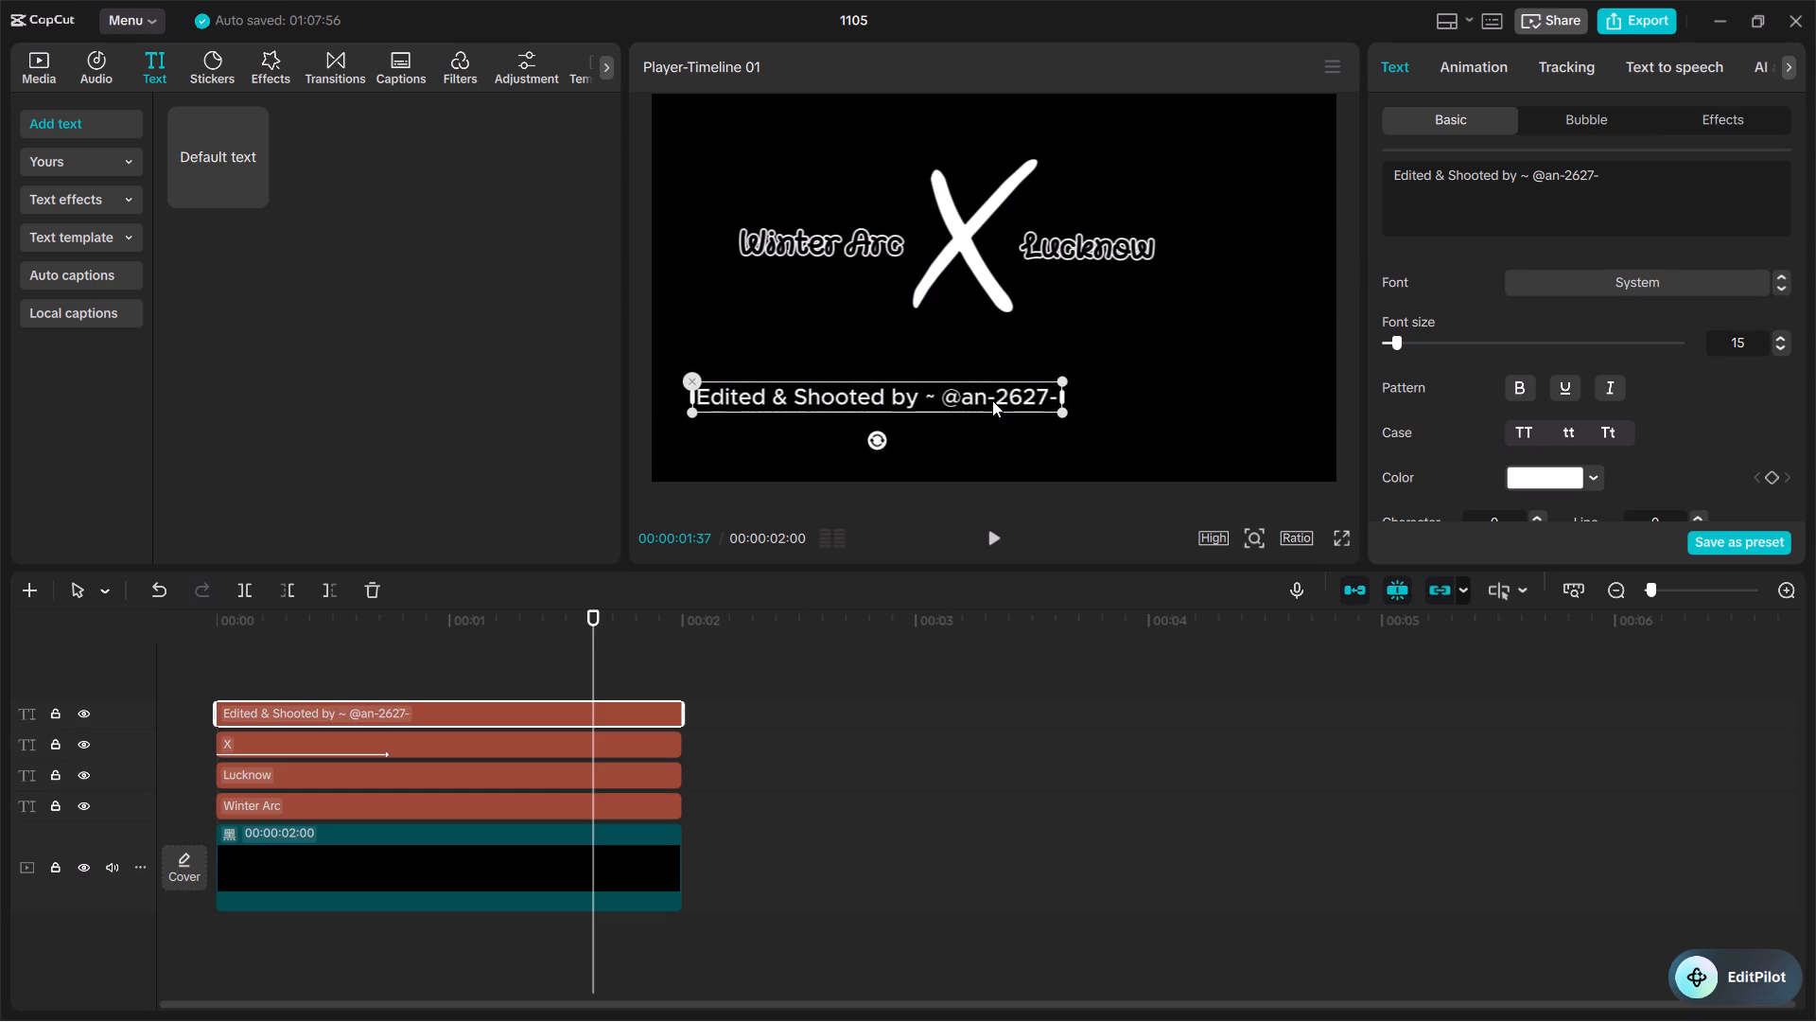
pyautogui.moveTo(992, 400); pyautogui.dragTo(987, 400)
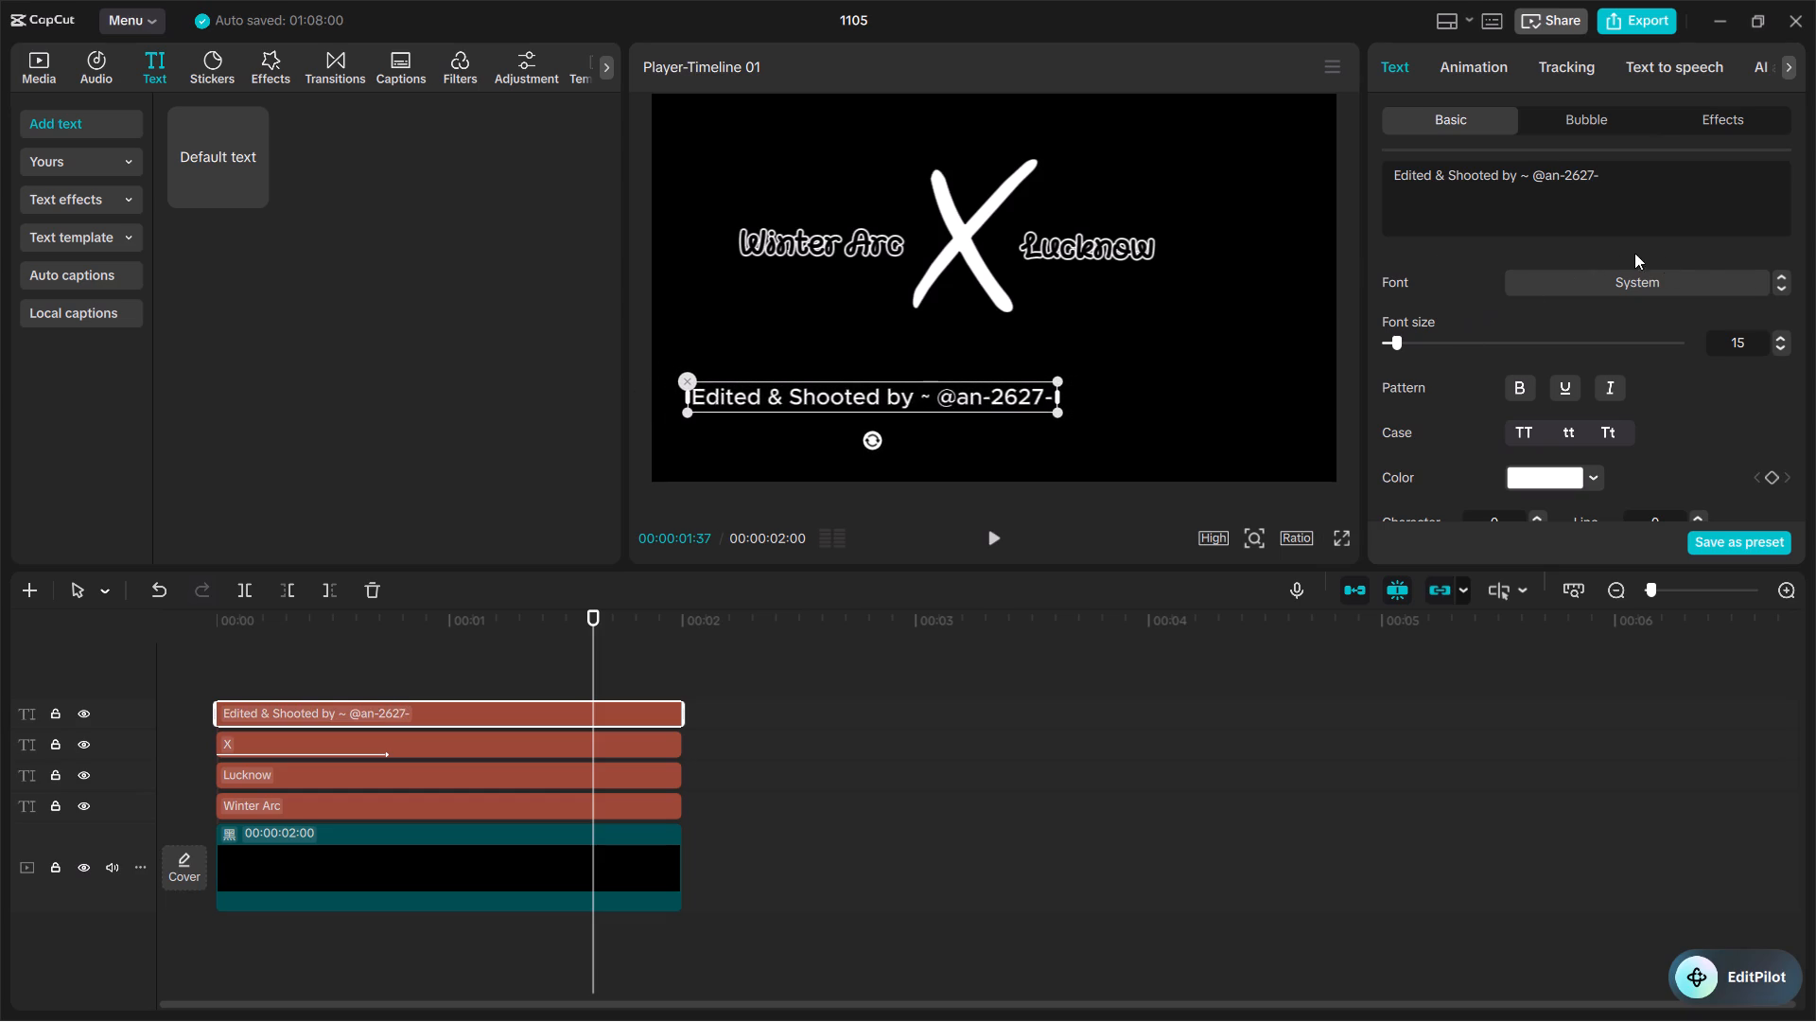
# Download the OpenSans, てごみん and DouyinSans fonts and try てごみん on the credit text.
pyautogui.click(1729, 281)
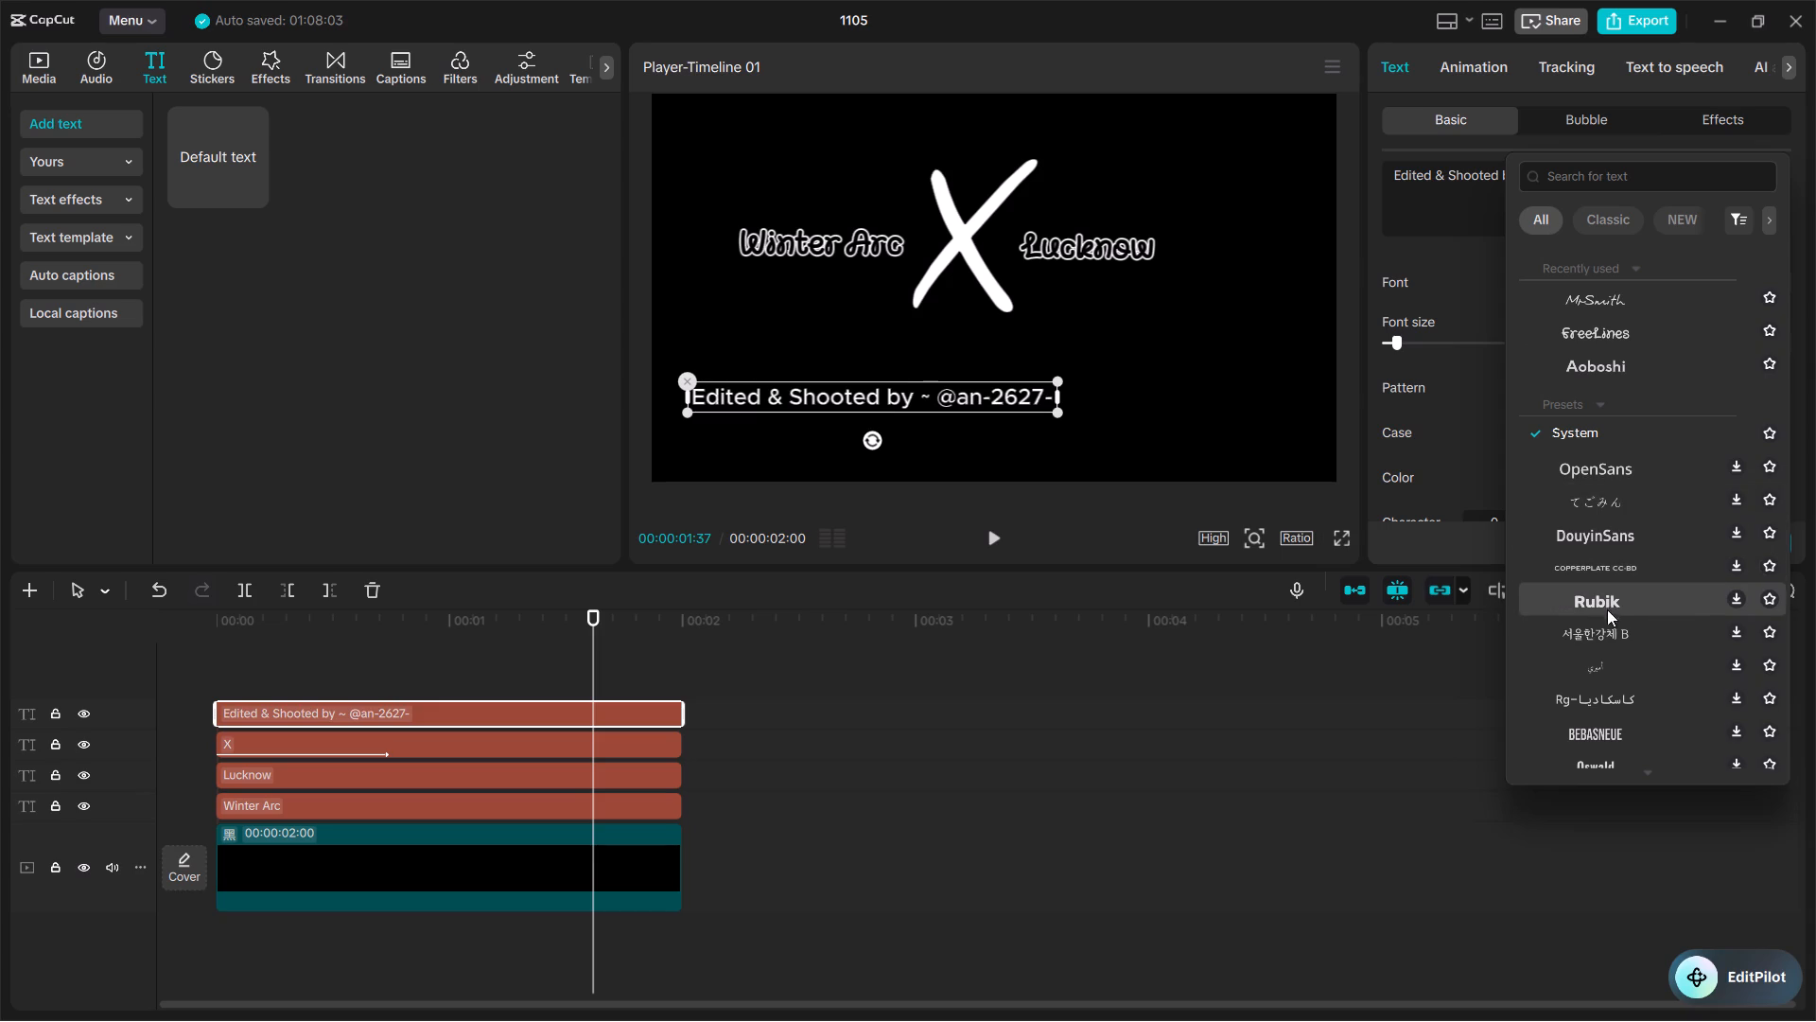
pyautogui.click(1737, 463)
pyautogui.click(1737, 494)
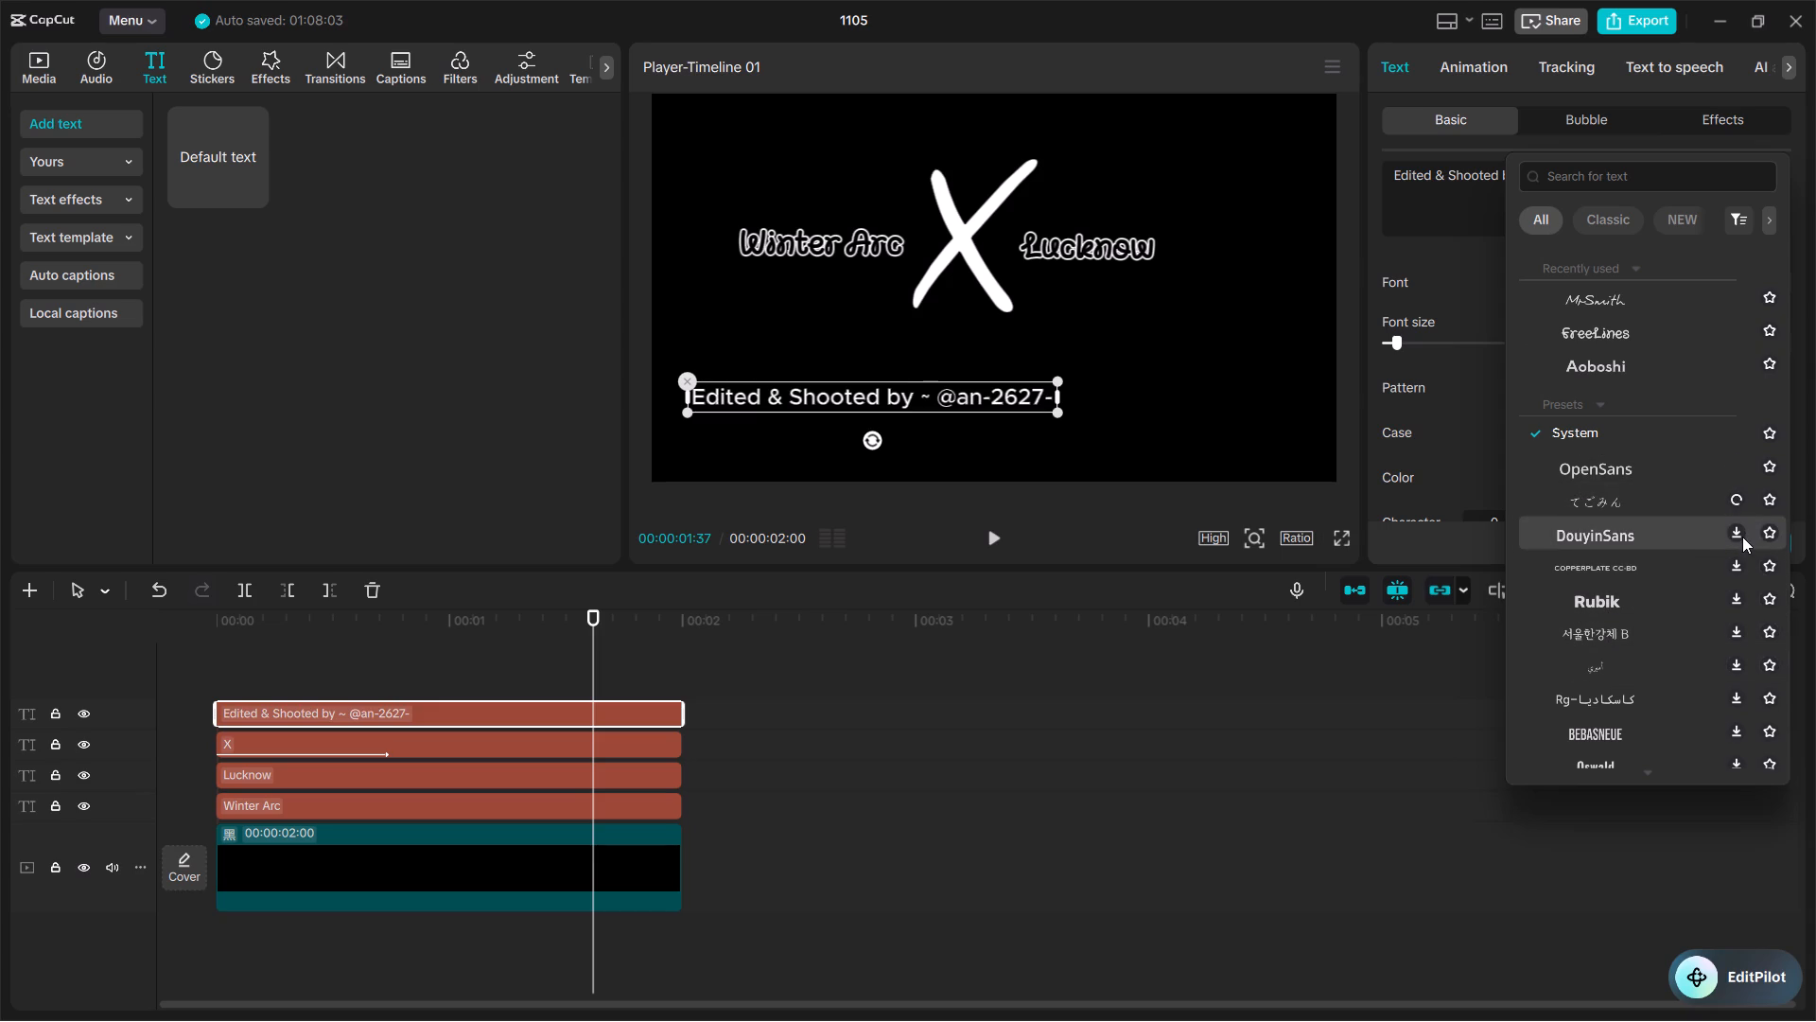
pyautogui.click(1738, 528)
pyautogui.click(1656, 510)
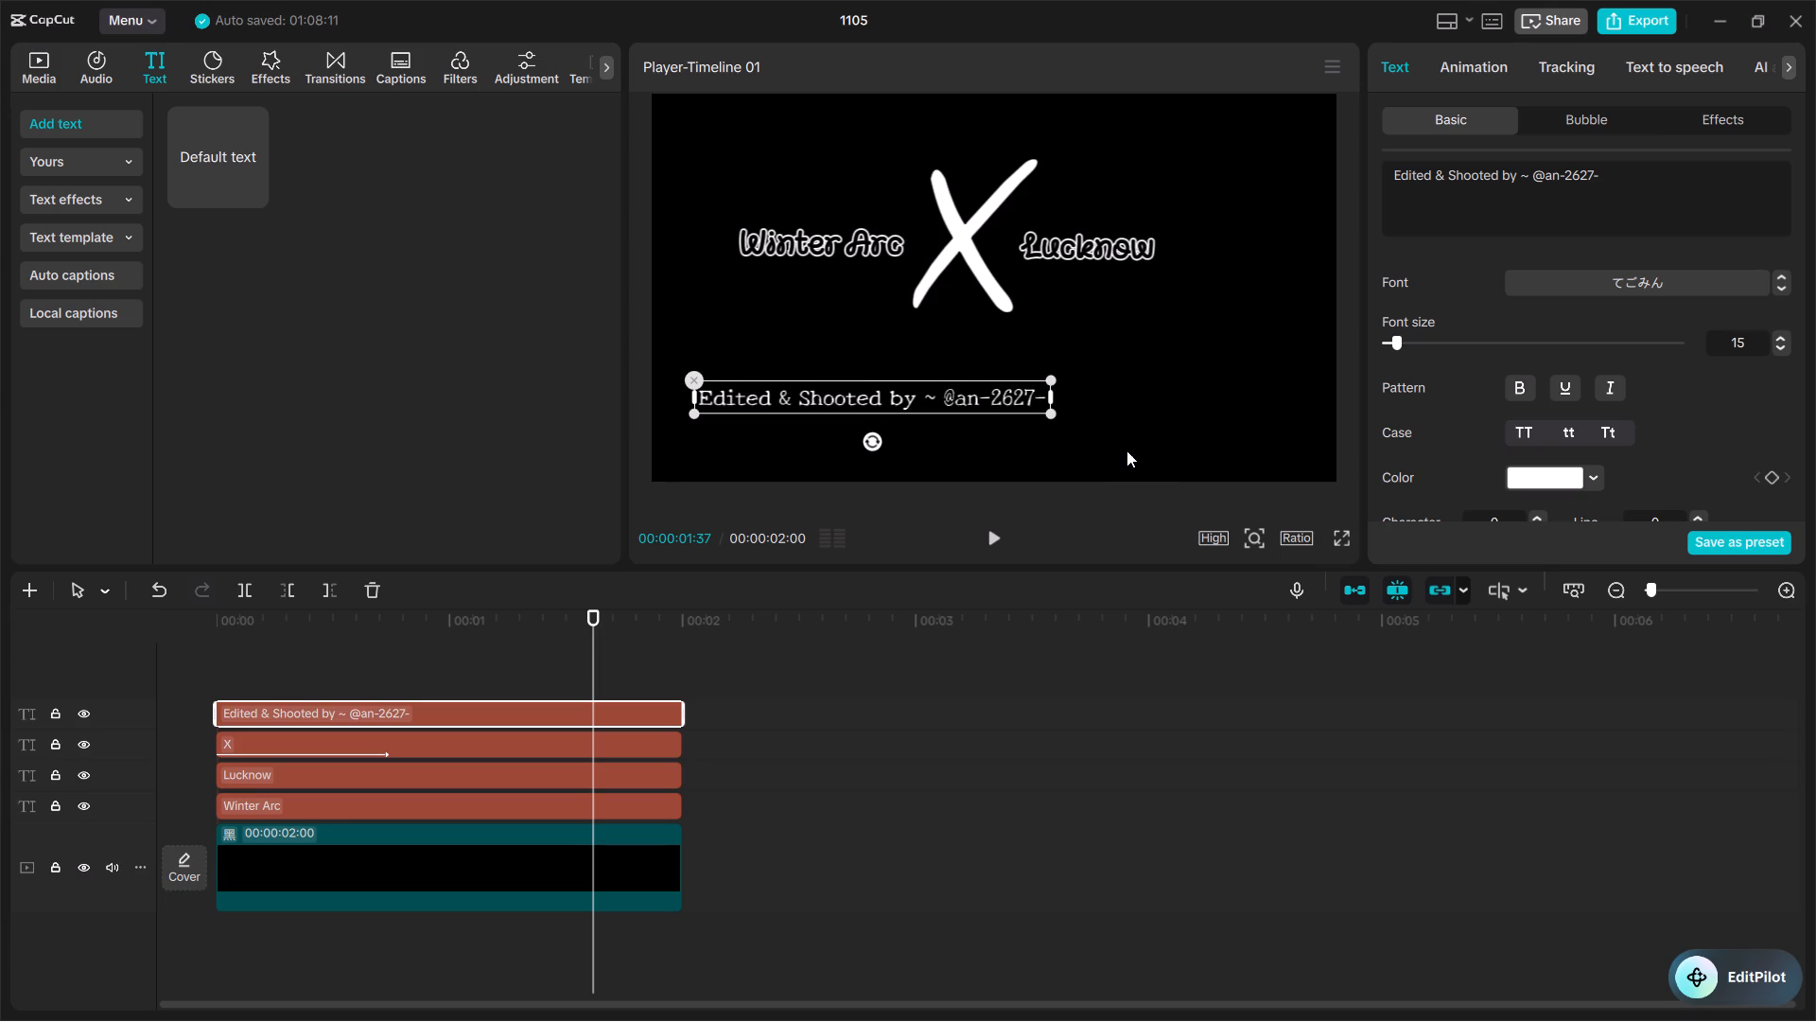
# Set the credit text's font to Montserrat-Light.
pyautogui.click(1680, 292)
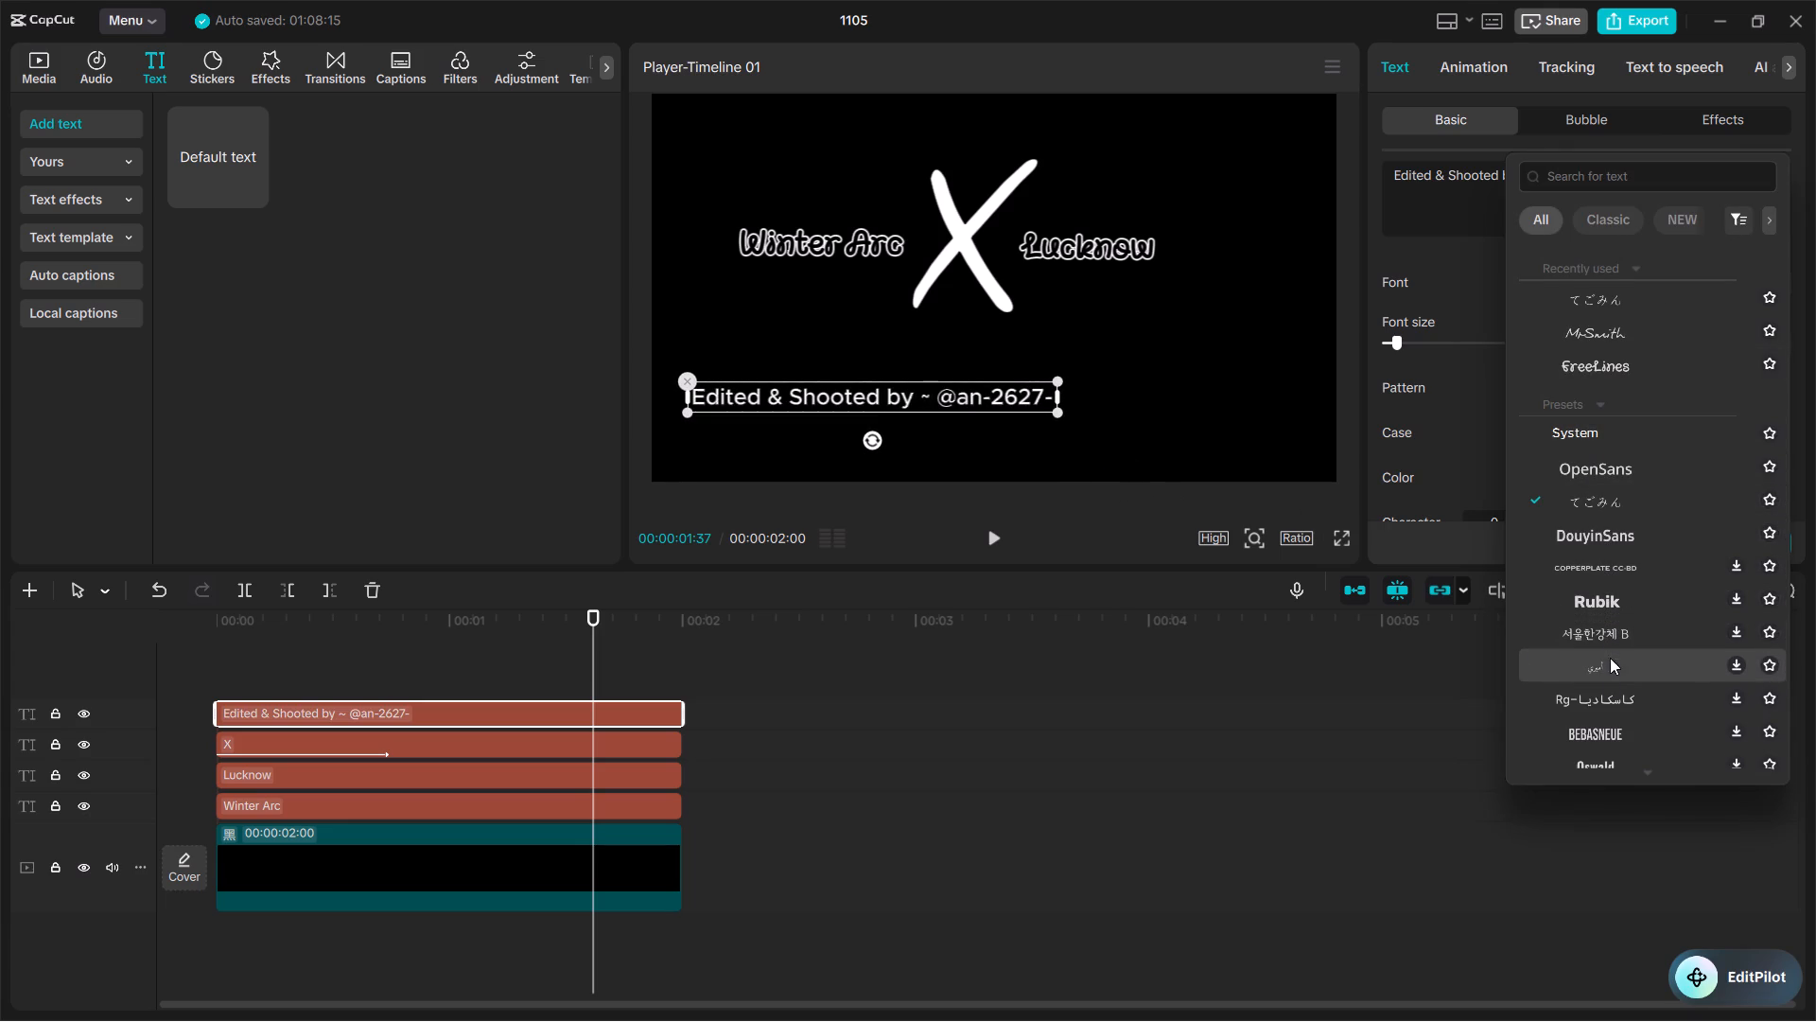
pyautogui.scroll(-5, 1617, 661)
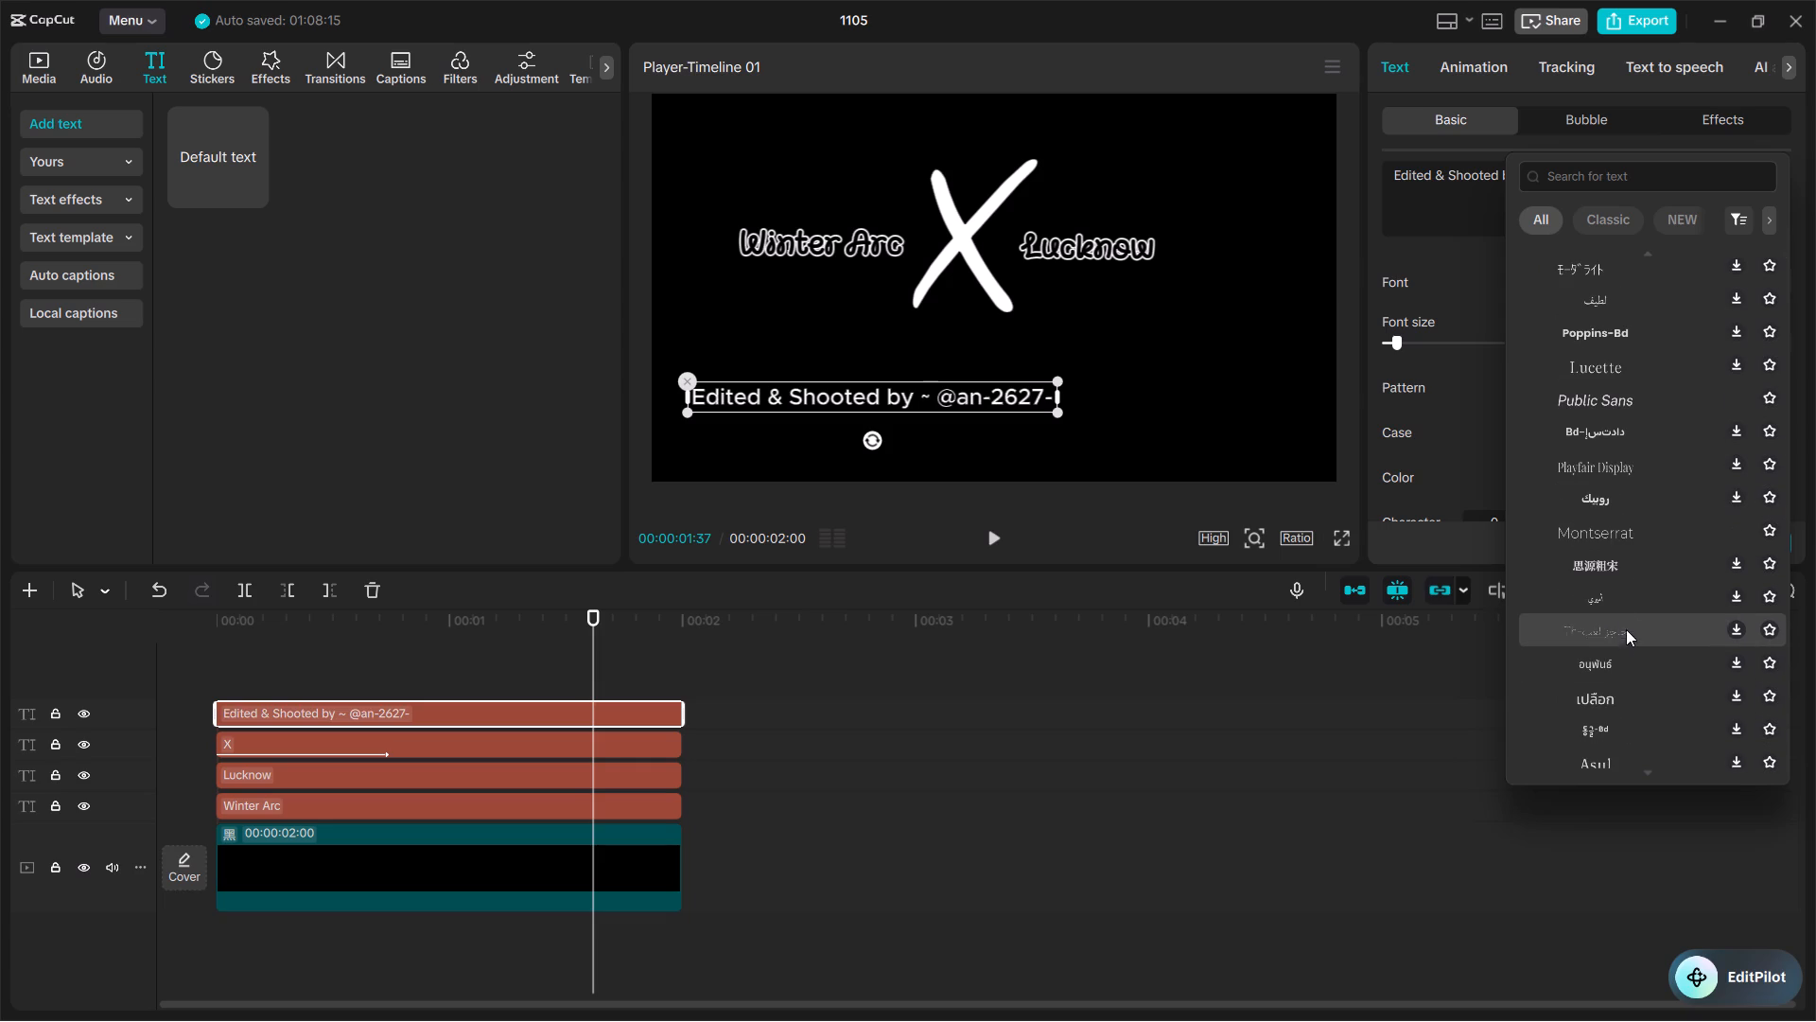
pyautogui.click(1631, 537)
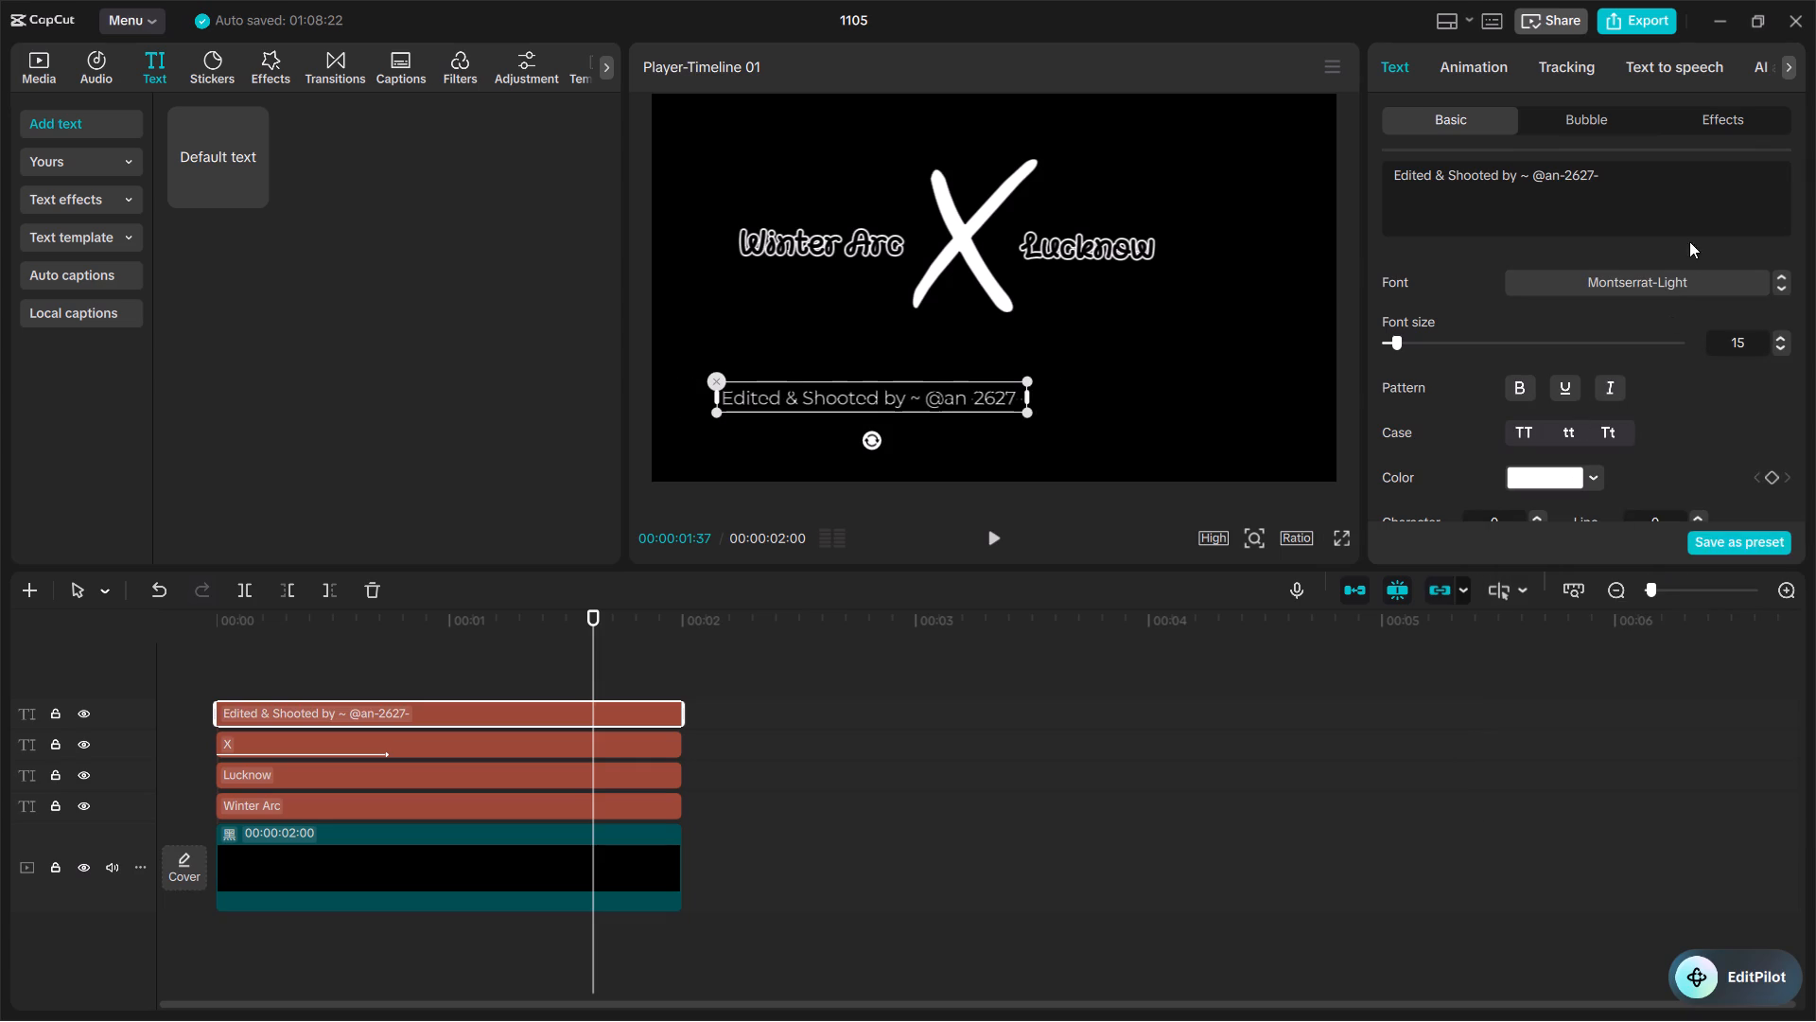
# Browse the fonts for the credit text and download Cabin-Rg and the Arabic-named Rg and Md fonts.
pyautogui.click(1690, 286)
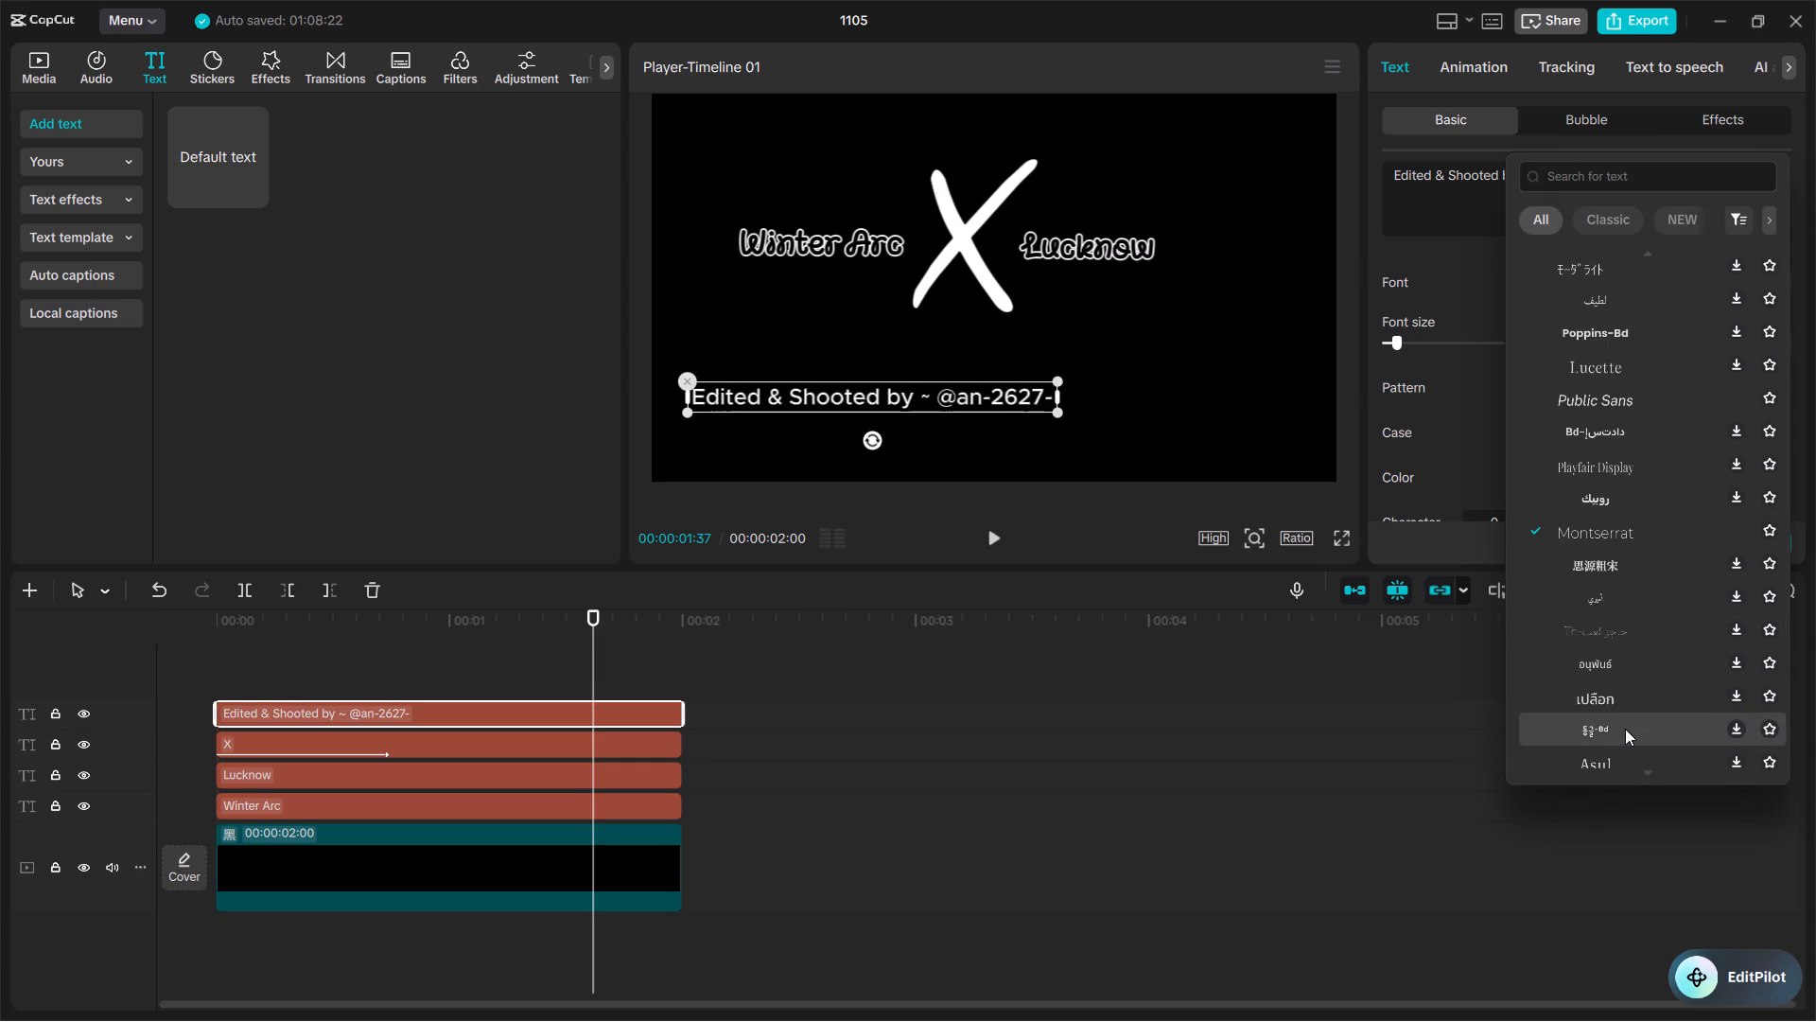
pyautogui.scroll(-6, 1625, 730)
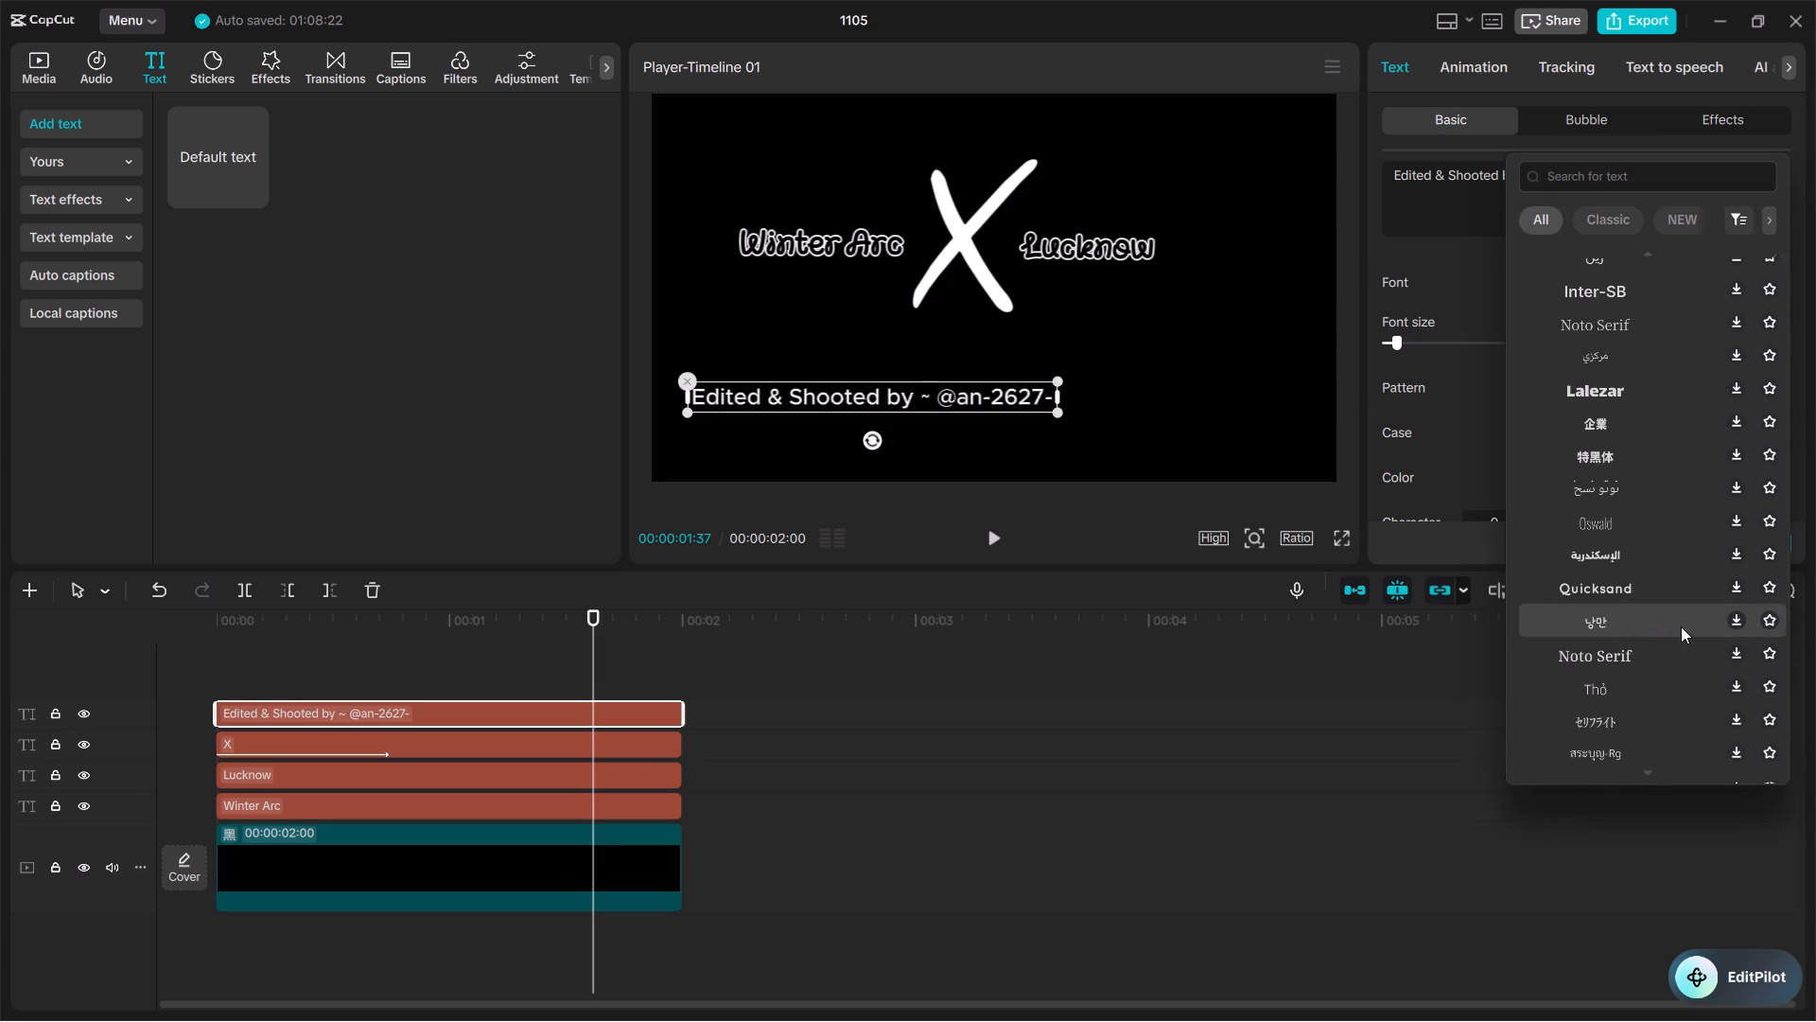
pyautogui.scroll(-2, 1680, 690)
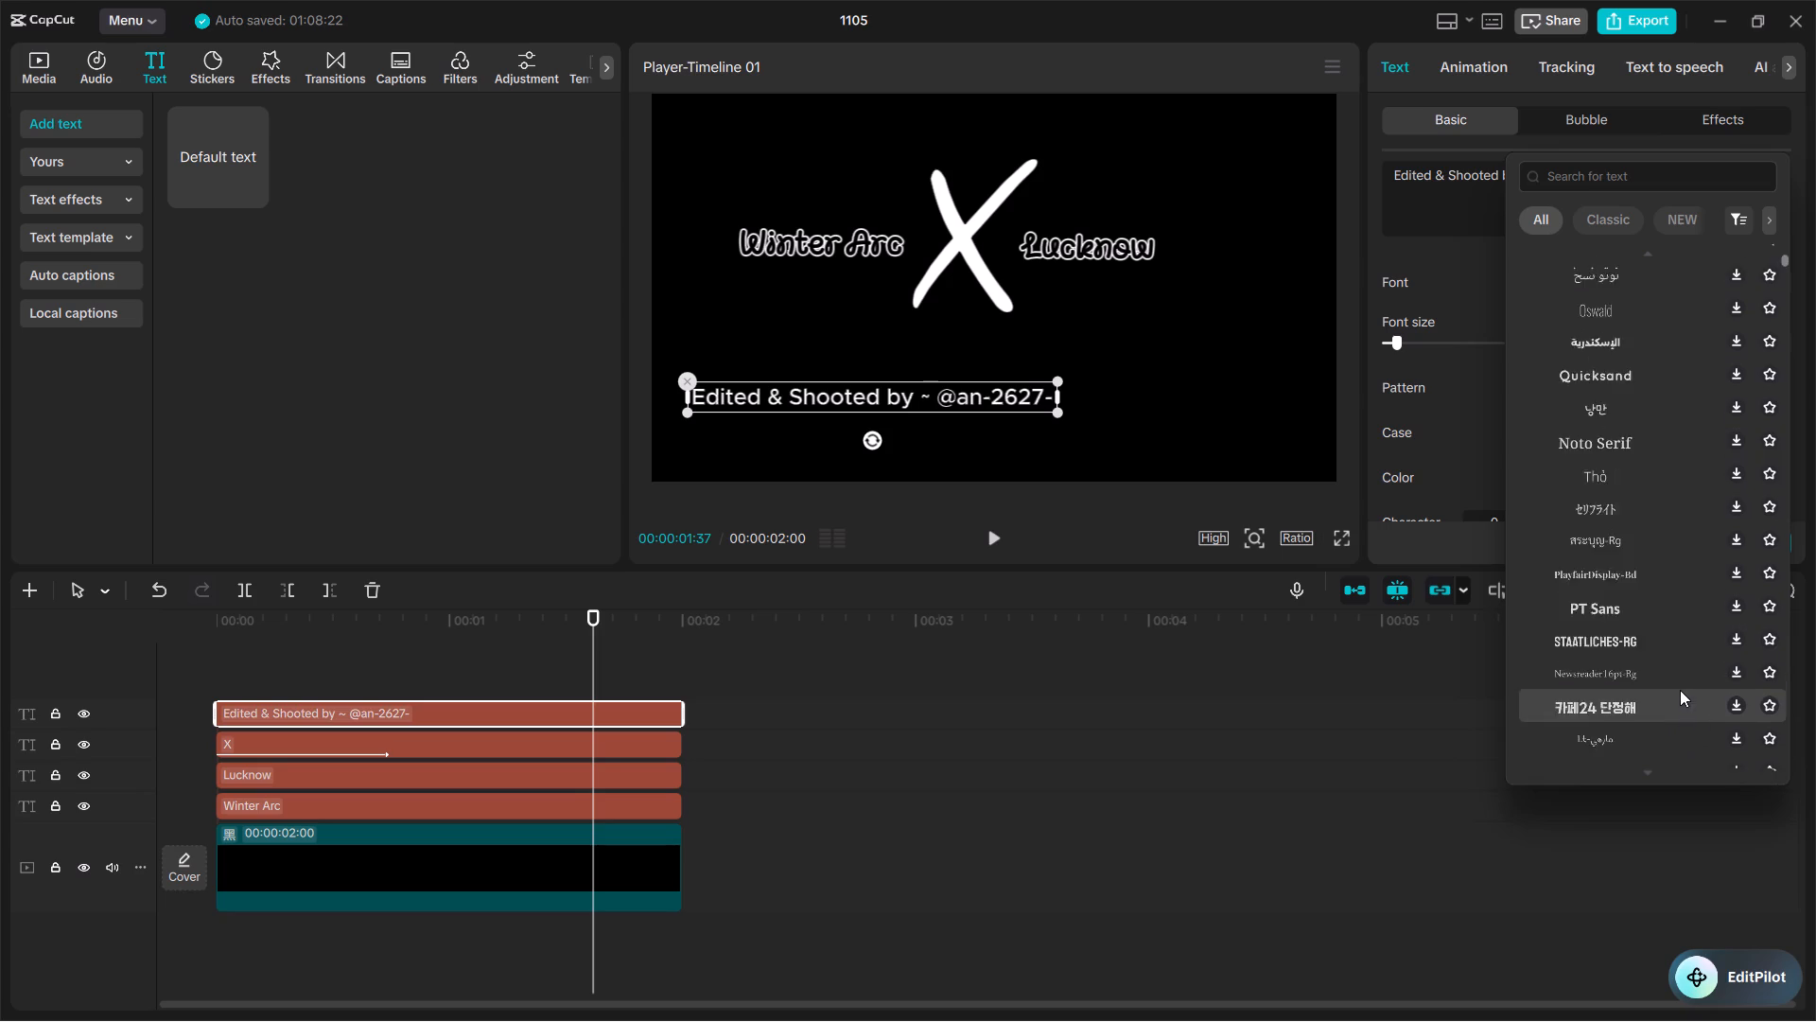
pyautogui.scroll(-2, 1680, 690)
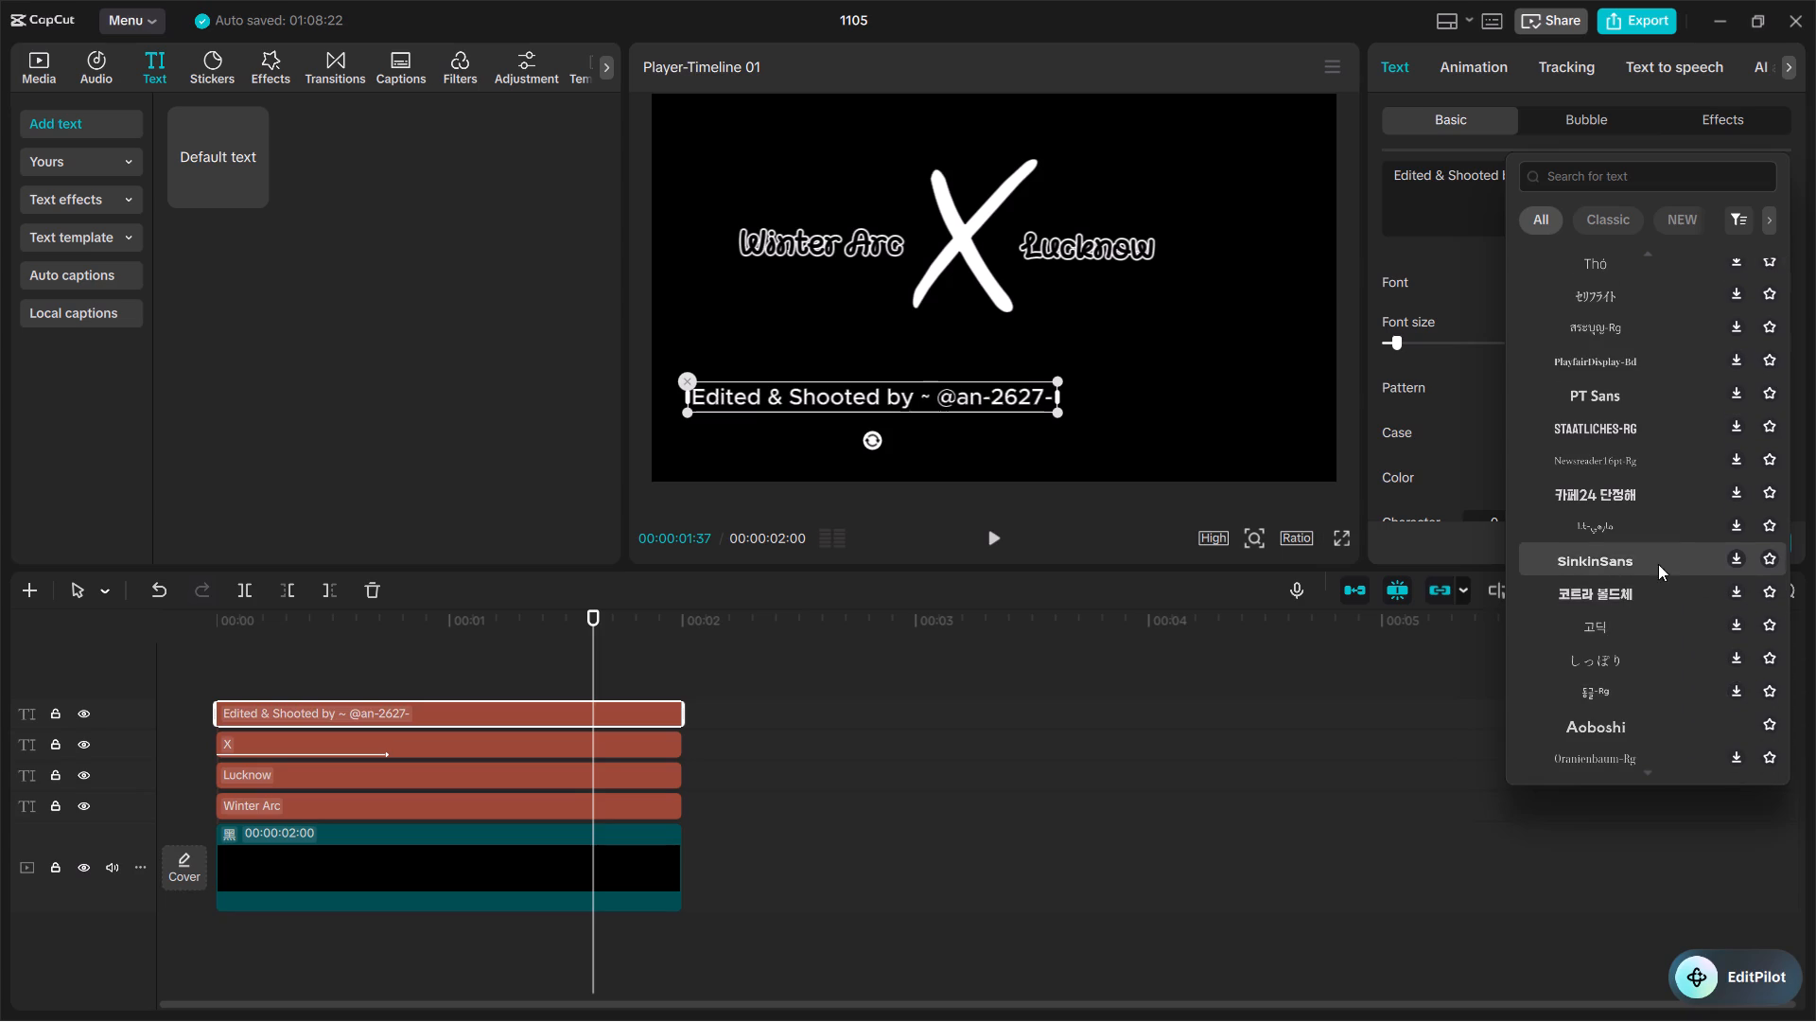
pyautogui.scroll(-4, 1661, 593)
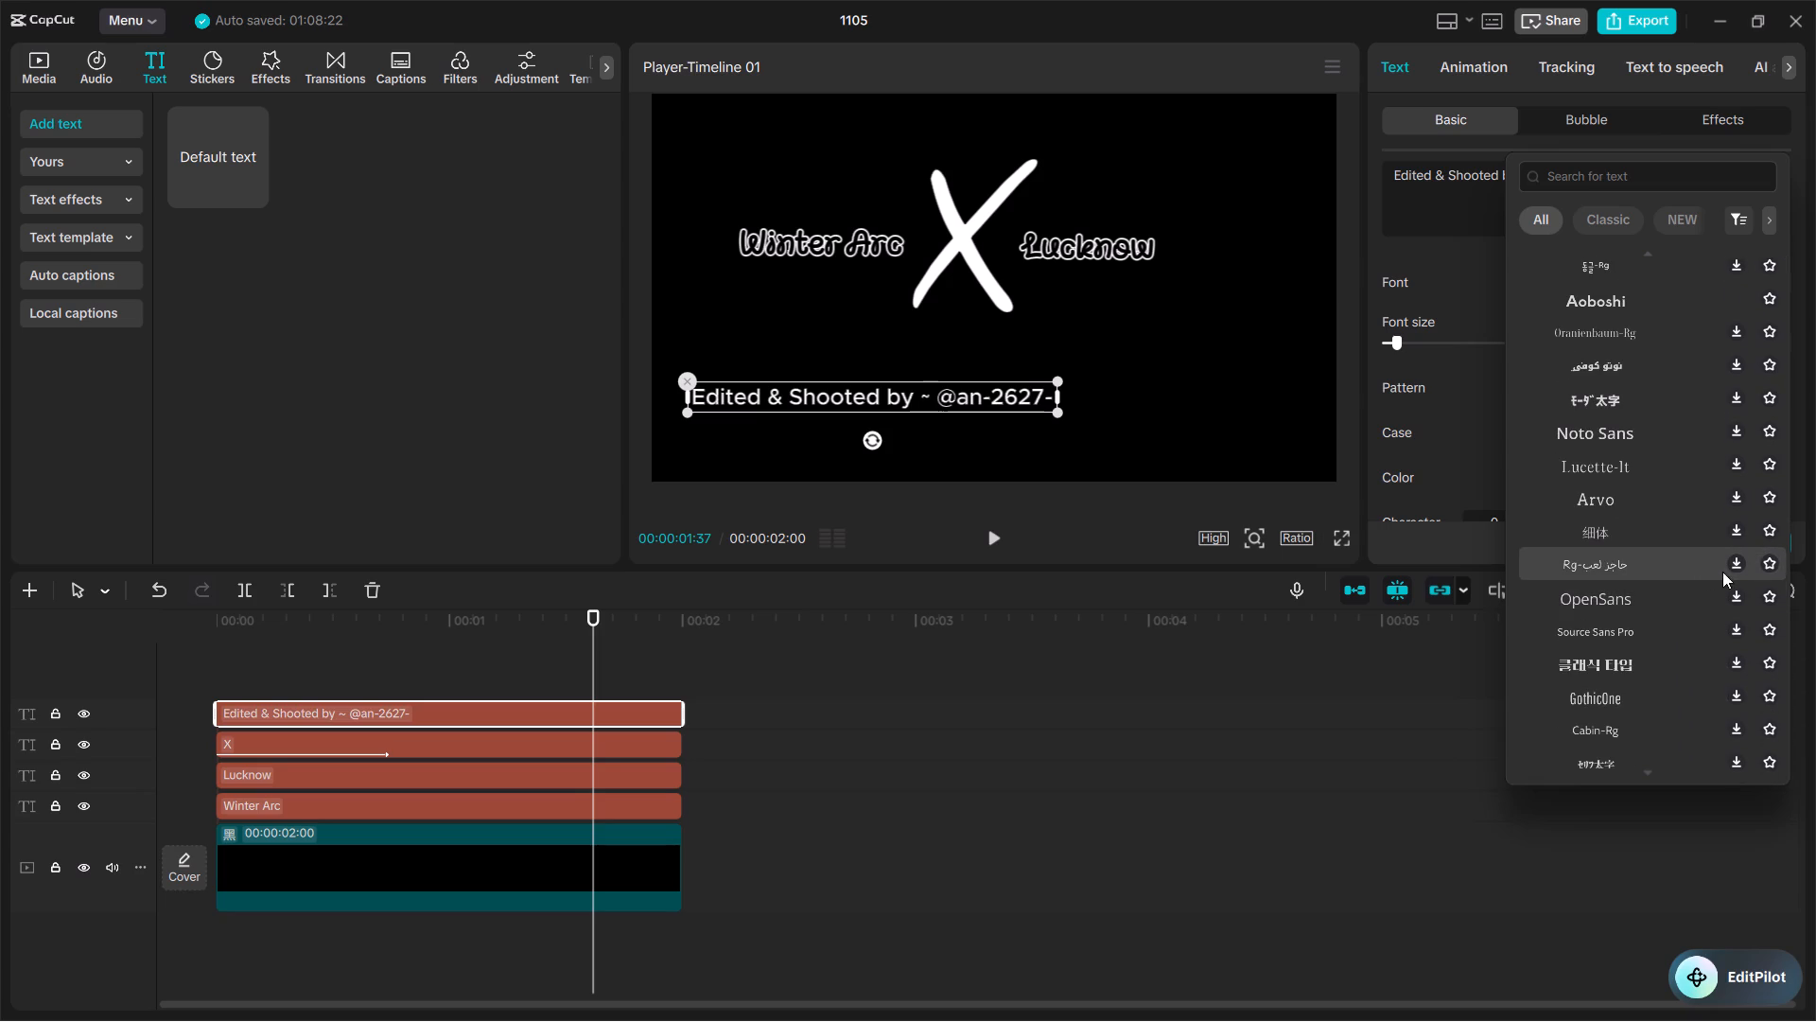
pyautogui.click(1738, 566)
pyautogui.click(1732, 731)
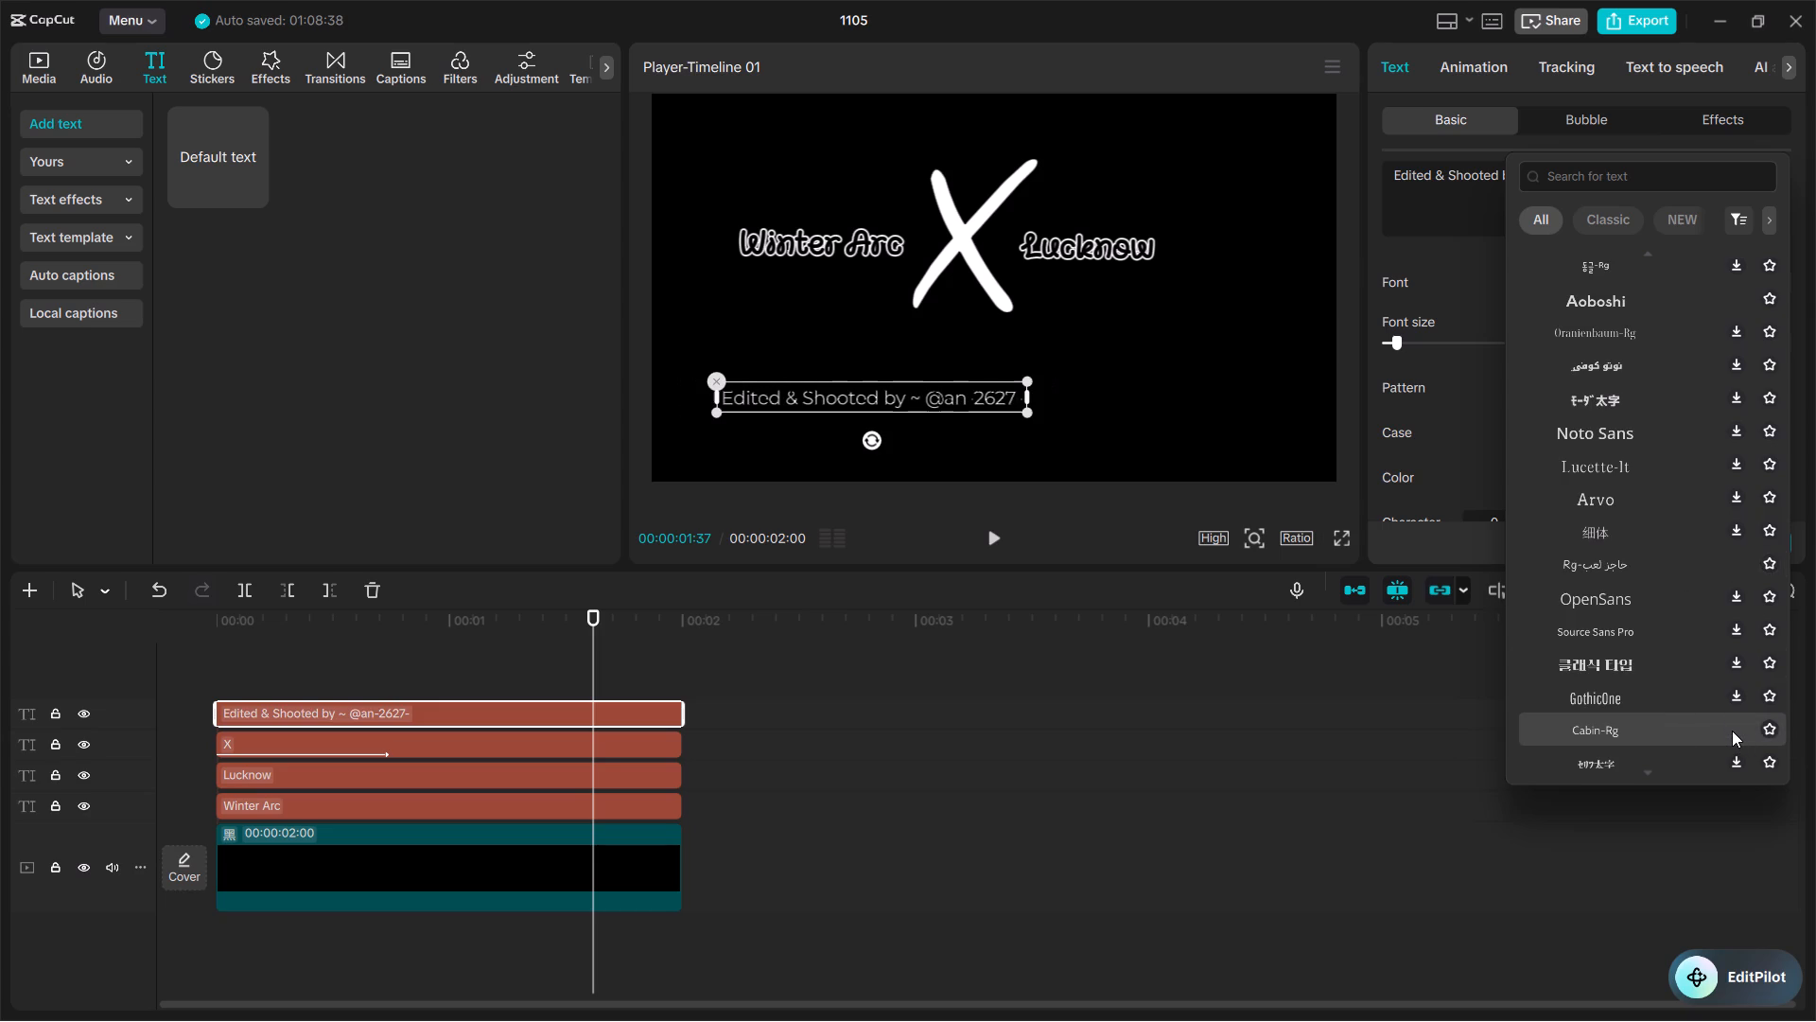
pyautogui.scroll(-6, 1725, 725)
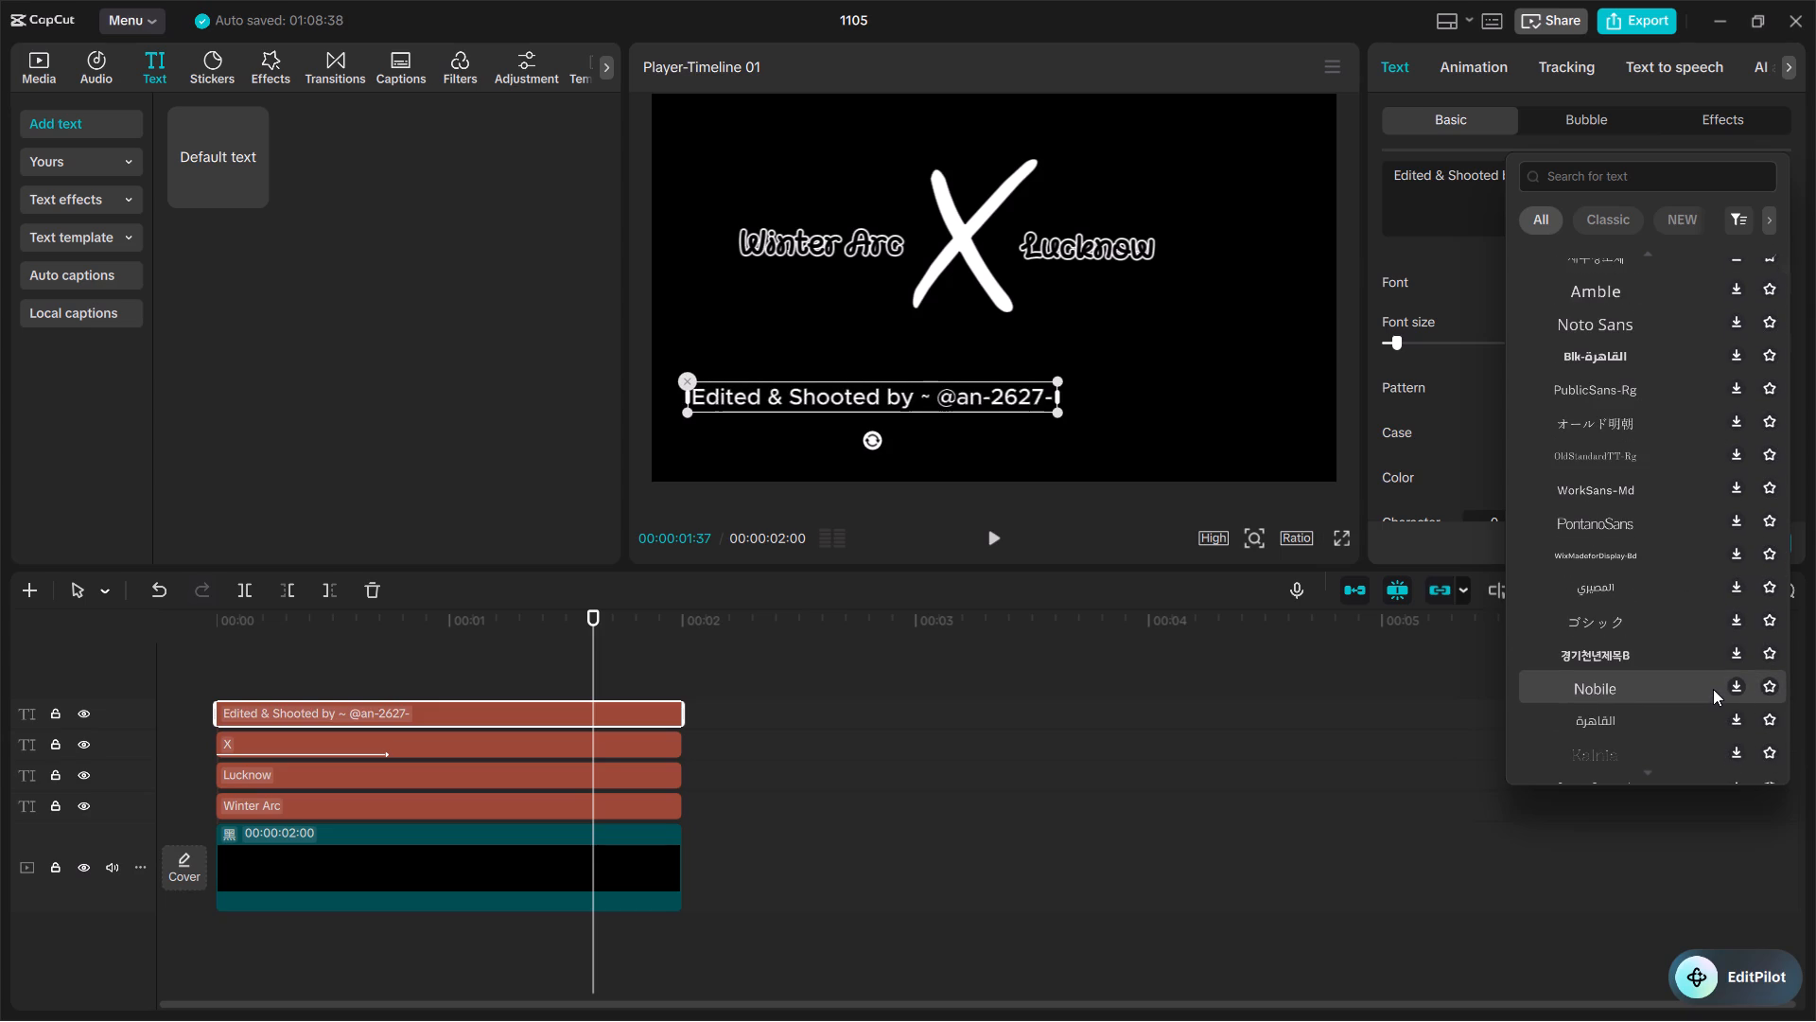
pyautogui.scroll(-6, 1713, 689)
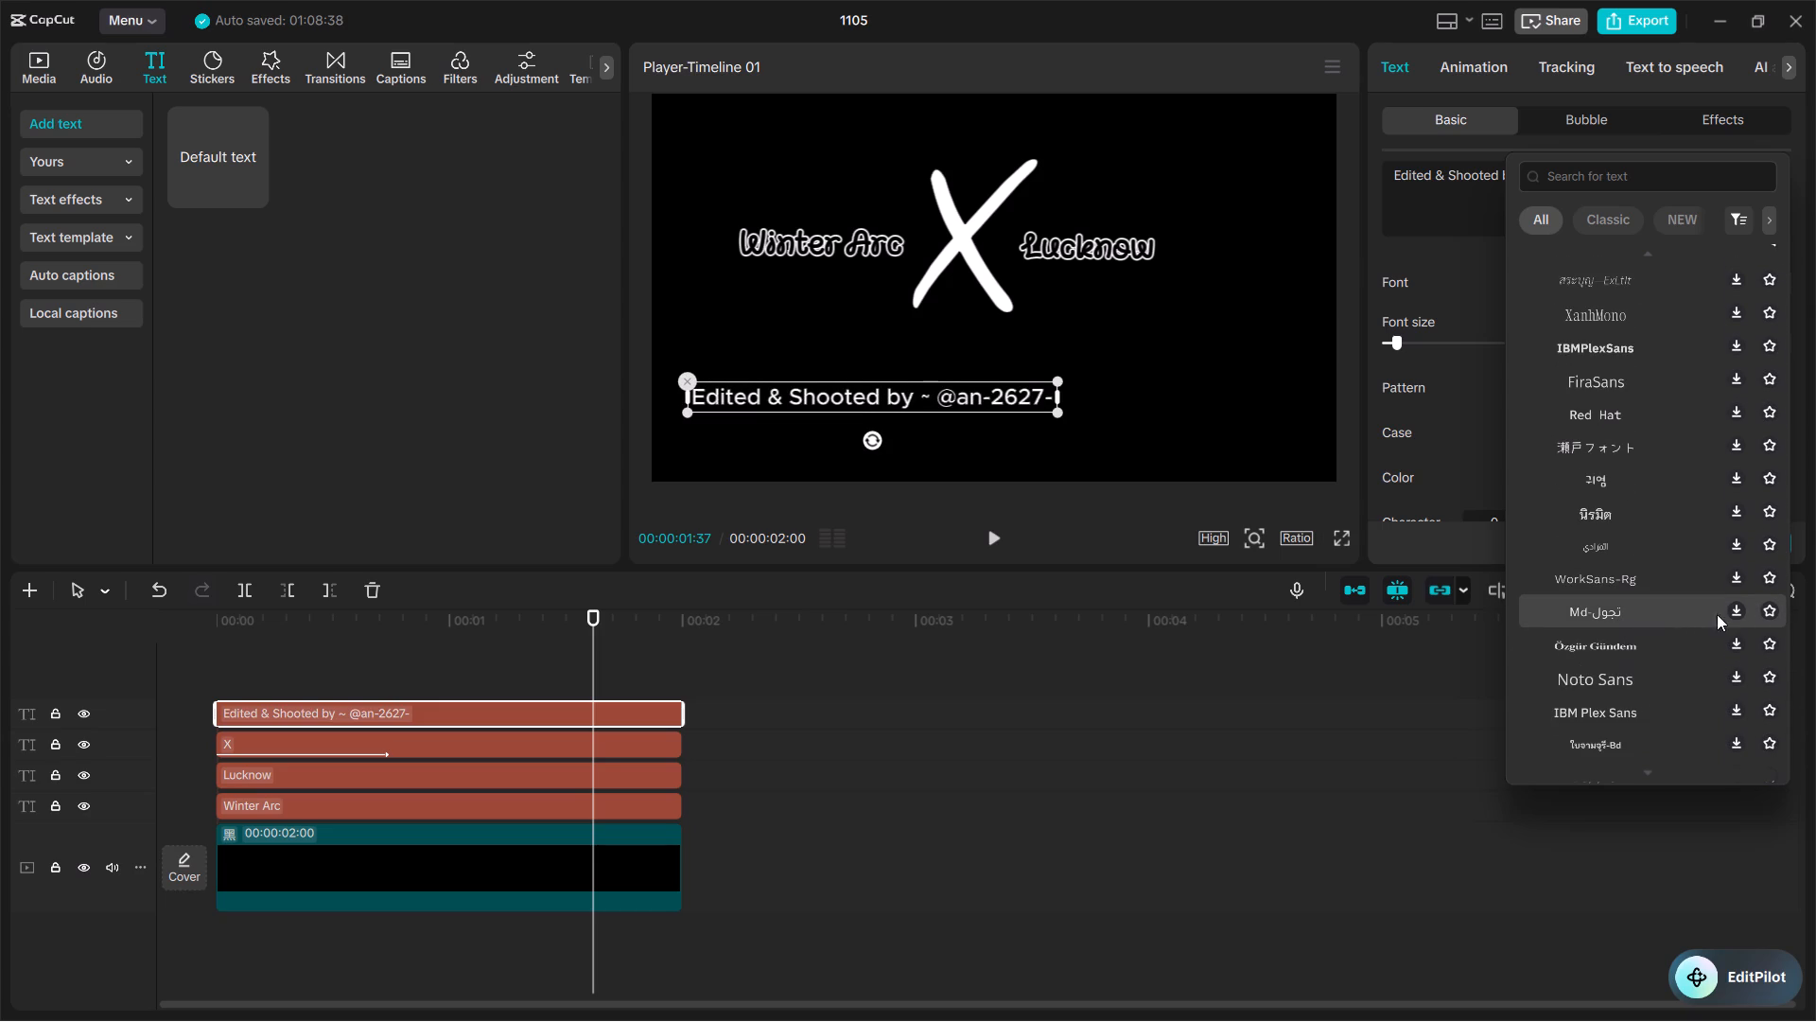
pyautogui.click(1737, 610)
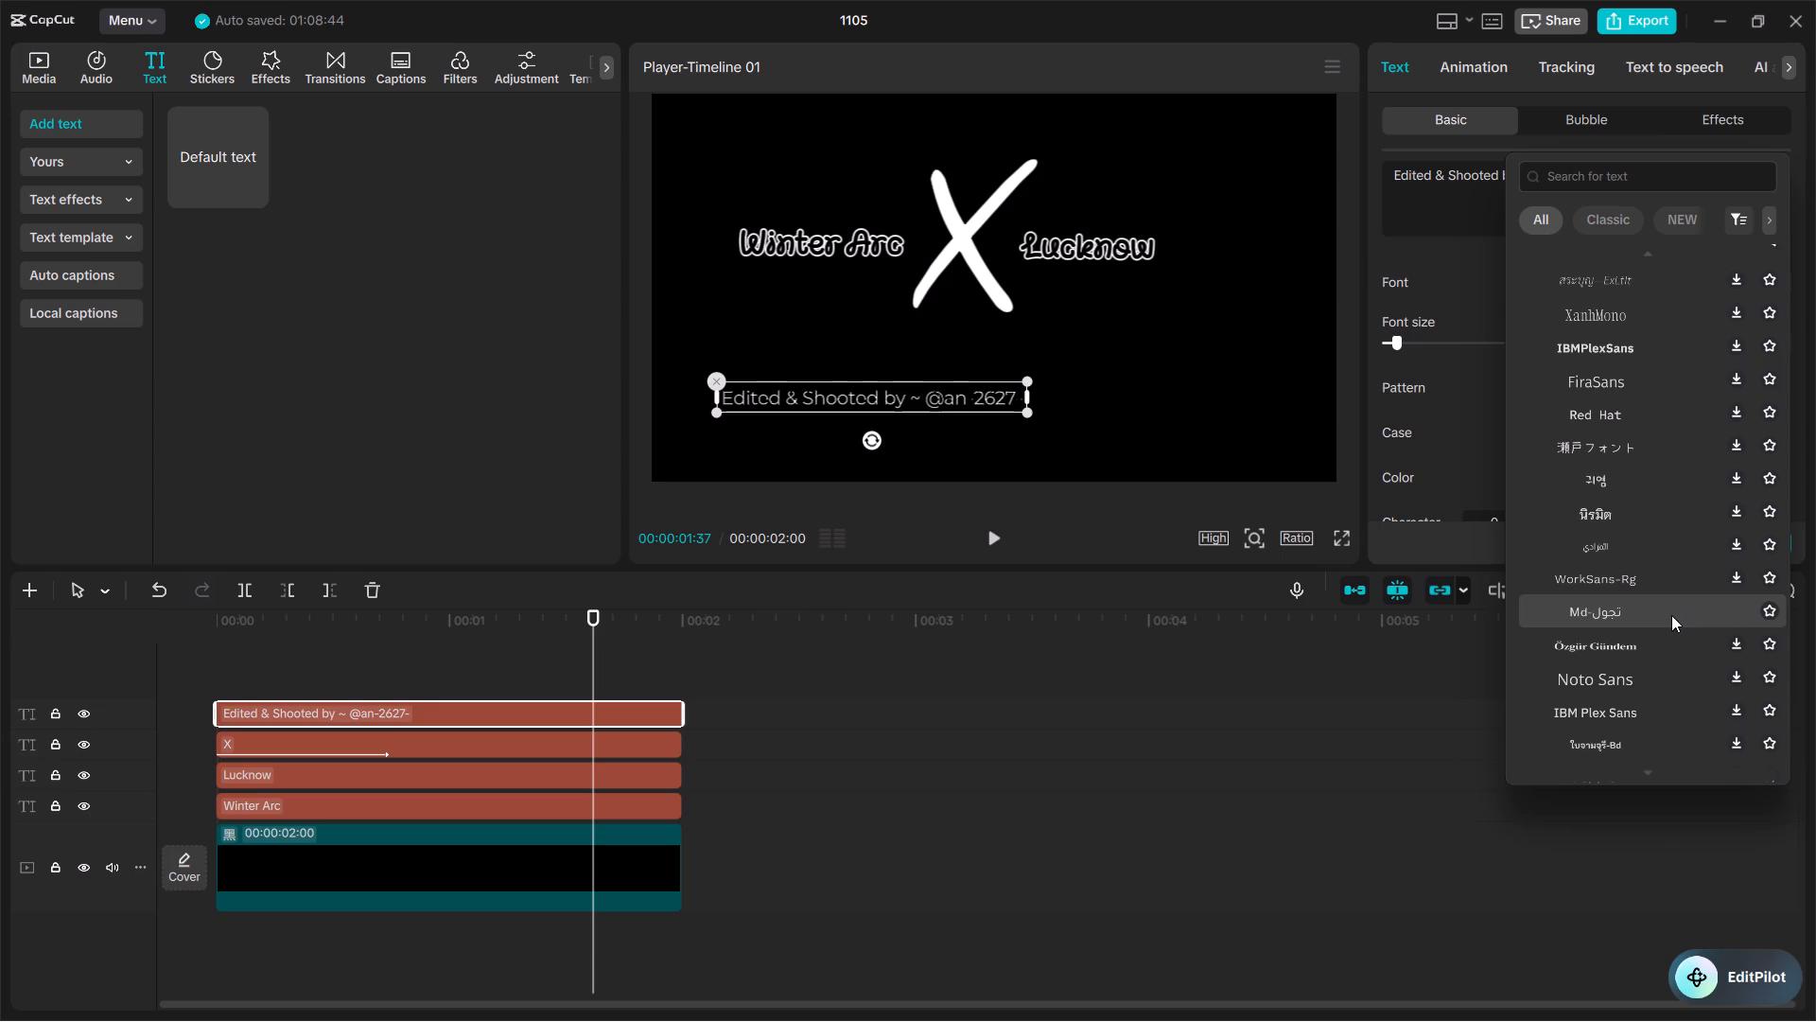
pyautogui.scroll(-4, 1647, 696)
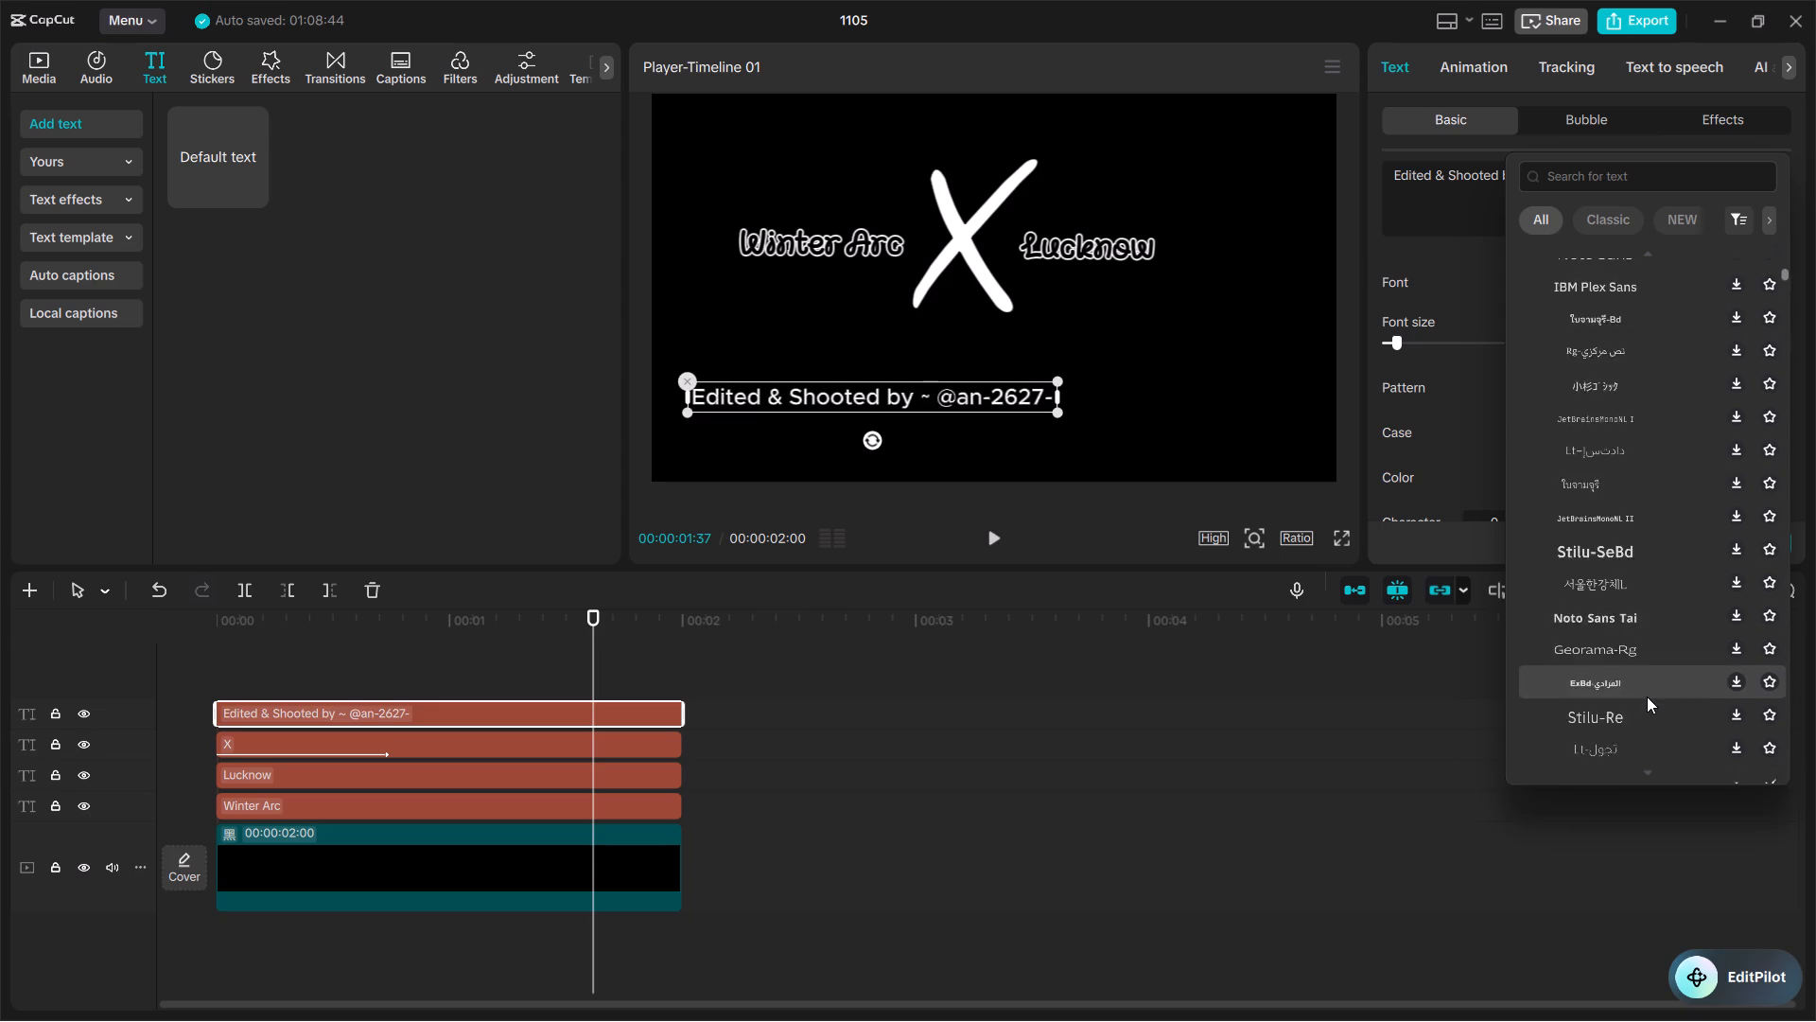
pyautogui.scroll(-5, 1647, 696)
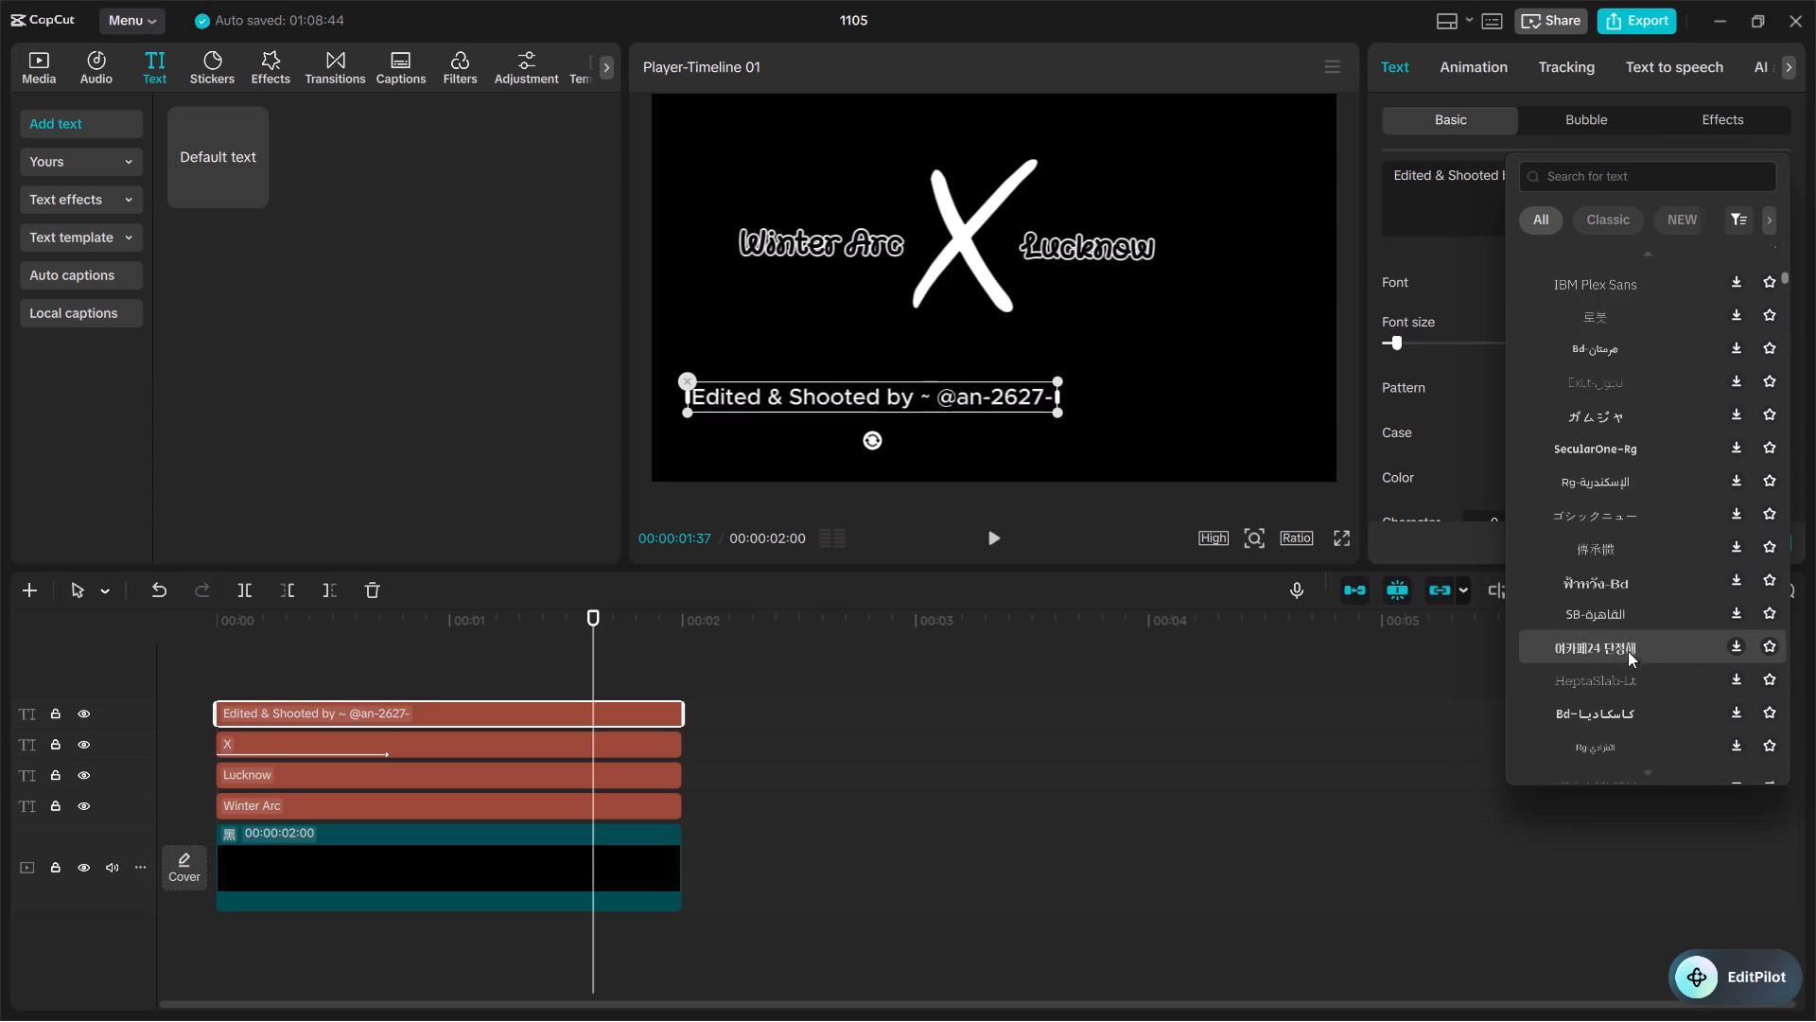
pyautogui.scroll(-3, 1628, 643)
# Set the credit text's font to MrSmith.
pyautogui.scroll(13, 1628, 641)
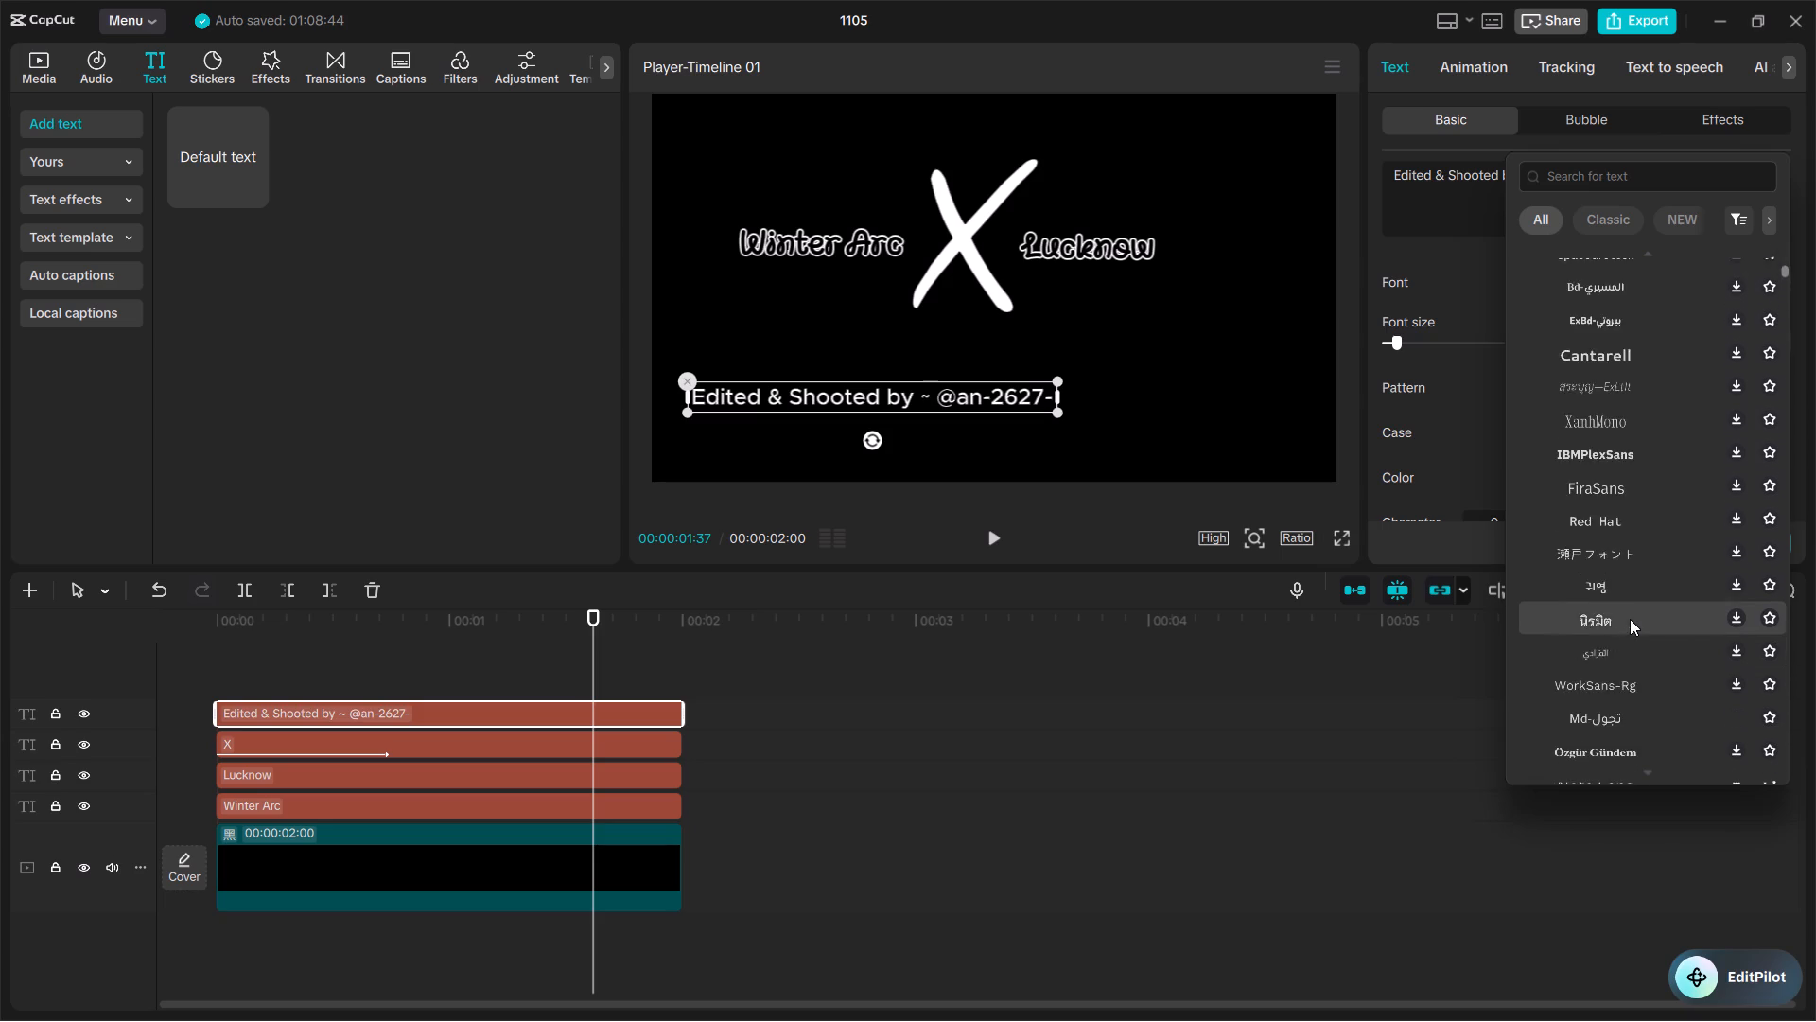
pyautogui.scroll(8, 1630, 619)
pyautogui.scroll(-1, 1631, 619)
pyautogui.scroll(20, 1633, 620)
pyautogui.scroll(15, 1633, 620)
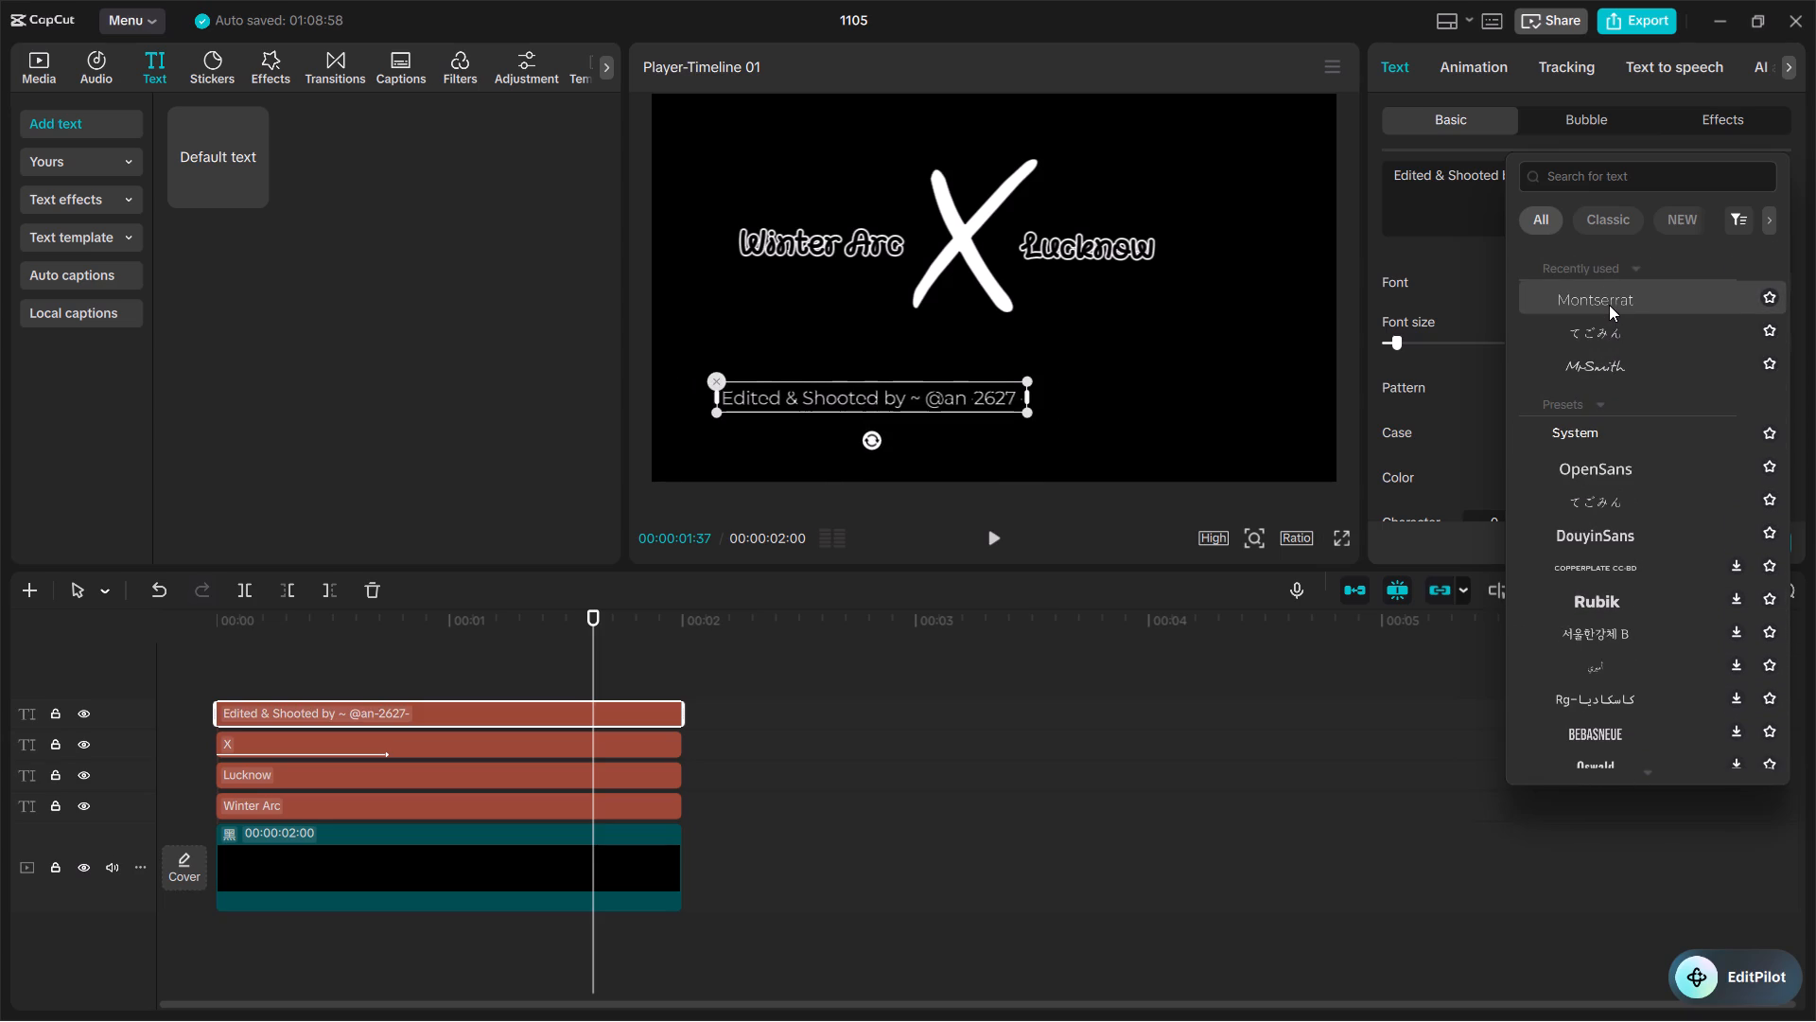
pyautogui.click(1619, 374)
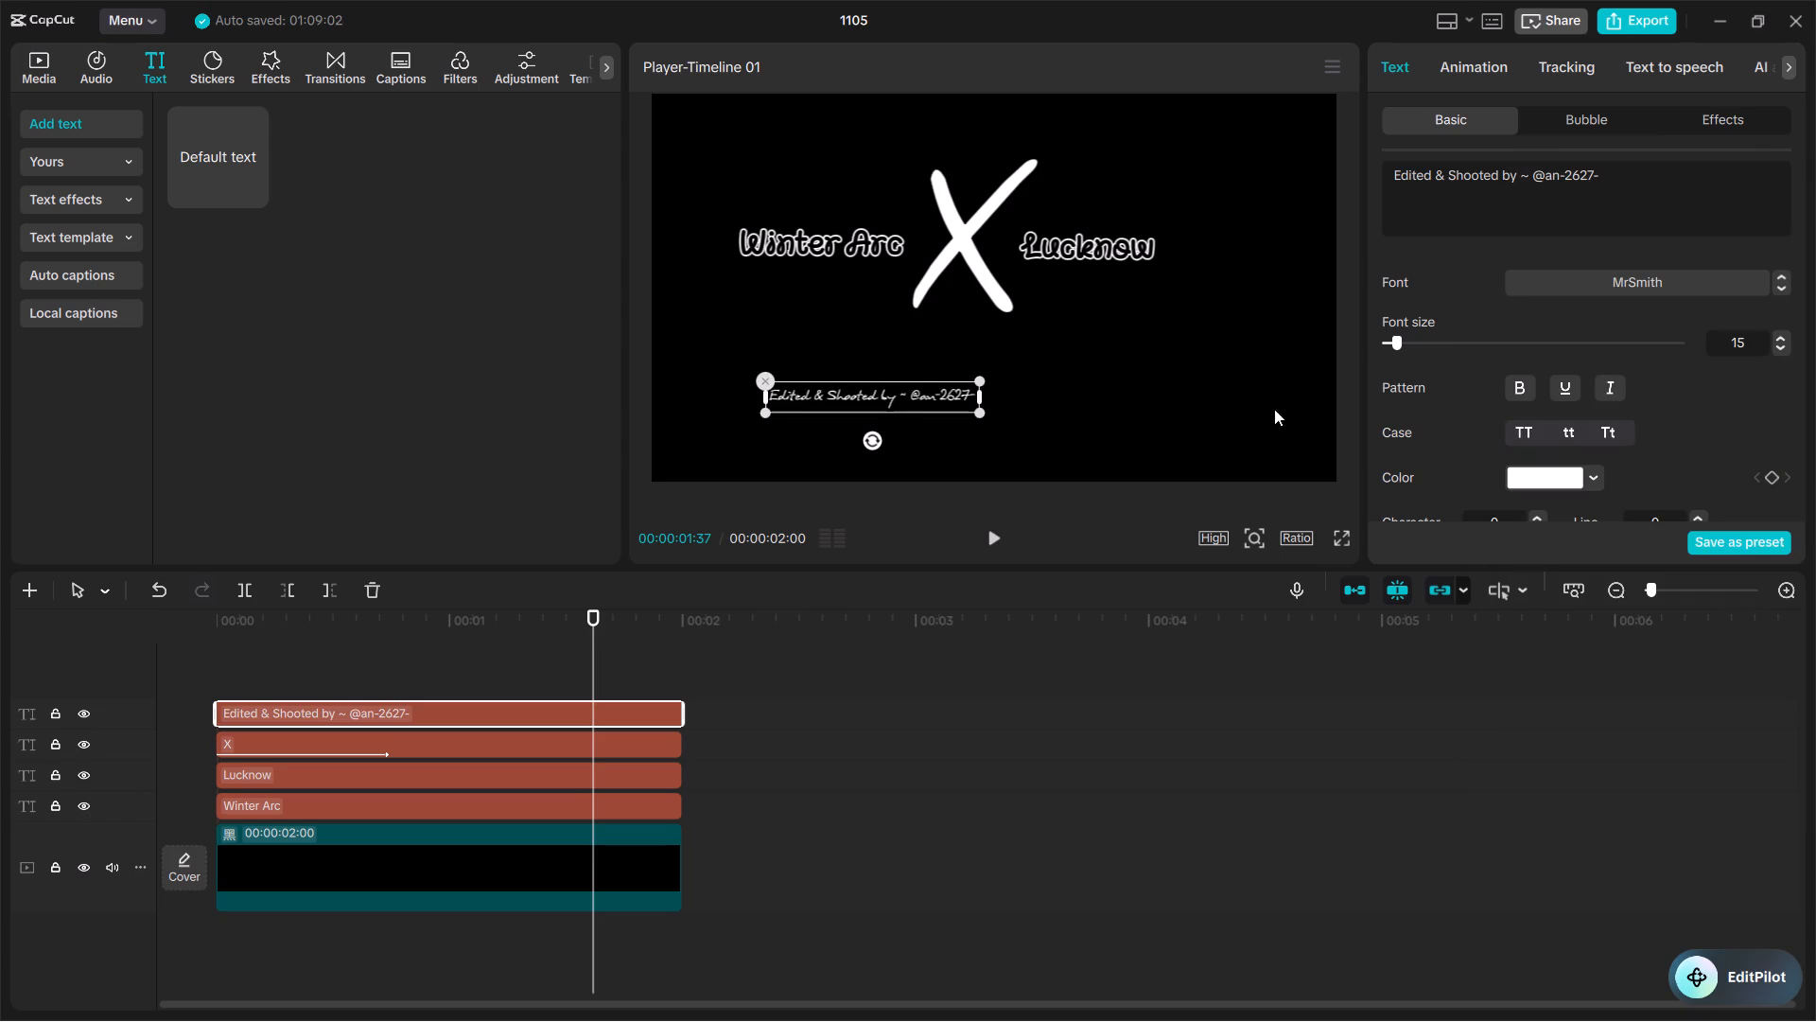
# Enlarge the credit text to slightly over half the frame's width and place it at the frame's lower left, below Winter Arc.
pyautogui.moveTo(977, 412); pyautogui.dragTo(1056, 465)
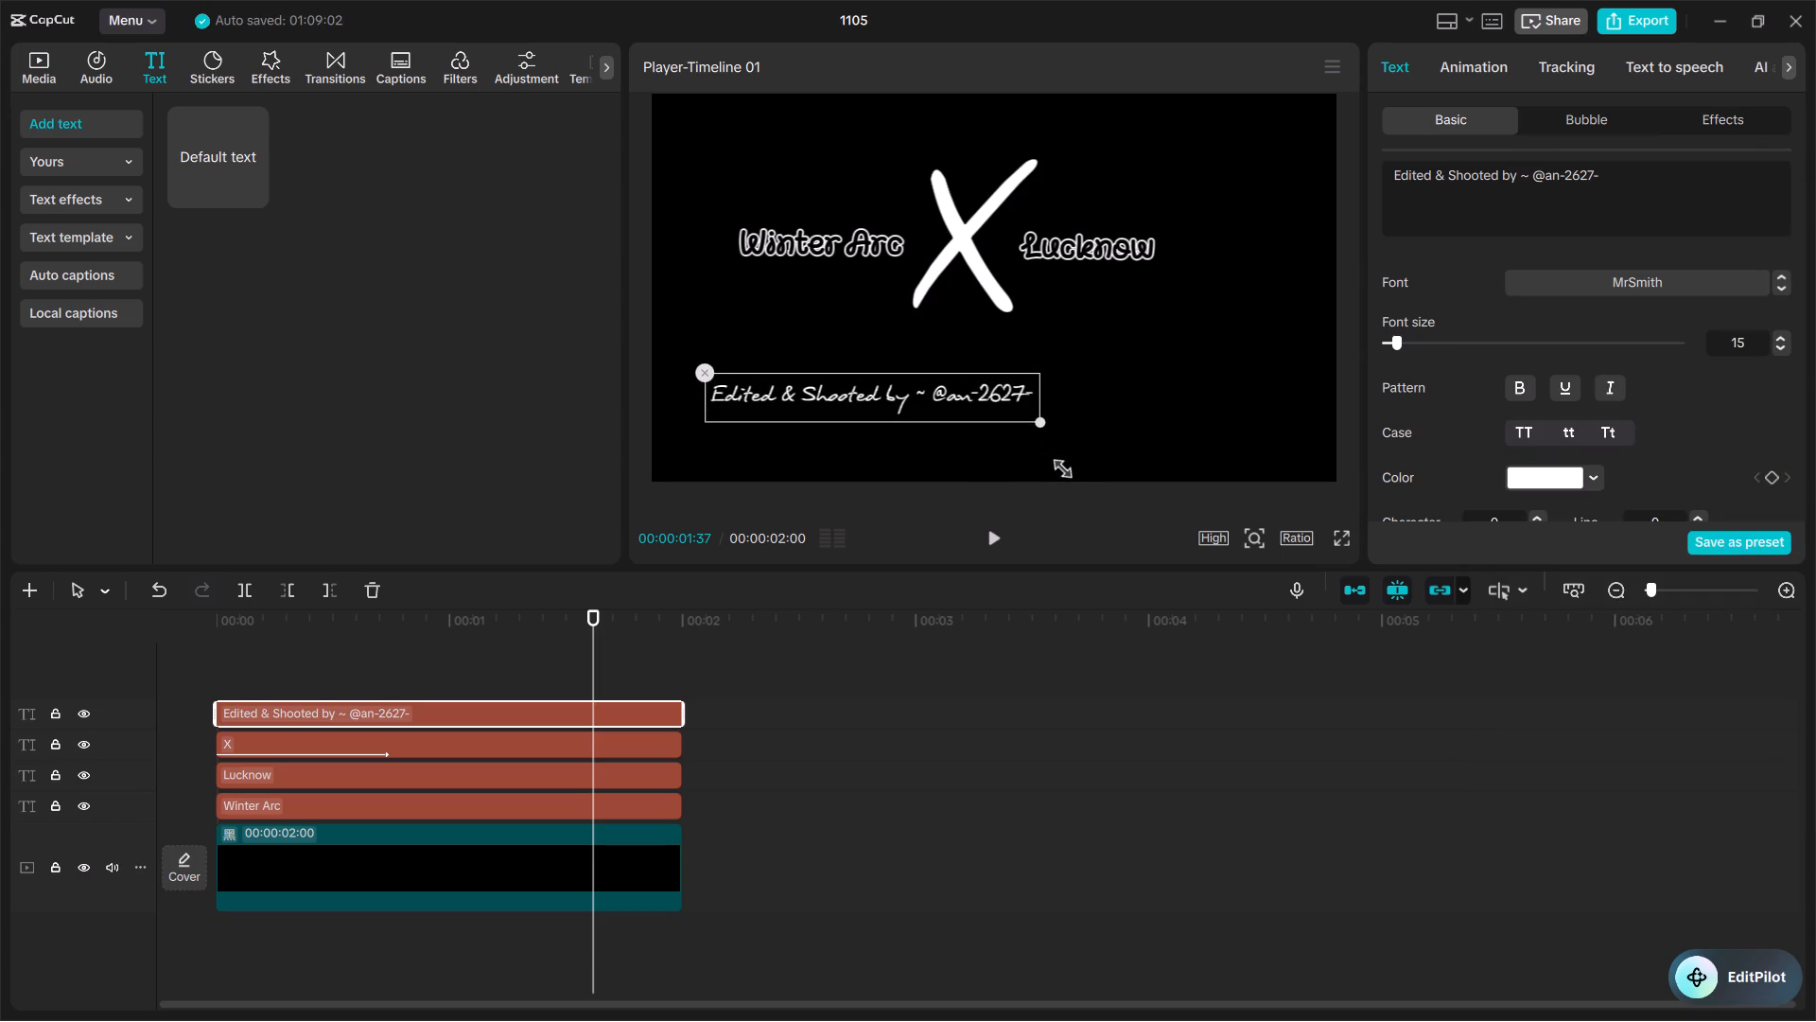
pyautogui.moveTo(1056, 465); pyautogui.dragTo(1085, 475)
pyautogui.moveTo(971, 400); pyautogui.dragTo(997, 405)
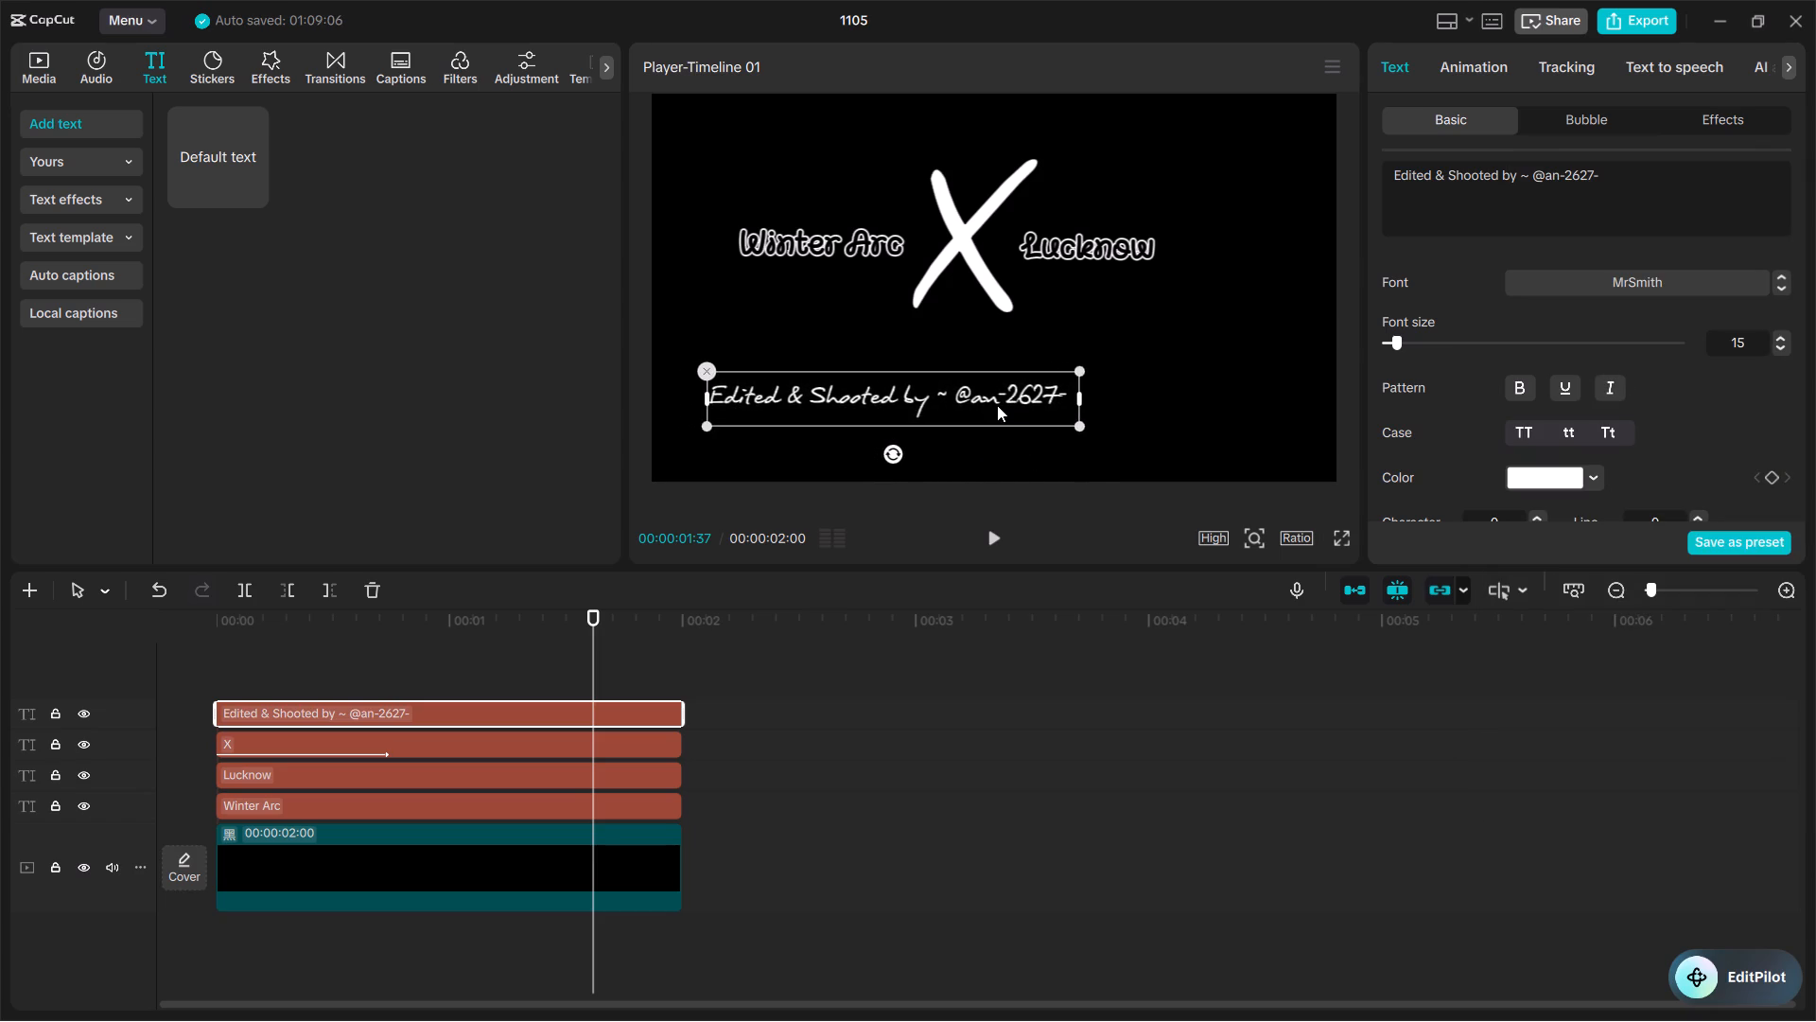
pyautogui.moveTo(997, 405); pyautogui.dragTo(987, 405)
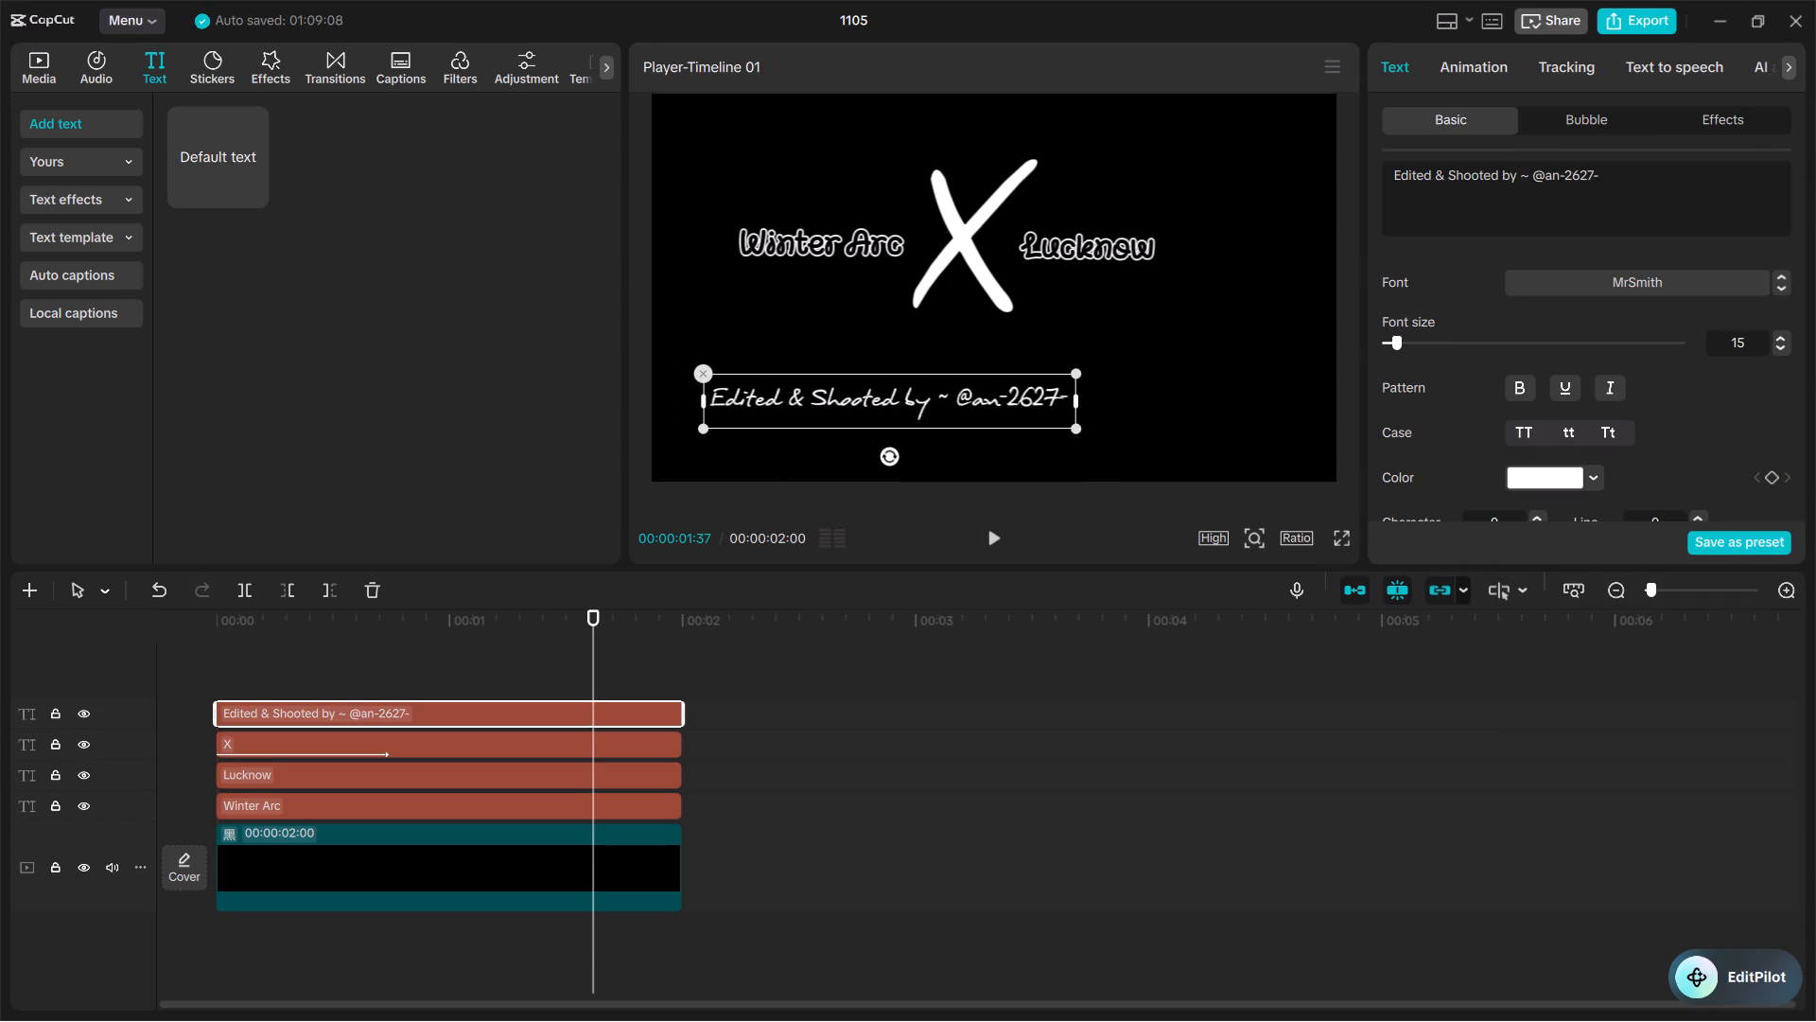
# Make the credit text bold.
pyautogui.click(1516, 383)
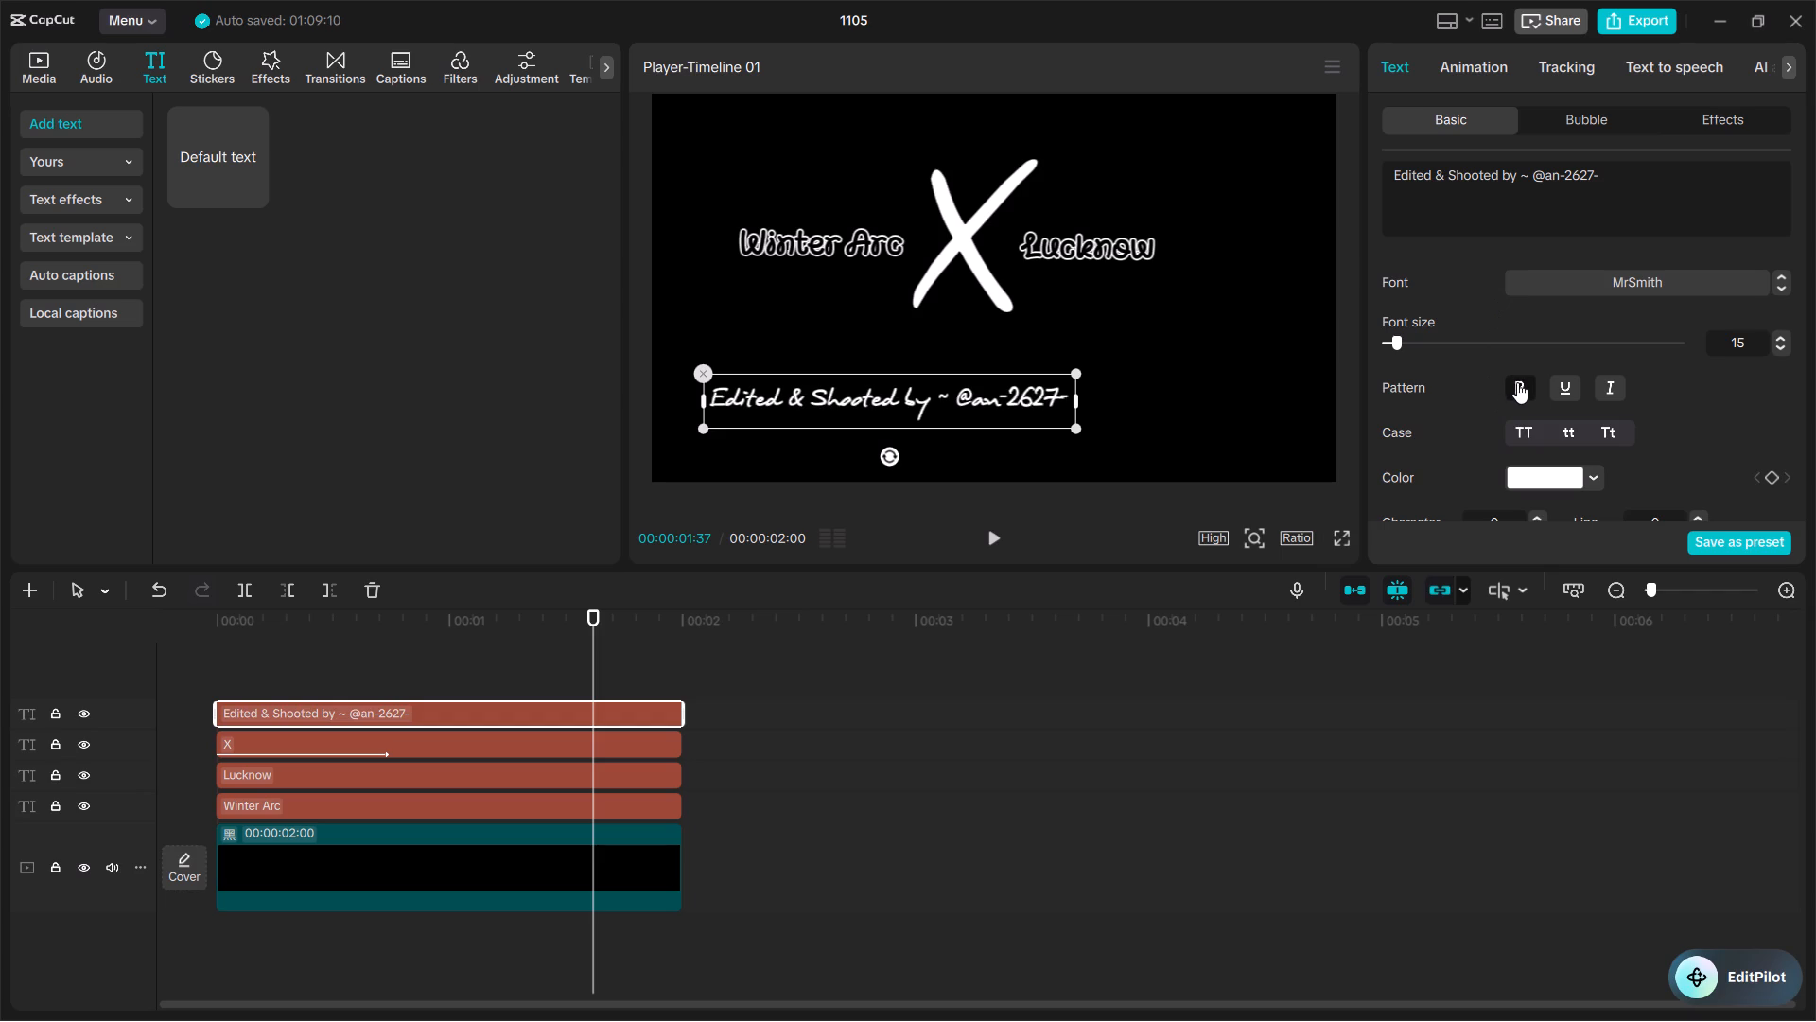
pyautogui.click(1201, 382)
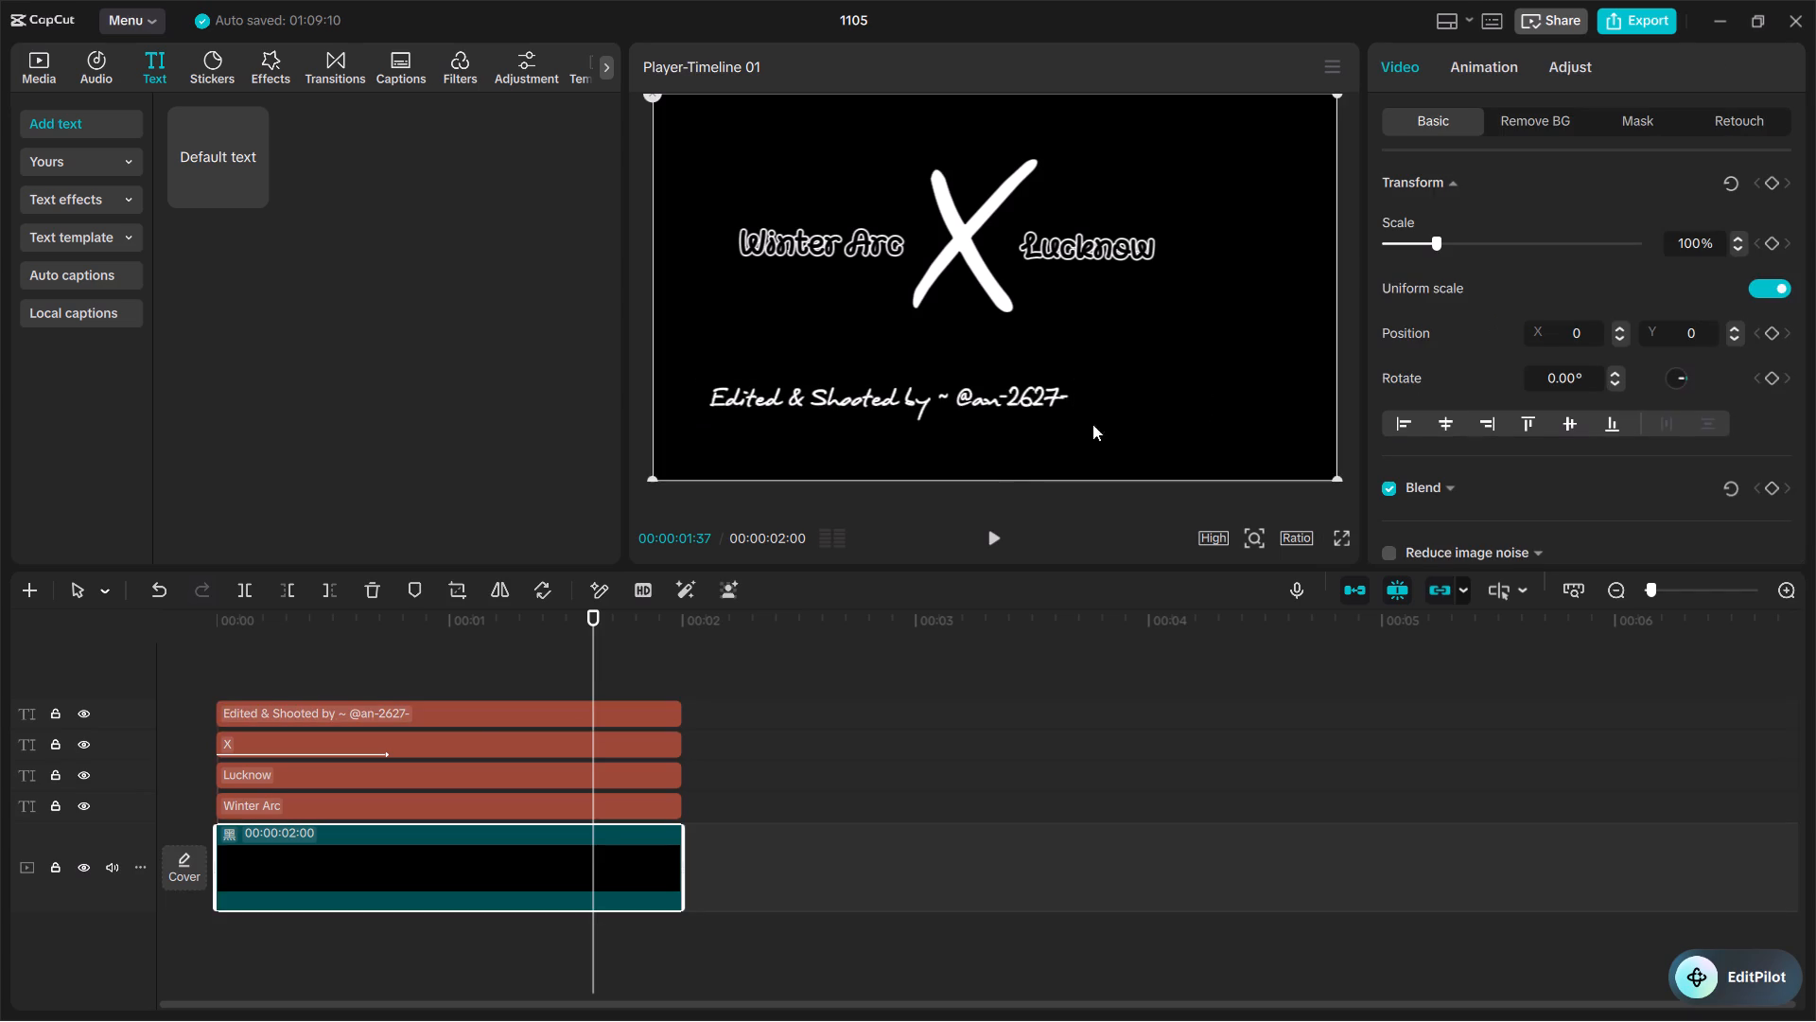
# Move the credit clip to start where the X's animation ends, and trim its end to match the other clips at 2 seconds.
pyautogui.click(450, 714)
pyautogui.moveTo(450, 714); pyautogui.dragTo(582, 717)
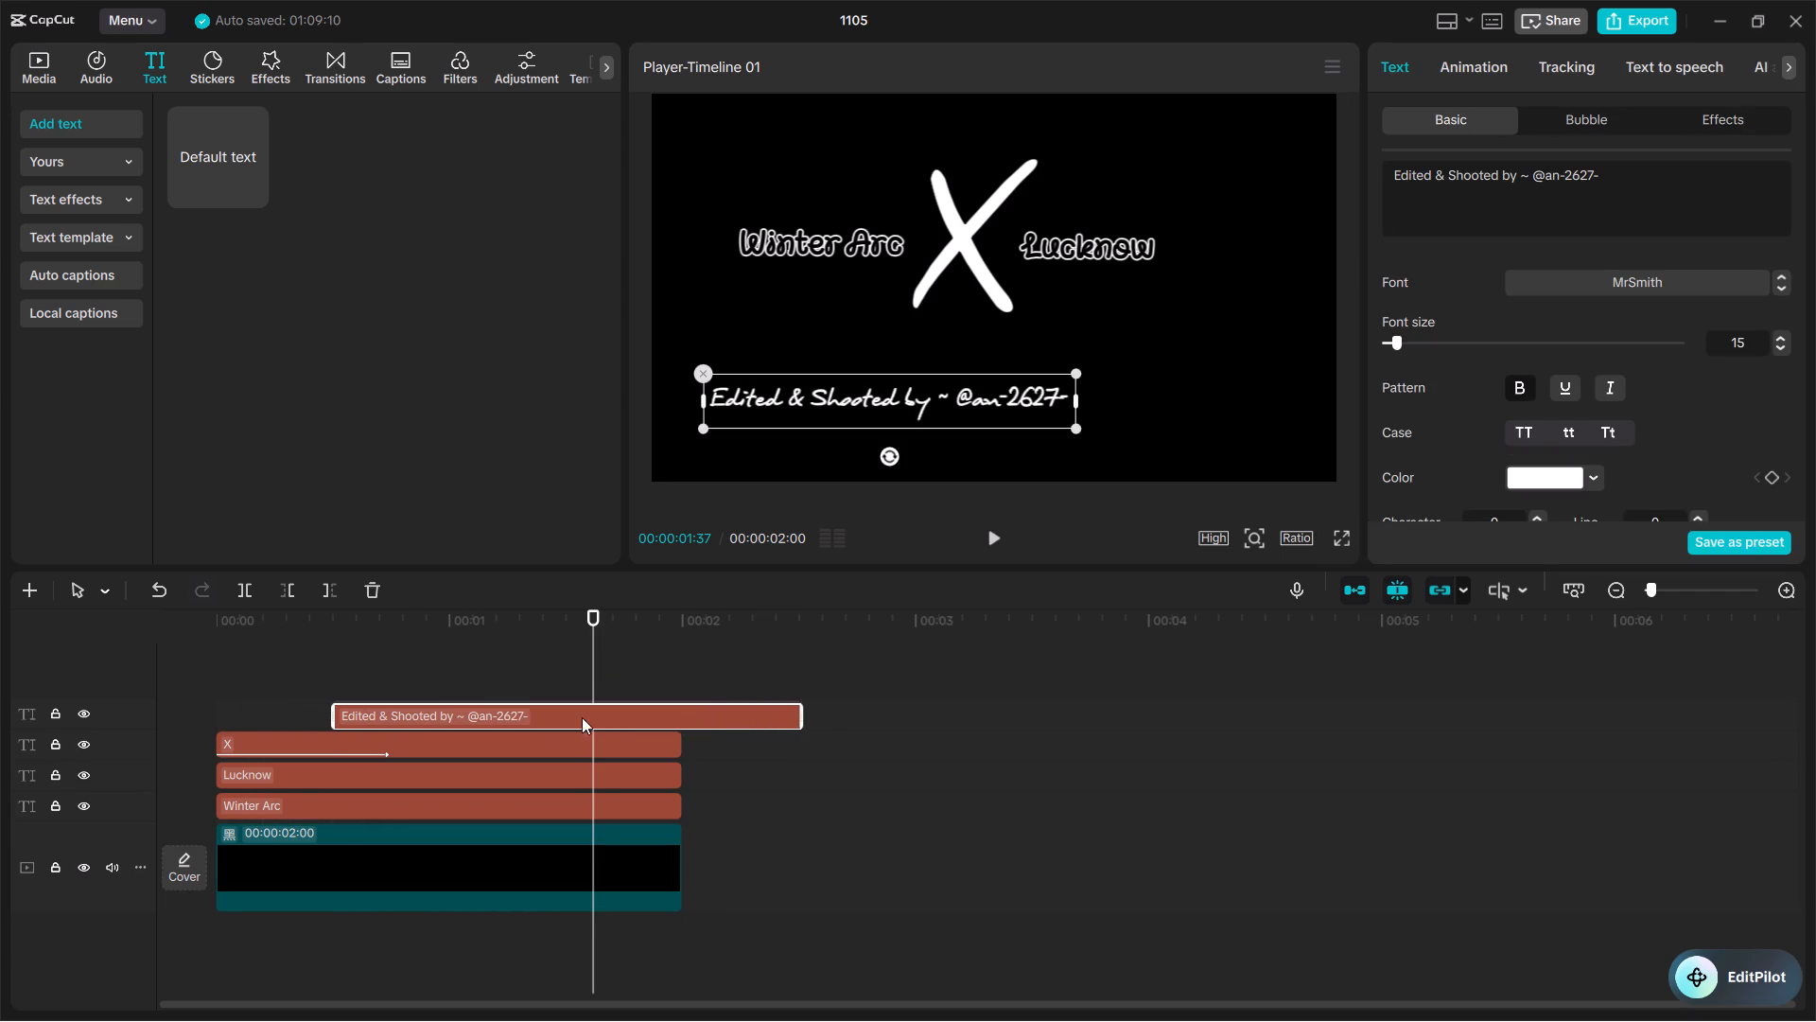
pyautogui.moveTo(582, 717); pyautogui.dragTo(623, 717)
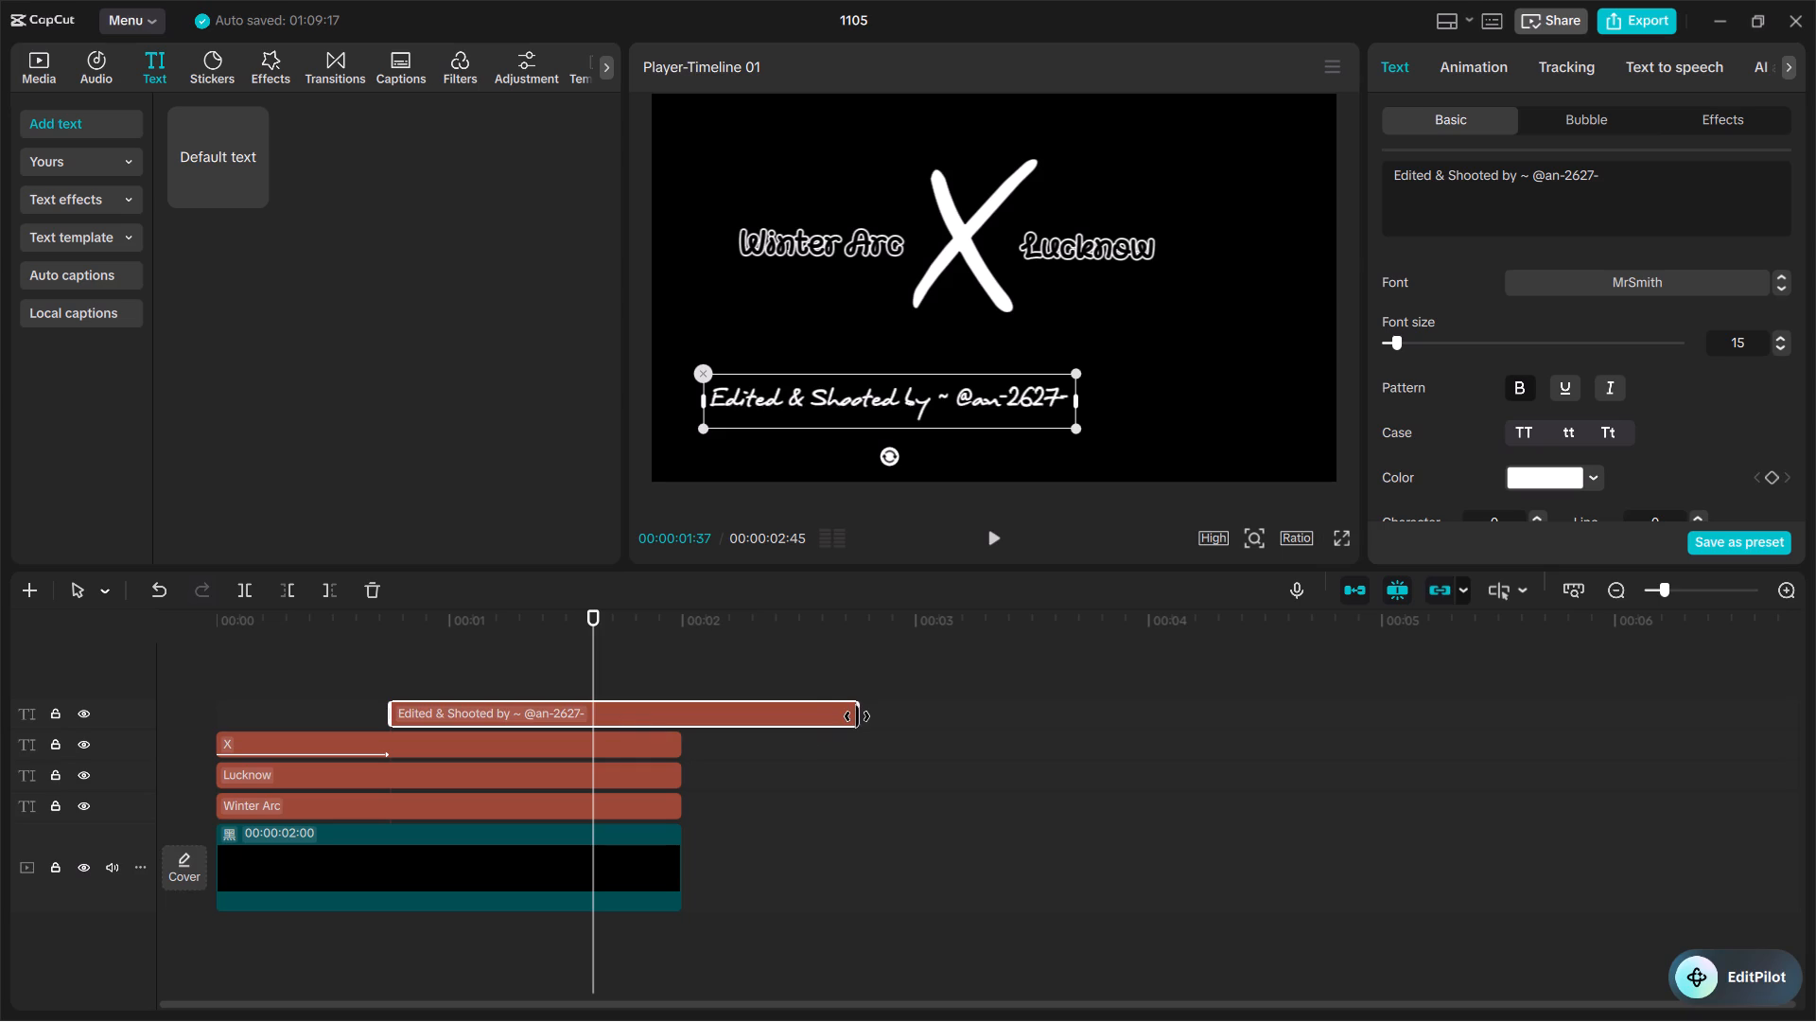
pyautogui.moveTo(857, 716); pyautogui.dragTo(671, 752)
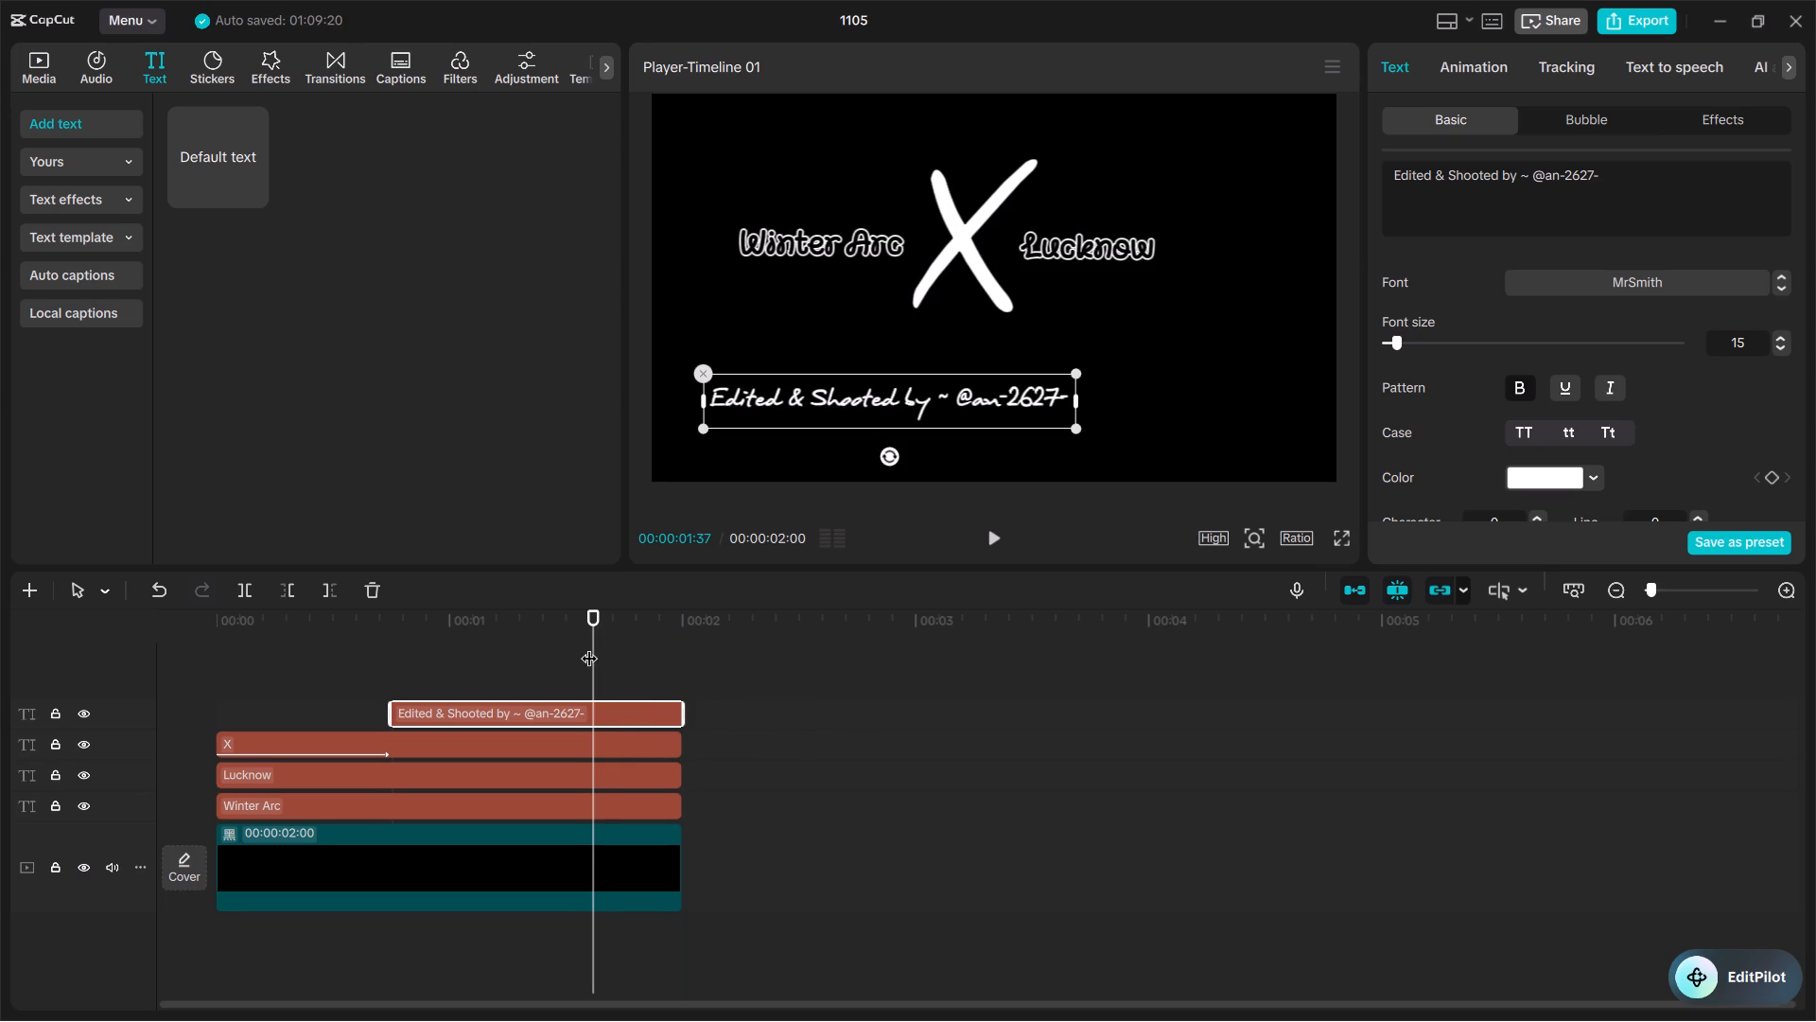
# Play the intro from the start to check when the credit text appears.
pyautogui.moveTo(589, 646); pyautogui.dragTo(91, 731)
pyautogui.click(989, 533)
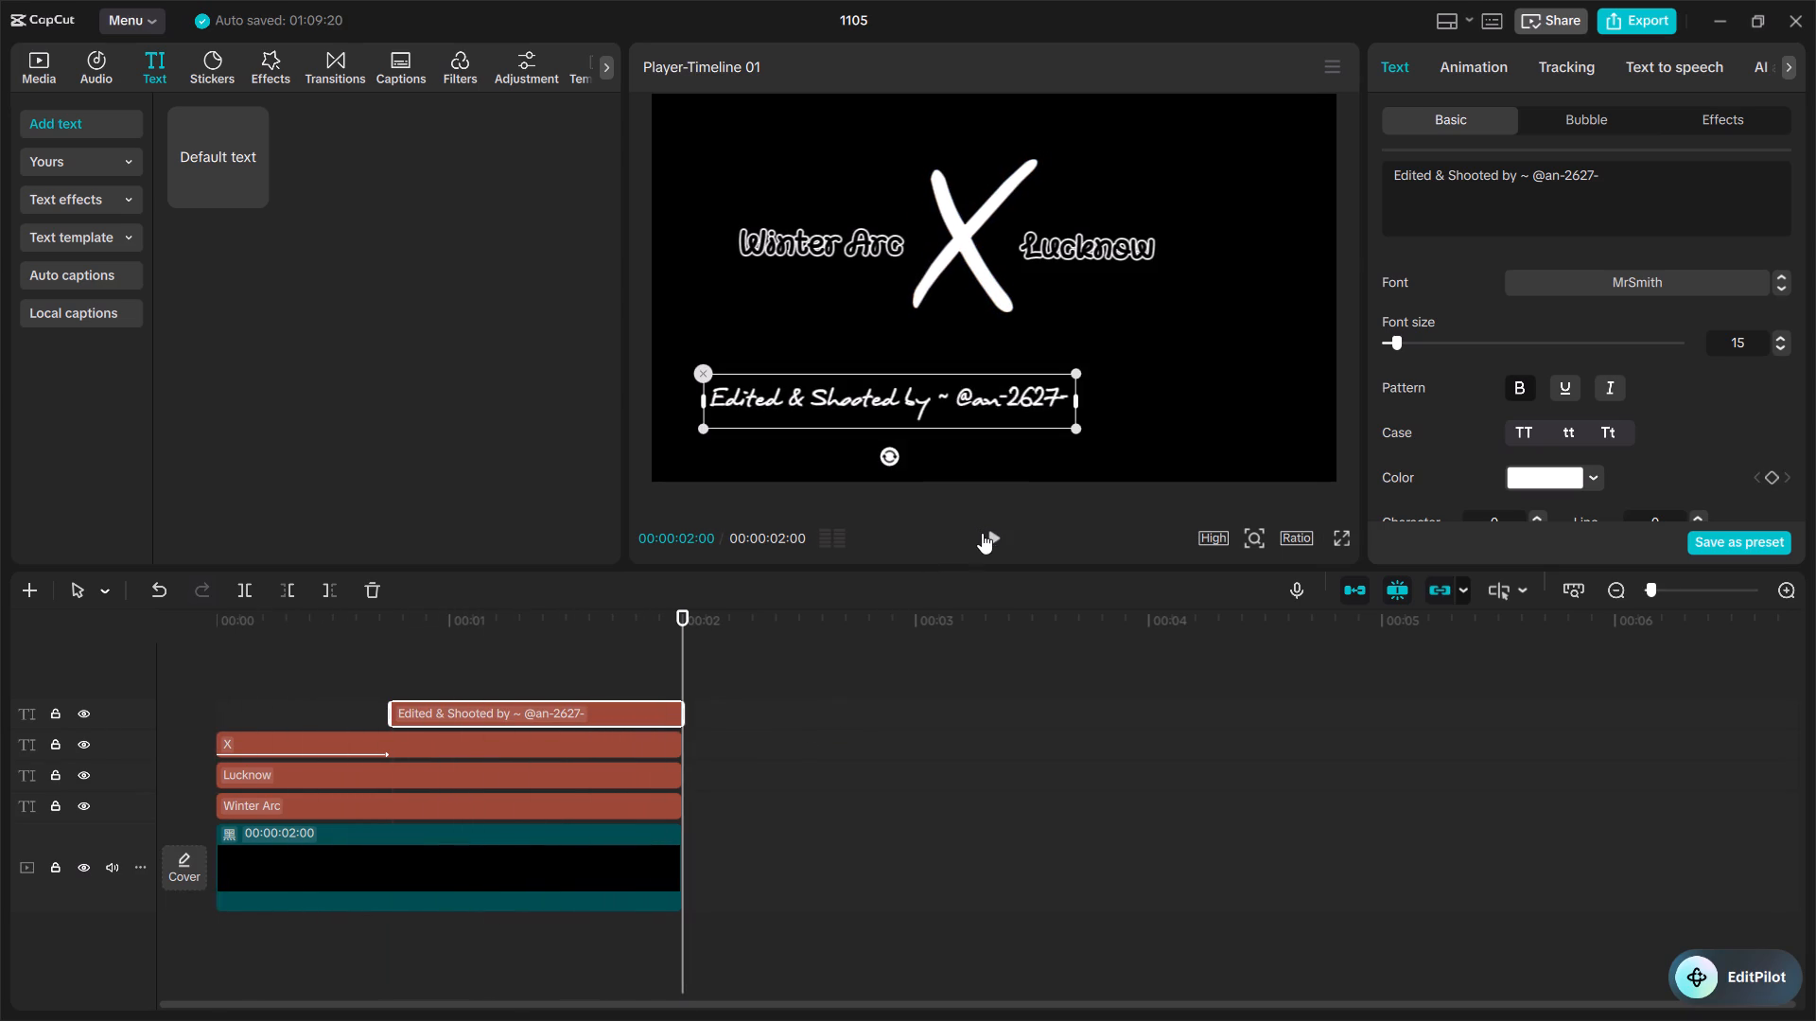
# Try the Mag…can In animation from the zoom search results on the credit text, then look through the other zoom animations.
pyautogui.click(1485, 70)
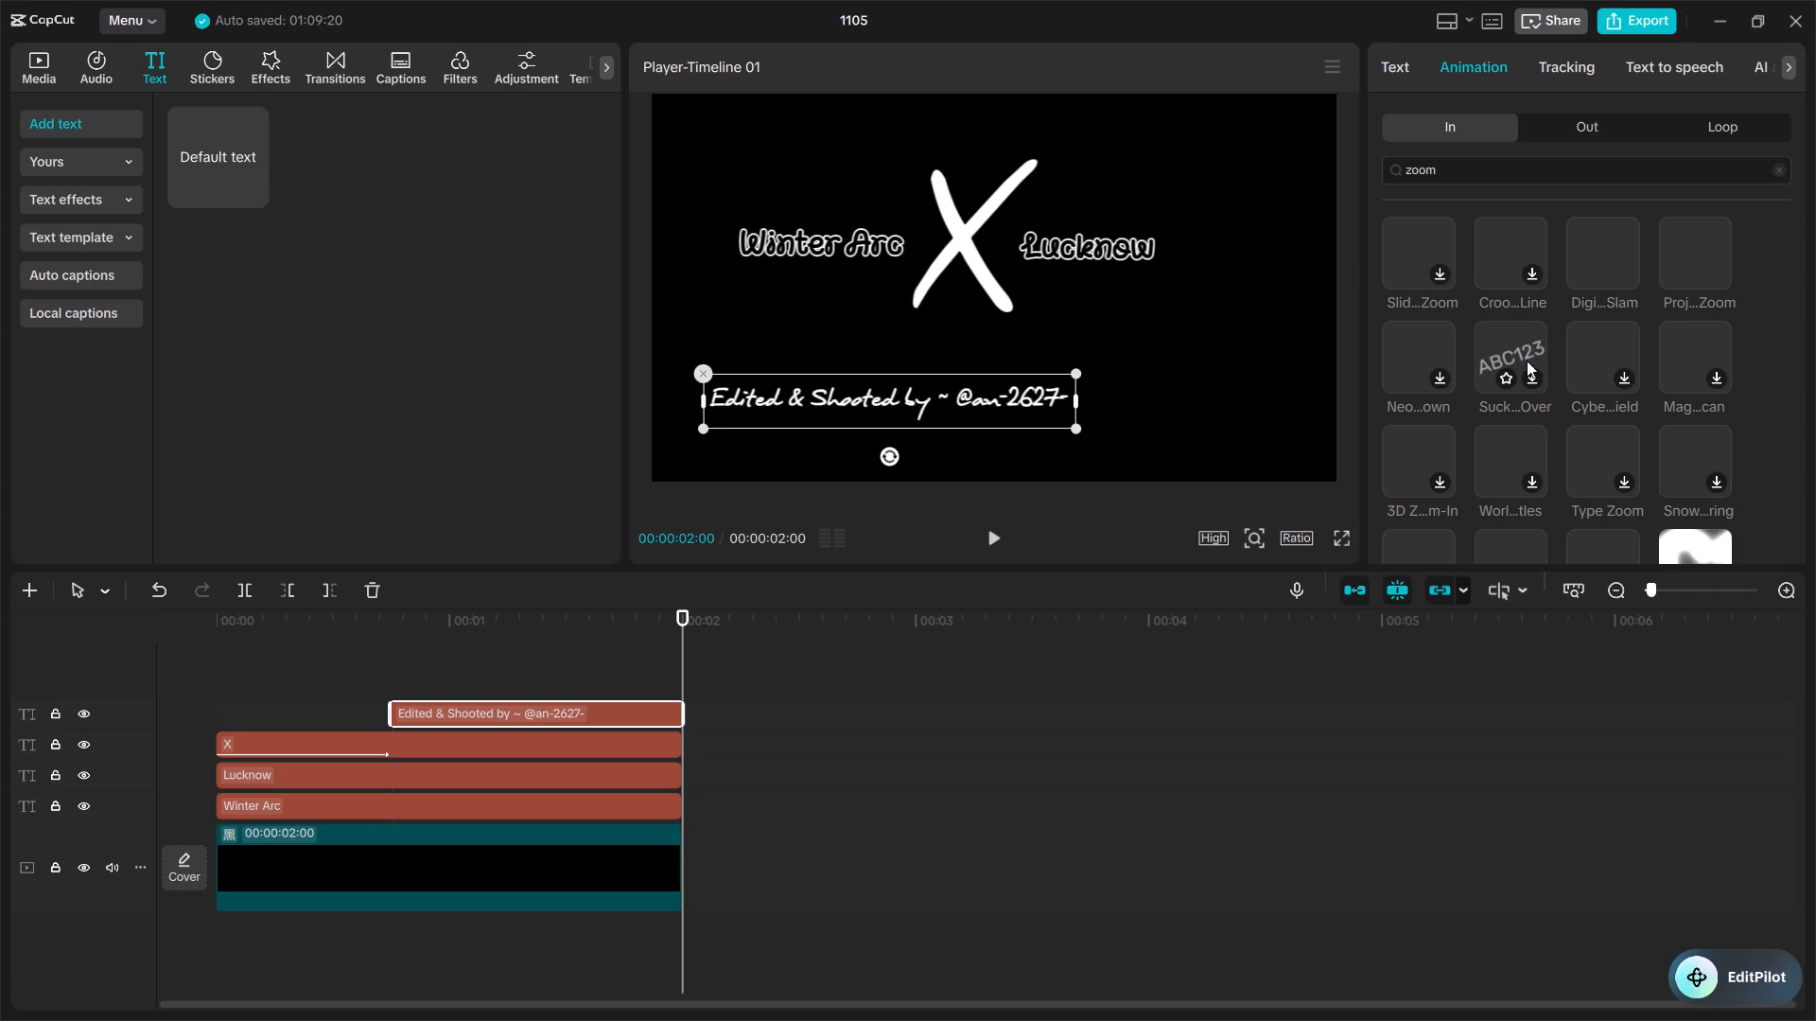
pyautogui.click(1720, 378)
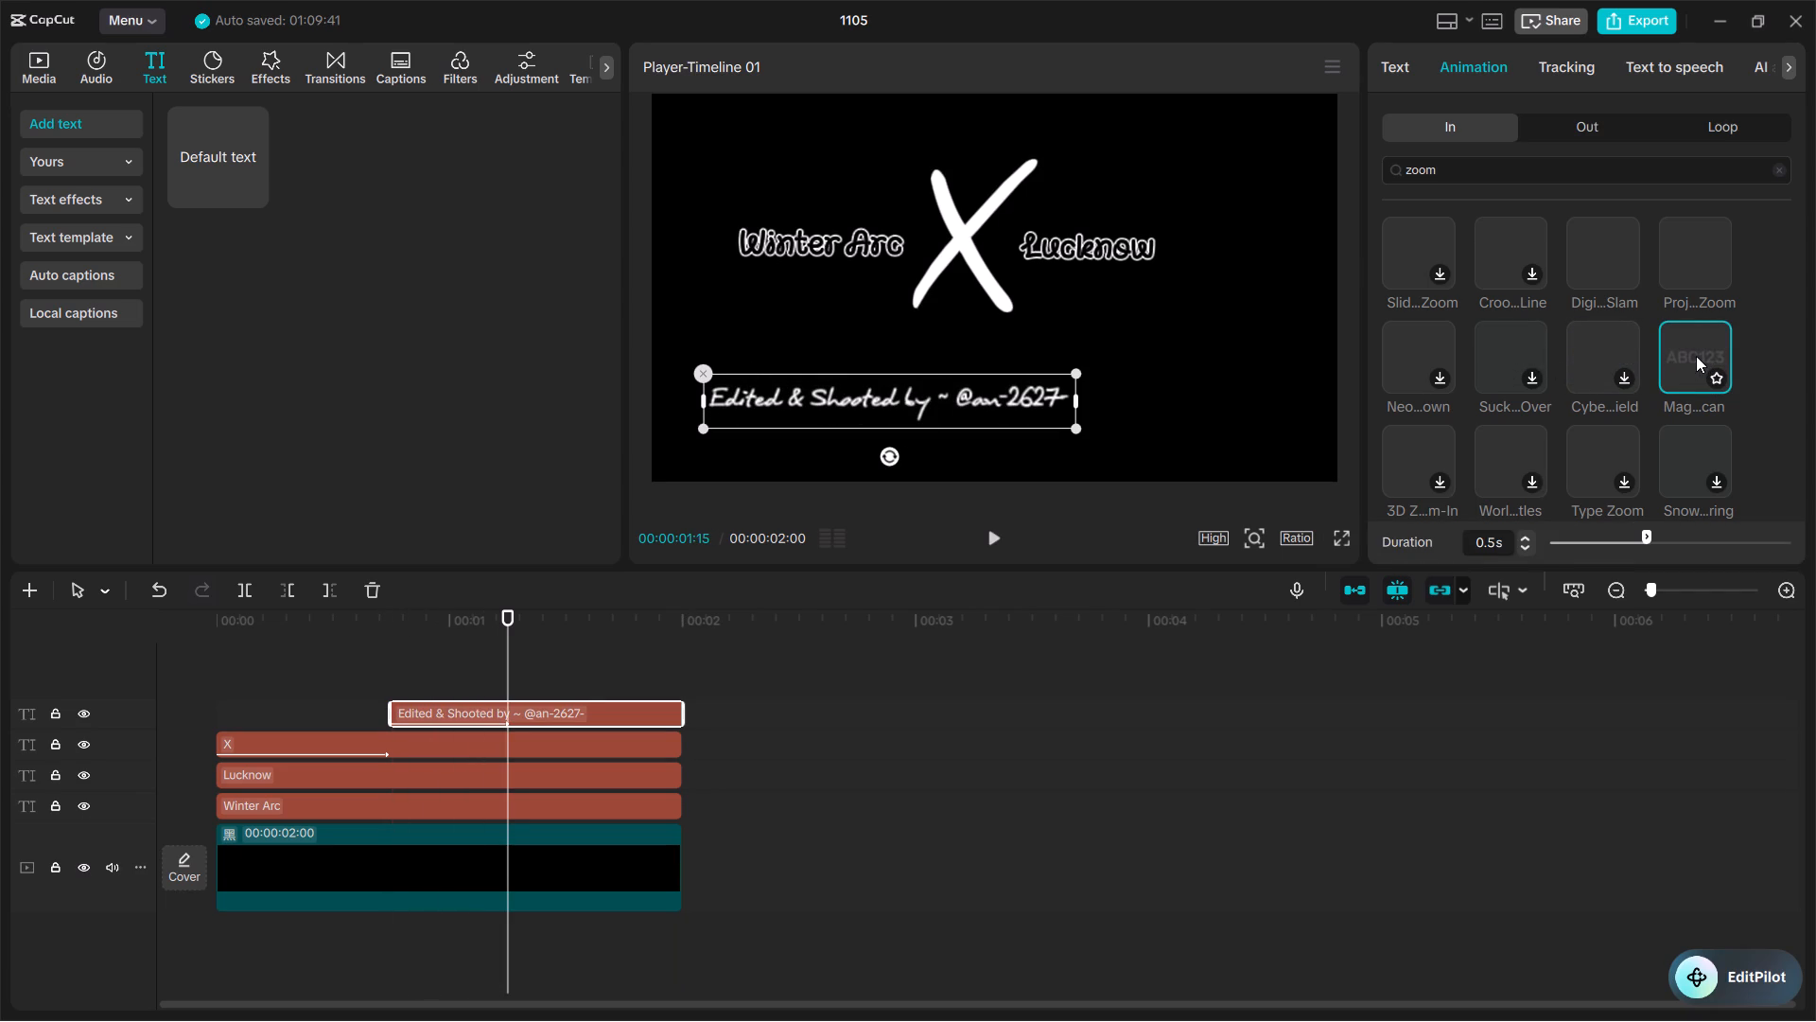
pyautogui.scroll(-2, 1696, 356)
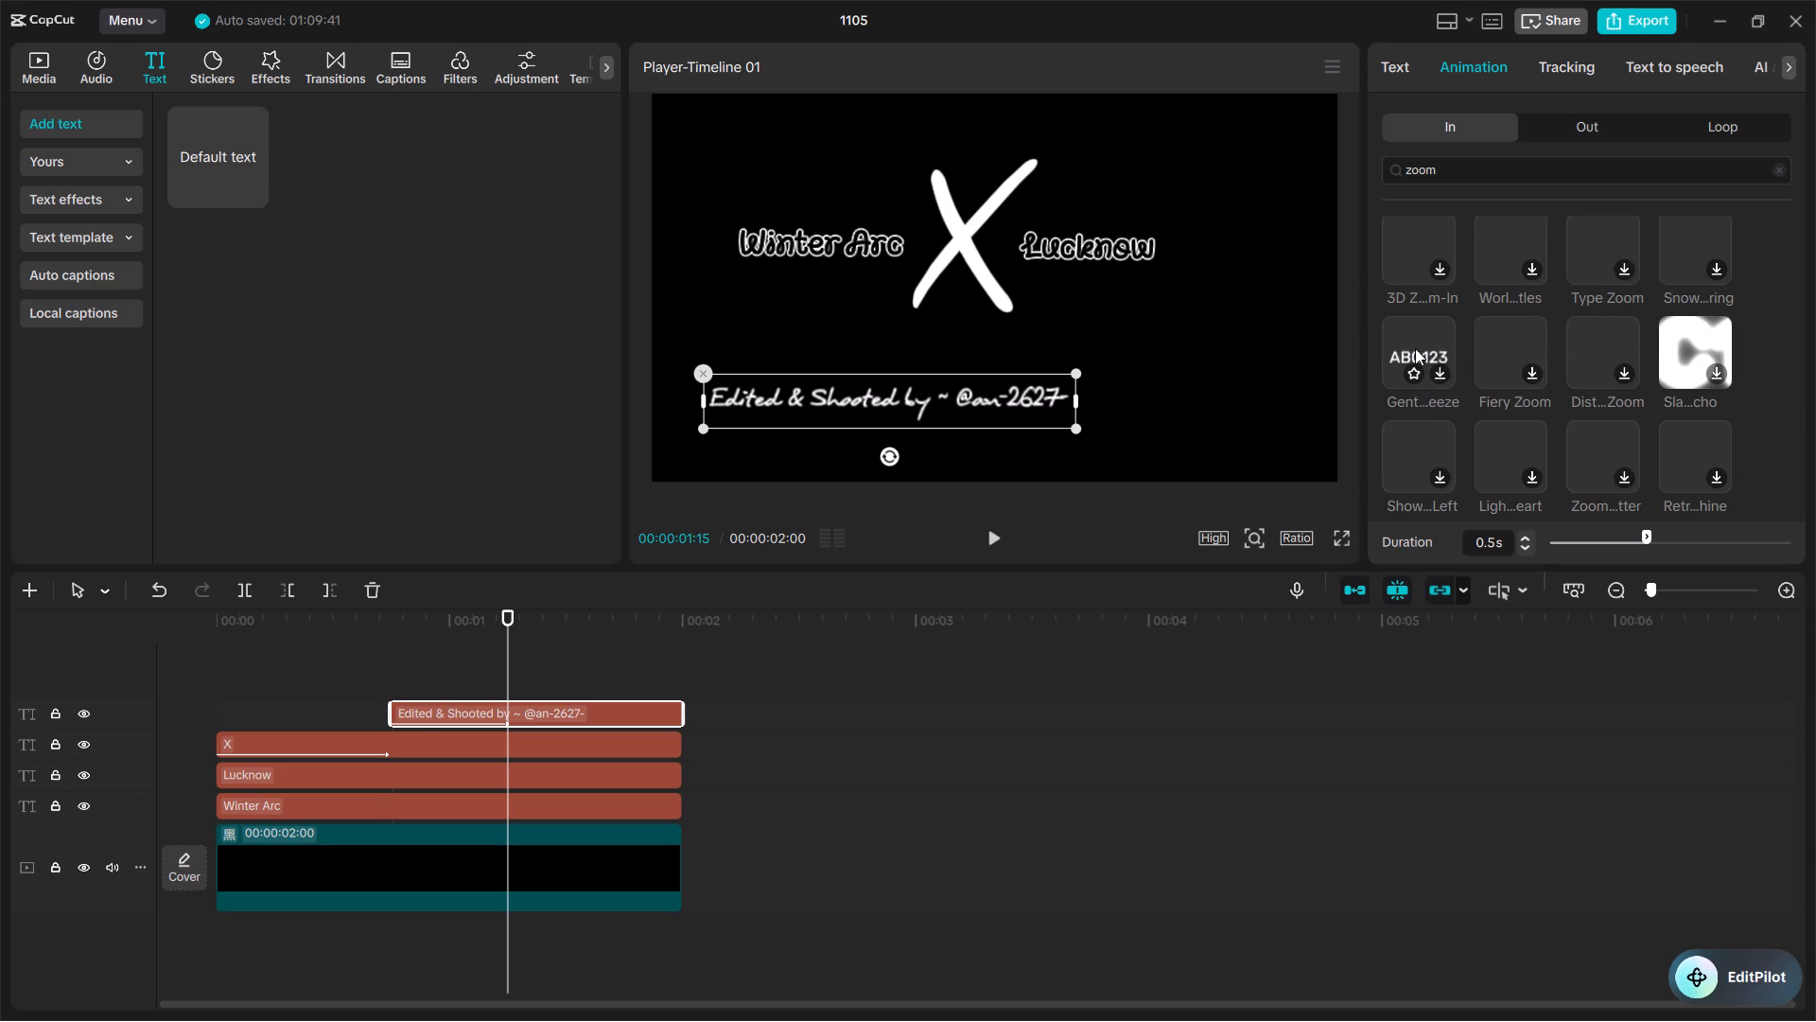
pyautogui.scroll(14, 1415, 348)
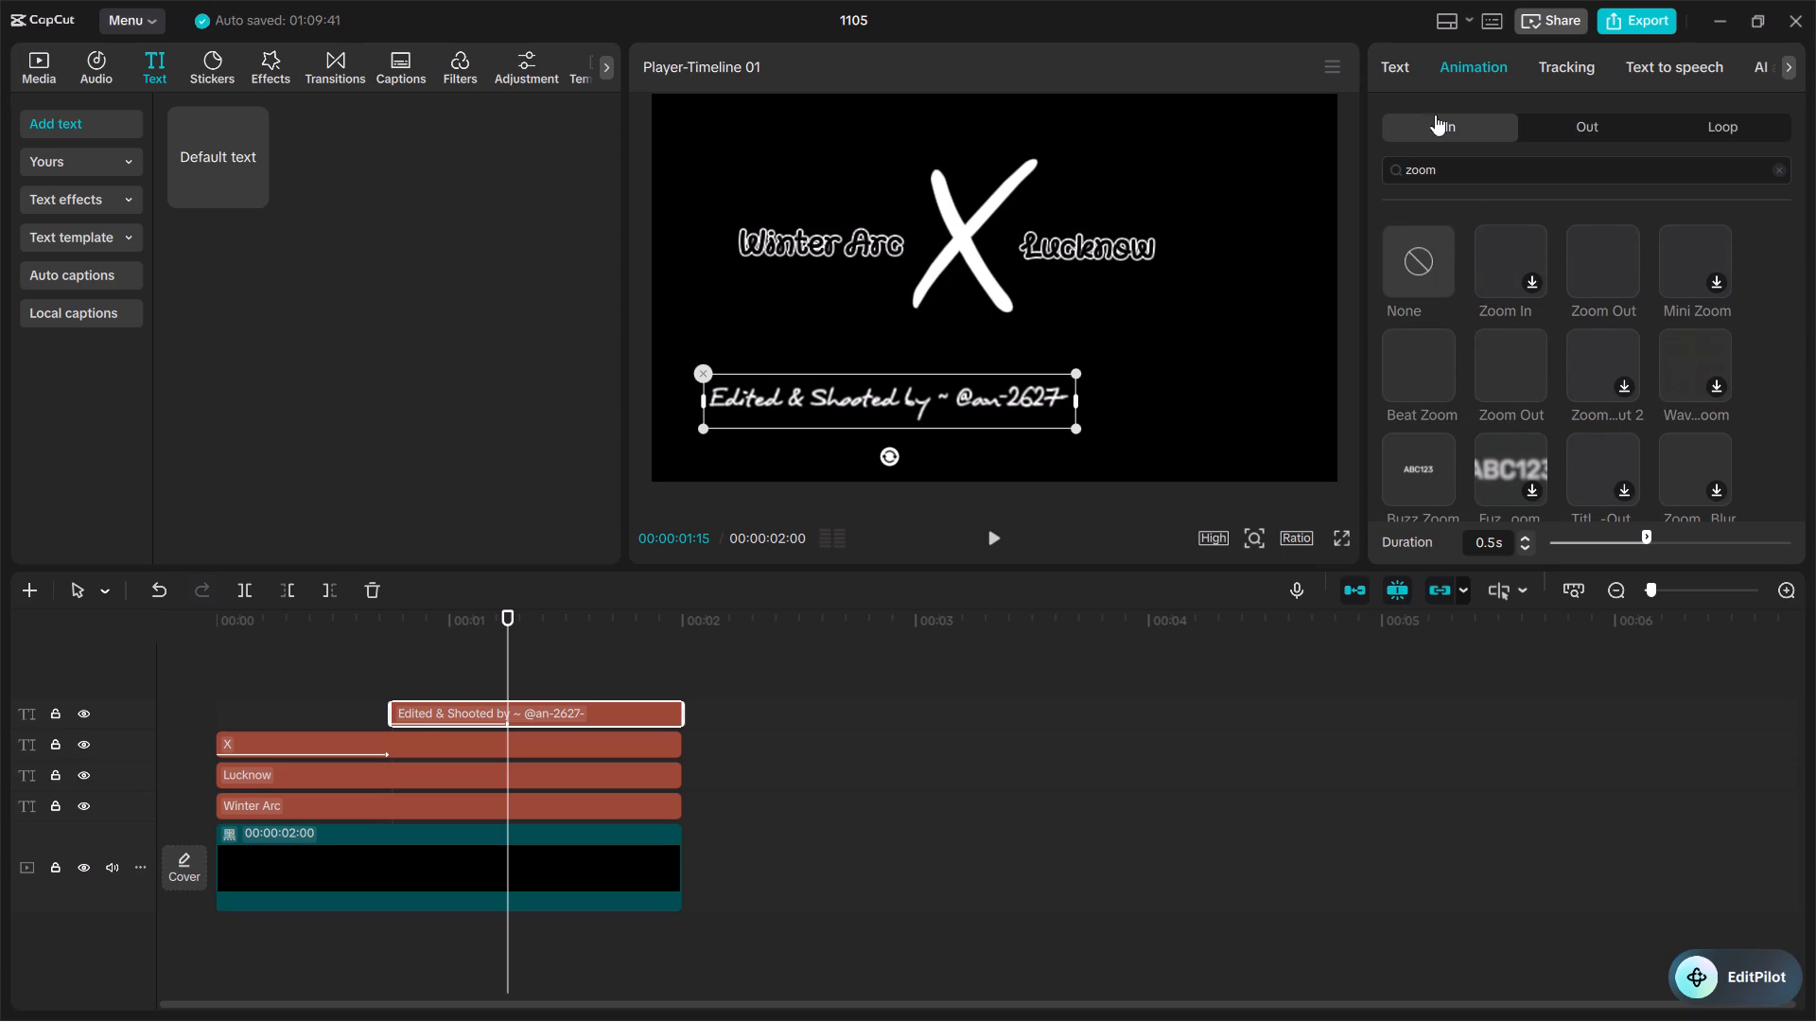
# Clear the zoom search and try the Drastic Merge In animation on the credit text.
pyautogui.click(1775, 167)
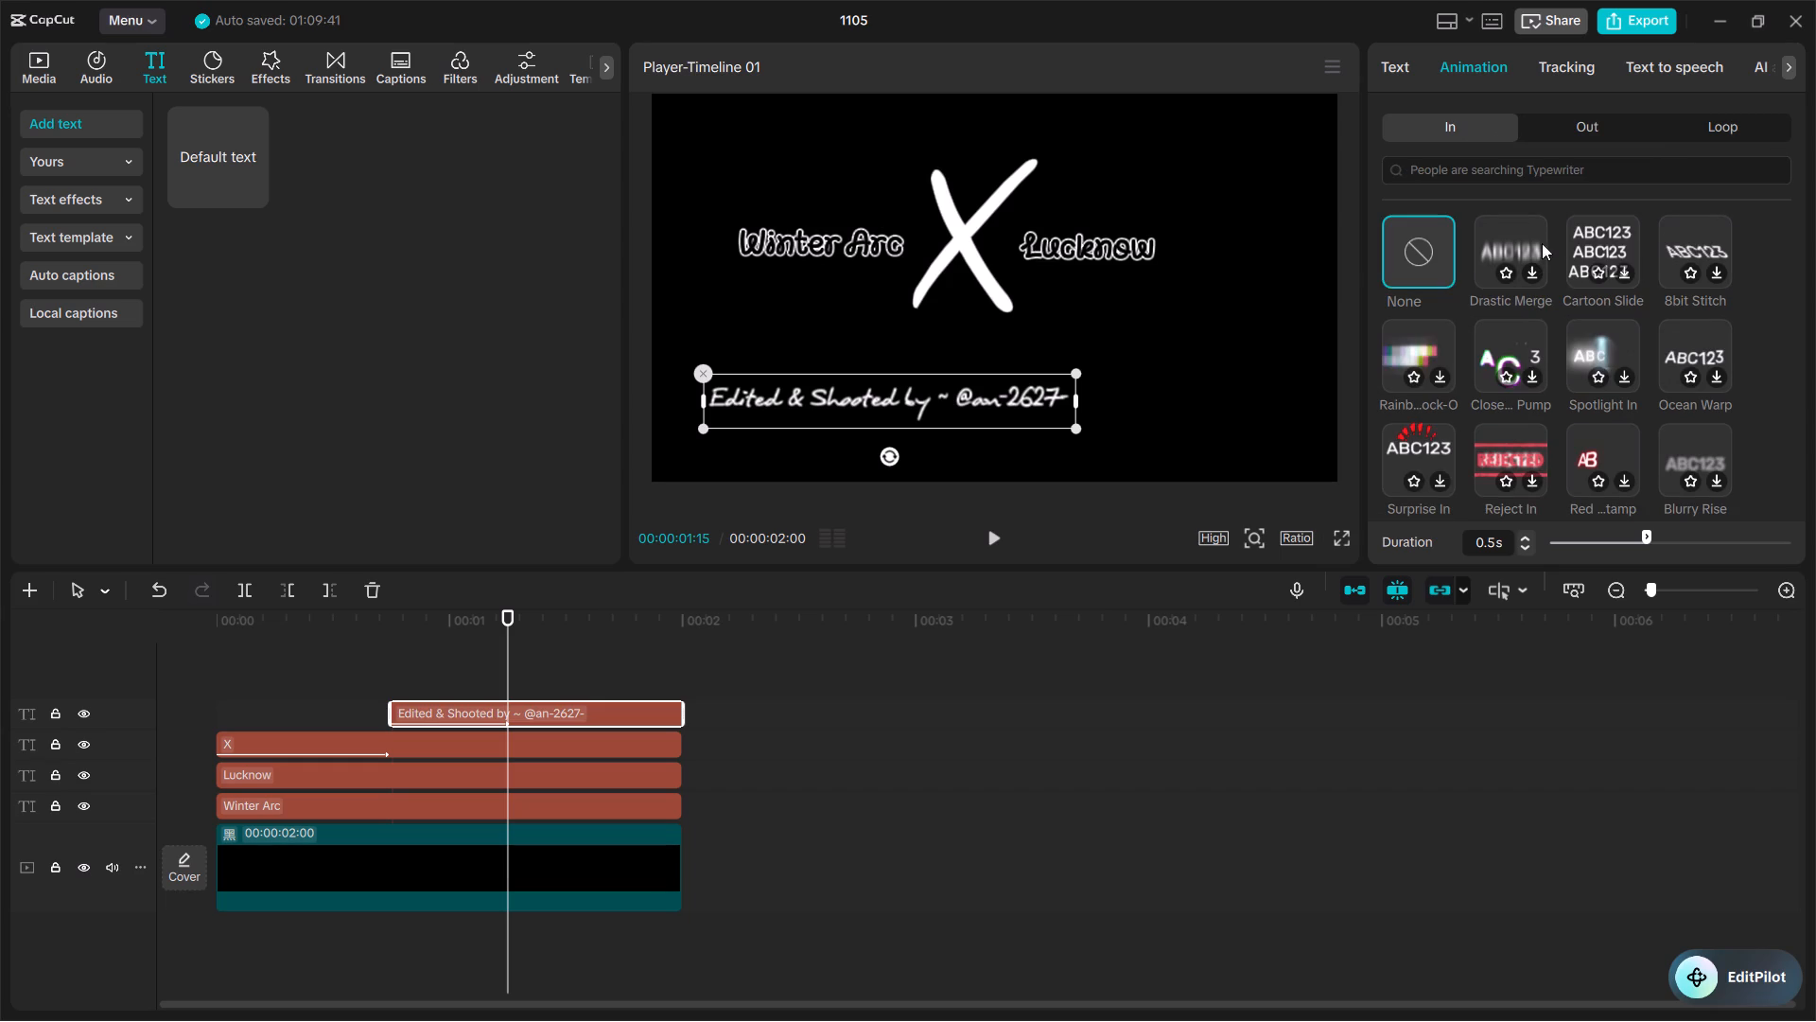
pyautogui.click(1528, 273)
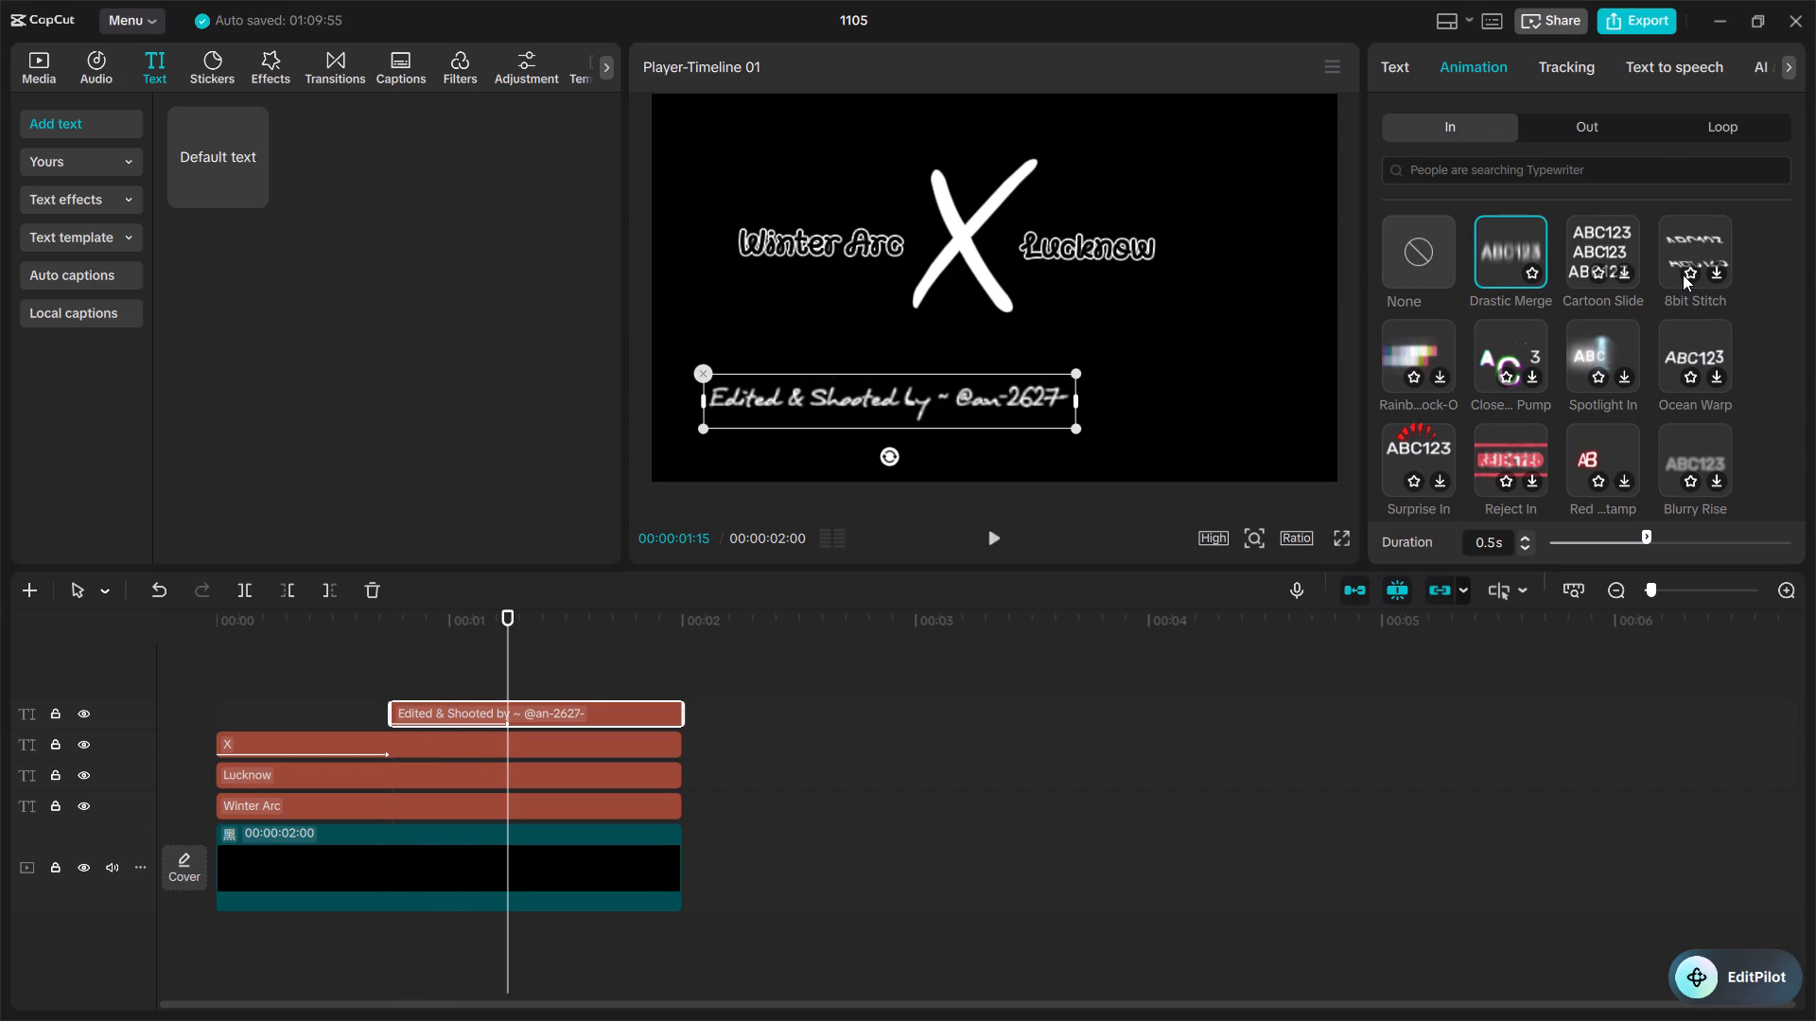
# Apply the 8bit Stitch In animation to the credit text at 0.5 s and play the intro to check it.
pyautogui.click(1719, 269)
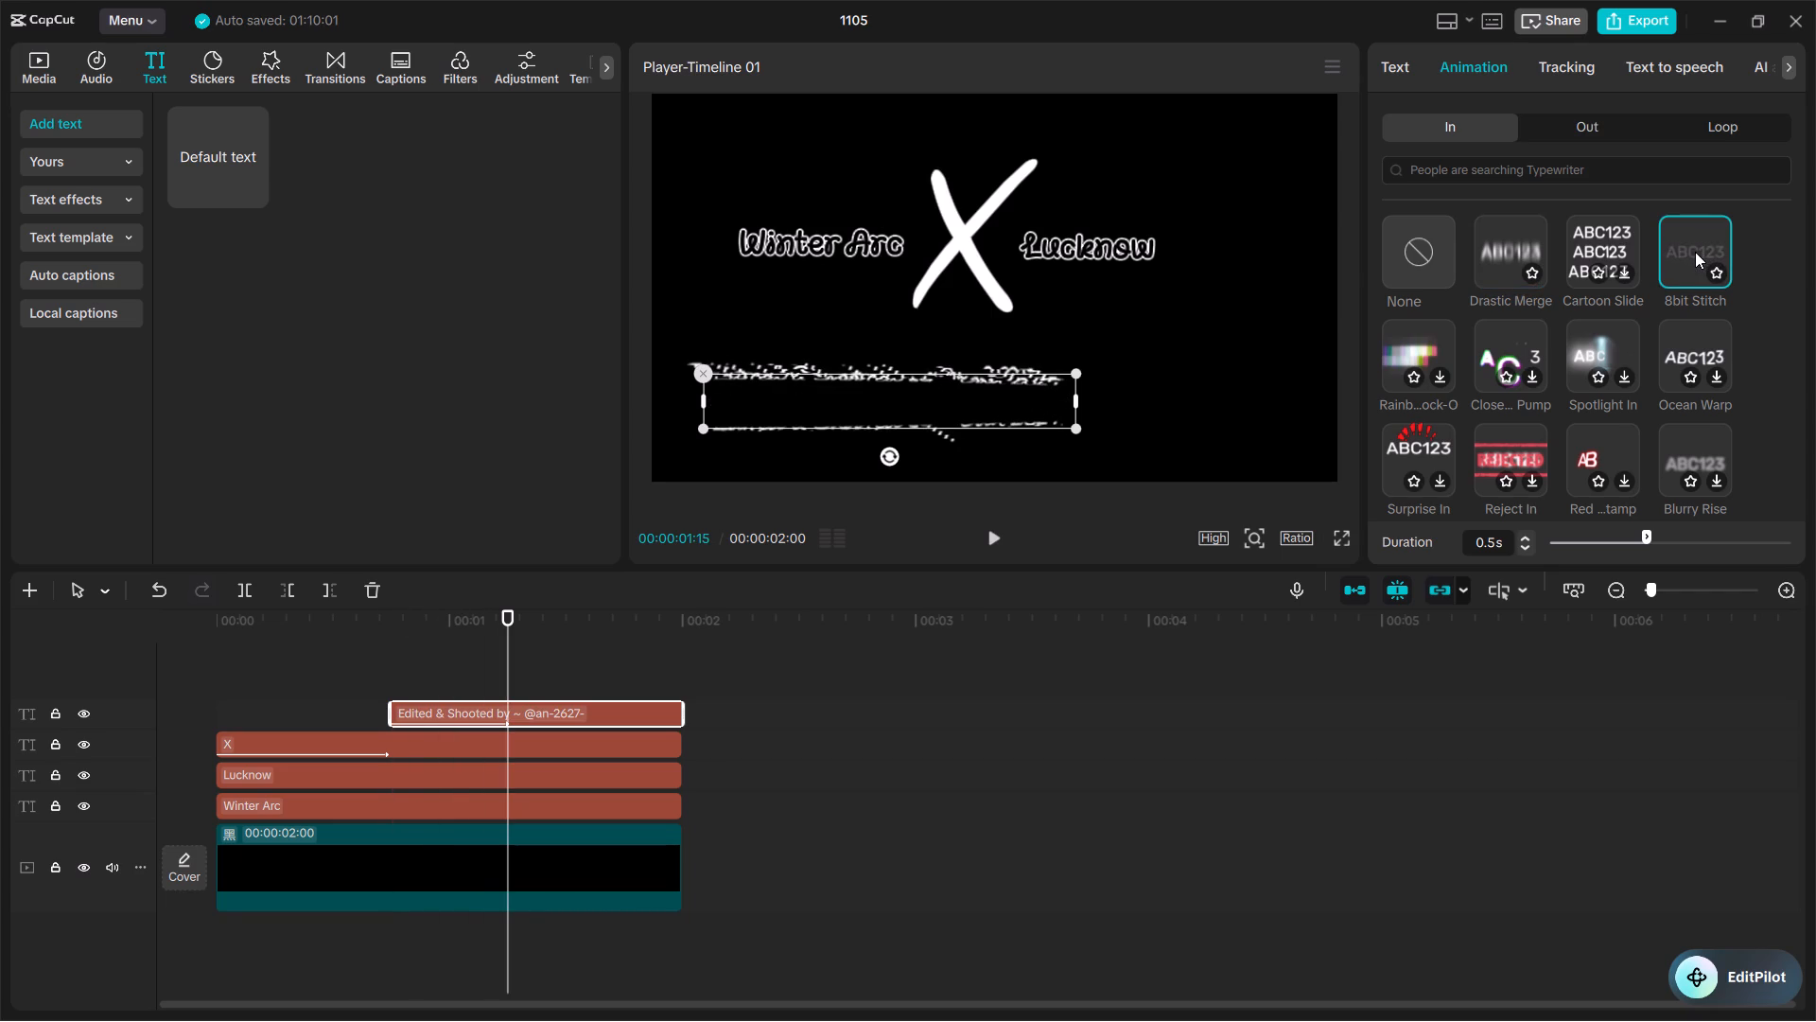
pyautogui.click(1693, 252)
pyautogui.click(992, 535)
pyautogui.click(989, 535)
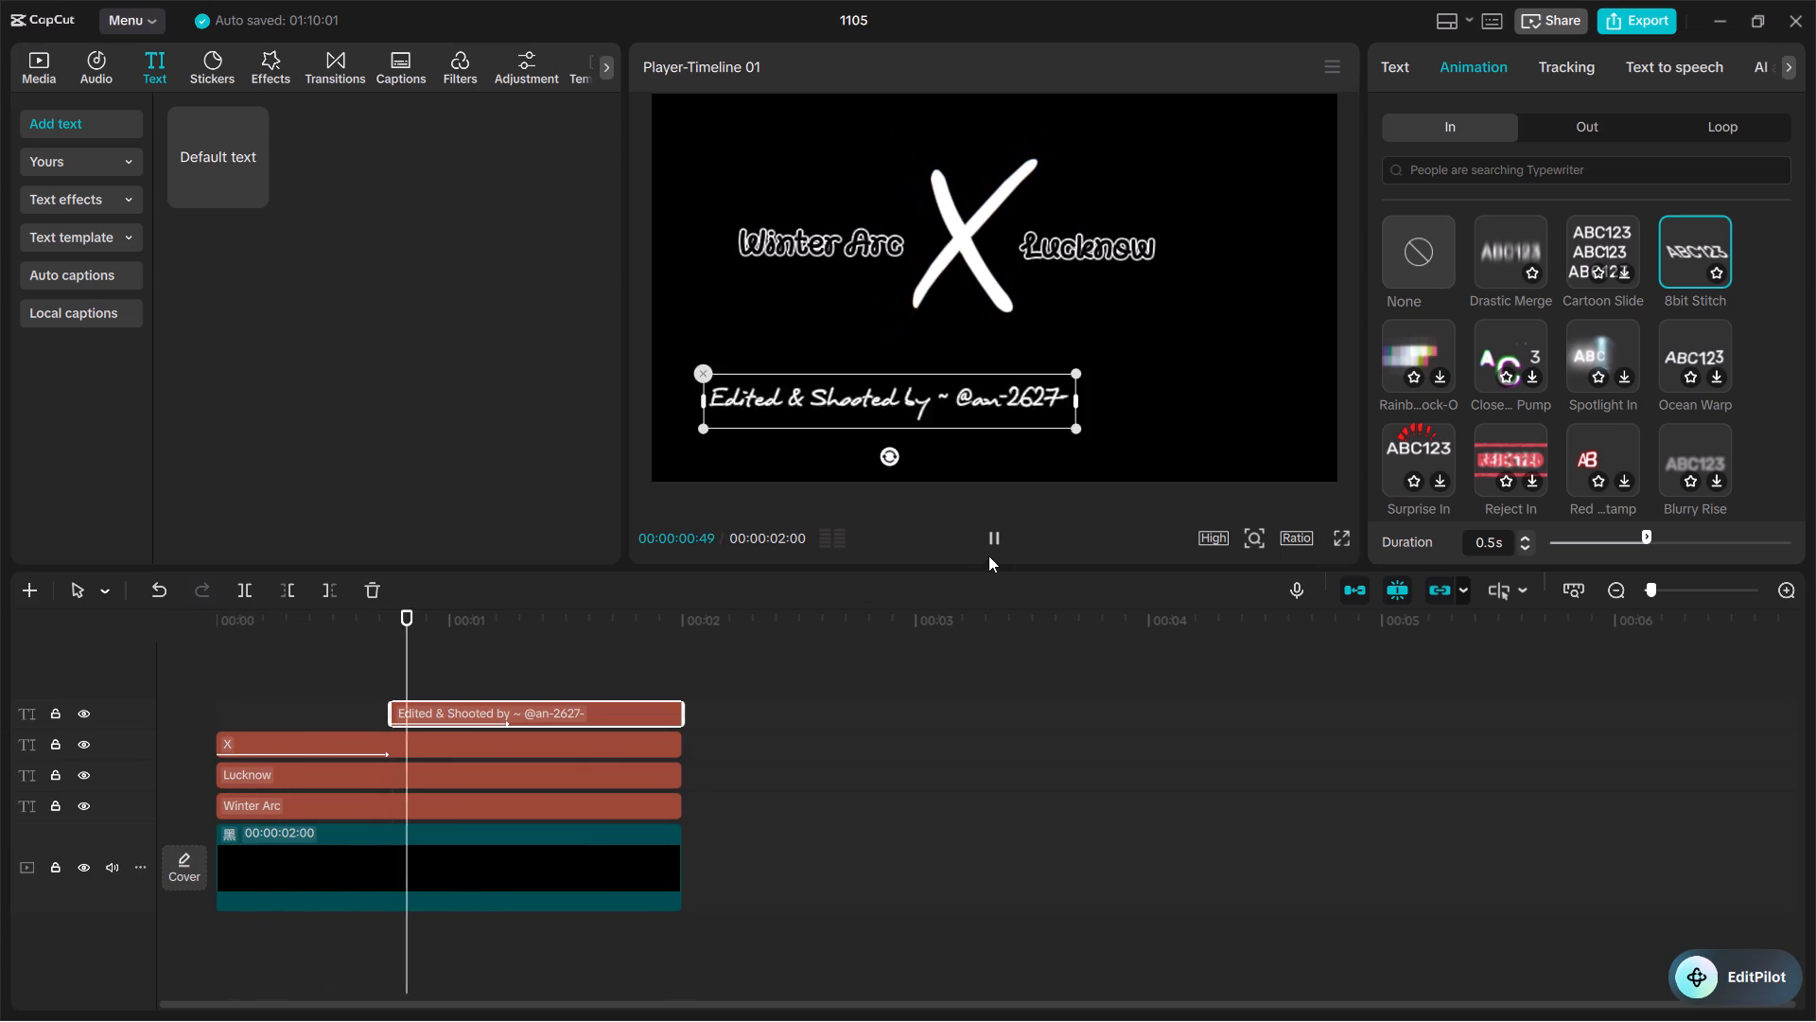
pyautogui.click(997, 537)
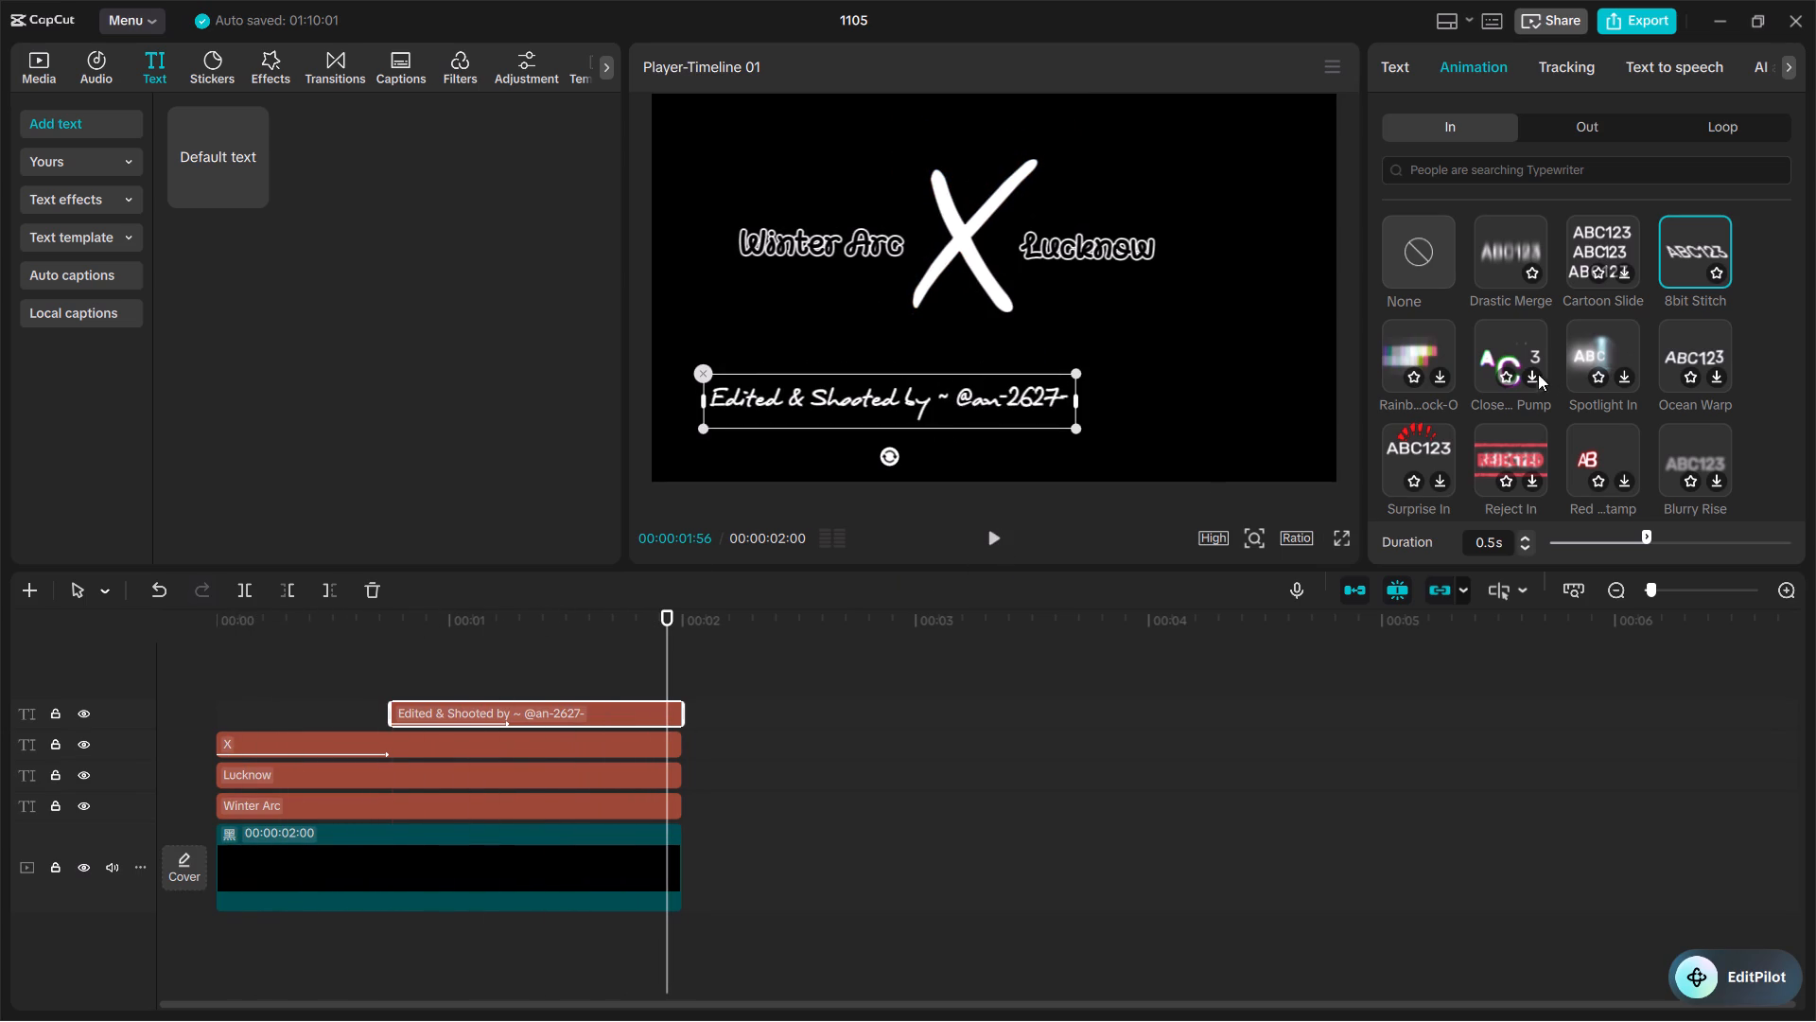
# Look through the In text animations for an alternative entrance for the credit text.
pyautogui.scroll(-2, 1603, 355)
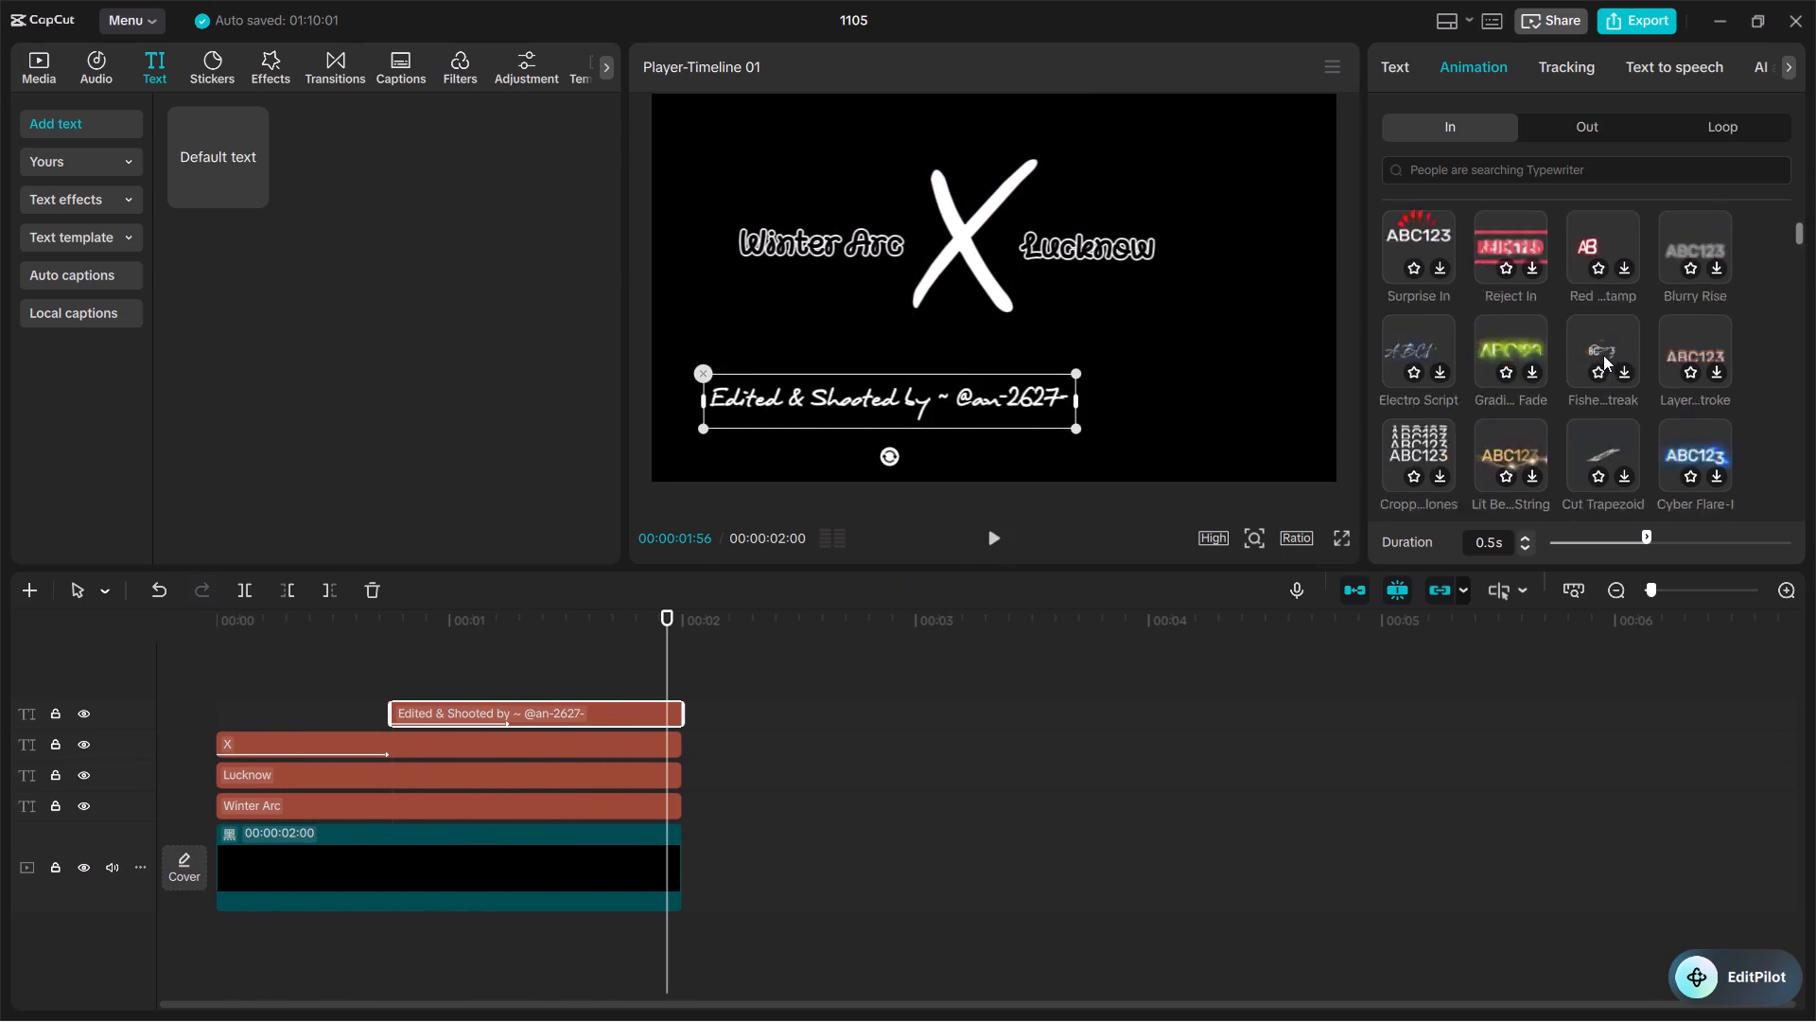
pyautogui.scroll(-1, 1603, 355)
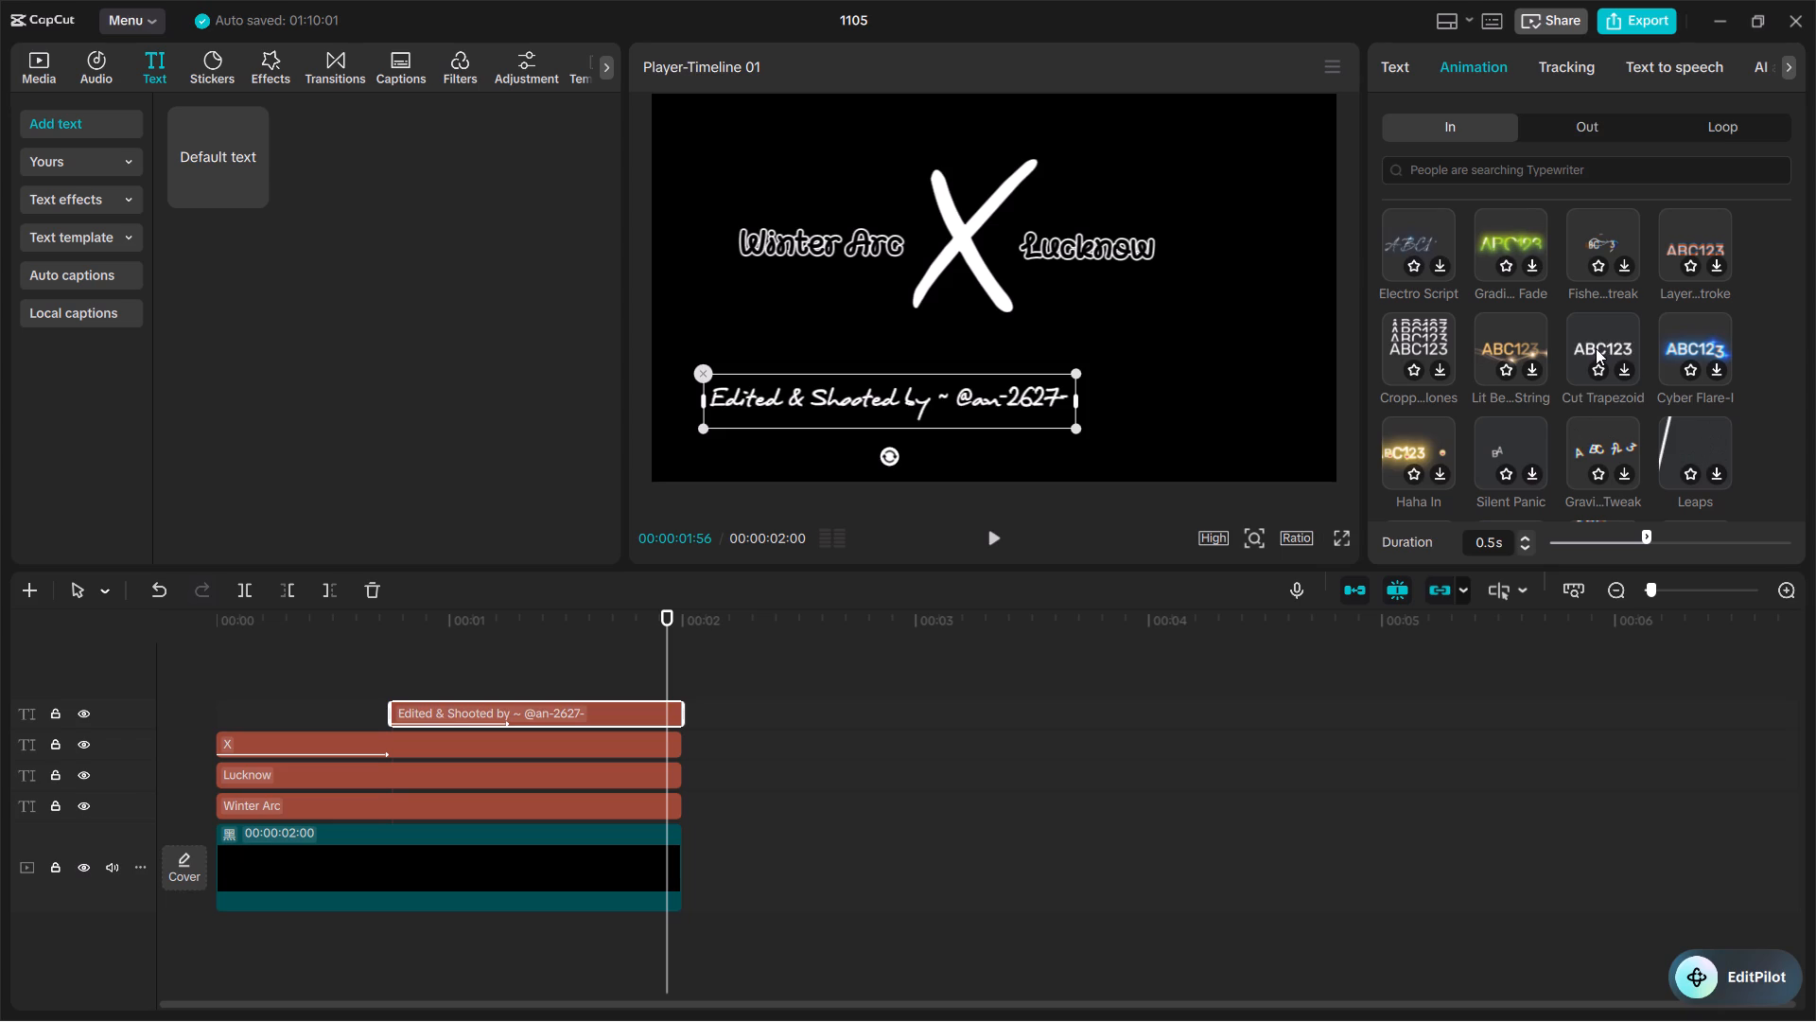
pyautogui.scroll(-4, 1596, 348)
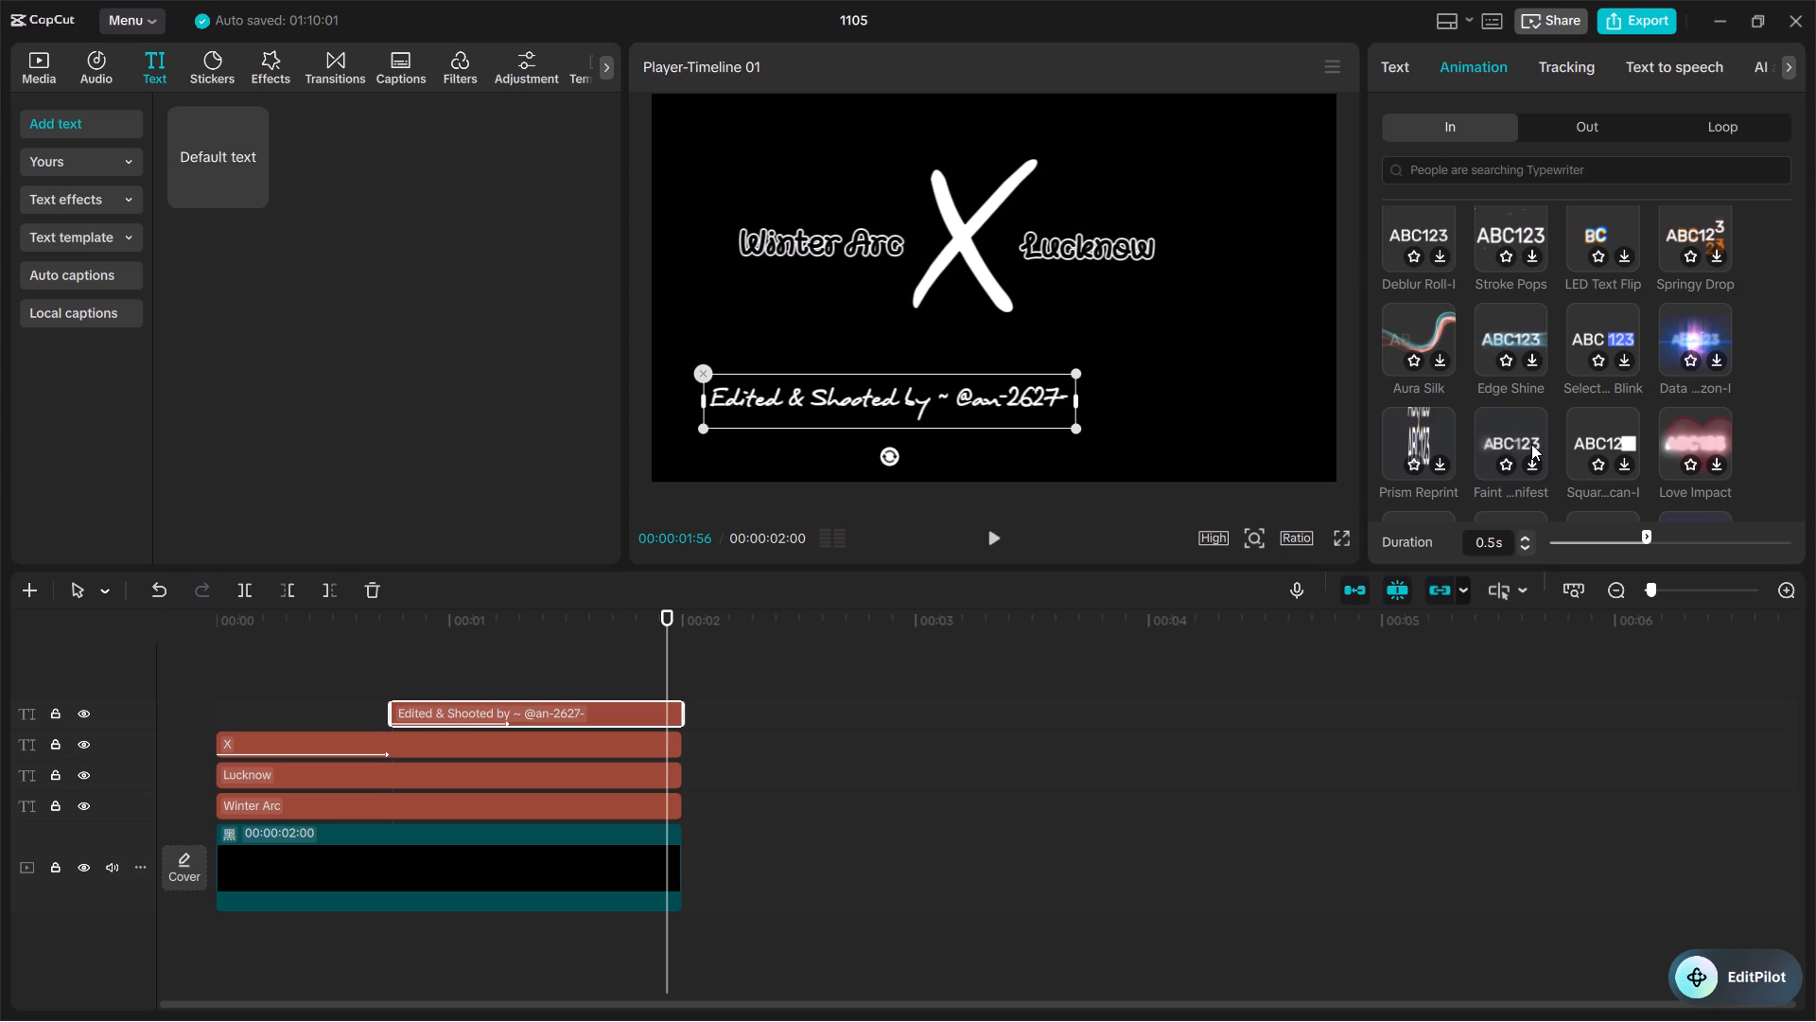
pyautogui.scroll(-3, 1674, 443)
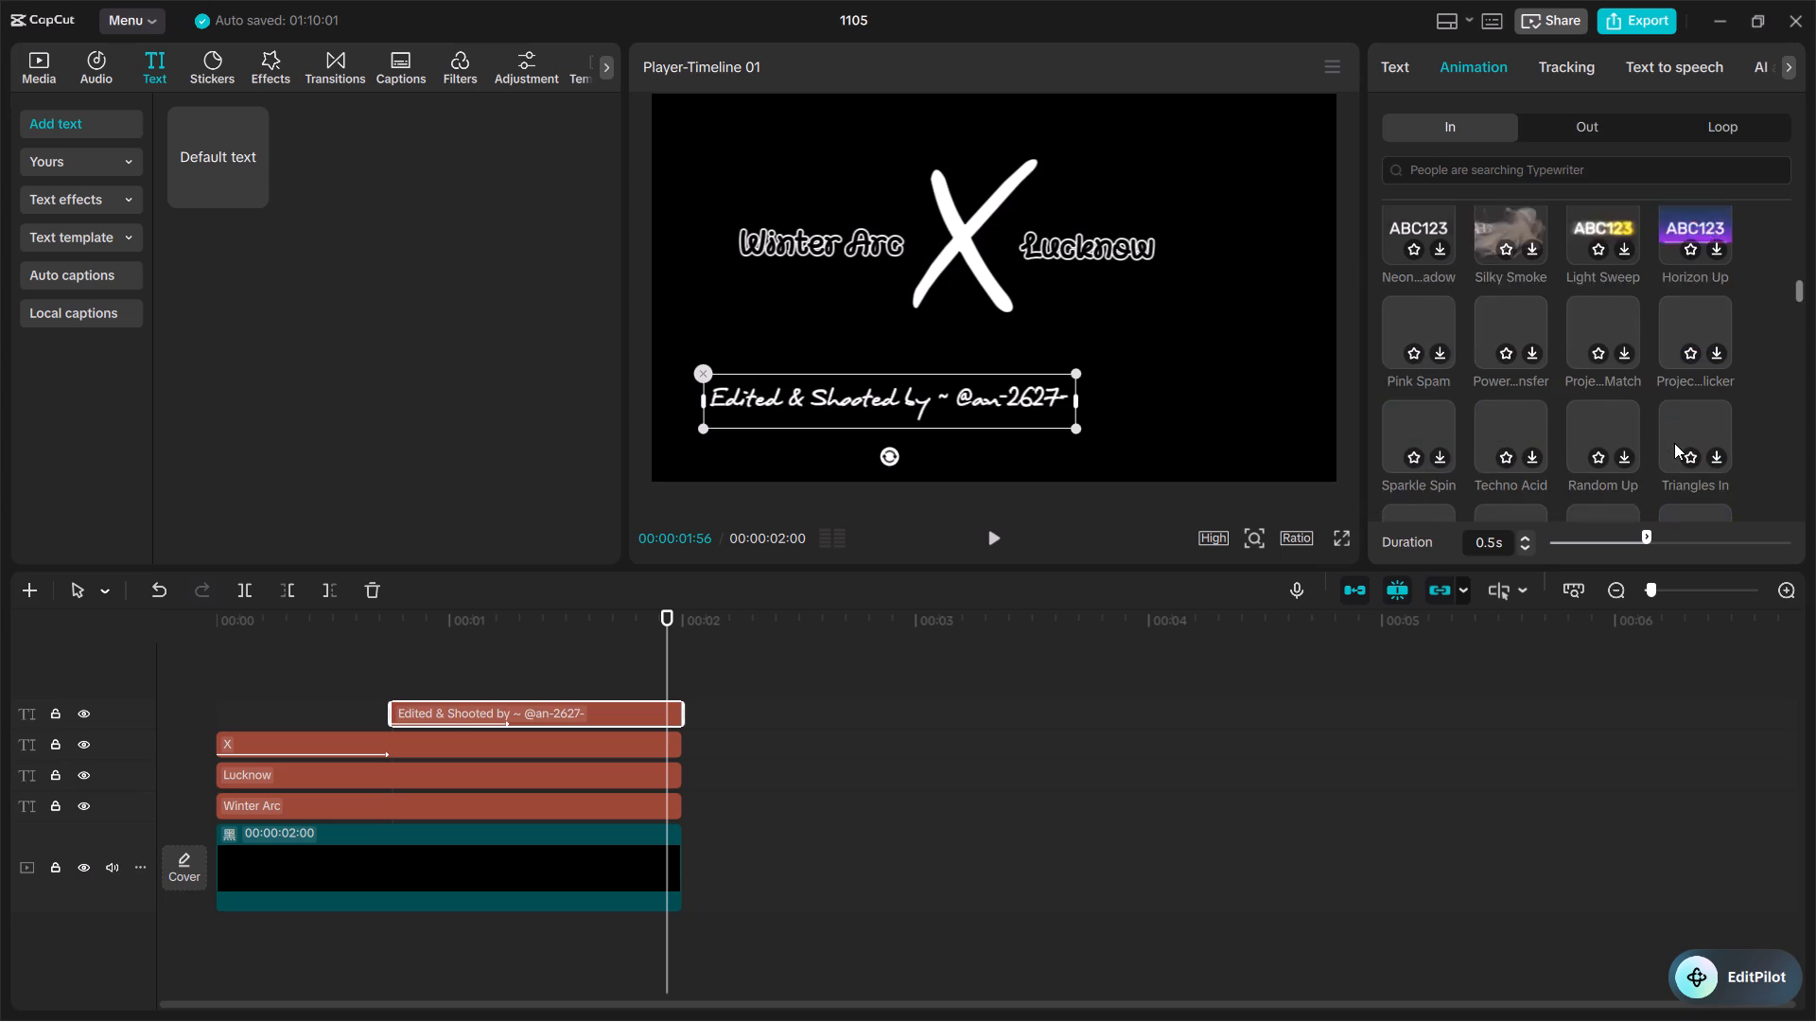
pyautogui.scroll(-2, 1674, 443)
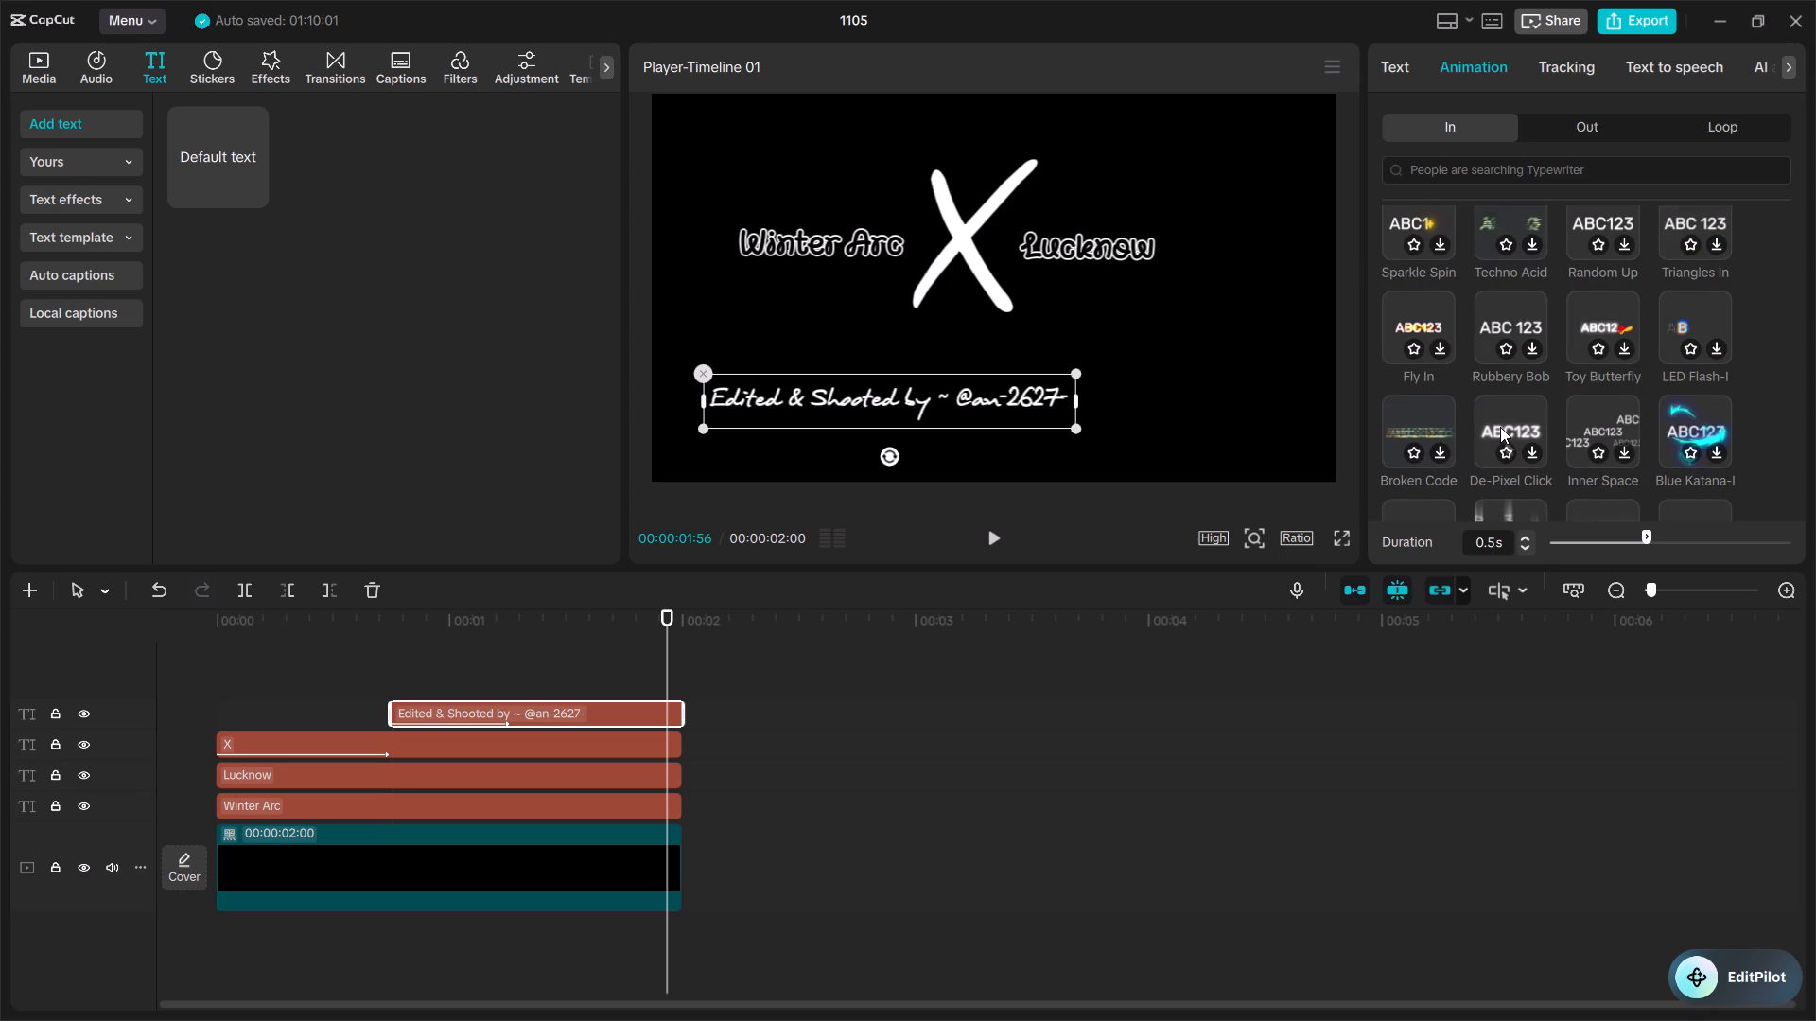
pyautogui.scroll(-1, 1596, 424)
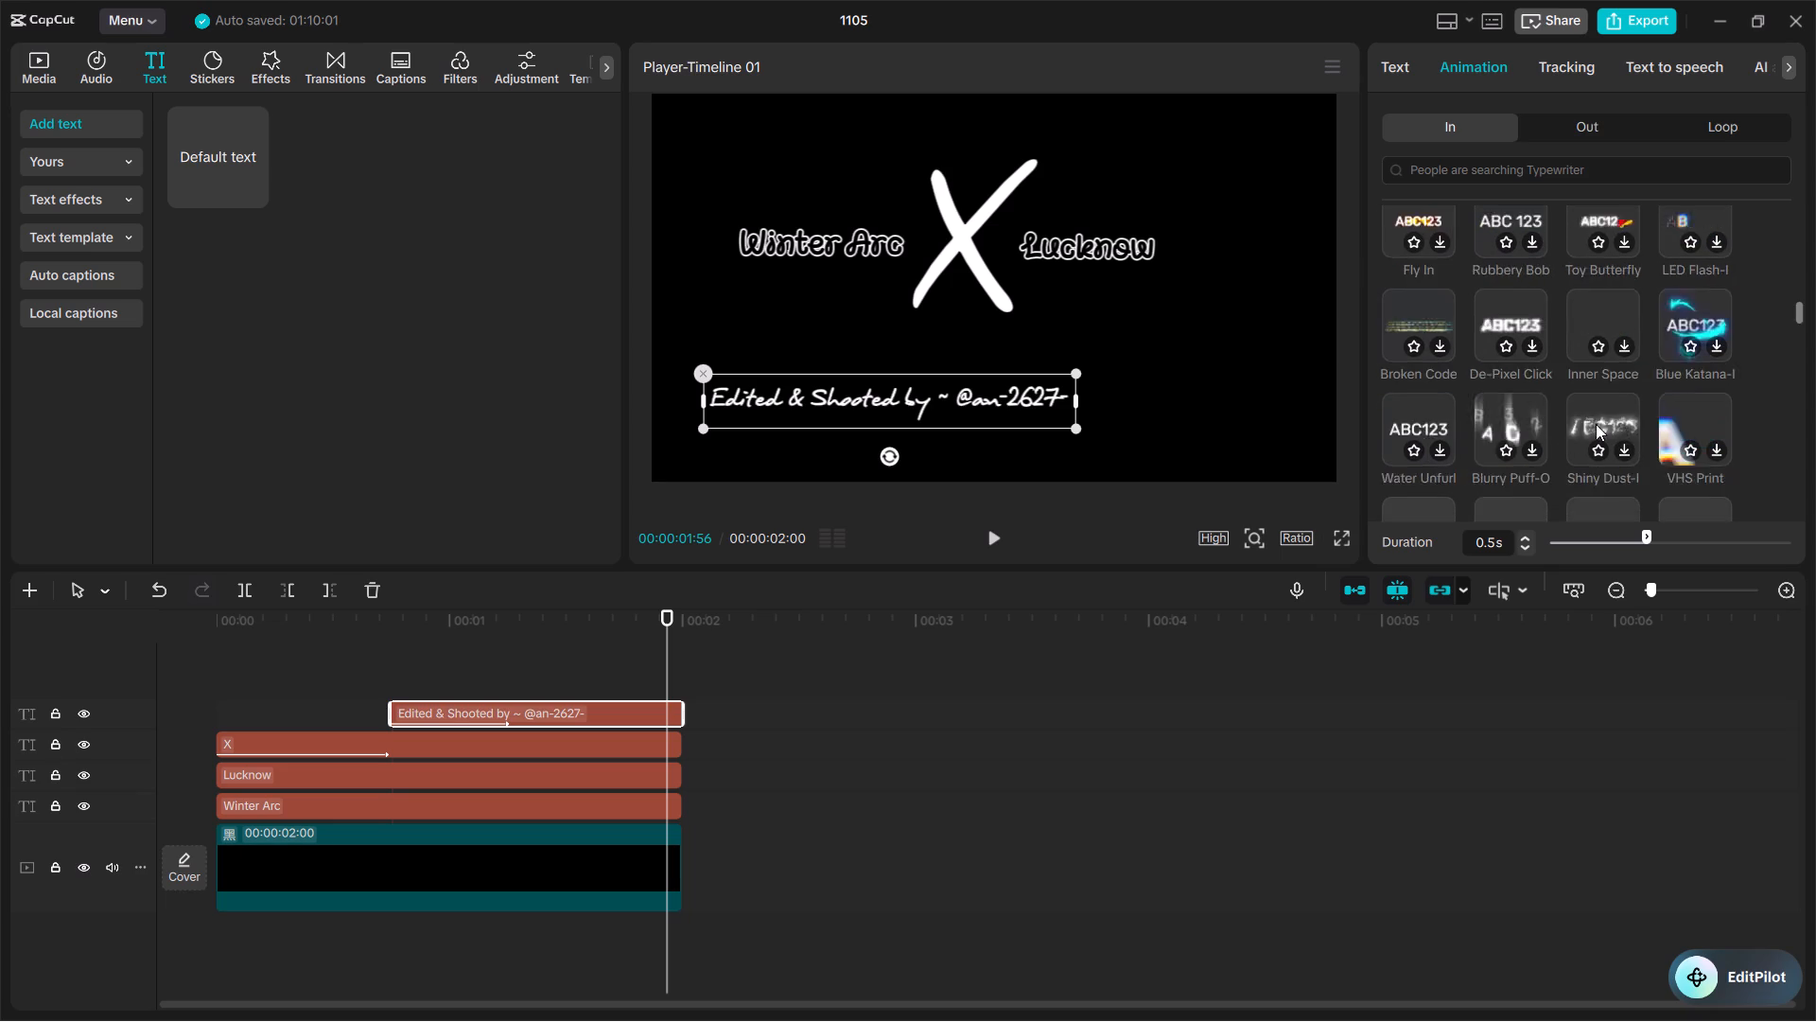
pyautogui.scroll(-2, 1596, 424)
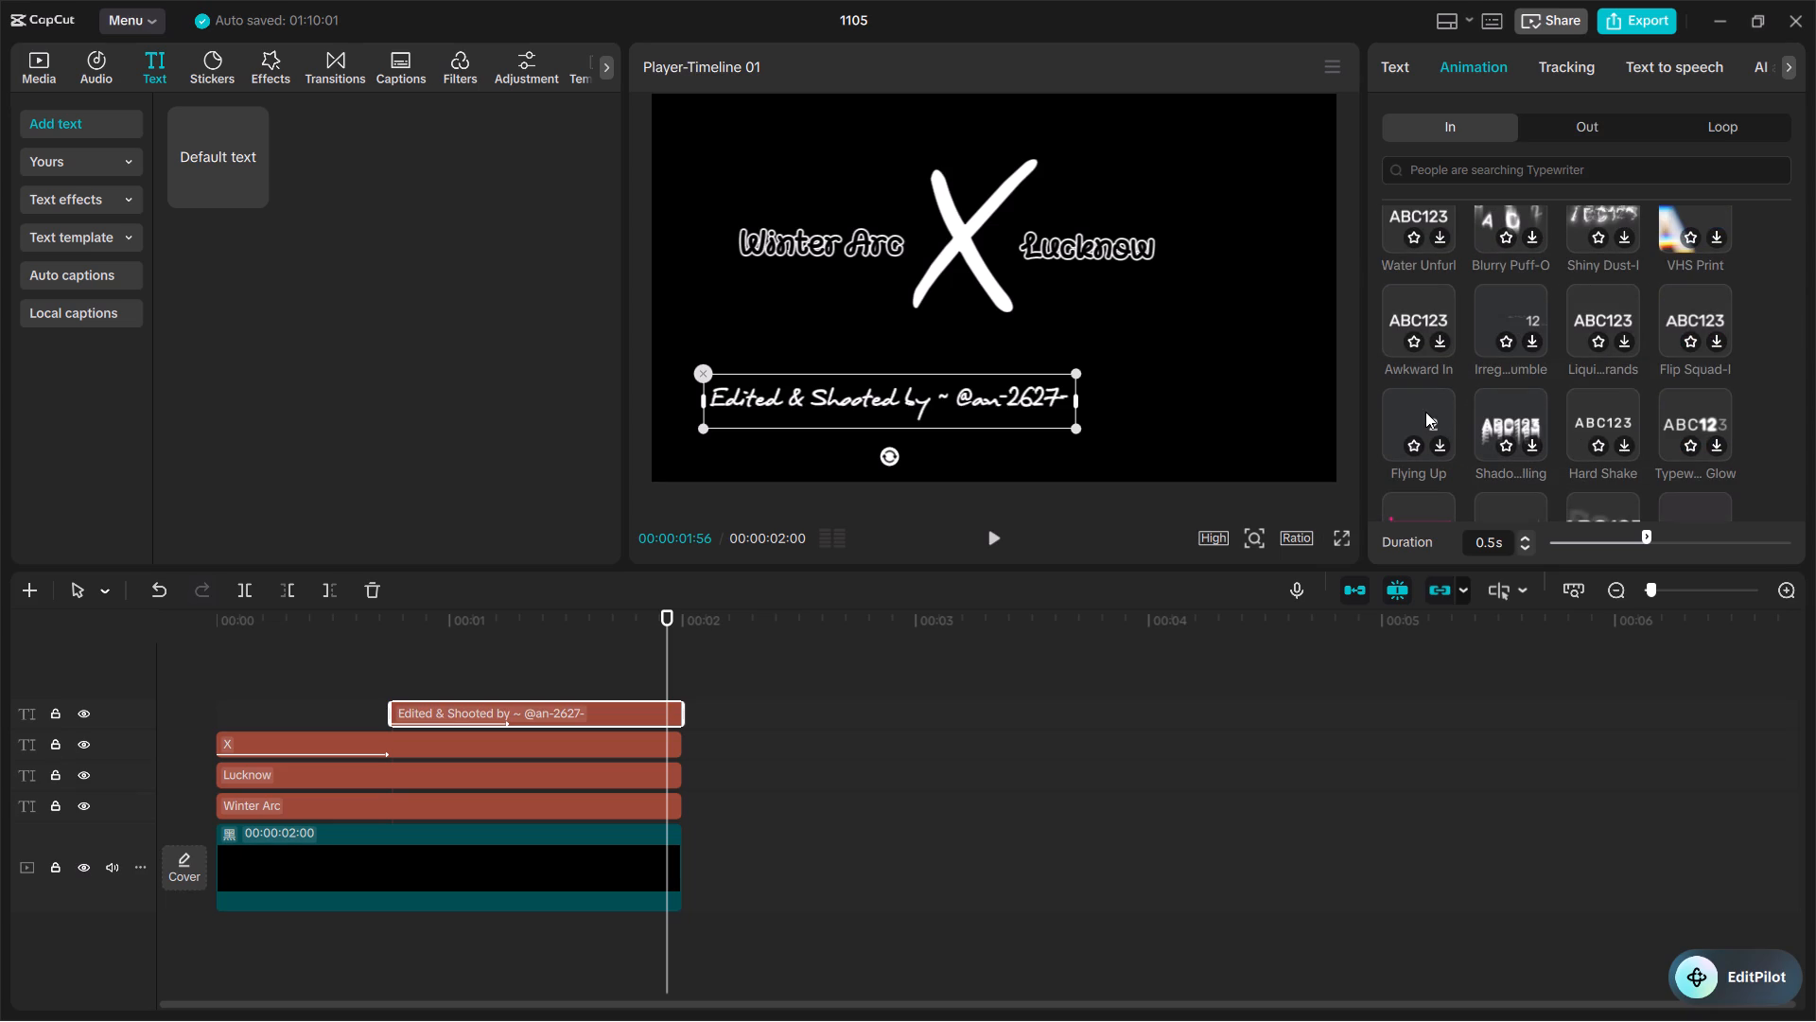
# Search the In text animations for zoom again.
pyautogui.click(1477, 172)
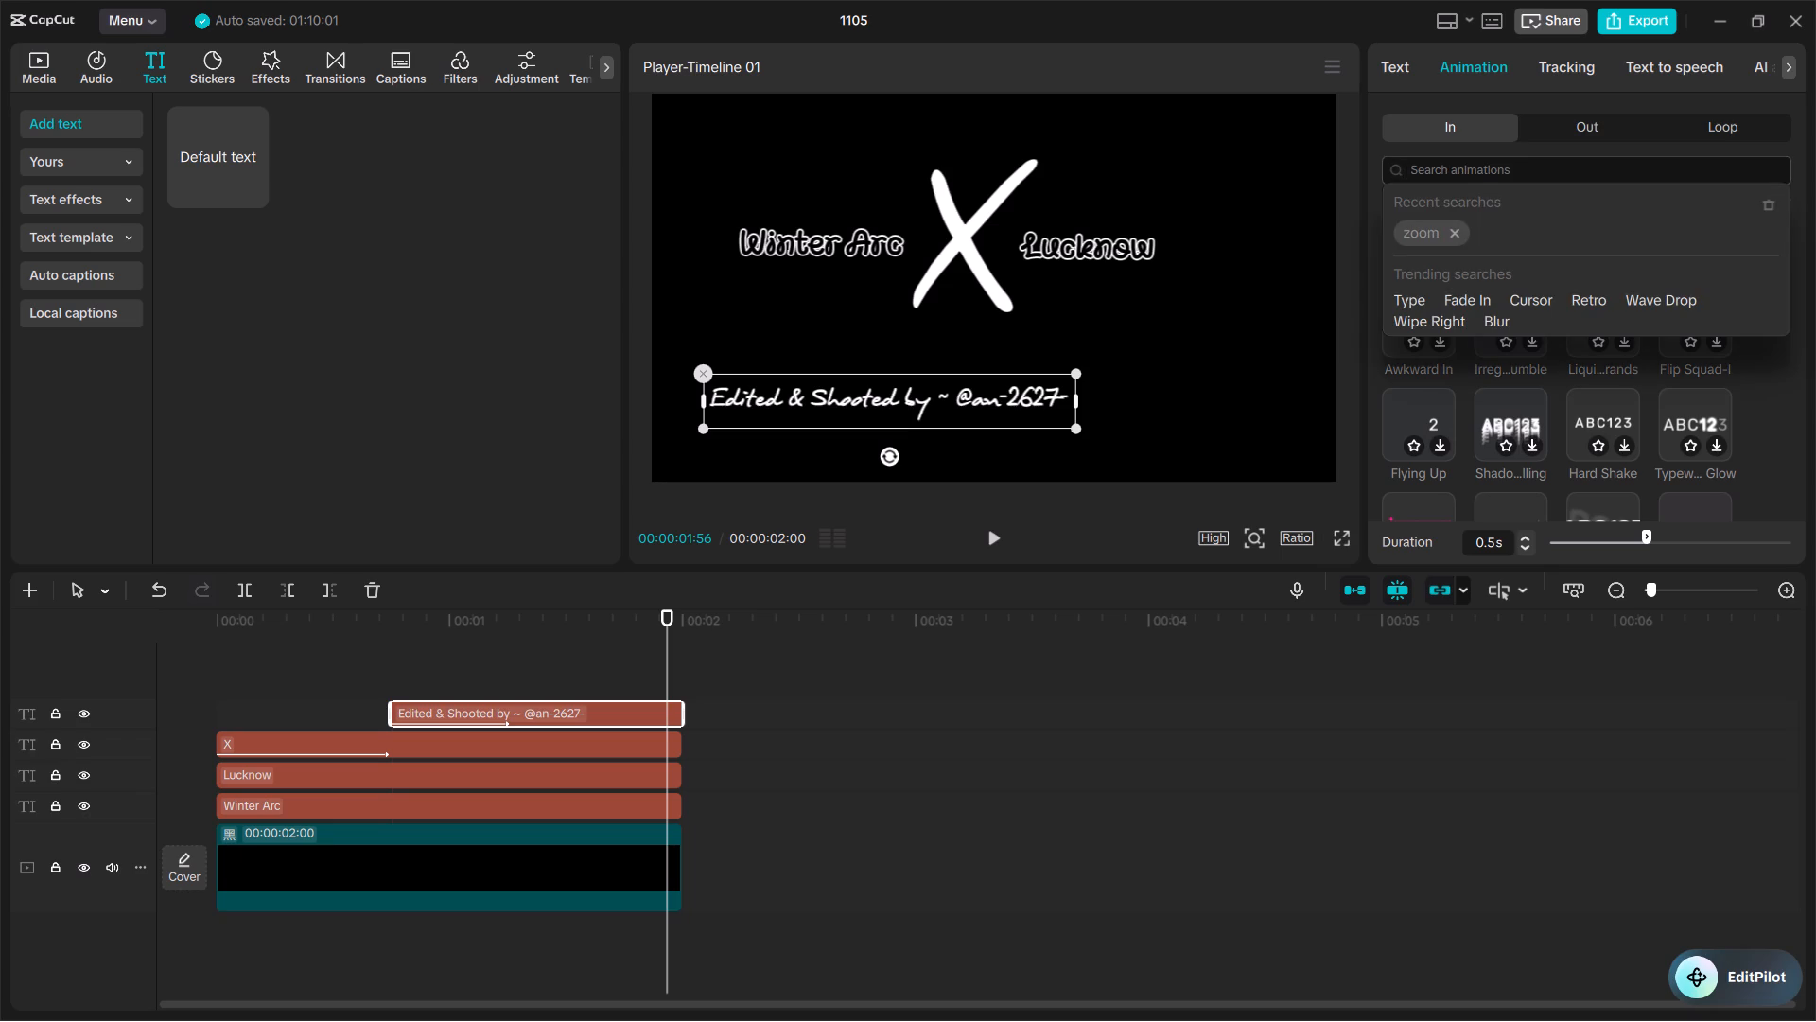
pyautogui.click(1423, 229)
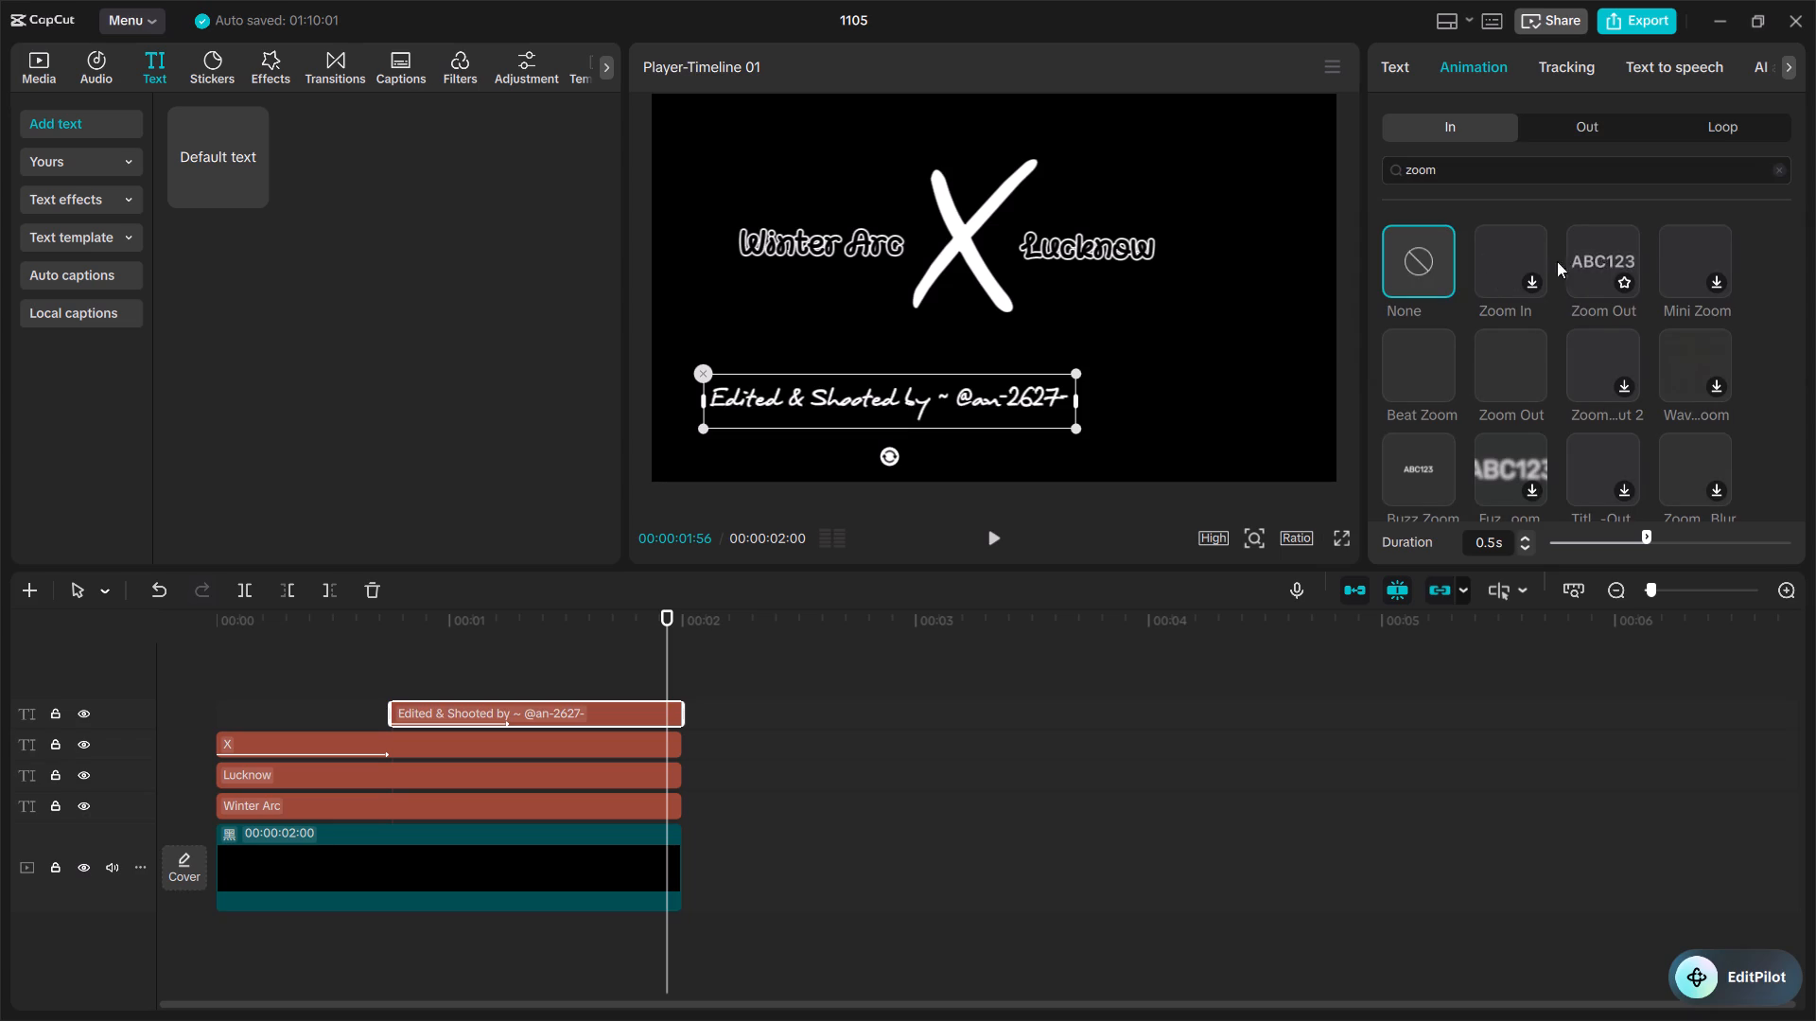
pyautogui.click(1499, 174)
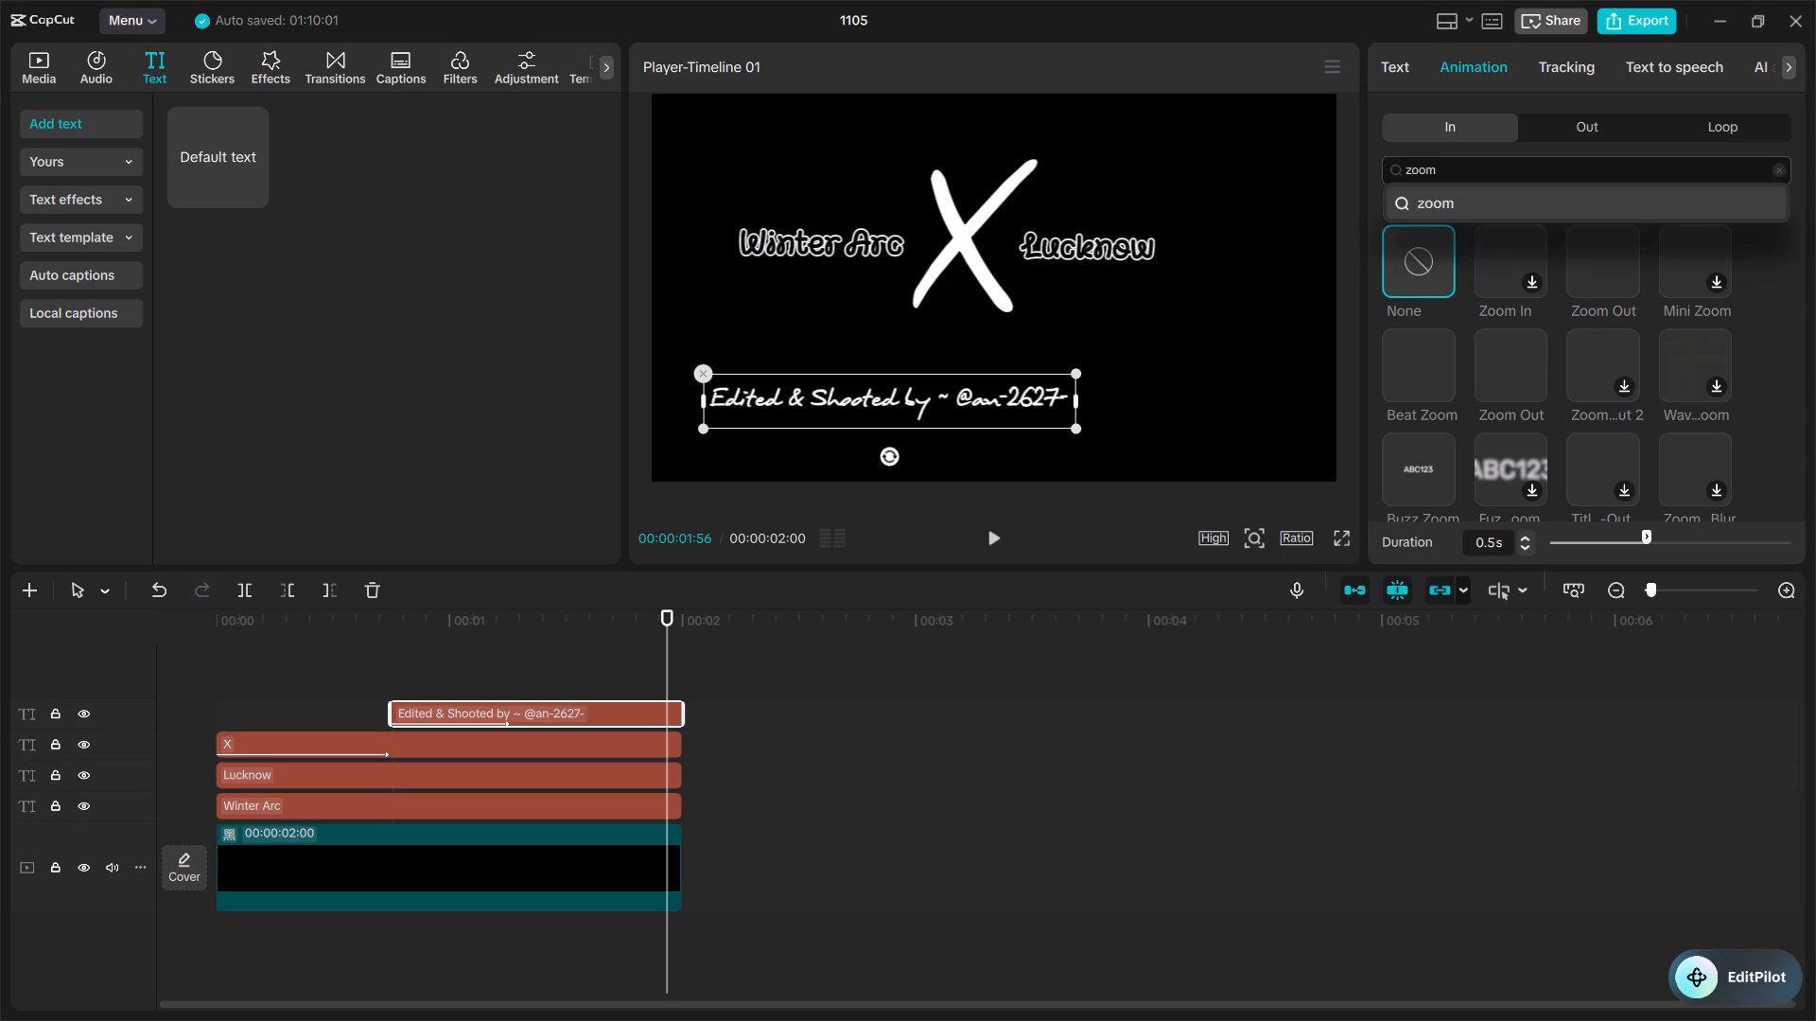
pyautogui.click(1388, 93)
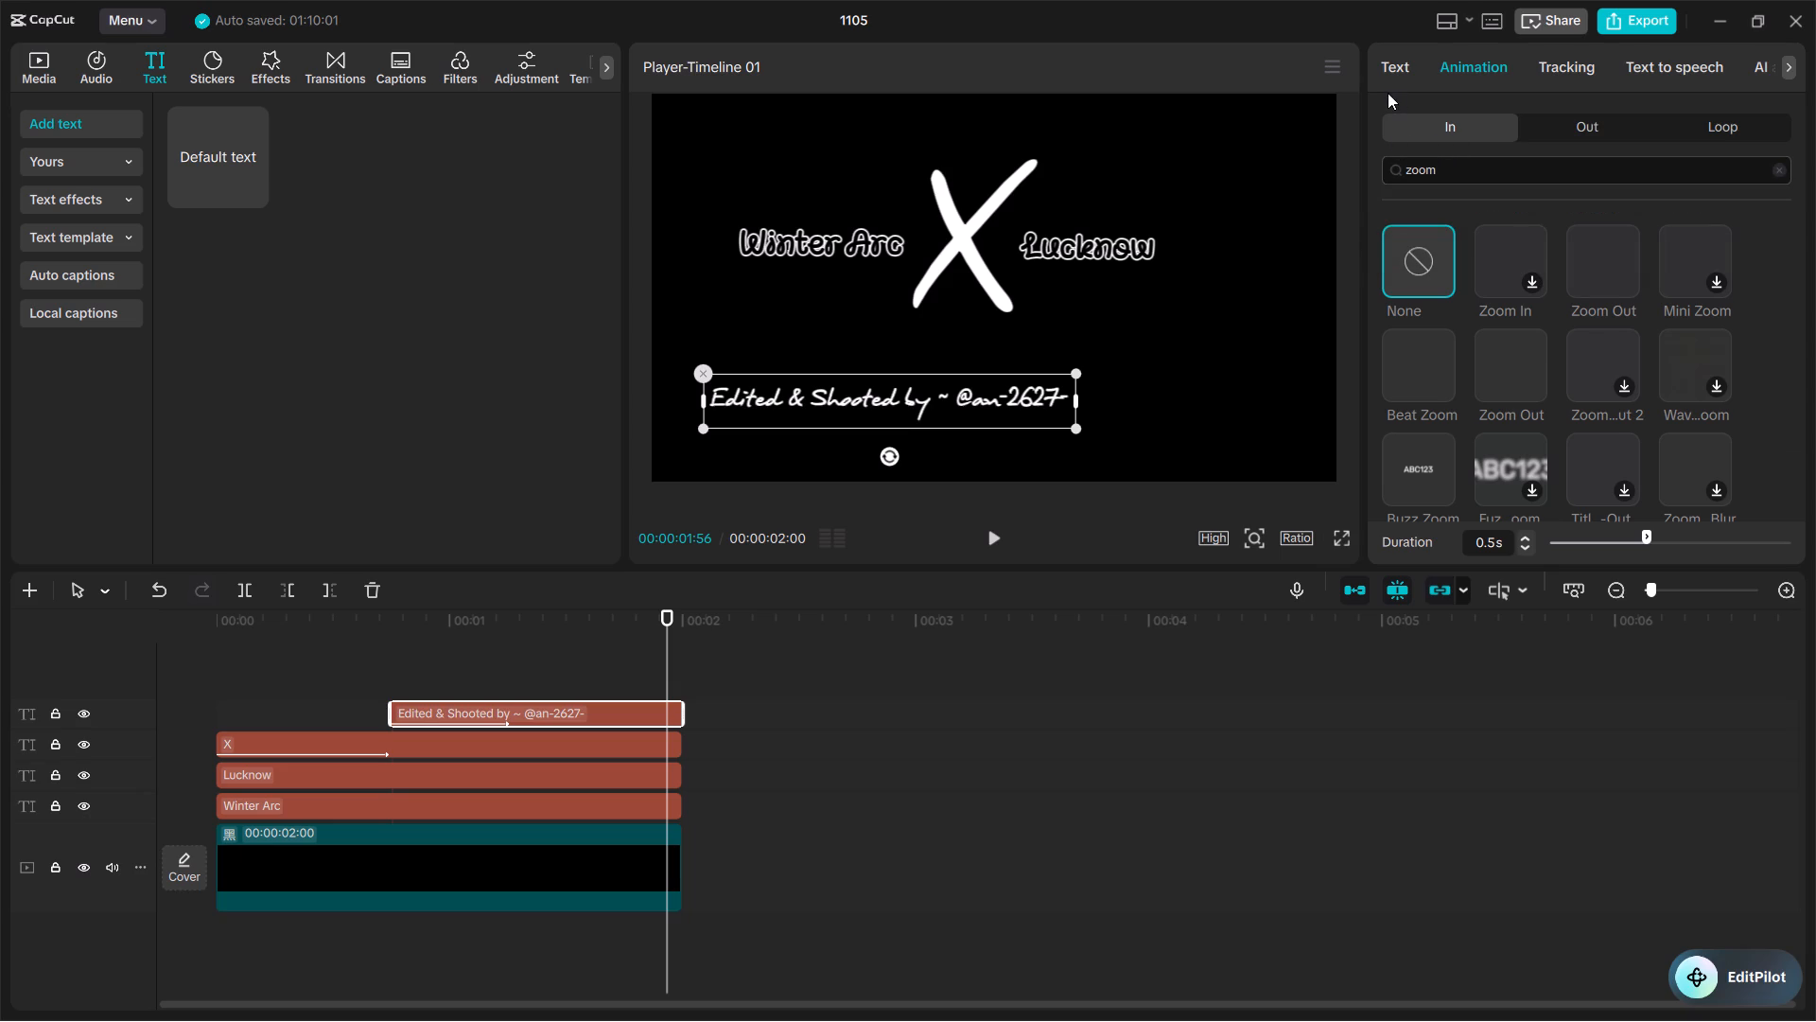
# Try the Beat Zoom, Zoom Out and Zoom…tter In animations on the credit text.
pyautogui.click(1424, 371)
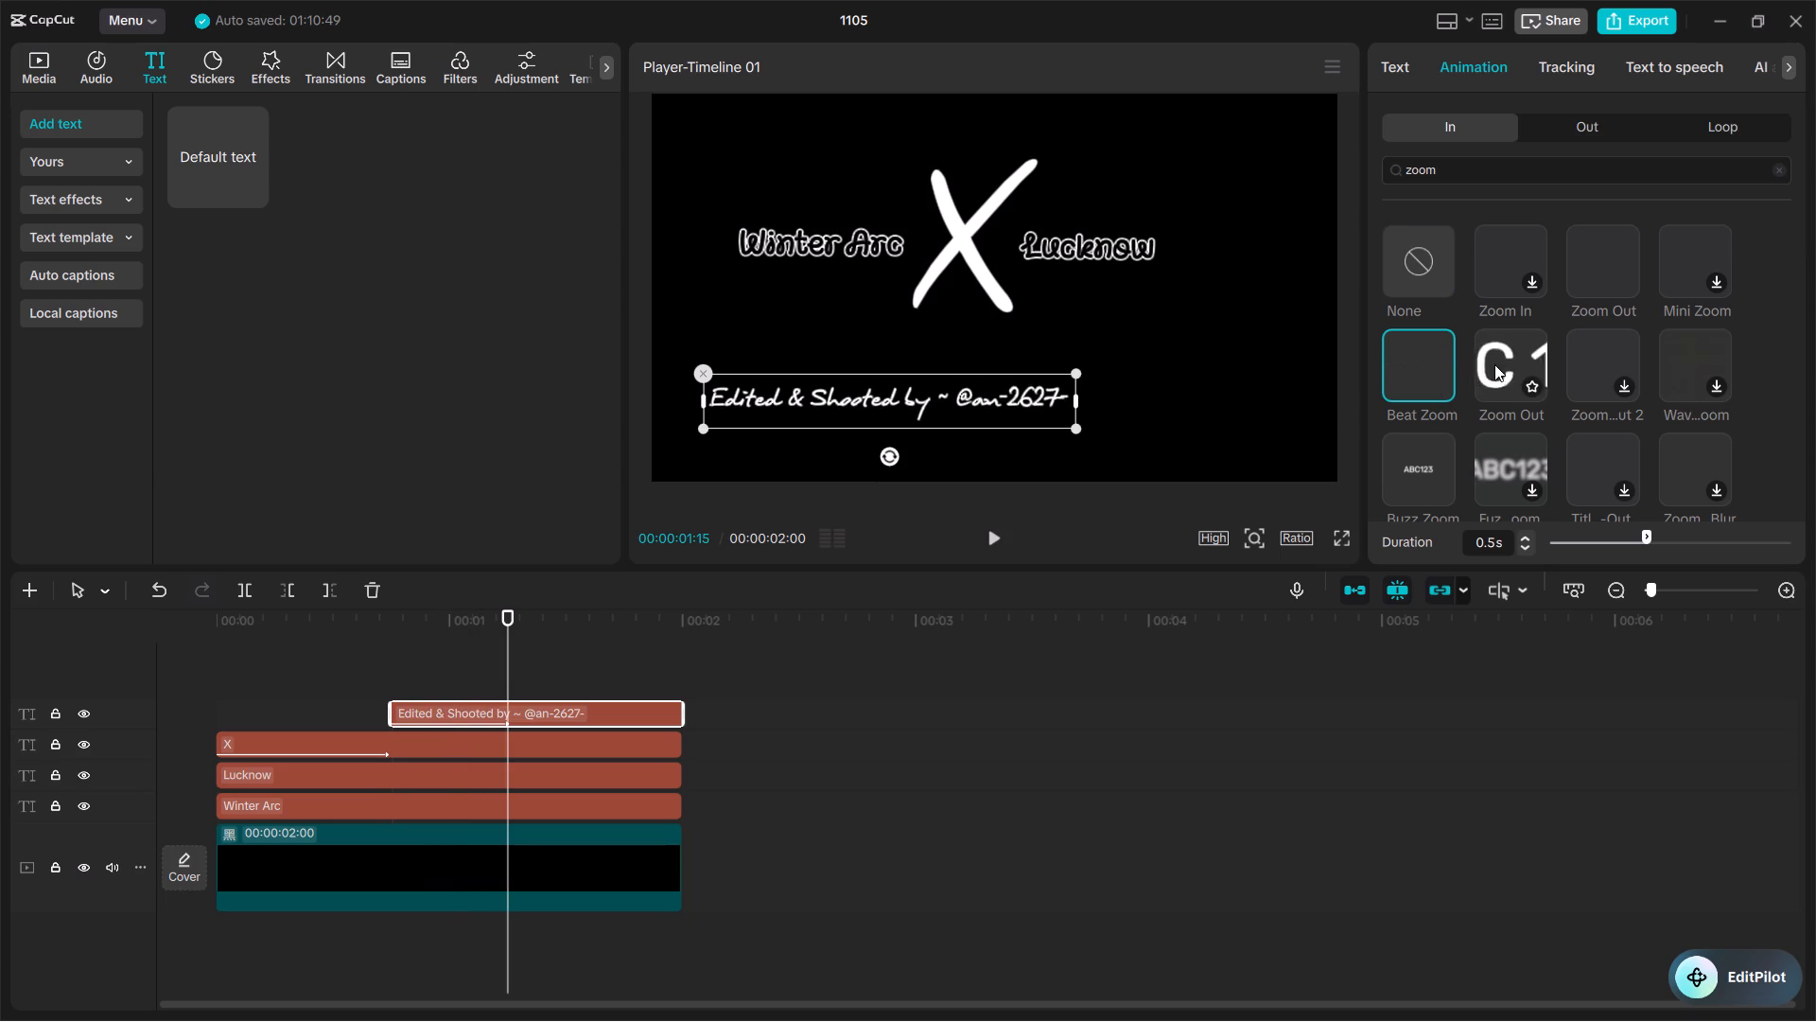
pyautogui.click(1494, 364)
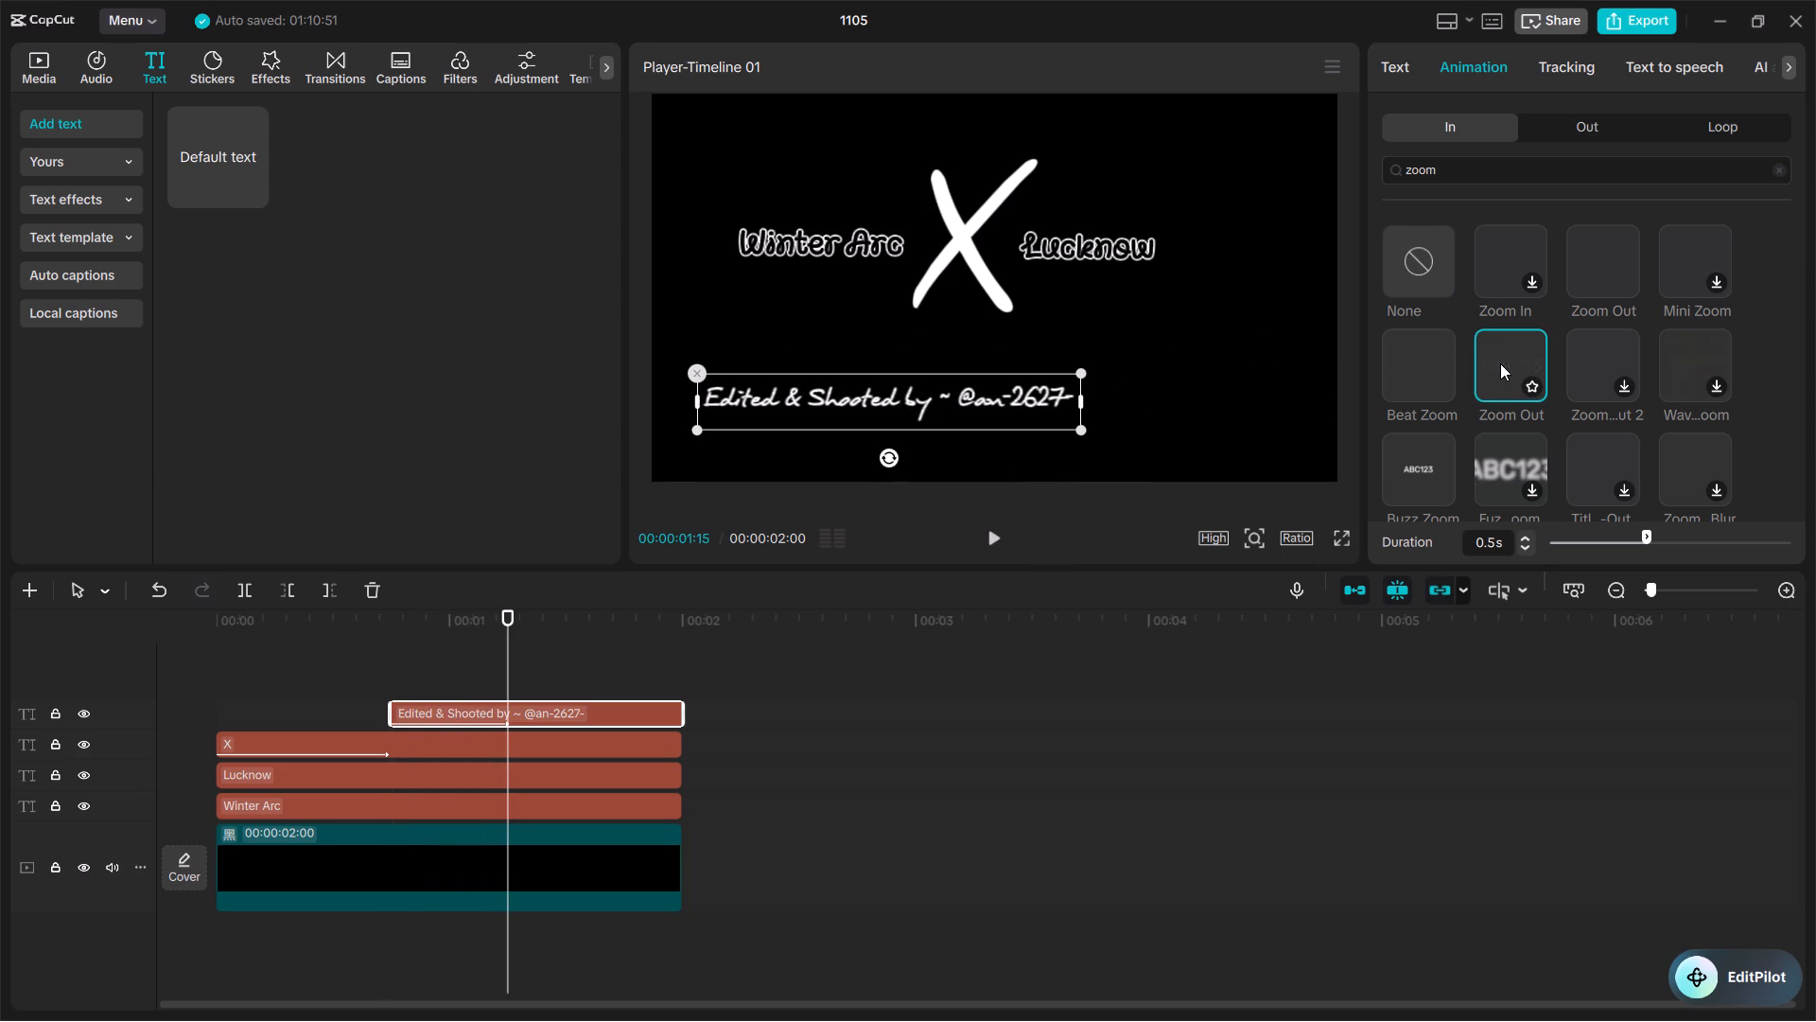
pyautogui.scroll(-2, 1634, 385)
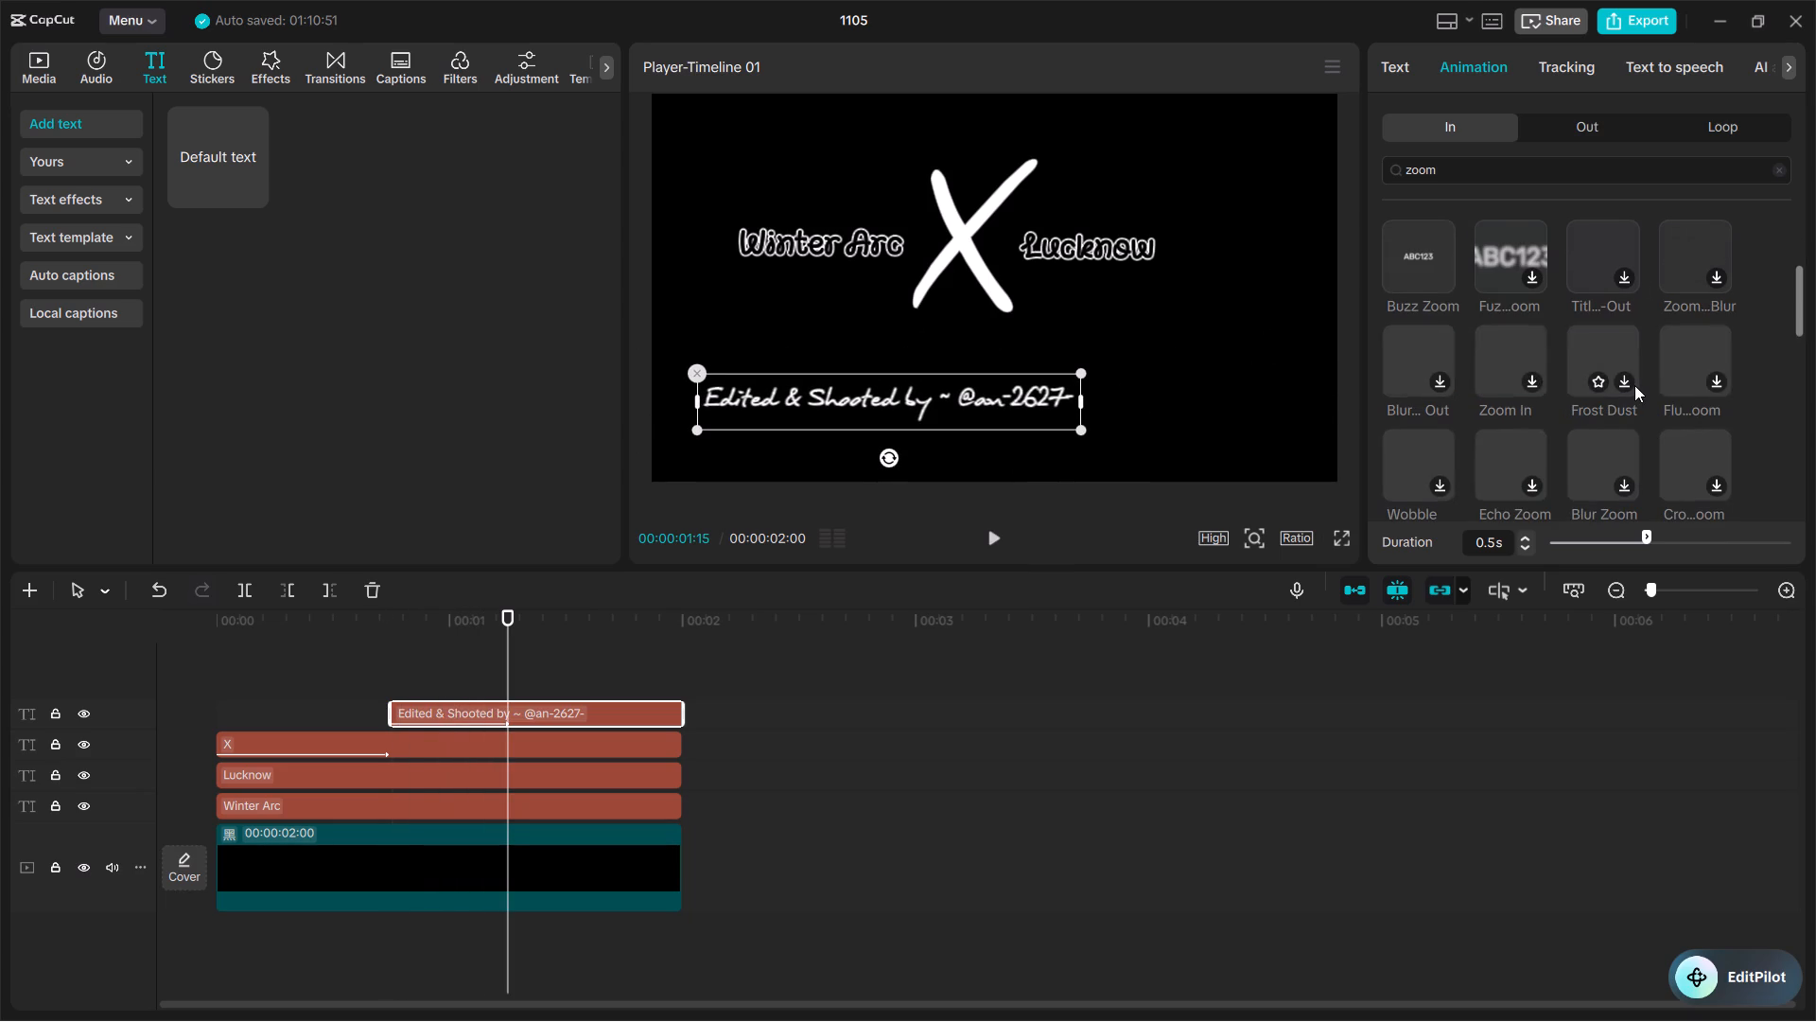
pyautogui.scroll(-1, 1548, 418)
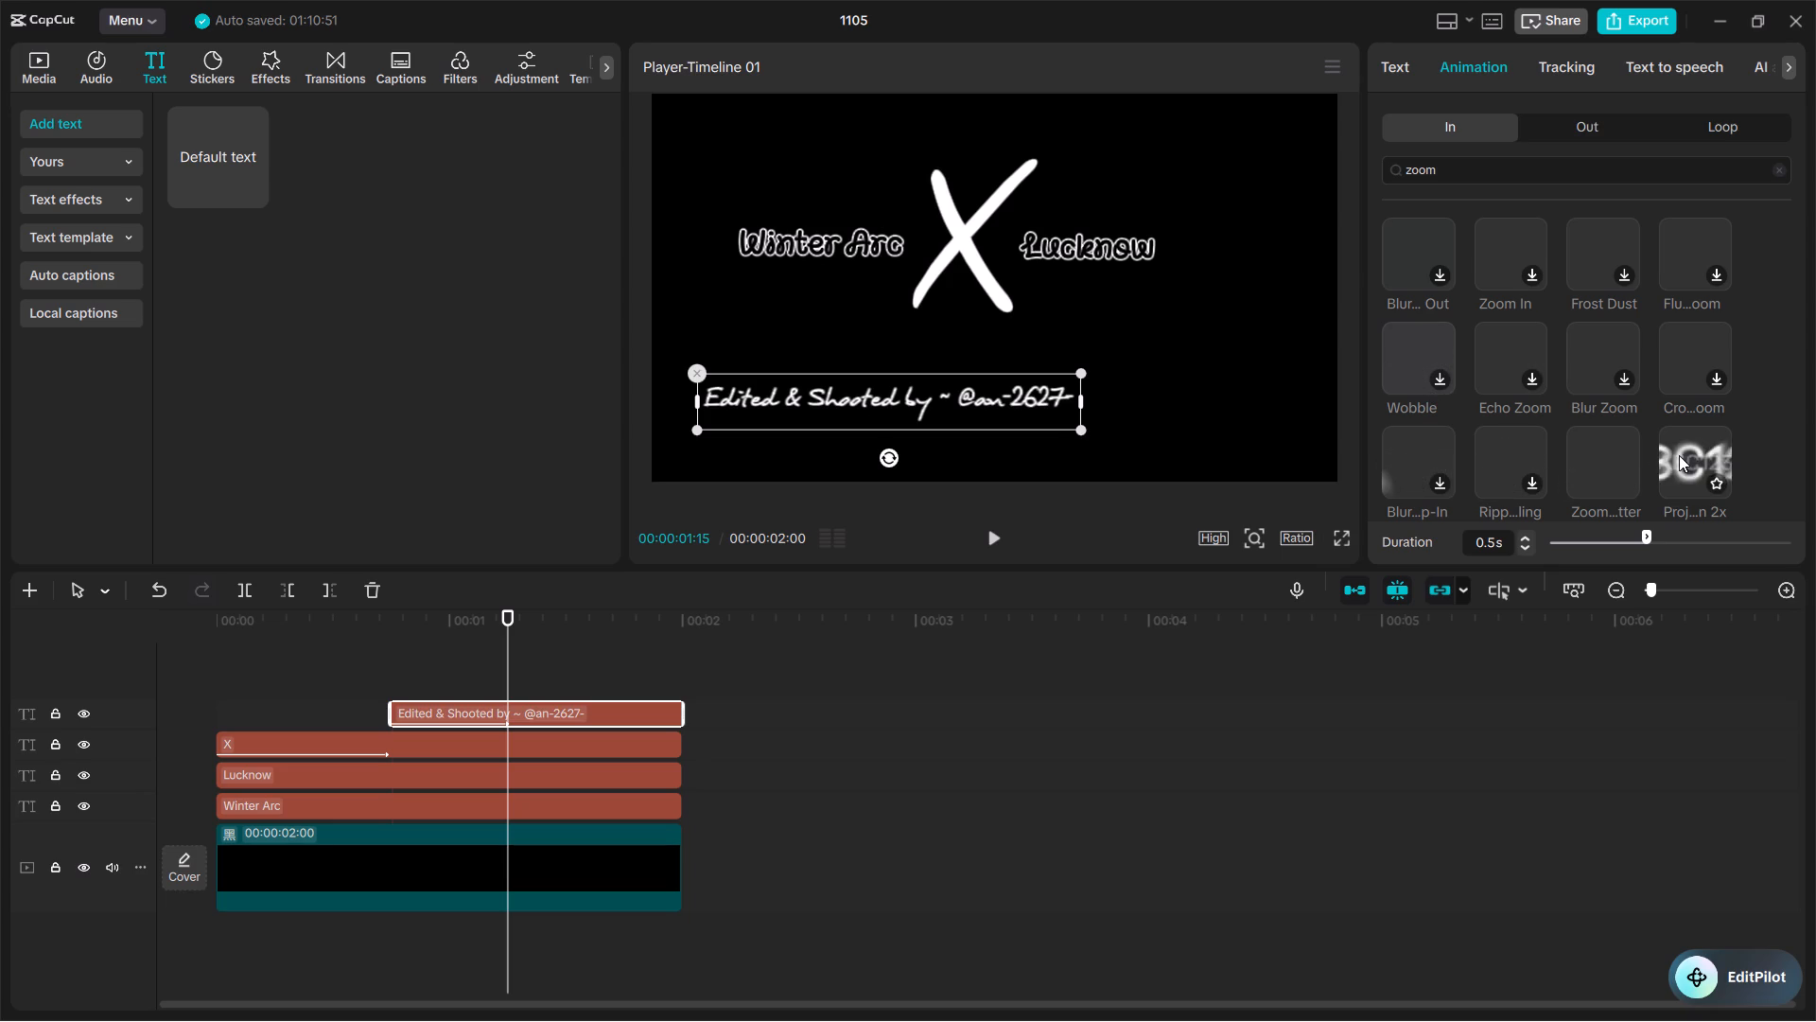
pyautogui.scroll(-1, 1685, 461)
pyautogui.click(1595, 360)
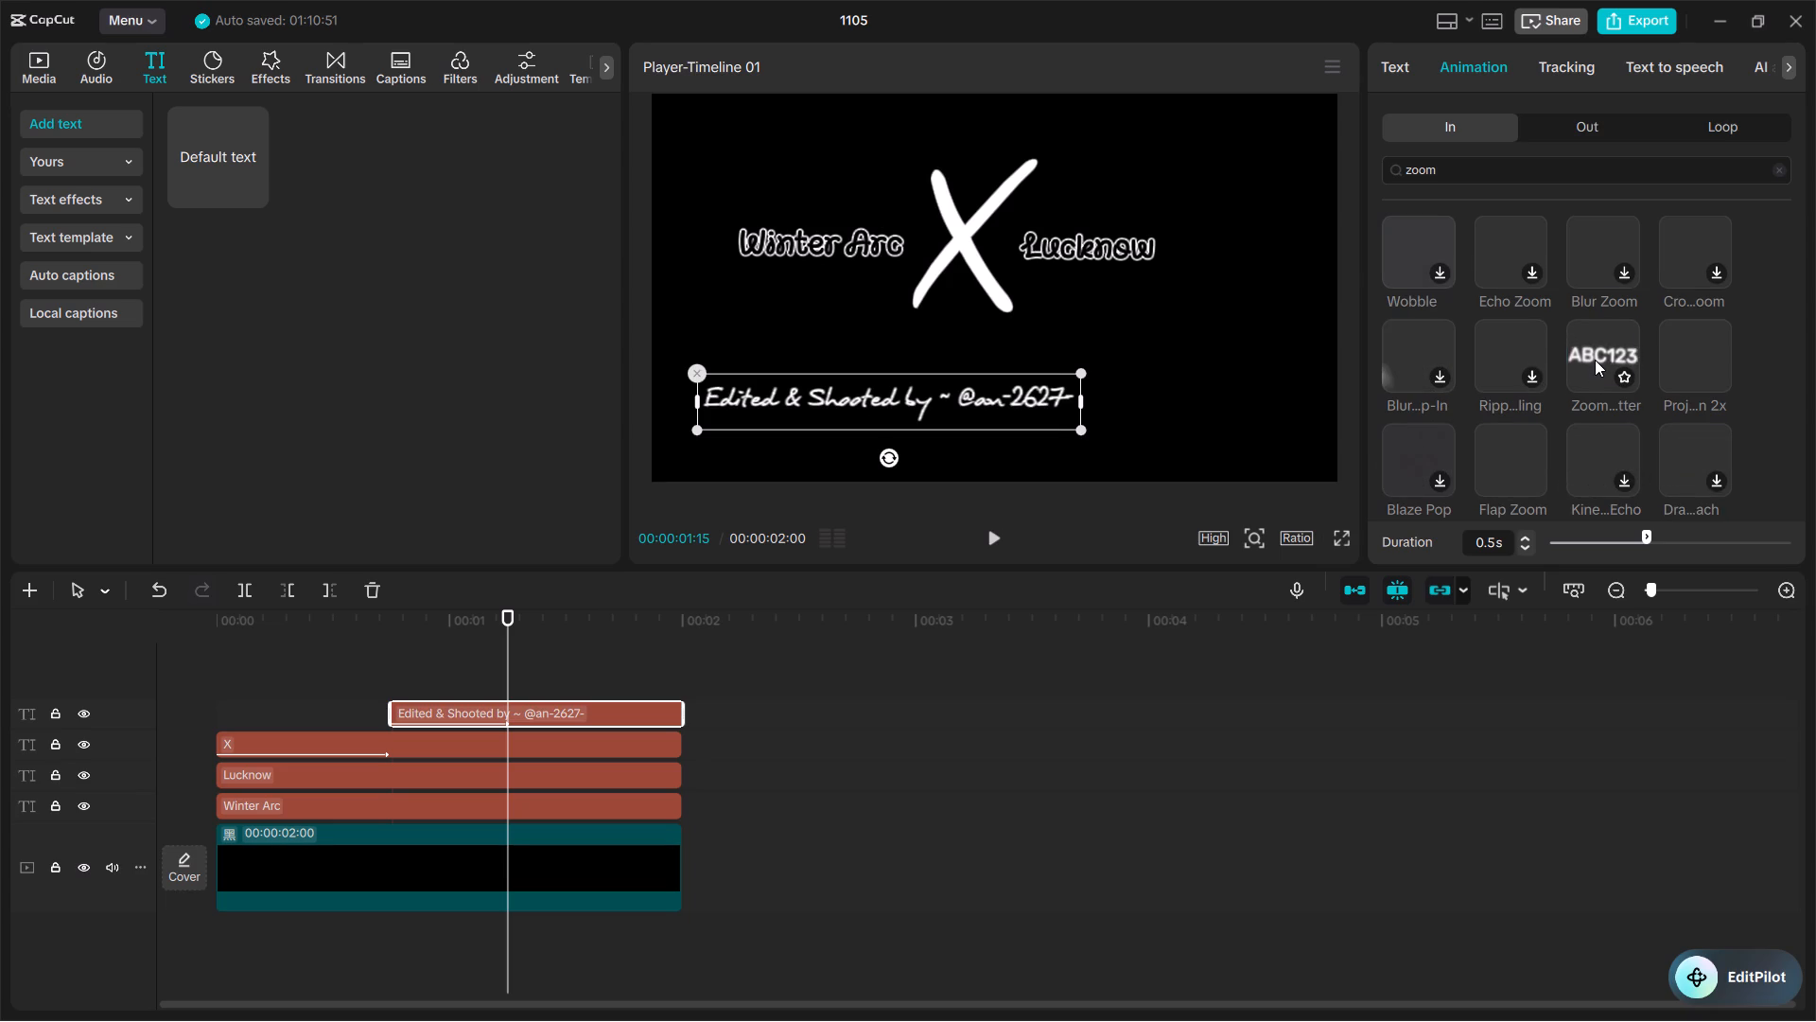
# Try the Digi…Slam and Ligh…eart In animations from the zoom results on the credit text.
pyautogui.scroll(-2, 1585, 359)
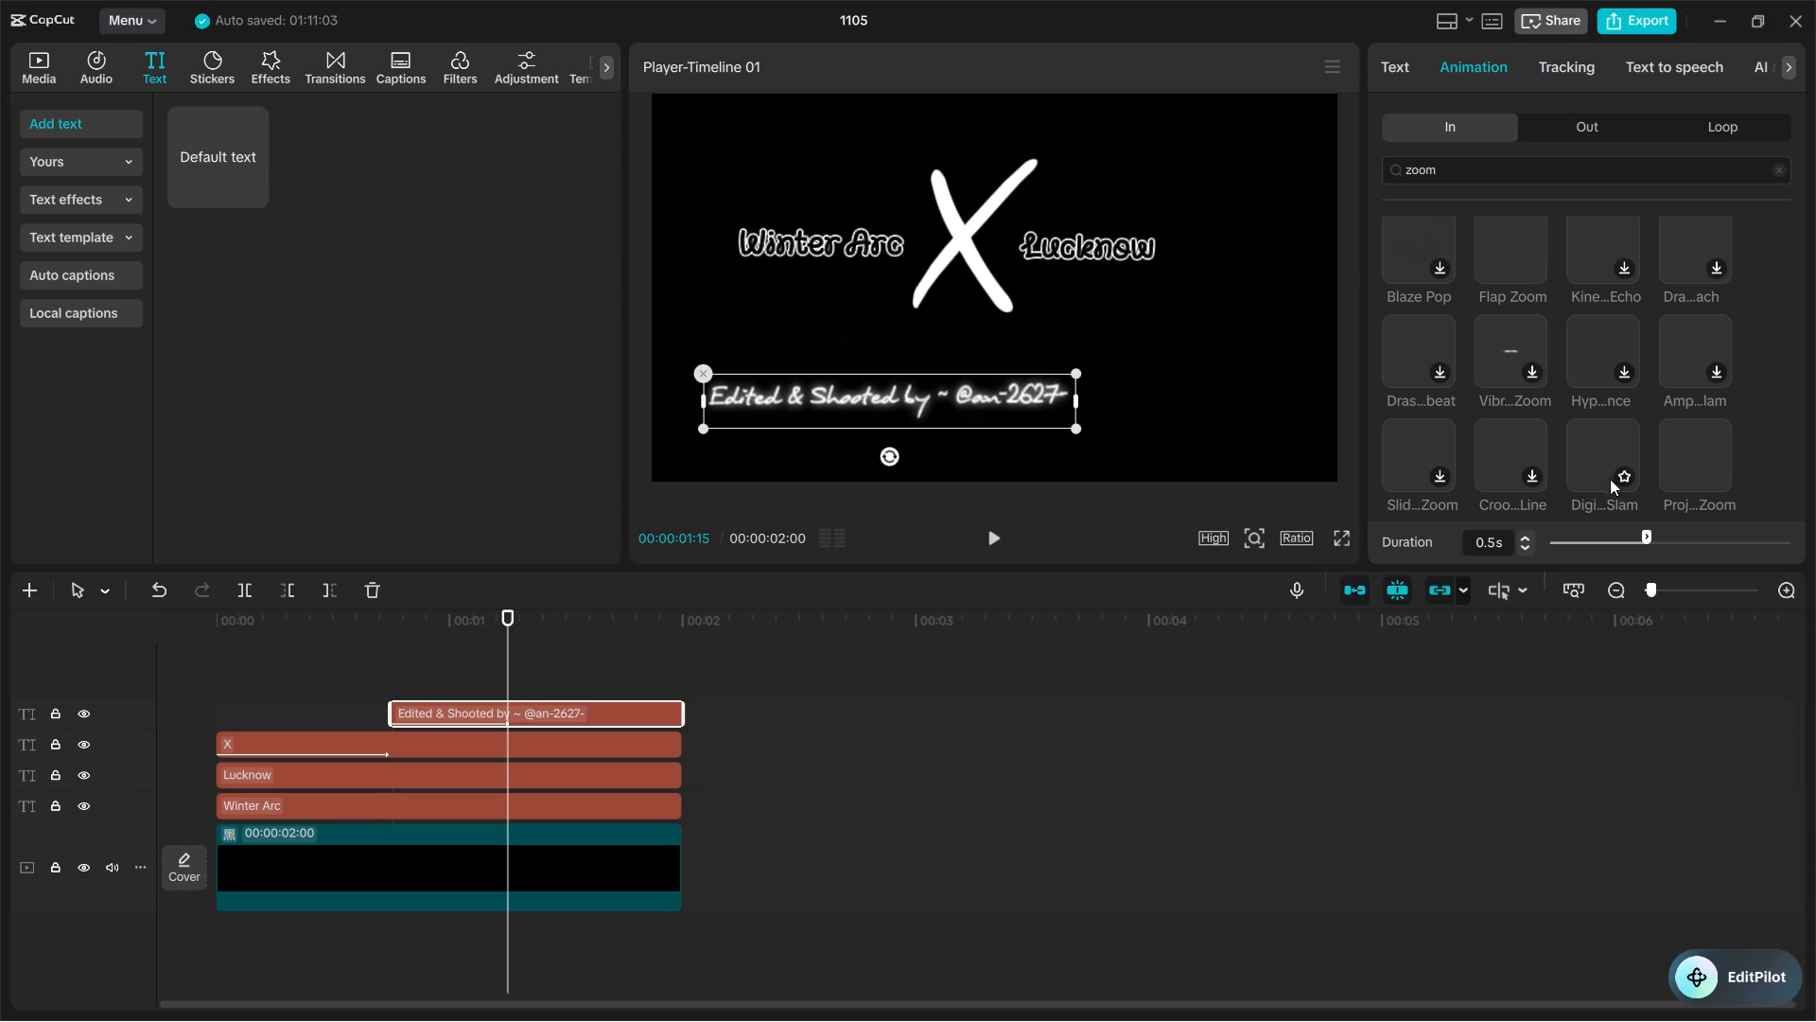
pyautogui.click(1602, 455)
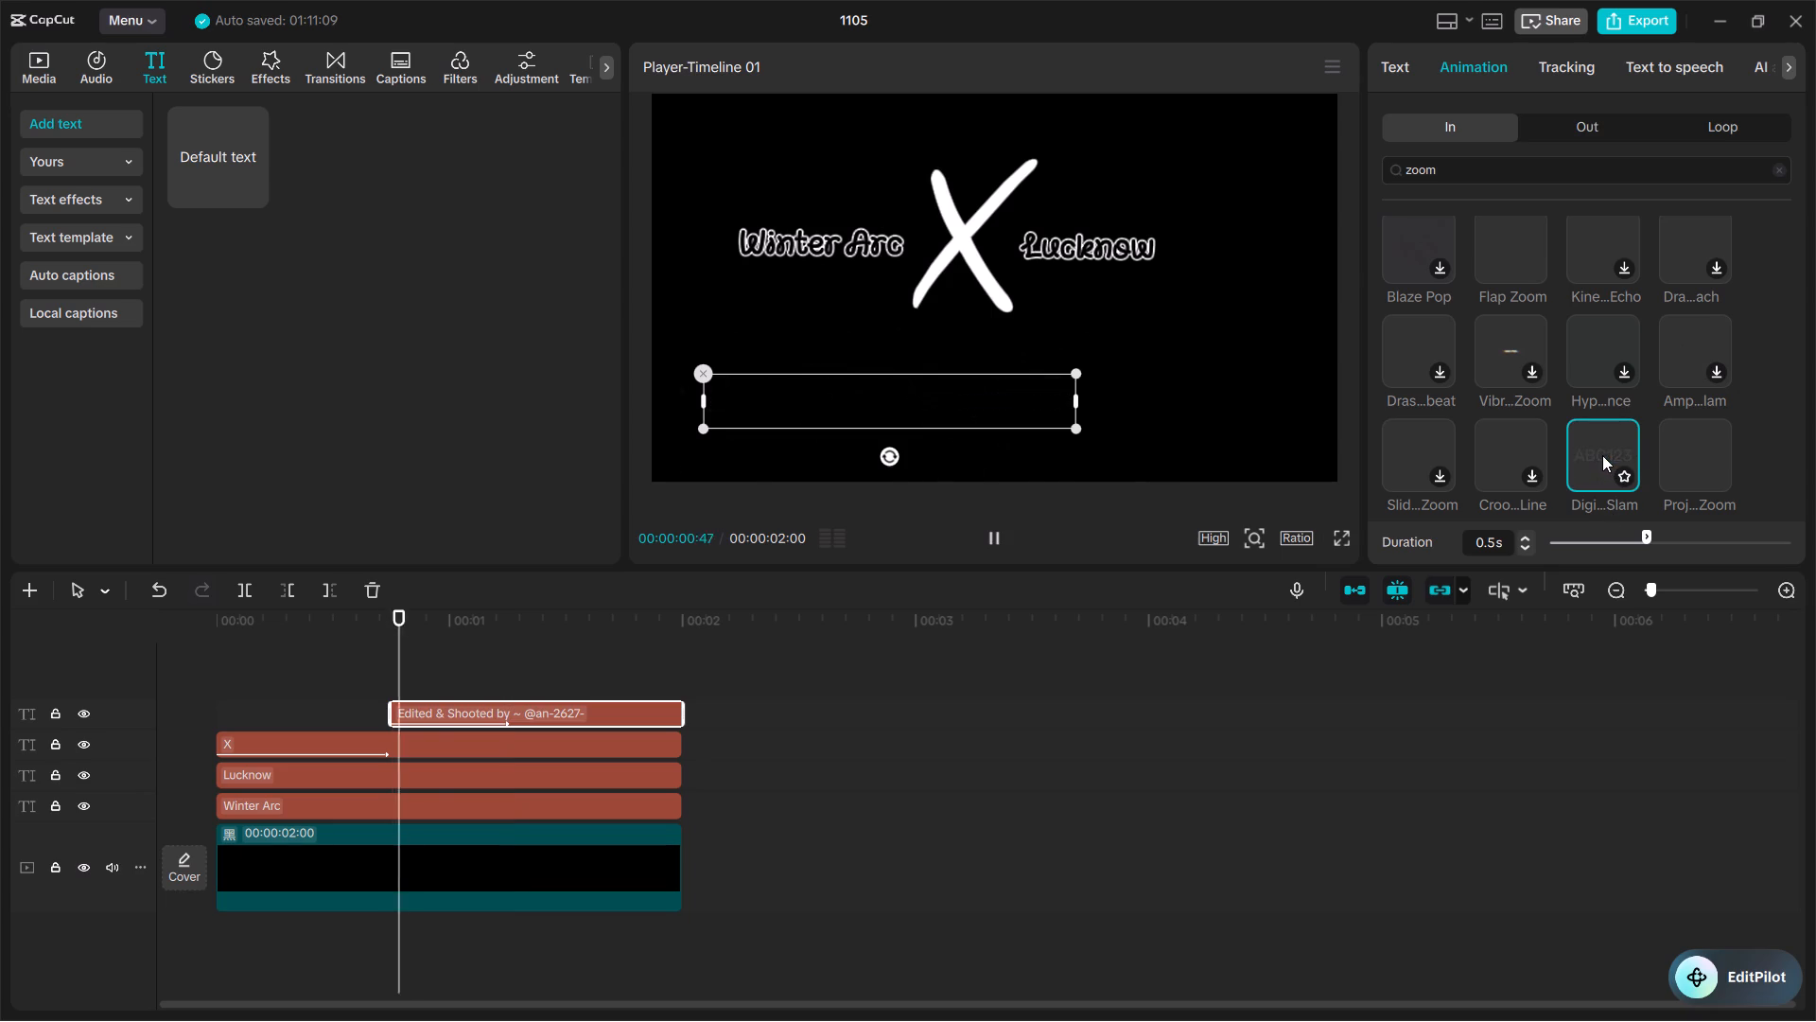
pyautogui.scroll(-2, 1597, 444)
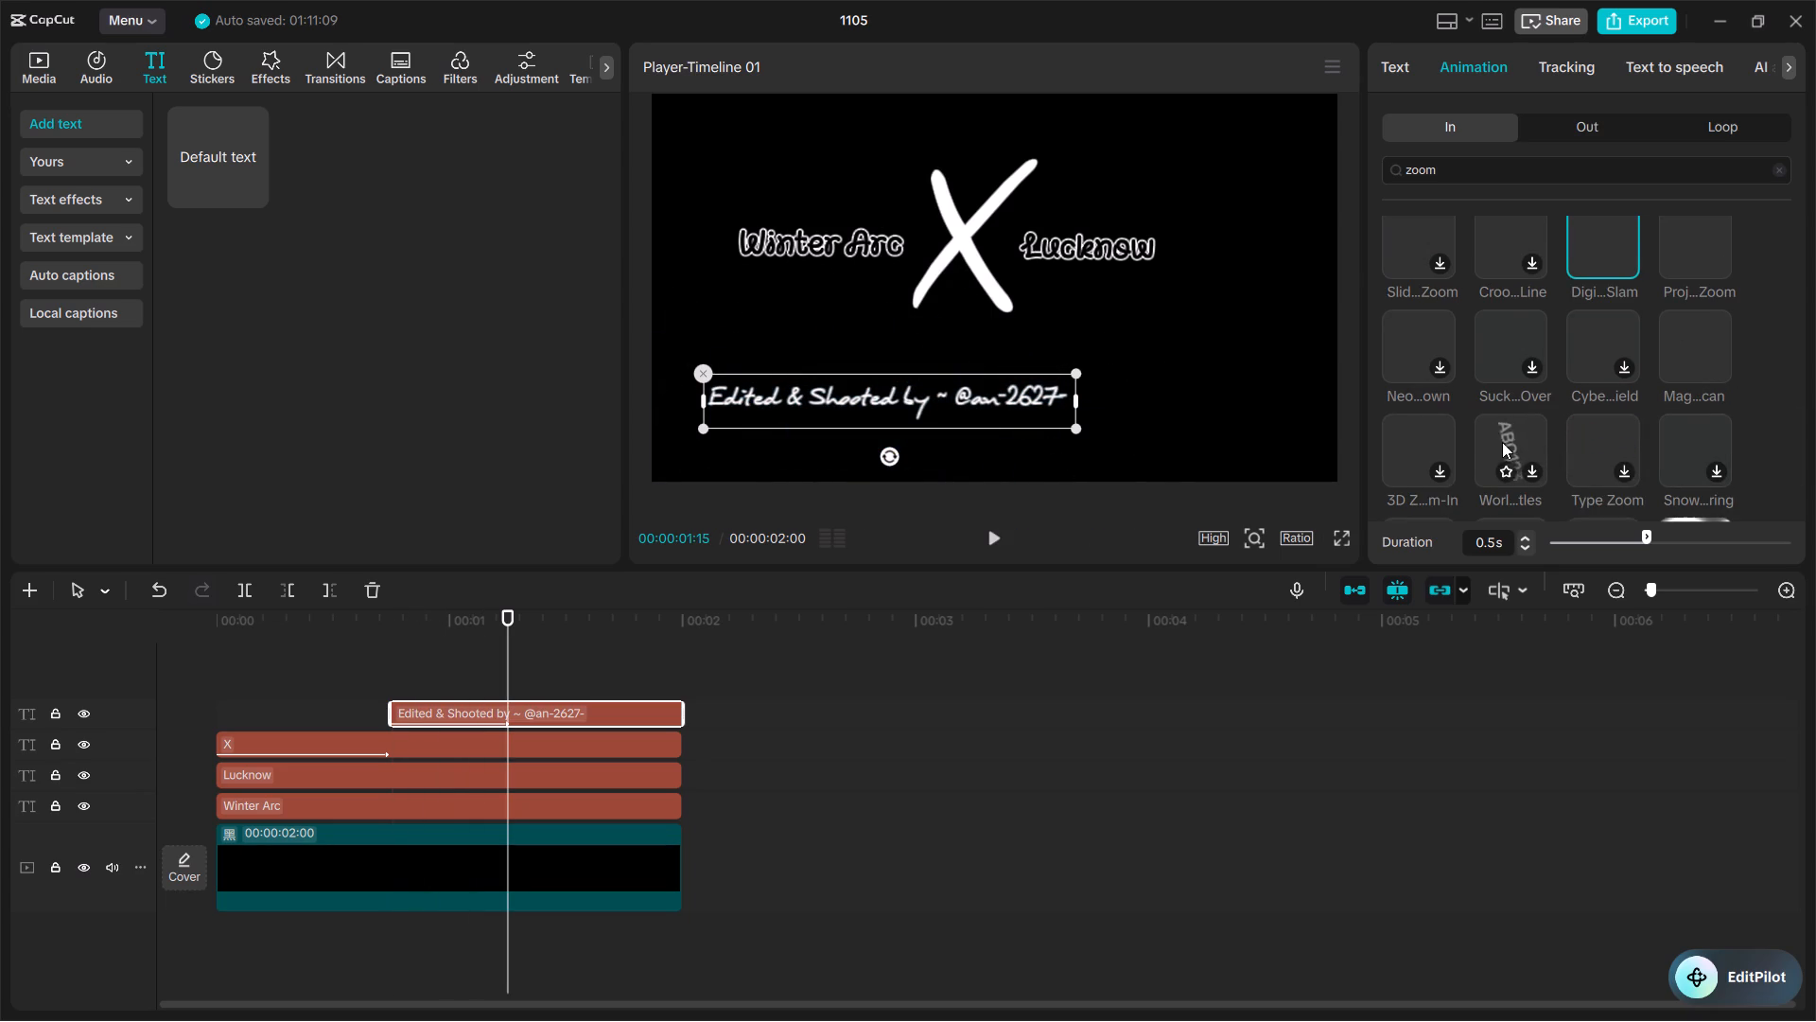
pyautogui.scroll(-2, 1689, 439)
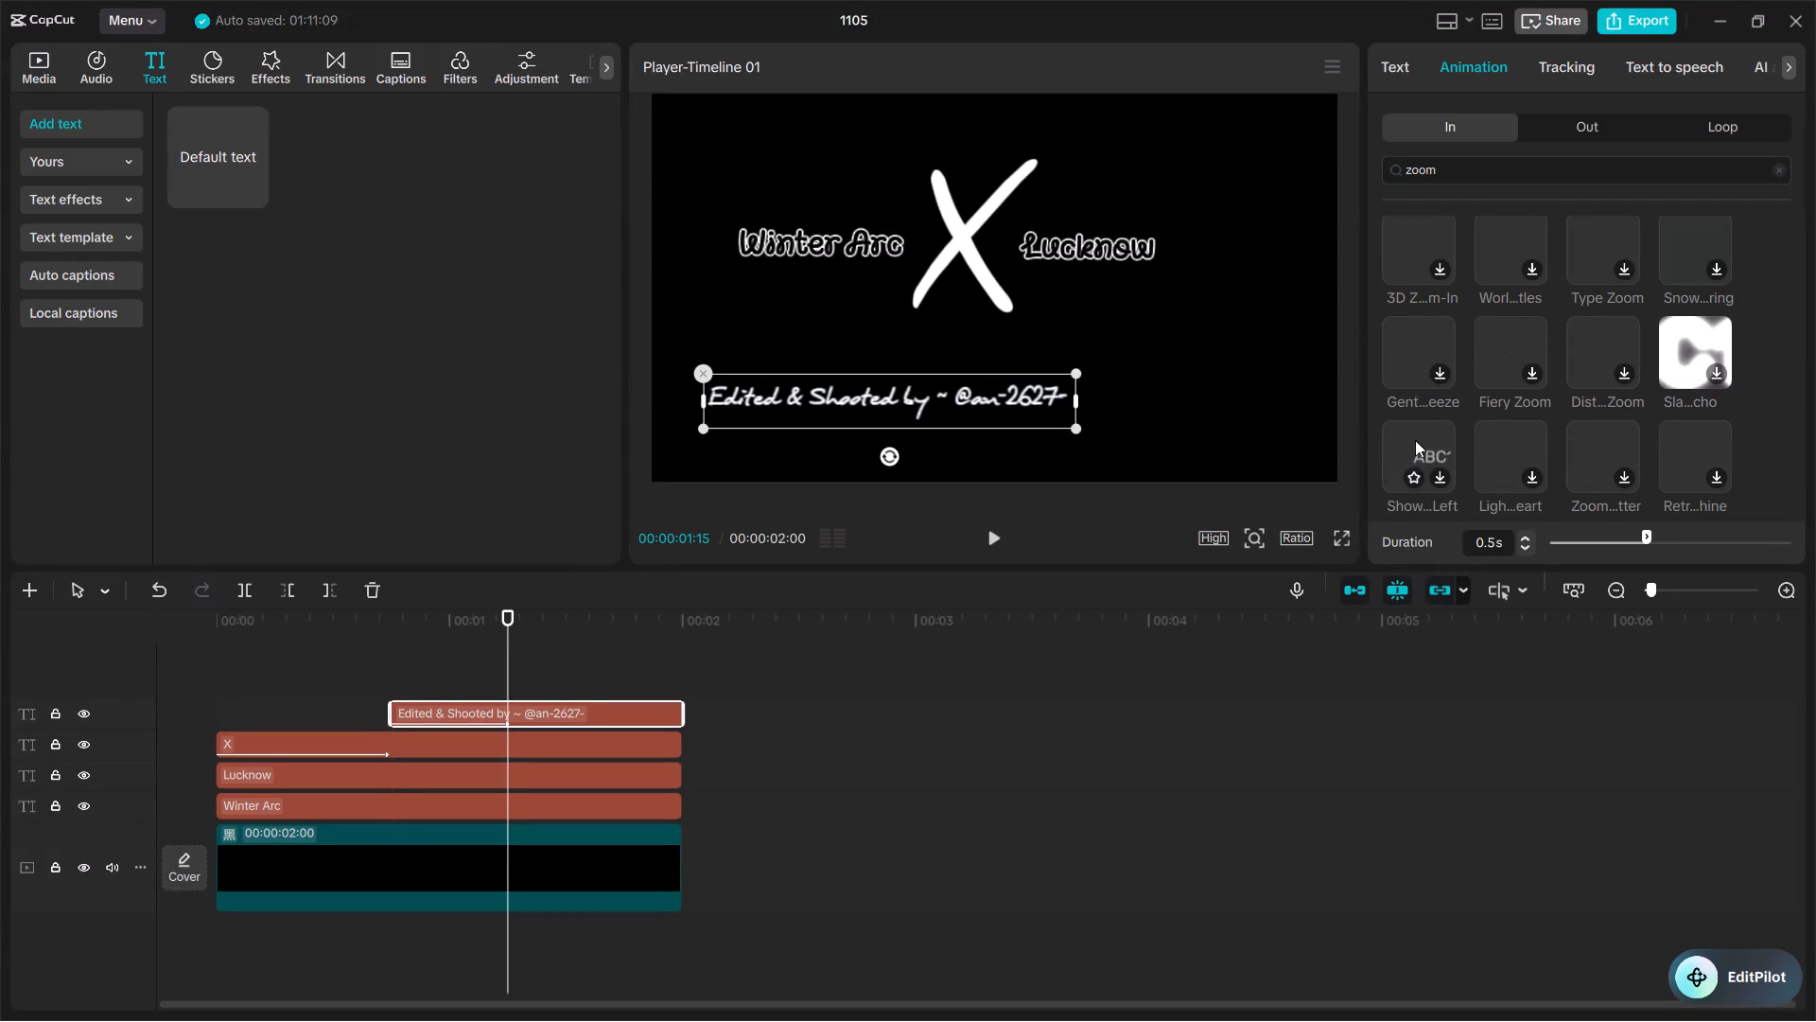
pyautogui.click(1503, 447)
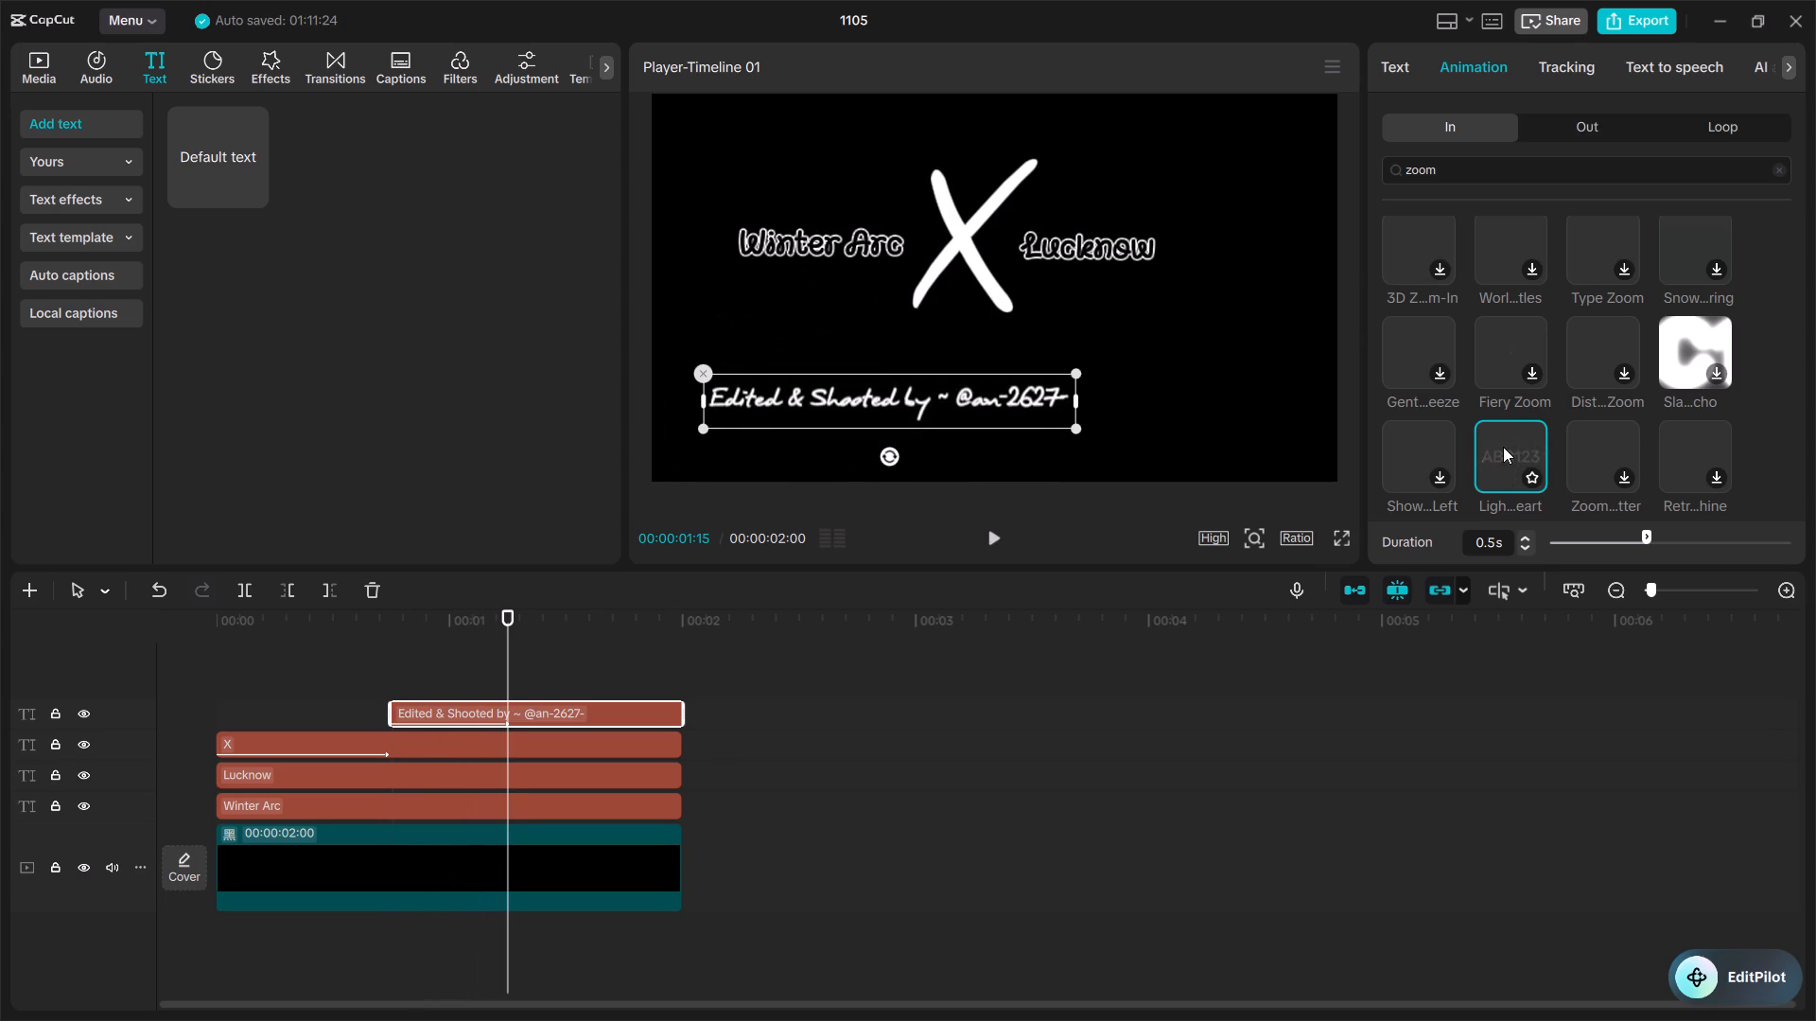
# Apply the Blur Slam In animation to the credit text at 0.5 s, then look through more zoom results.
pyautogui.scroll(-3, 1677, 461)
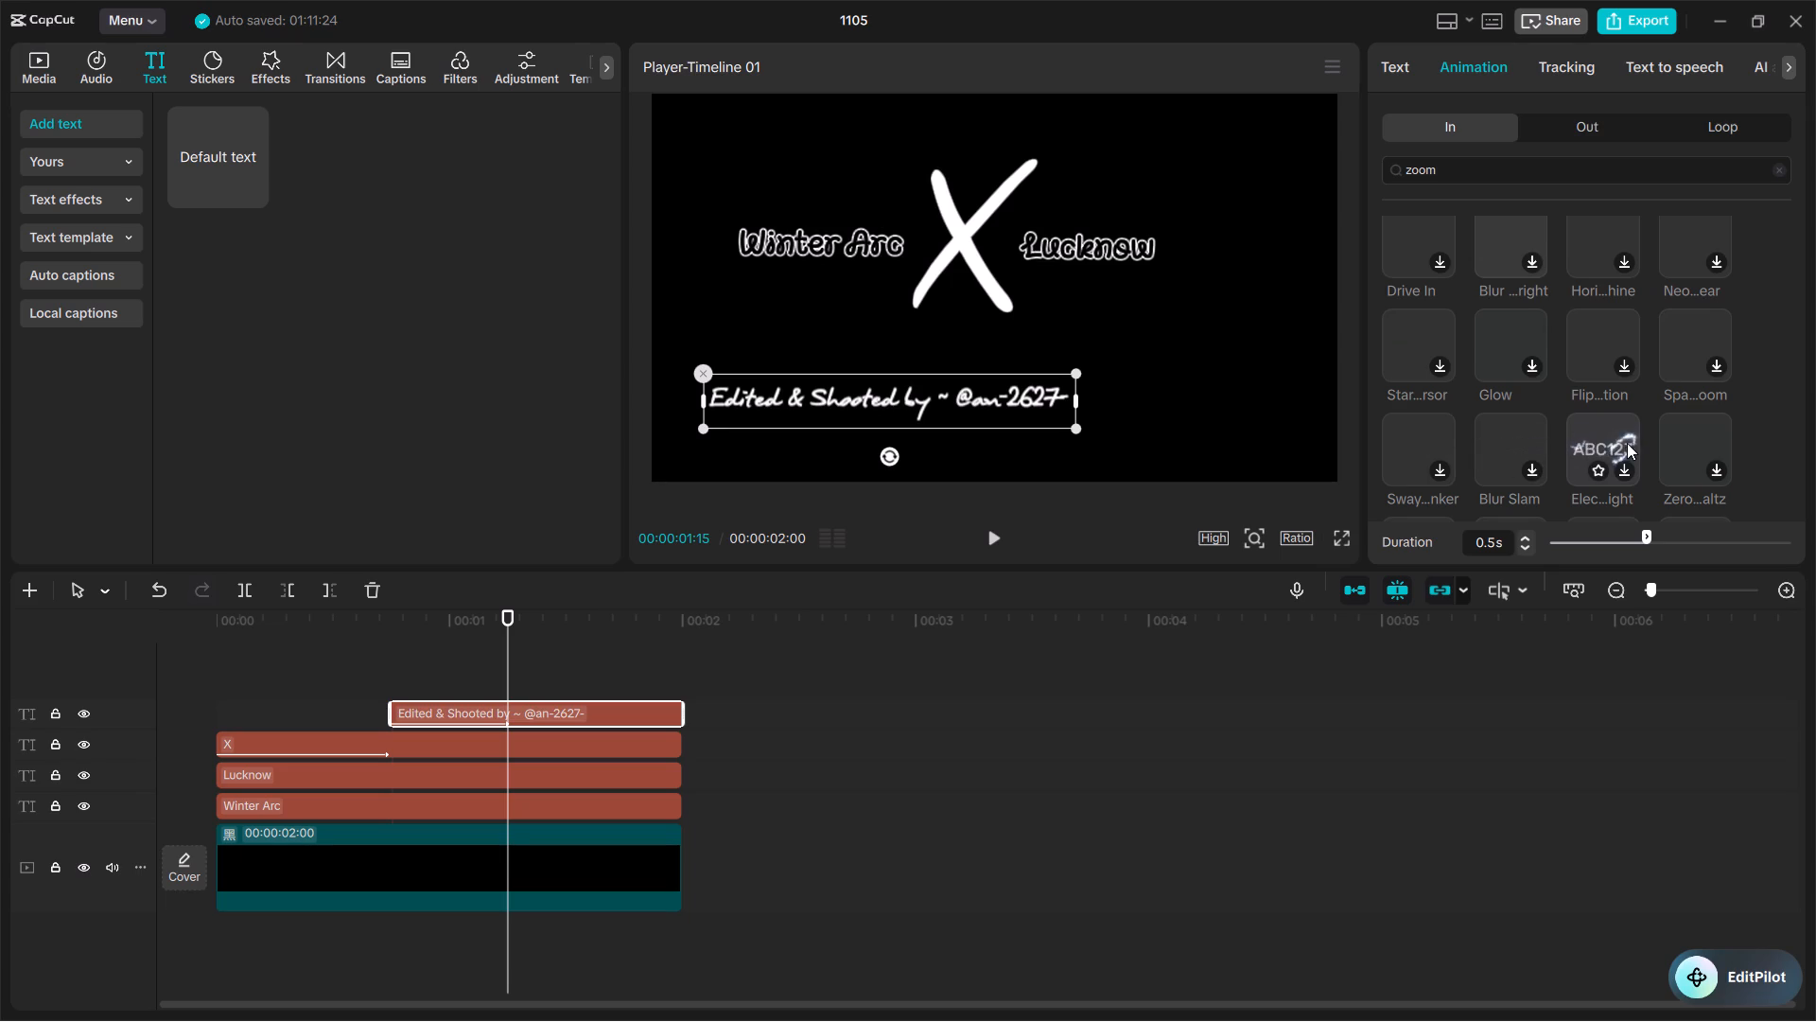
pyautogui.click(1528, 448)
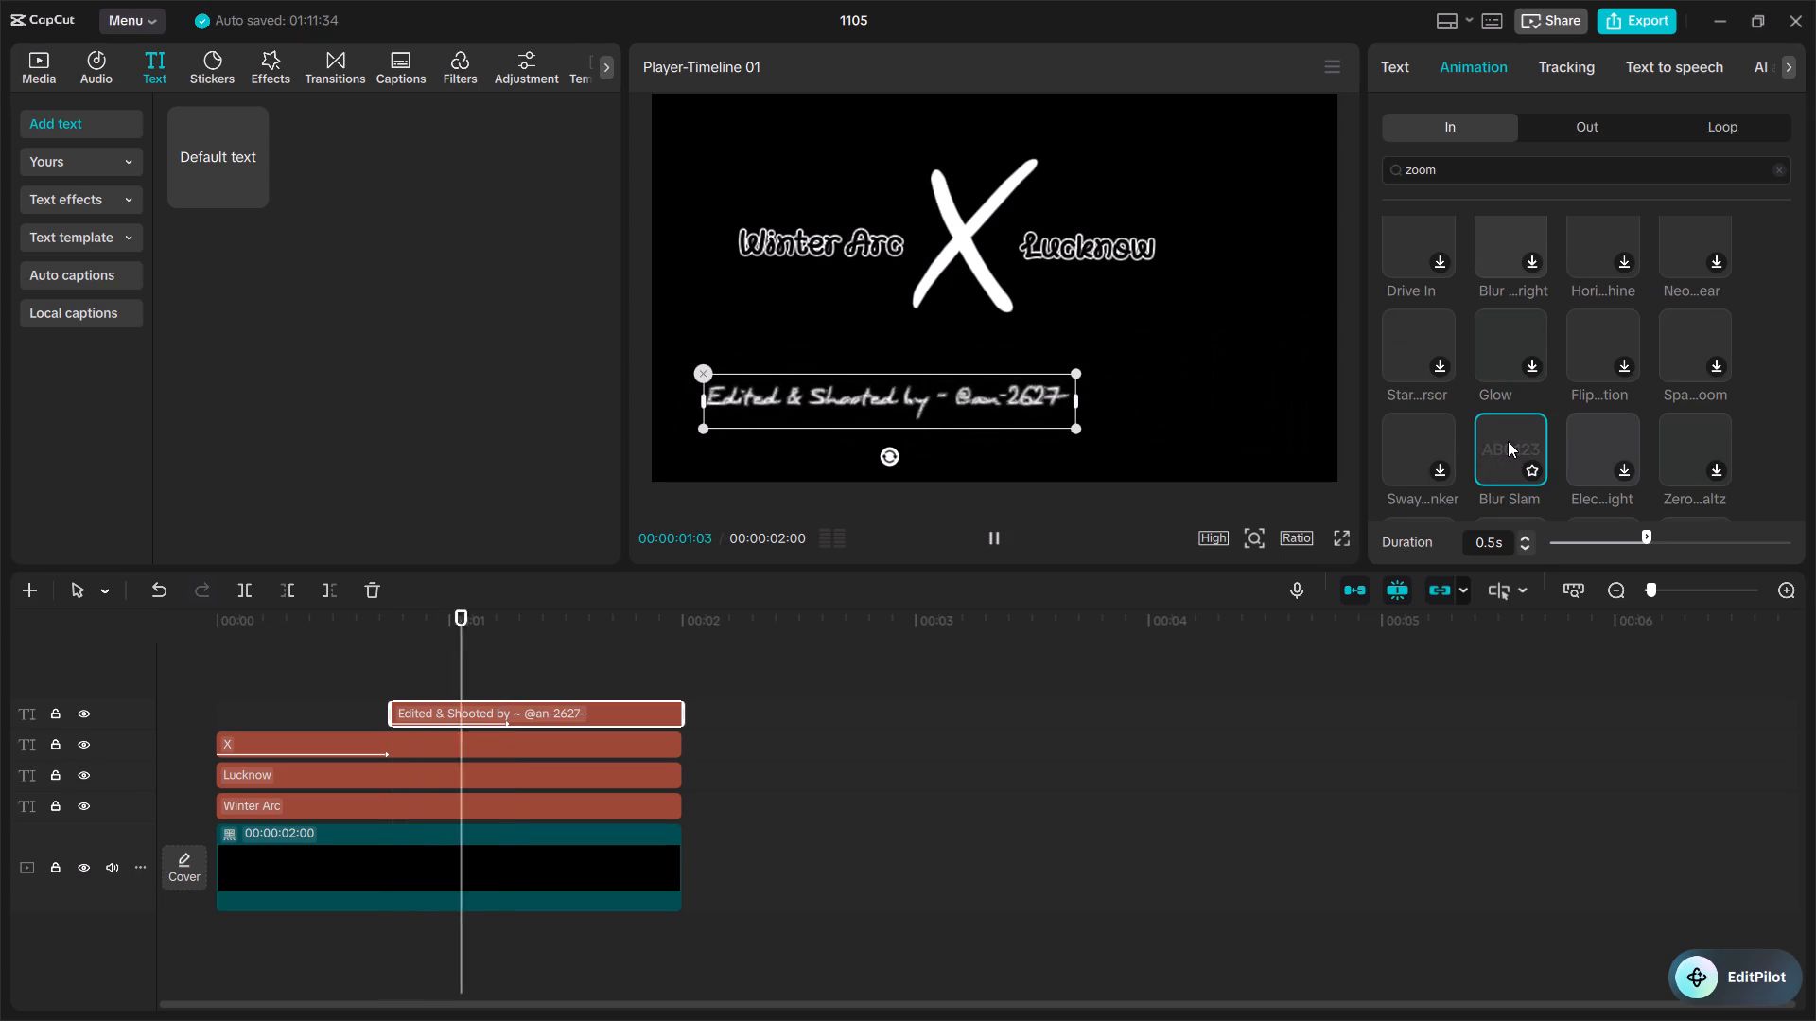
pyautogui.scroll(-2, 1675, 442)
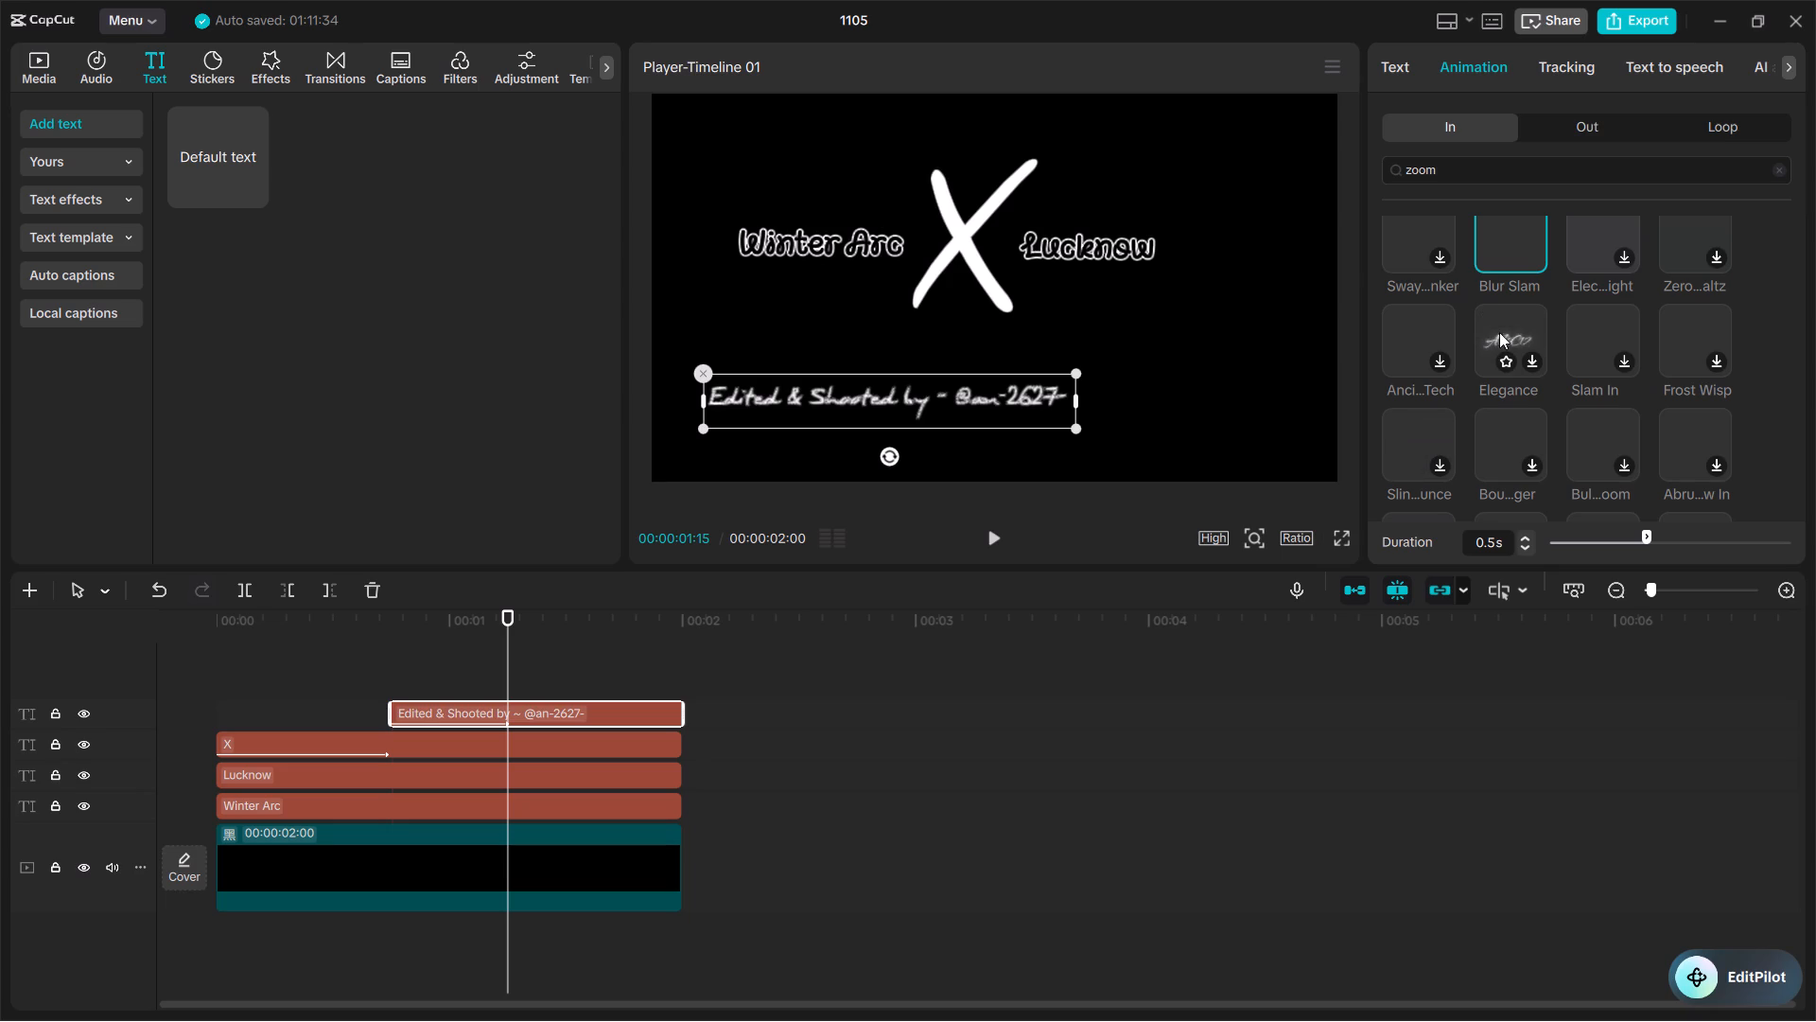
pyautogui.scroll(-5, 1517, 338)
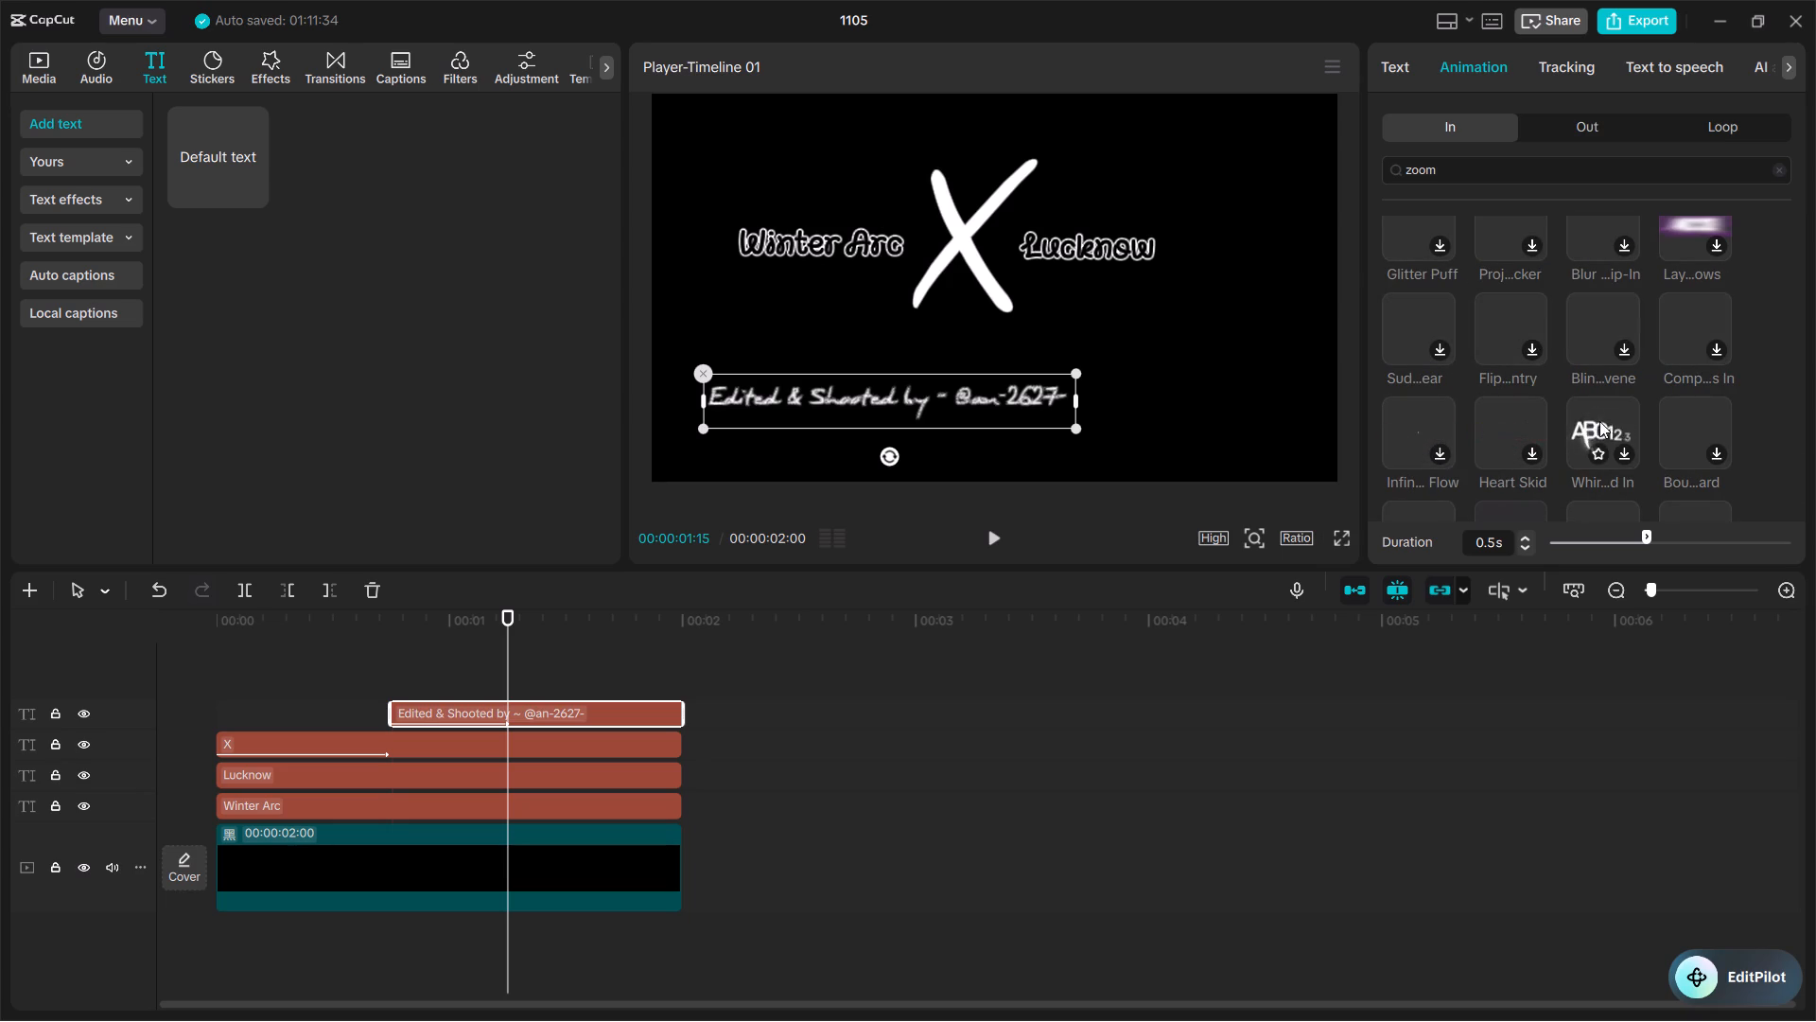
# Play the intro repeatedly to check the X and credit animations, then return the playhead to the start.
pyautogui.click(1030, 668)
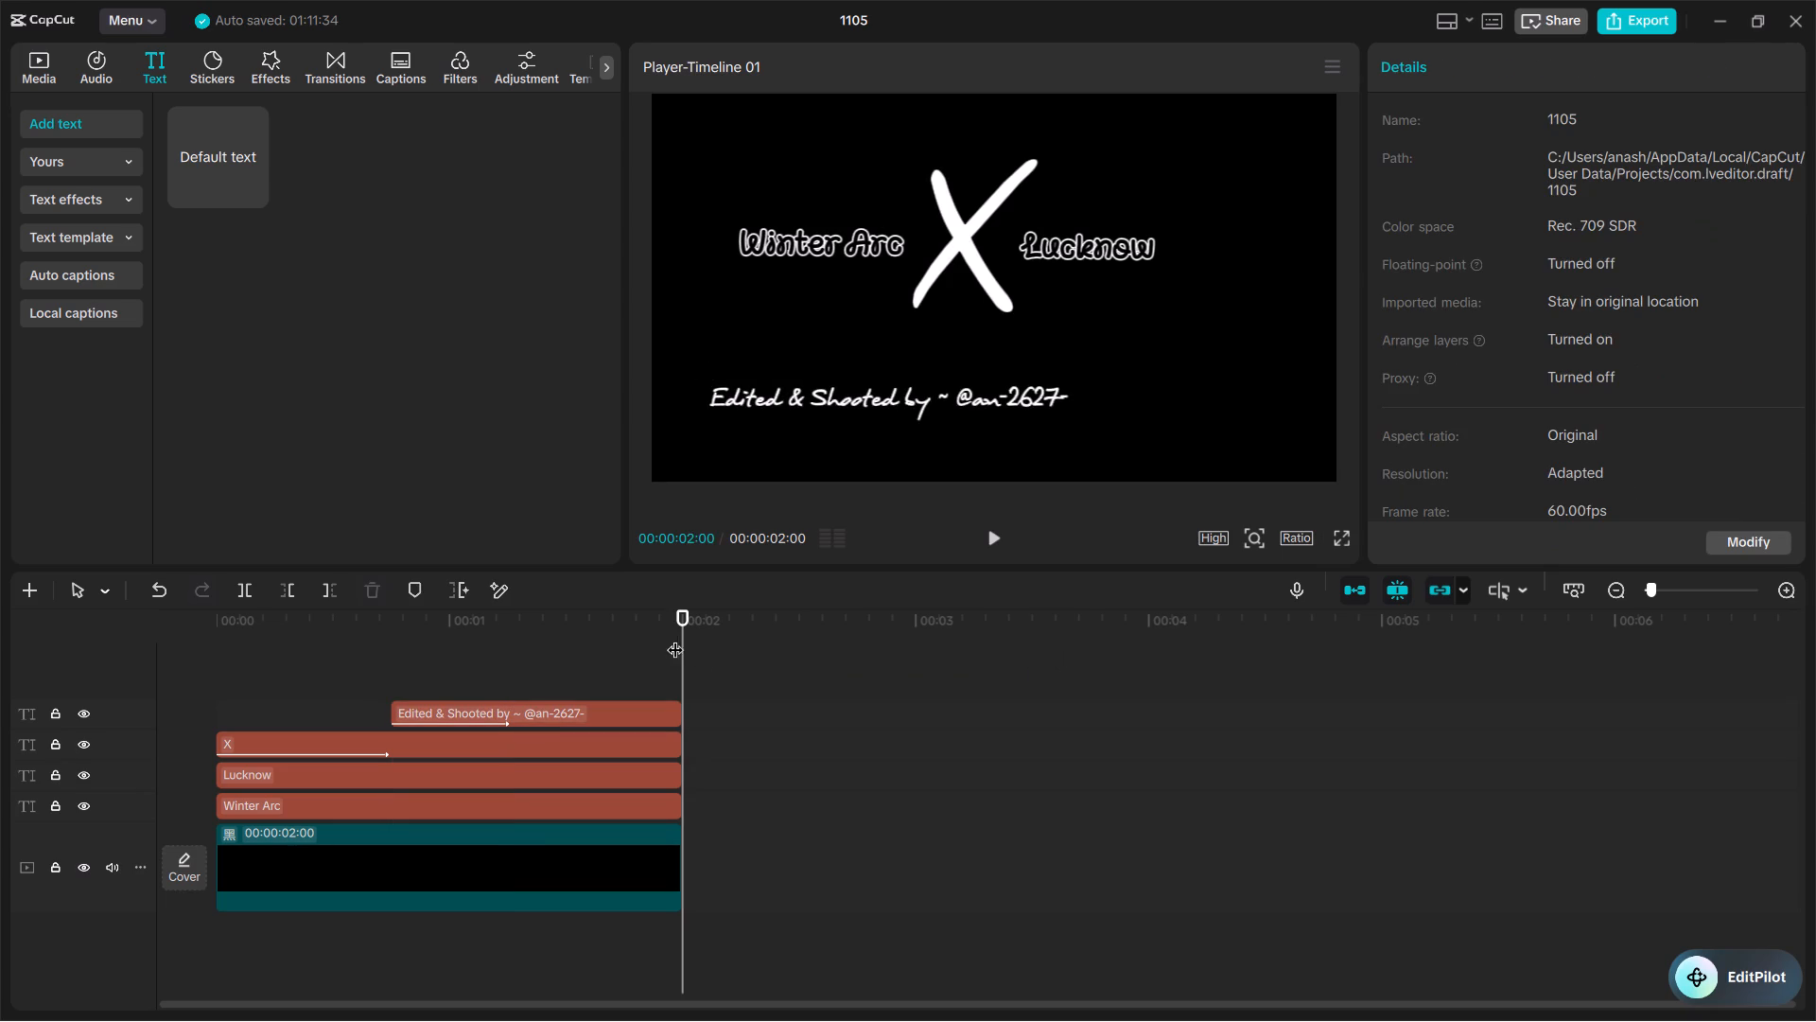
pyautogui.moveTo(681, 637); pyautogui.dragTo(0, 652)
pyautogui.click(989, 539)
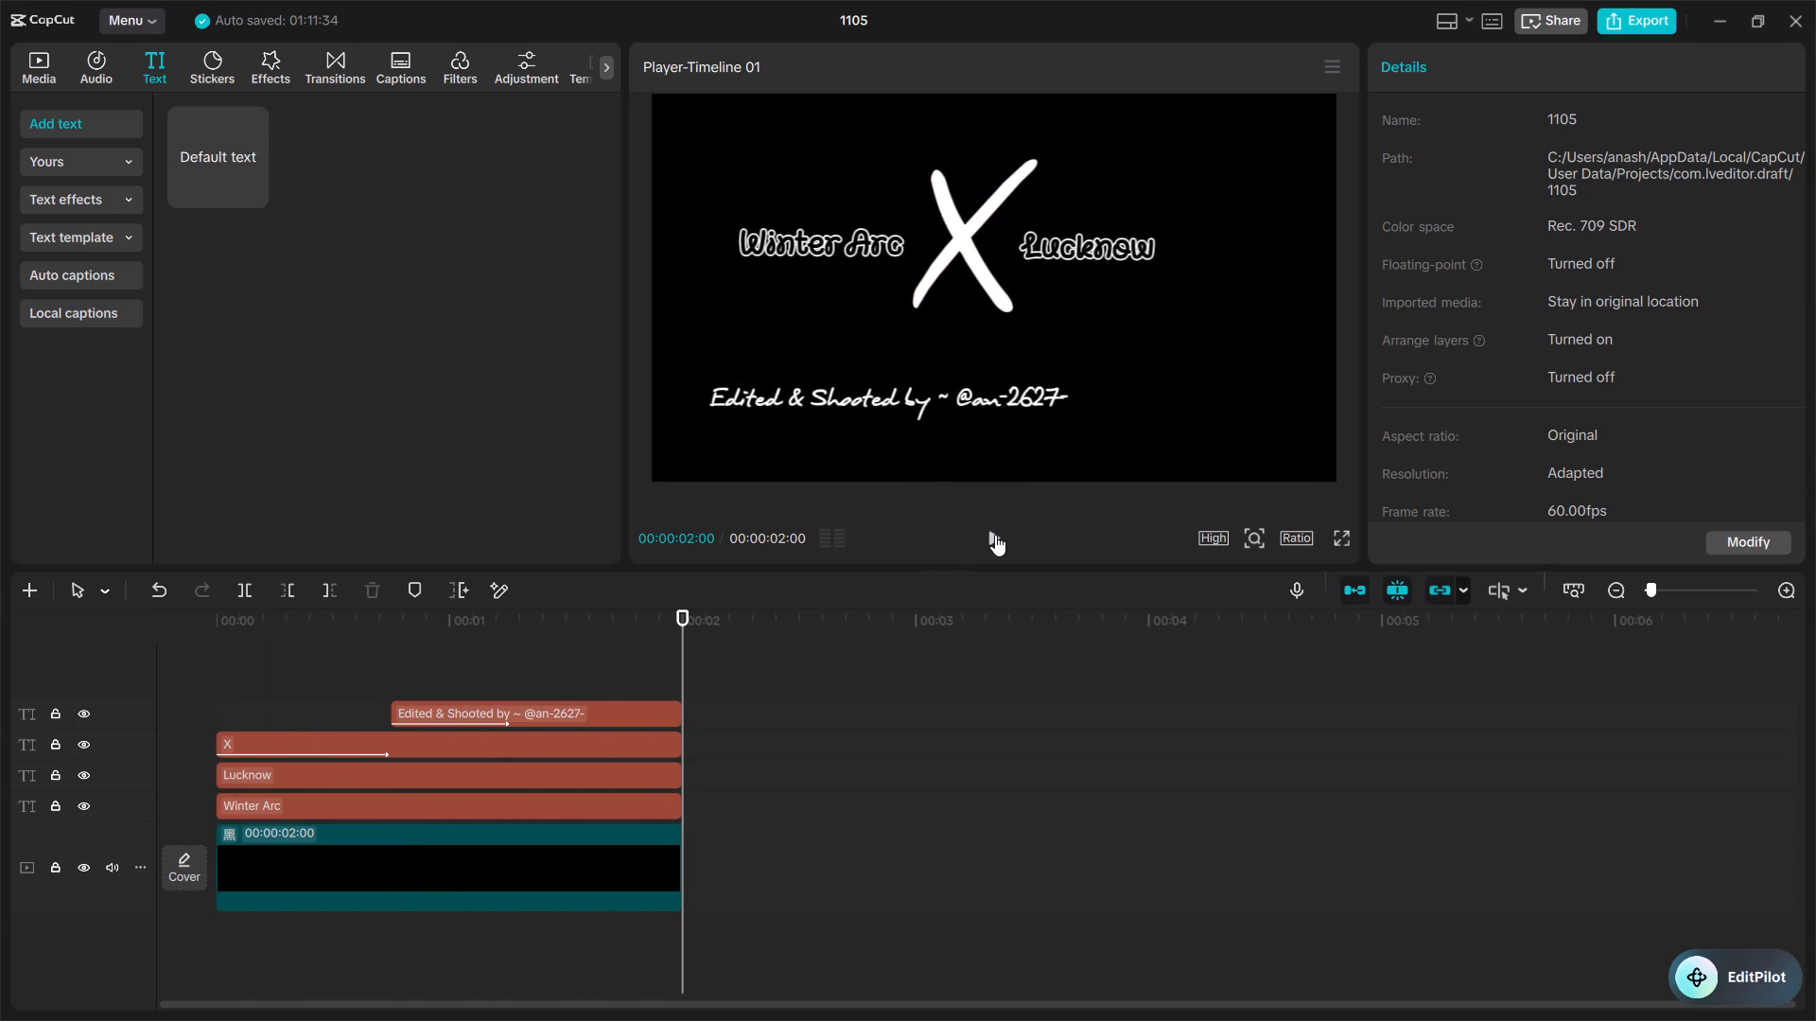
pyautogui.click(995, 535)
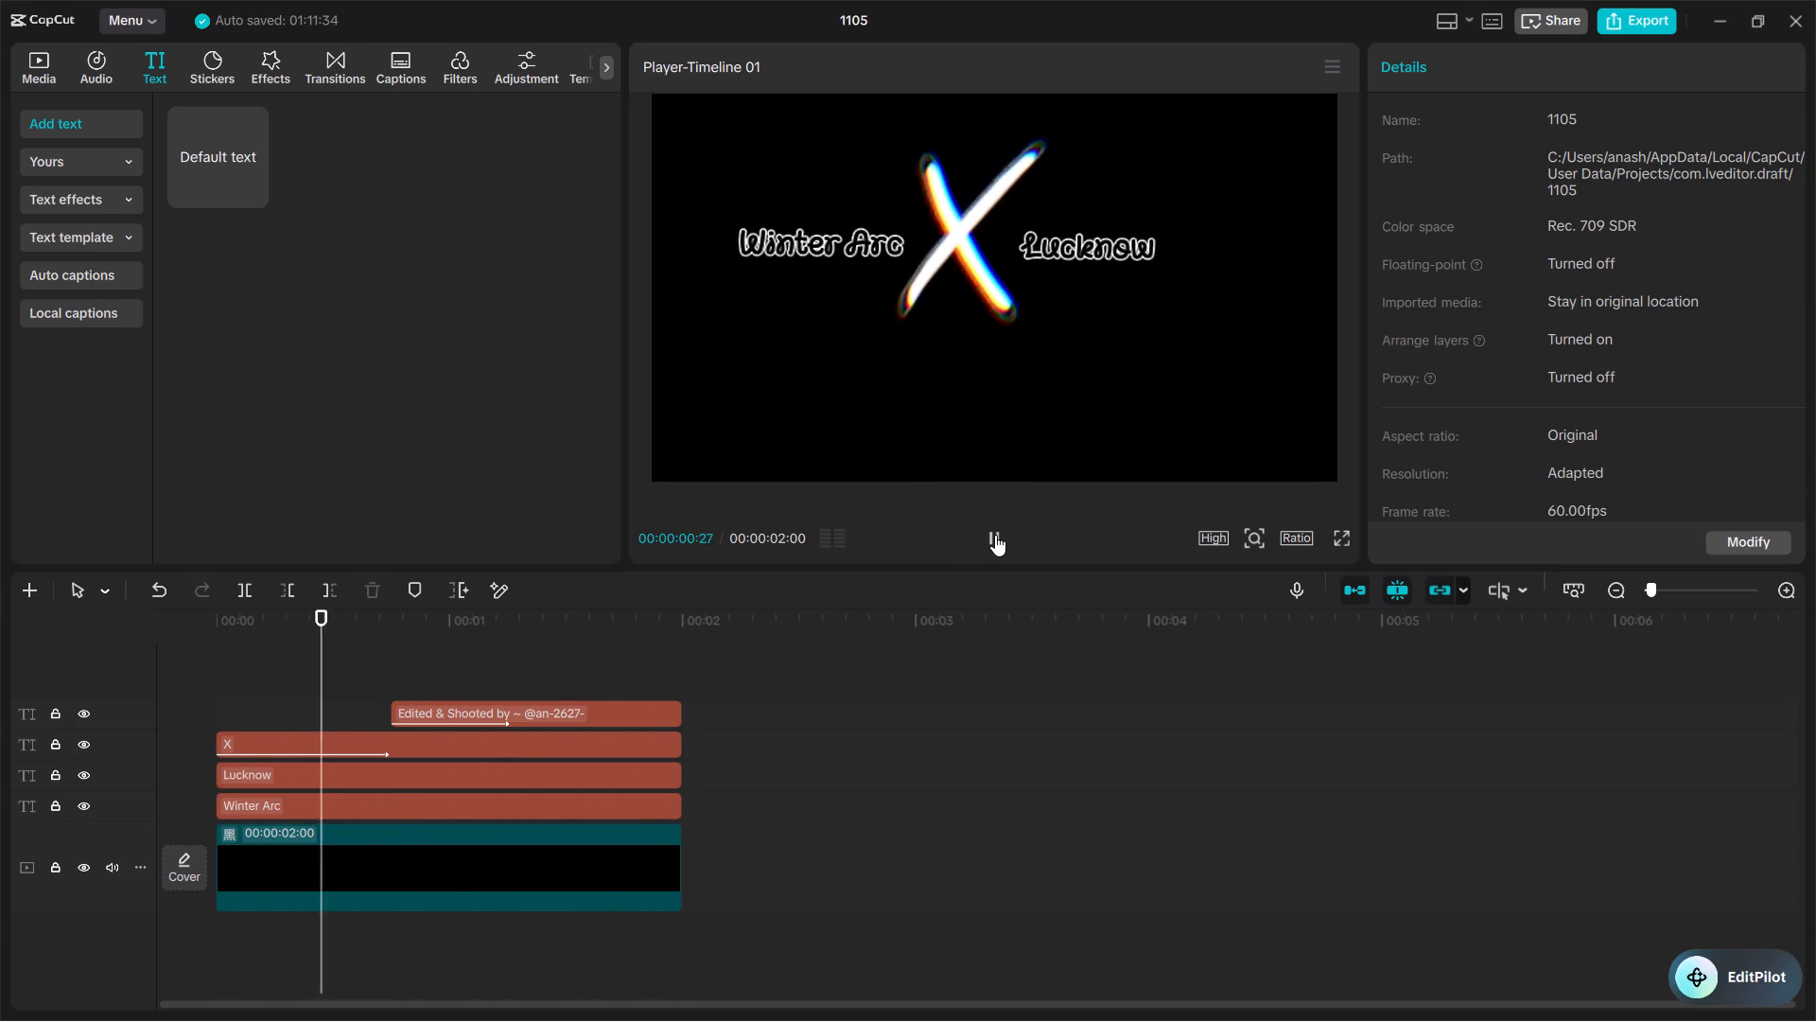
pyautogui.click(995, 535)
pyautogui.click(995, 535)
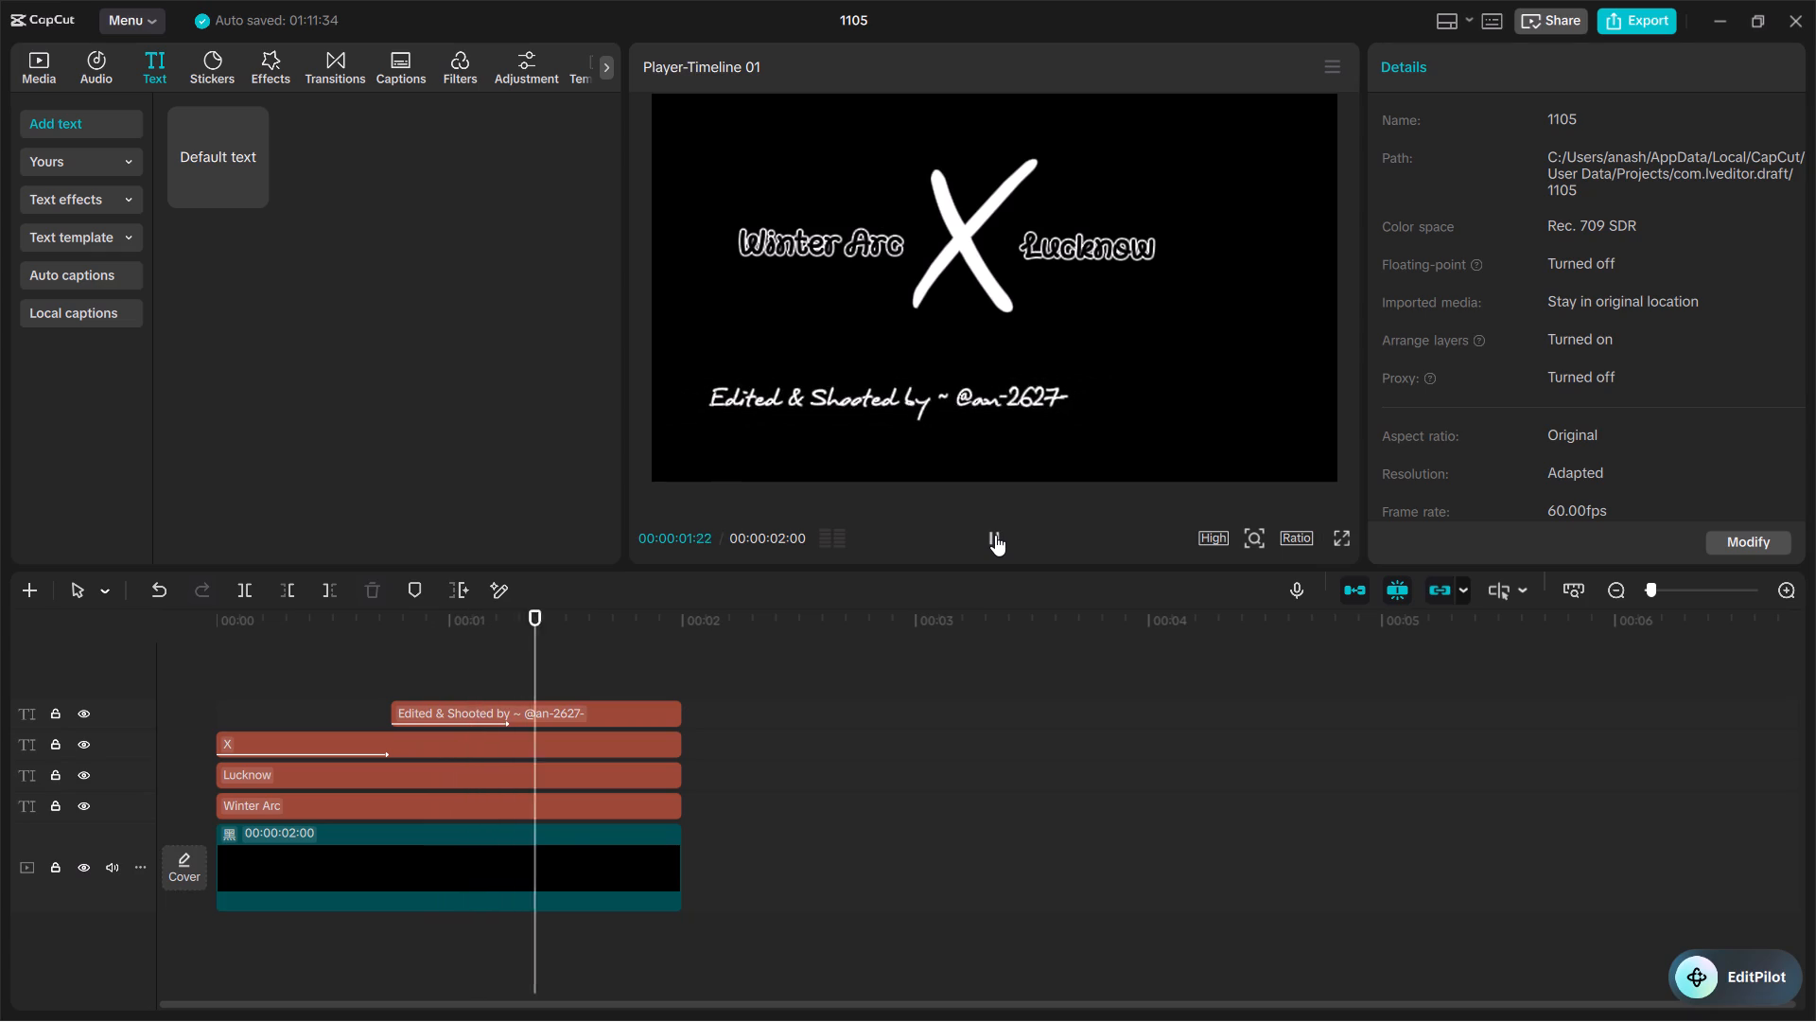
pyautogui.click(995, 535)
pyautogui.click(995, 535)
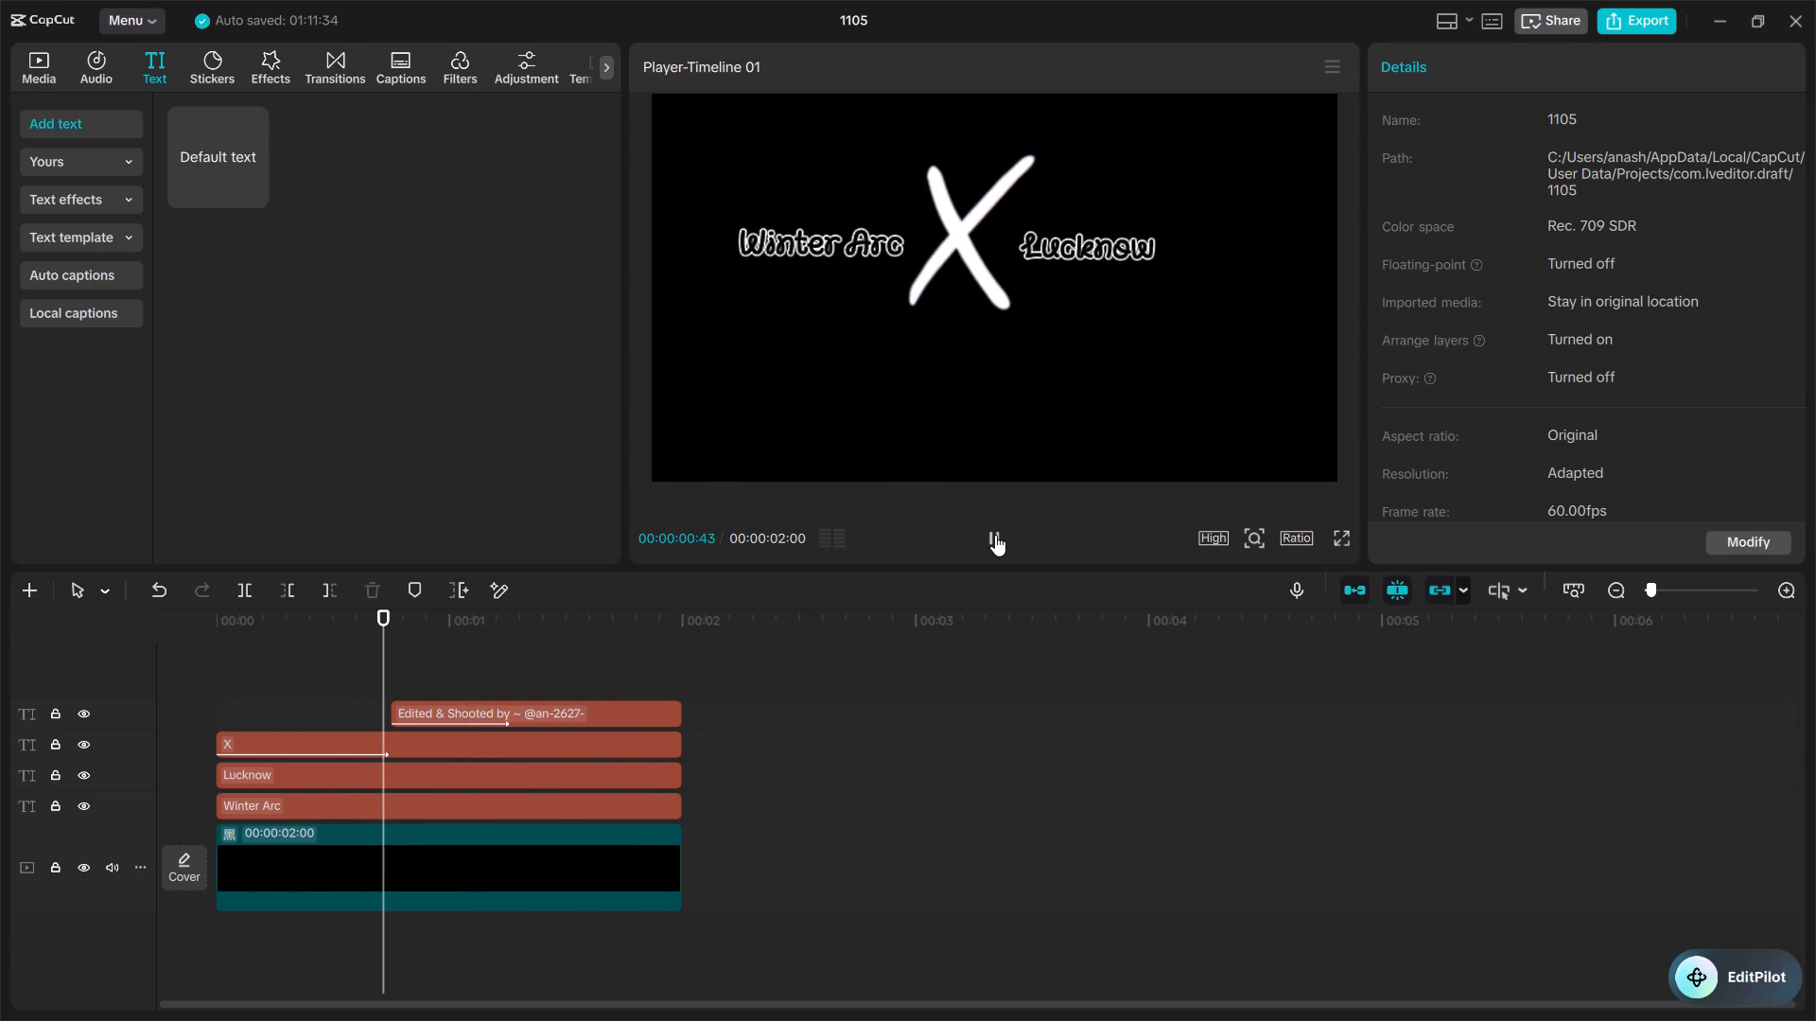
pyautogui.moveTo(384, 648); pyautogui.dragTo(328, 656)
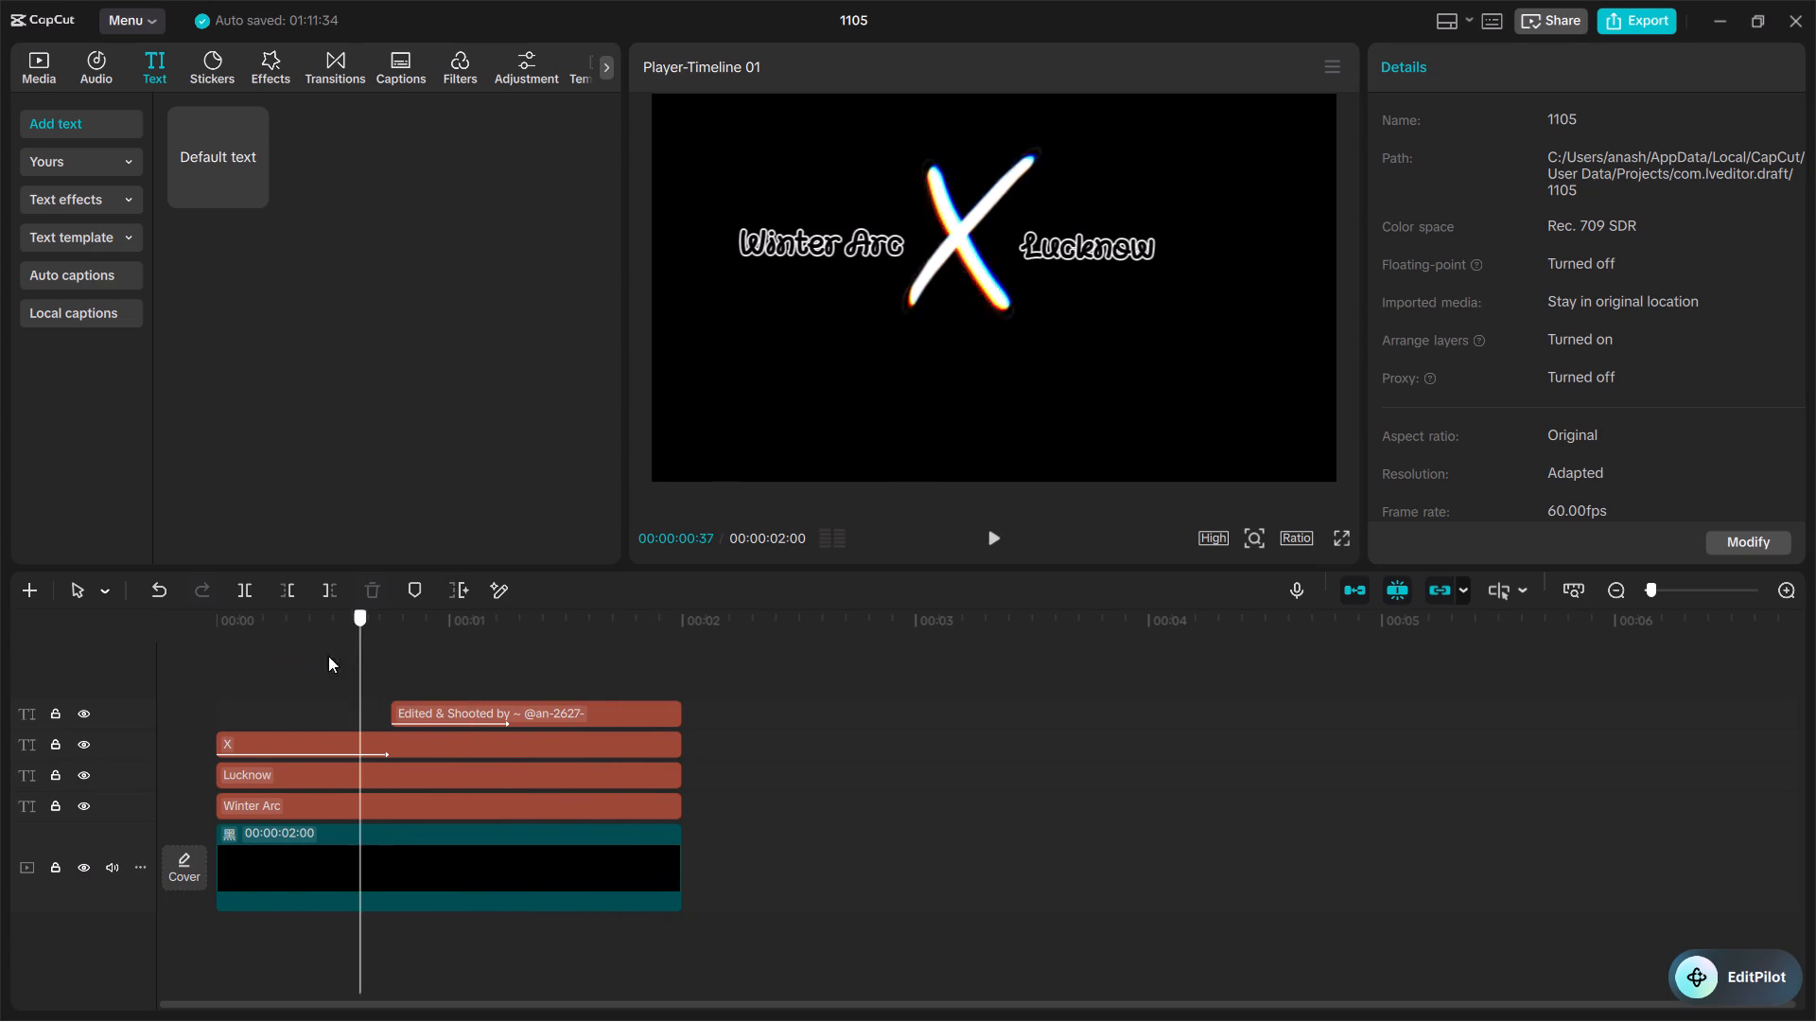
pyautogui.moveTo(328, 656); pyautogui.dragTo(119, 695)
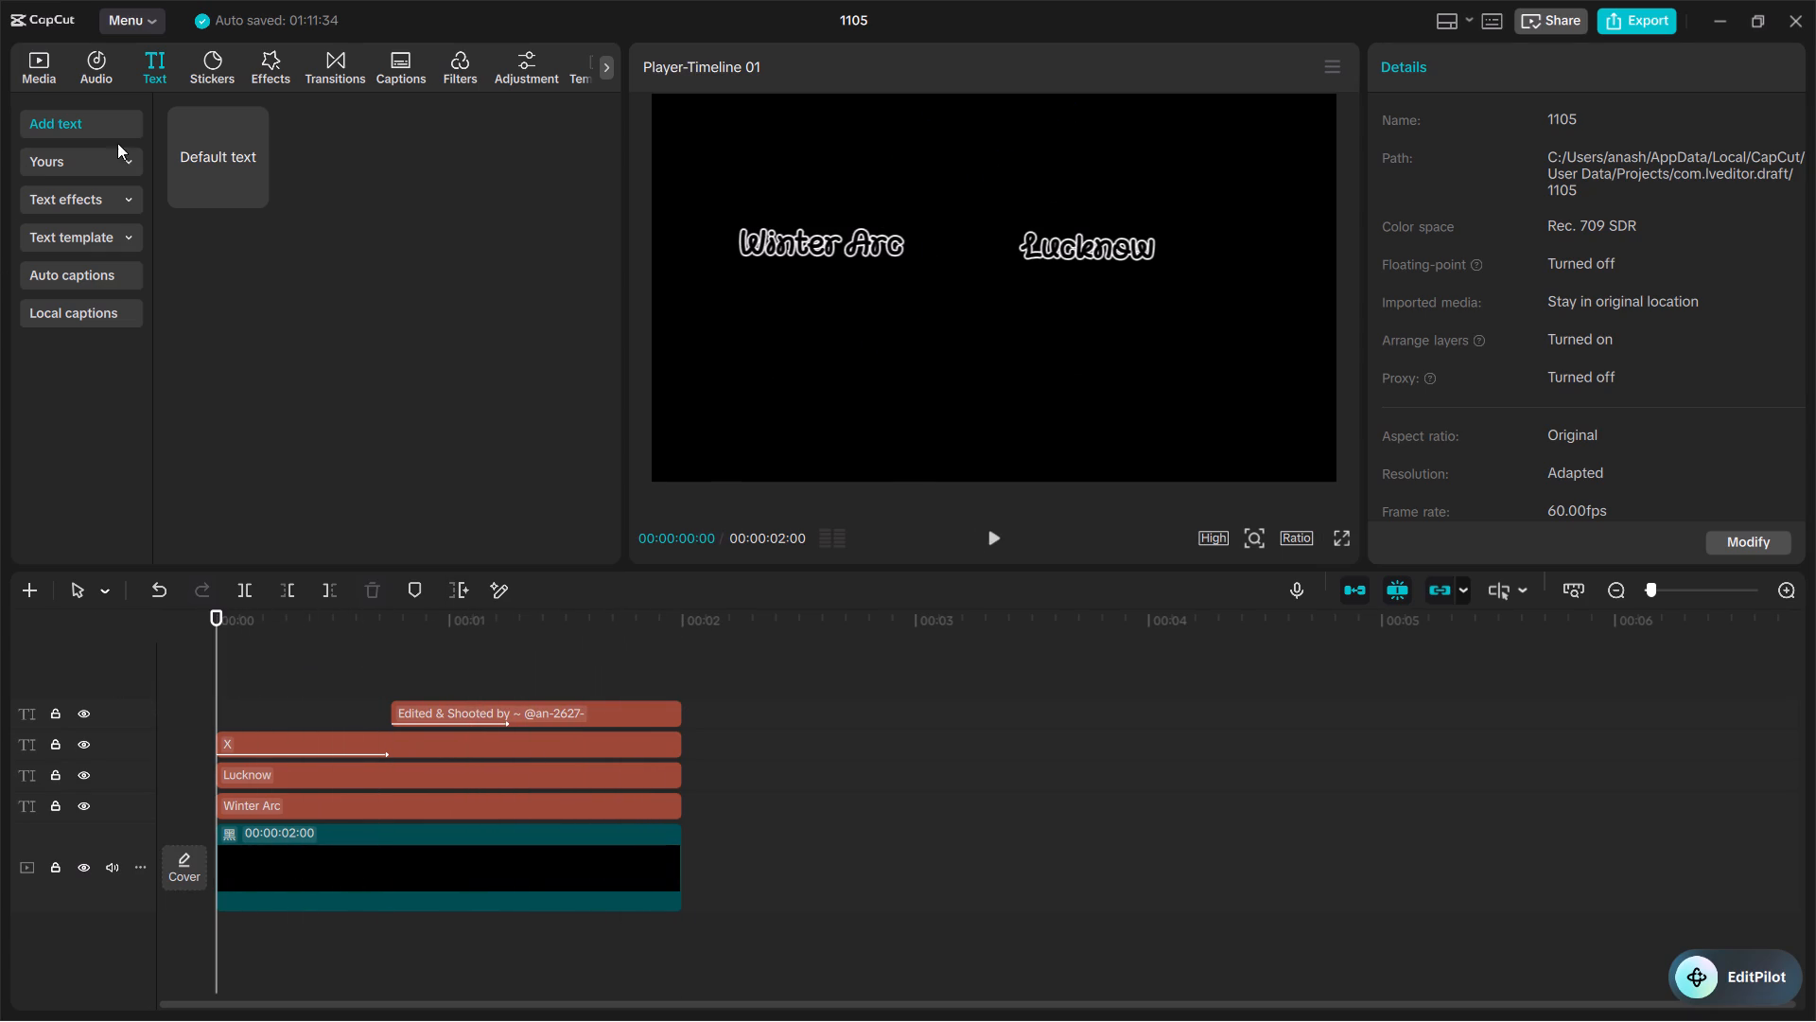
# Preview the swish_whoosh (large) sound effect from the trending sound effects.
pyautogui.click(105, 67)
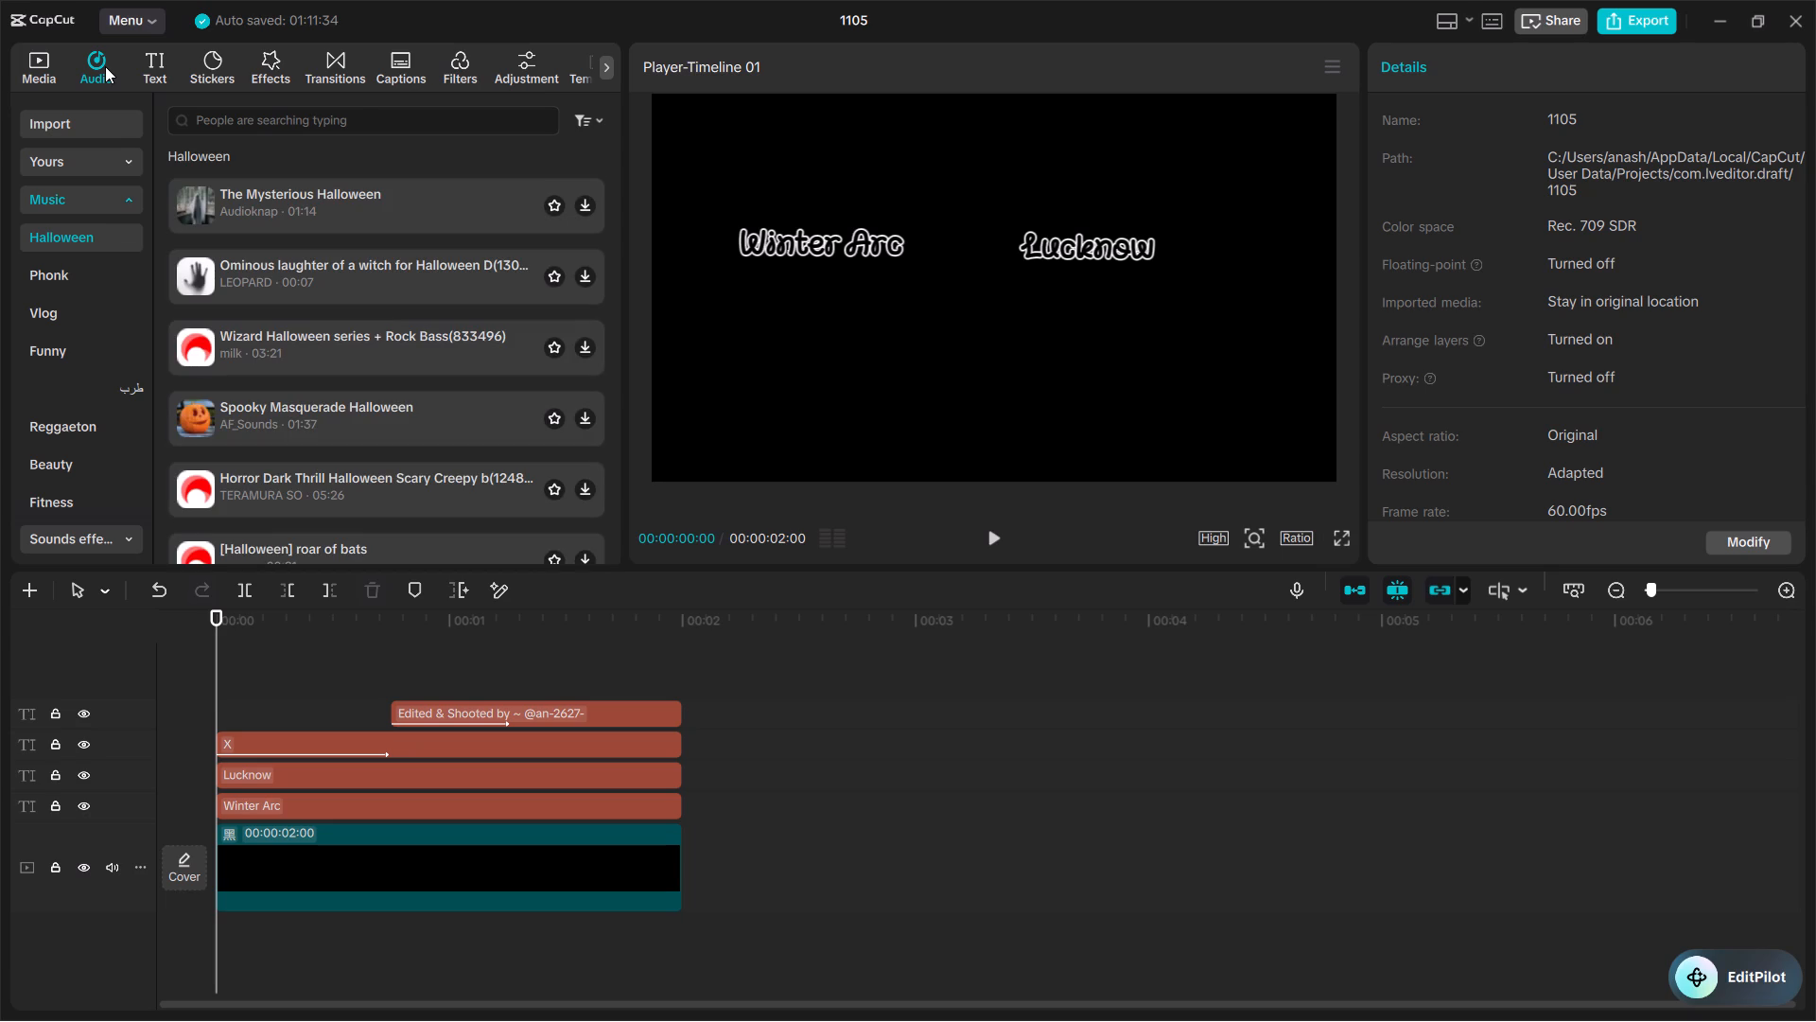
pyautogui.scroll(-3, 80, 285)
pyautogui.click(118, 541)
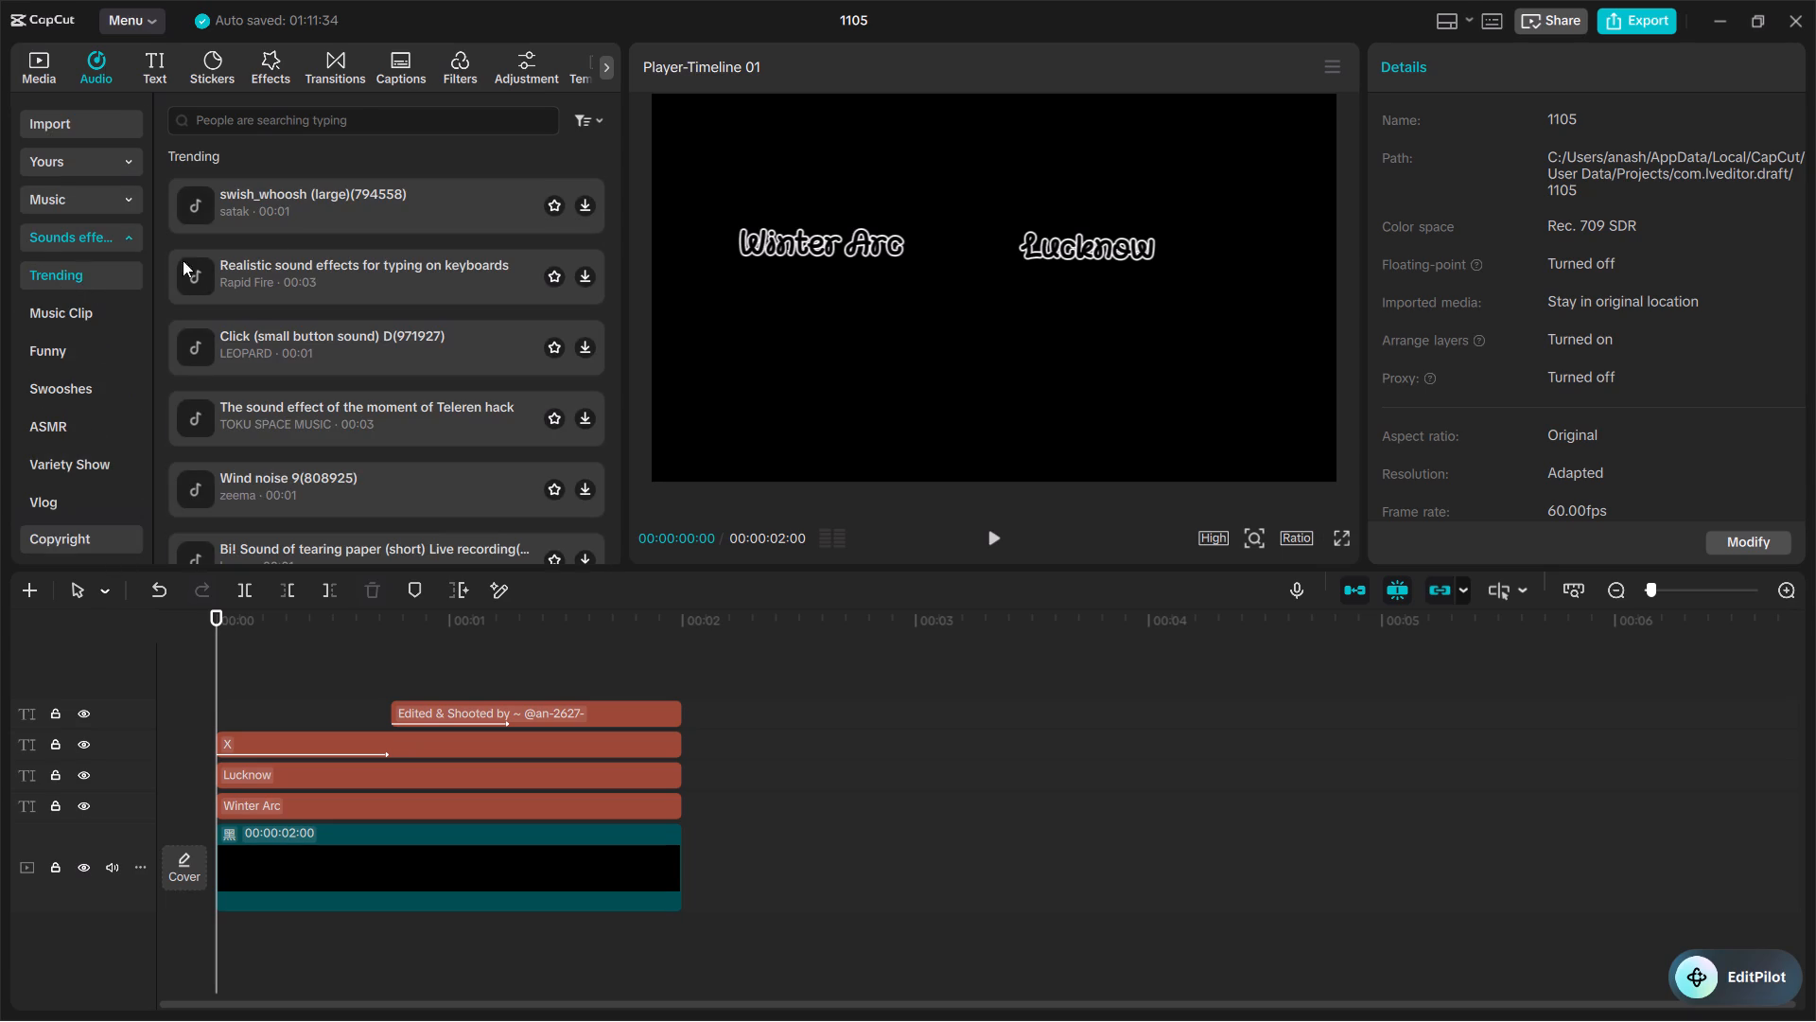
pyautogui.click(188, 203)
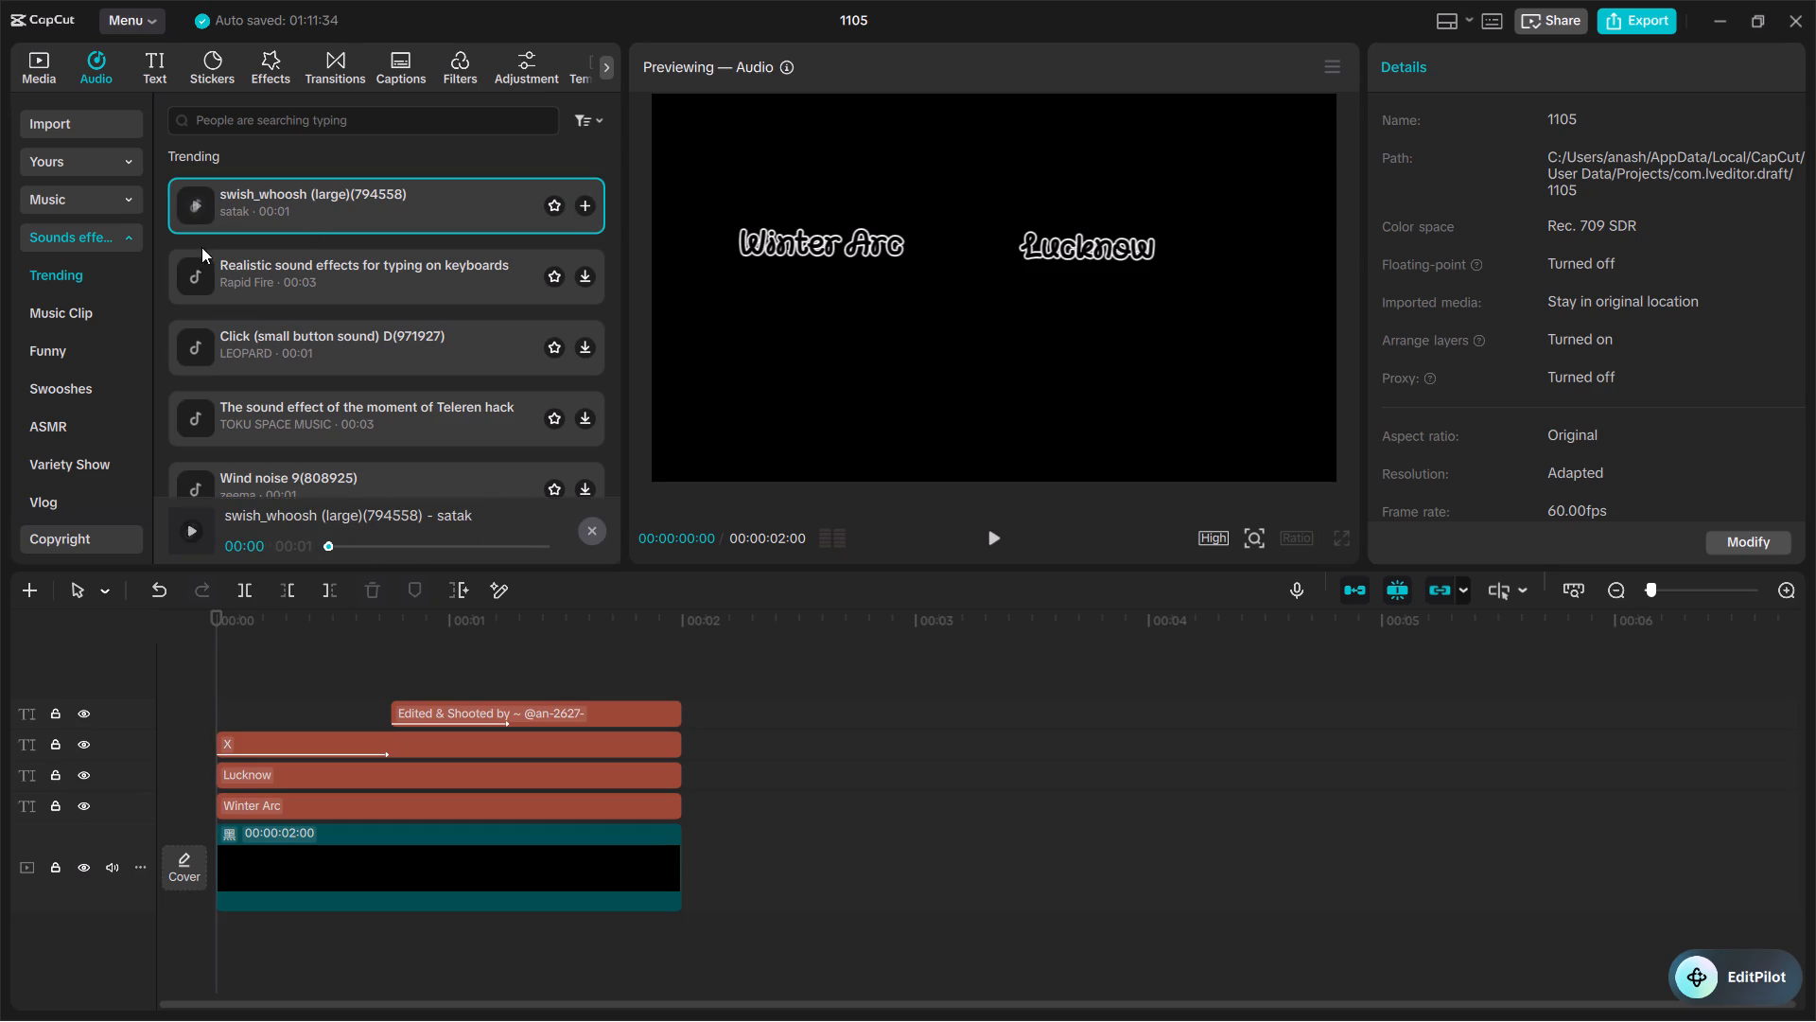
# Preview trending sound effects such as keyboard typing, button click, wind noise, tearing paper, glitter and paper bag for the intro.
pyautogui.click(198, 276)
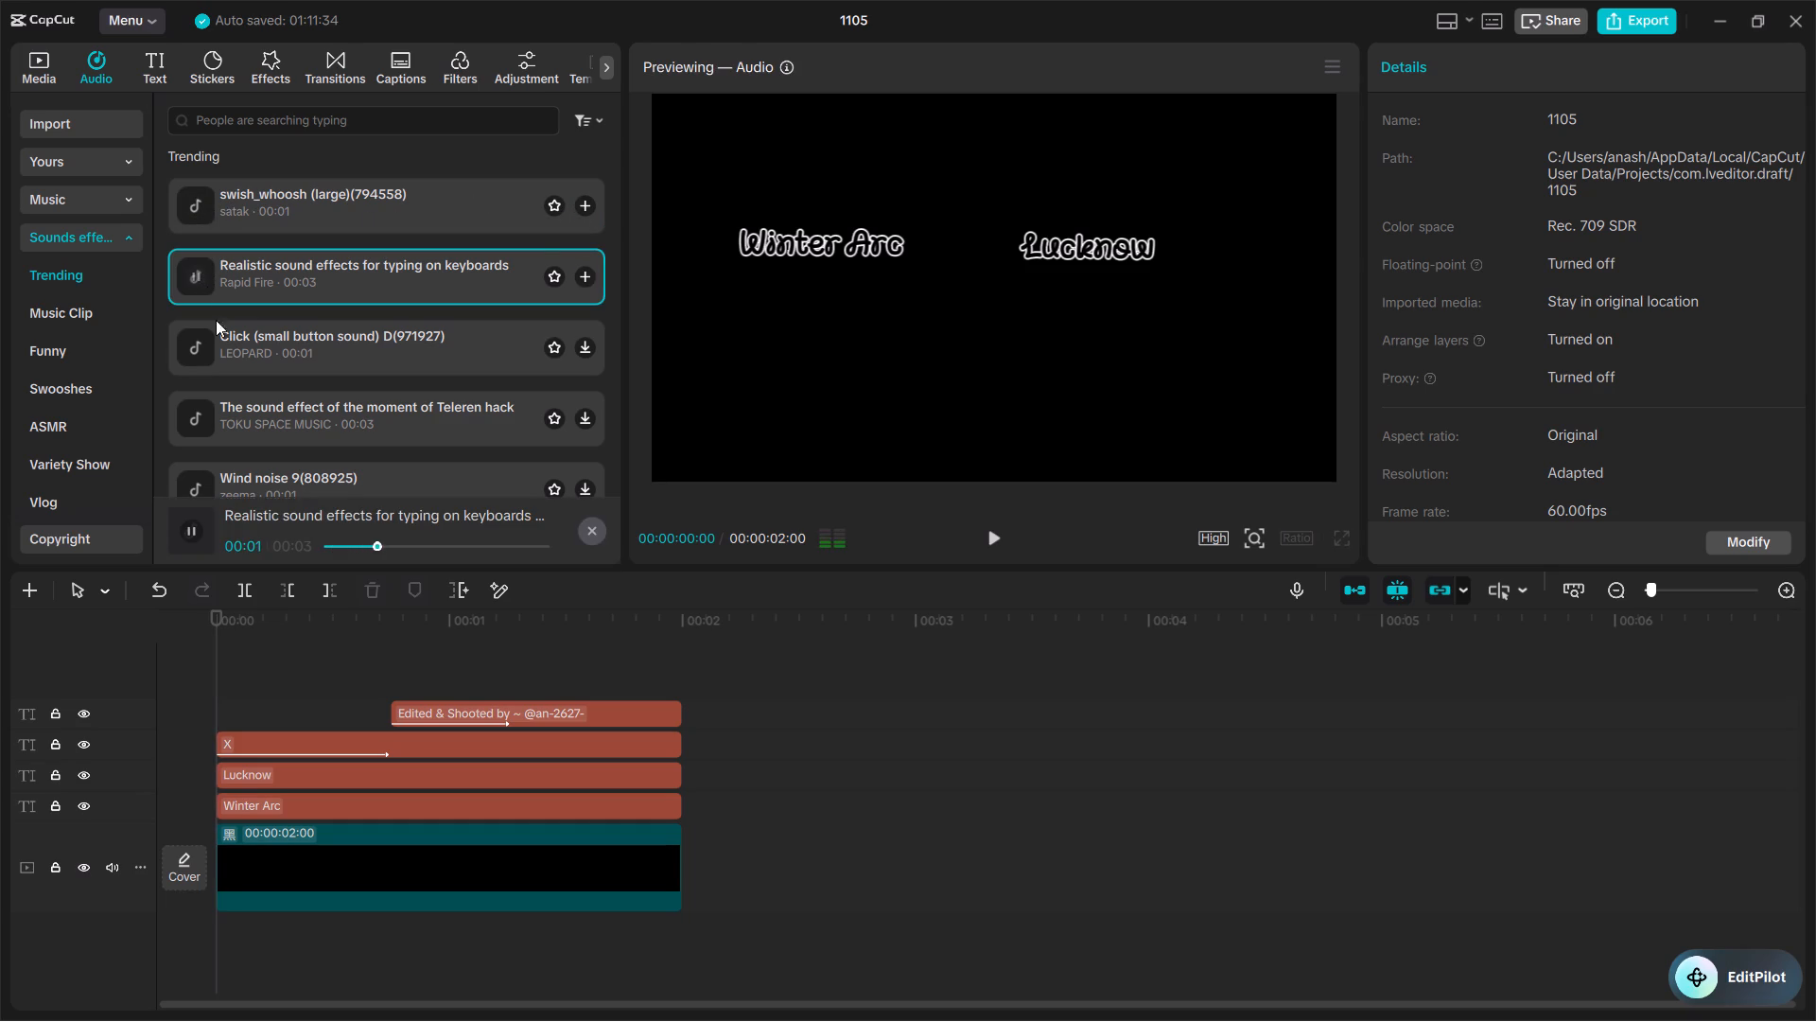
pyautogui.click(202, 354)
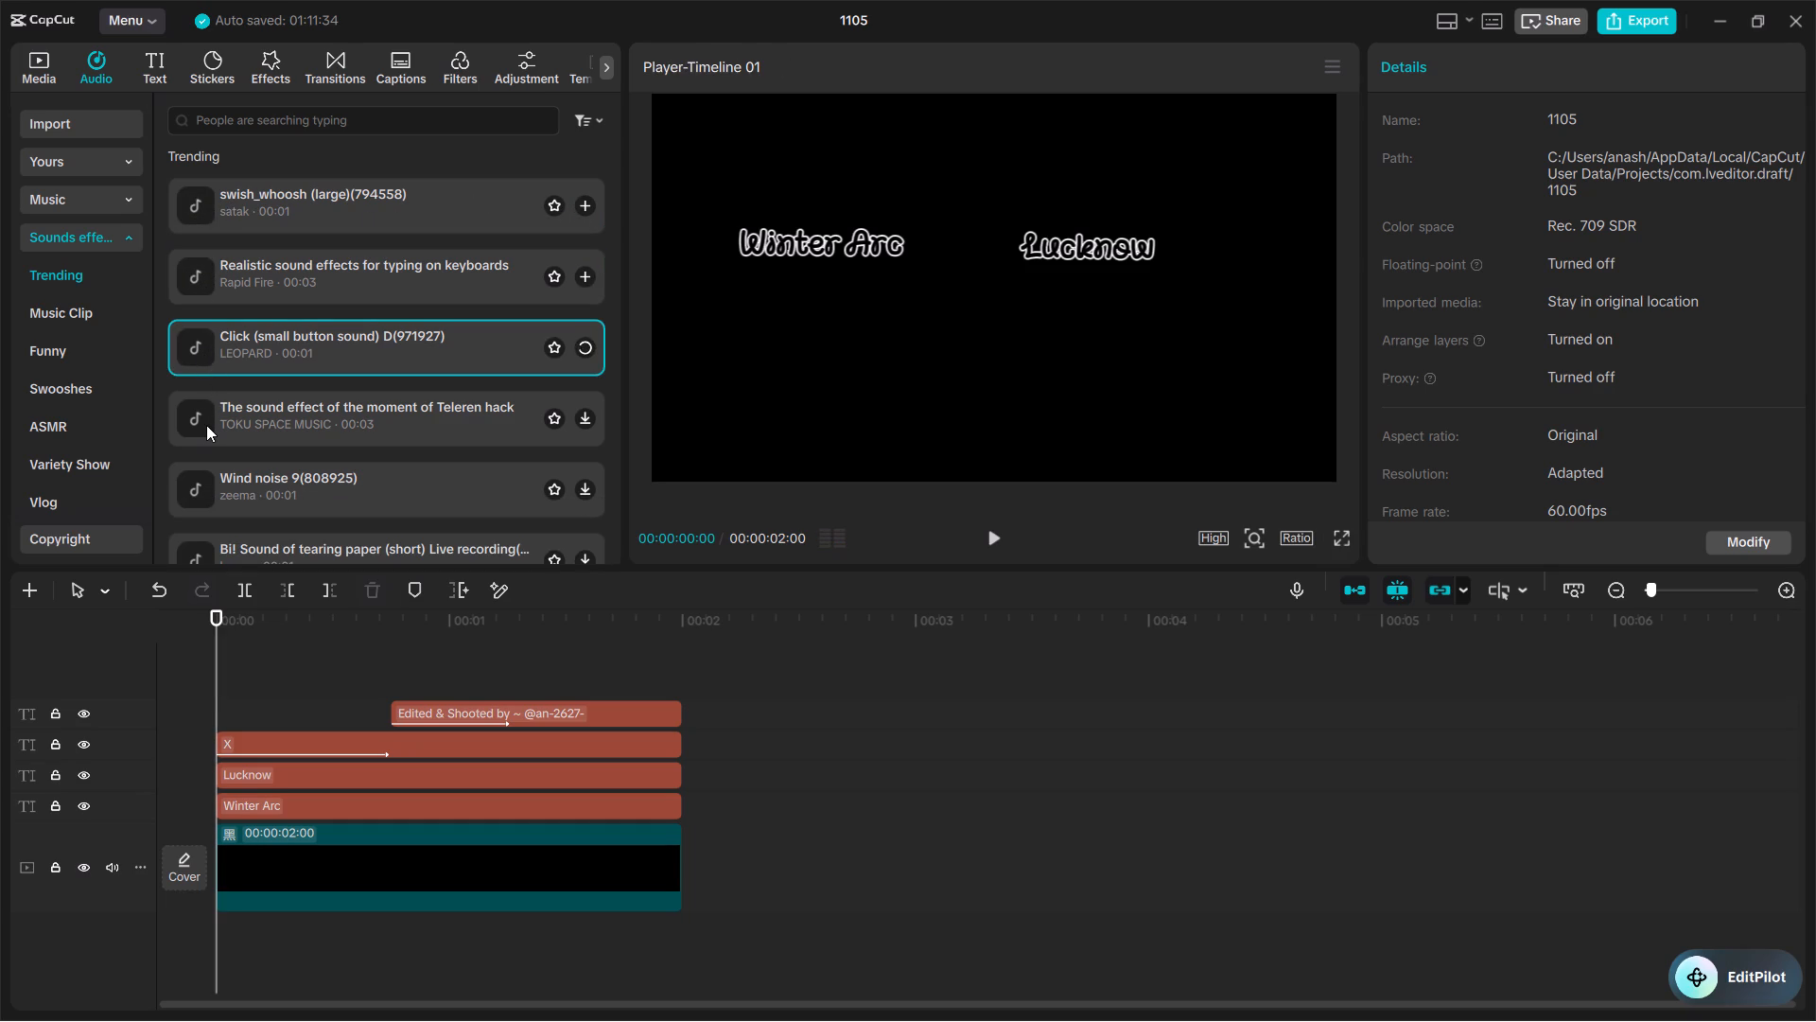
pyautogui.click(203, 426)
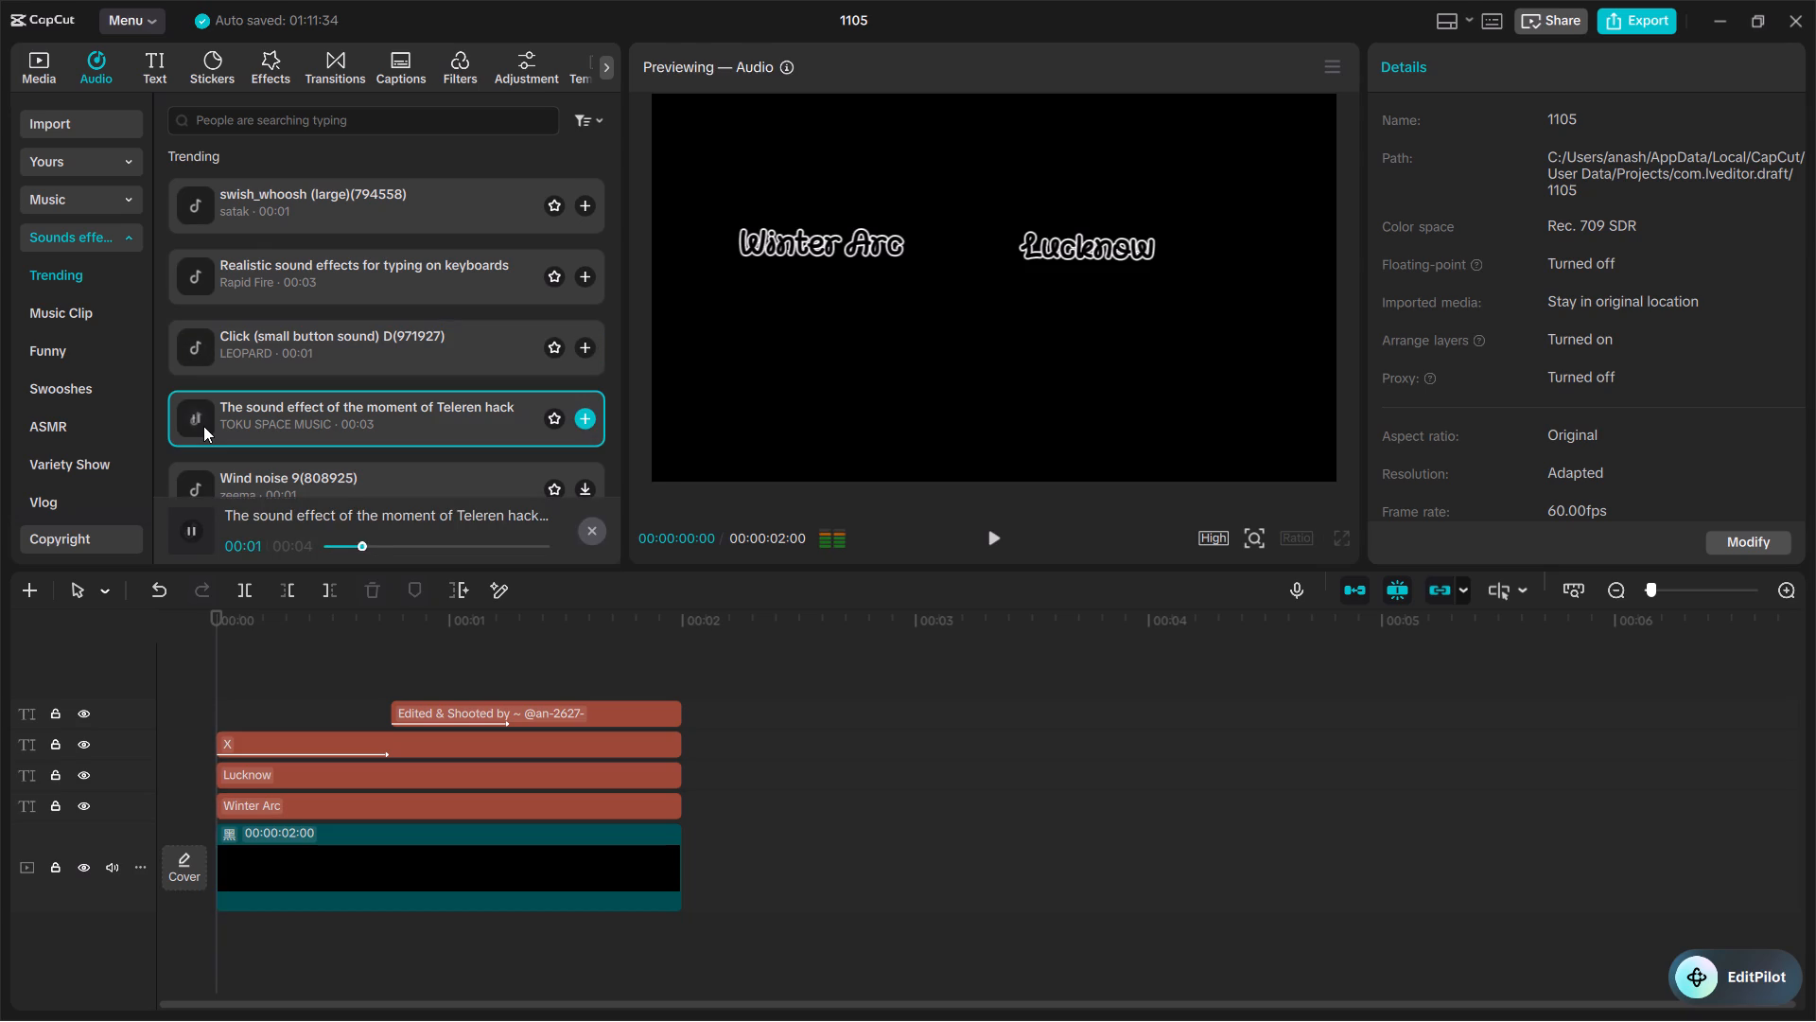
pyautogui.click(198, 473)
pyautogui.scroll(-2, 288, 434)
pyautogui.click(201, 373)
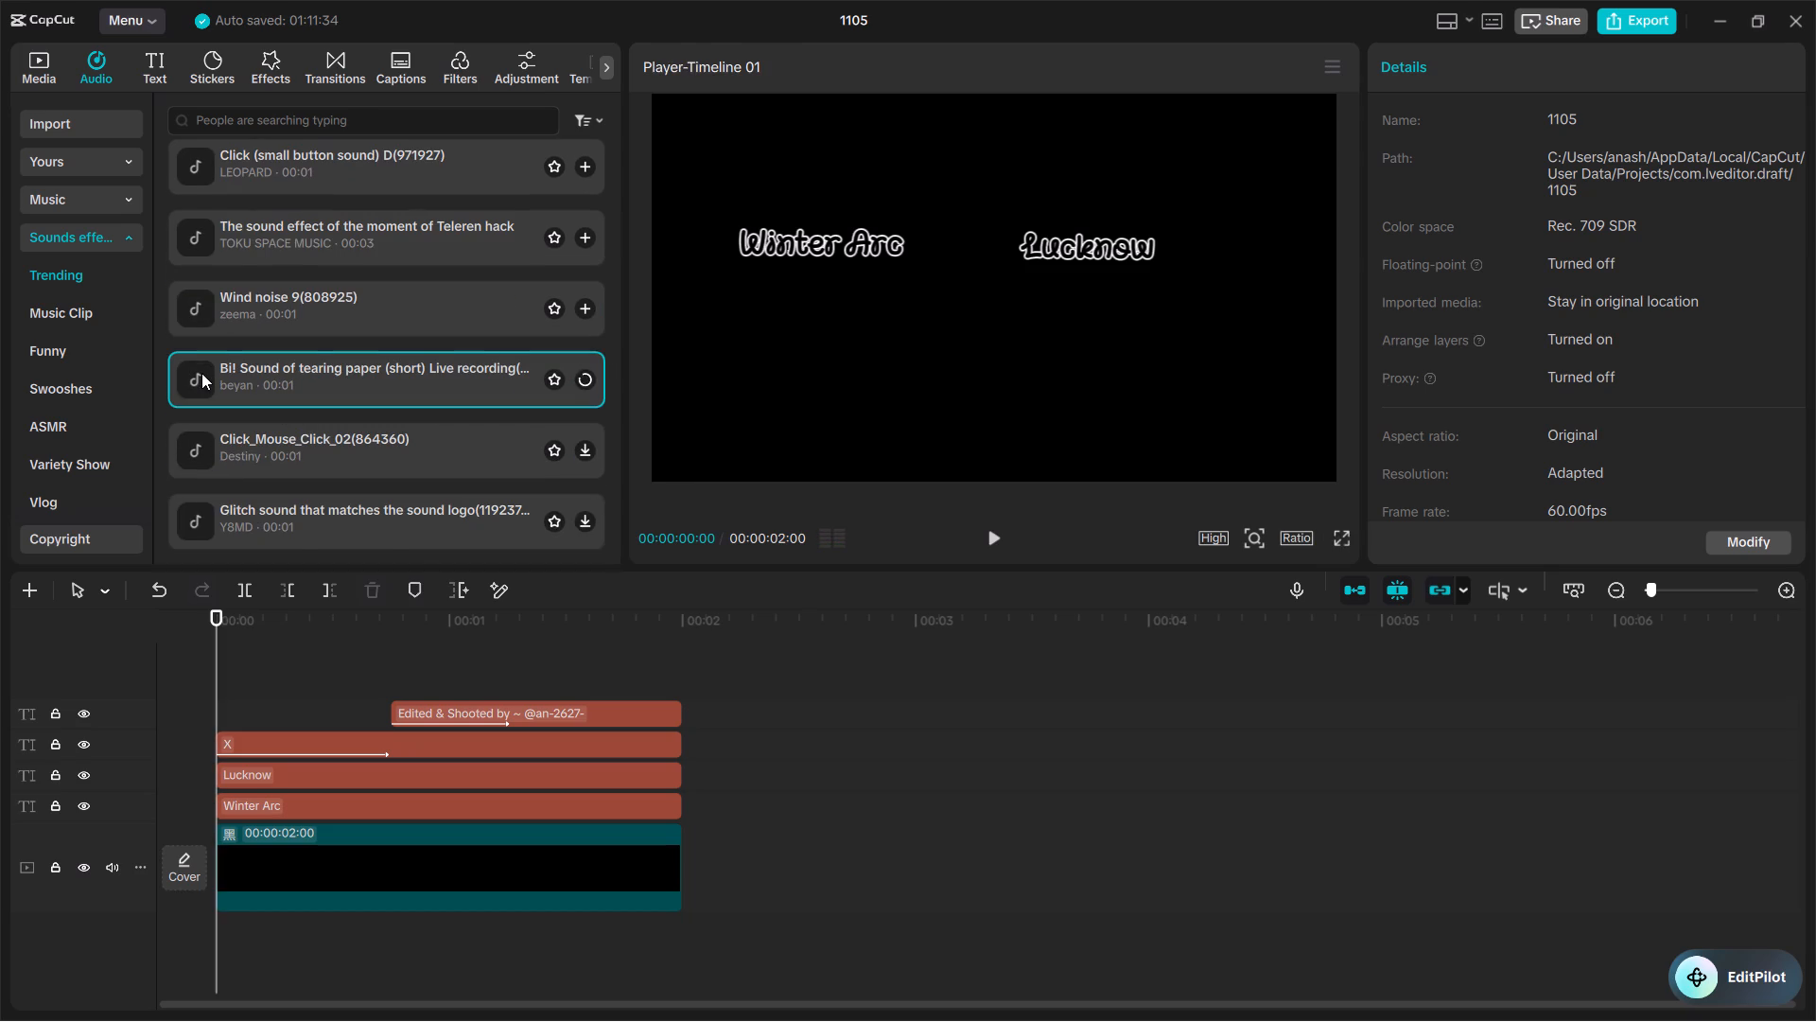
pyautogui.click(200, 450)
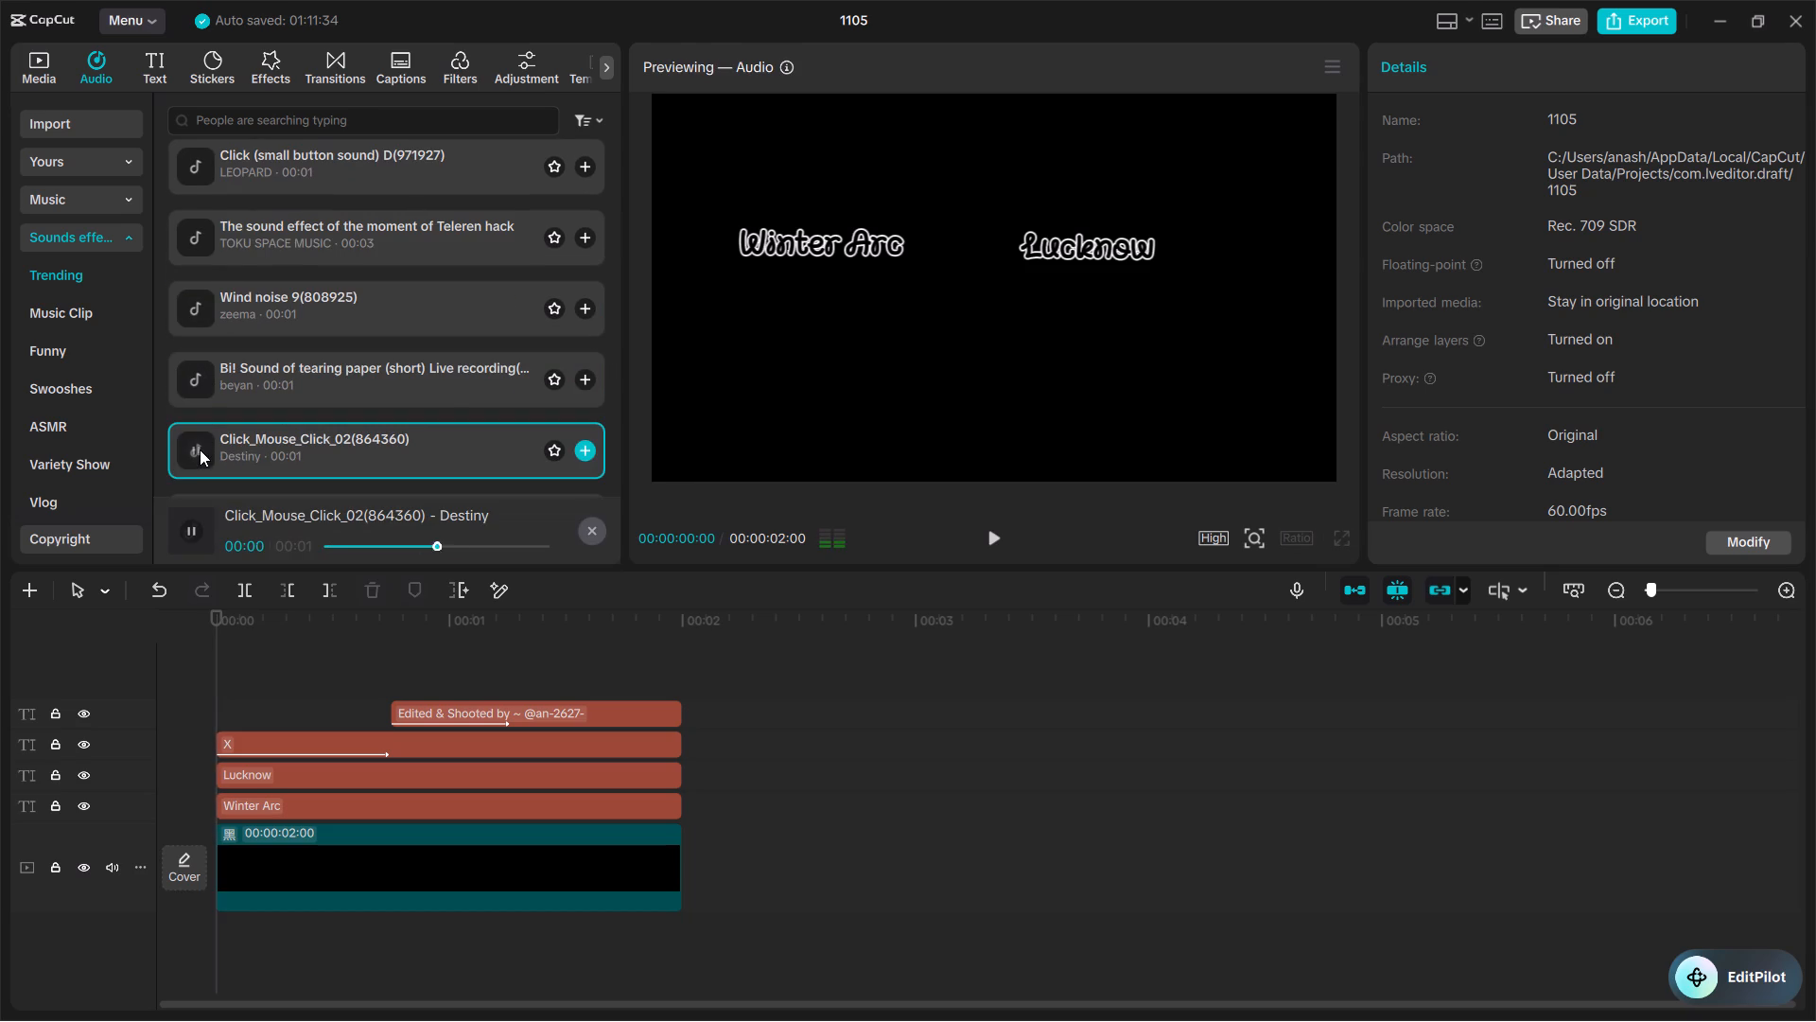
pyautogui.scroll(-3, 204, 446)
pyautogui.click(201, 406)
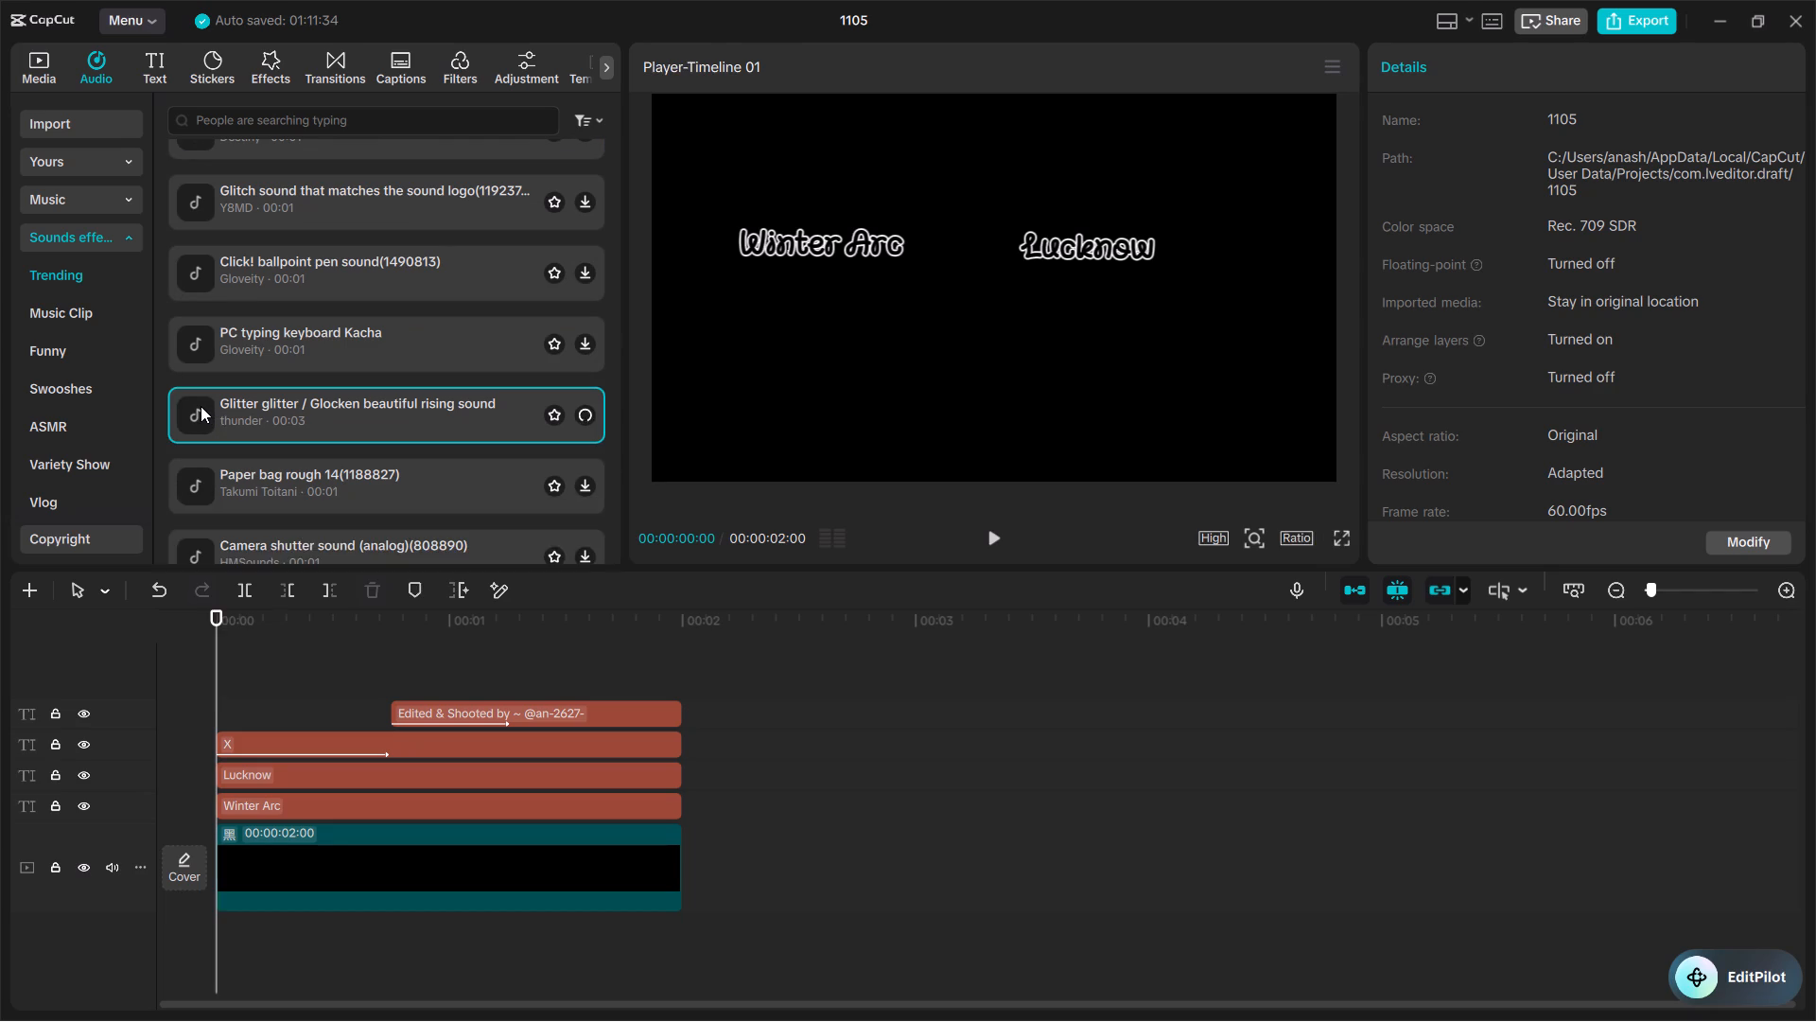
pyautogui.click(196, 478)
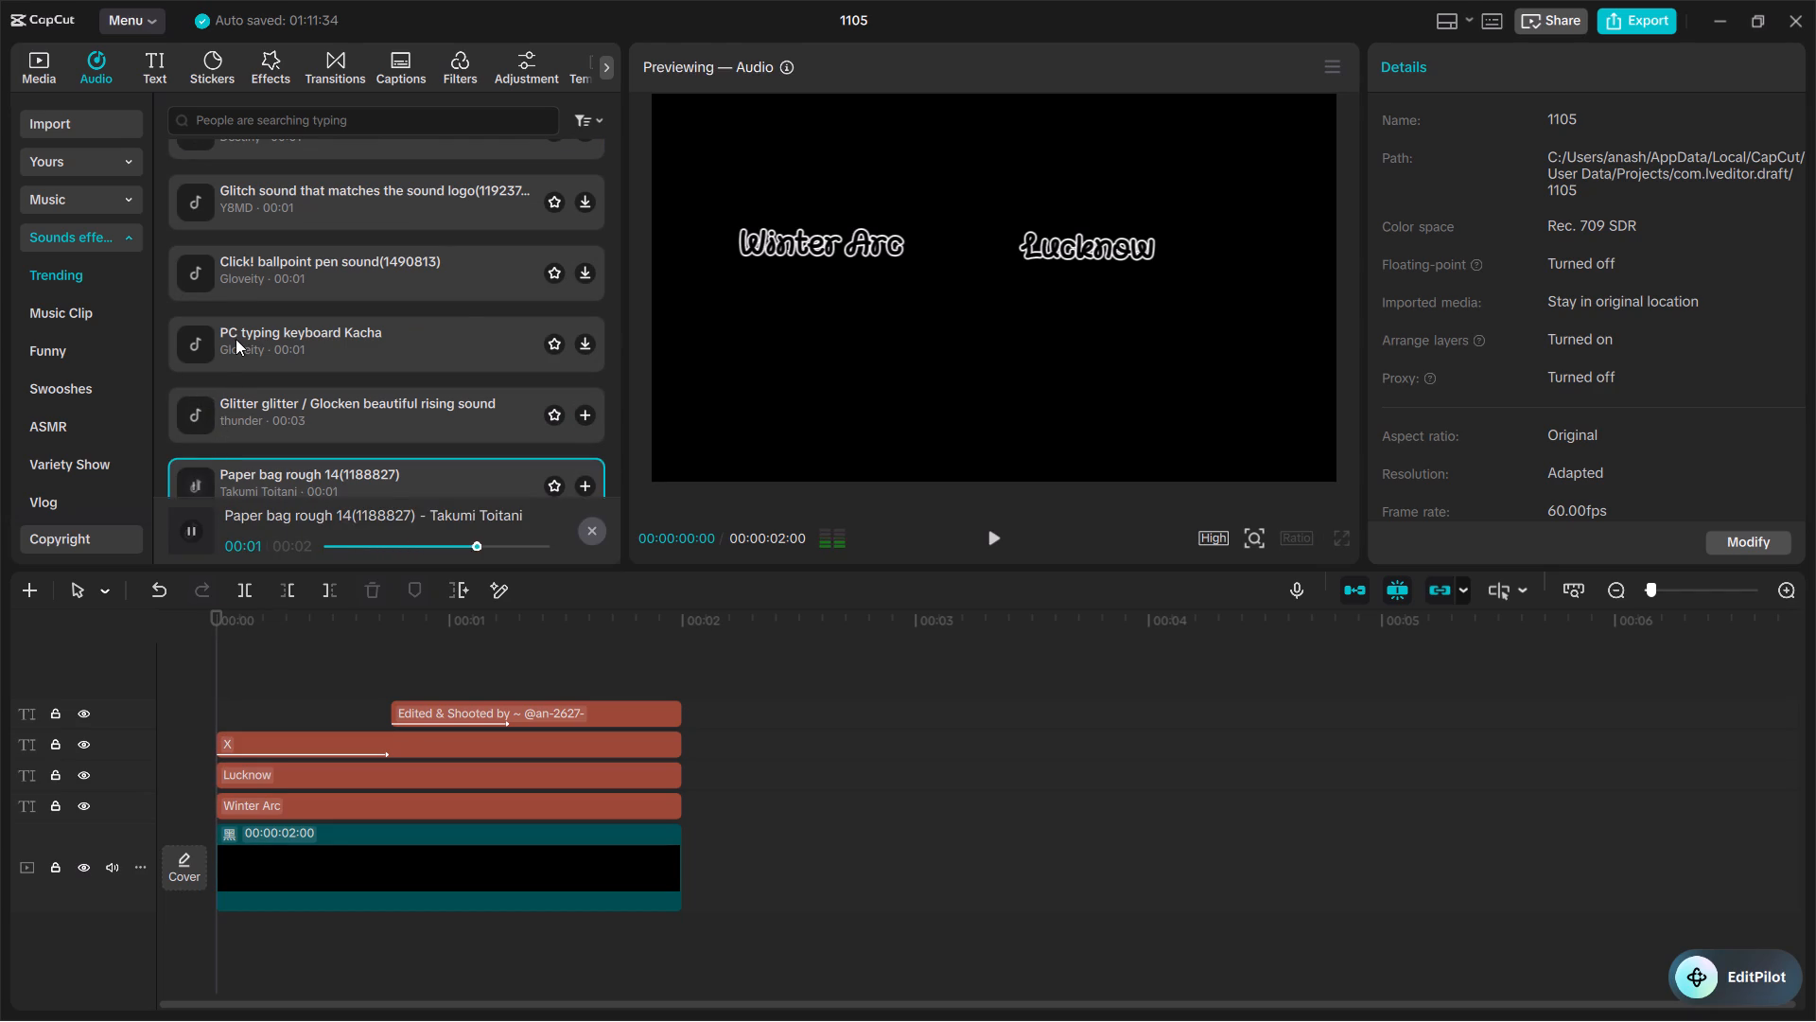
pyautogui.scroll(6, 237, 339)
# Add the swish_whoosh (large) sound effect at the start of the timeline and play the intro with it.
pyautogui.click(196, 209)
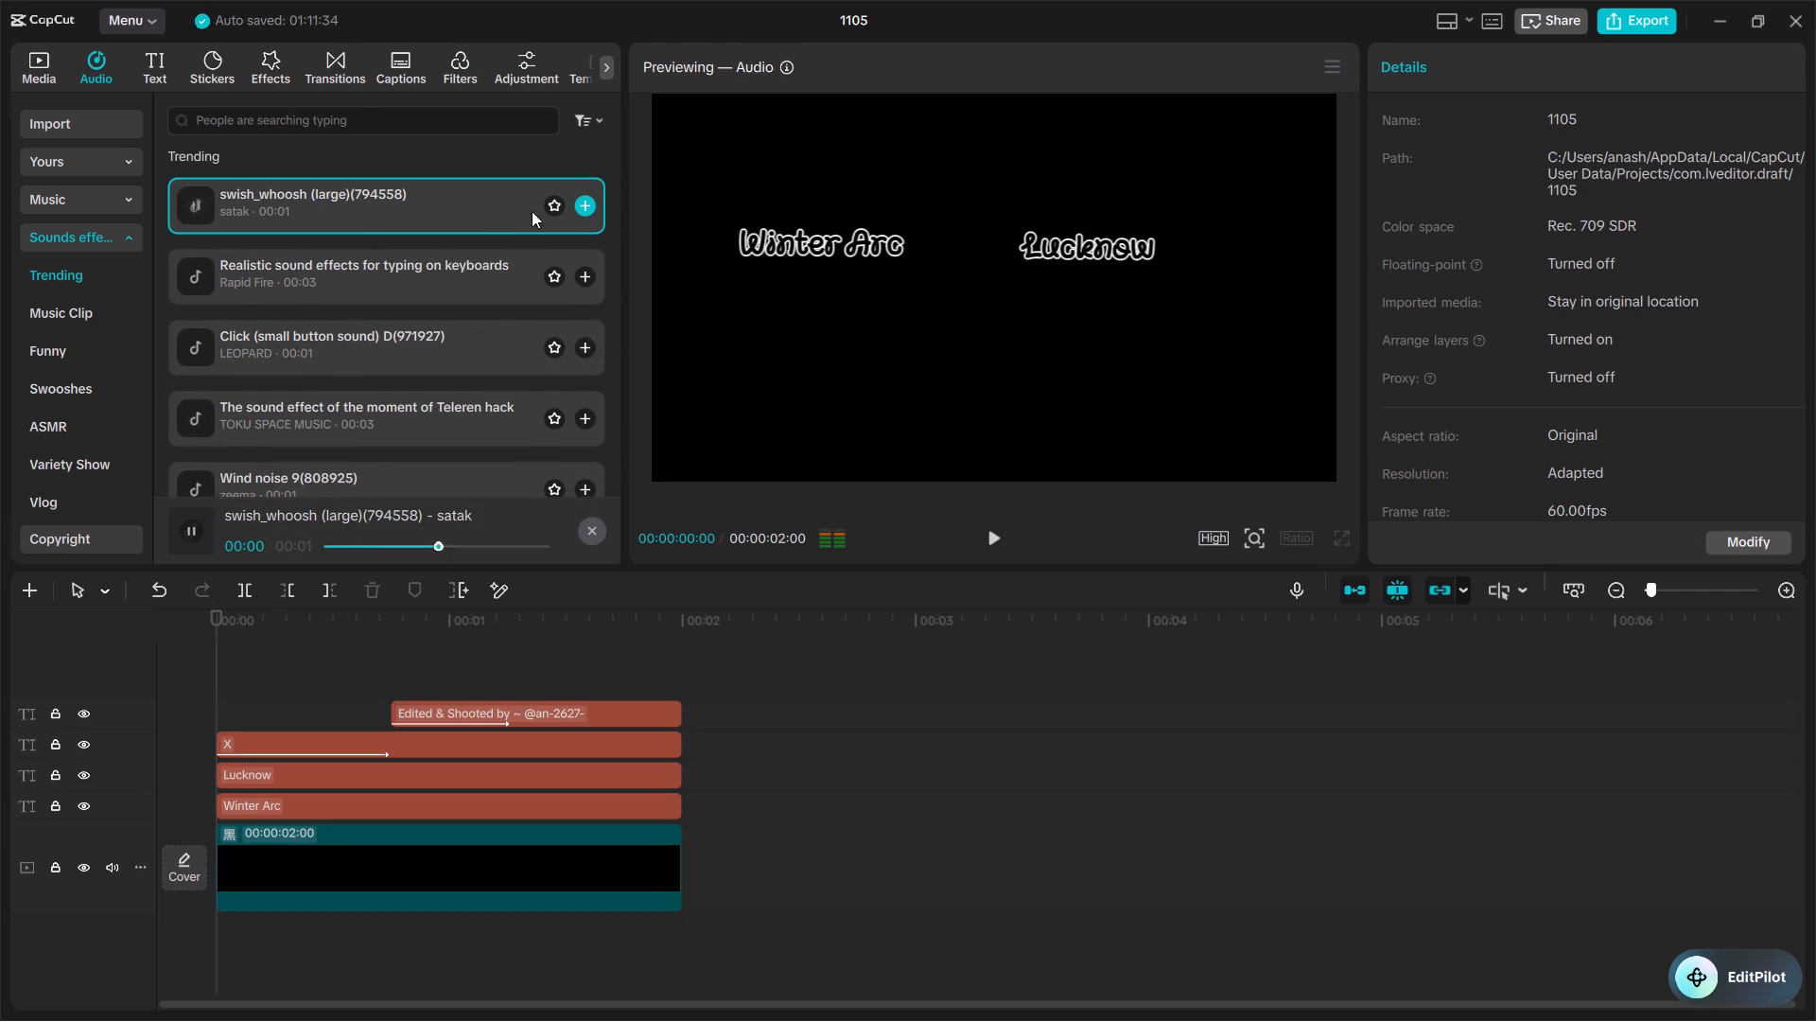
pyautogui.click(580, 206)
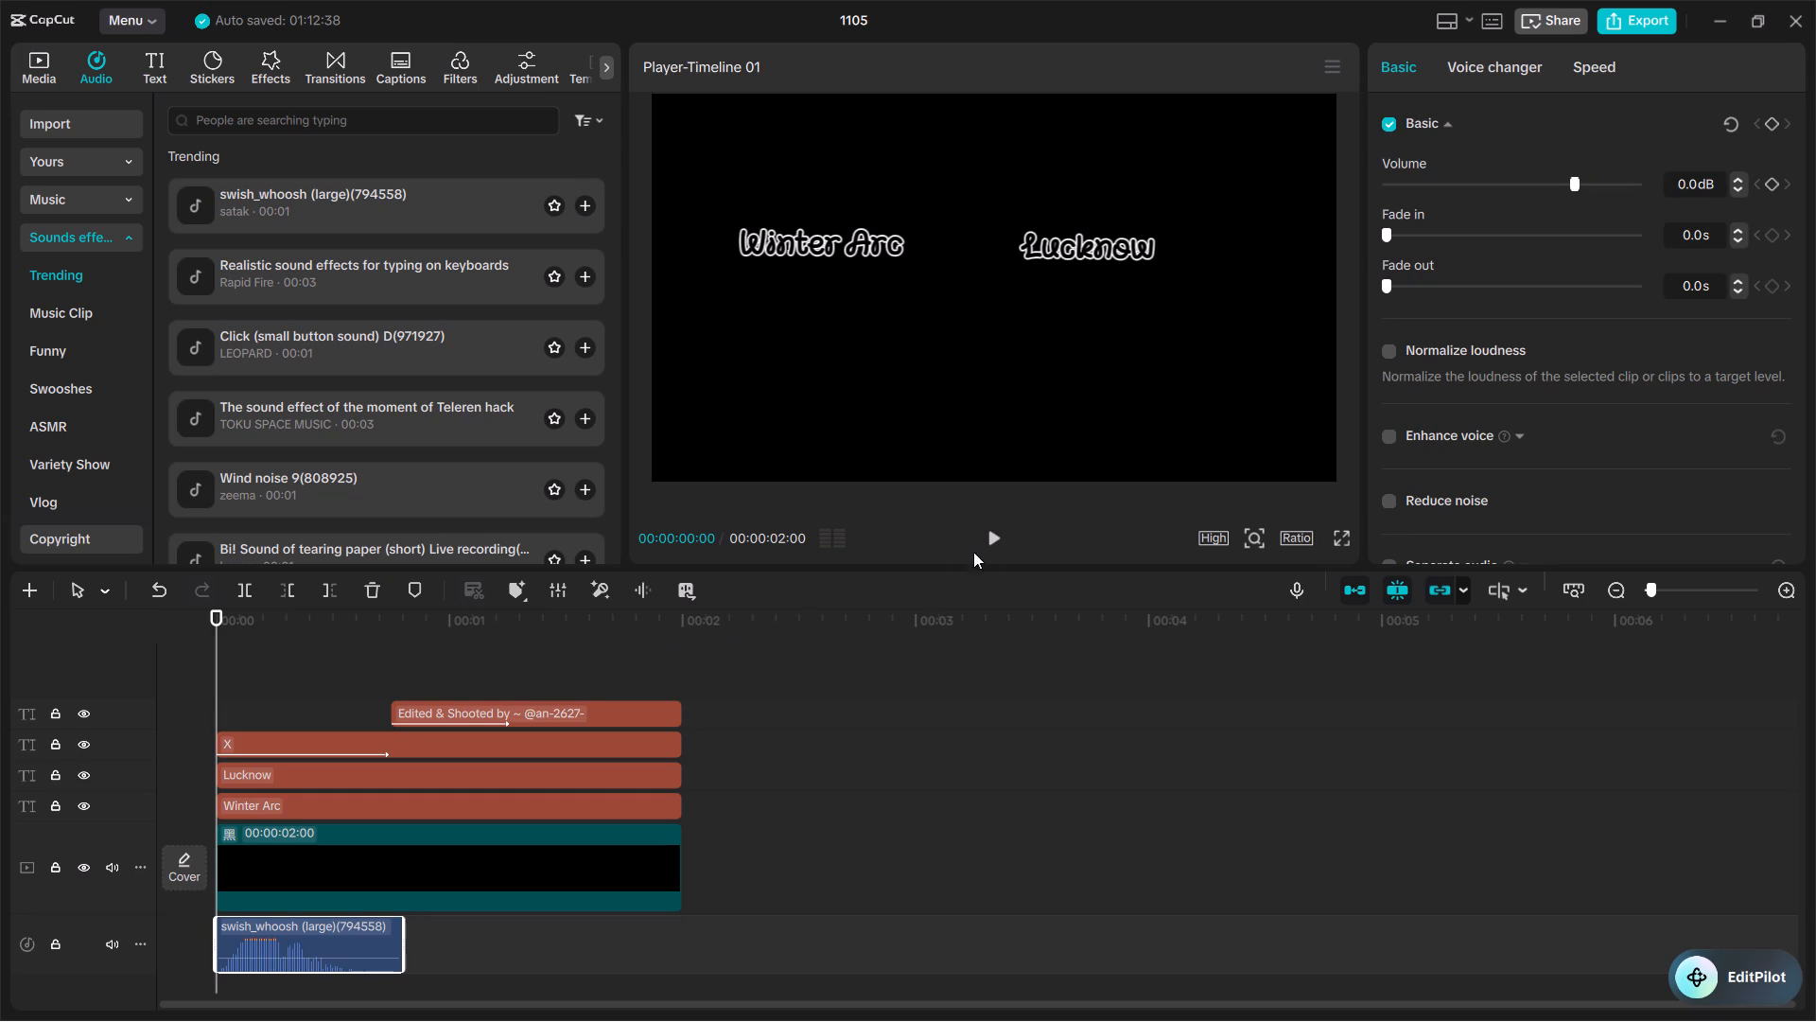
pyautogui.click(993, 535)
pyautogui.click(988, 537)
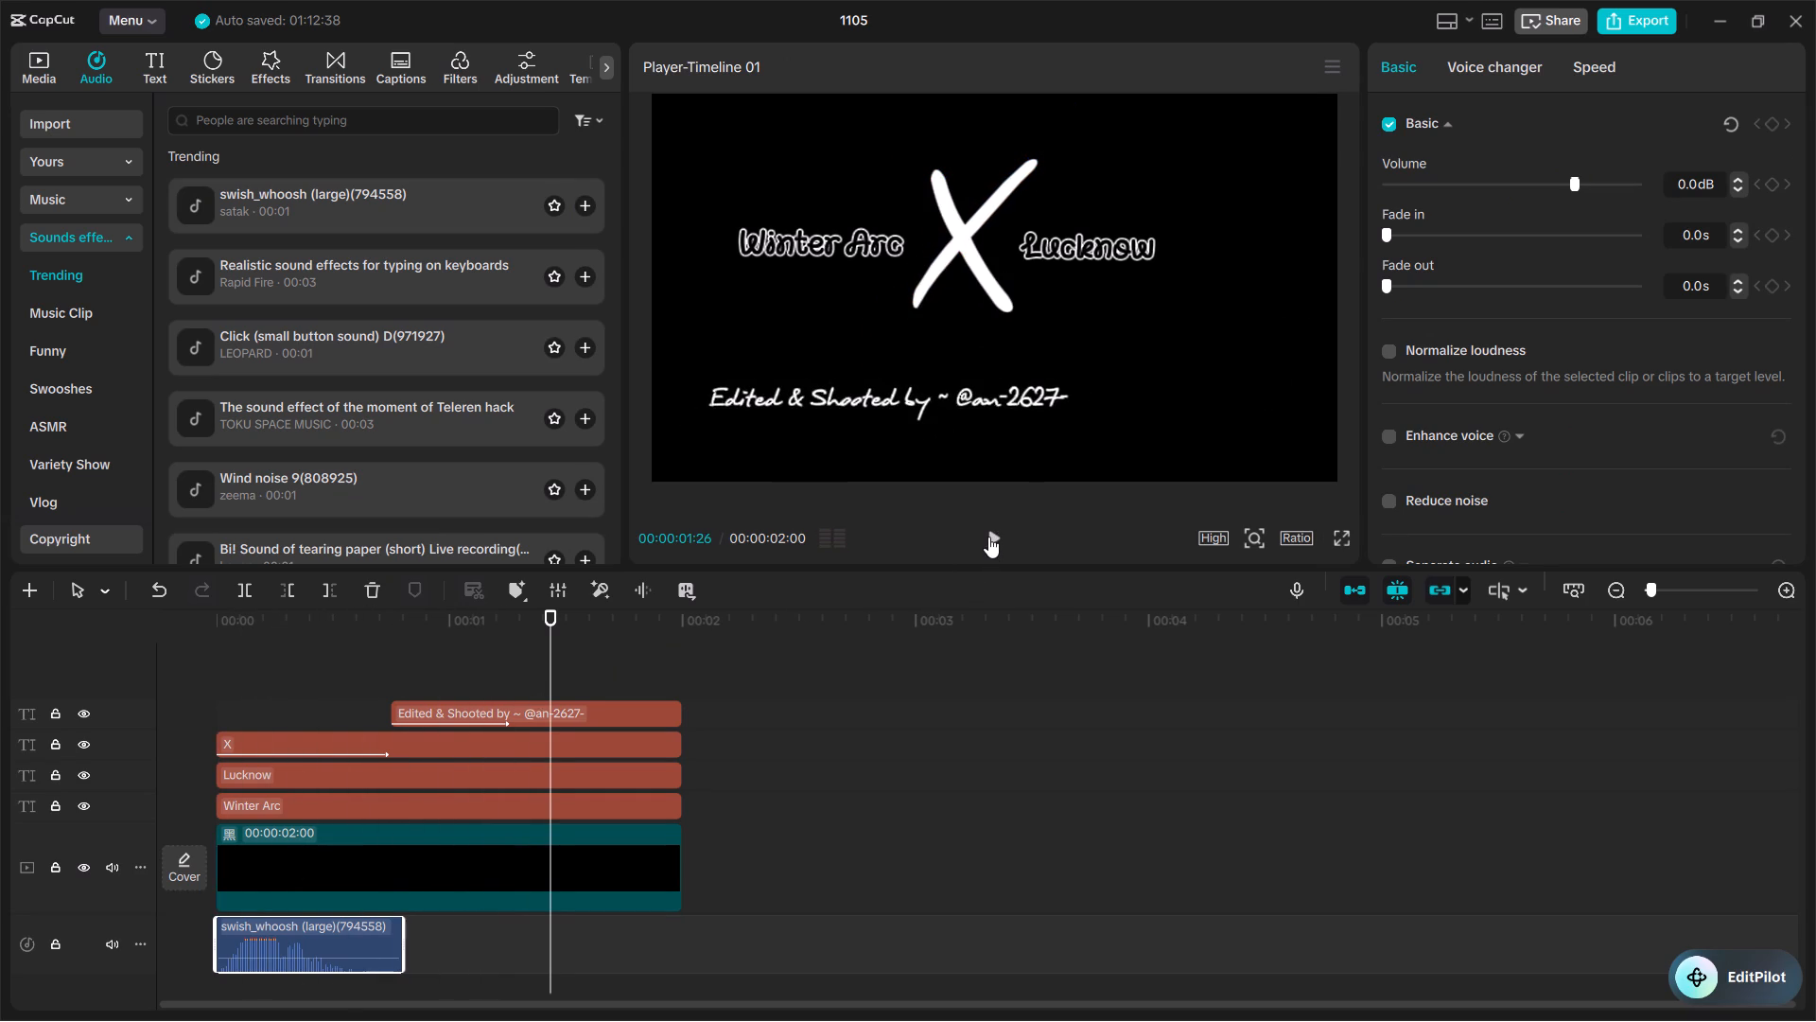
# Preview further trending sound effects for the credit, including Wind noise 9, camera shutter, pop!, Fuwa, Glocken 01-1 and Turn up the newspaper.
pyautogui.click(199, 485)
pyautogui.scroll(-2, 439, 475)
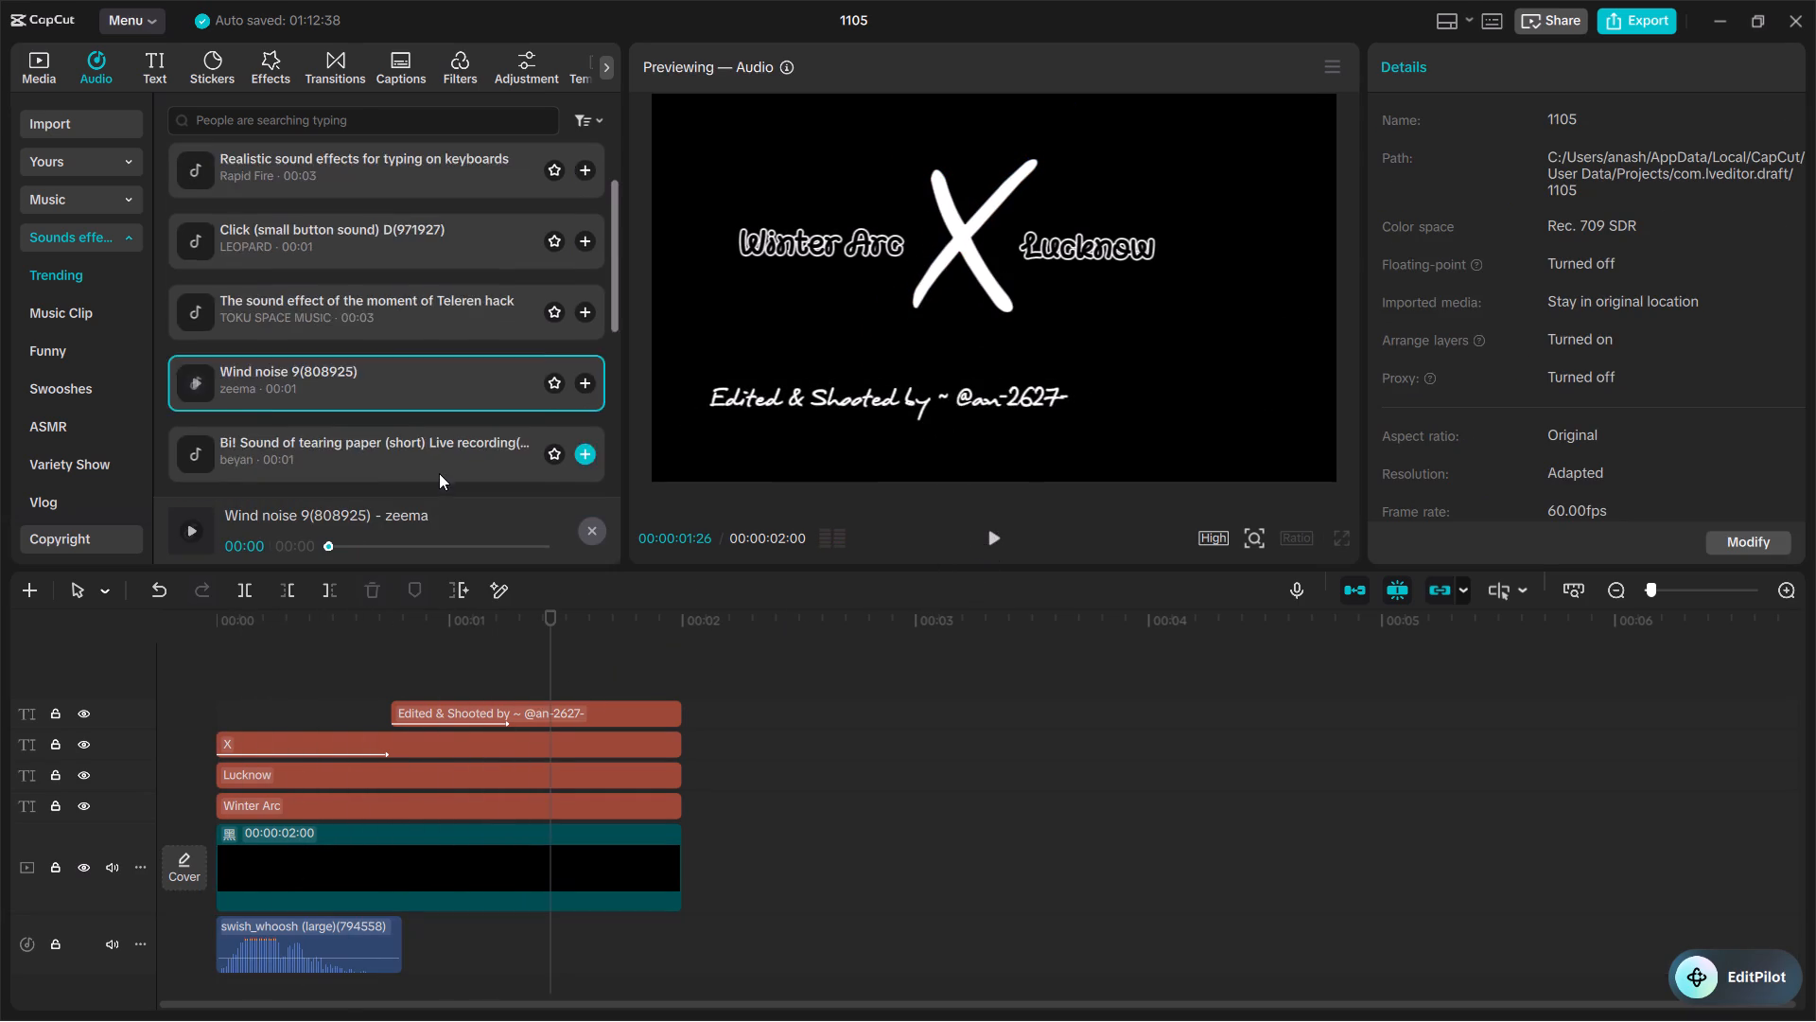
pyautogui.scroll(-8, 439, 473)
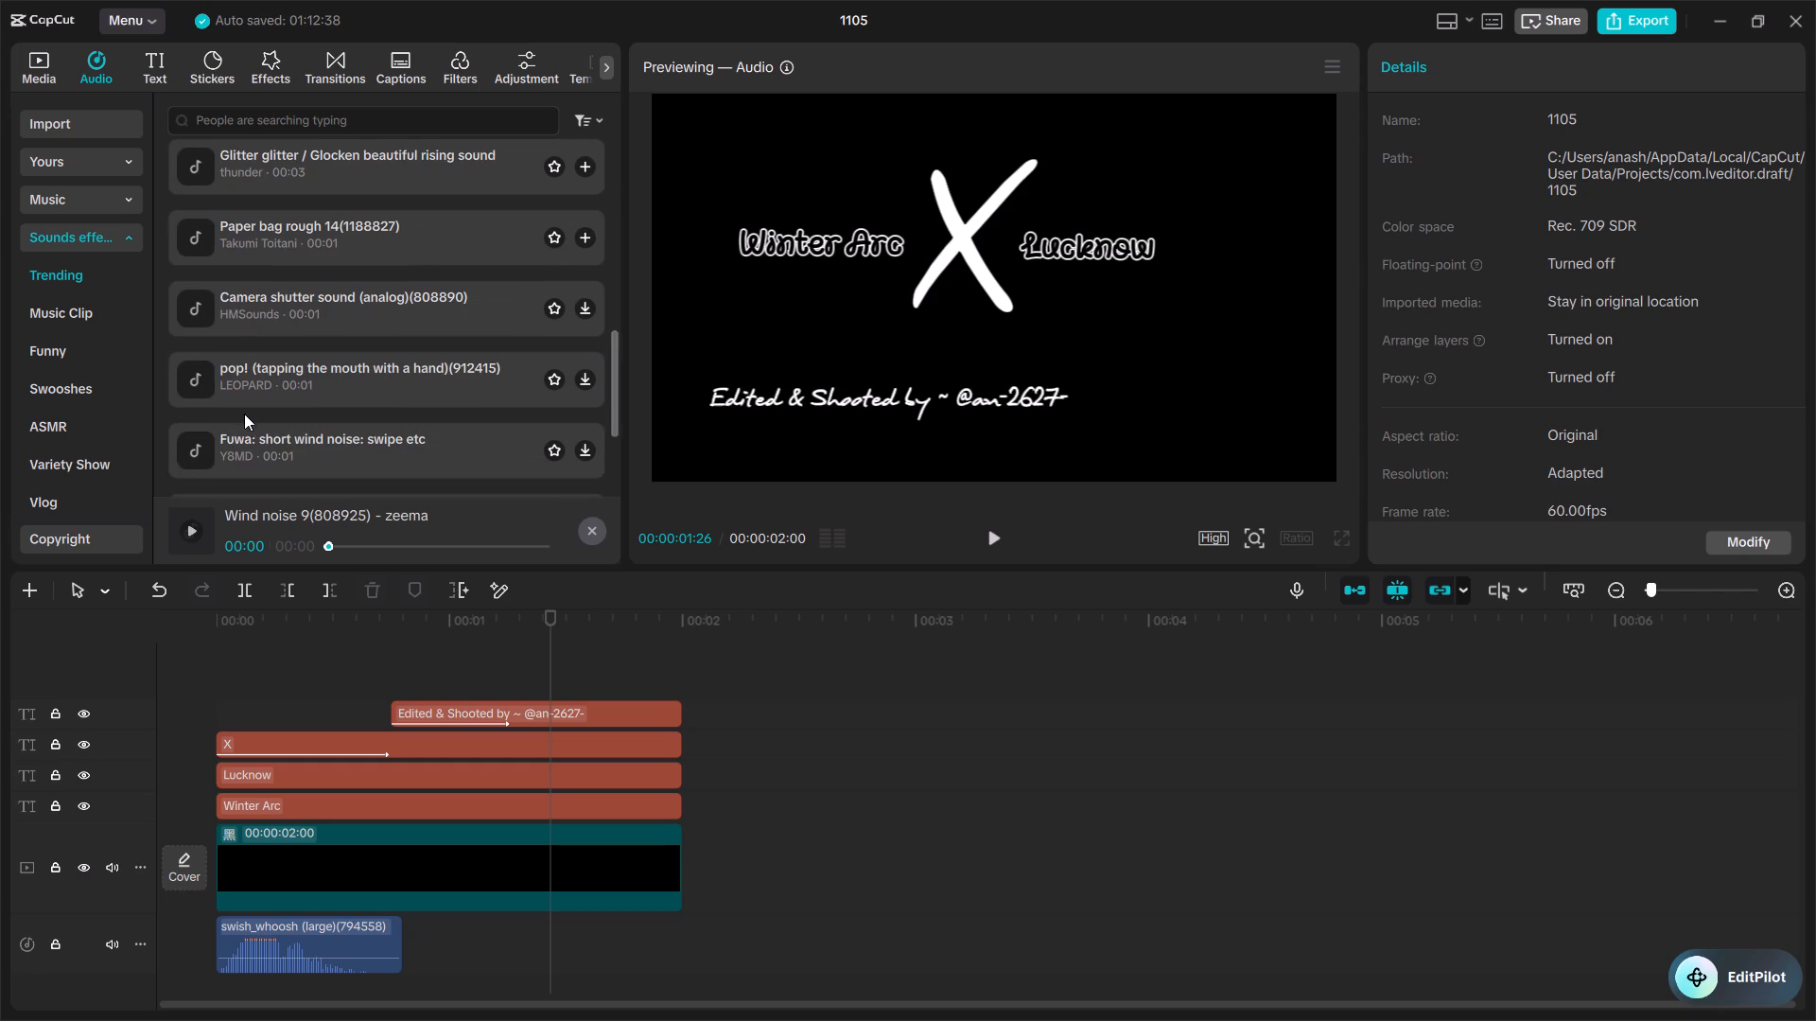
pyautogui.click(203, 310)
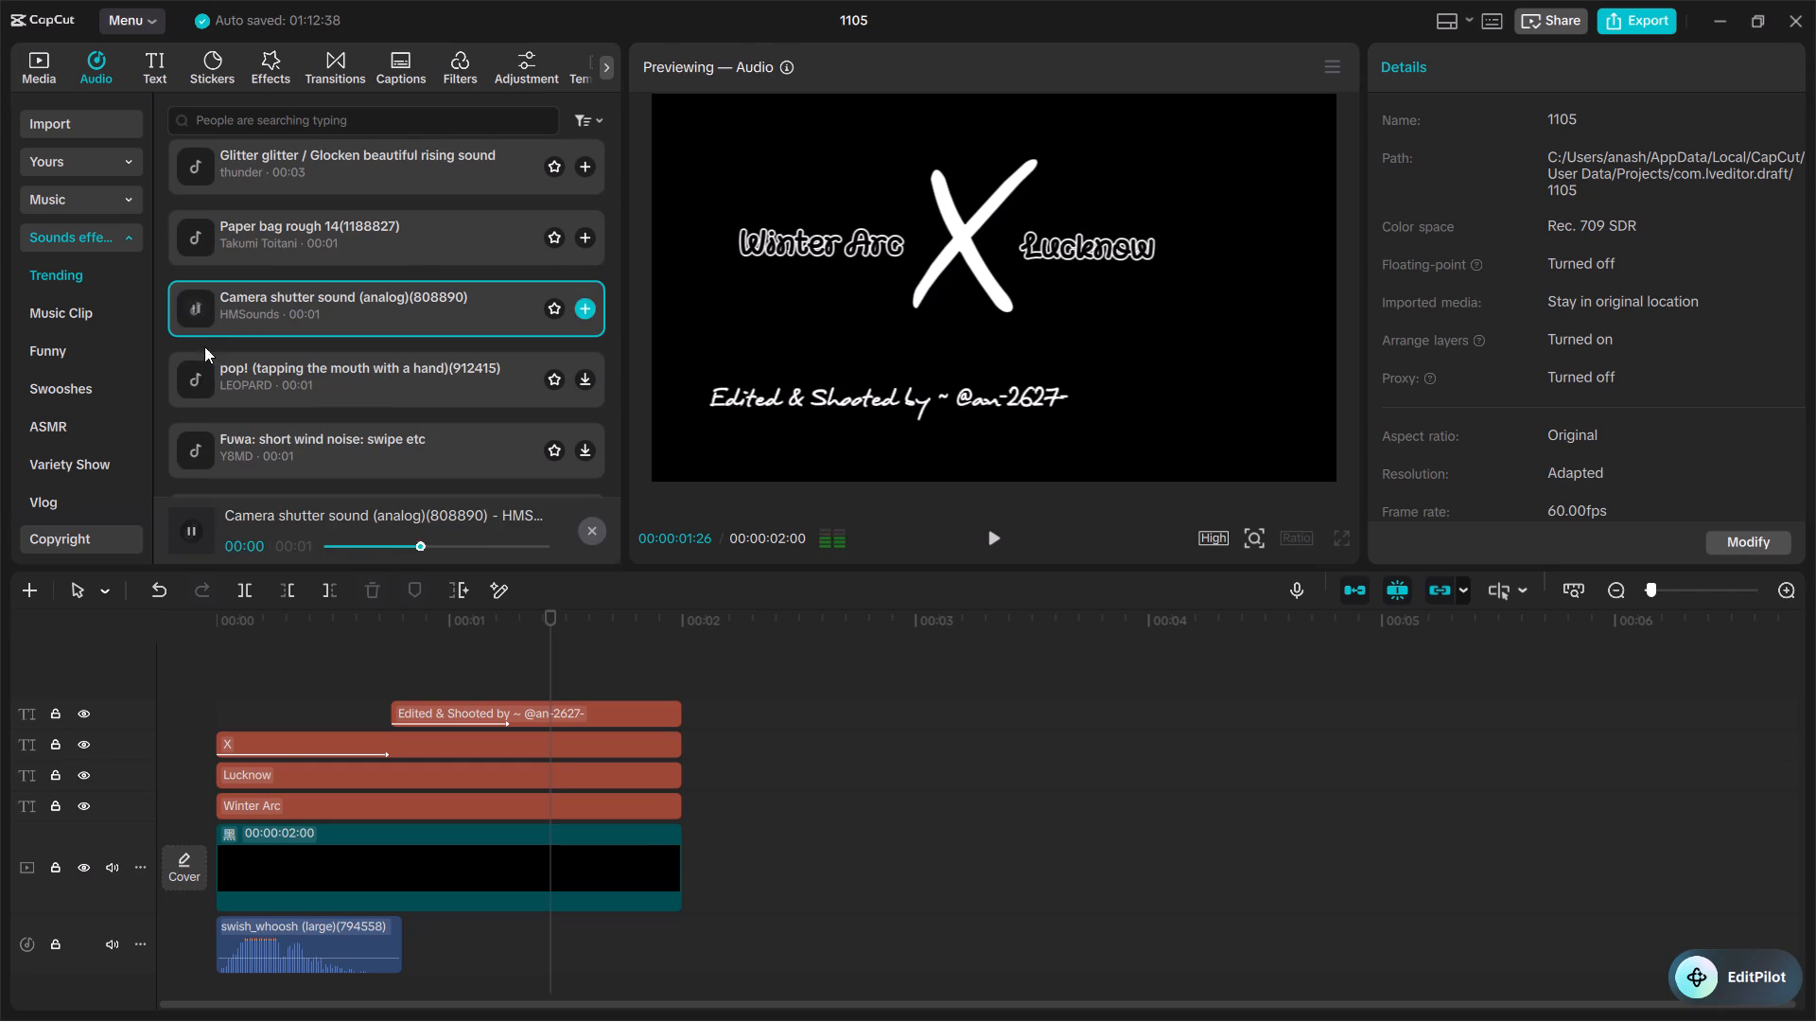
pyautogui.click(198, 387)
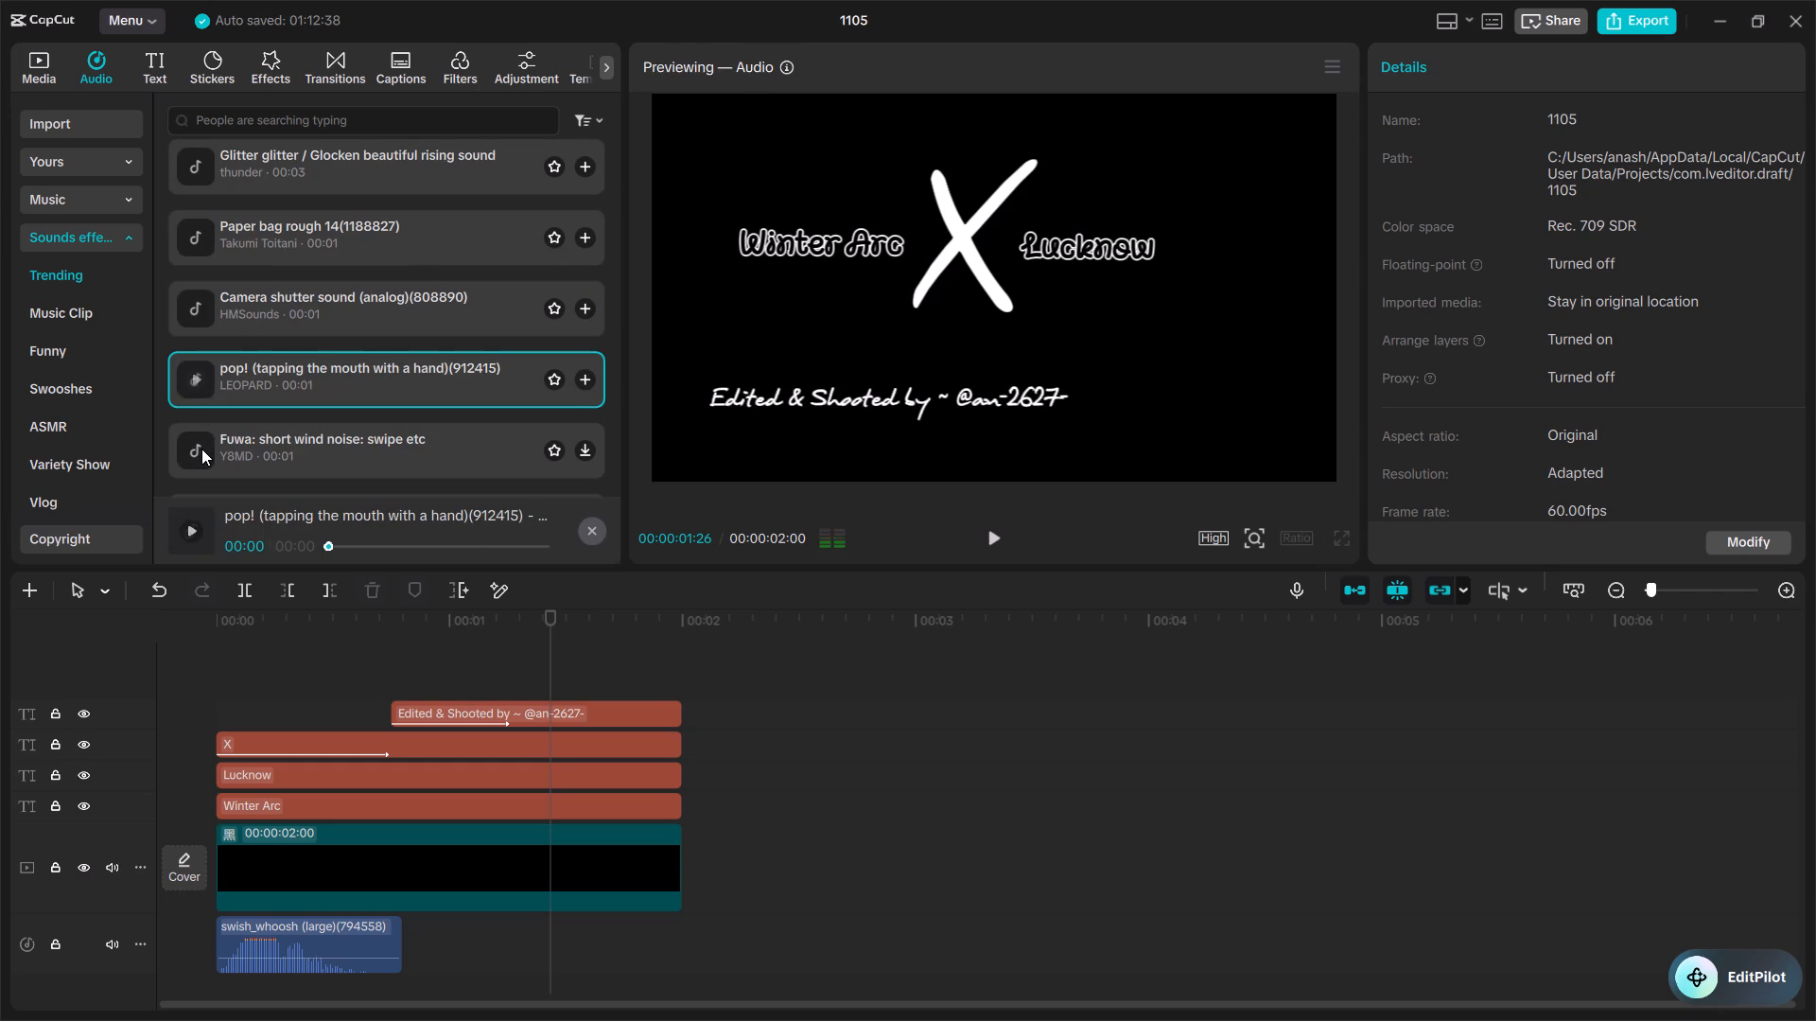
pyautogui.click(201, 449)
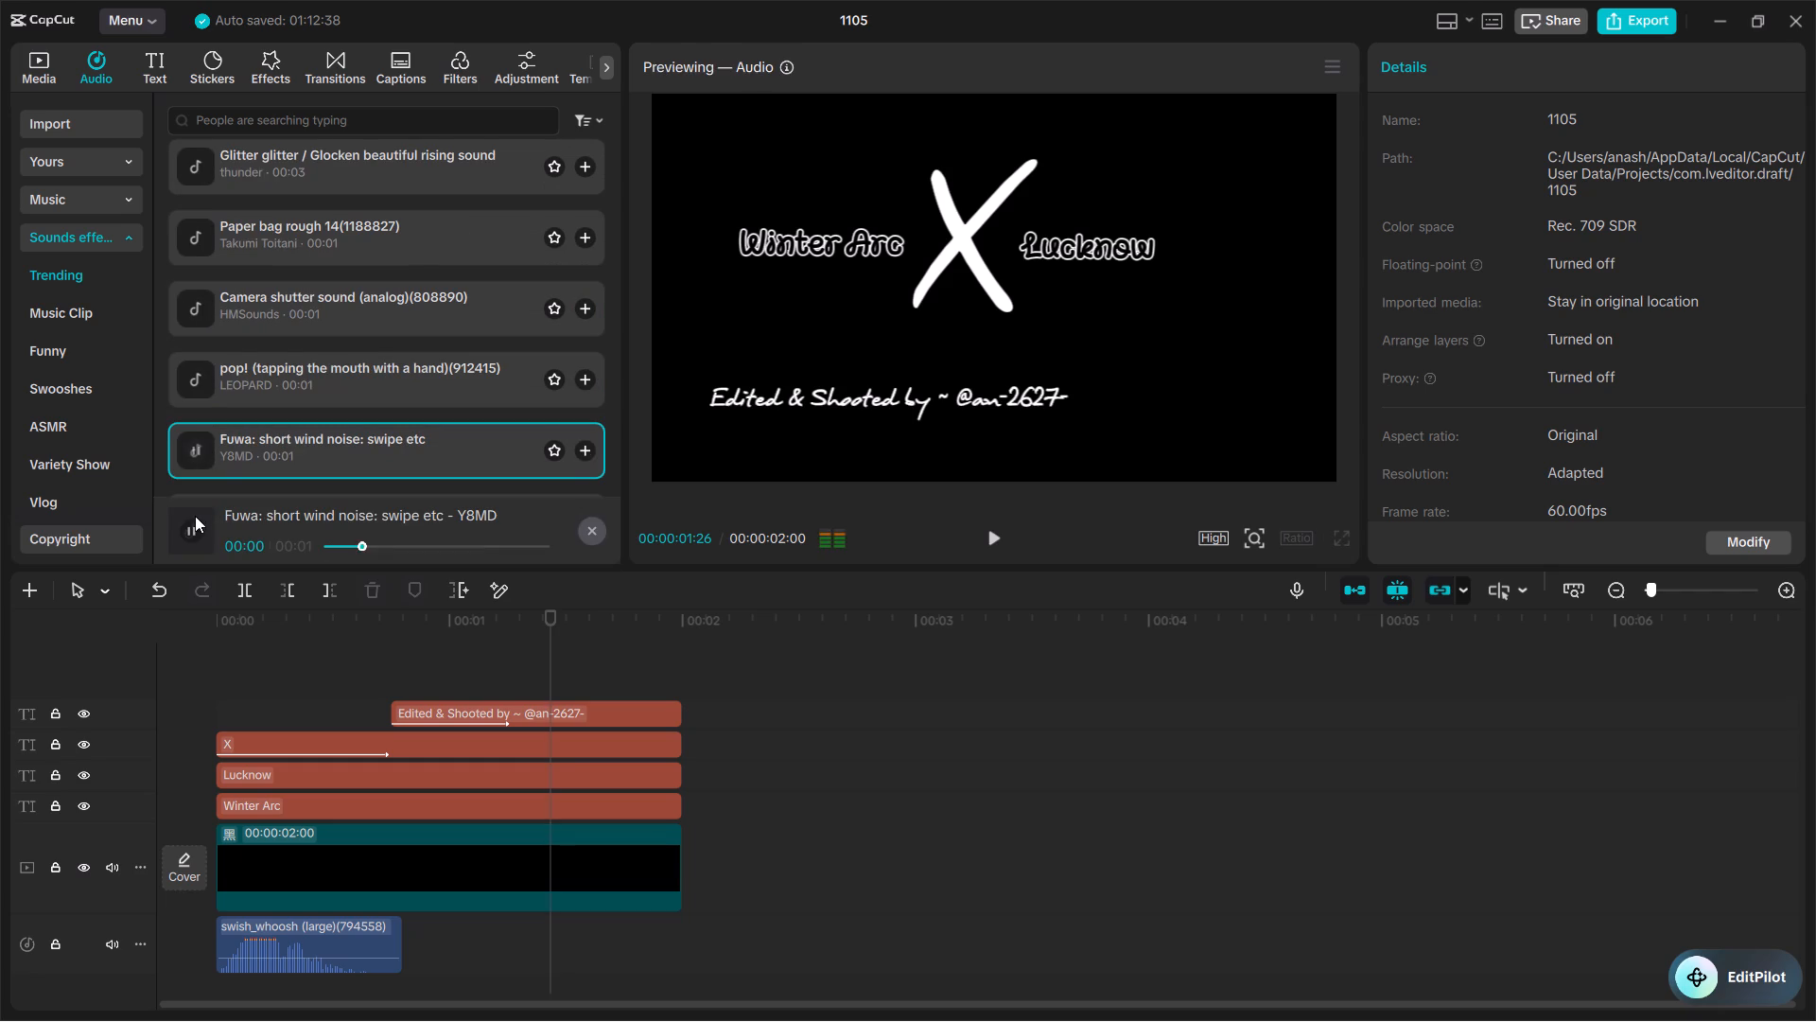
pyautogui.scroll(-4, 272, 369)
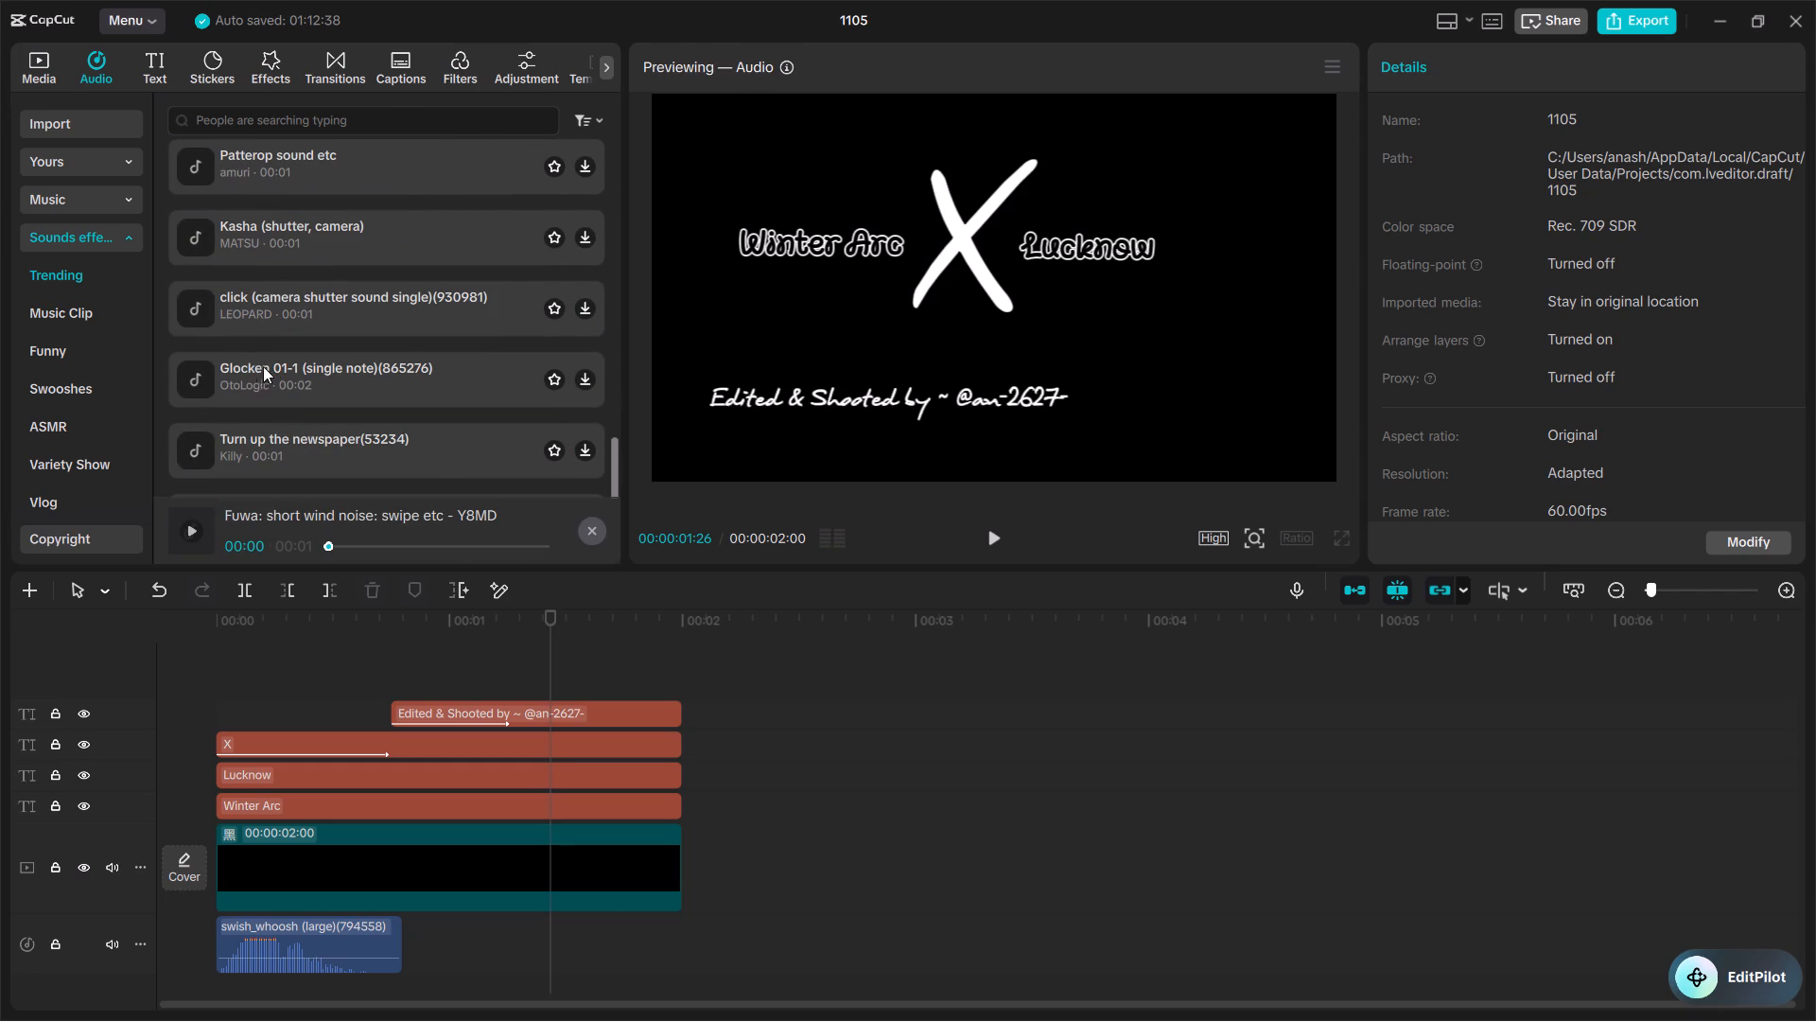
pyautogui.click(183, 375)
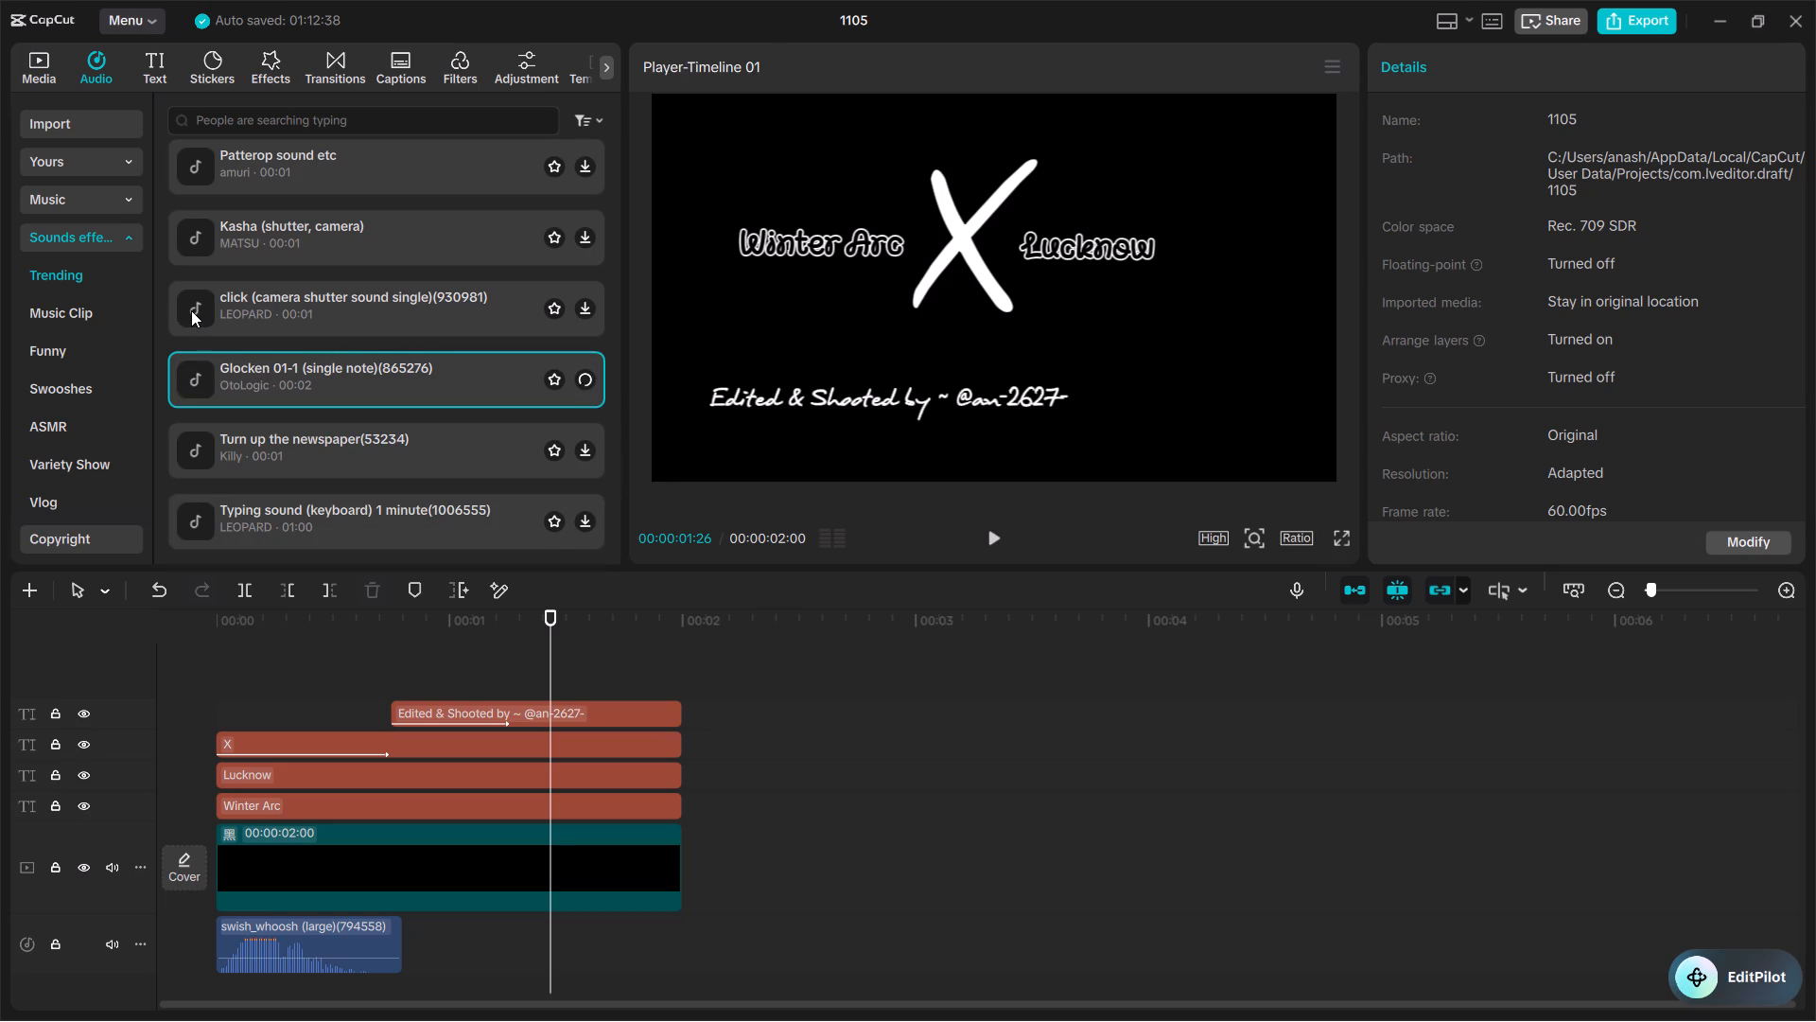
pyautogui.click(191, 310)
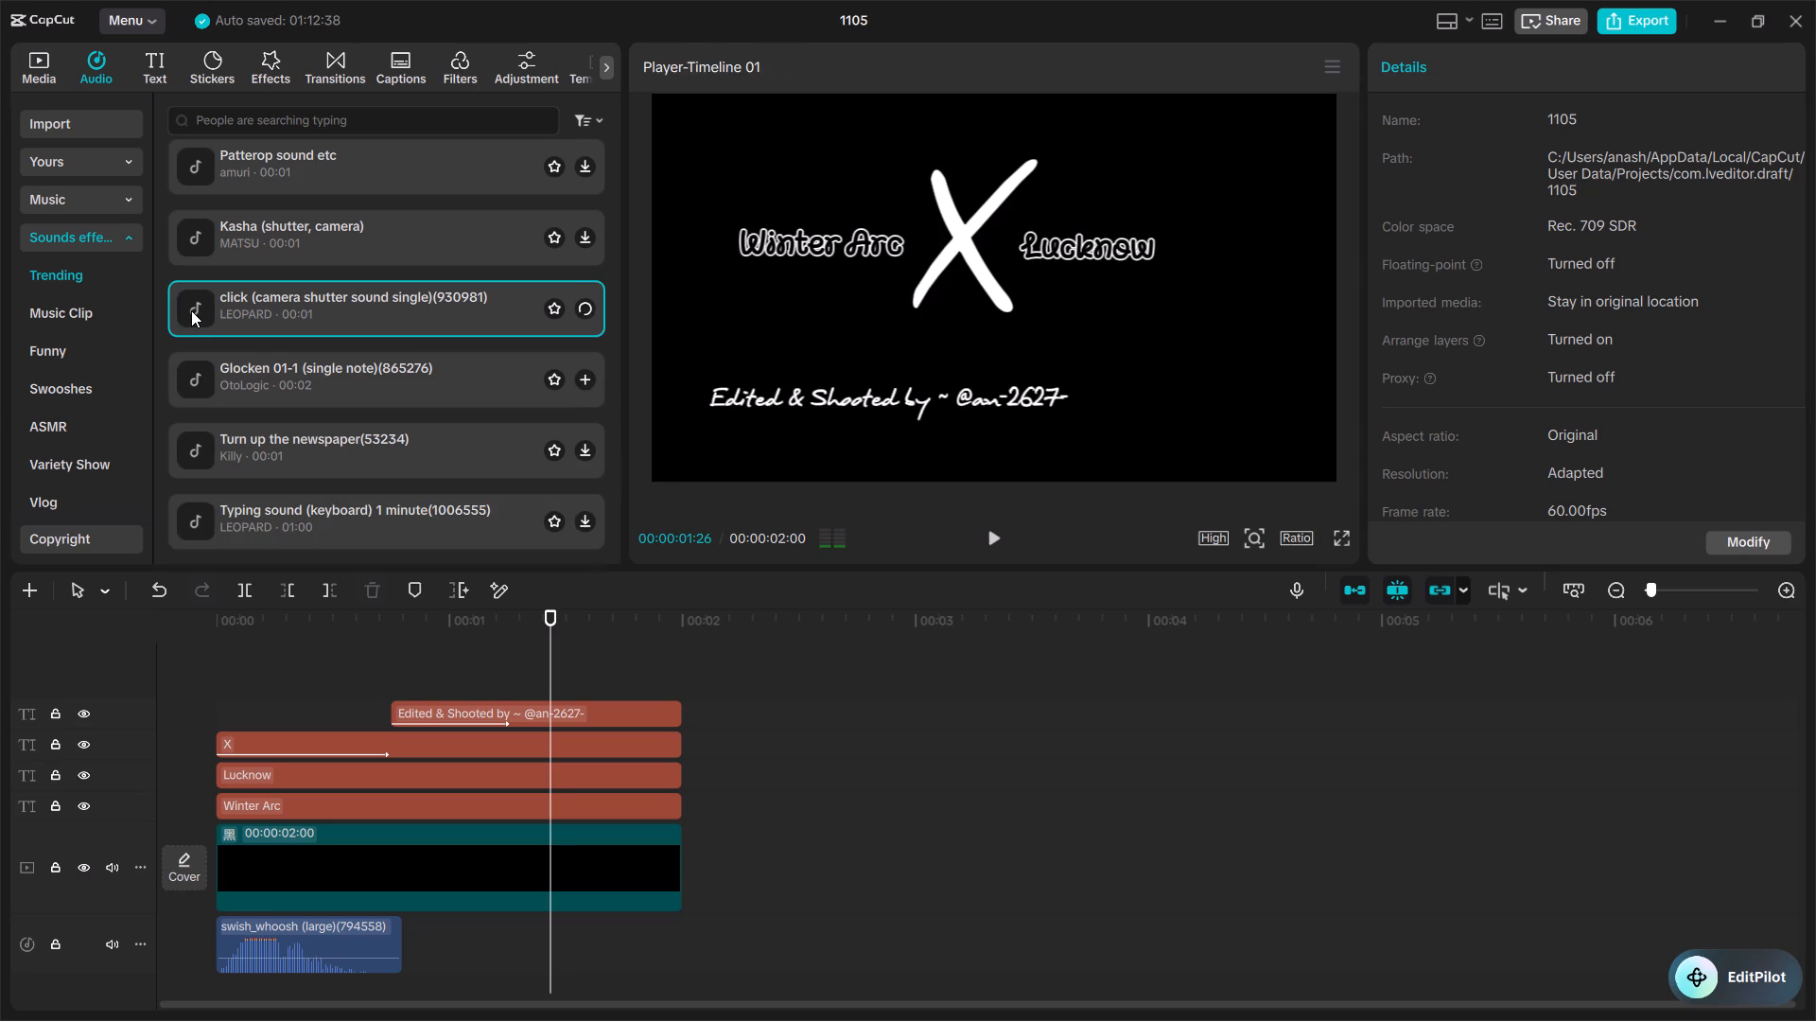
pyautogui.click(196, 446)
pyautogui.scroll(-3, 348, 404)
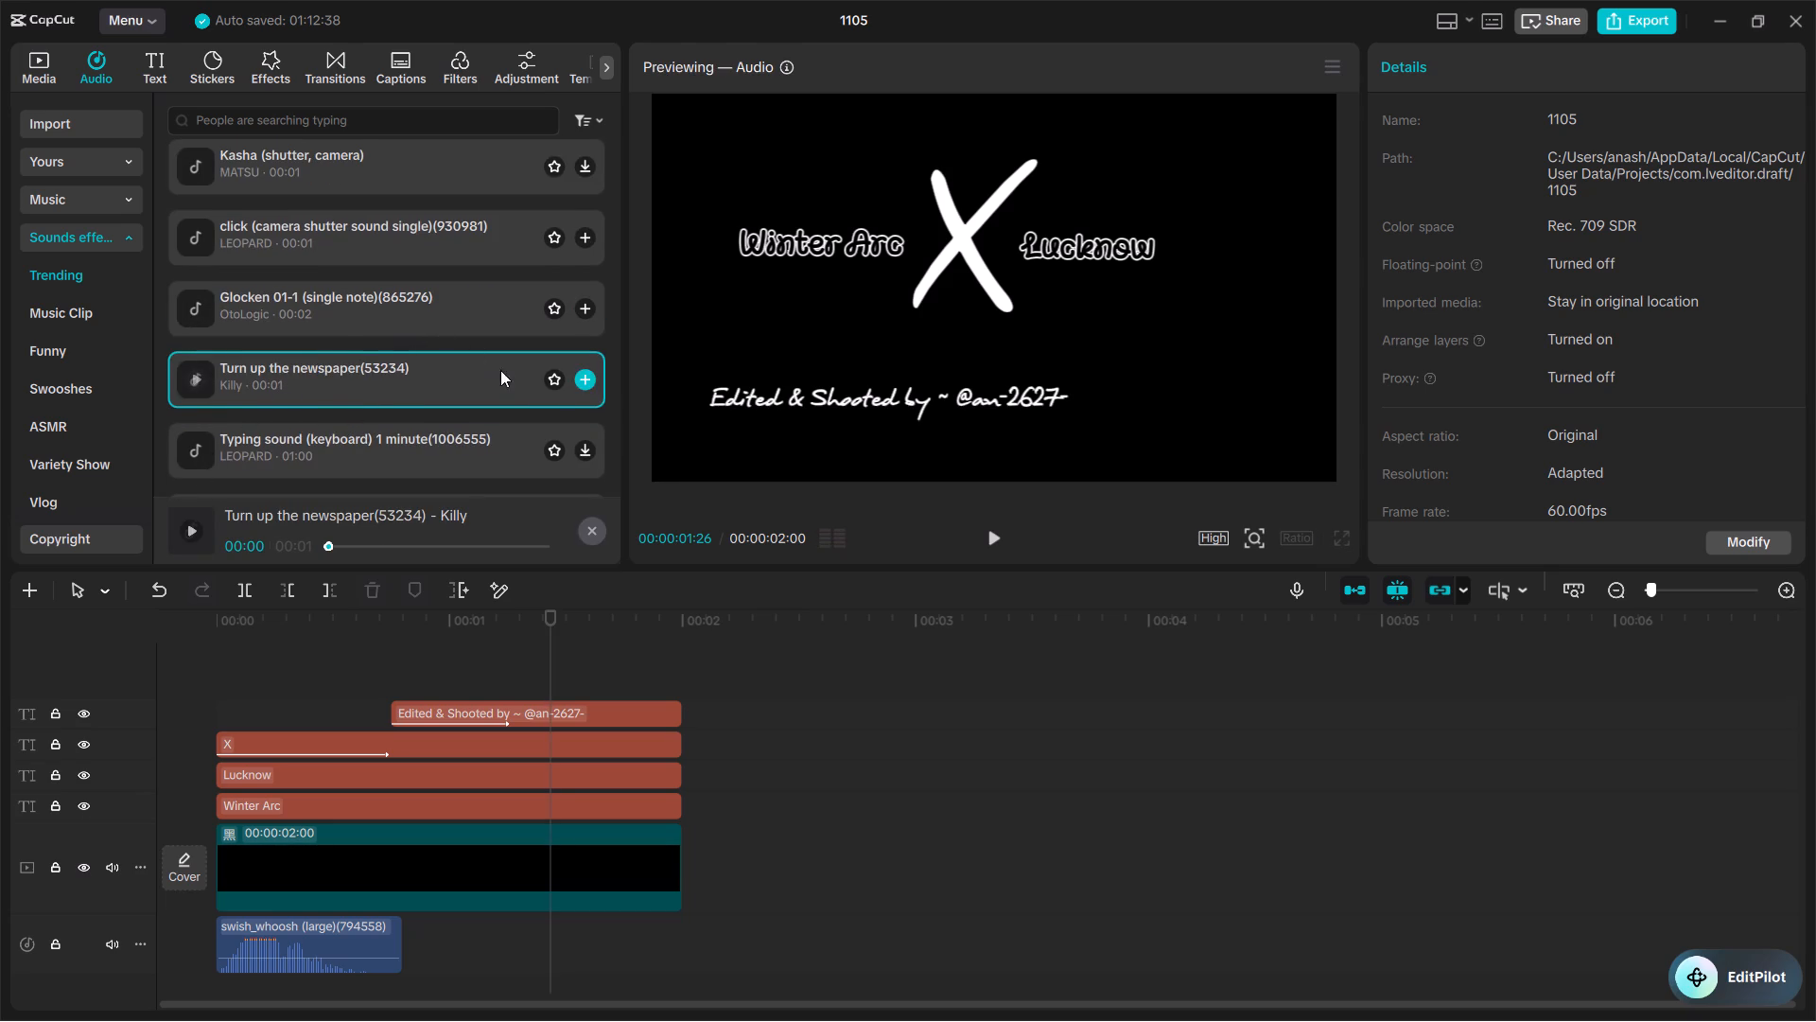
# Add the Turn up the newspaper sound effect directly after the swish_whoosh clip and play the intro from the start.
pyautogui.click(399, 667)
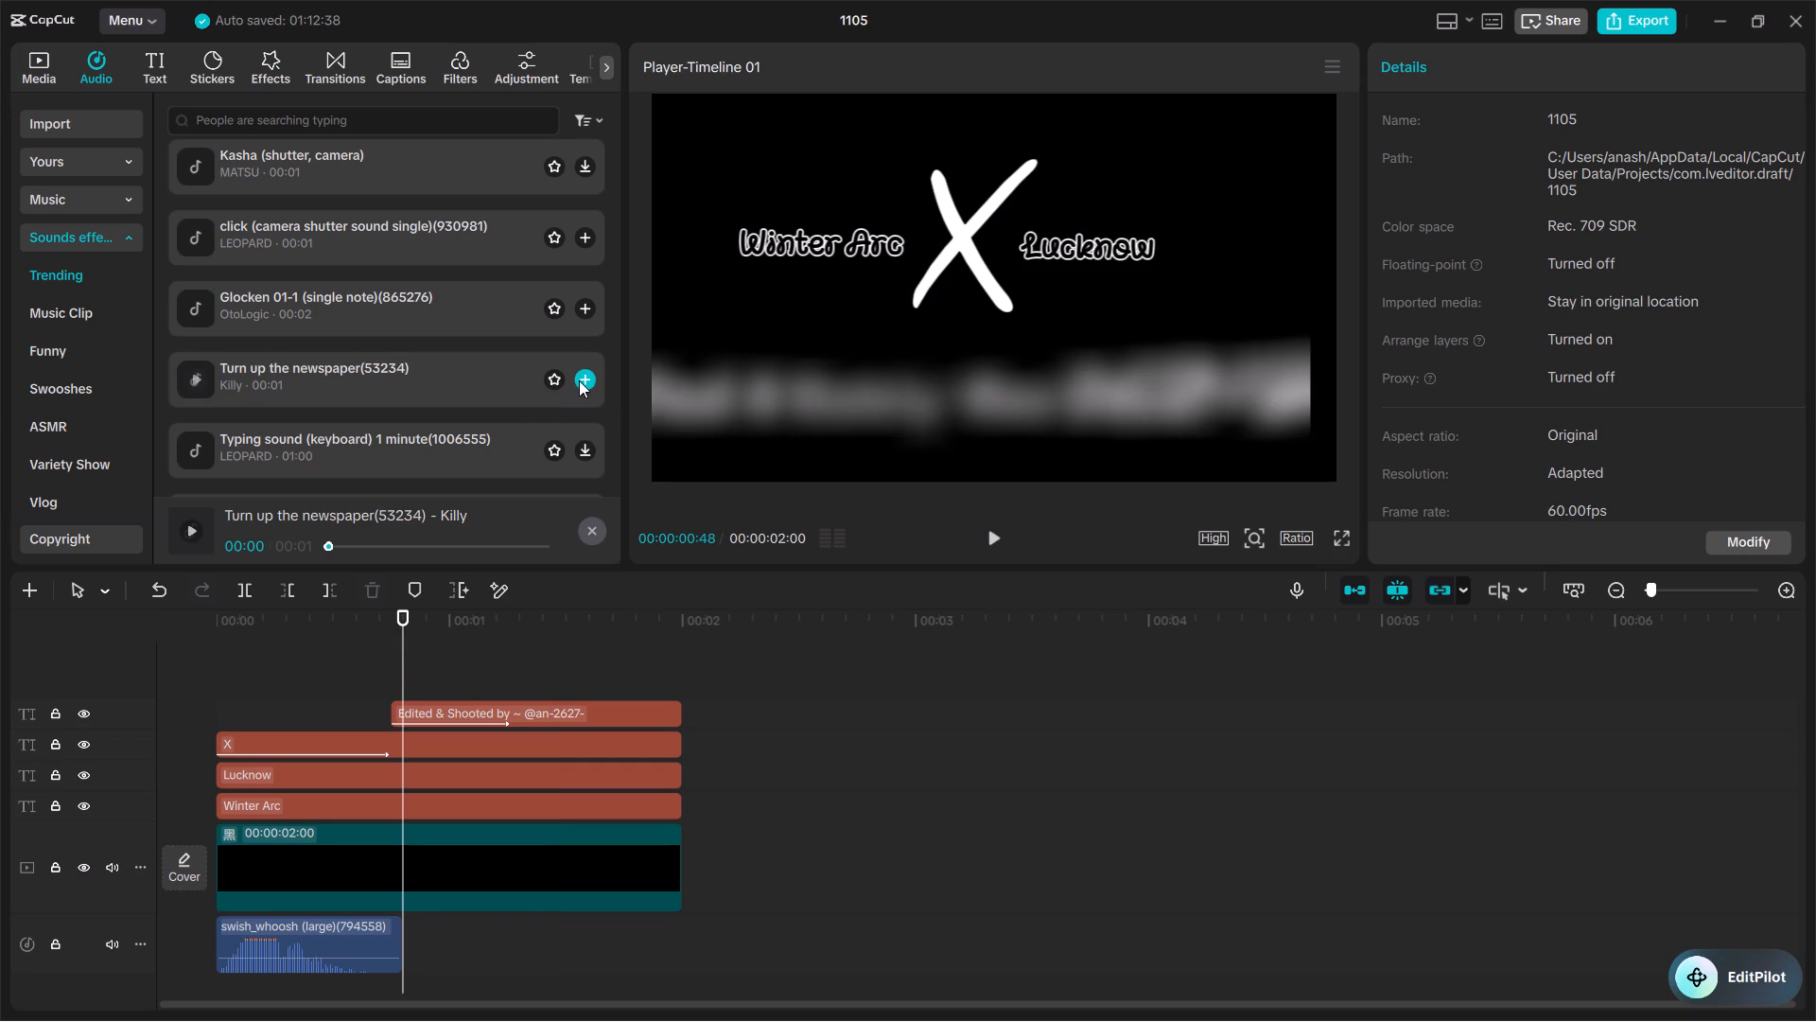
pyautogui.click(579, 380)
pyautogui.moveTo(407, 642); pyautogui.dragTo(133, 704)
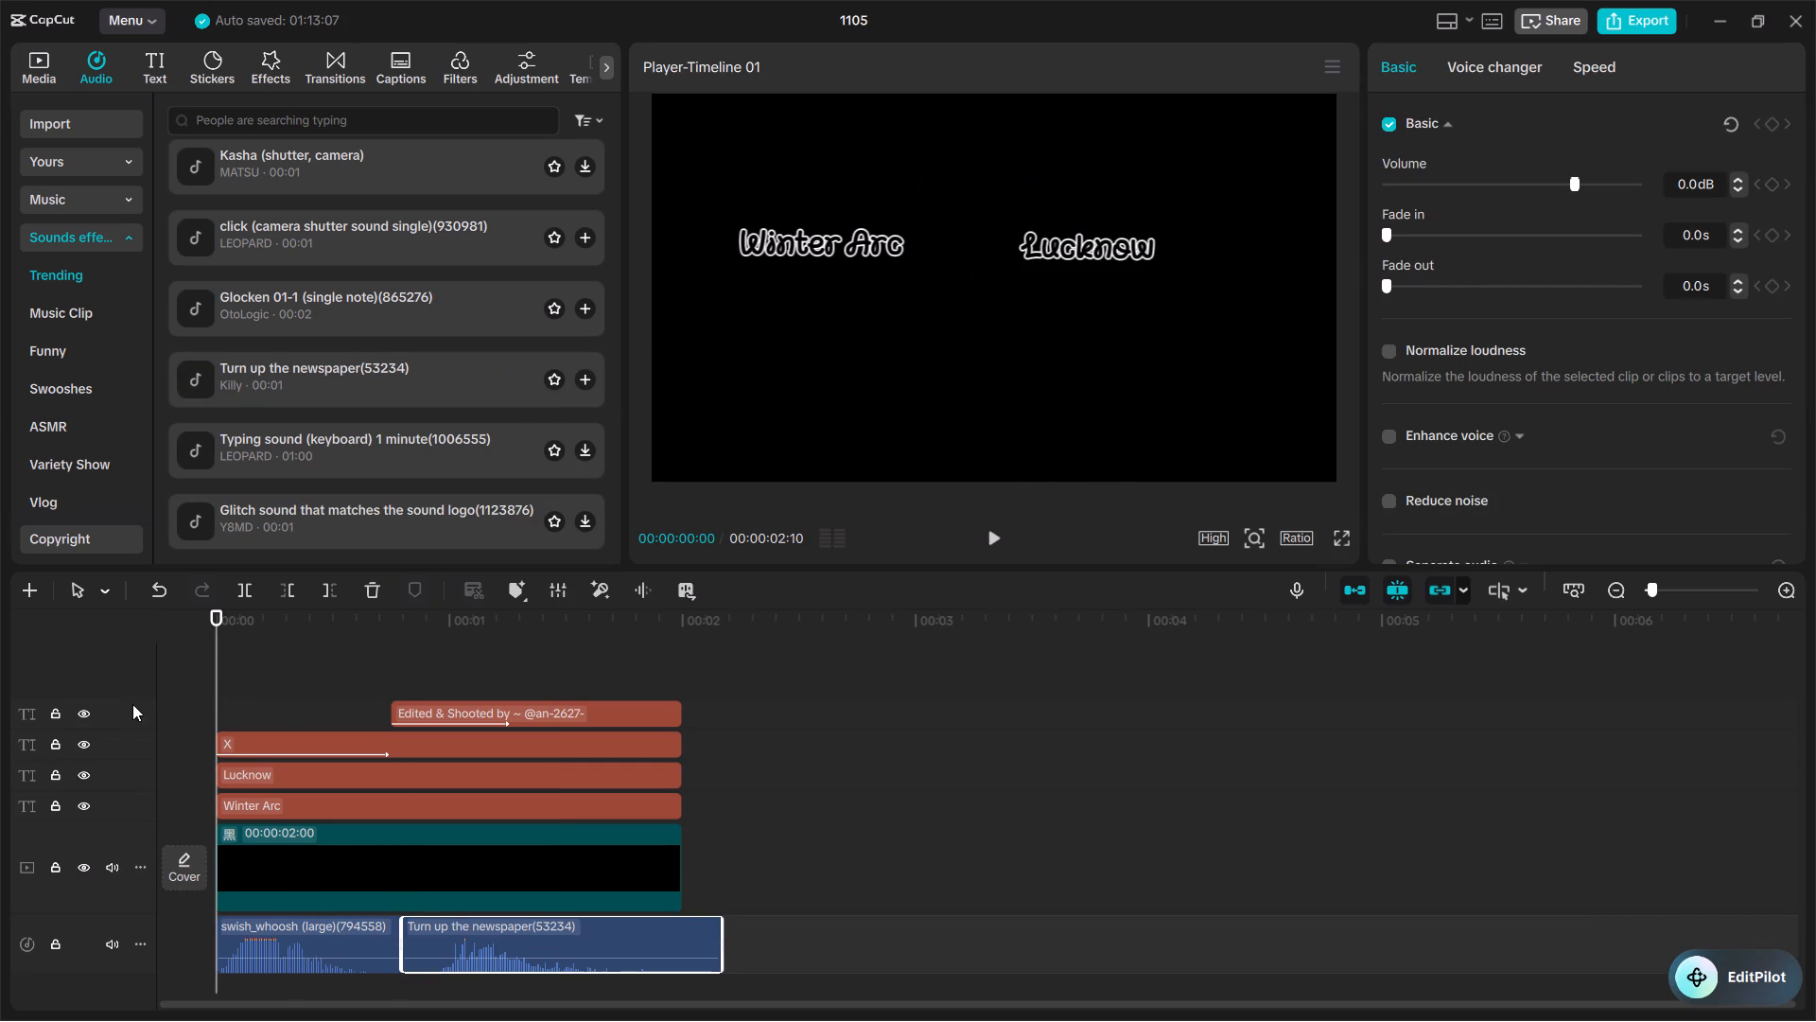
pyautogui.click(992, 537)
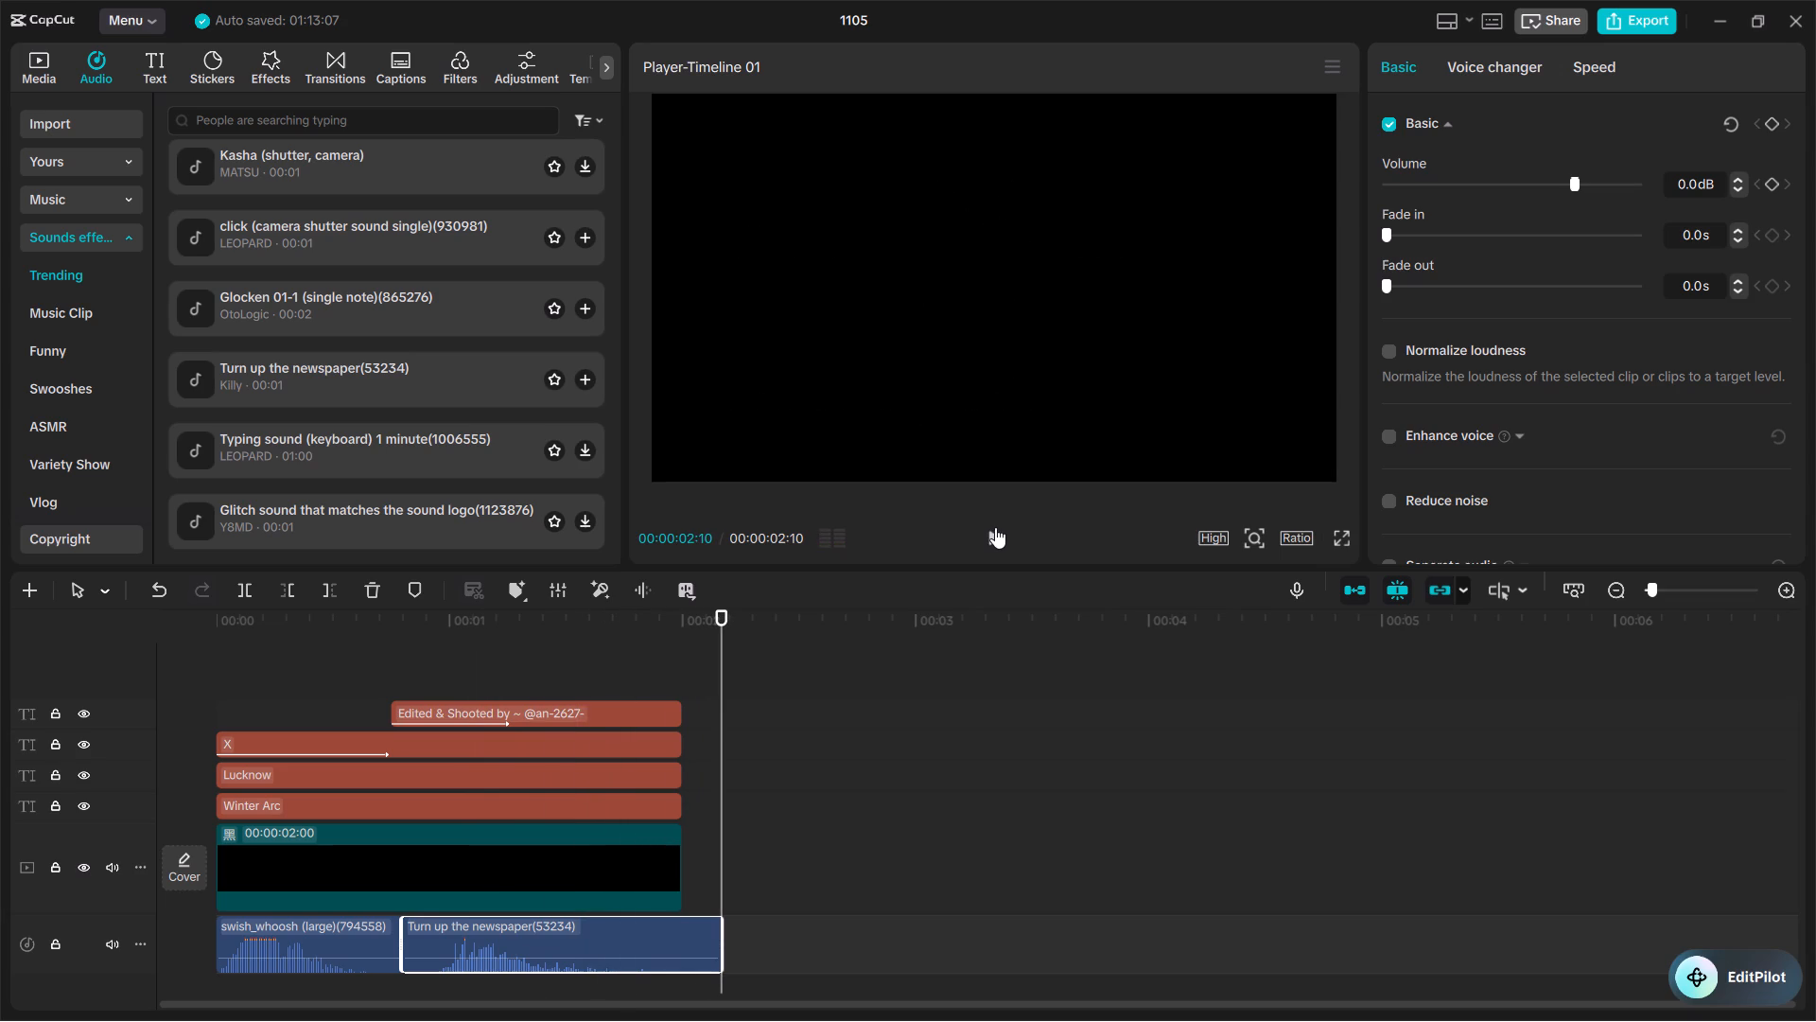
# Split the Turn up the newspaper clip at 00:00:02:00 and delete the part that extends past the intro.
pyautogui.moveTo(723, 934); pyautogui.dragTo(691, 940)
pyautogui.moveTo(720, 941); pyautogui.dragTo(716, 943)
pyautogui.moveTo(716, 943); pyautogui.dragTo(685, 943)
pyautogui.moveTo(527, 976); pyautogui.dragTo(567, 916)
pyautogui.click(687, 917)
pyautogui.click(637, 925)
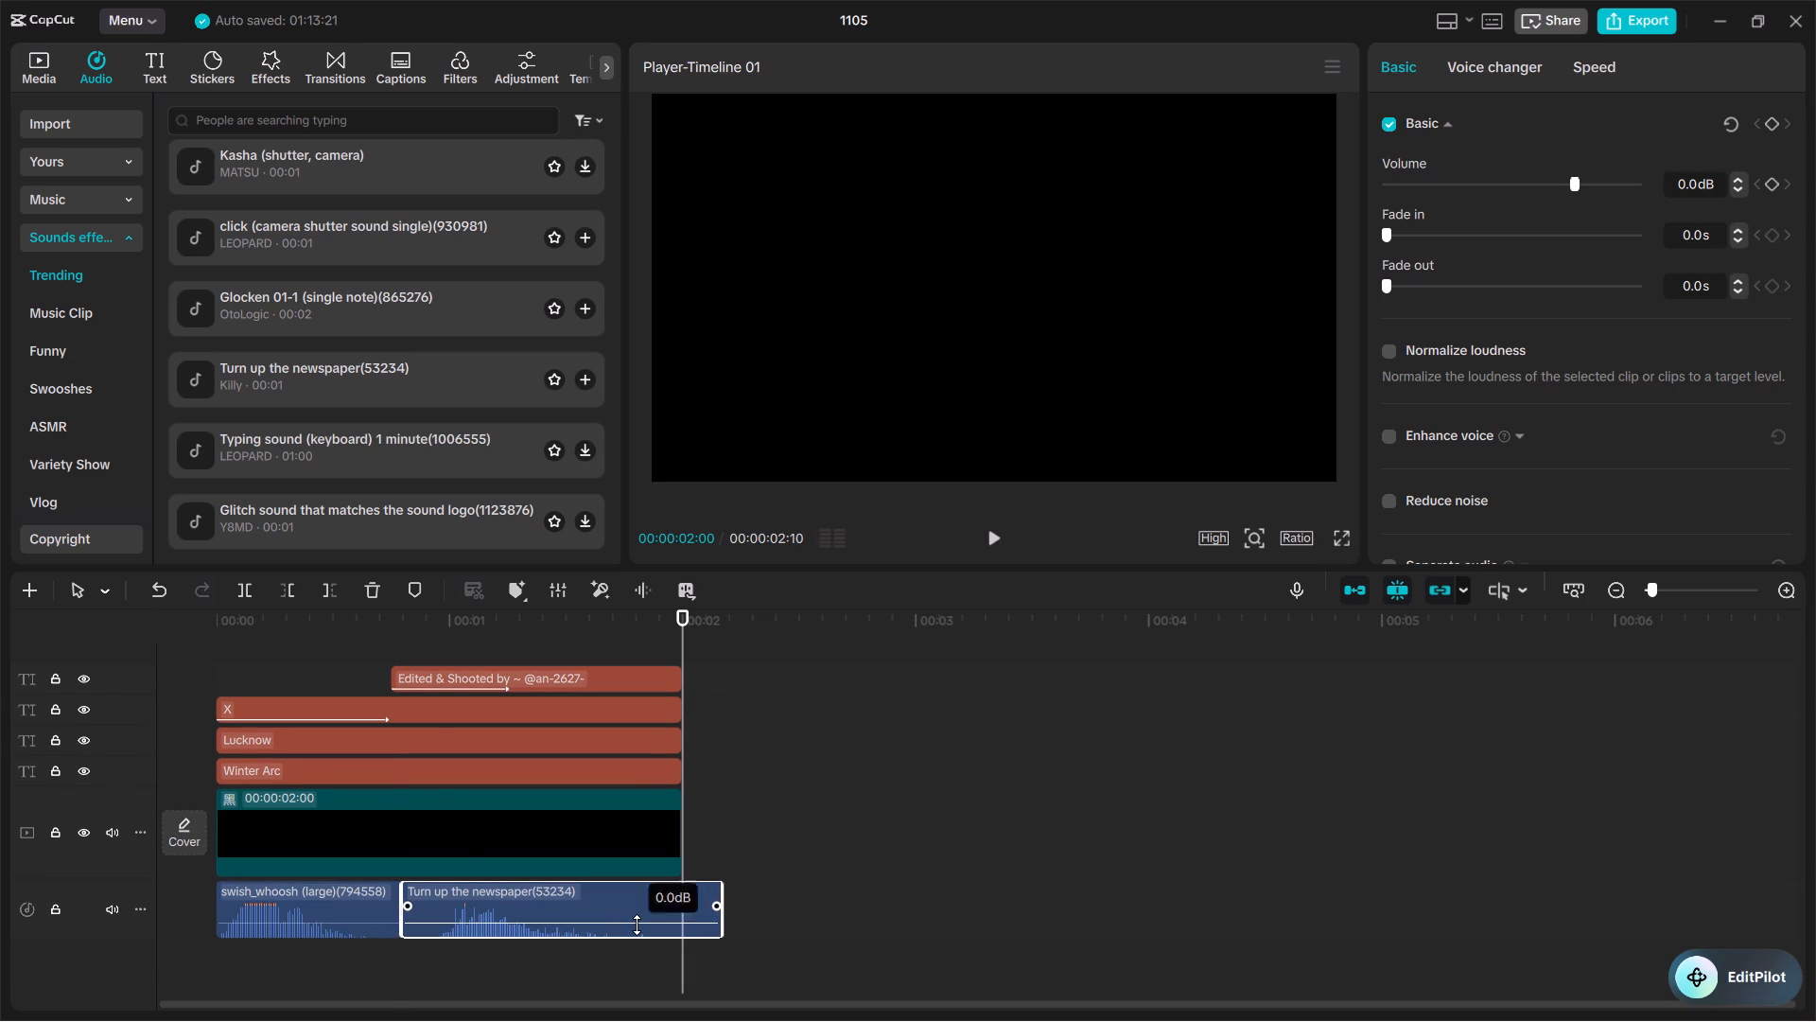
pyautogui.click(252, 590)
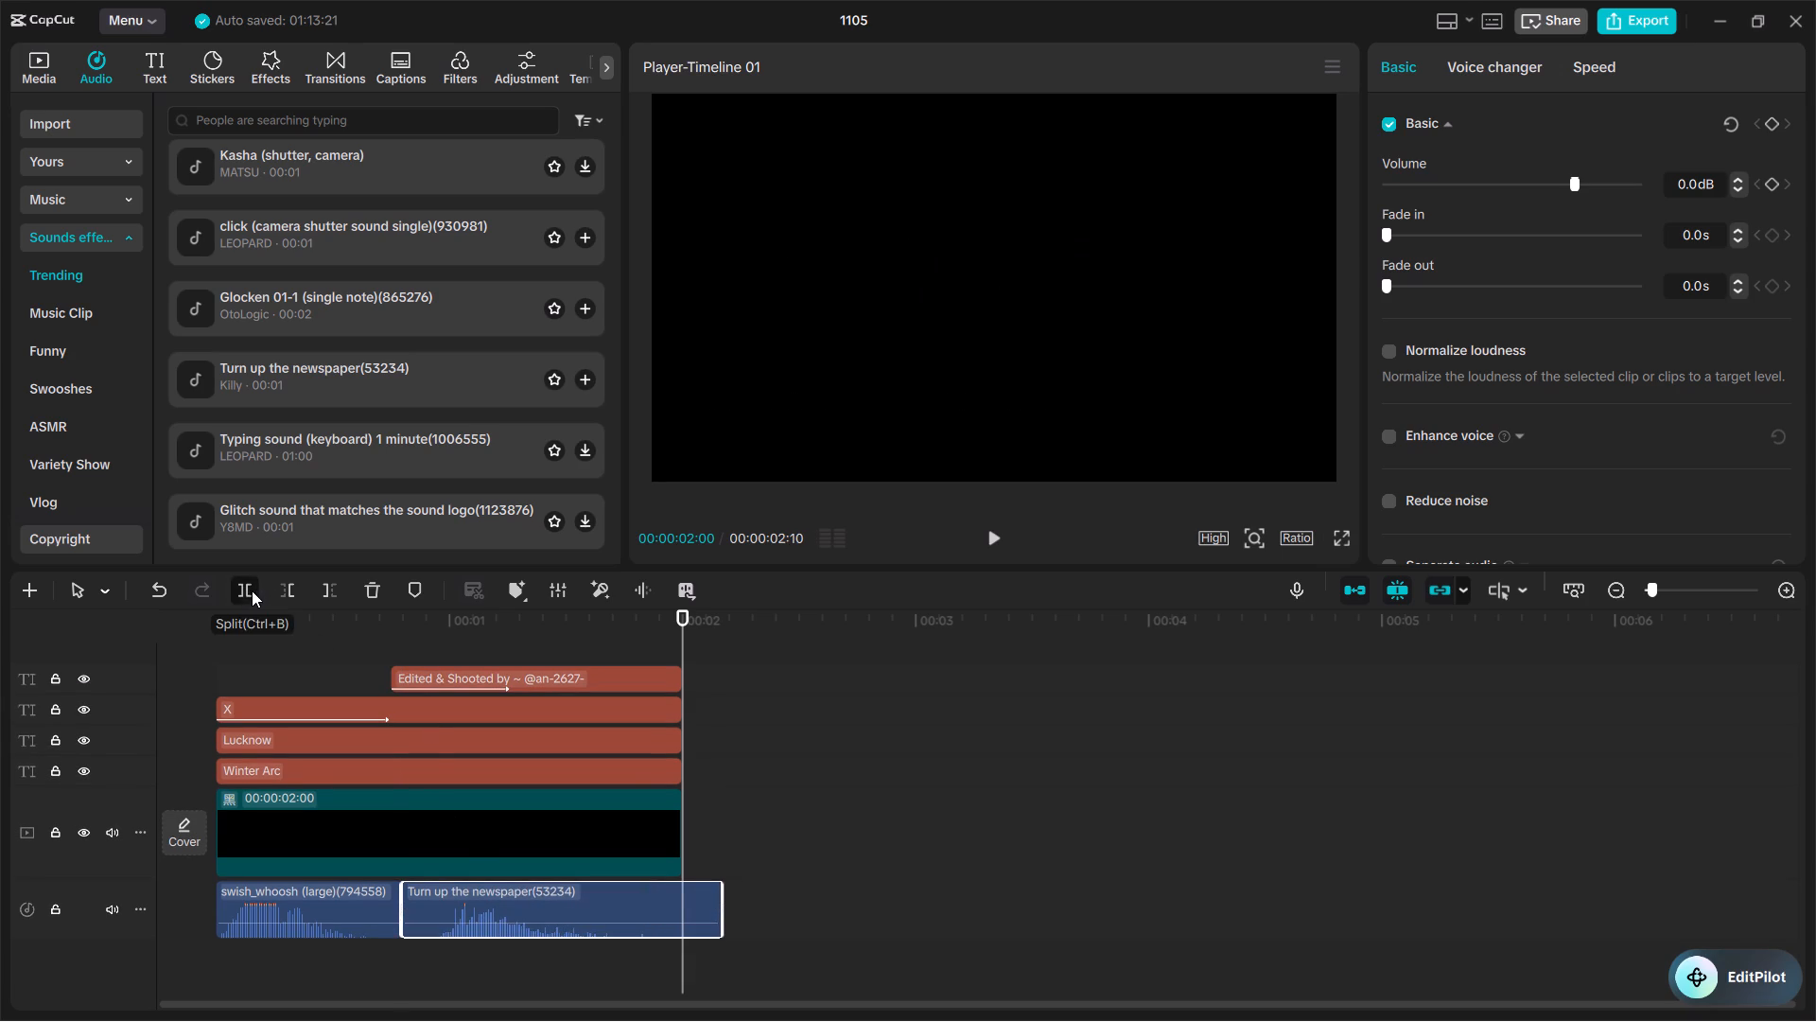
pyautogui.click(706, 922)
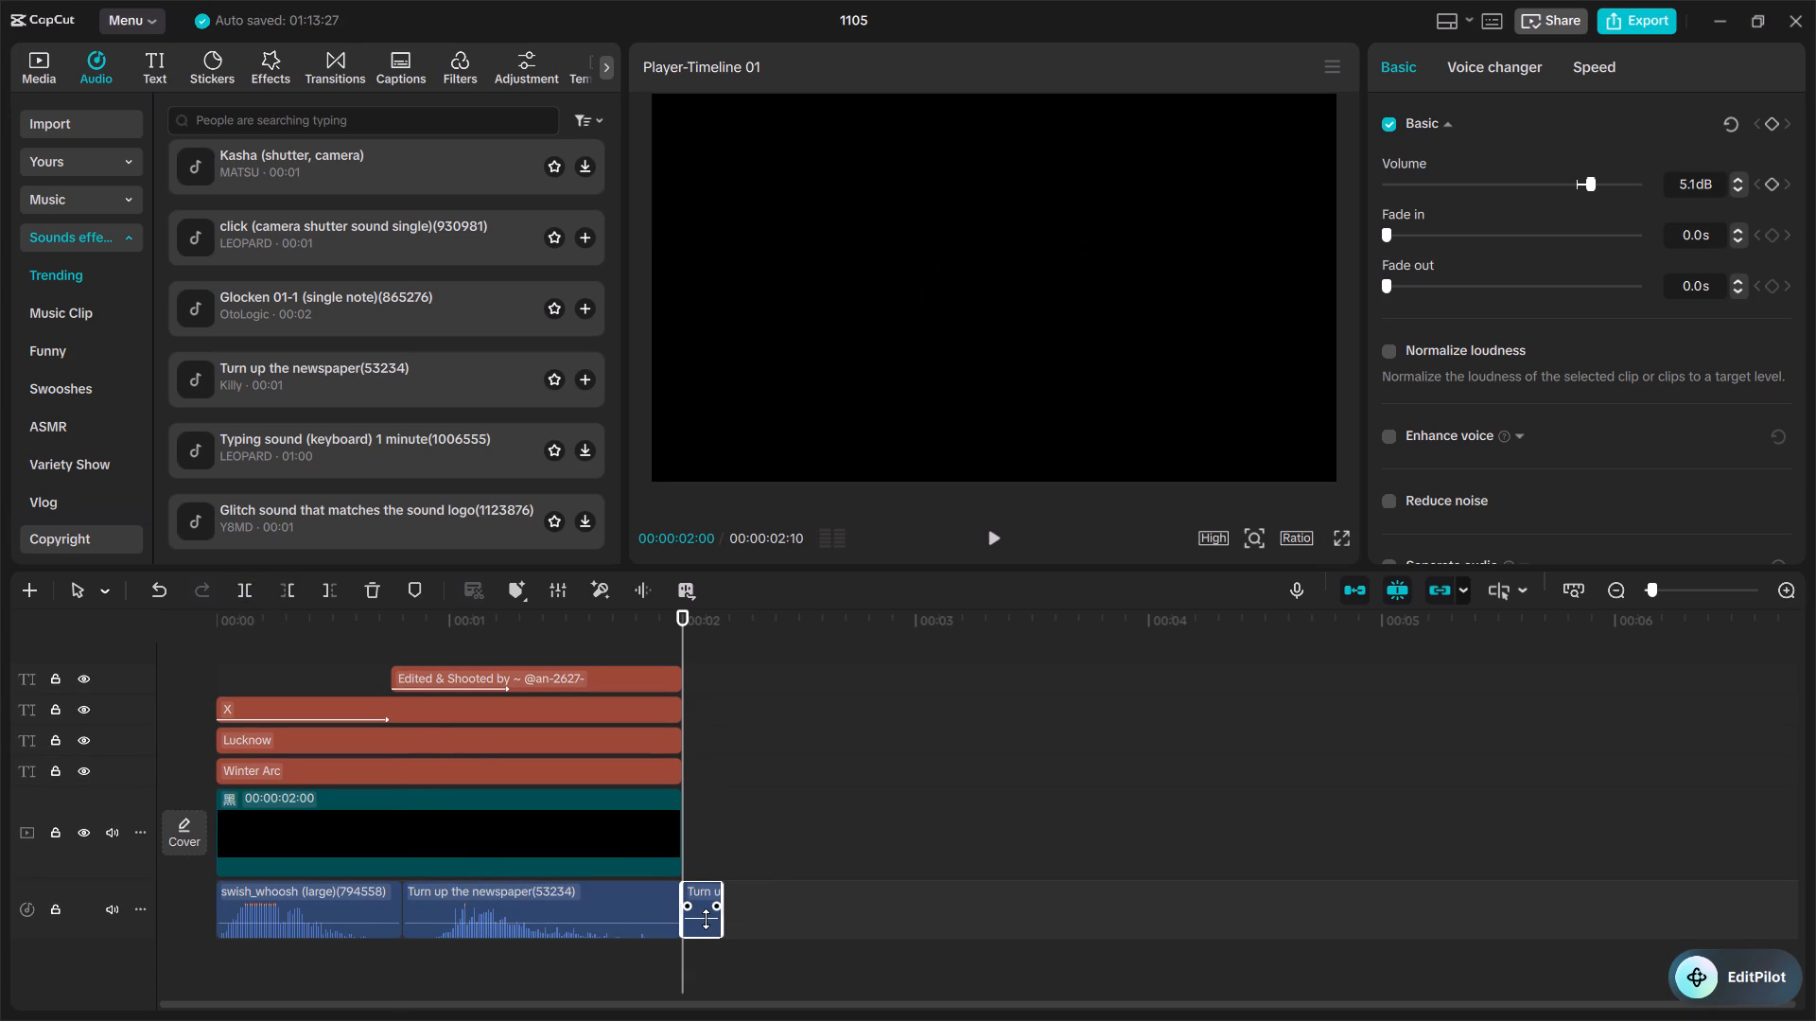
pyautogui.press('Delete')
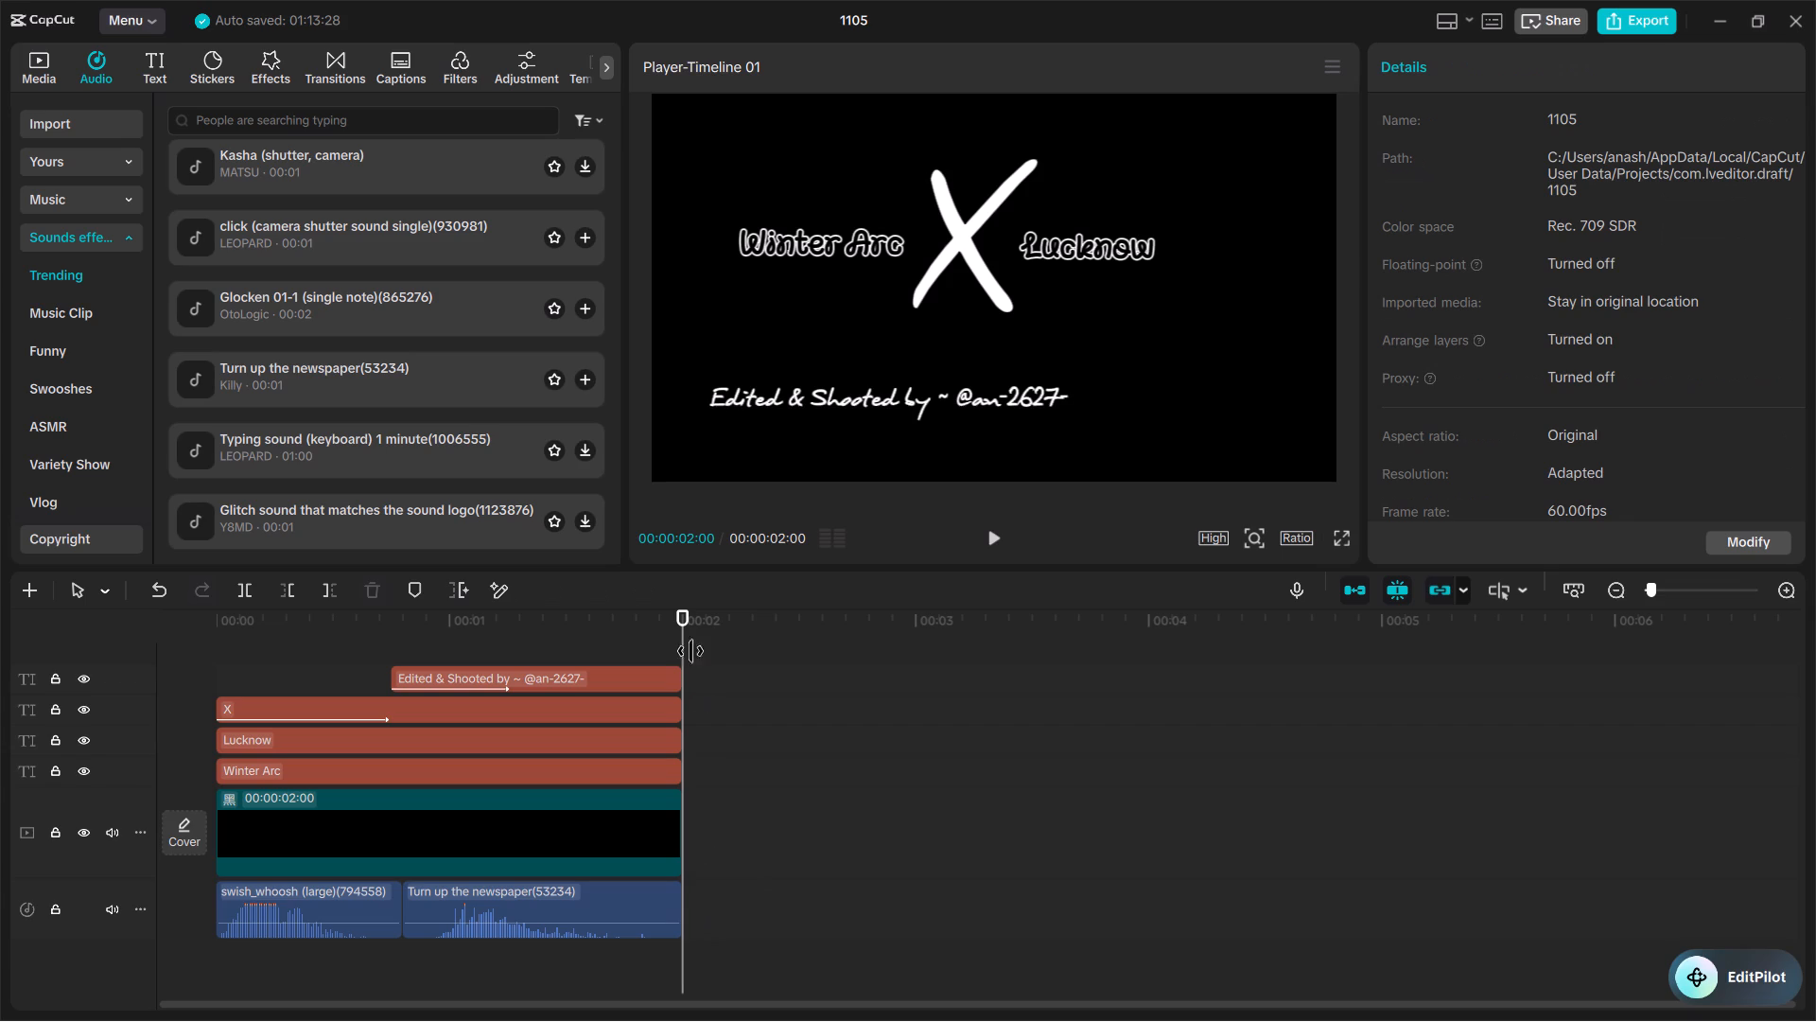
# Play the intro from the start to check both sound effects against the X and credit animations.
pyautogui.moveTo(681, 644); pyautogui.dragTo(15, 693)
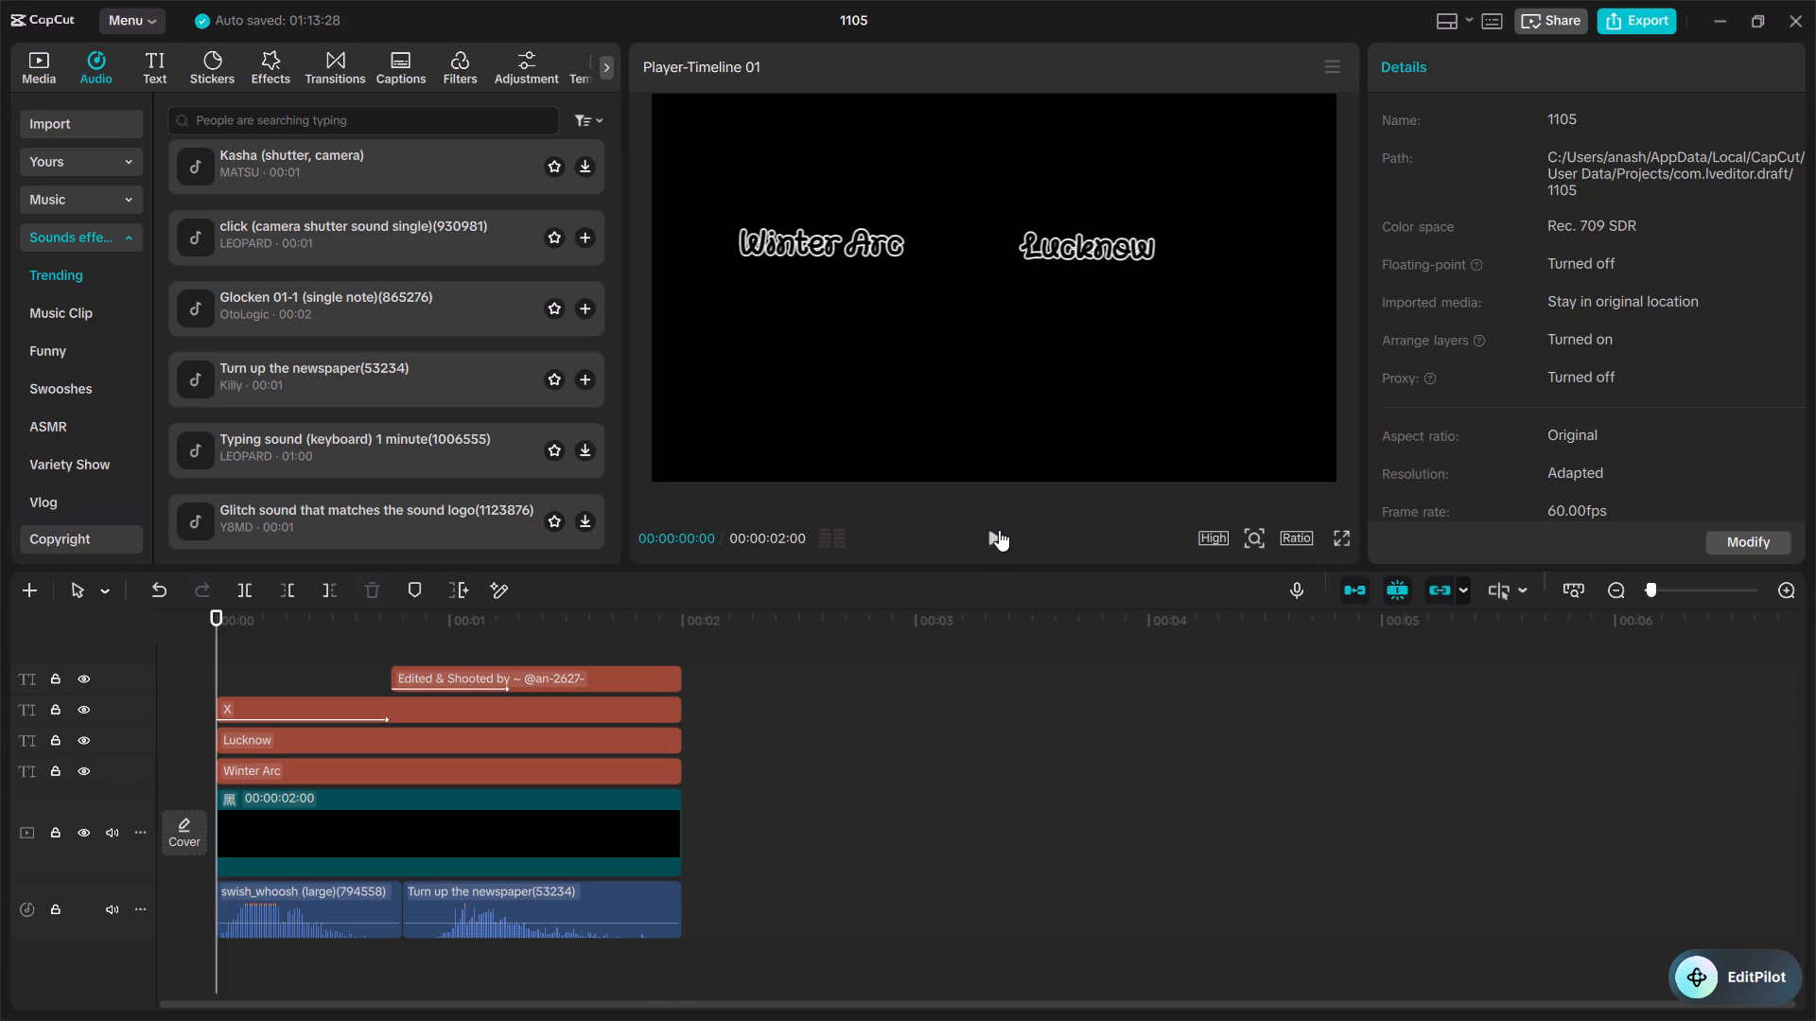
pyautogui.click(999, 530)
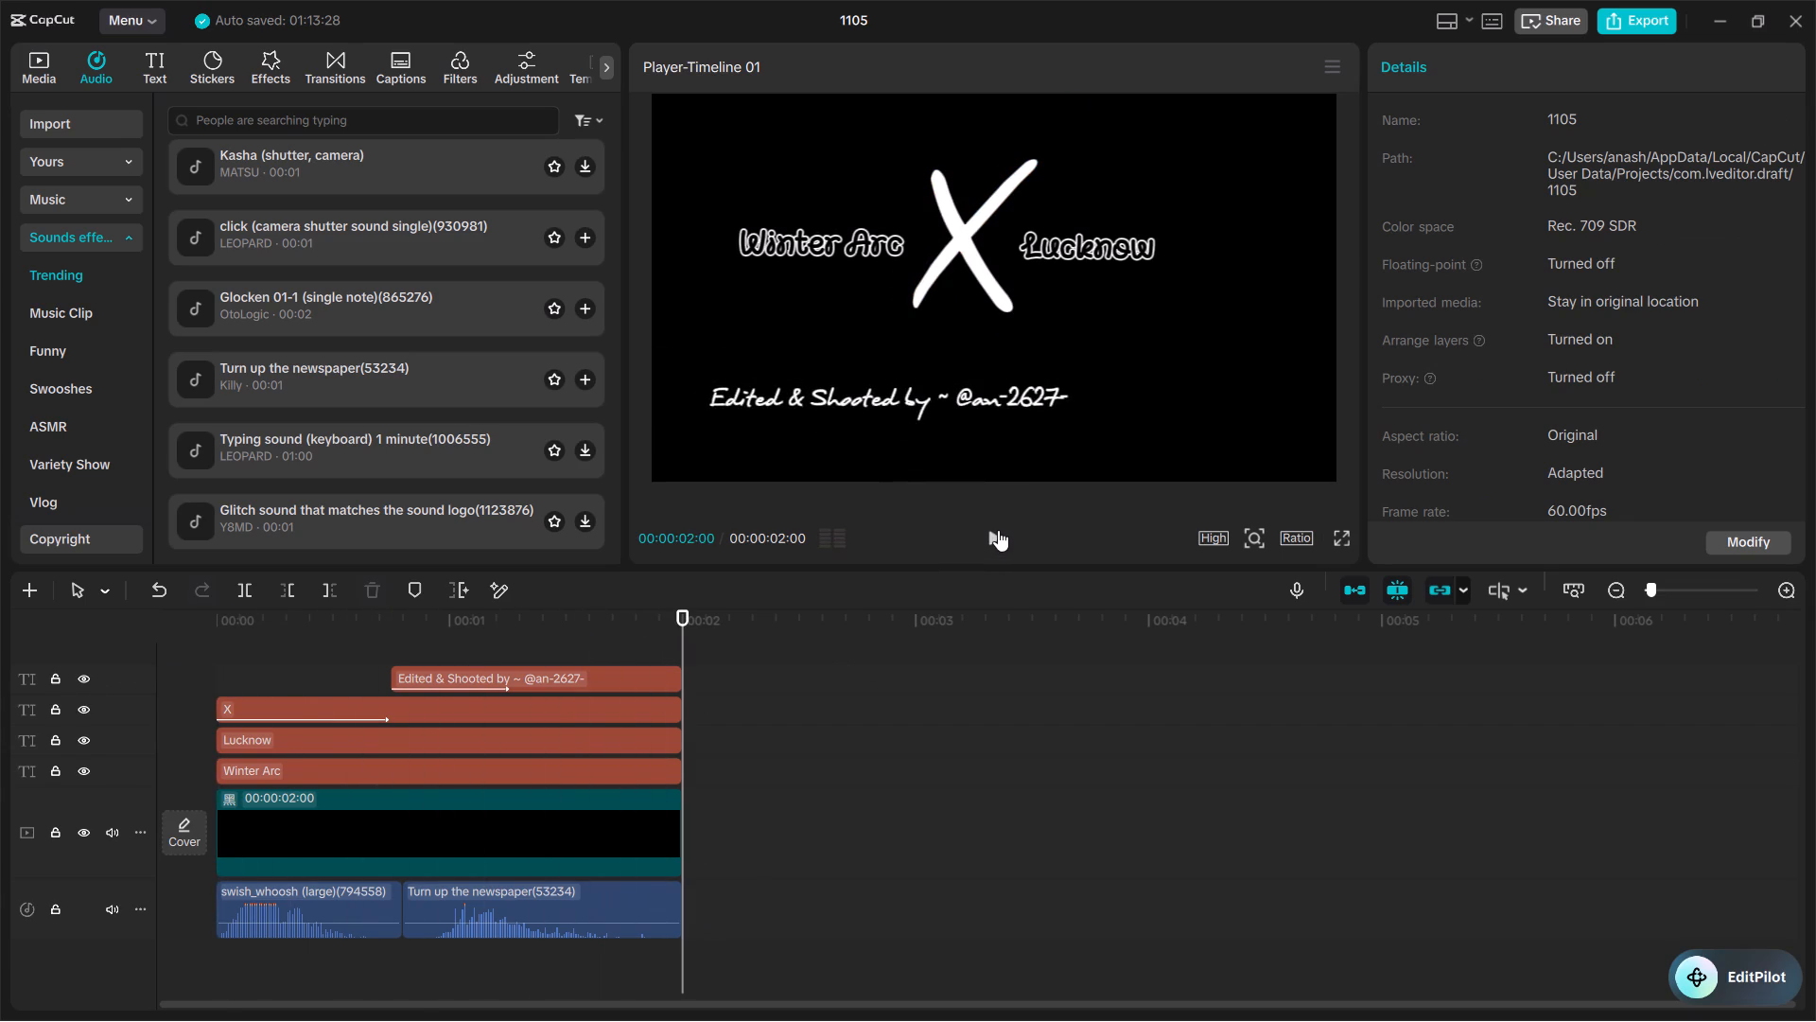
# Replace the Turn up the newspaper clip with Glitch sound that matches the sound logo, placed directly after the swish_whoosh clip.
pyautogui.click(199, 526)
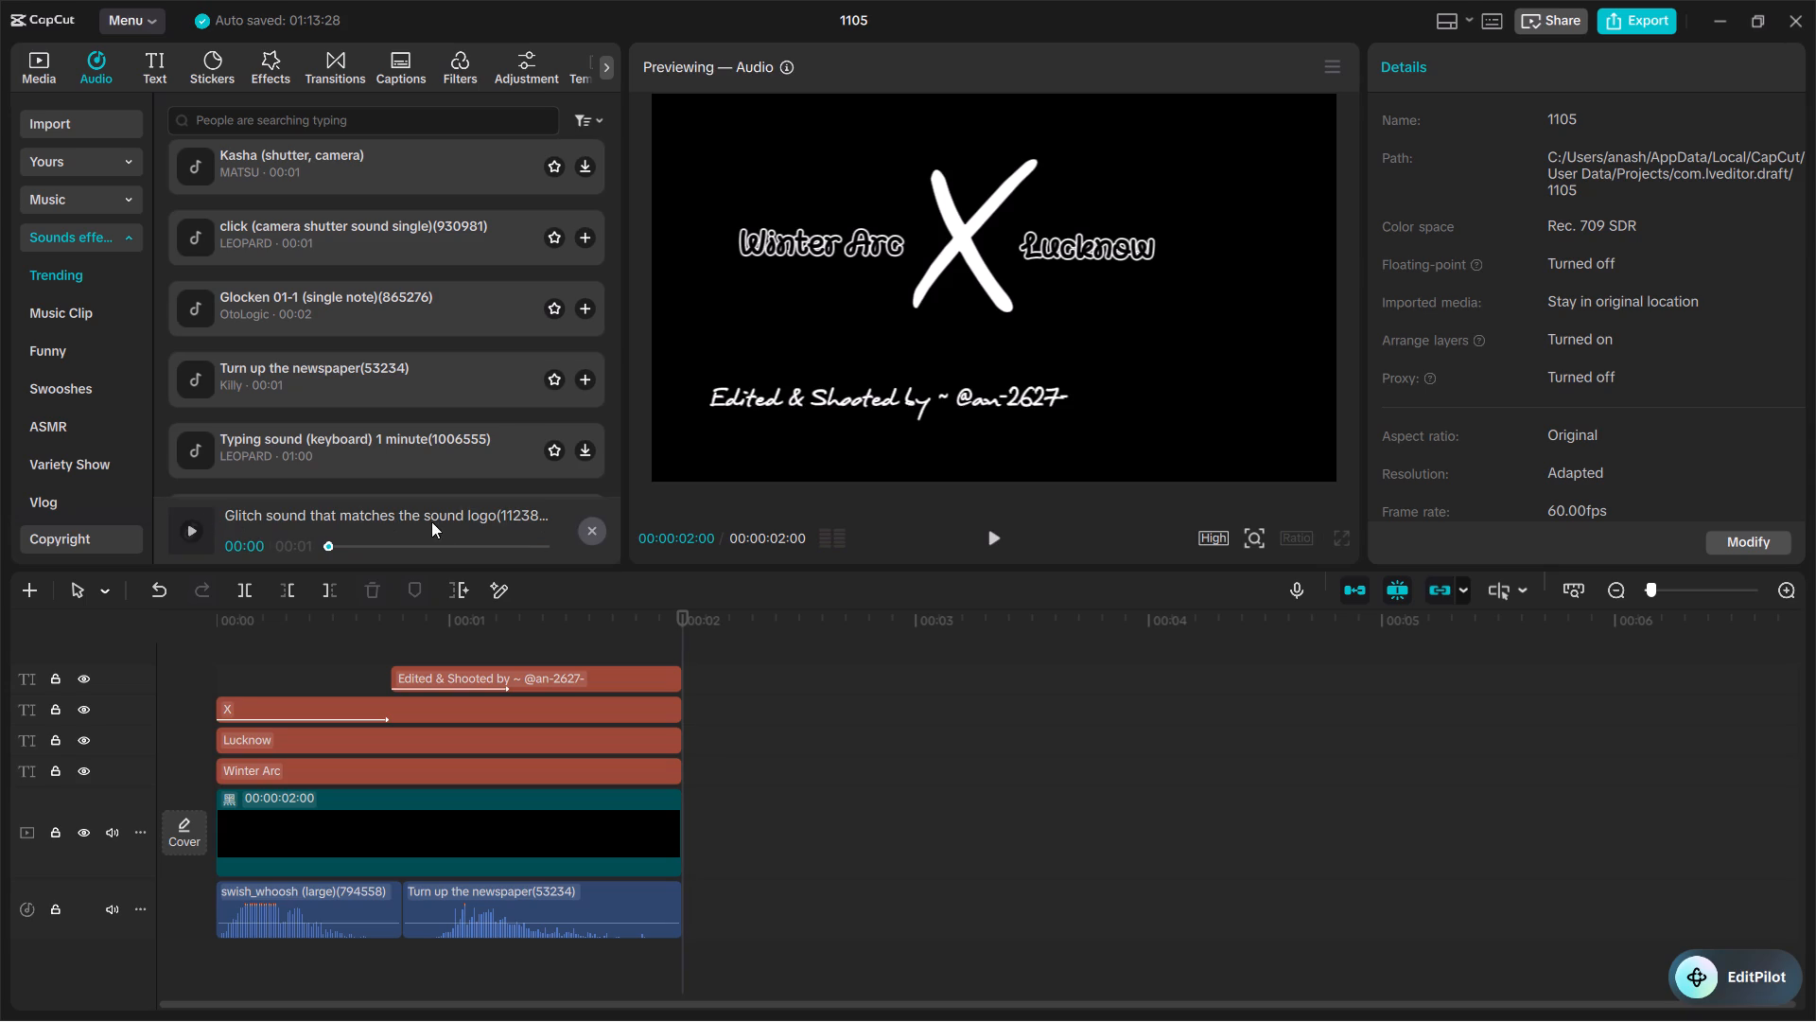
pyautogui.click(605, 531)
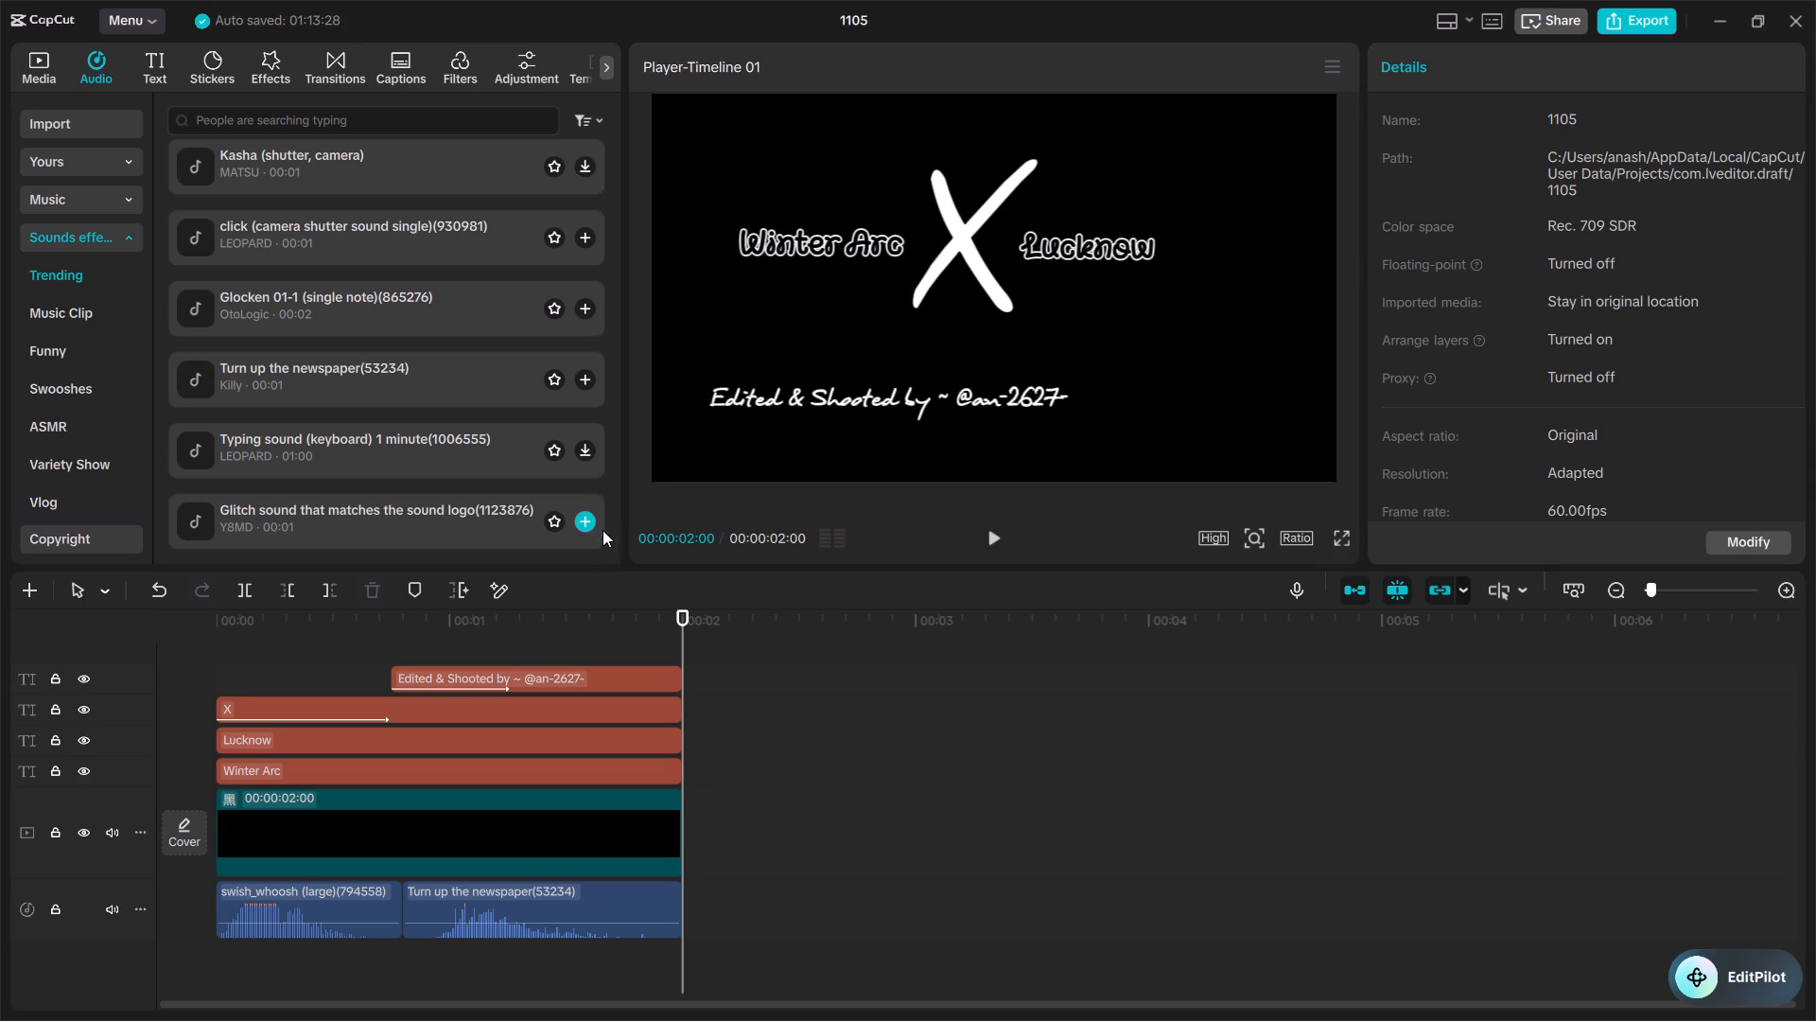
pyautogui.click(586, 525)
pyautogui.click(573, 918)
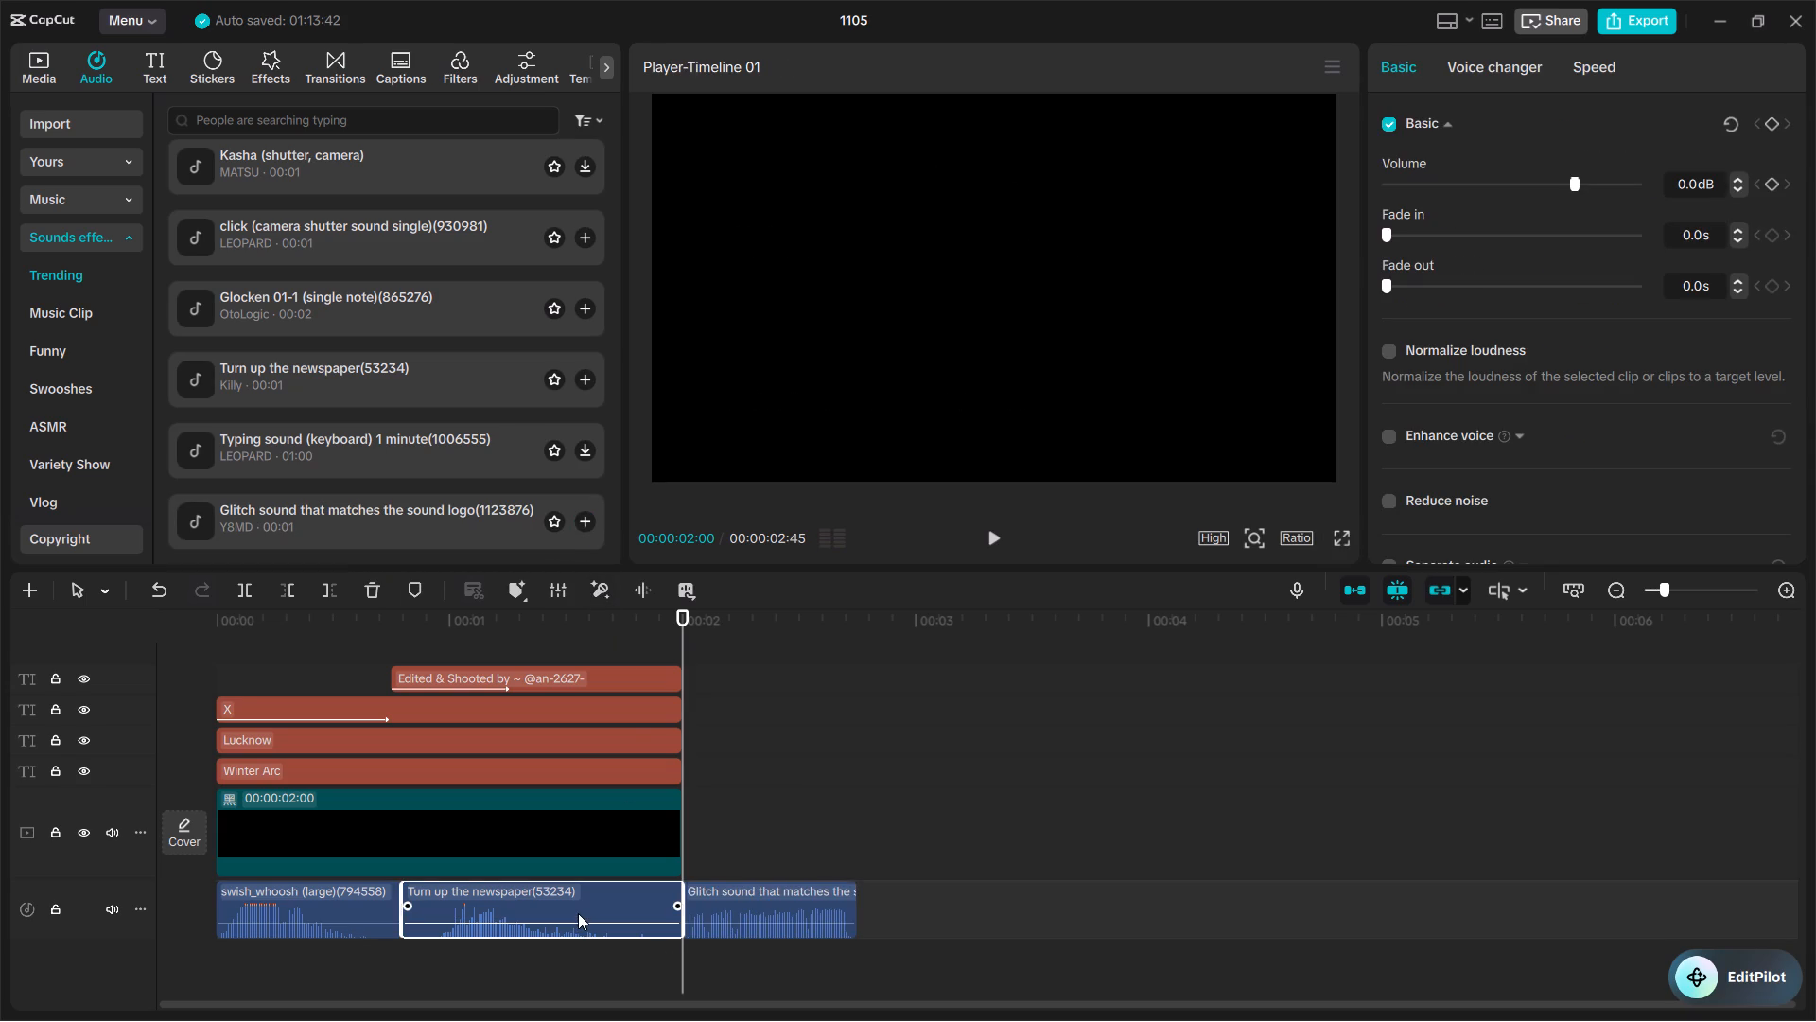
pyautogui.press('Delete')
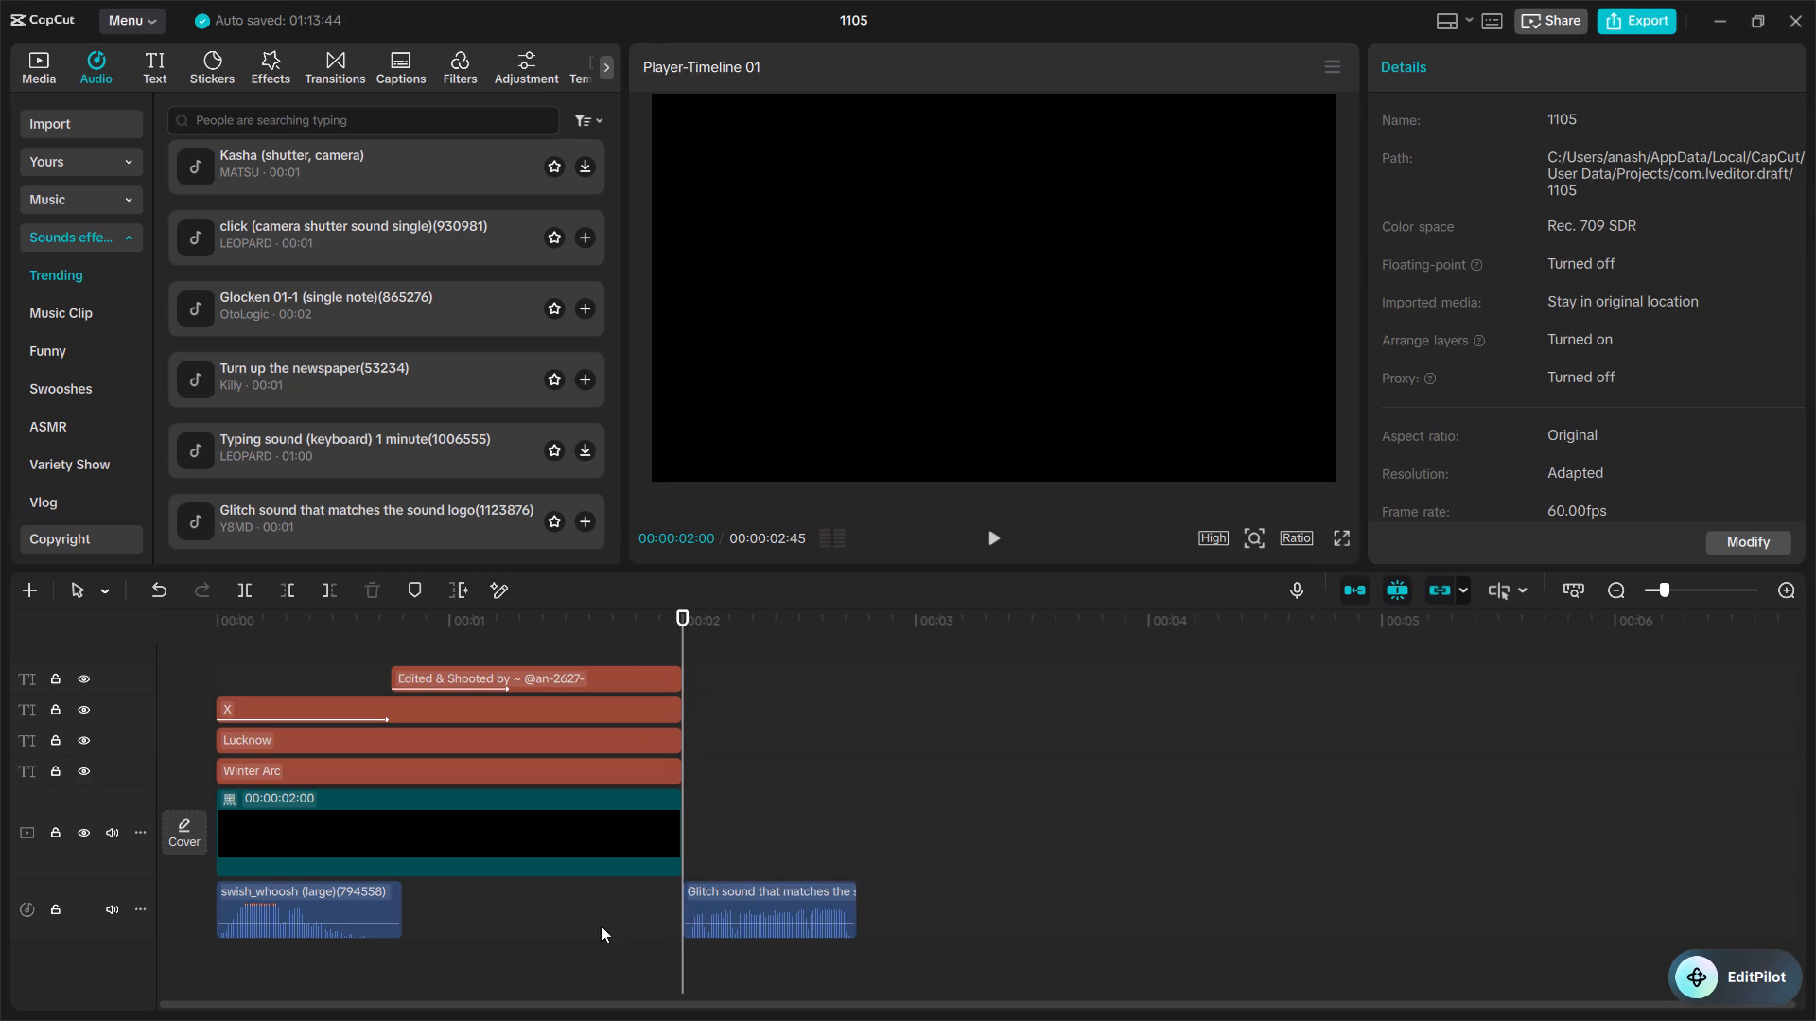
pyautogui.moveTo(737, 919); pyautogui.dragTo(460, 921)
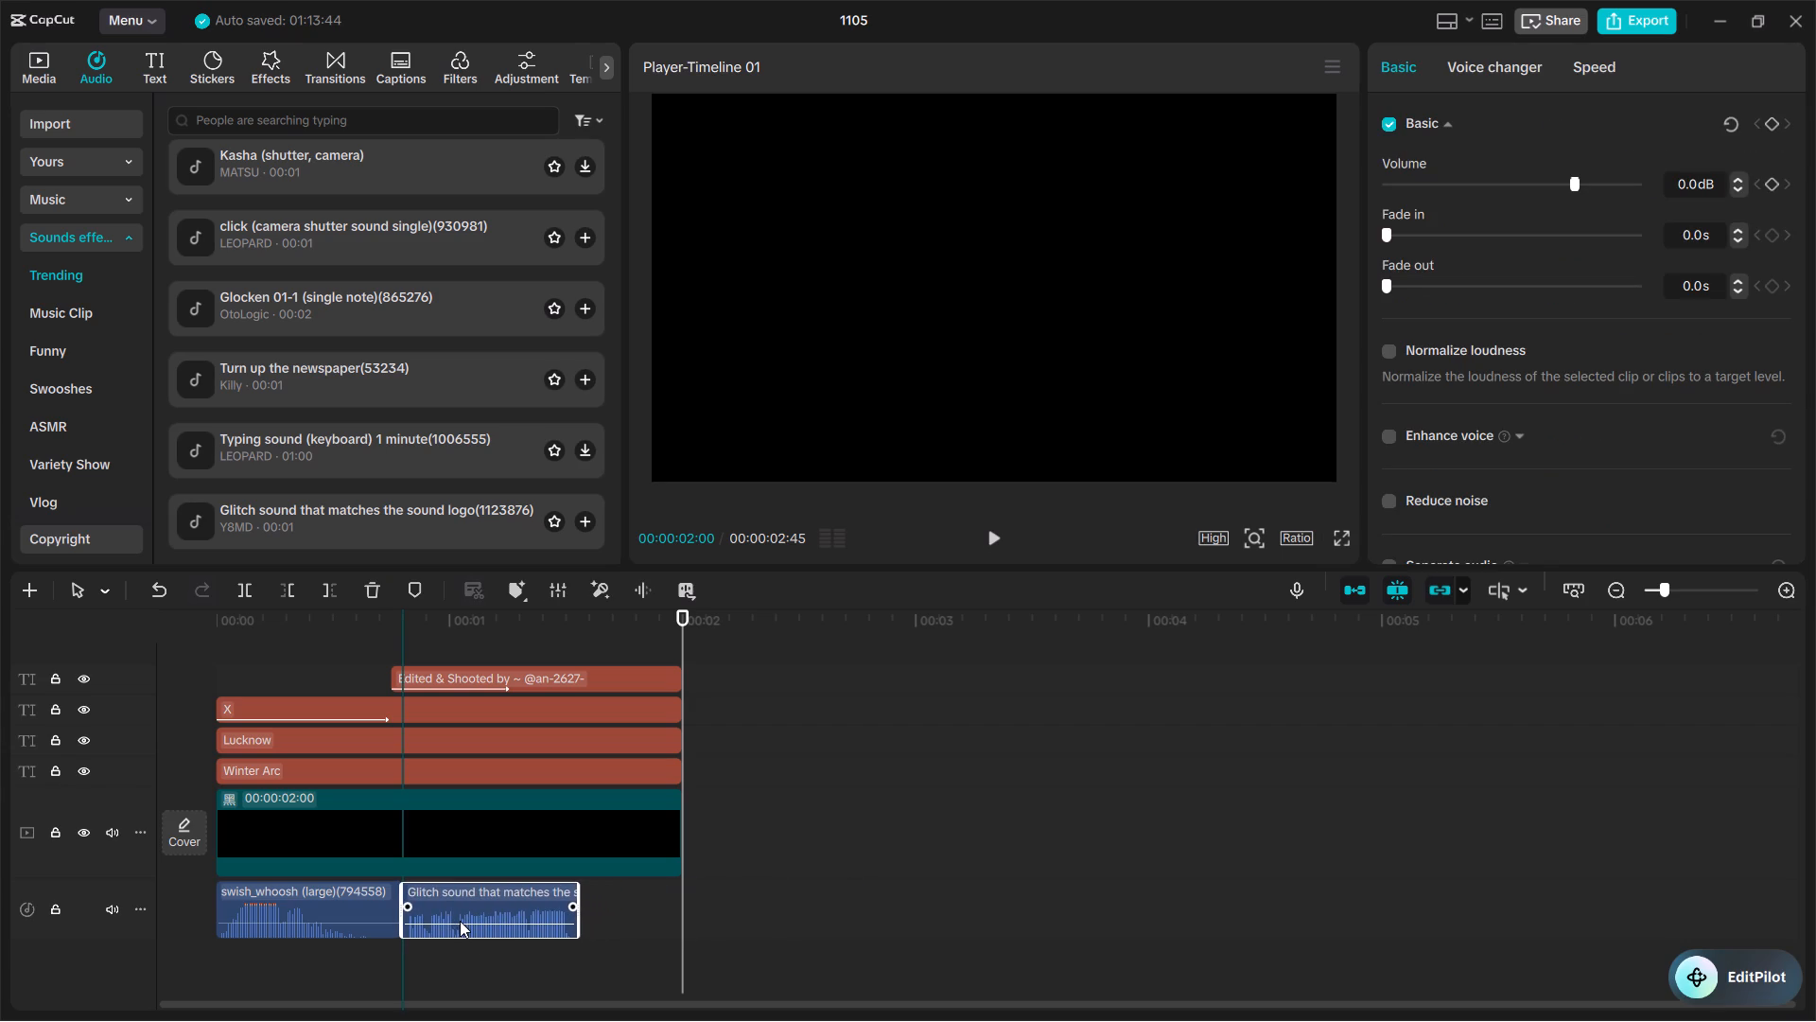
pyautogui.moveTo(460, 921); pyautogui.dragTo(460, 920)
# Play the intro from the start to check the glitch sound against the credit animation.
pyautogui.click(433, 646)
pyautogui.moveTo(433, 646); pyautogui.dragTo(0, 645)
pyautogui.press('space')
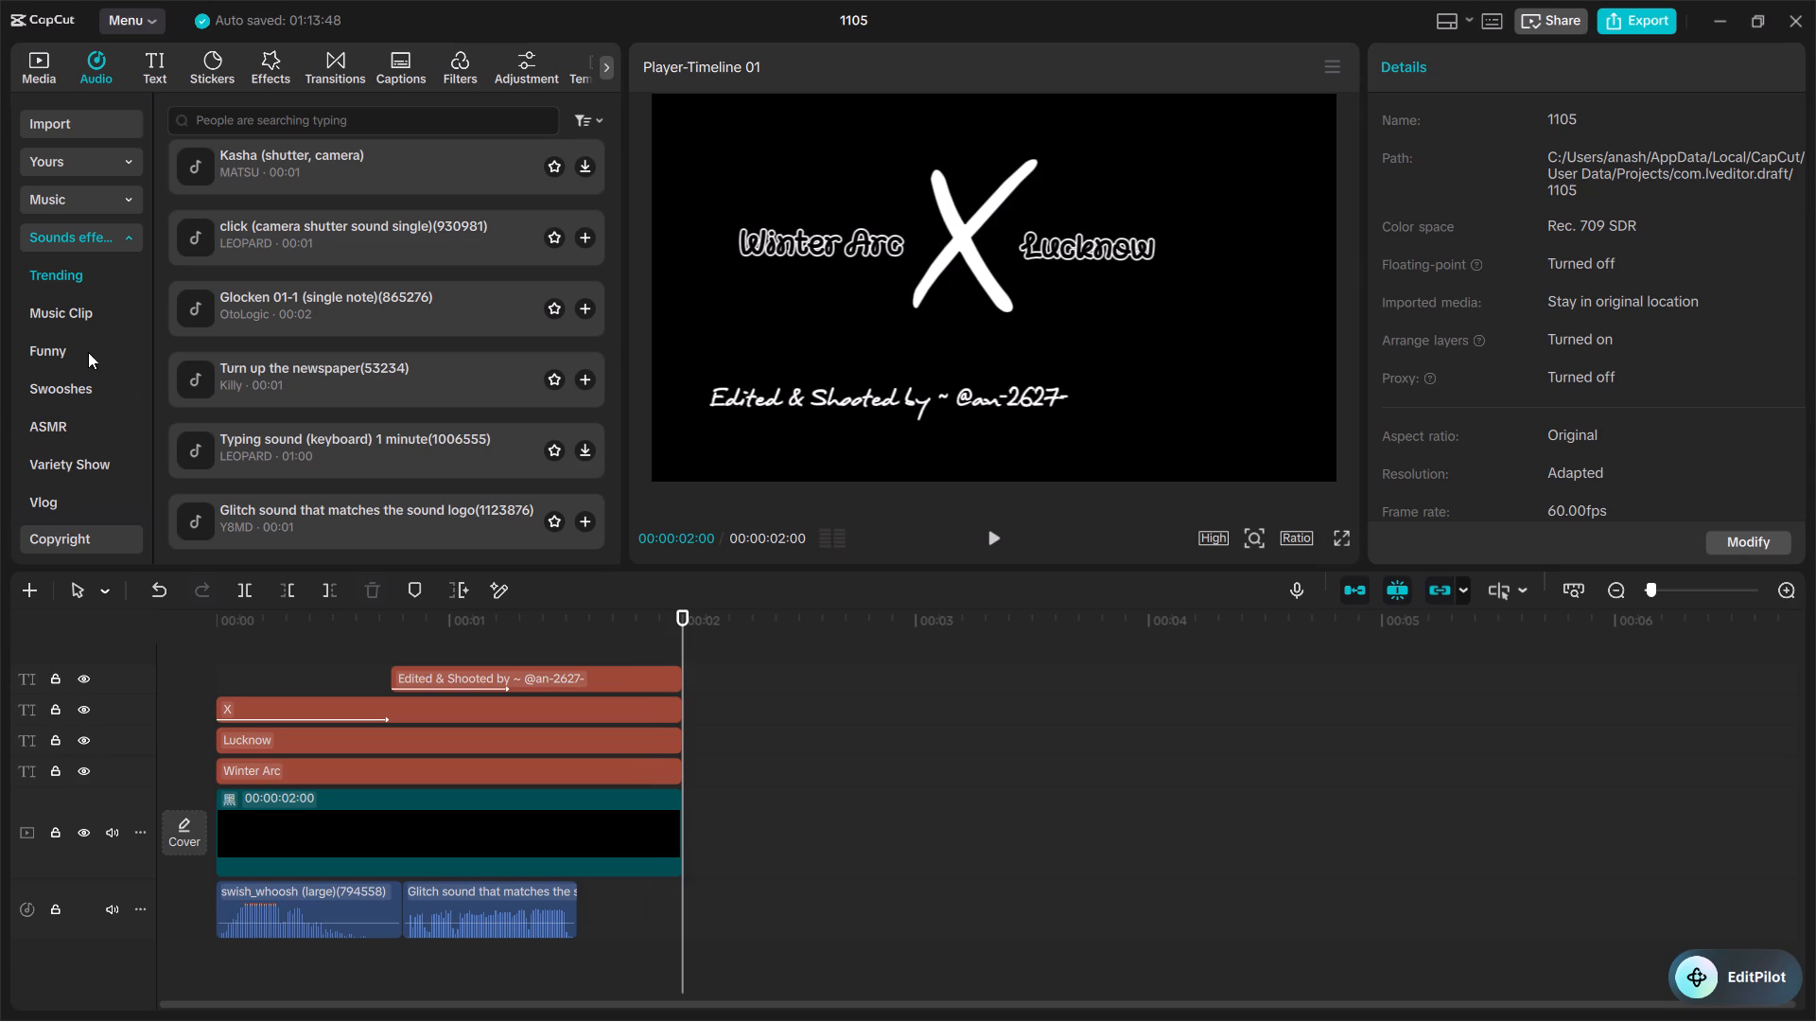
# Browse the Halloween music and preview Ominous laughter of a witch for Halloween and halloween horror scary spooky.
pyautogui.click(61, 196)
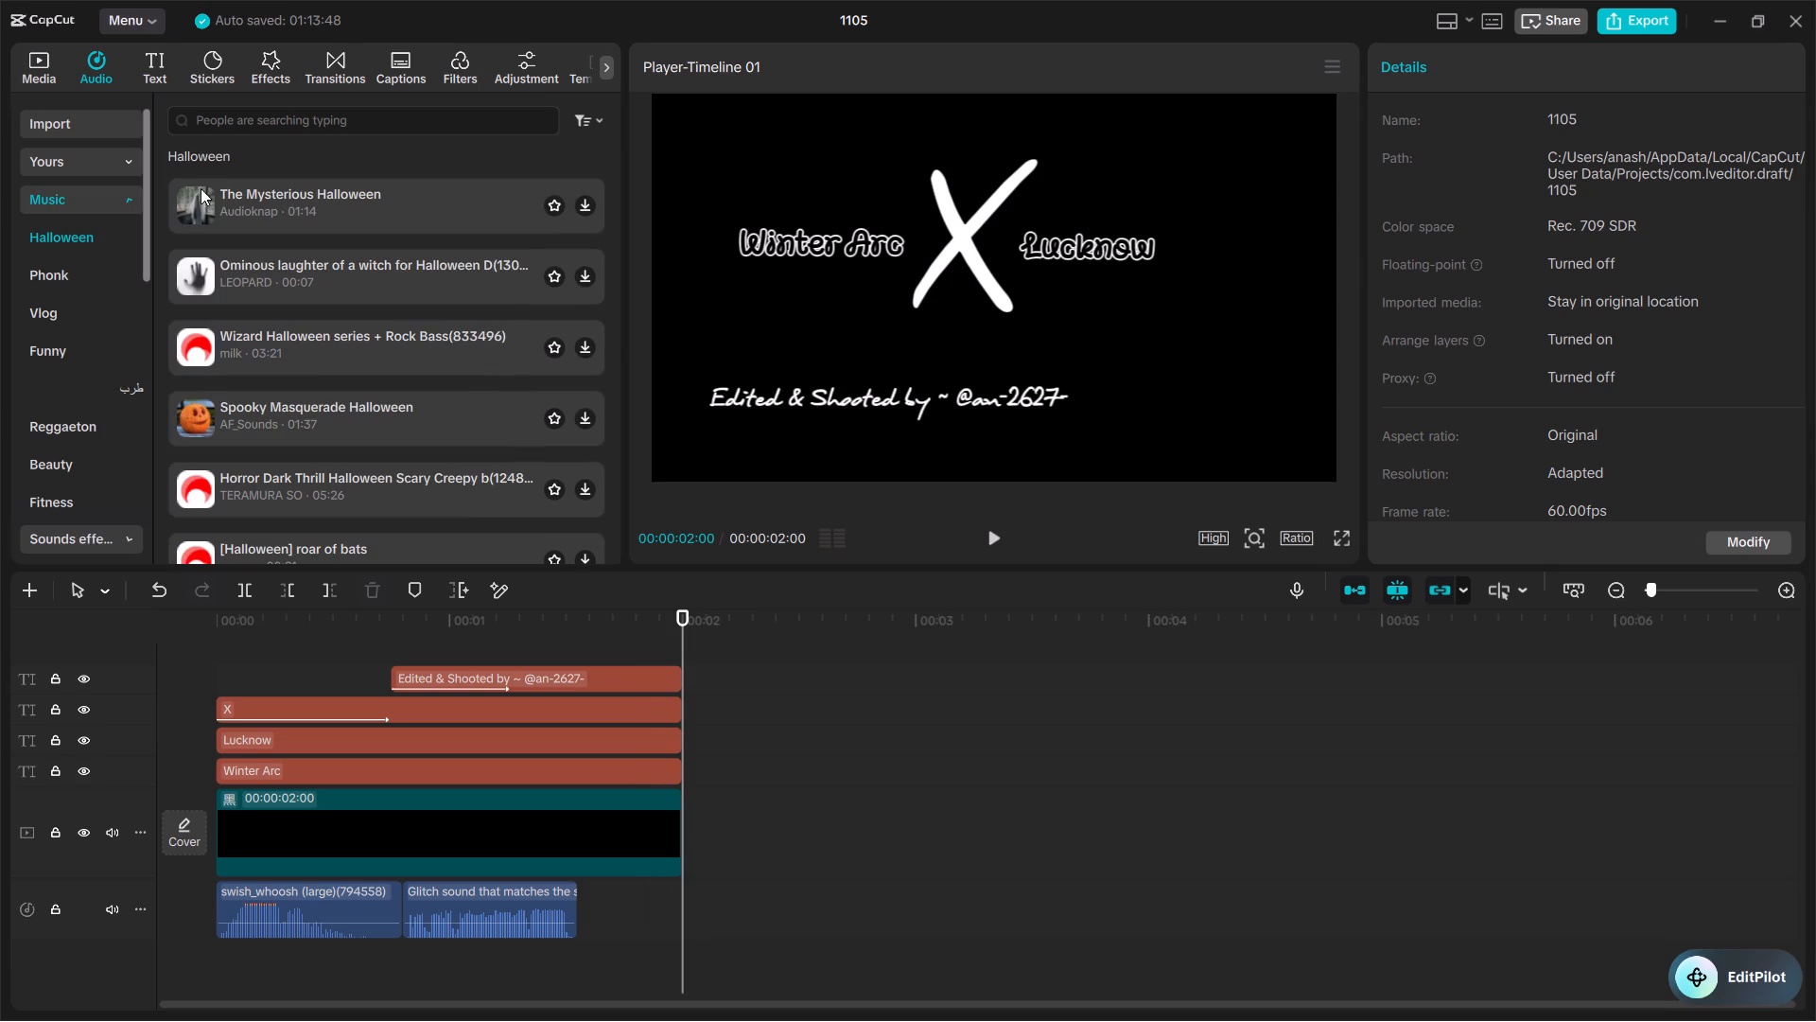
pyautogui.click(195, 270)
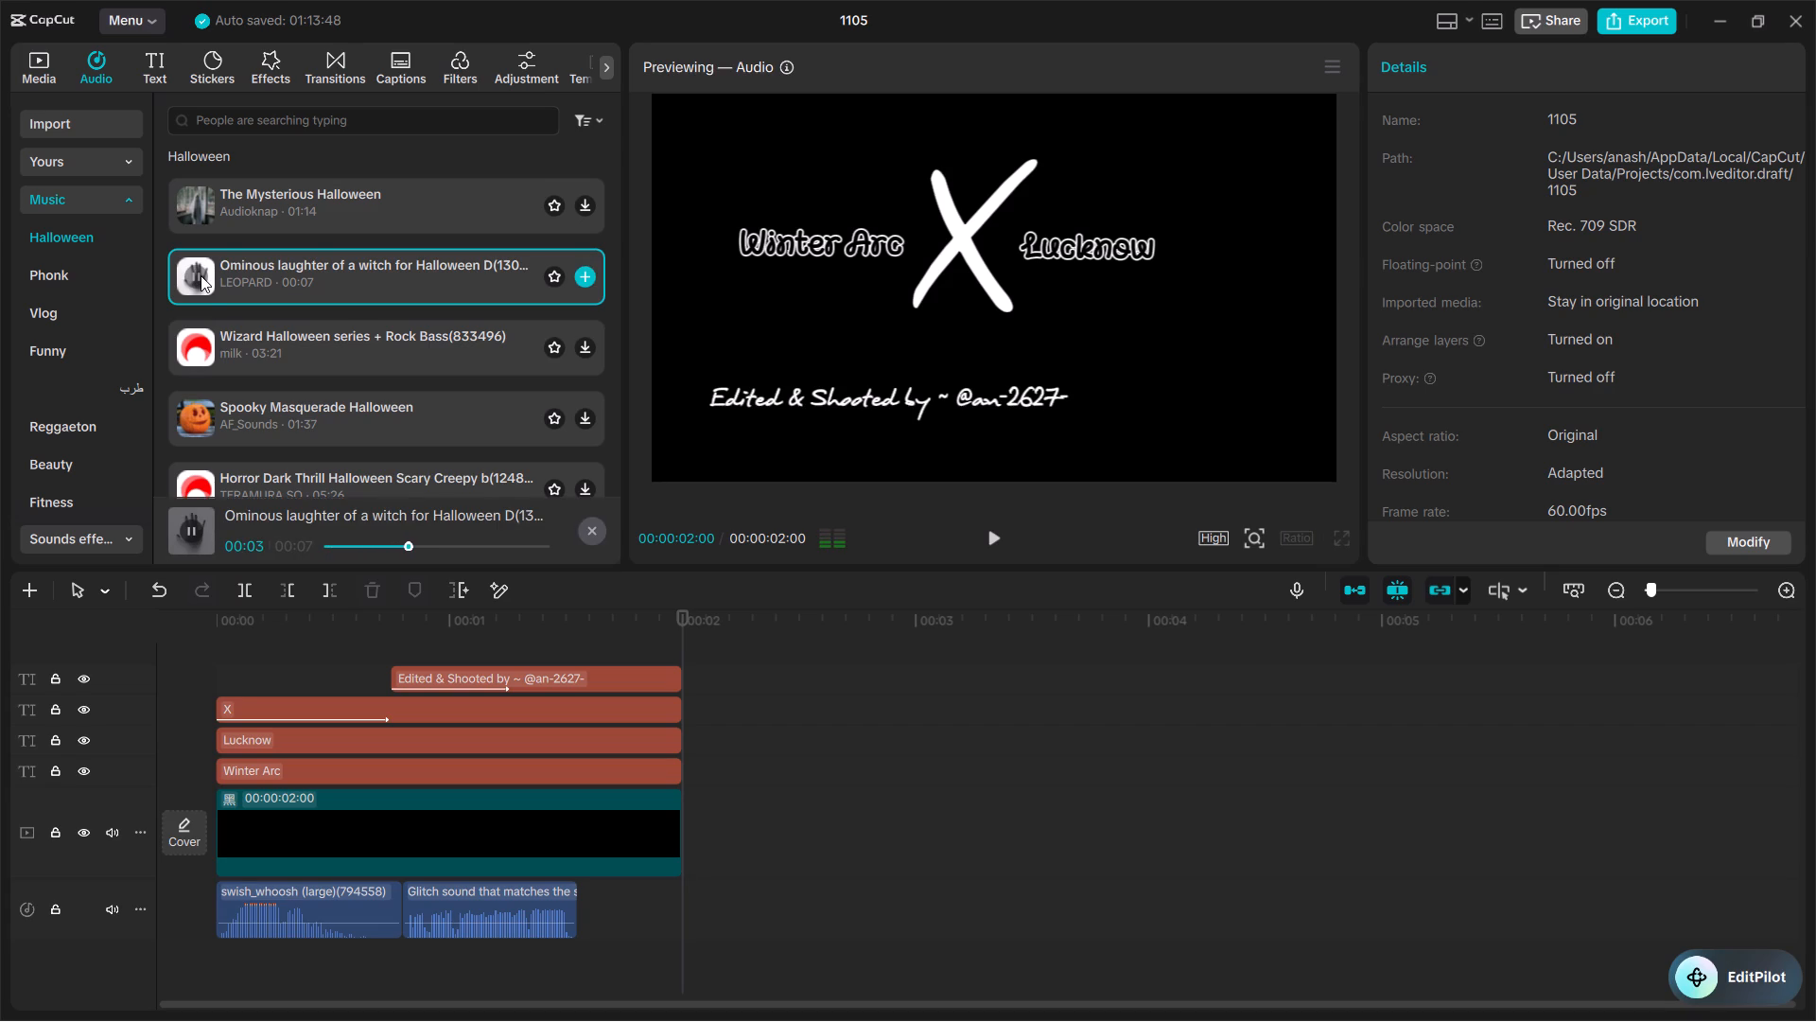
pyautogui.scroll(-3, 209, 318)
pyautogui.scroll(-1, 285, 300)
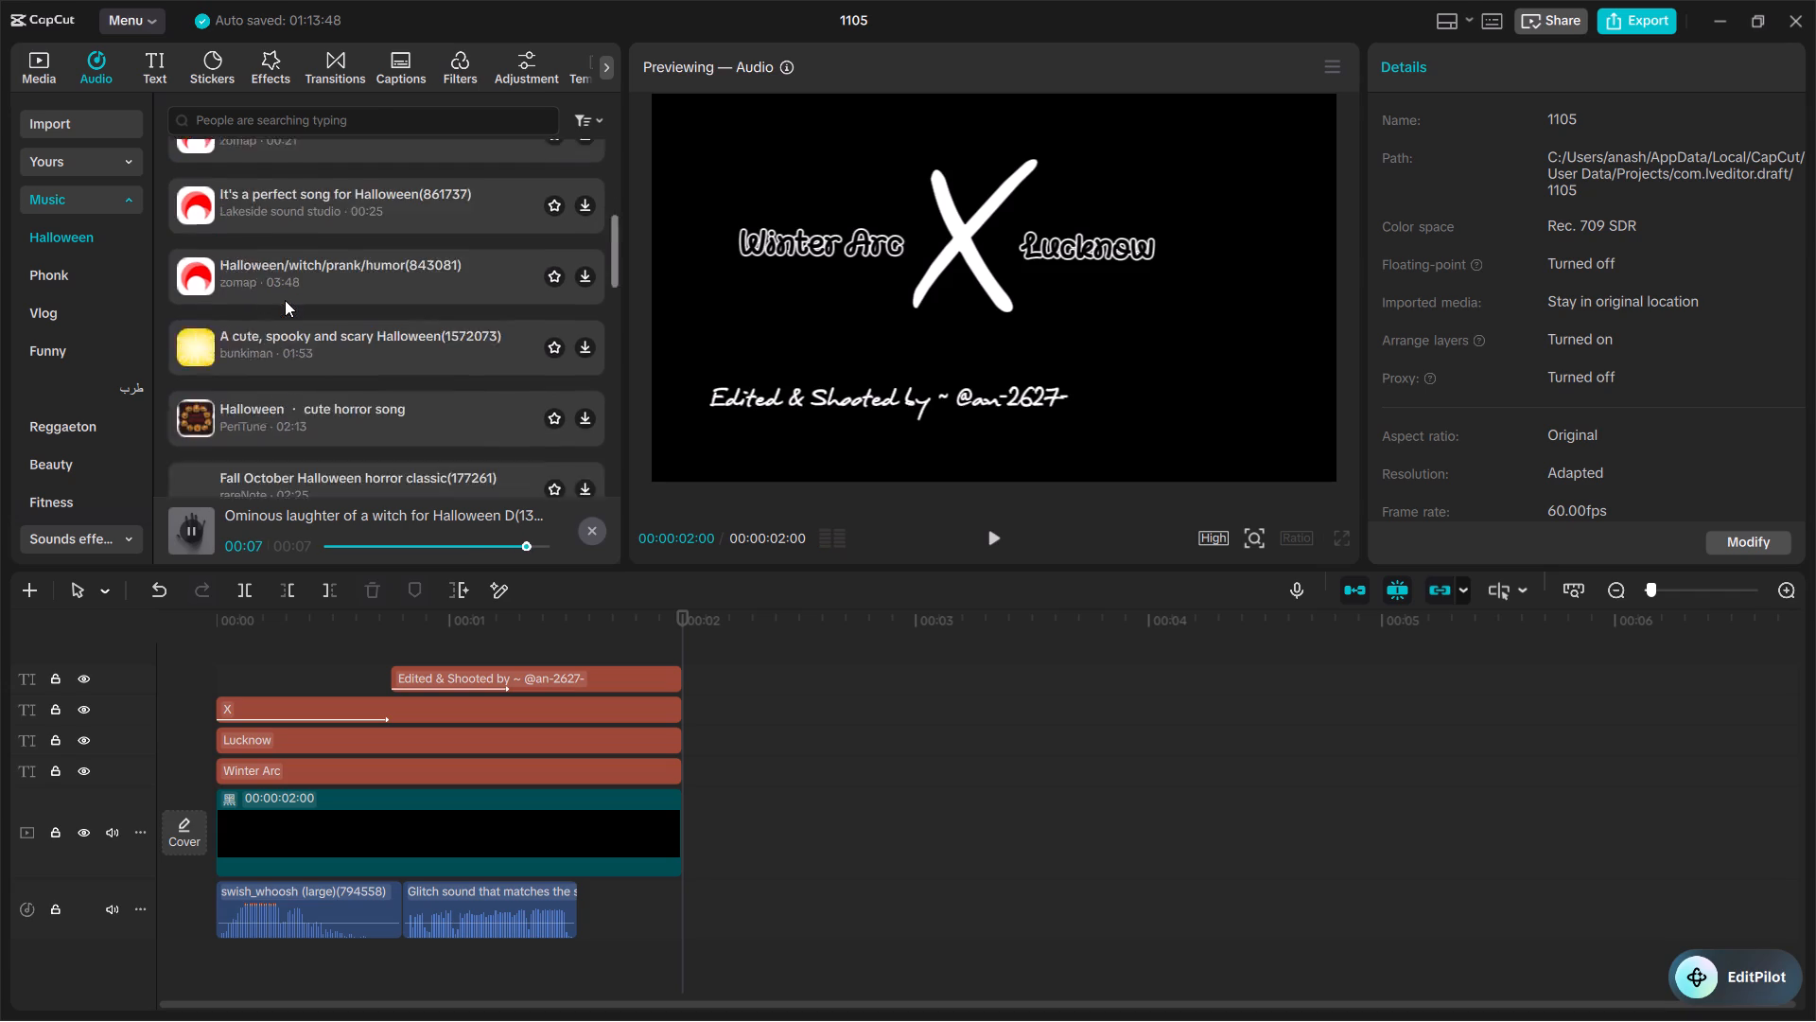
pyautogui.scroll(-3, 285, 300)
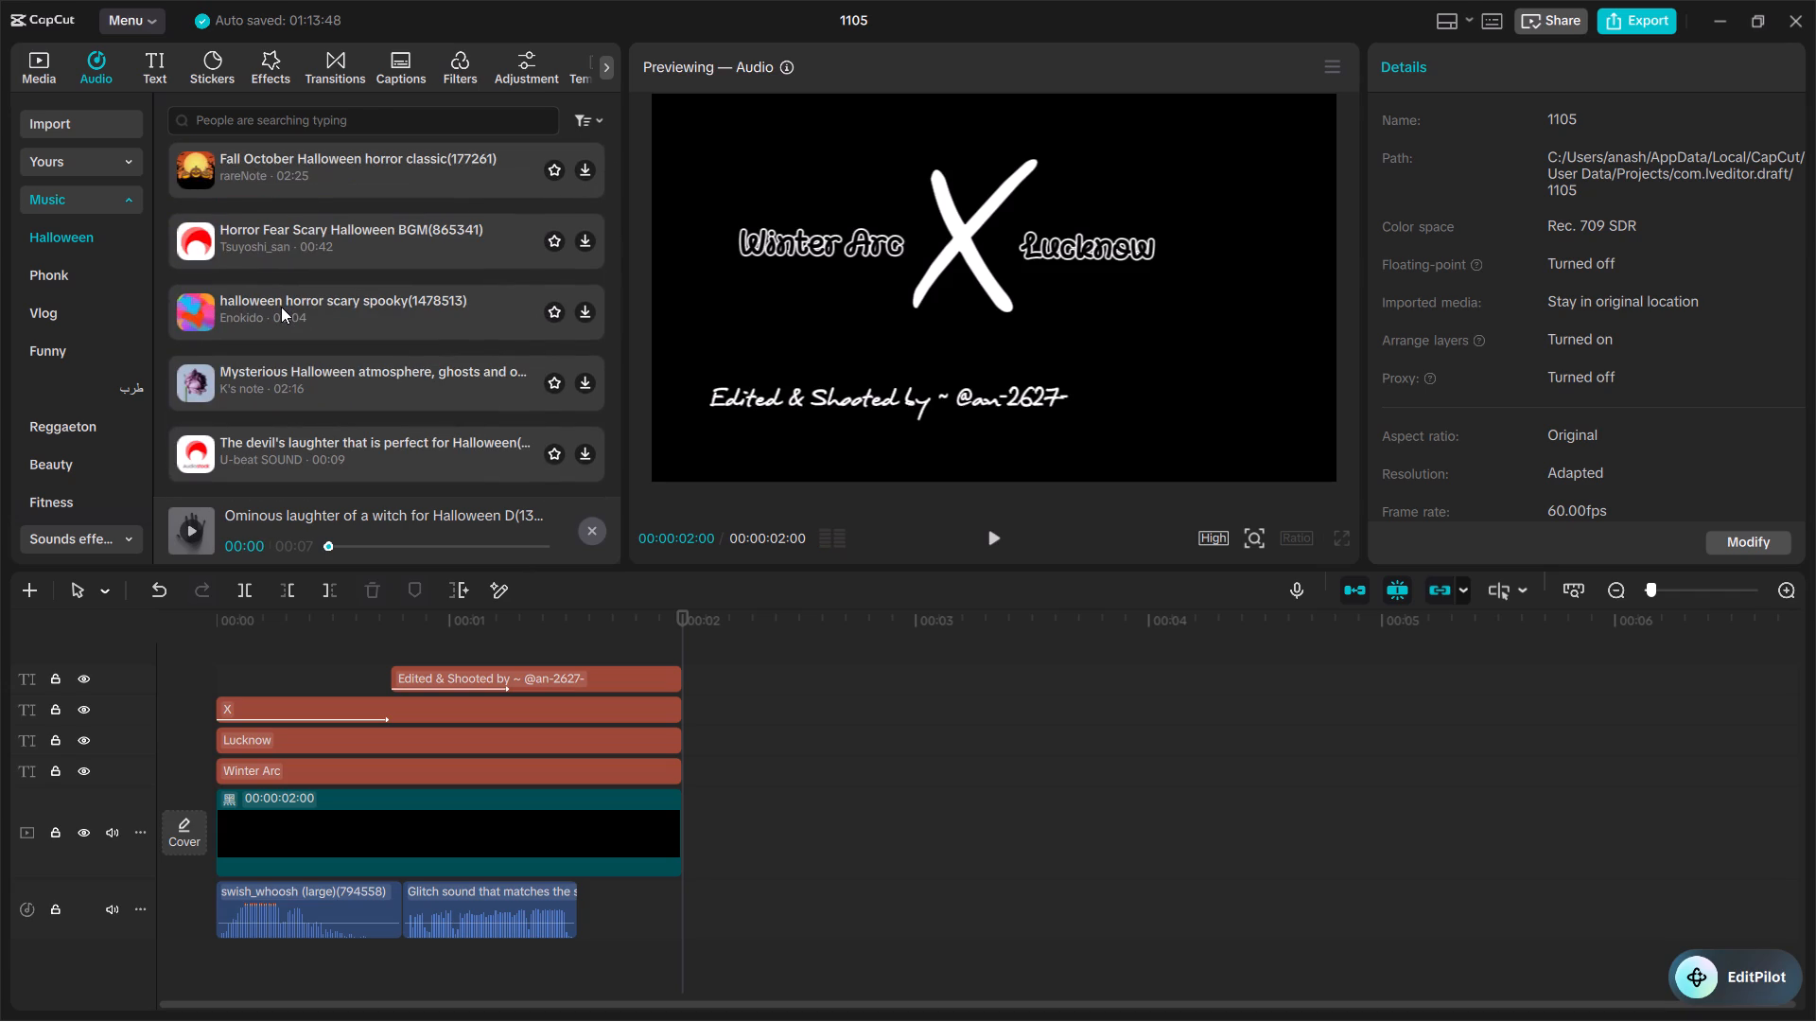
pyautogui.click(199, 321)
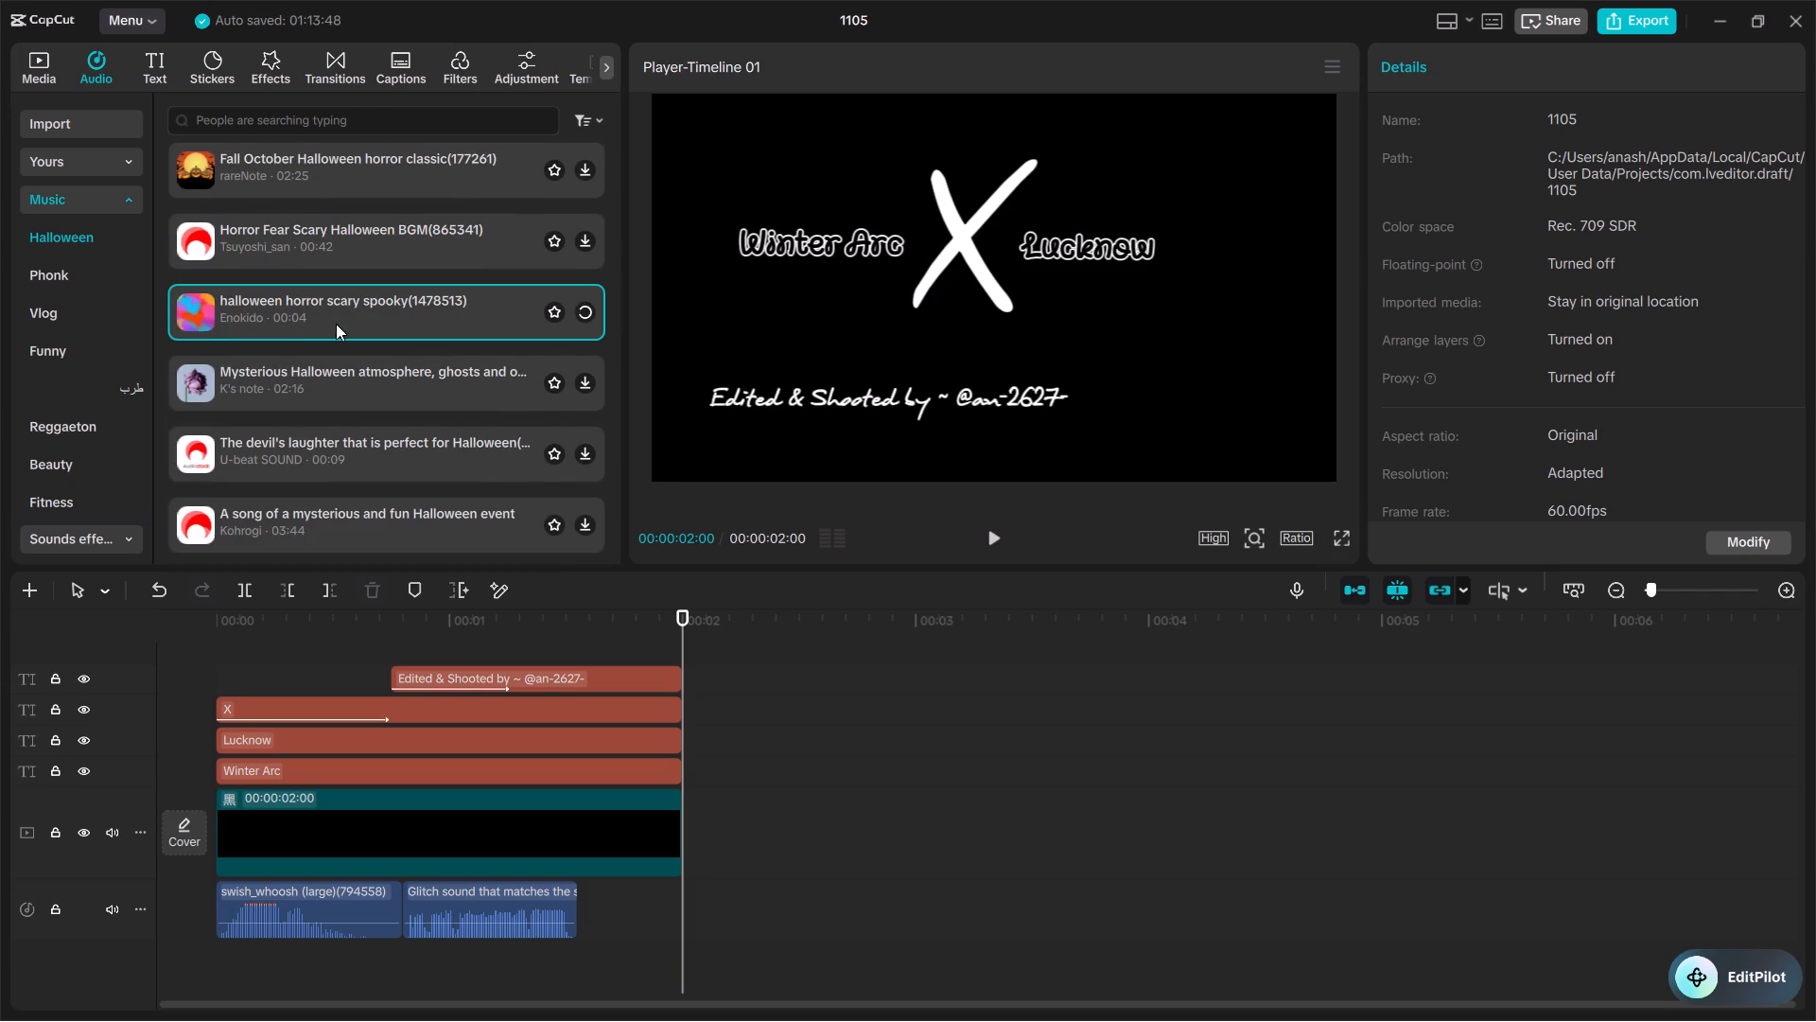
pyautogui.scroll(-3, 340, 322)
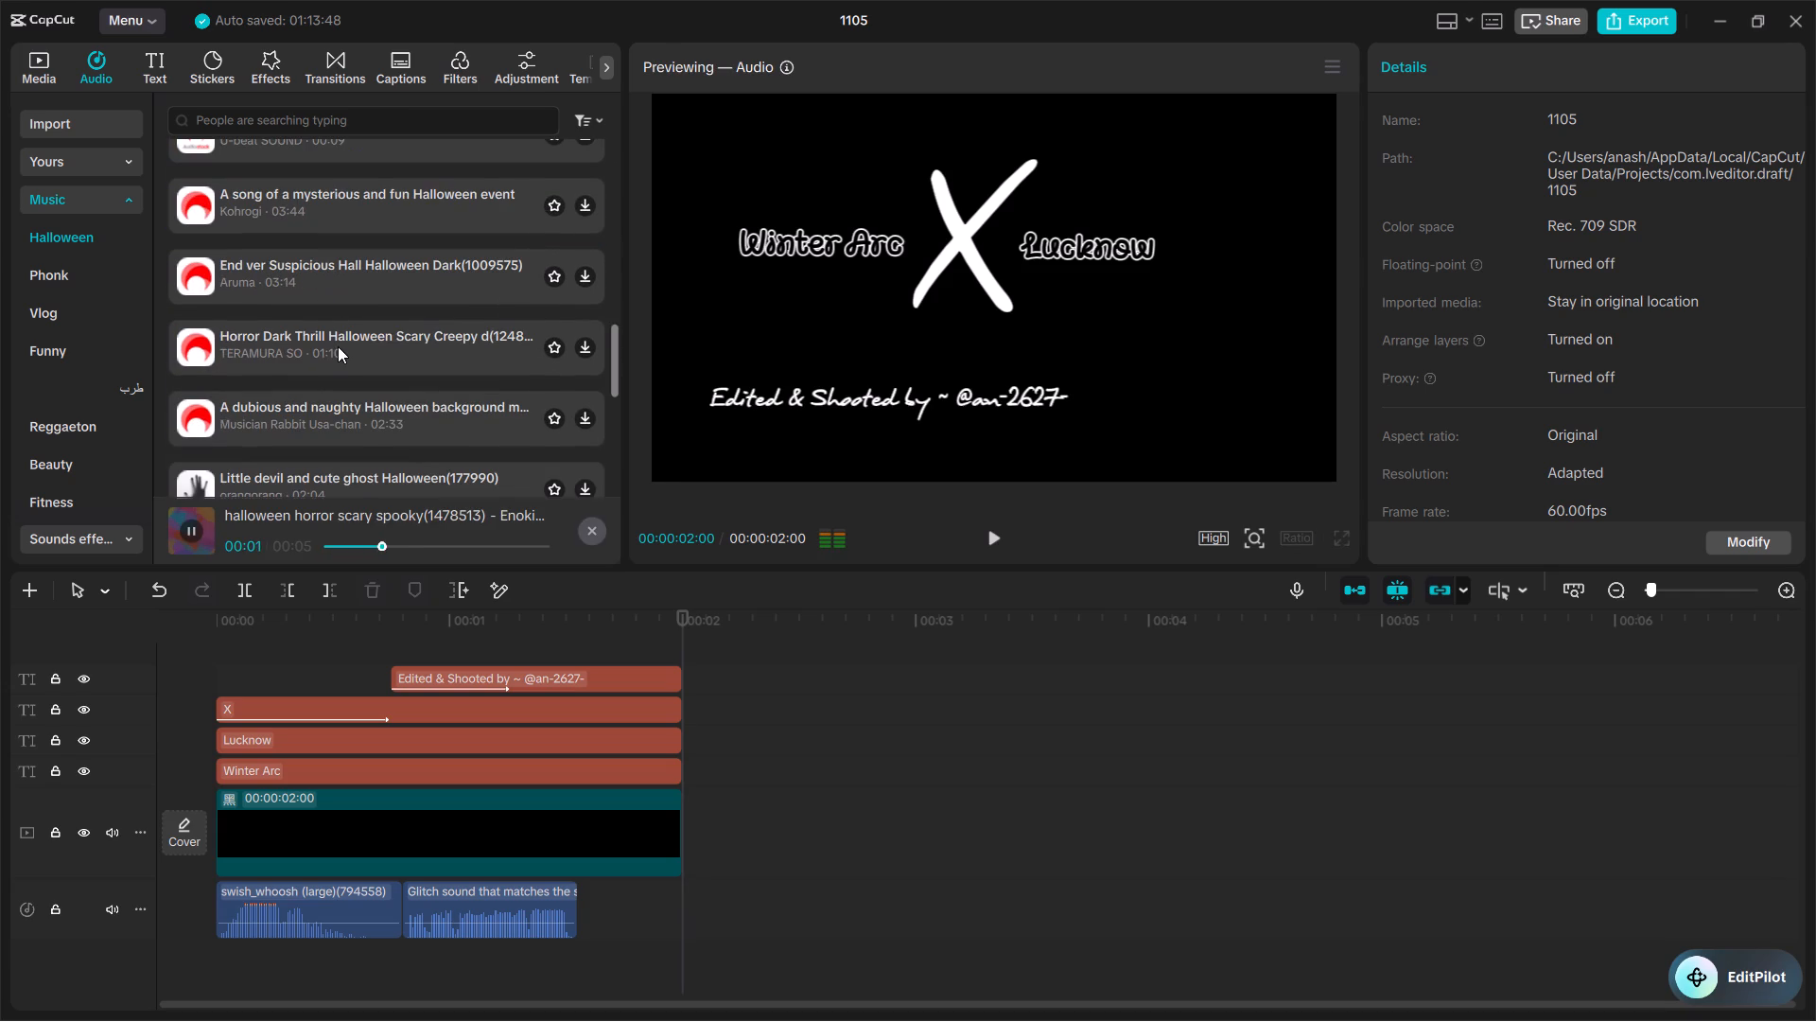
pyautogui.scroll(3, 269, 362)
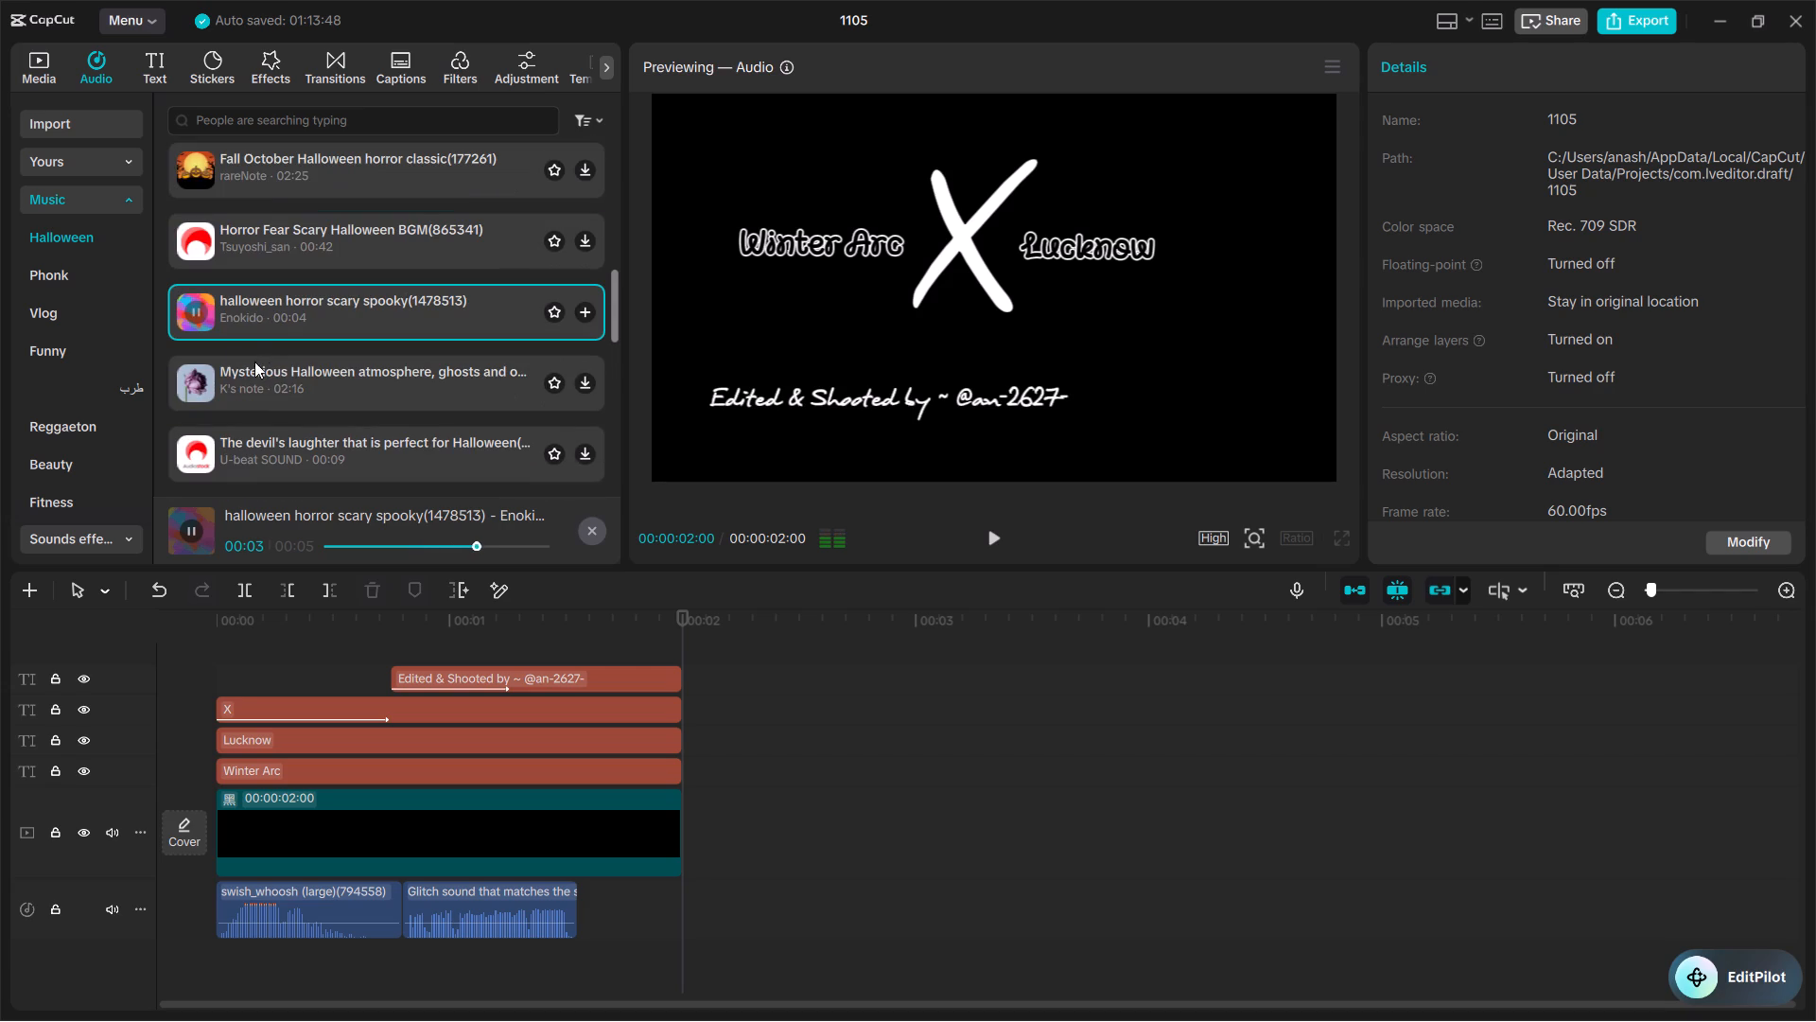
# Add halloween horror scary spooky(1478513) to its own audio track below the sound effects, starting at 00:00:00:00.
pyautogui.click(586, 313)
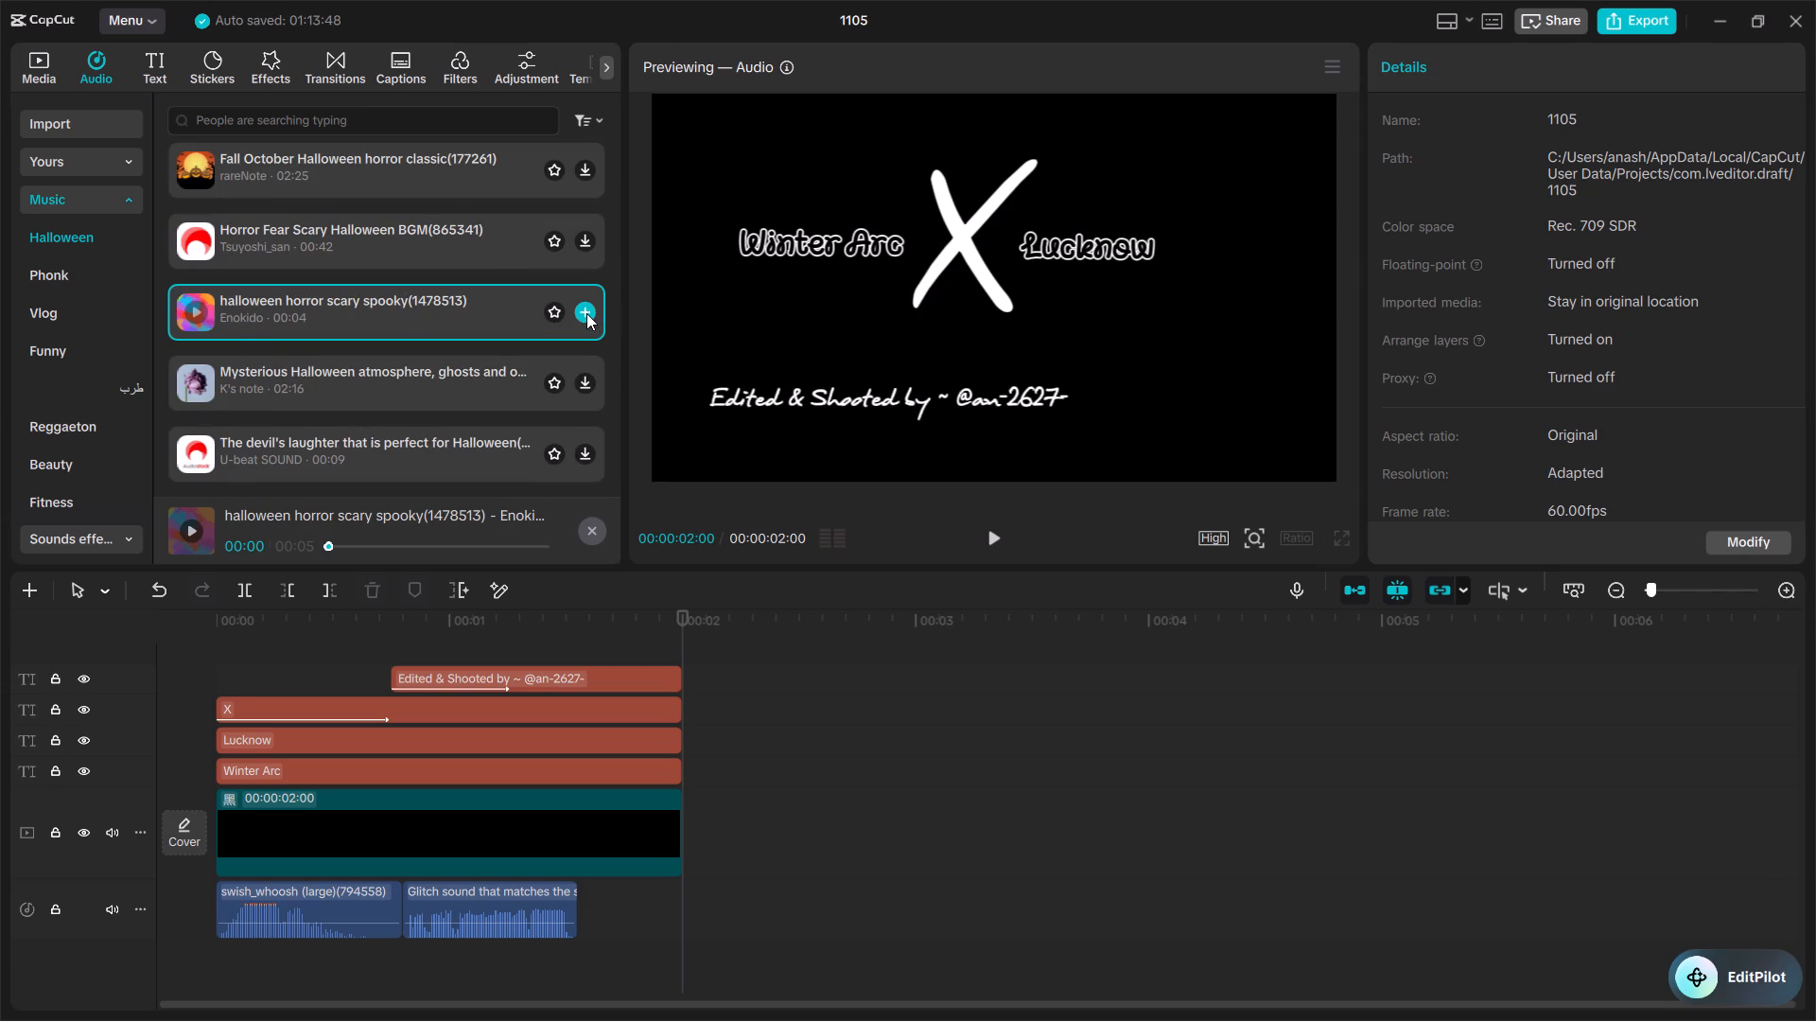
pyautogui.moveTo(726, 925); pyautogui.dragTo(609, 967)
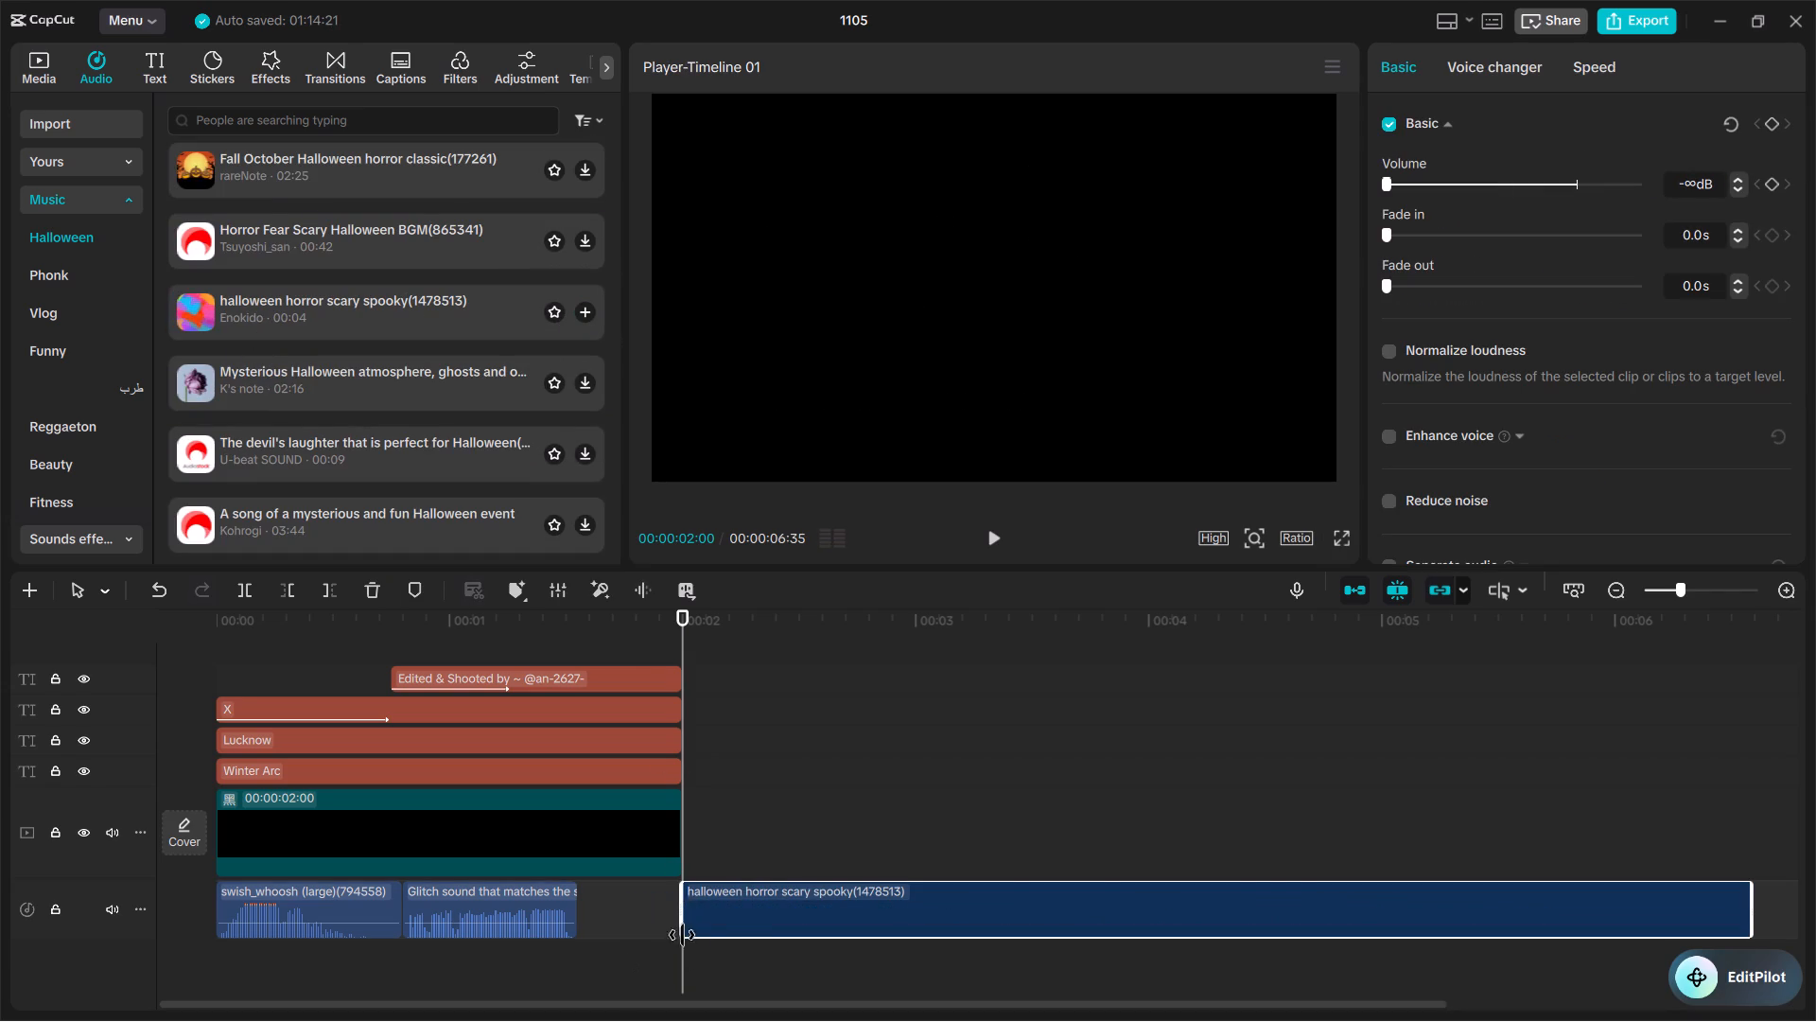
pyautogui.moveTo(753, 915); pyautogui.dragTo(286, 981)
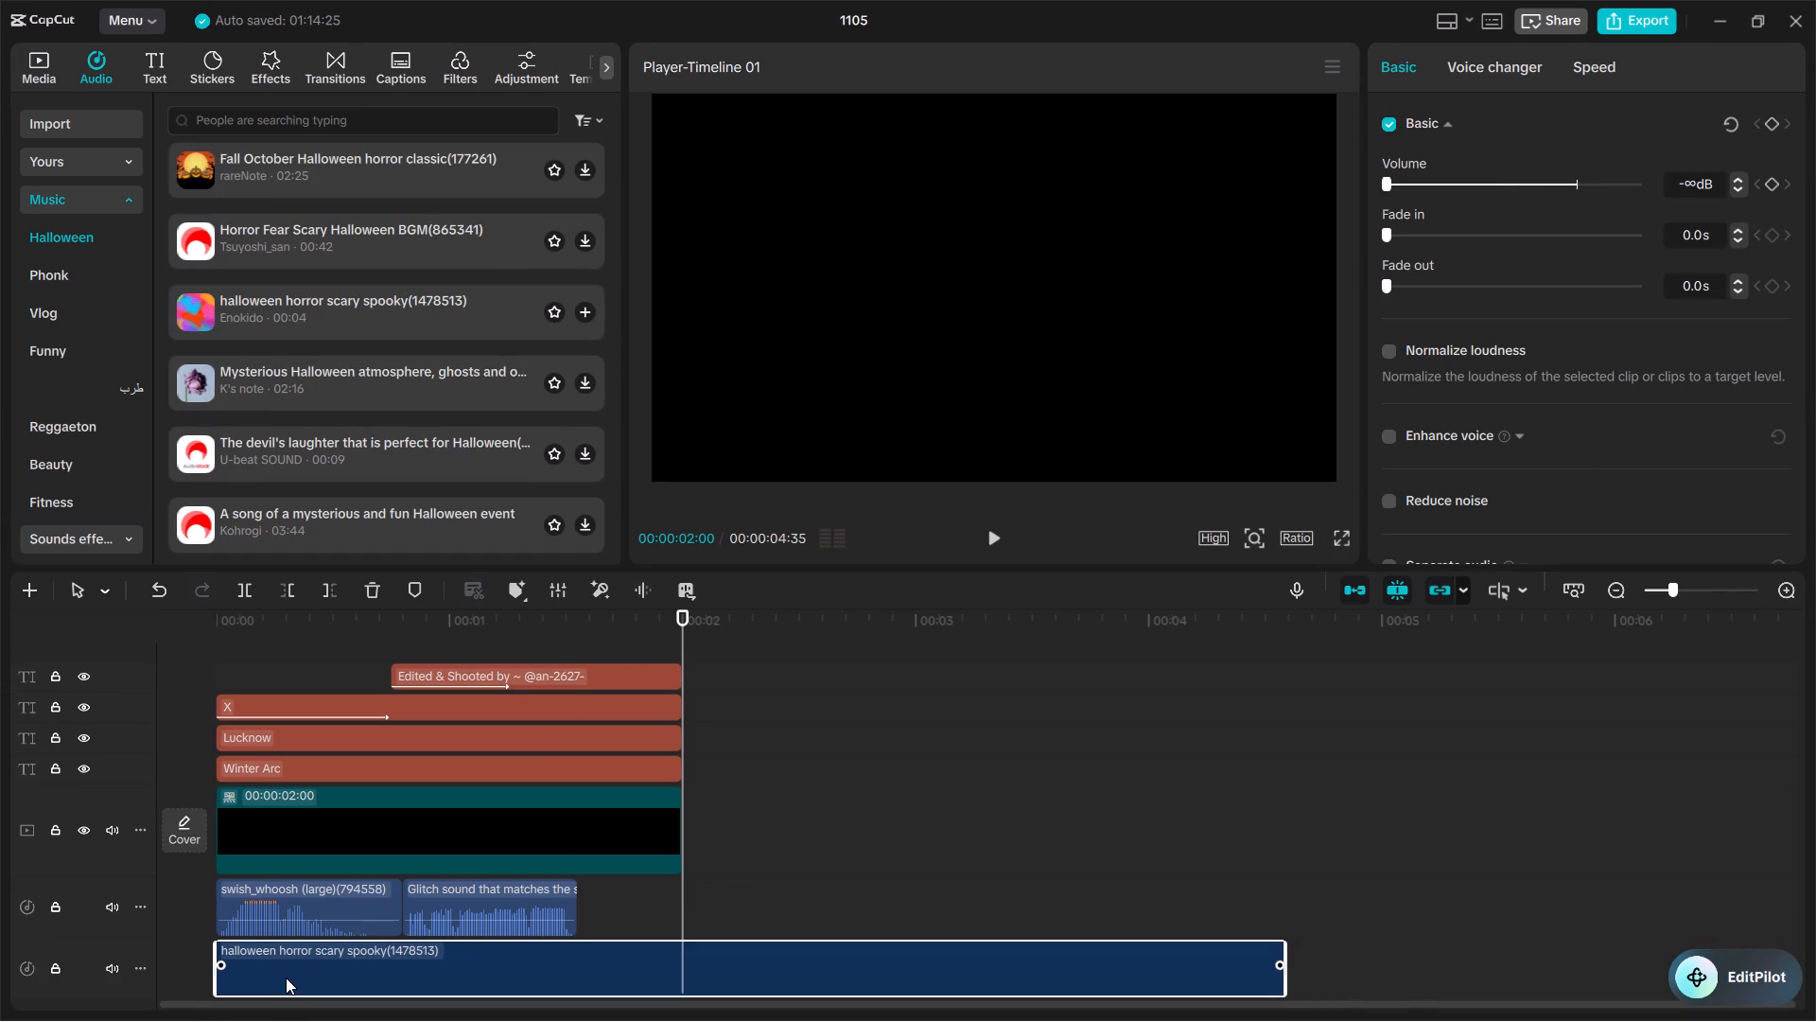
# Play the intro from the start to check the Halloween music with the sound effects.
pyautogui.click(575, 636)
pyautogui.moveTo(575, 636); pyautogui.dragTo(0, 648)
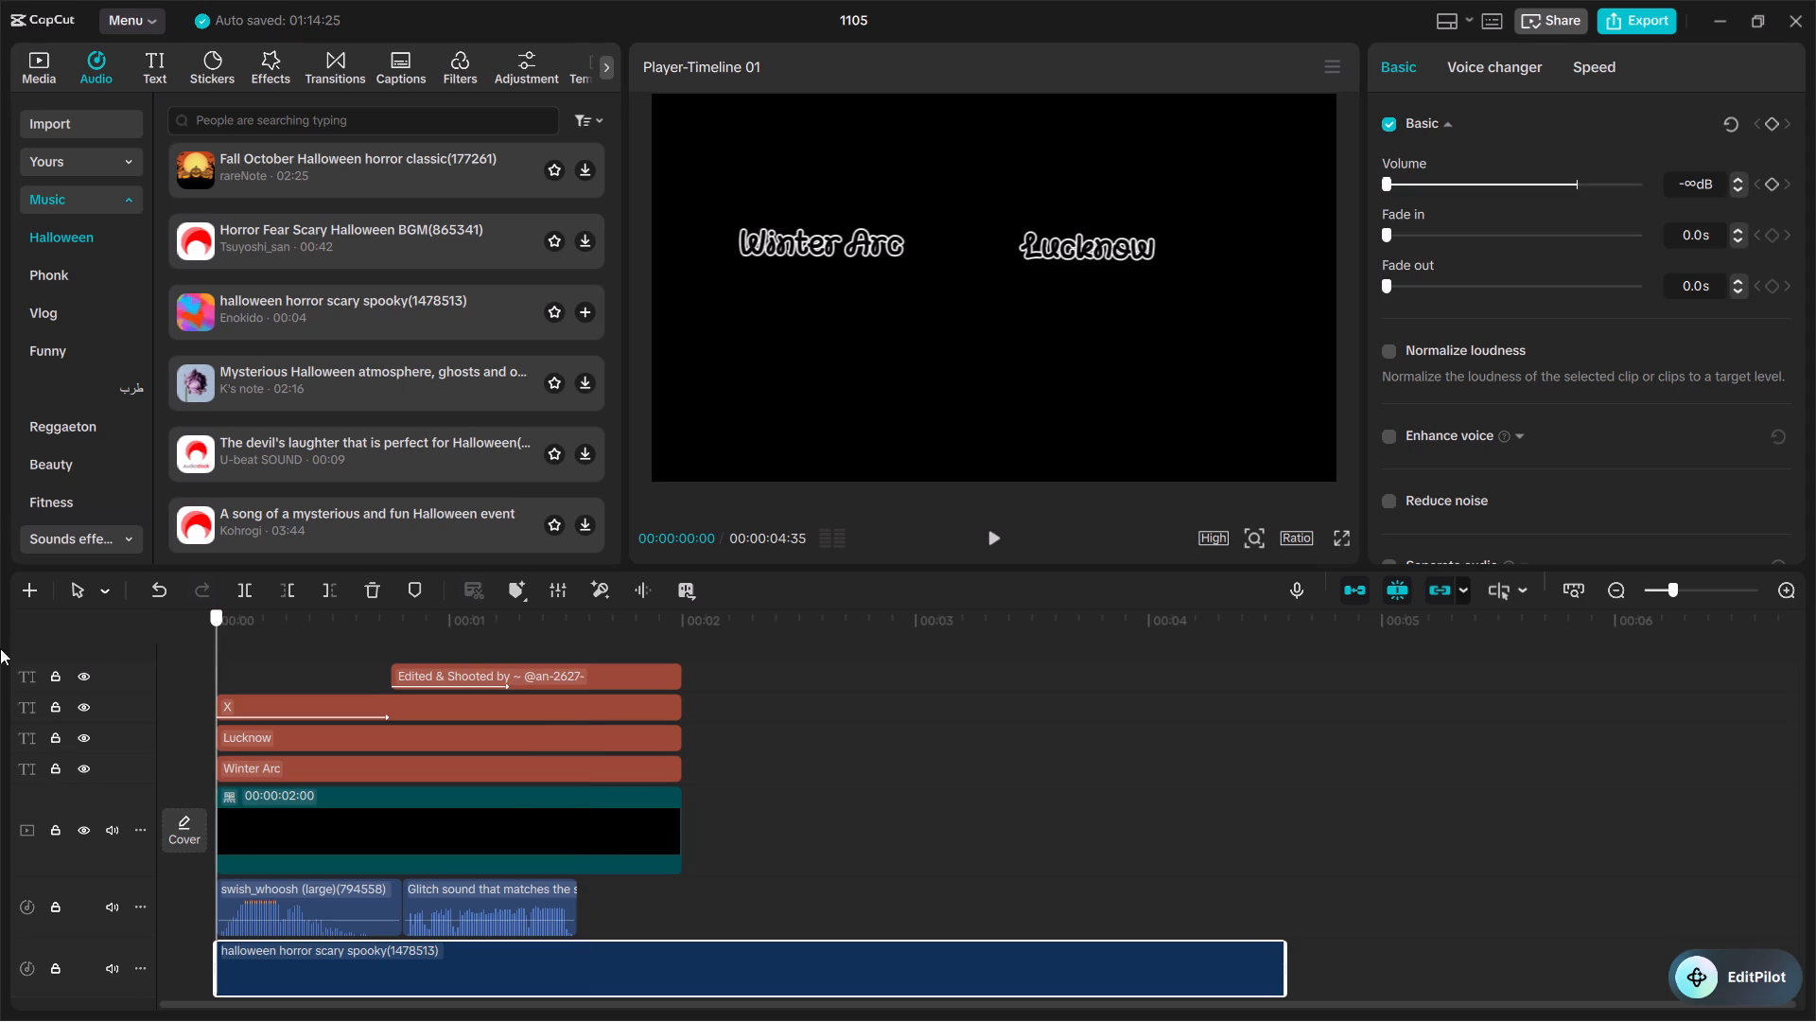
pyautogui.moveTo(0, 648); pyautogui.dragTo(0, 650)
pyautogui.click(987, 535)
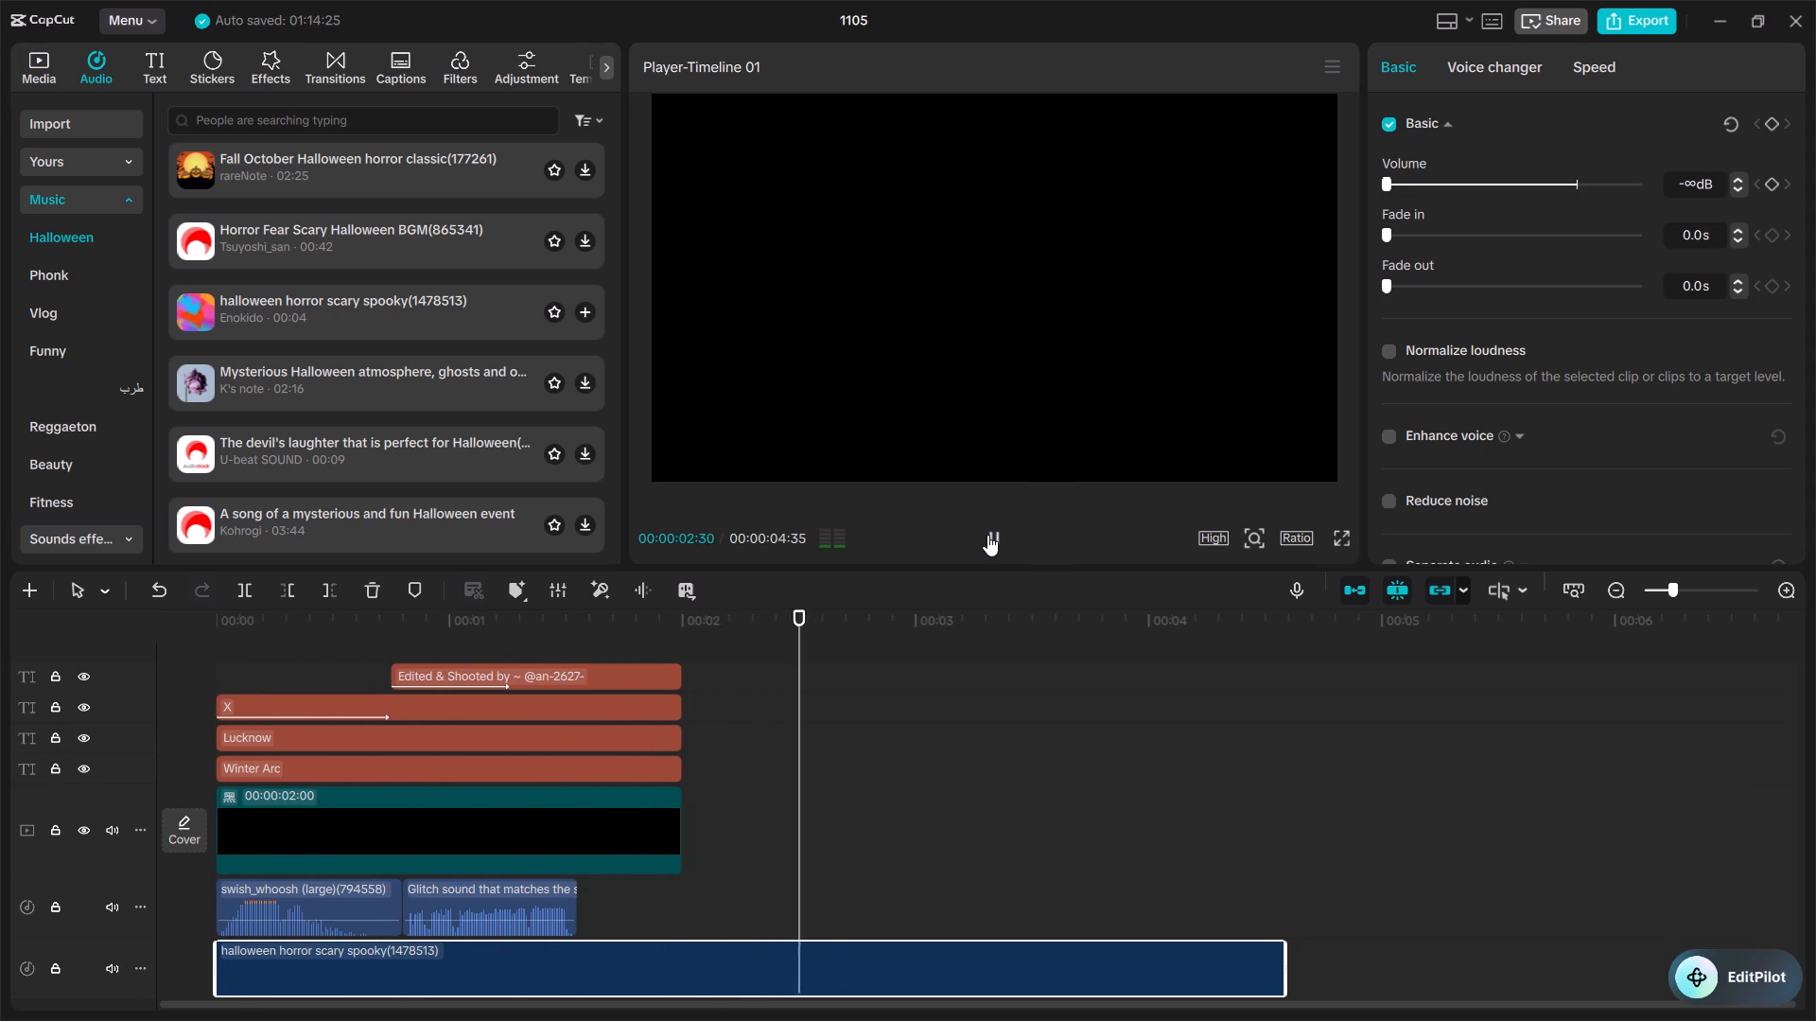
pyautogui.click(987, 535)
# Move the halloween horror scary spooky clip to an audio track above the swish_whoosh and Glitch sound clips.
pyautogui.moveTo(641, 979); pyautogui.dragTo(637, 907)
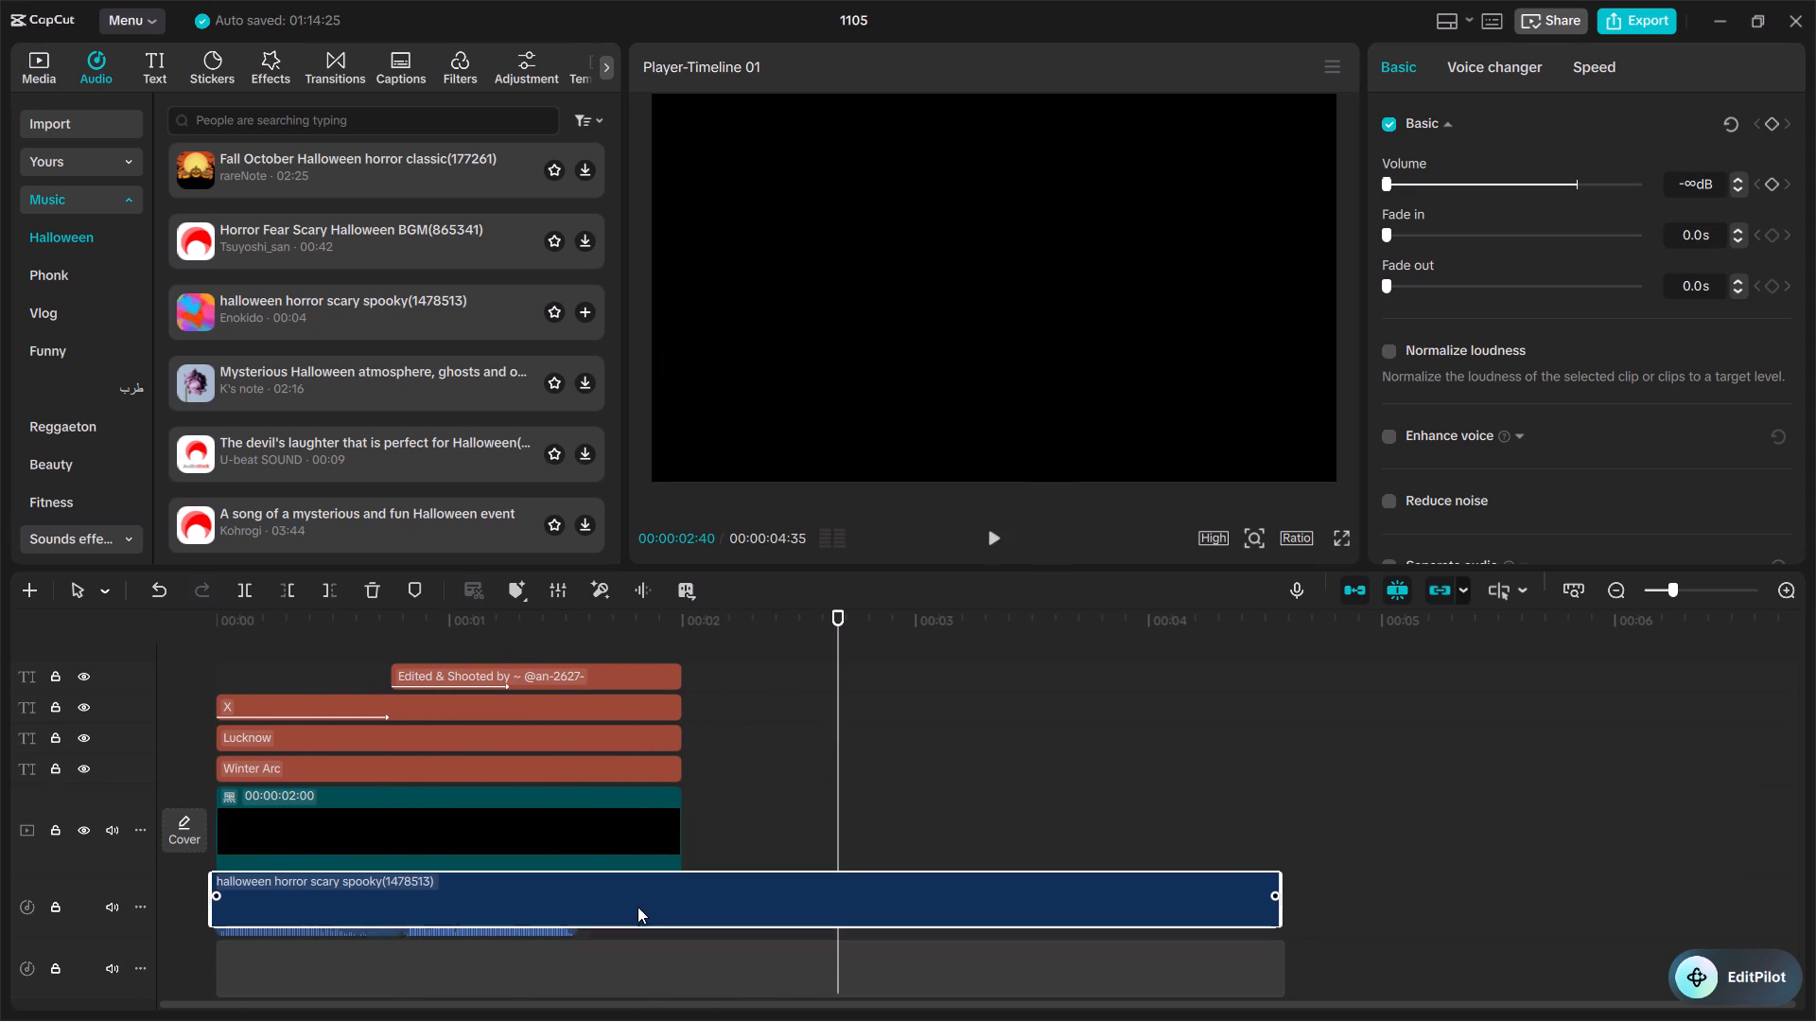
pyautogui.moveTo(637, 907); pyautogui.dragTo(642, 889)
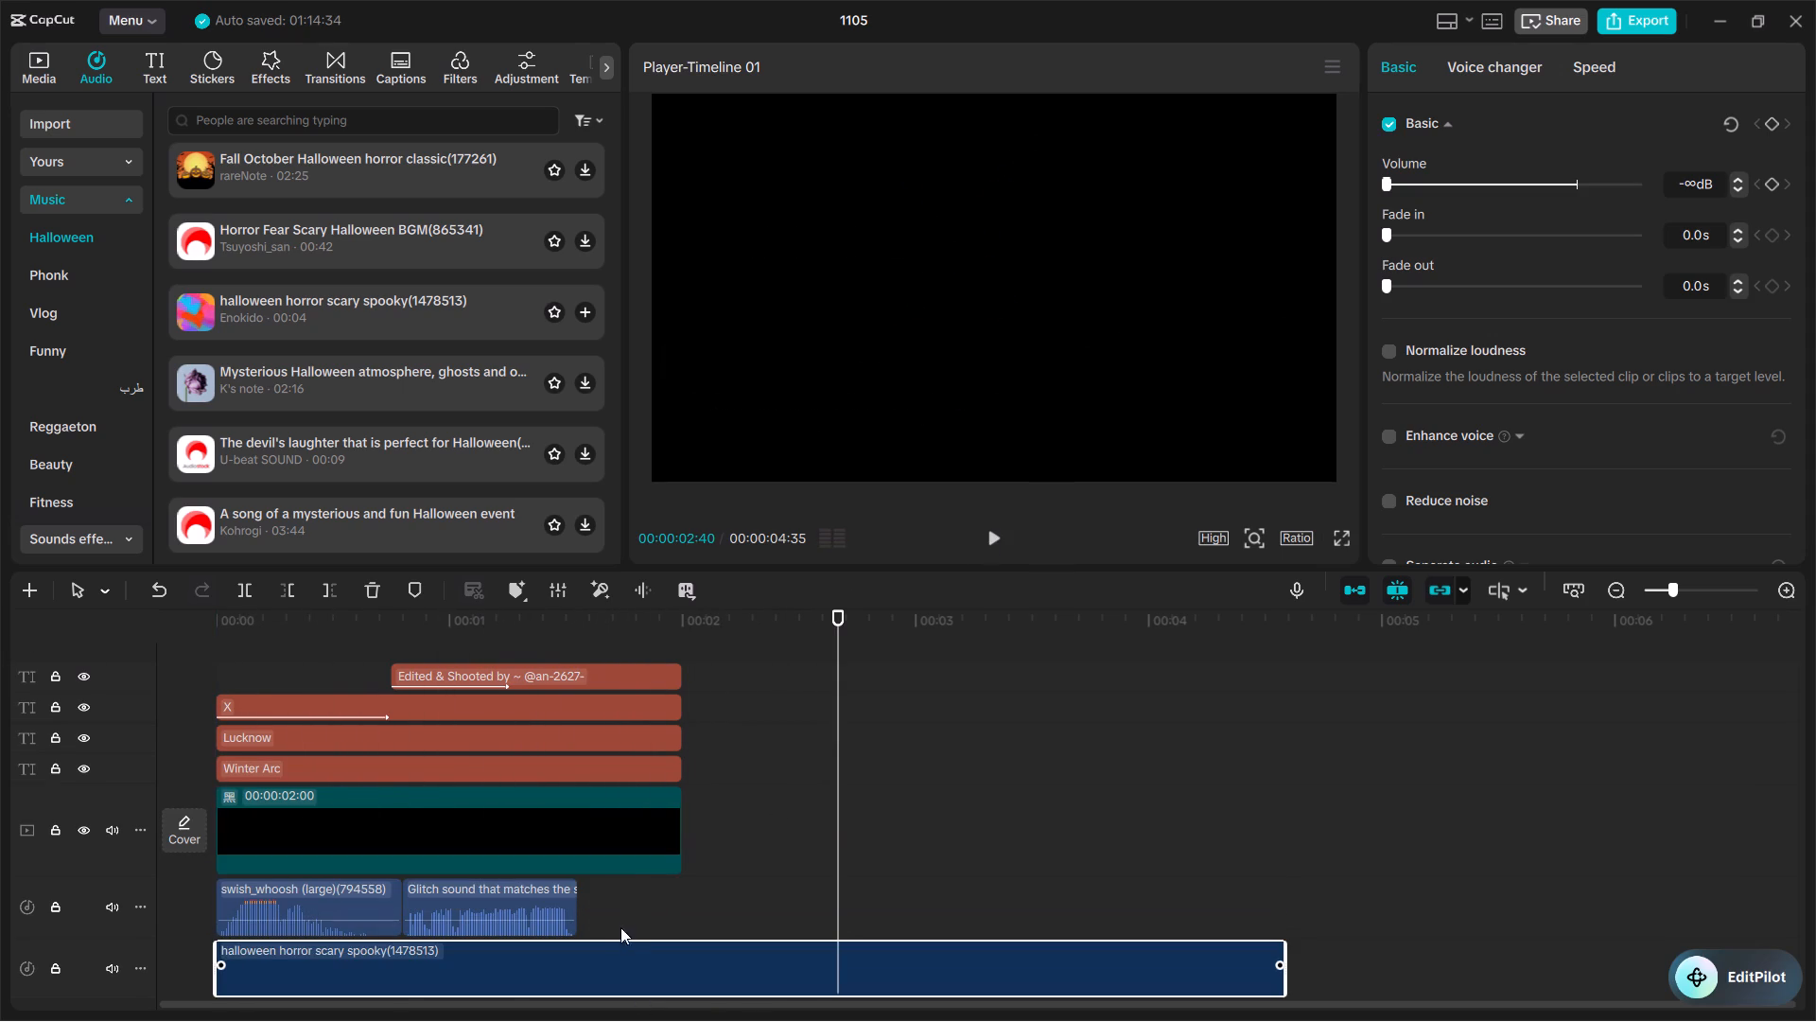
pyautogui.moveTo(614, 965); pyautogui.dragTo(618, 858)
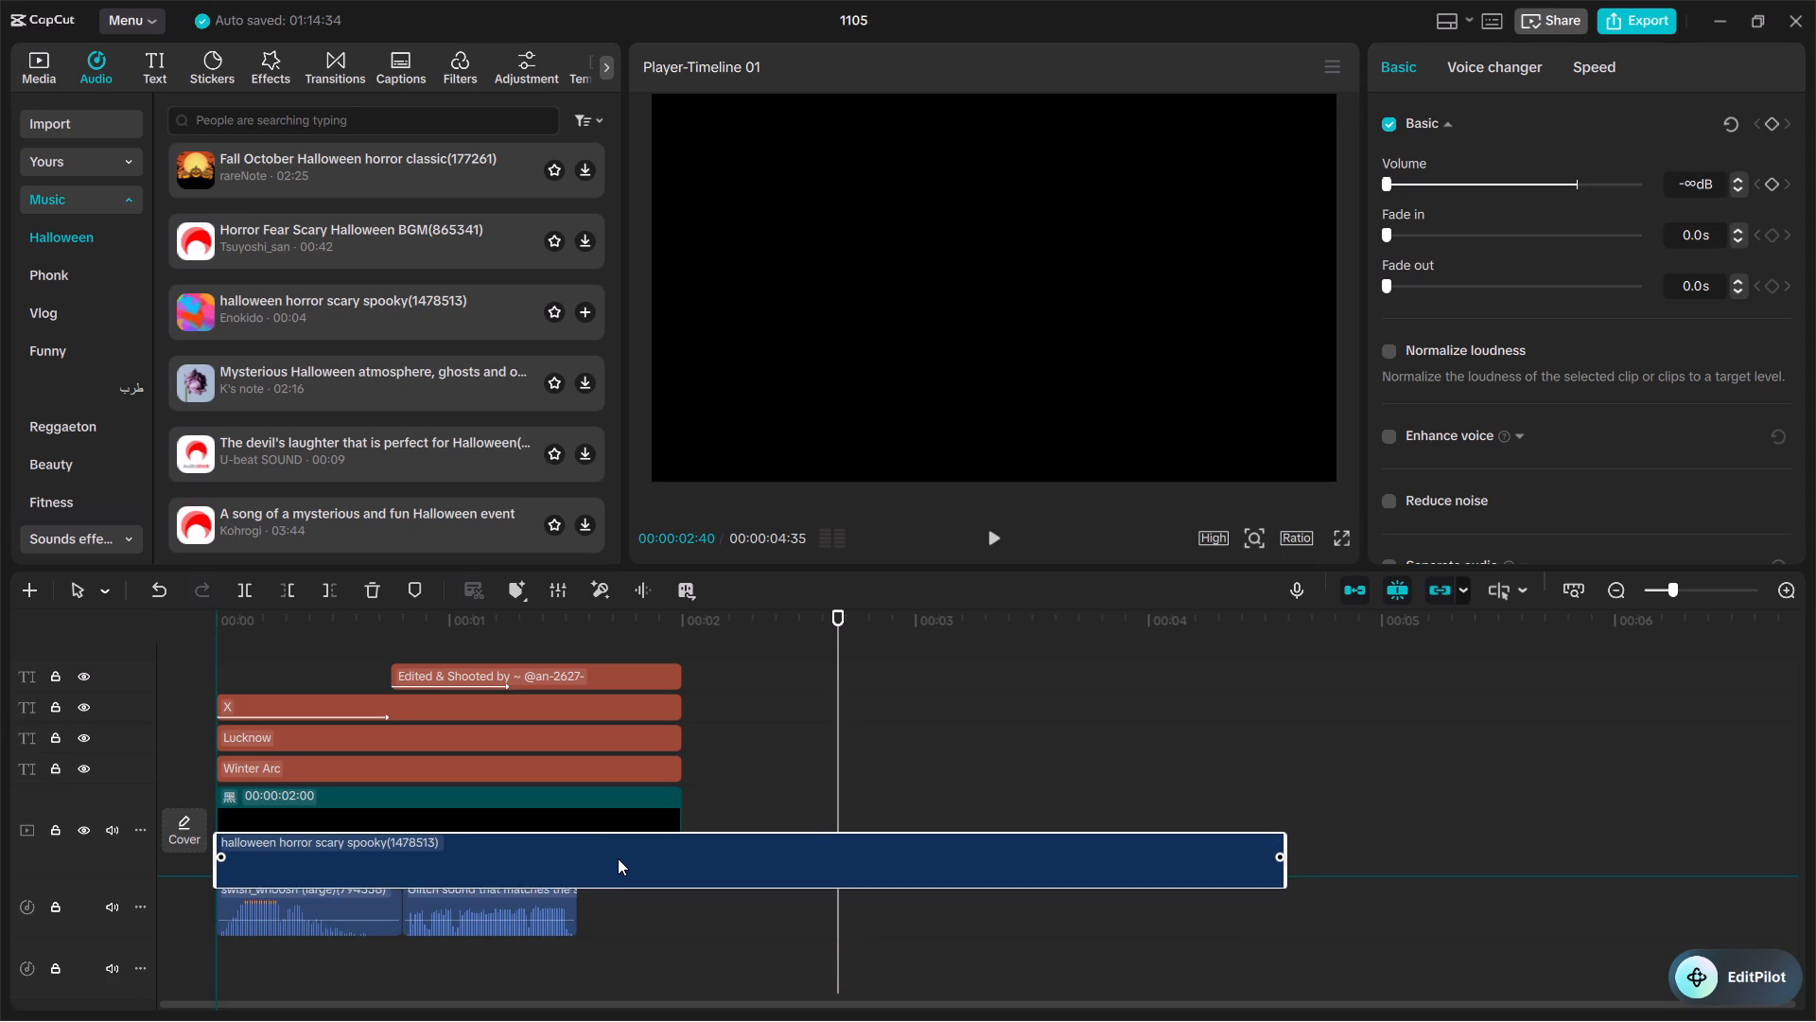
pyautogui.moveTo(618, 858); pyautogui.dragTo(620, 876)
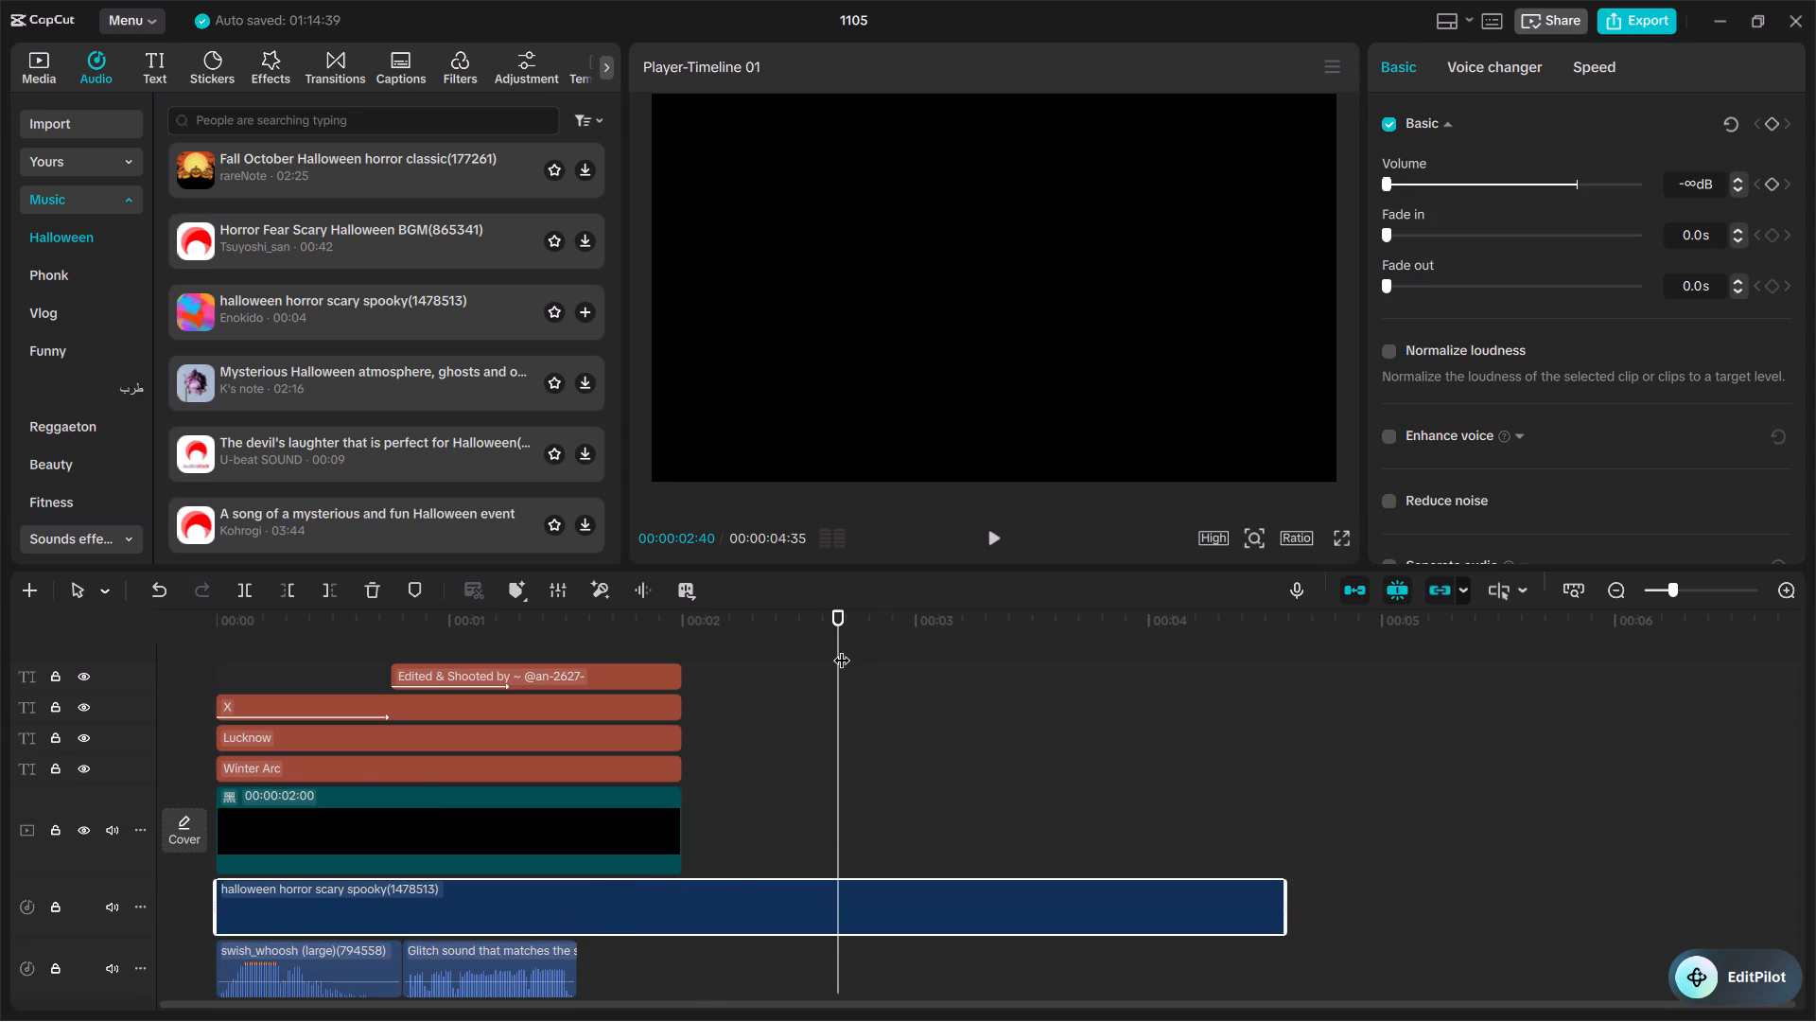
# Play the intro from the start to check the Halloween music on the upper audio track.
pyautogui.moveTo(841, 646); pyautogui.dragTo(1, 669)
pyautogui.click(993, 537)
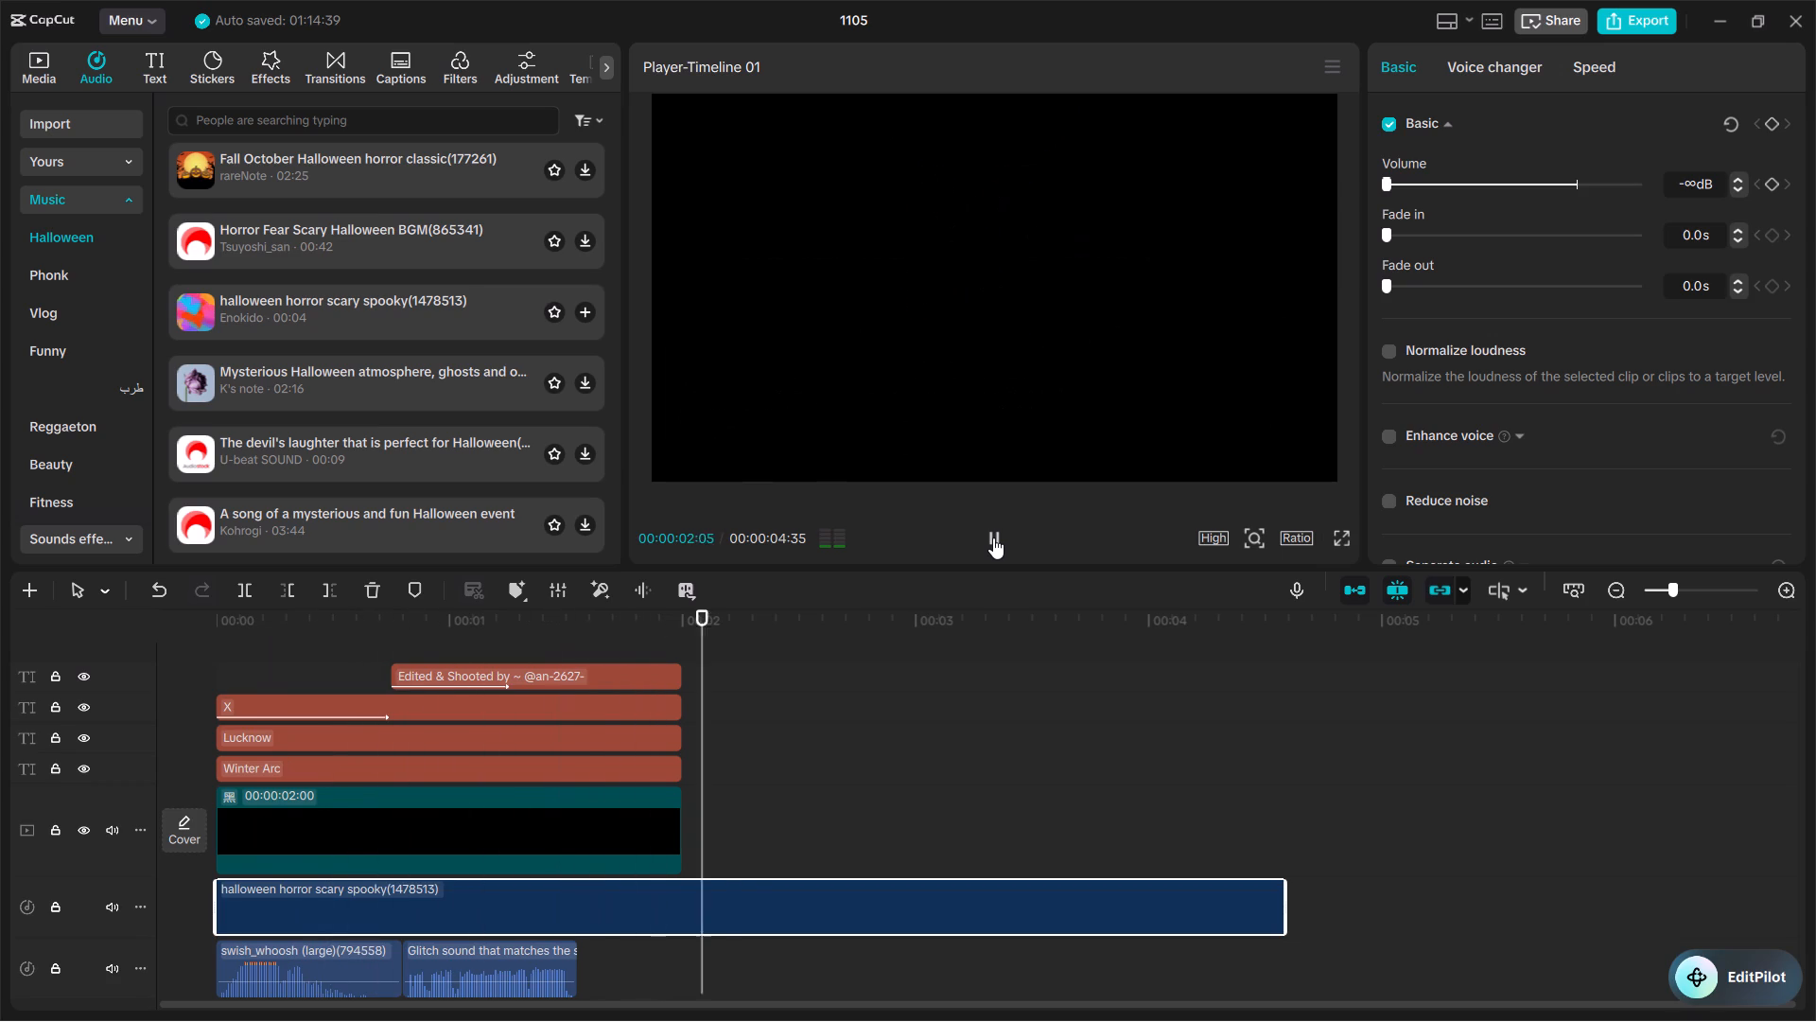
pyautogui.click(993, 537)
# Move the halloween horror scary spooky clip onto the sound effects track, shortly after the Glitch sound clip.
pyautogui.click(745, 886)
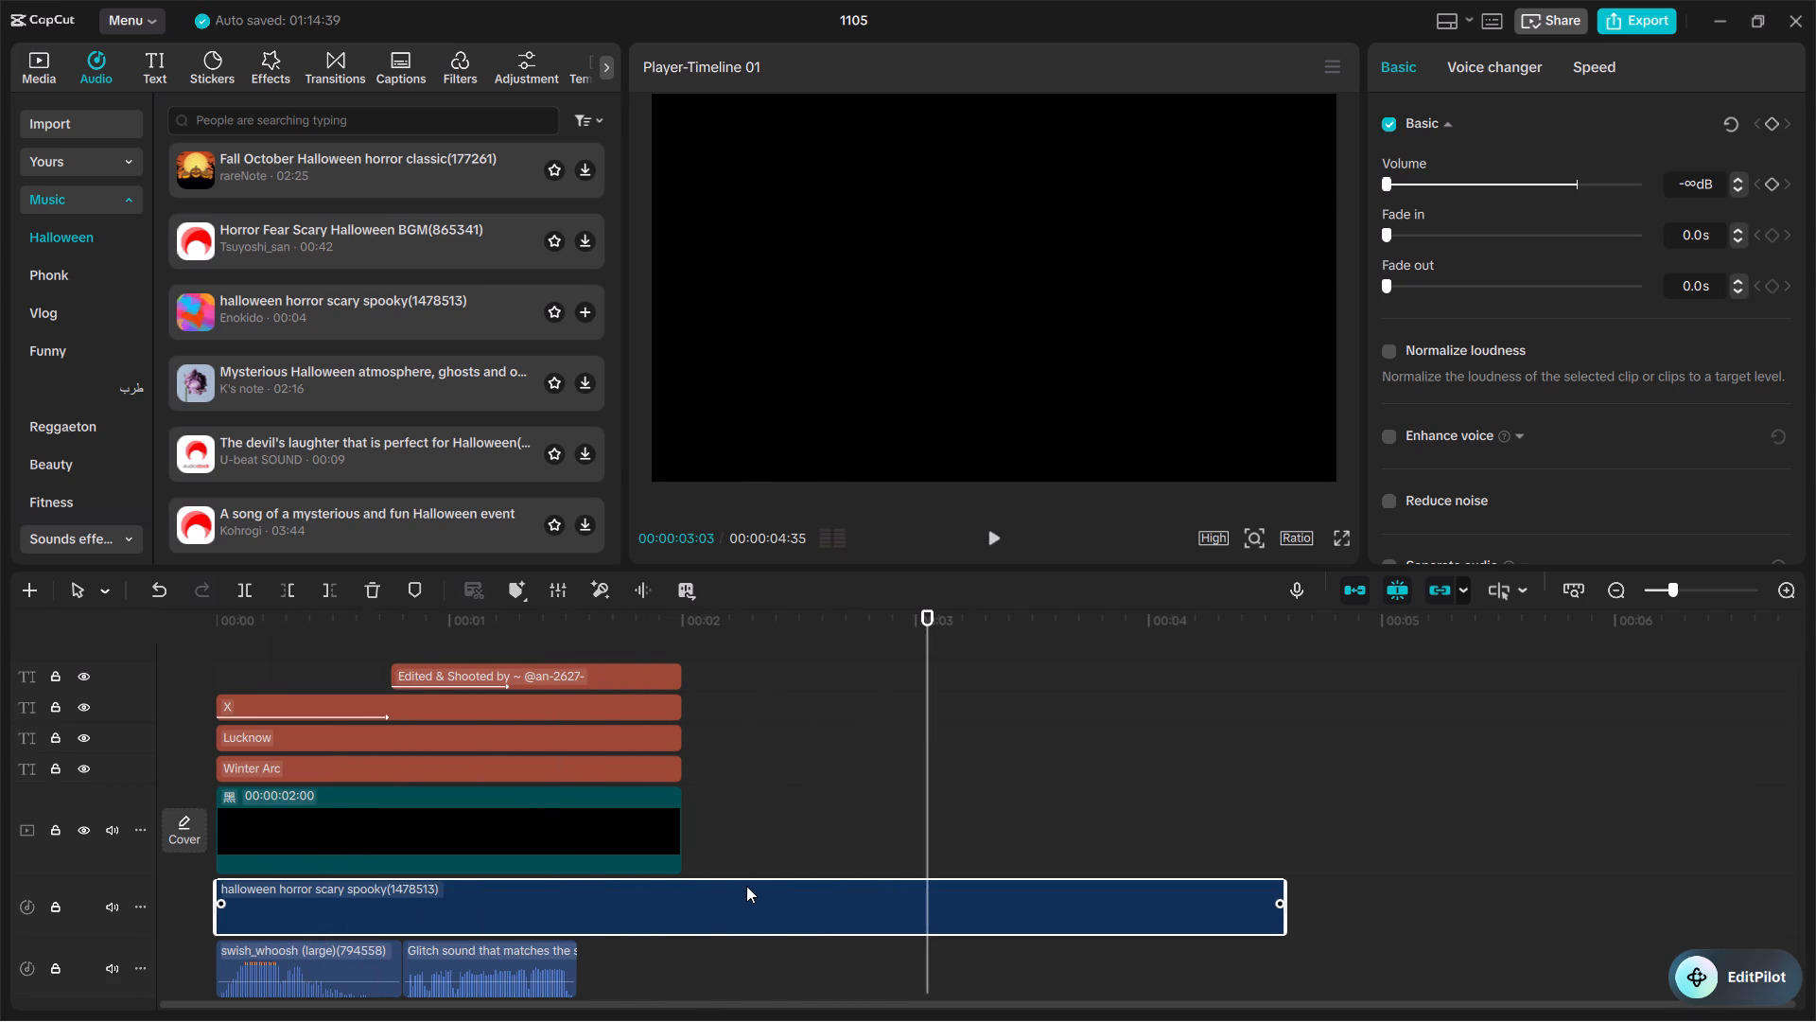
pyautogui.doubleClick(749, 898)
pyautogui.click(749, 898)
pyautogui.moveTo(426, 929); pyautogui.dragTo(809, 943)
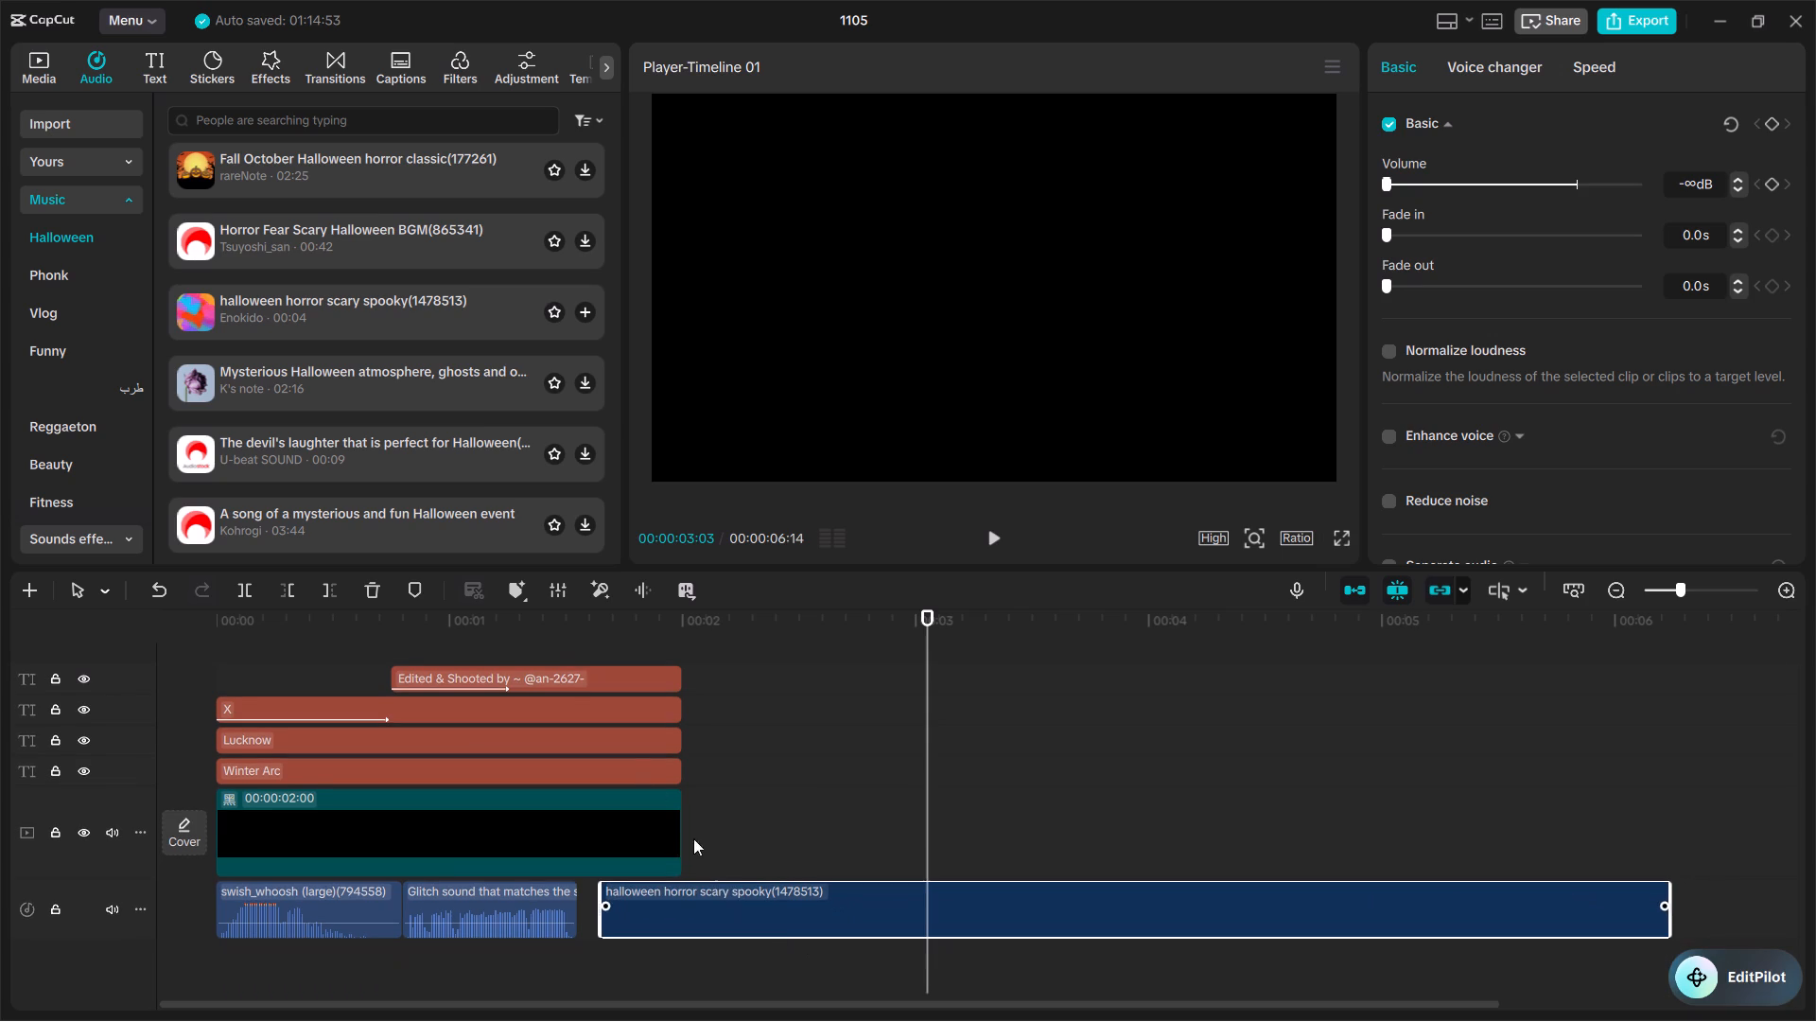
# Play the timeline from about 00:00:01:23 to check the relocated Halloween music.
pyautogui.click(538, 641)
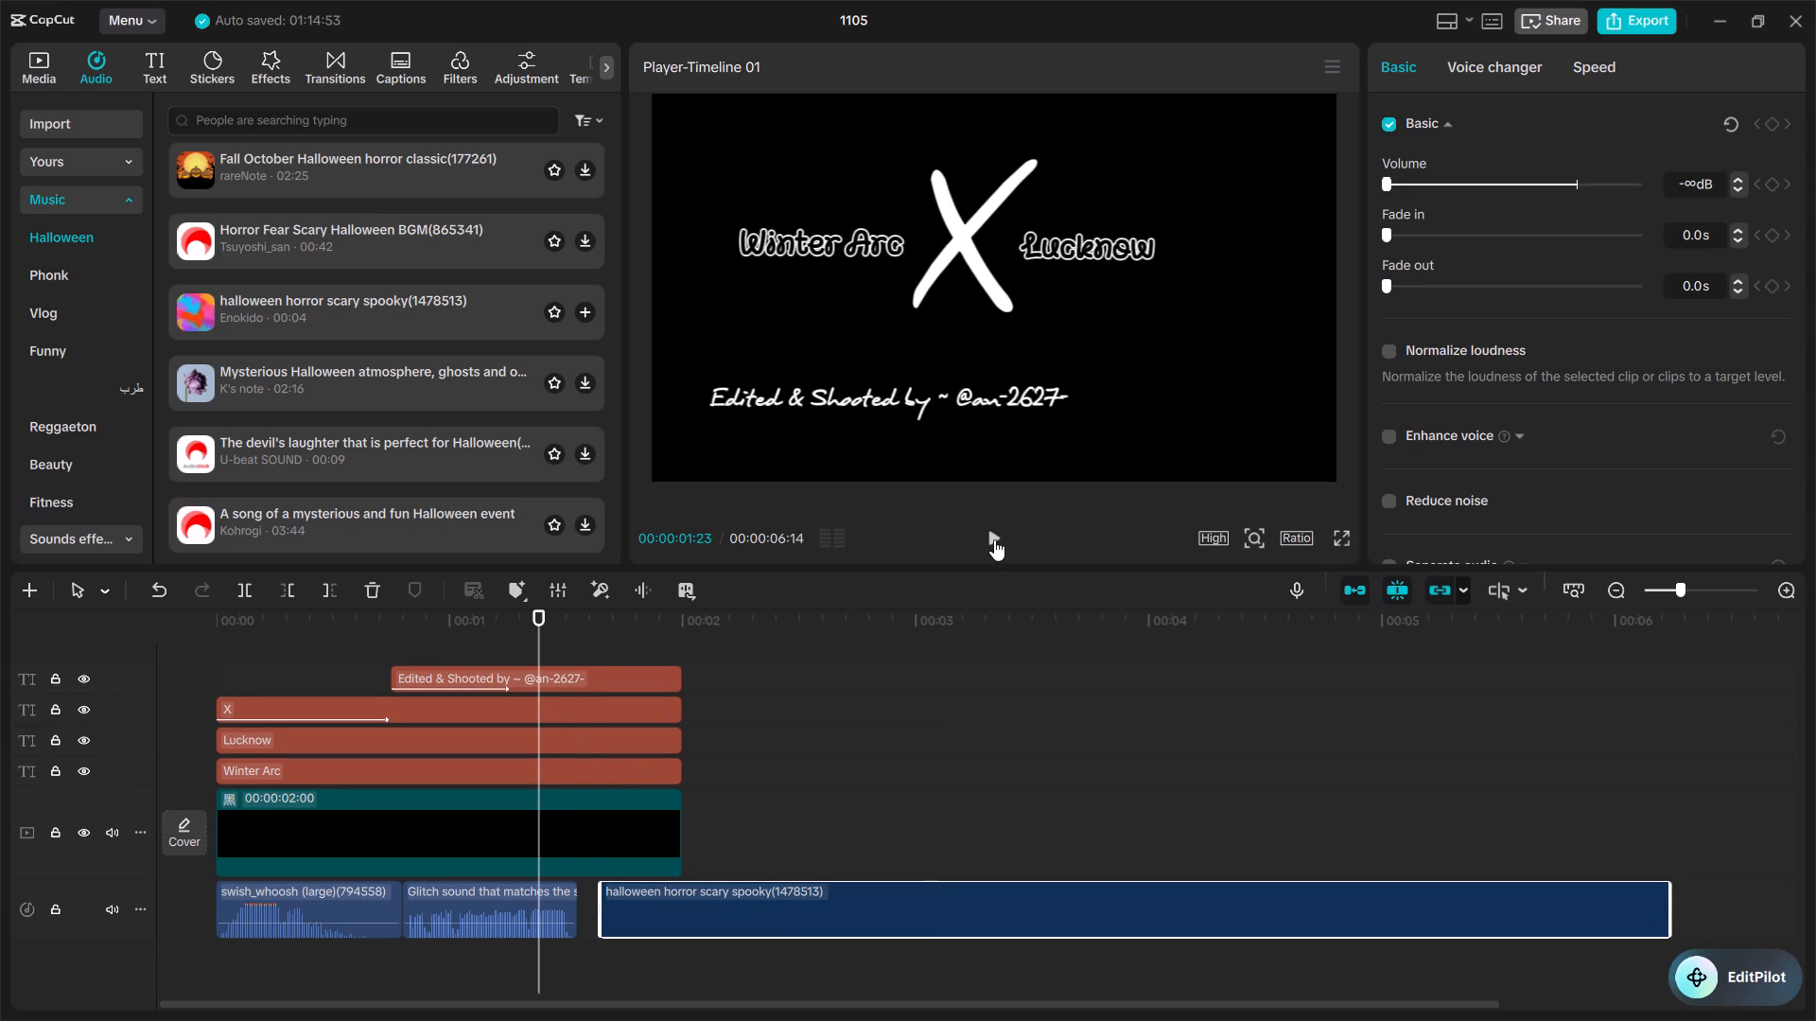
pyautogui.click(994, 539)
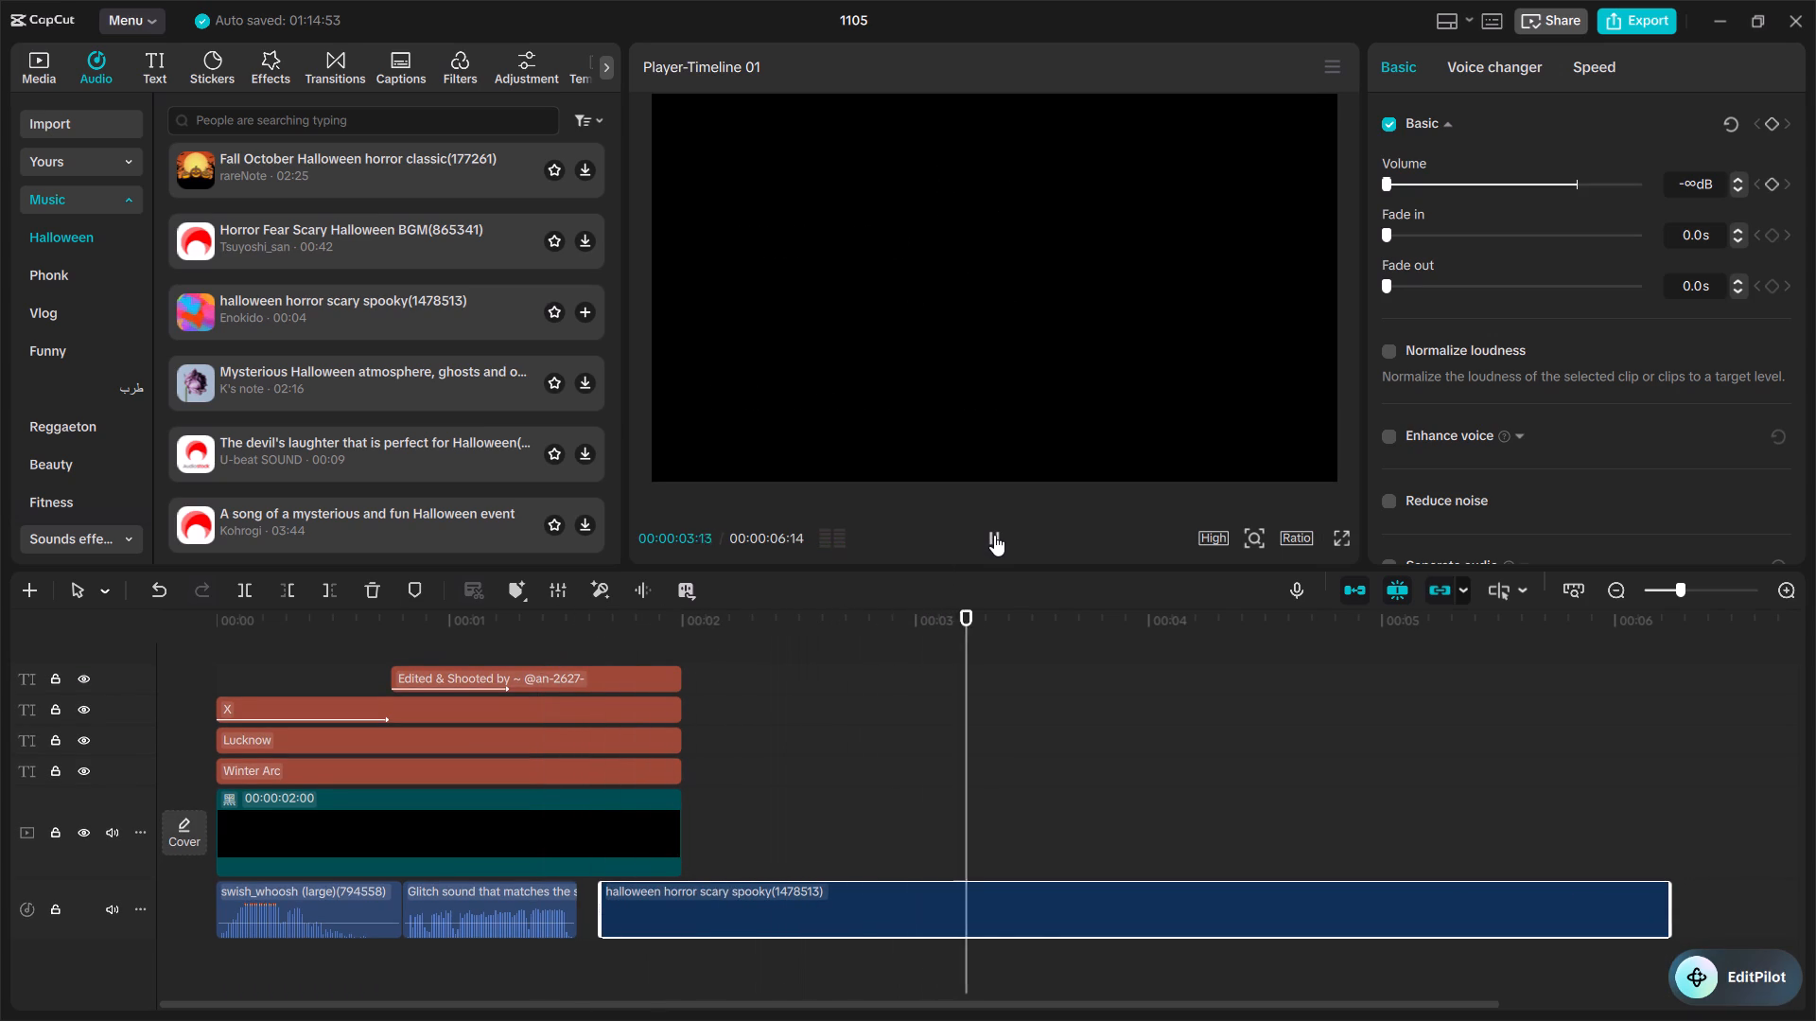
pyautogui.click(994, 535)
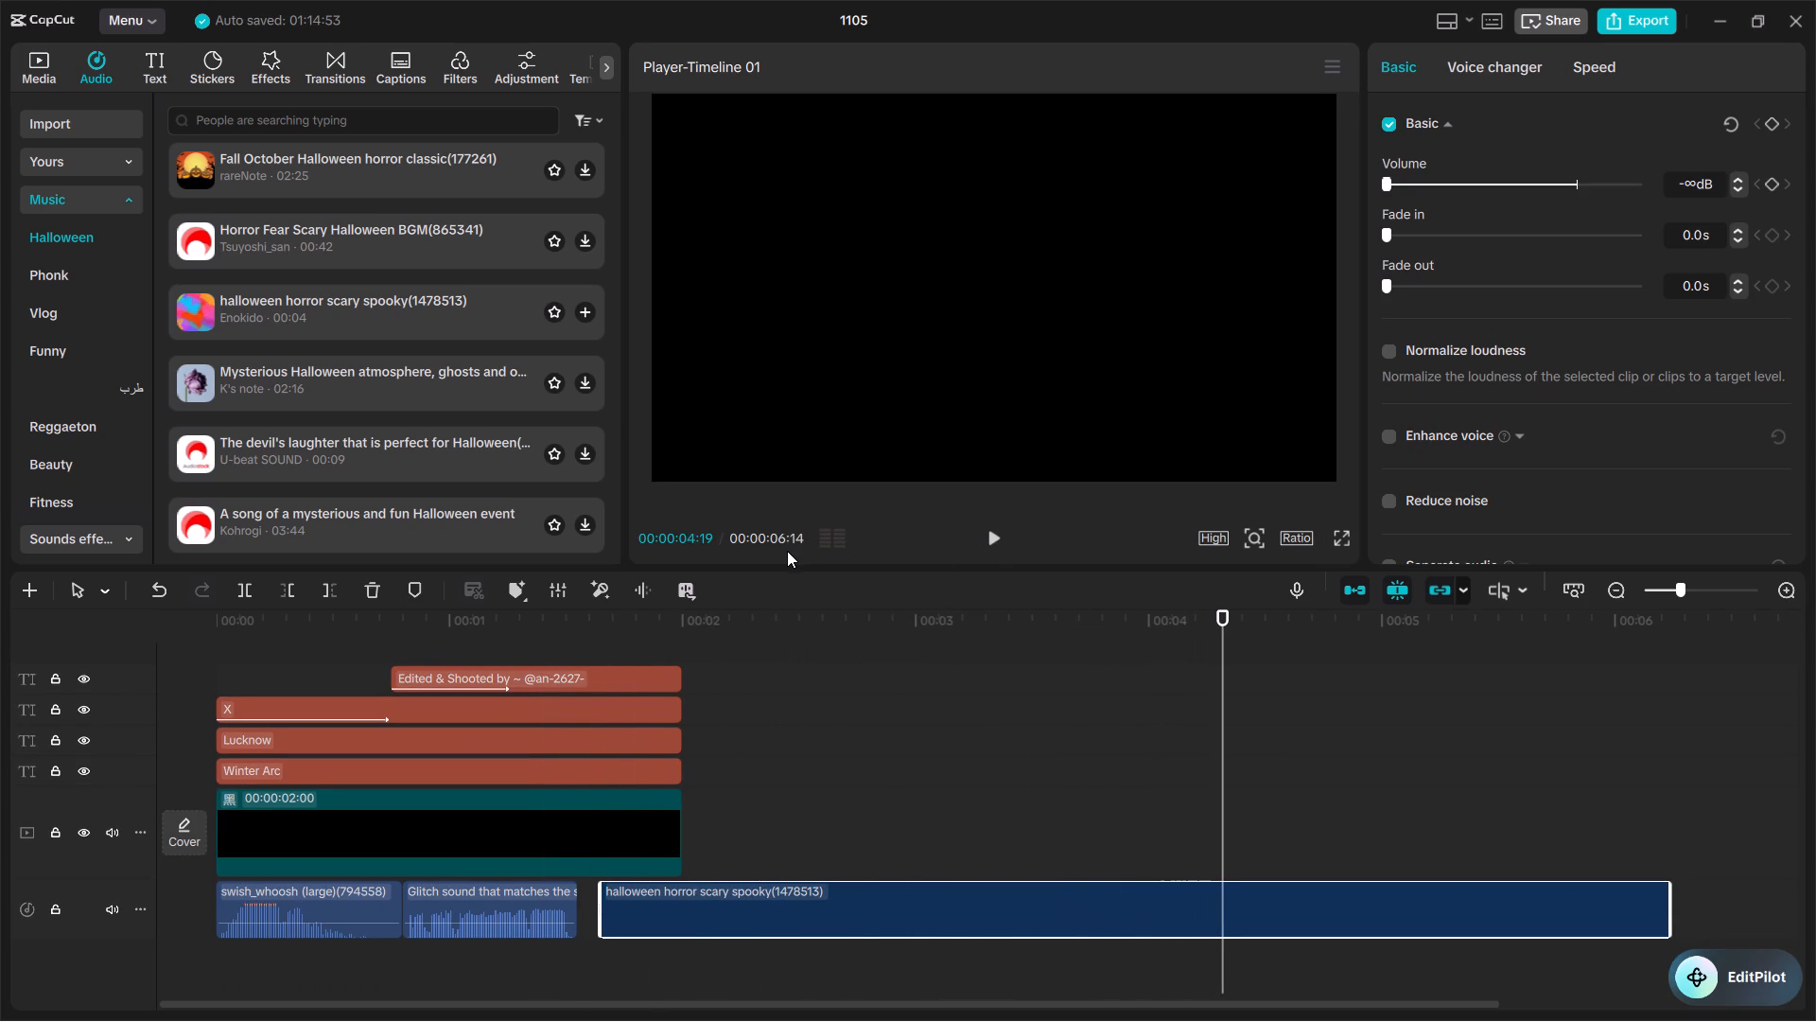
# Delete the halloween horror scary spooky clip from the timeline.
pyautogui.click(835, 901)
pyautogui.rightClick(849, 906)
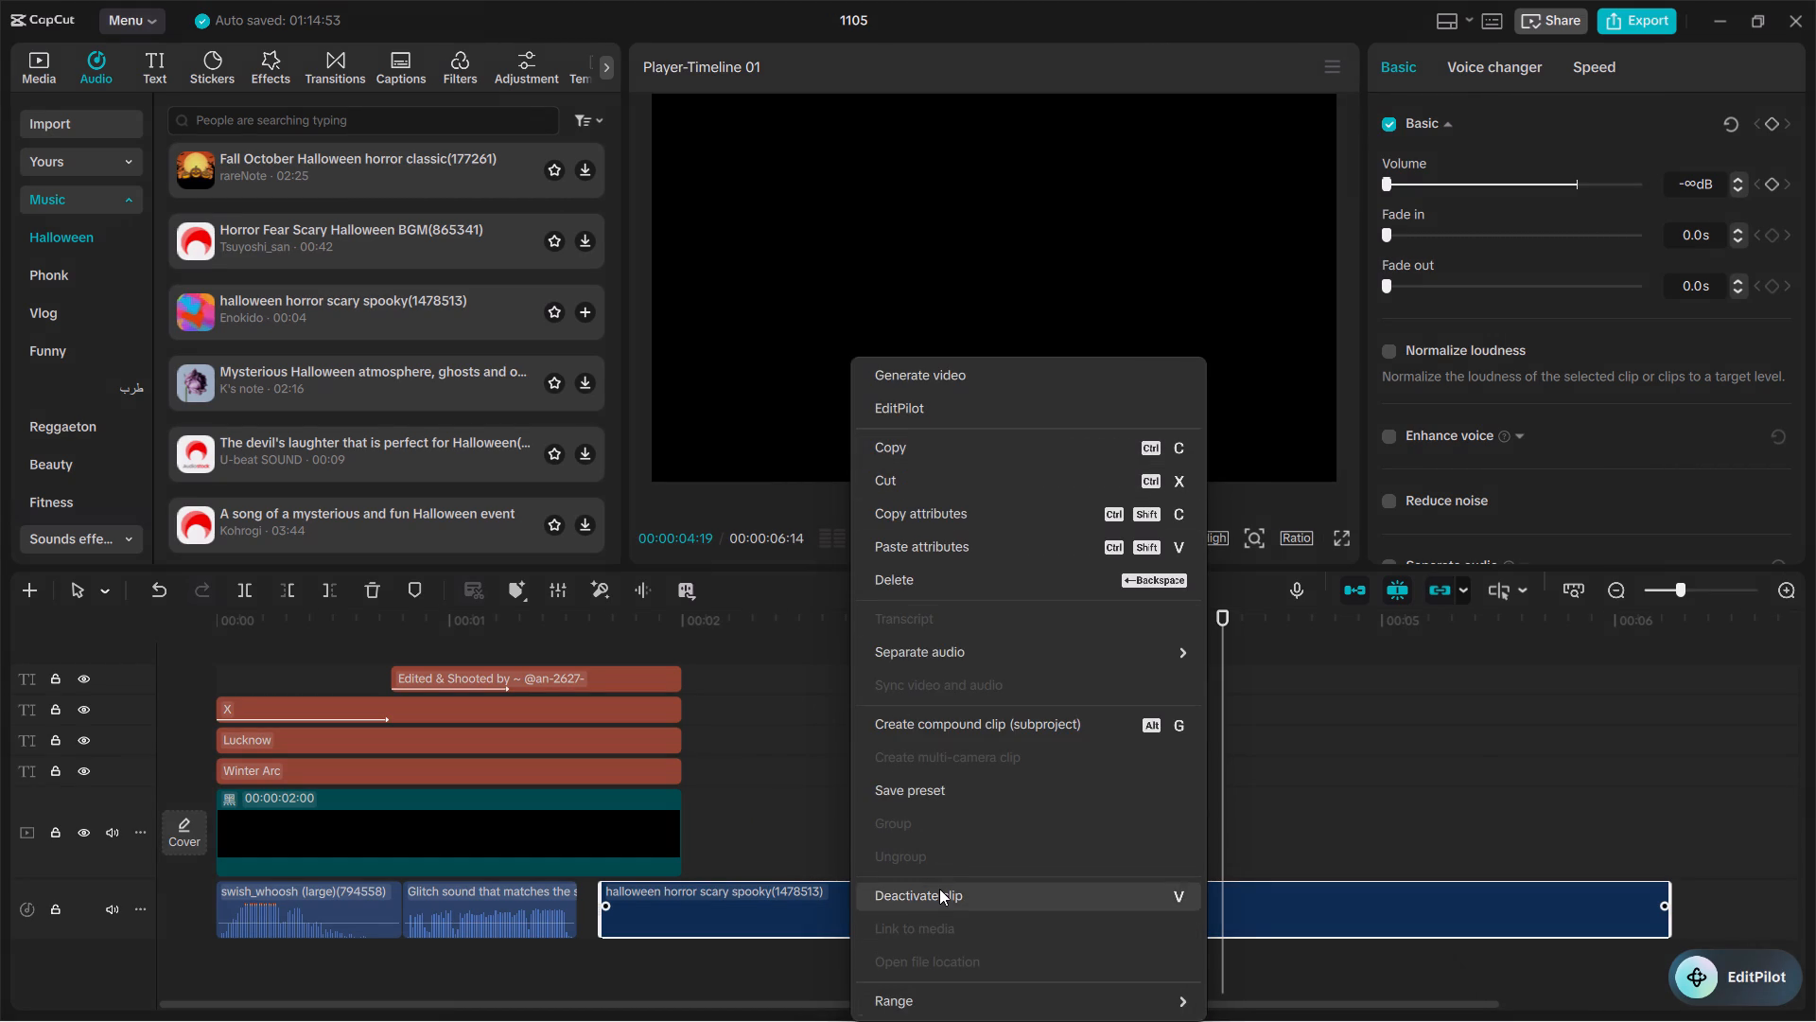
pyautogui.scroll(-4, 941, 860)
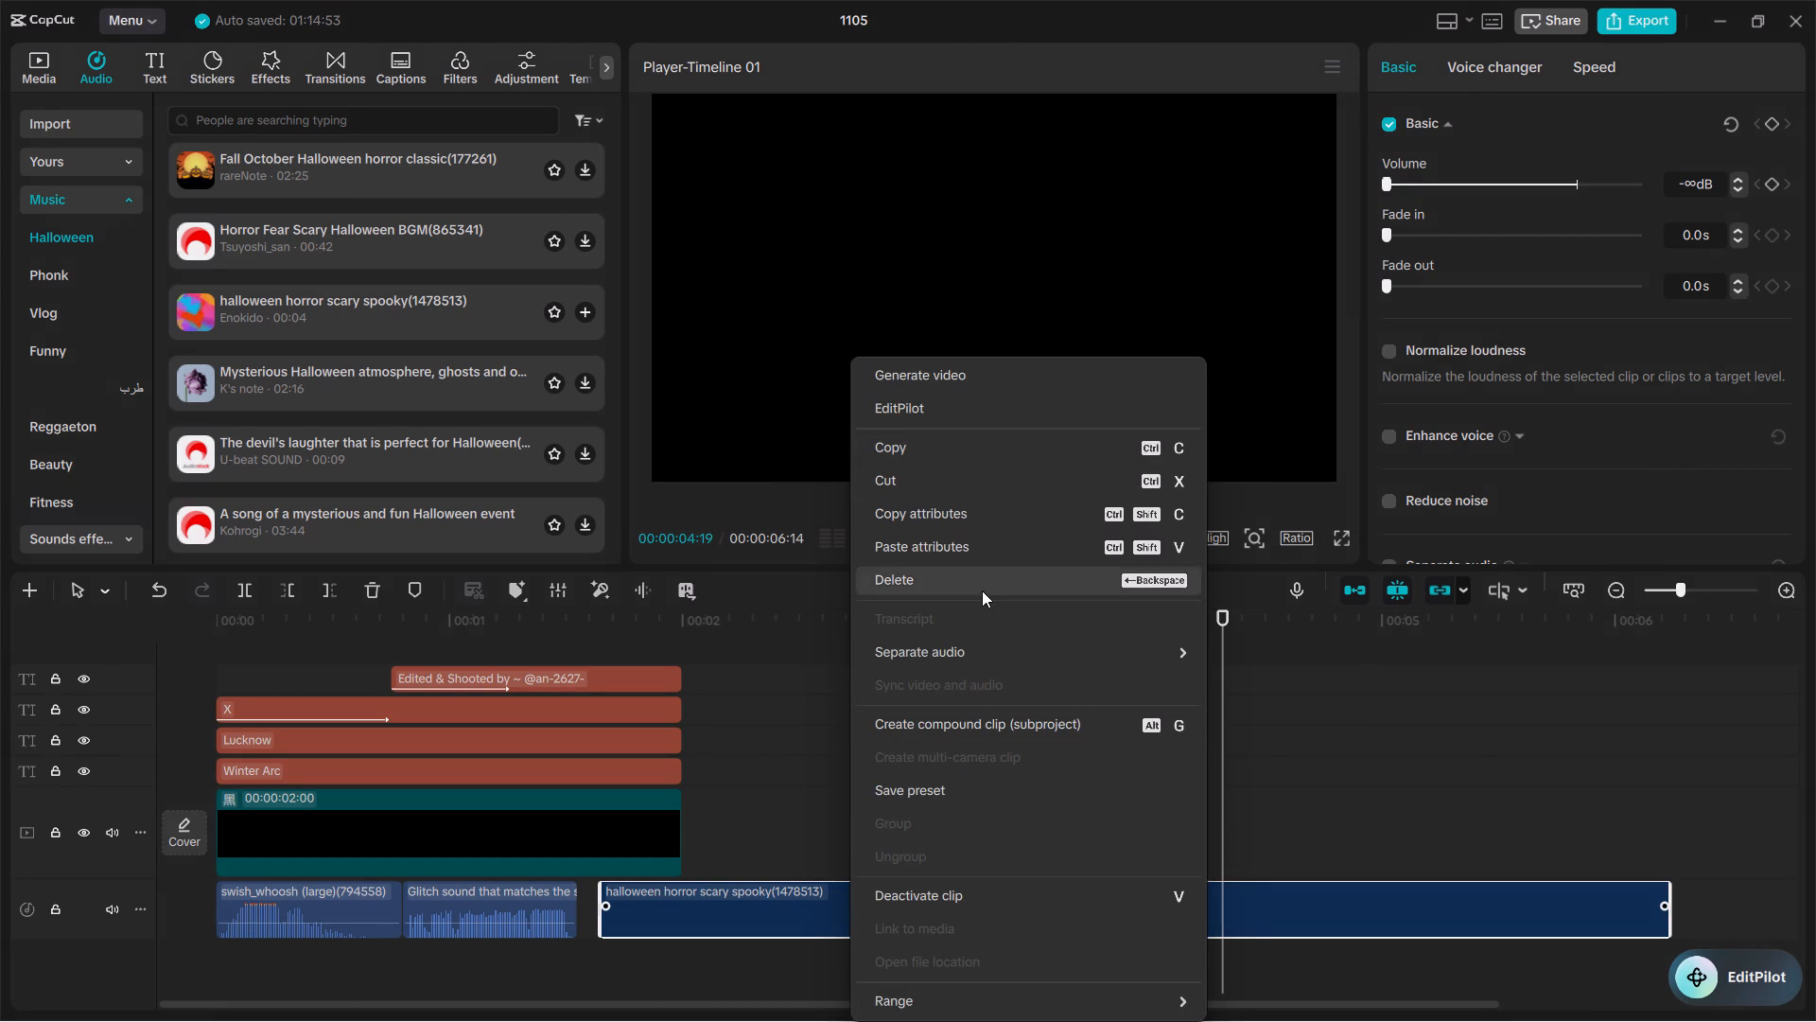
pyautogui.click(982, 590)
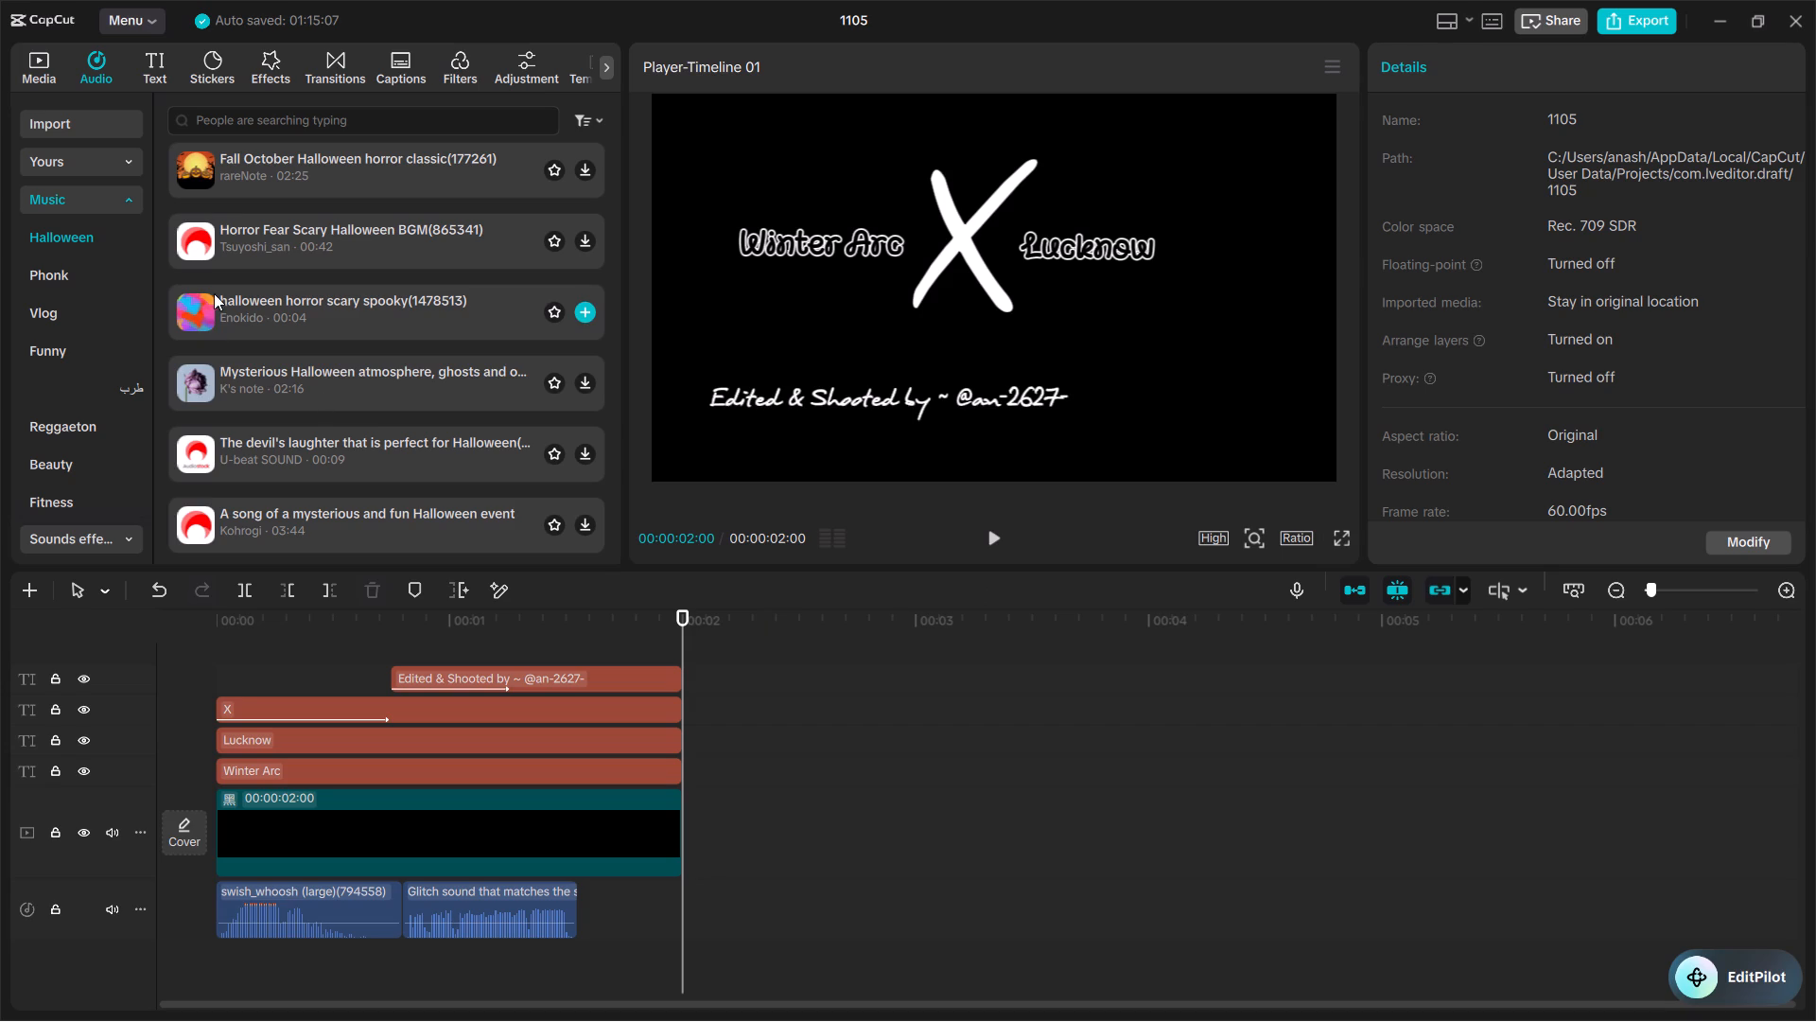
# Add halloween horror scary spooky(1478513) afresh, play it briefly, and place it on its own track below the sound effects, starting at 00:00:00:00.
pyautogui.click(192, 311)
pyautogui.click(582, 310)
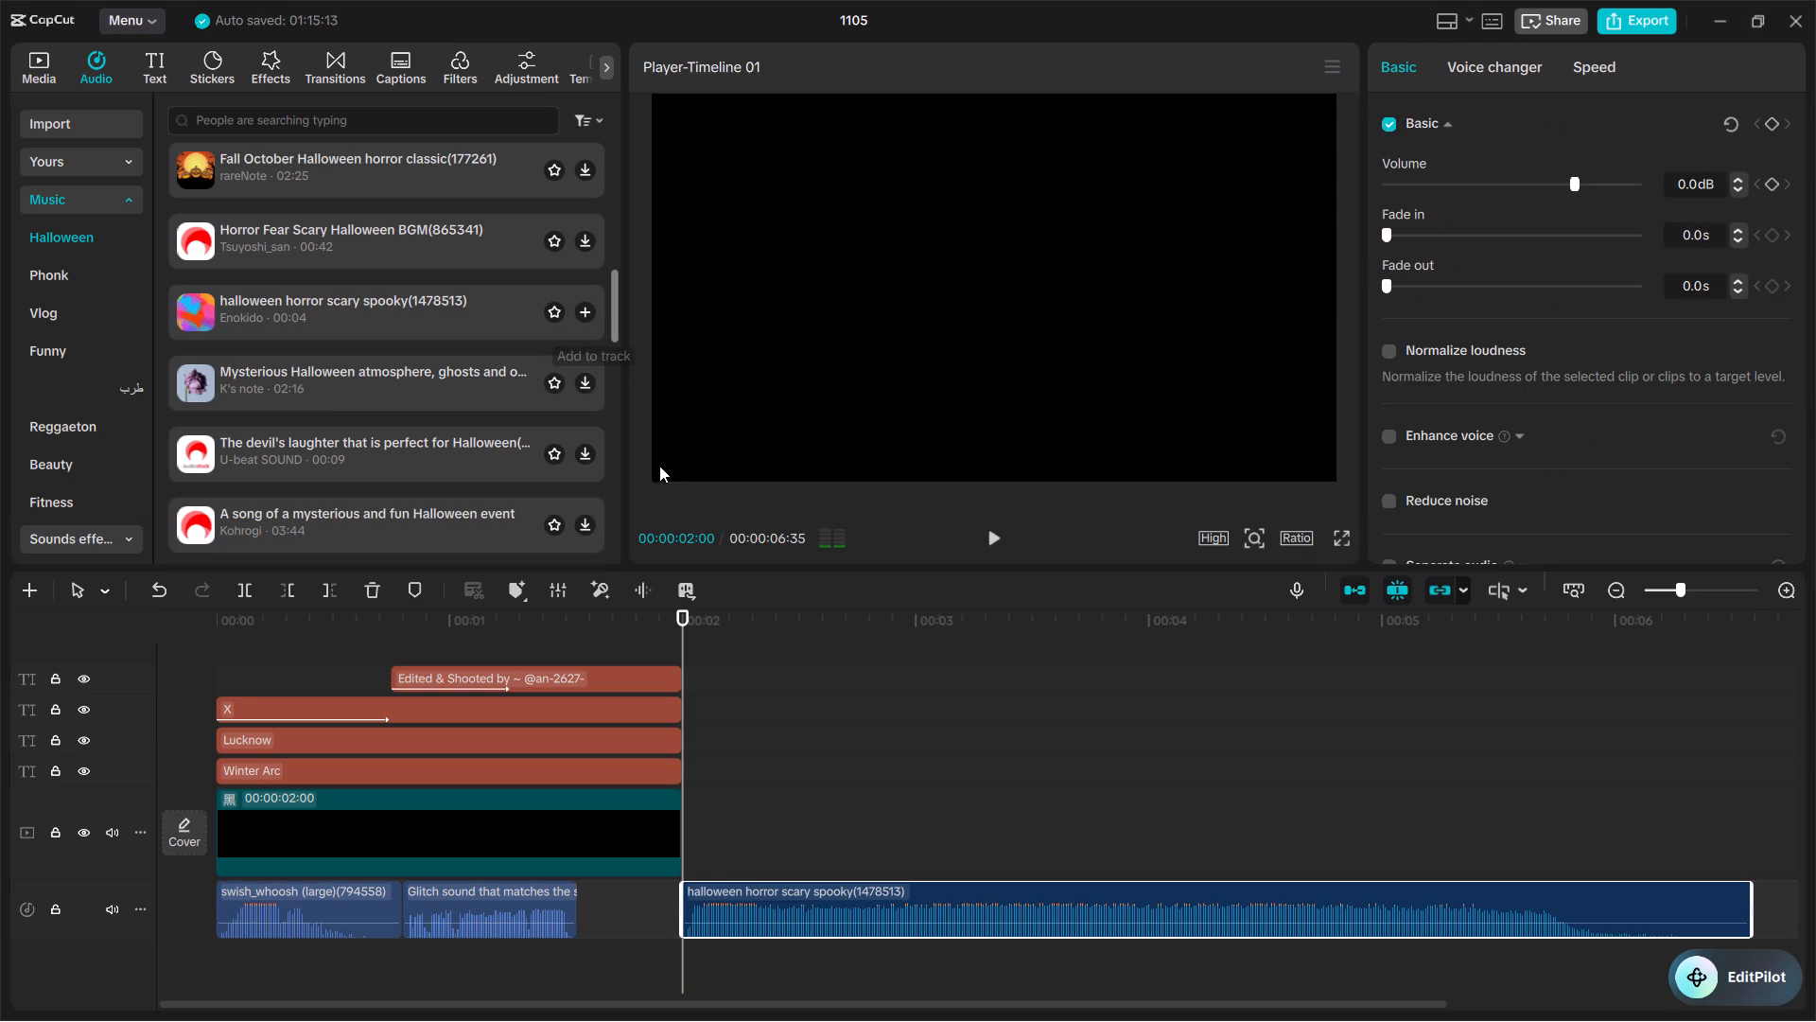
pyautogui.click(995, 537)
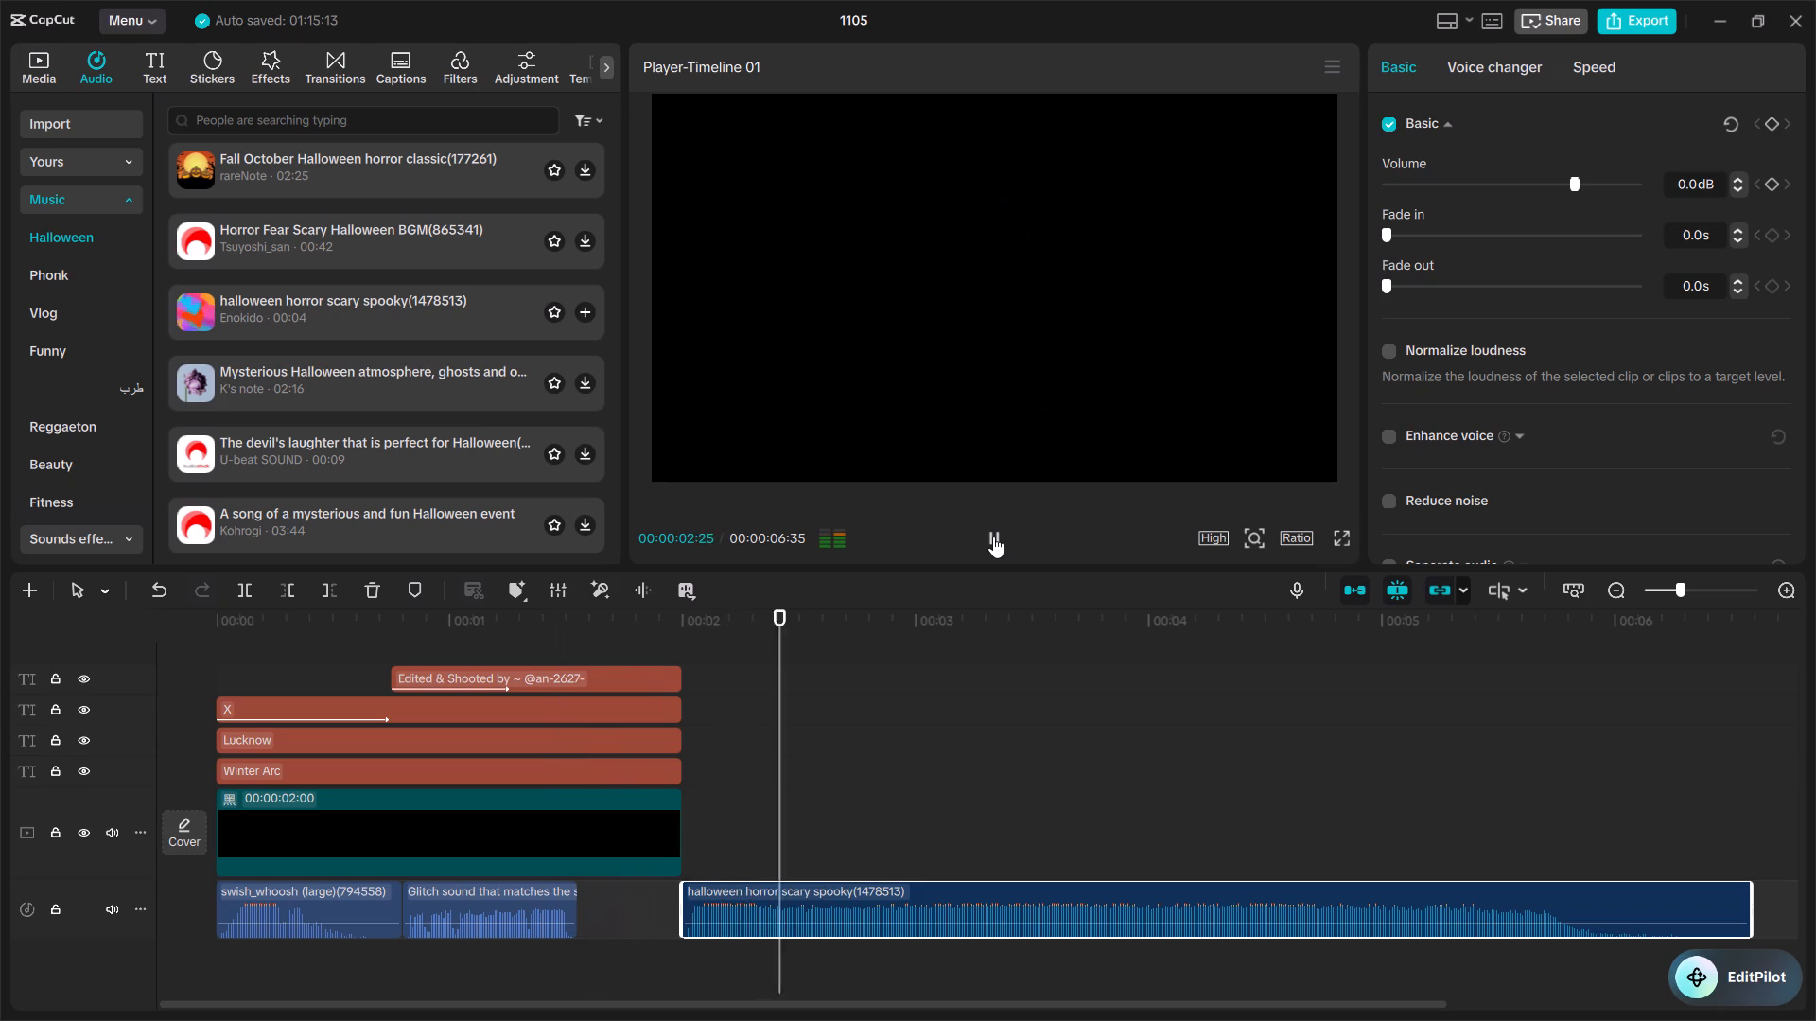
pyautogui.click(993, 537)
pyautogui.moveTo(783, 911); pyautogui.dragTo(473, 965)
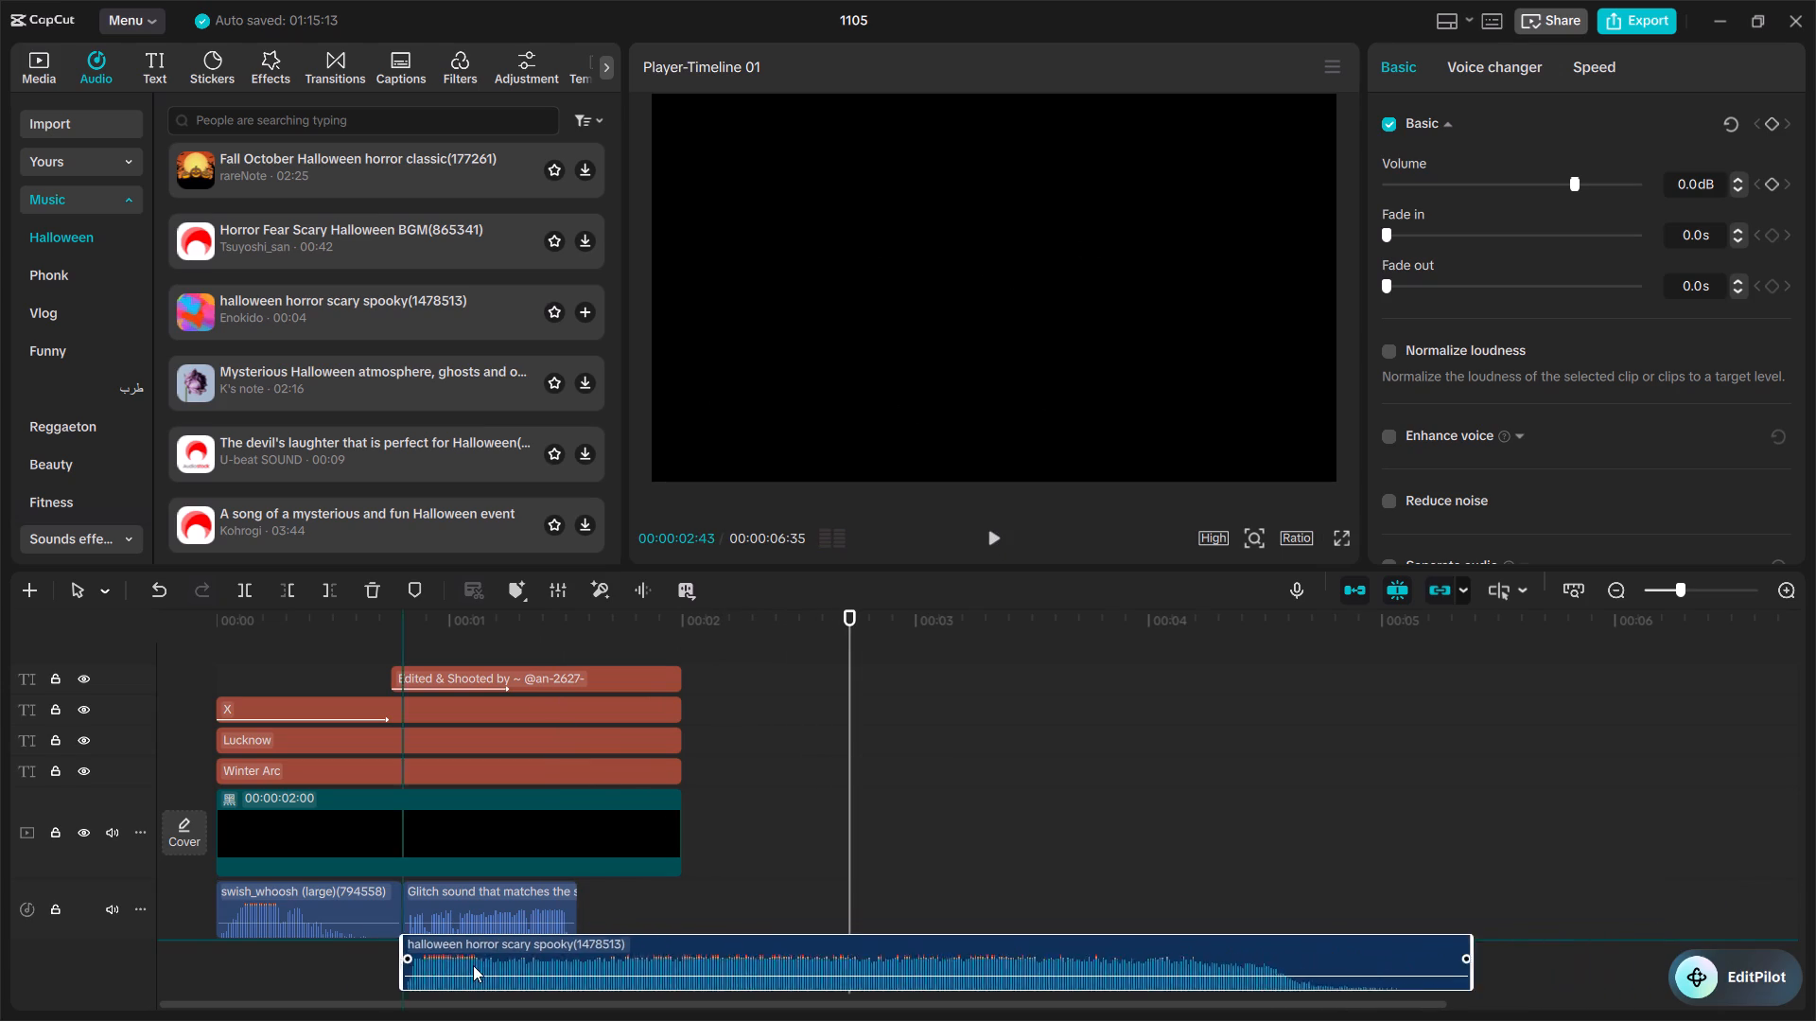
pyautogui.moveTo(473, 965); pyautogui.dragTo(319, 968)
# Trim the end of the halloween horror scary spooky clip to the intro's end at 00:00:02:00.
pyautogui.click(338, 601)
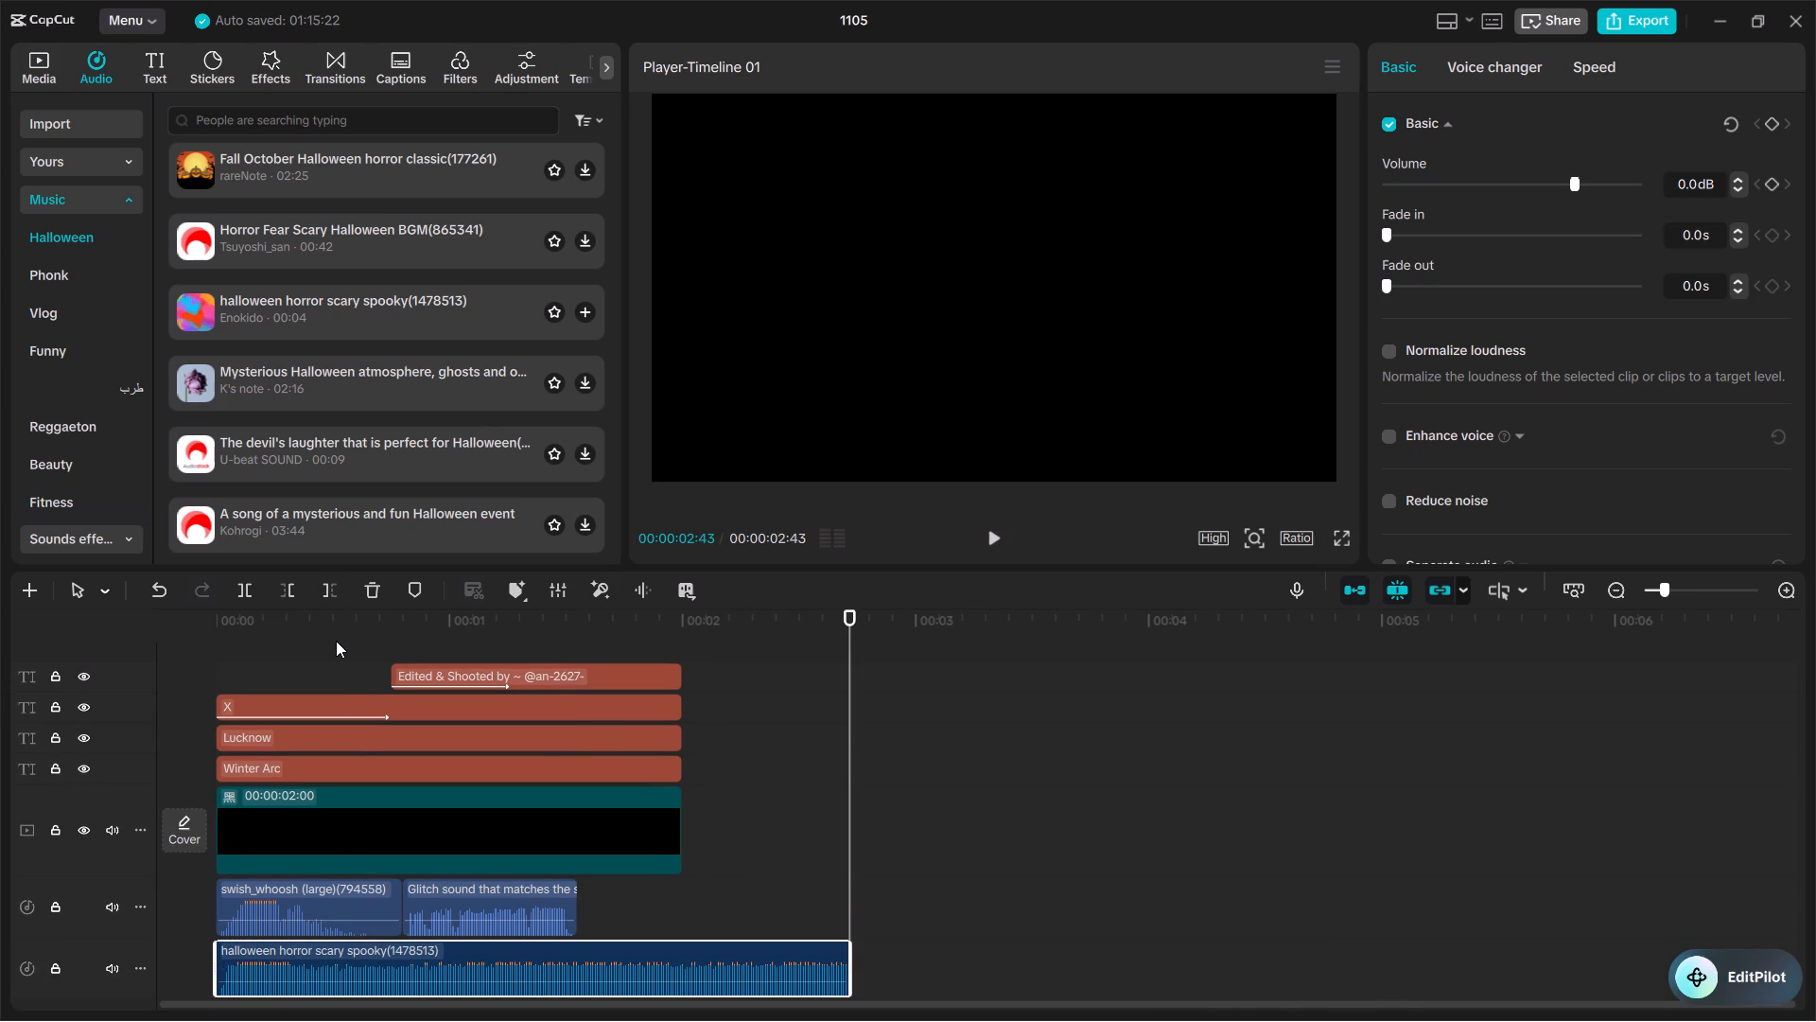
pyautogui.click(676, 642)
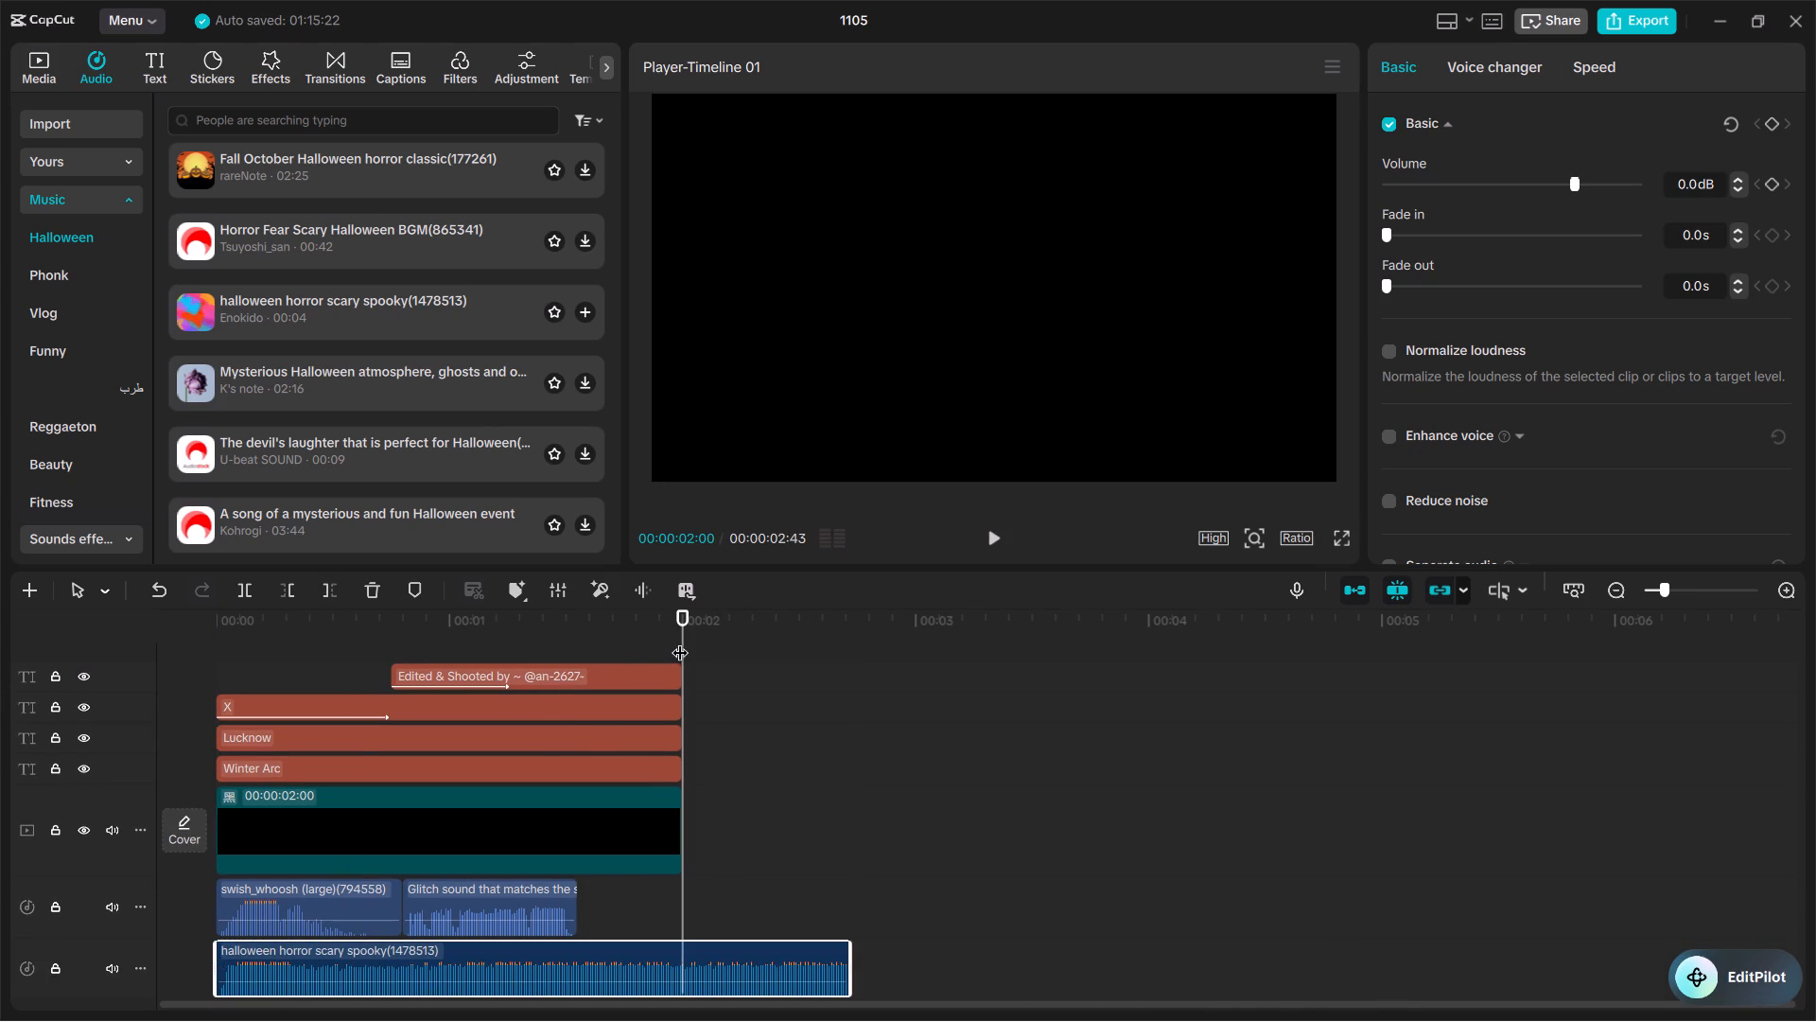
pyautogui.click(323, 595)
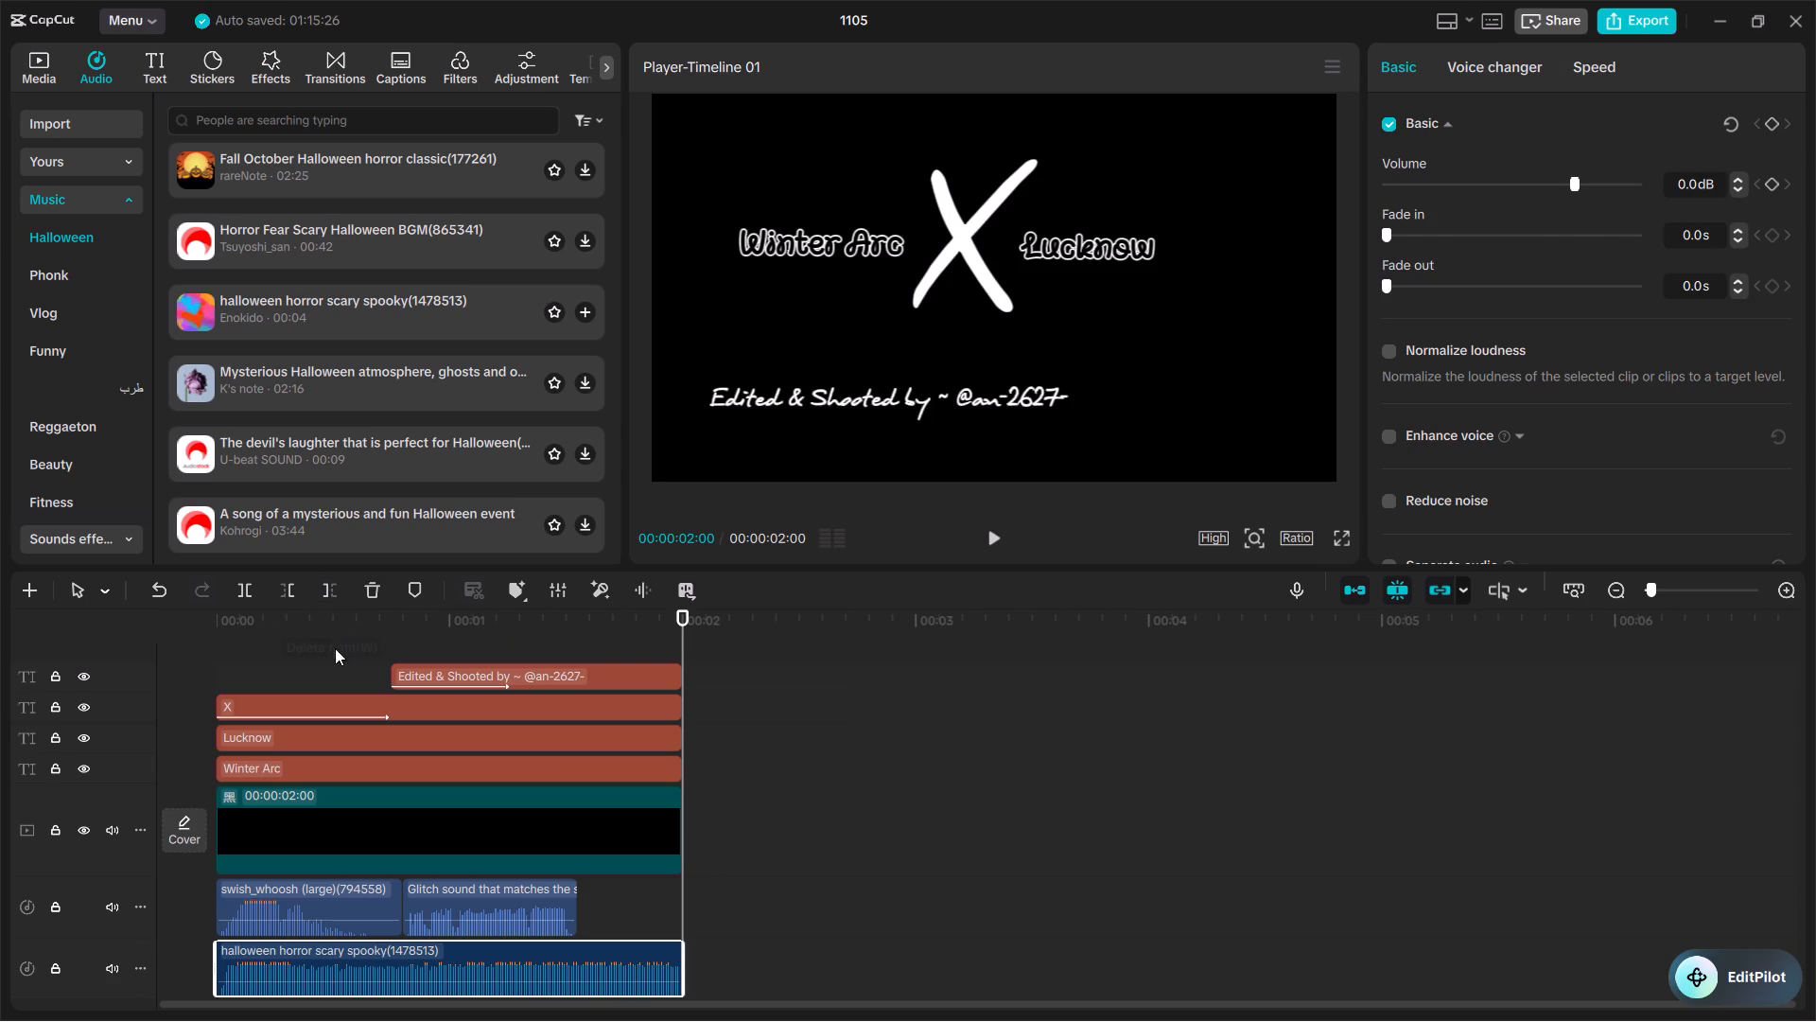
# Play the intro from the start to check the Halloween music against the sound effects and animations.
pyautogui.click(329, 653)
pyautogui.moveTo(329, 651); pyautogui.dragTo(78, 658)
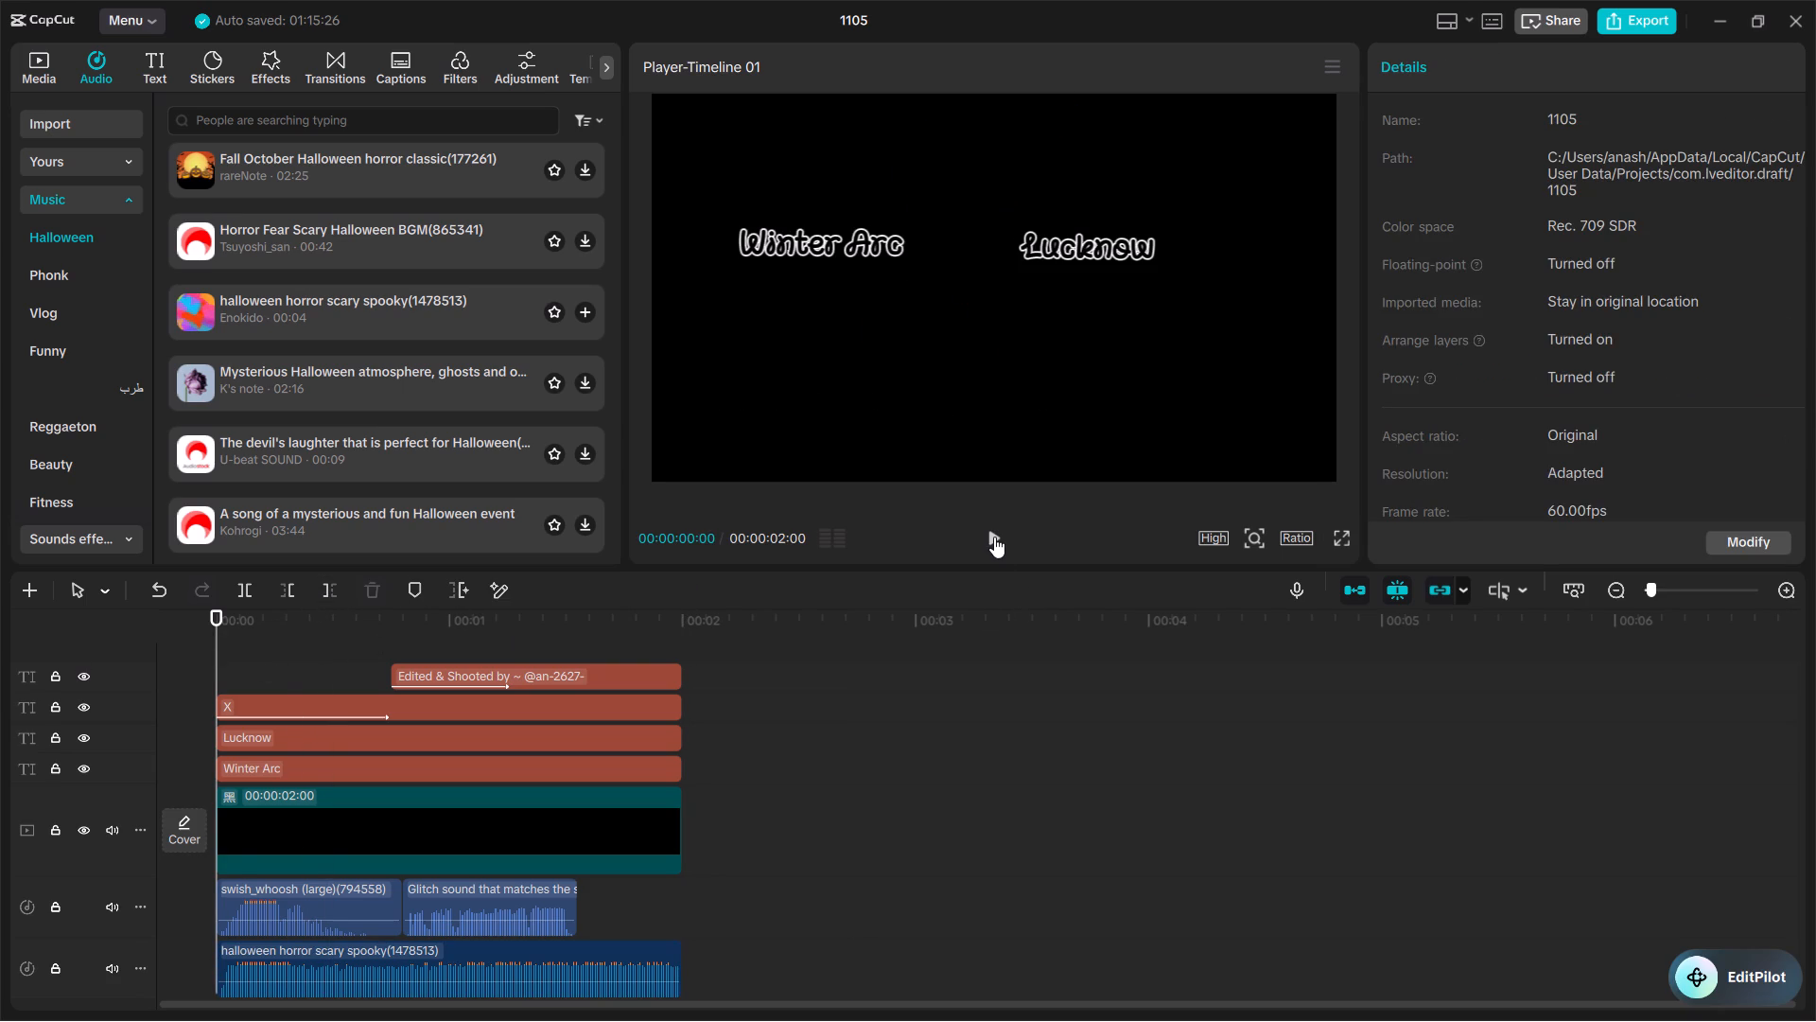
pyautogui.click(994, 537)
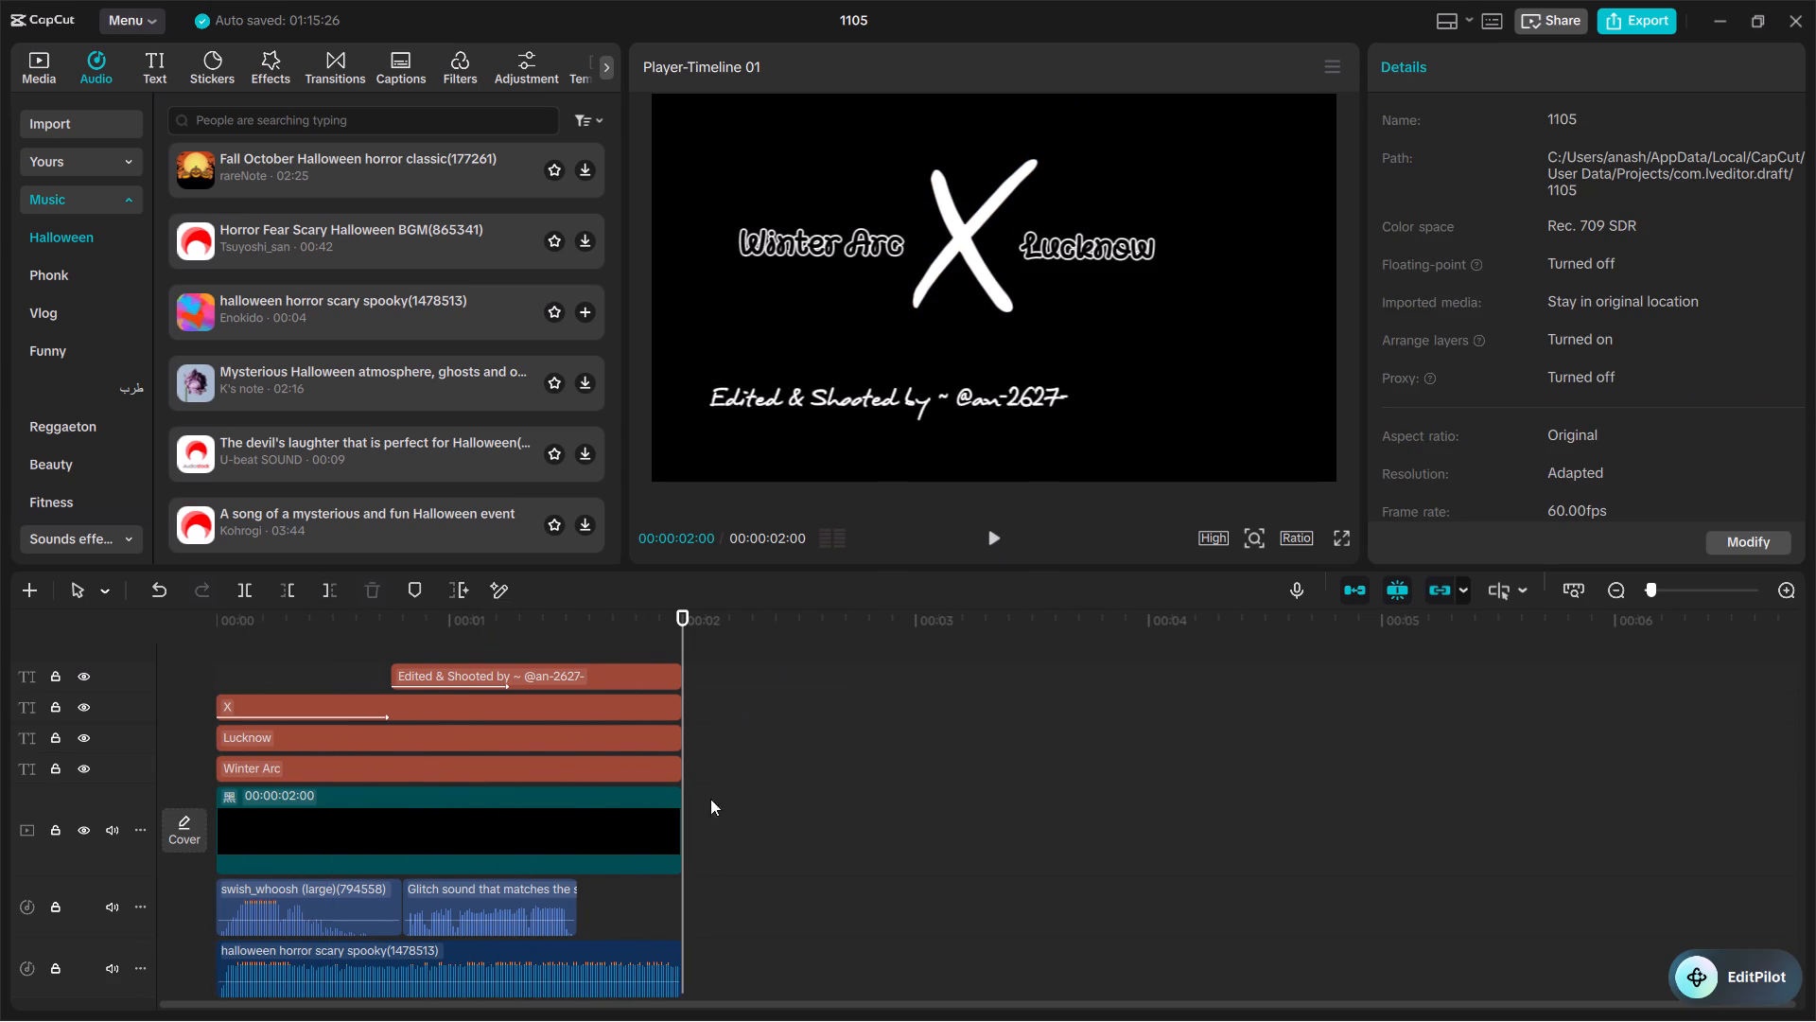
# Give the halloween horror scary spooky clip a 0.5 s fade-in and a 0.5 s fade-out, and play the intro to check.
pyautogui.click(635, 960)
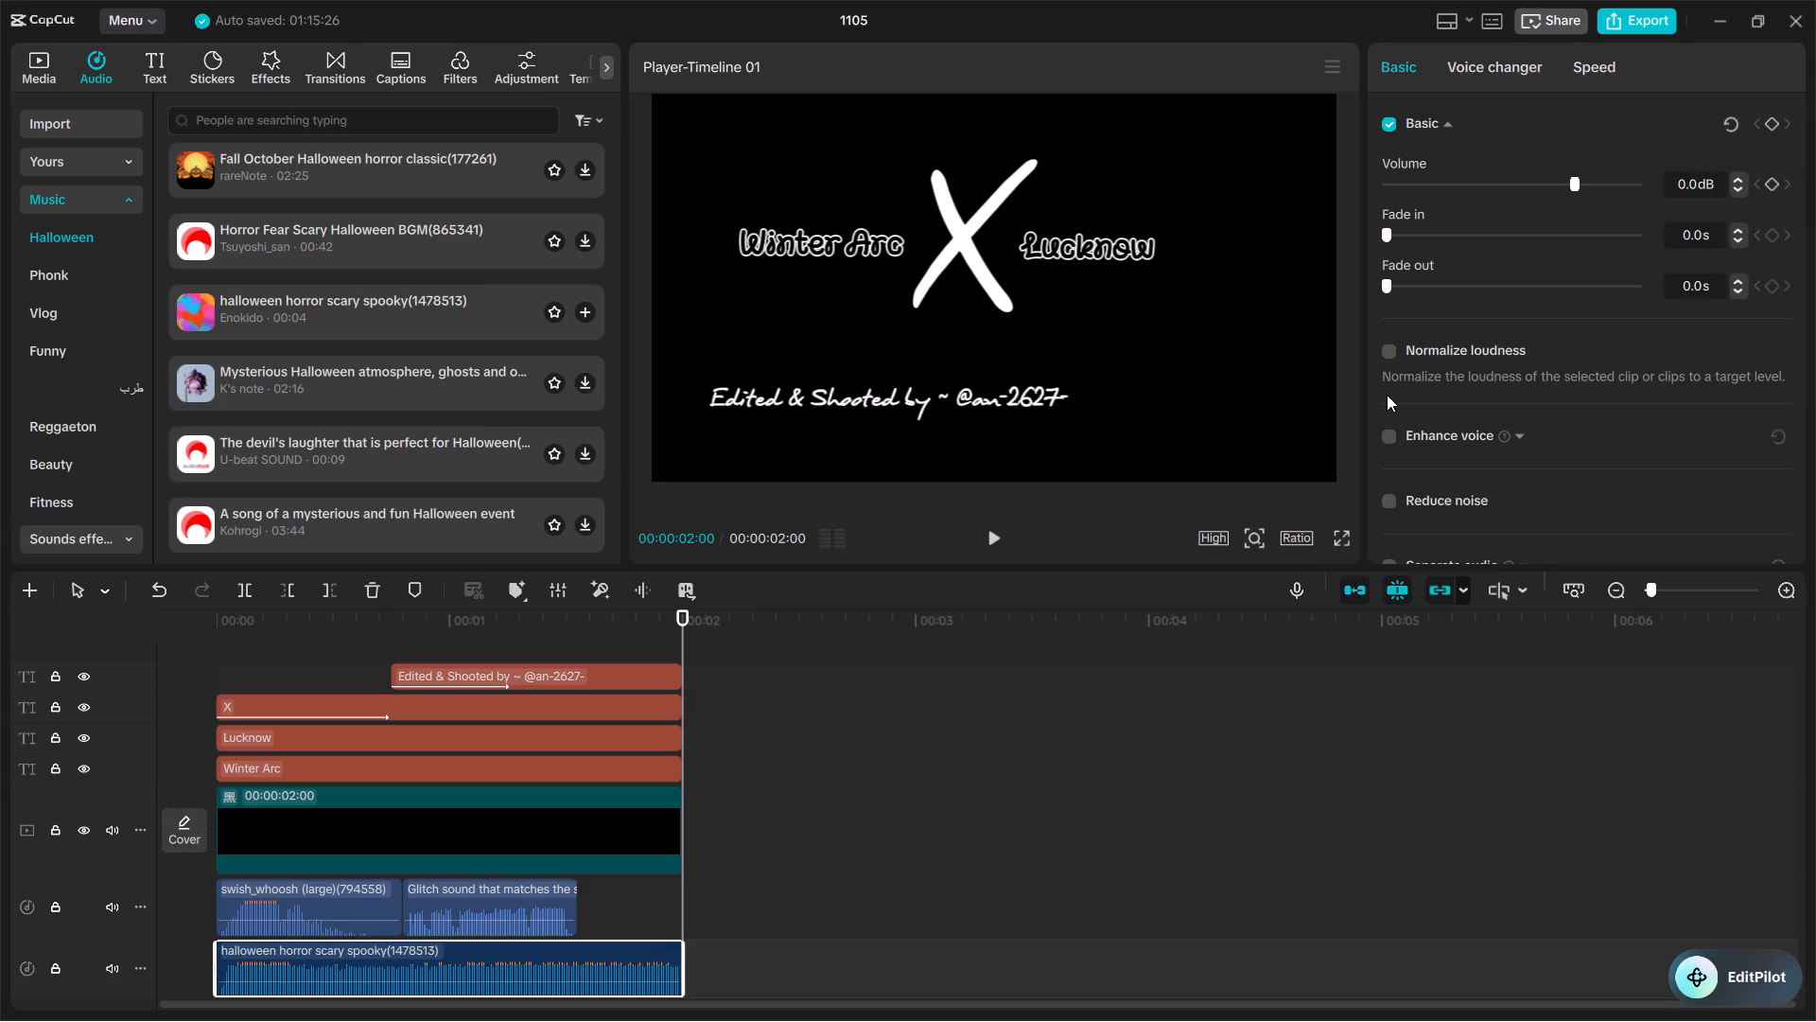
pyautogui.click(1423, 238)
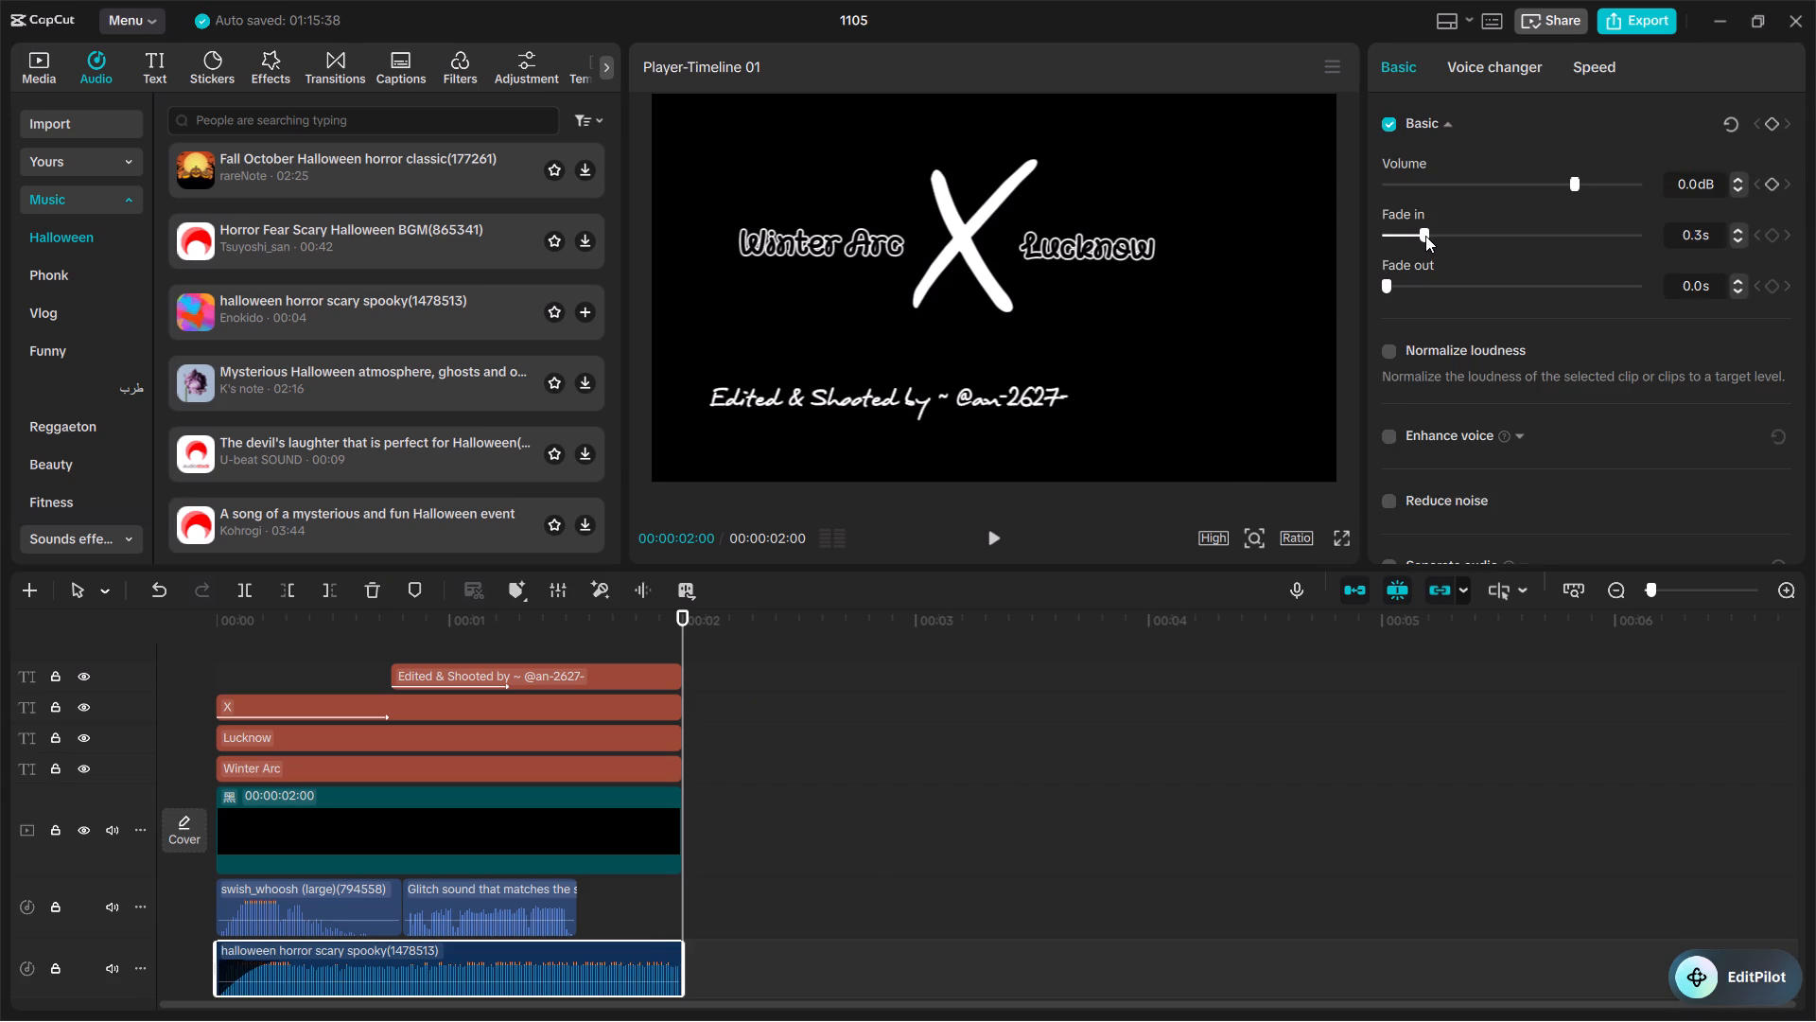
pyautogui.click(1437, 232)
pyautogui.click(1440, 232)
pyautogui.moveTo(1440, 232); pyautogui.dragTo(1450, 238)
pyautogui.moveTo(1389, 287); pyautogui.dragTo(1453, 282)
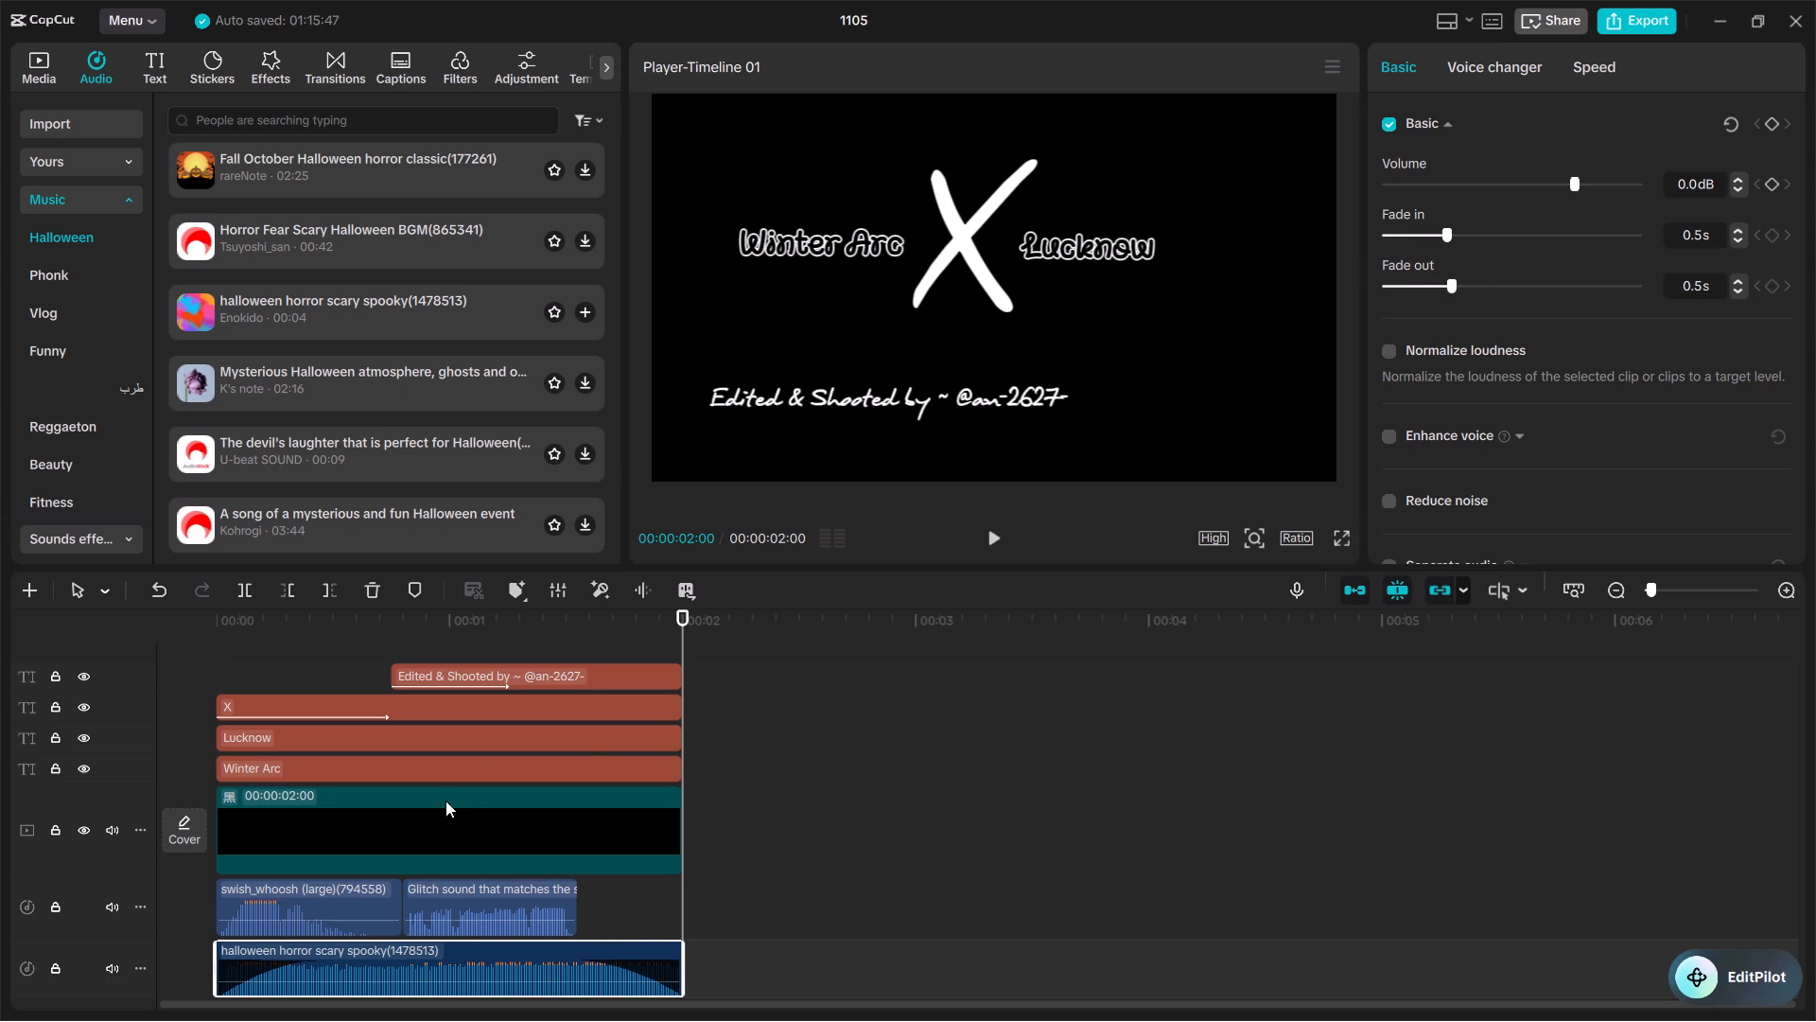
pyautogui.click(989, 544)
# Lengthen the Halloween music clip's fade-in and fade-out to 0.7 s each, and play the intro to check.
pyautogui.moveTo(1449, 287); pyautogui.dragTo(1474, 285)
pyautogui.moveTo(1474, 285); pyautogui.dragTo(1475, 285)
pyautogui.moveTo(1450, 237); pyautogui.dragTo(1467, 234)
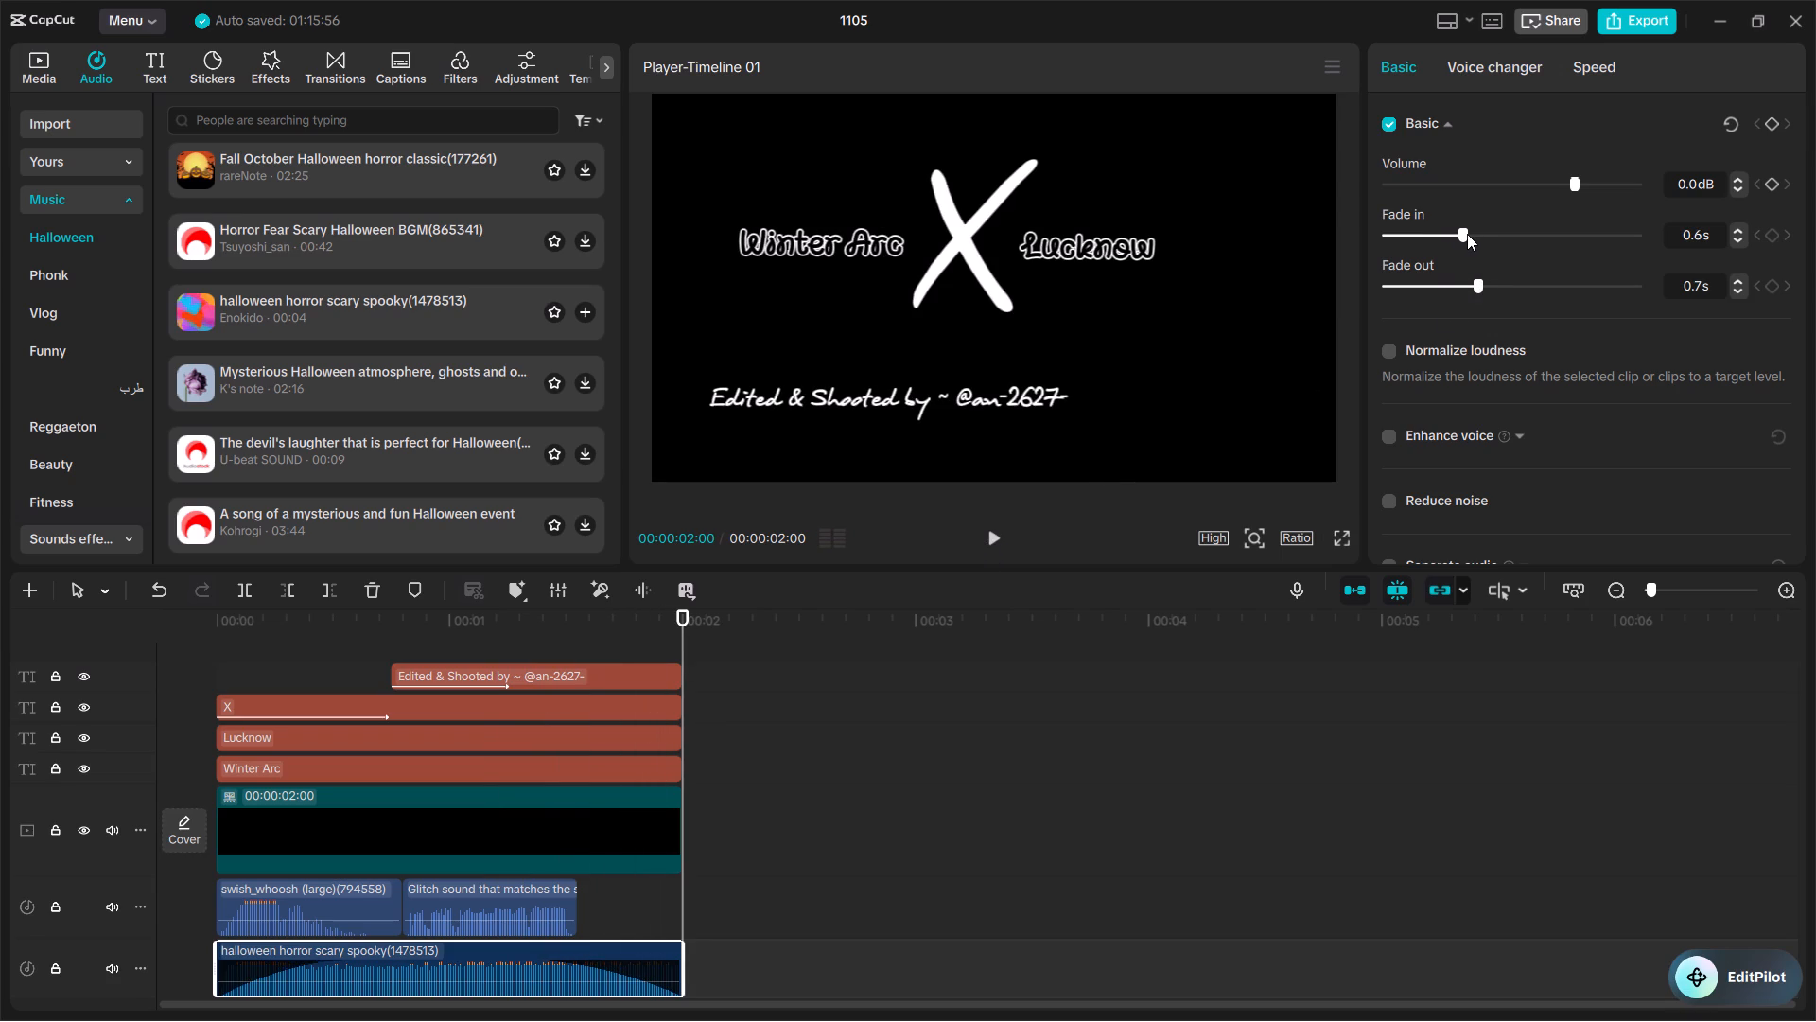
pyautogui.moveTo(1467, 234); pyautogui.dragTo(1473, 233)
pyautogui.click(991, 525)
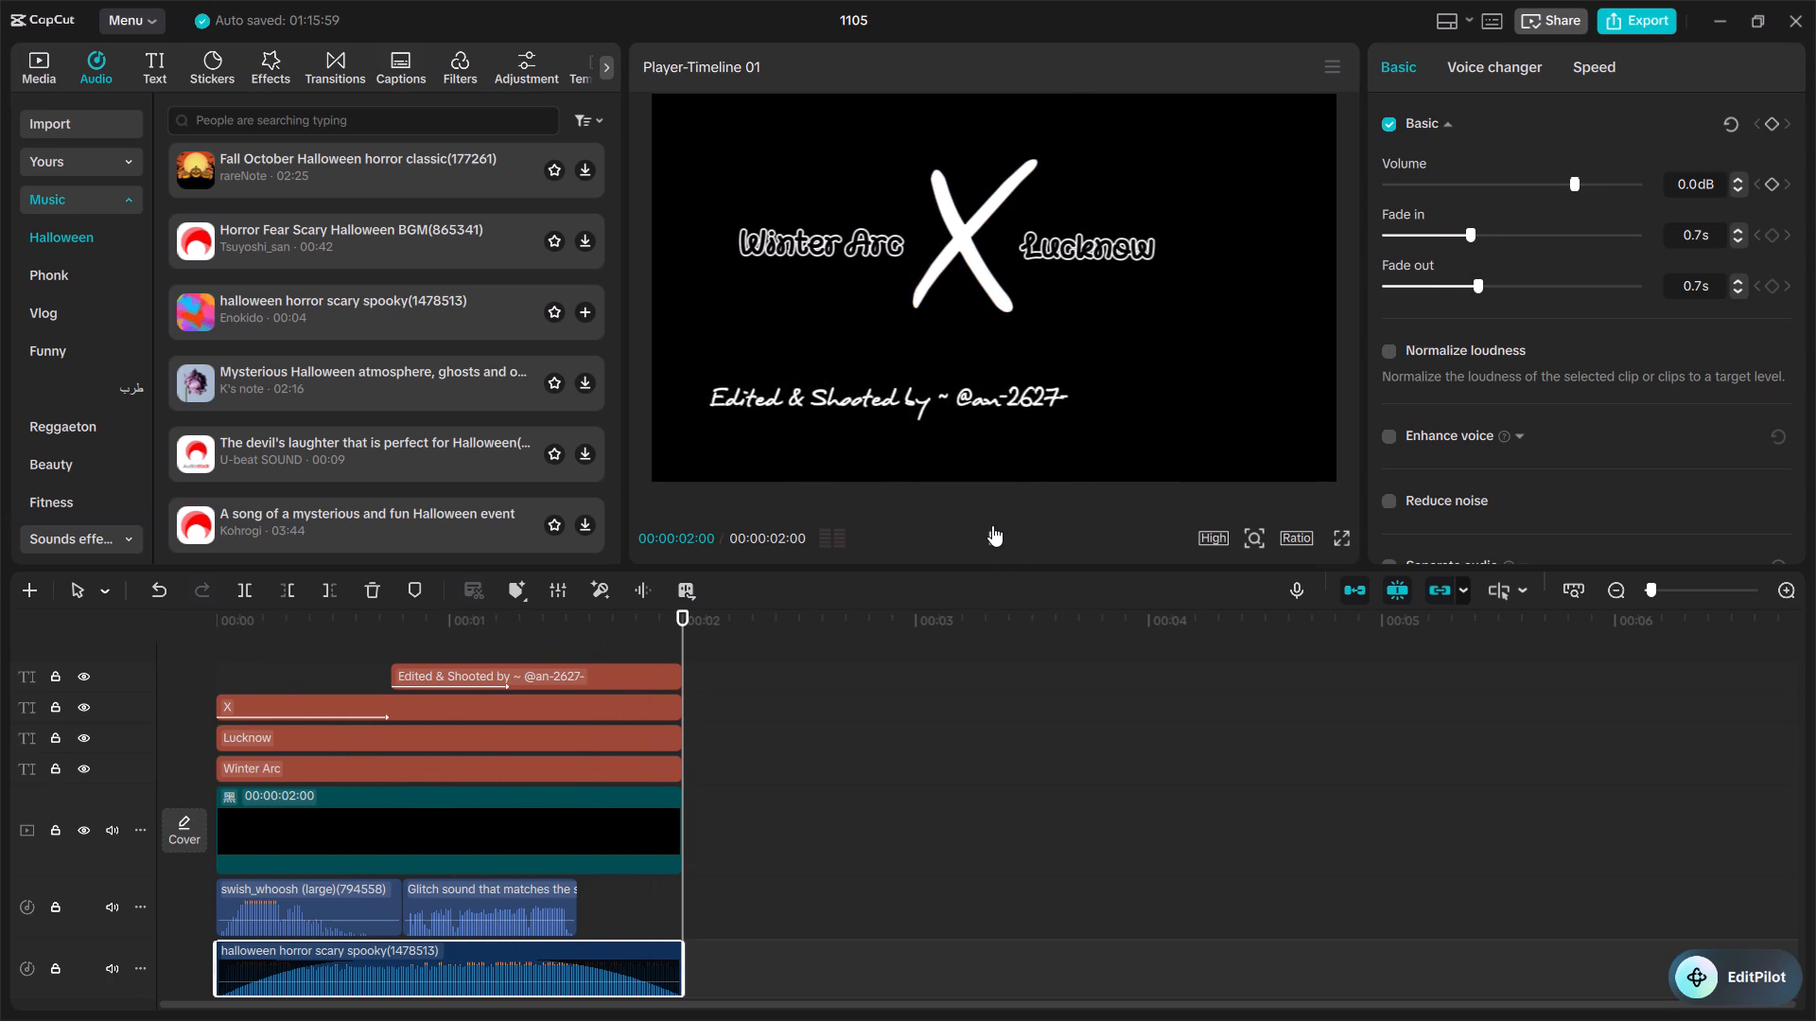
pyautogui.click(992, 525)
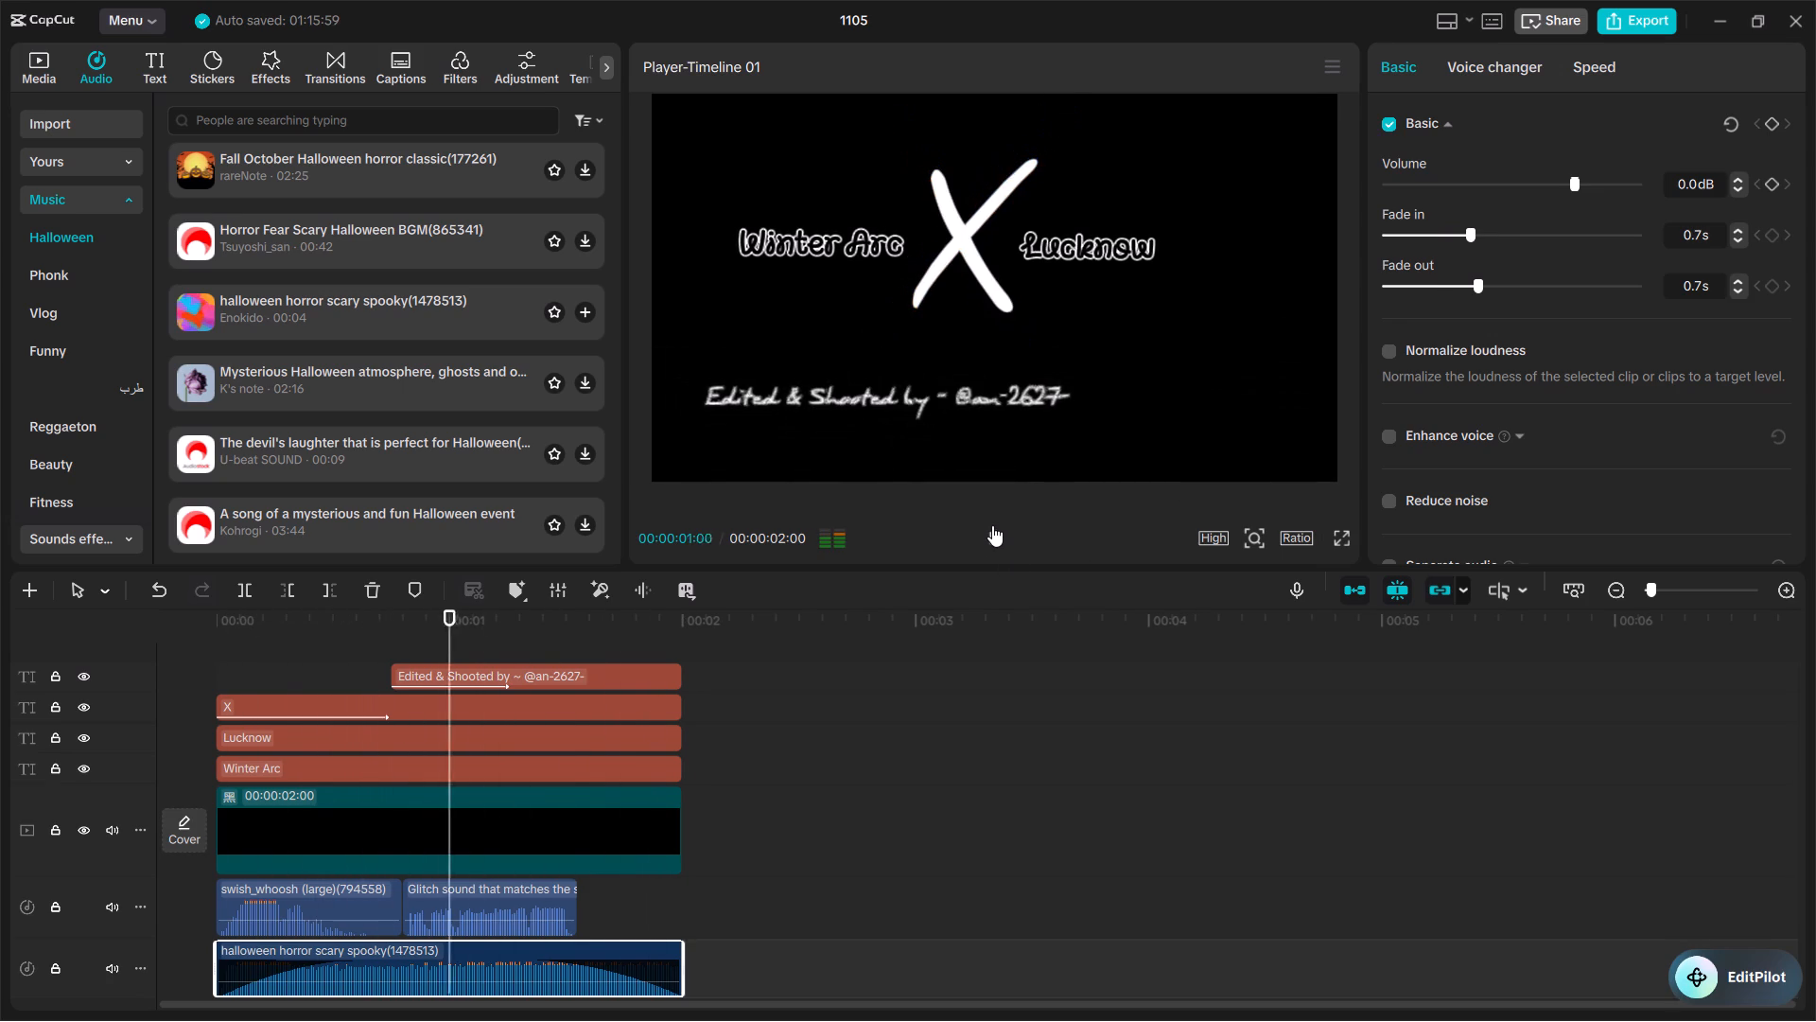
pyautogui.click(992, 525)
# Lower the Halloween music clip's volume to -21.1 dB, trying -33.8 dB and -28.1 dB first and playing the intro after each change.
pyautogui.click(613, 977)
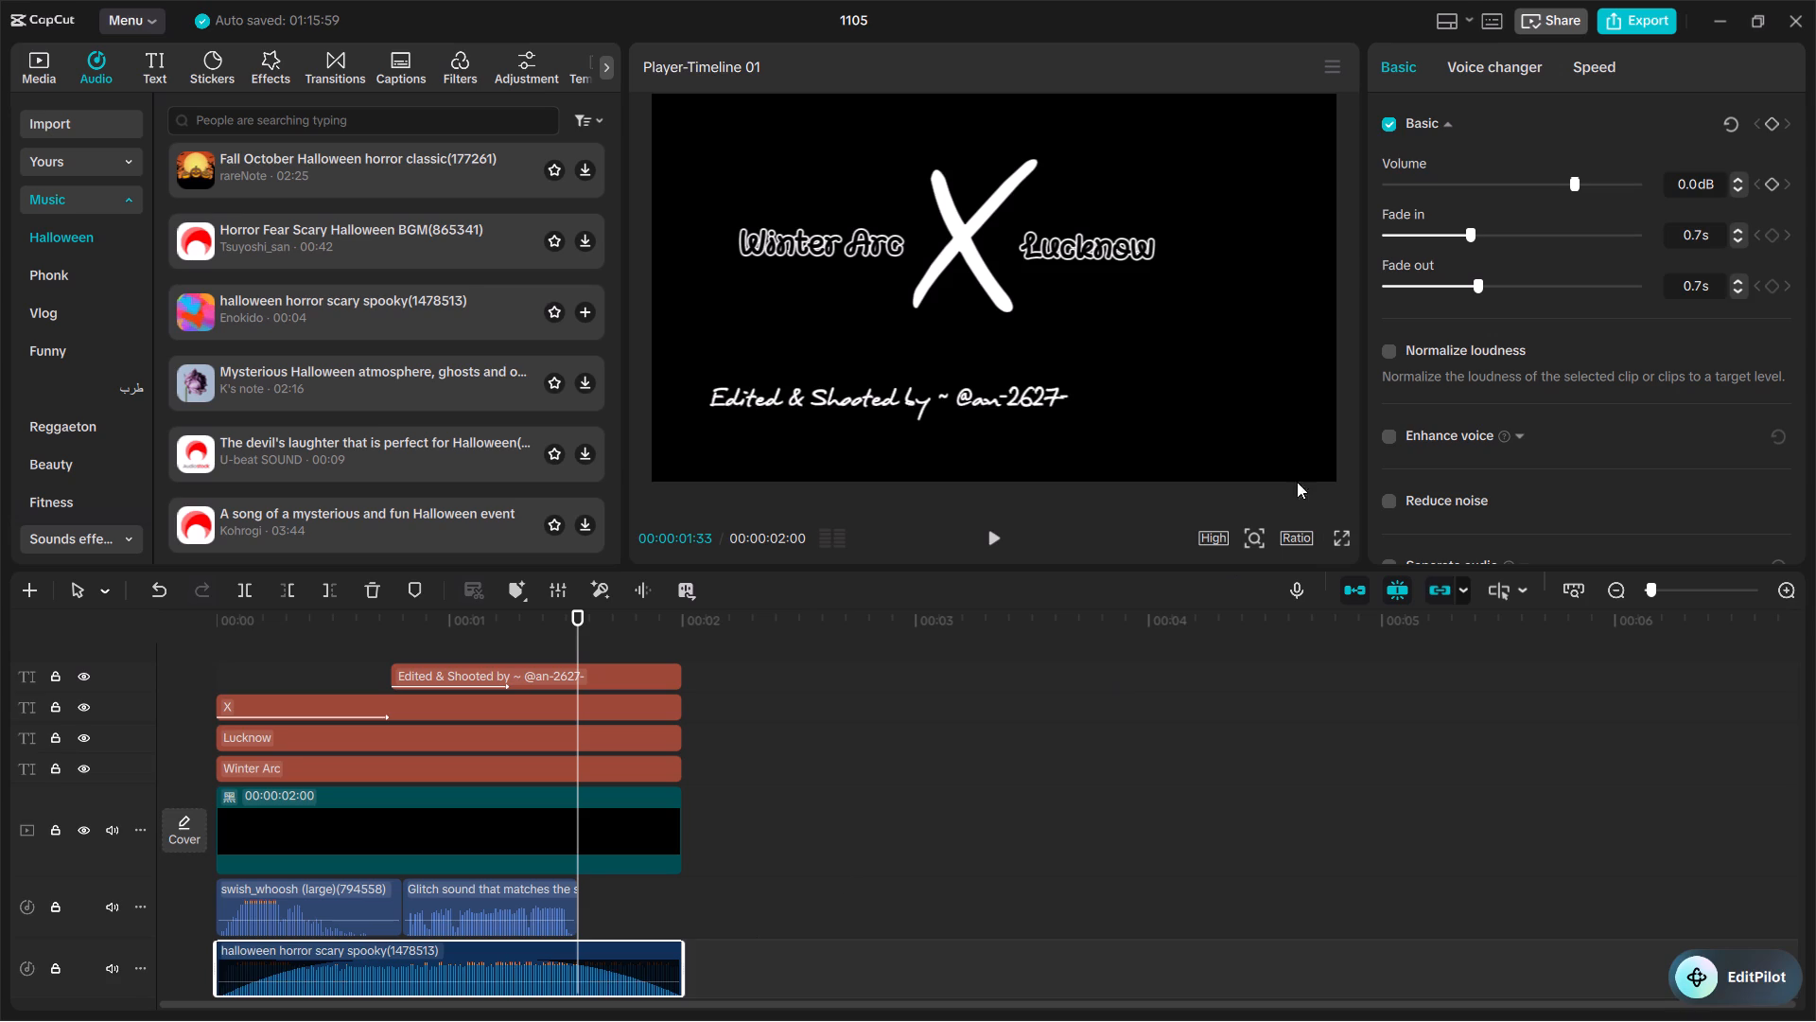
pyautogui.click(1482, 186)
pyautogui.click(1464, 185)
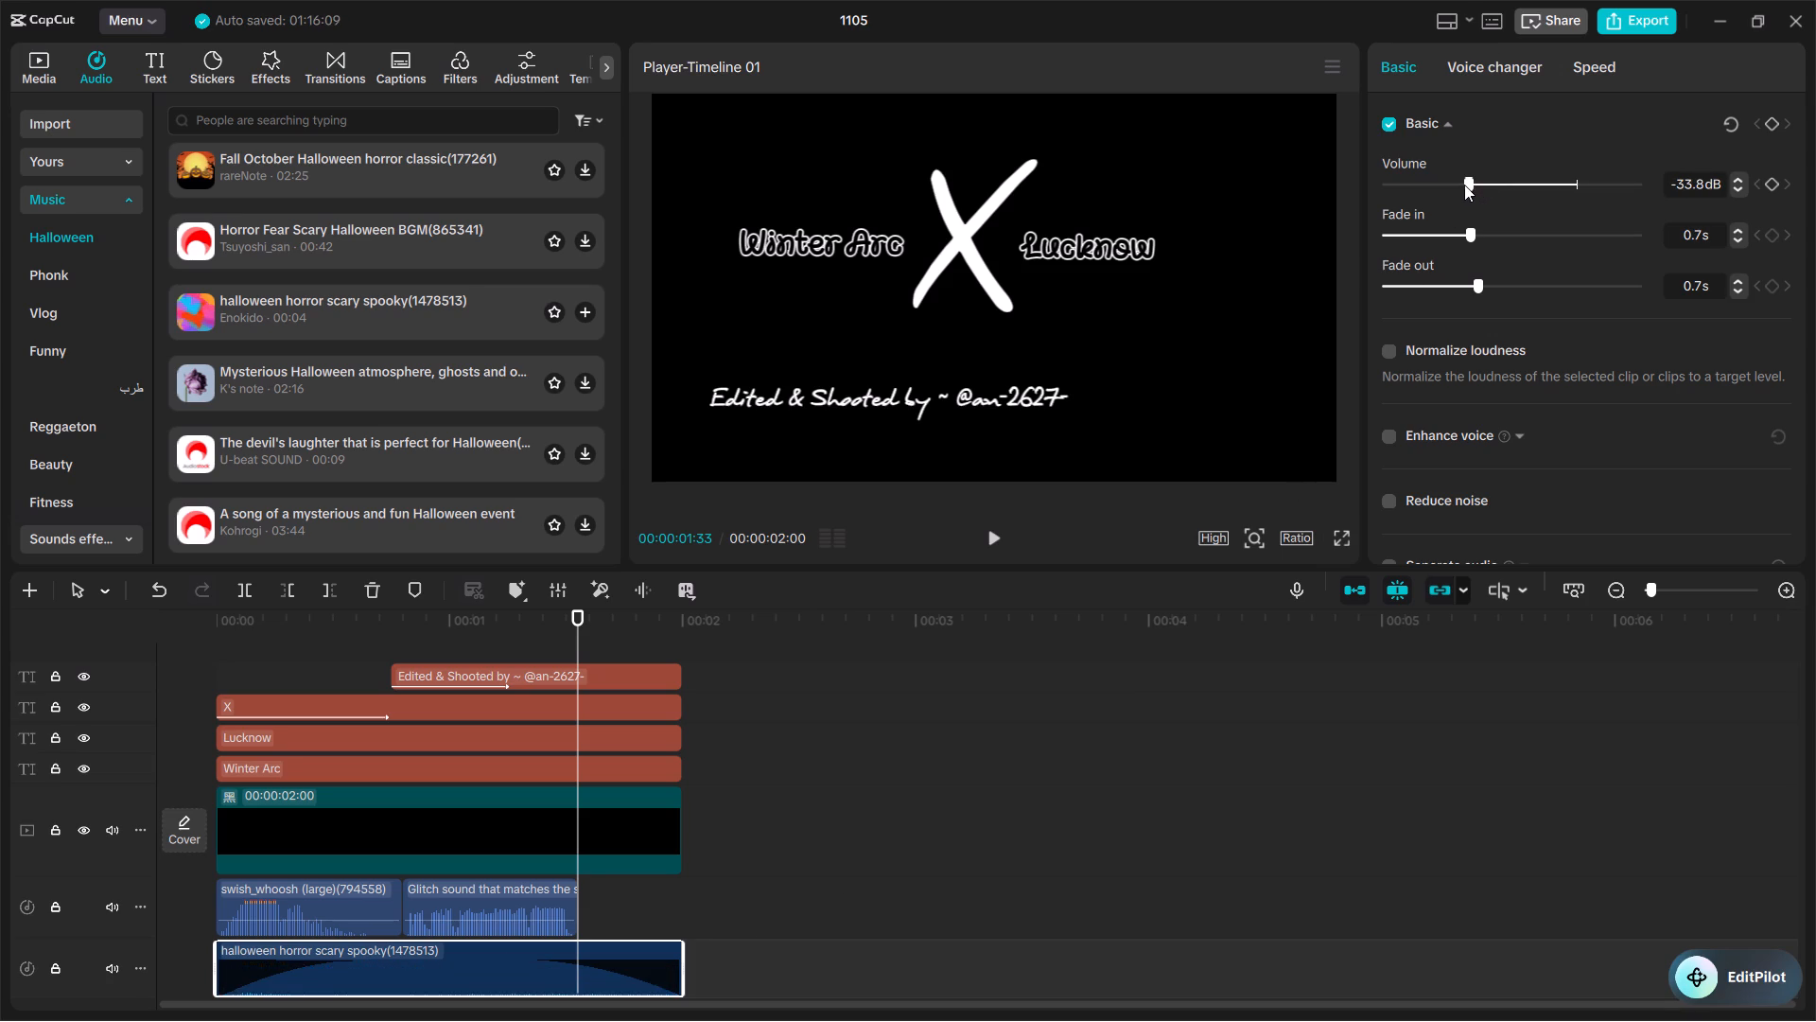
pyautogui.click(994, 529)
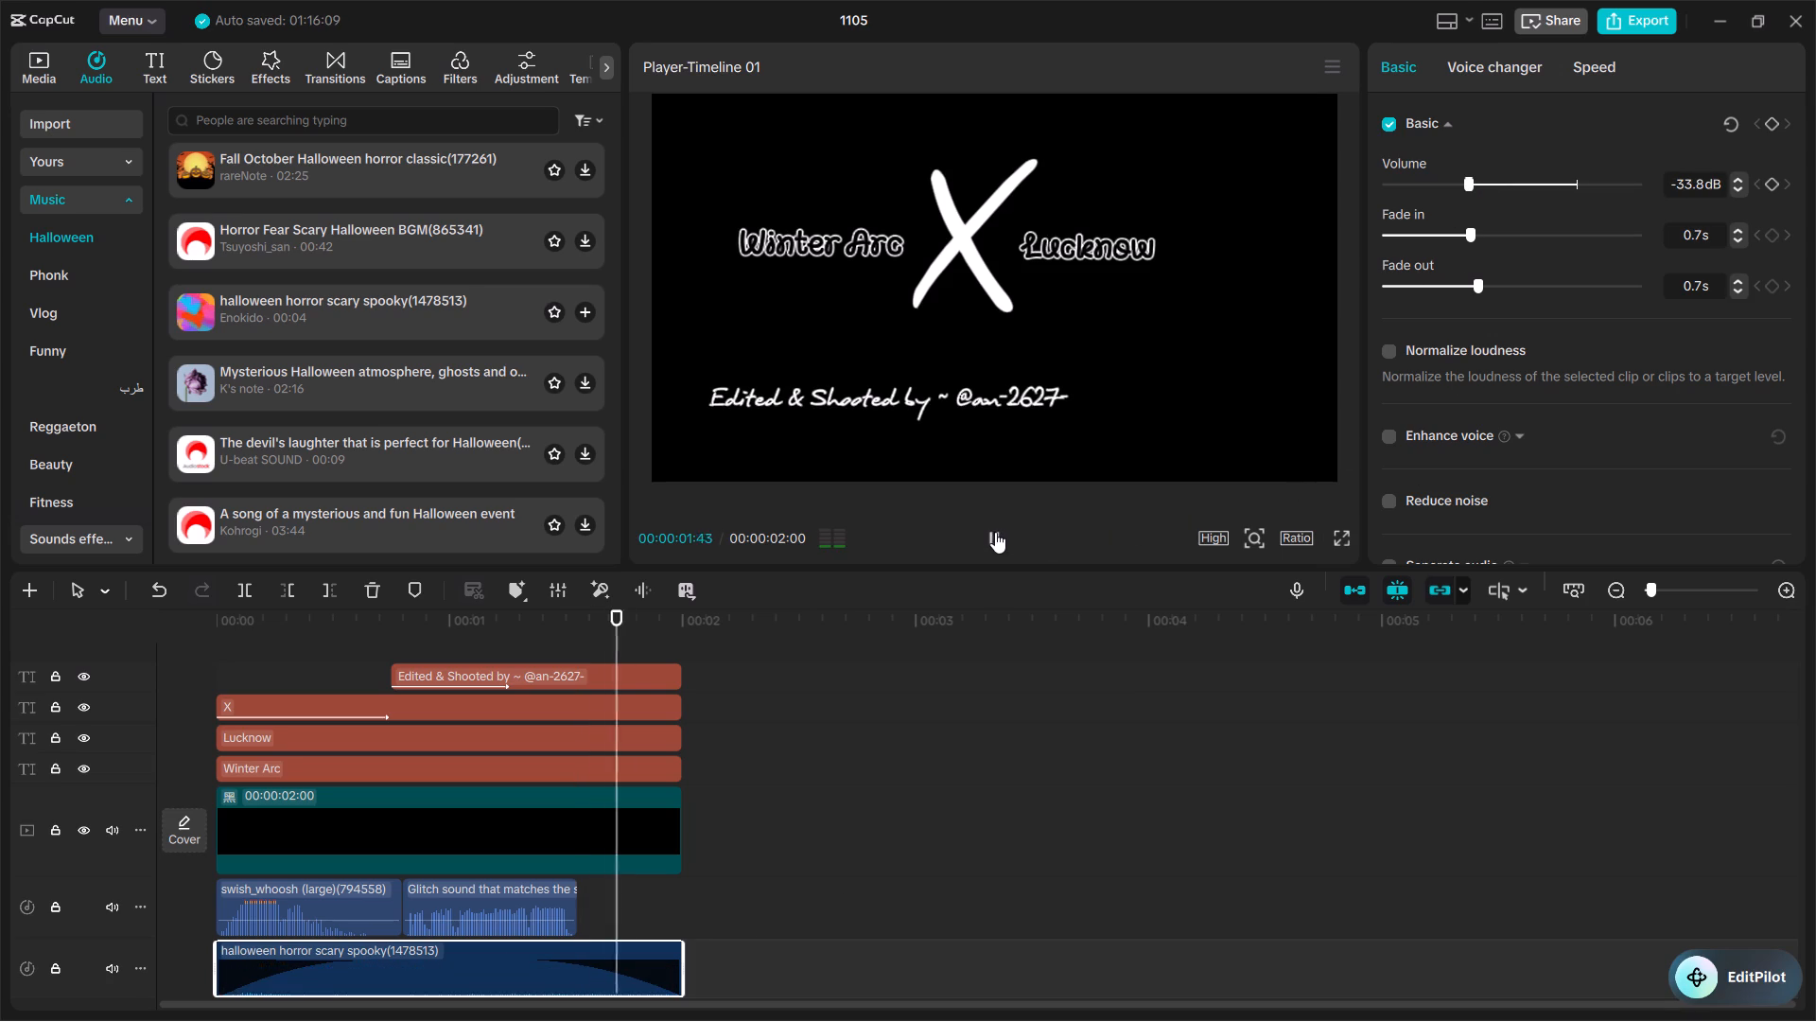
pyautogui.click(995, 534)
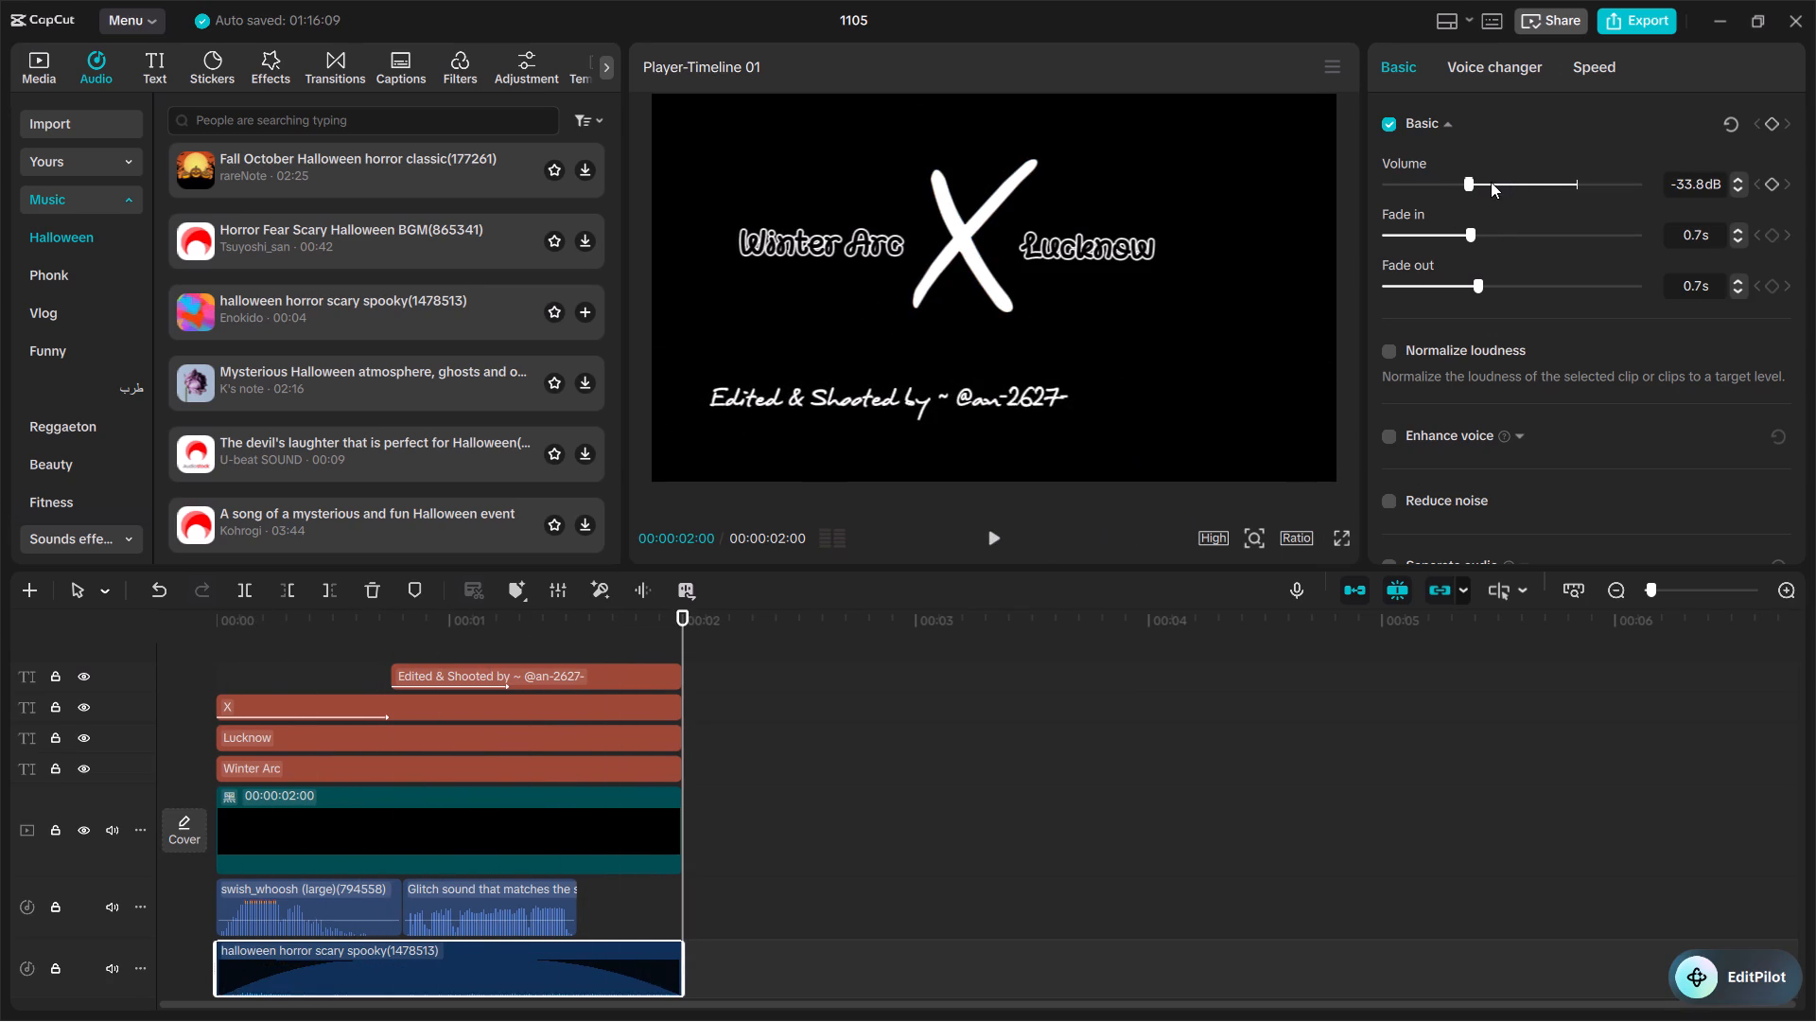
pyautogui.click(1482, 185)
pyautogui.click(996, 538)
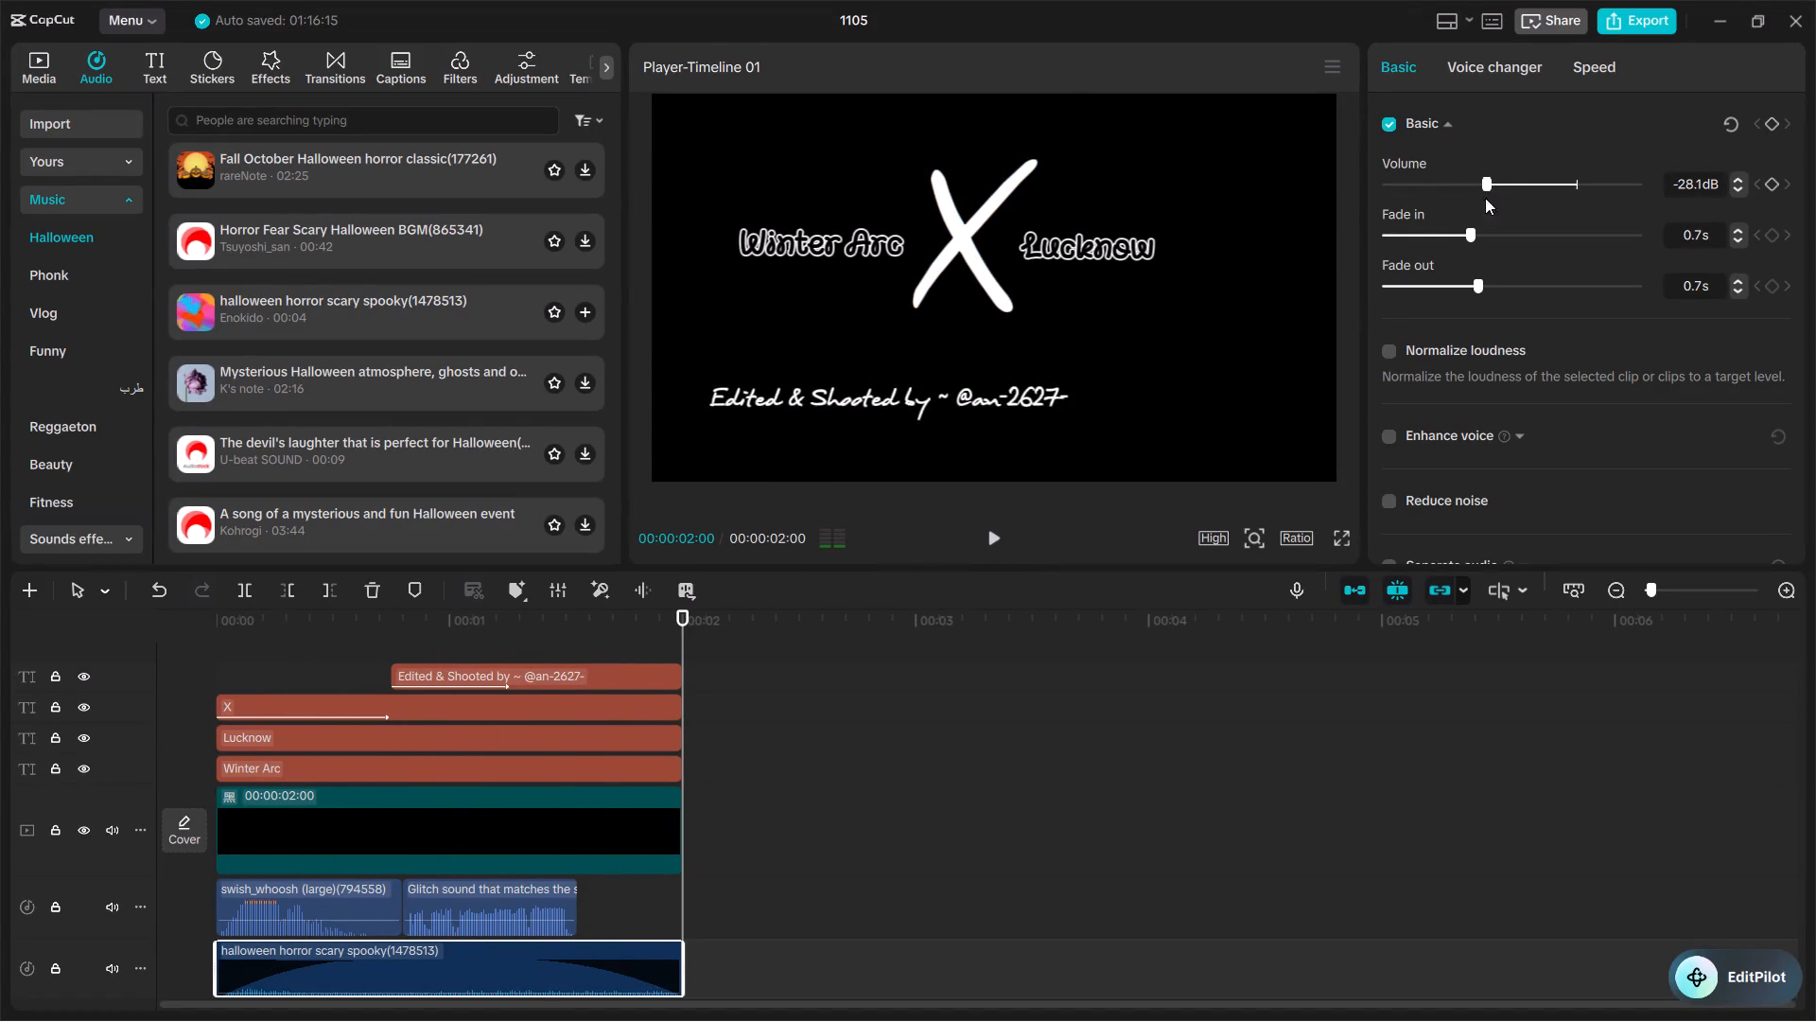
pyautogui.click(1504, 182)
pyautogui.click(994, 534)
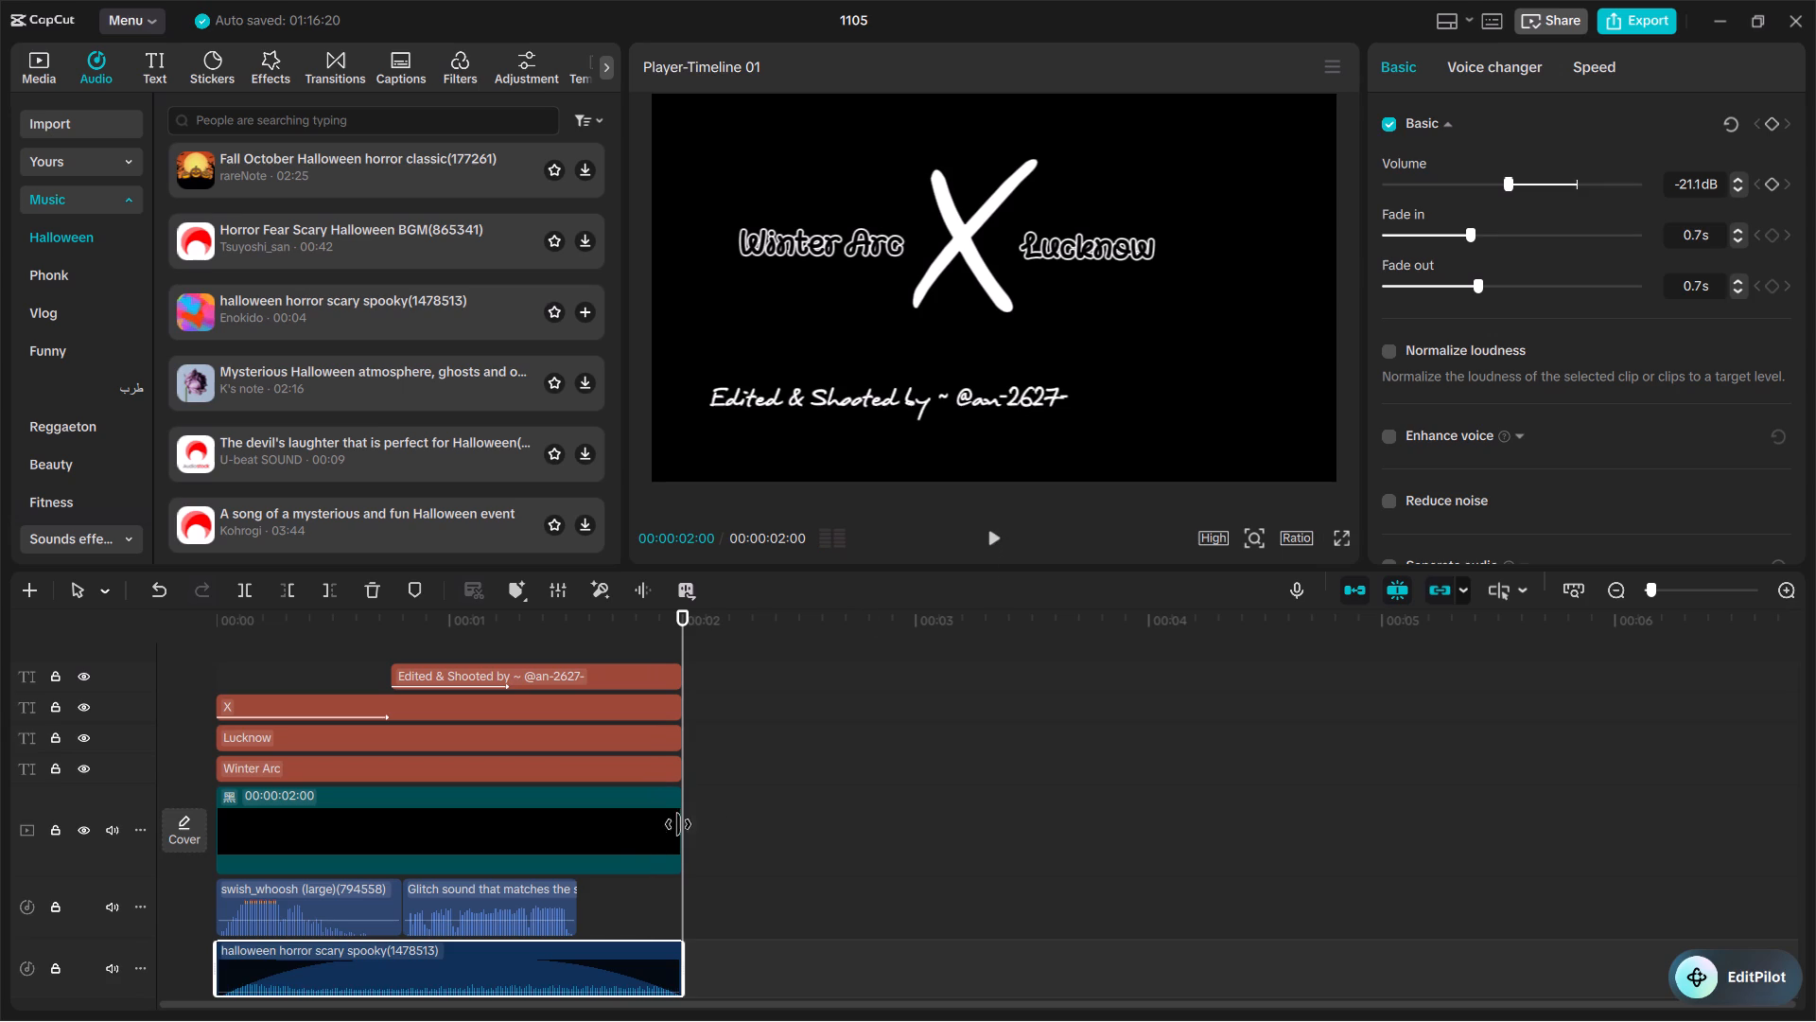
# Give the Glitch sound effect clip a 0.3 s fade-out.
pyautogui.click(523, 913)
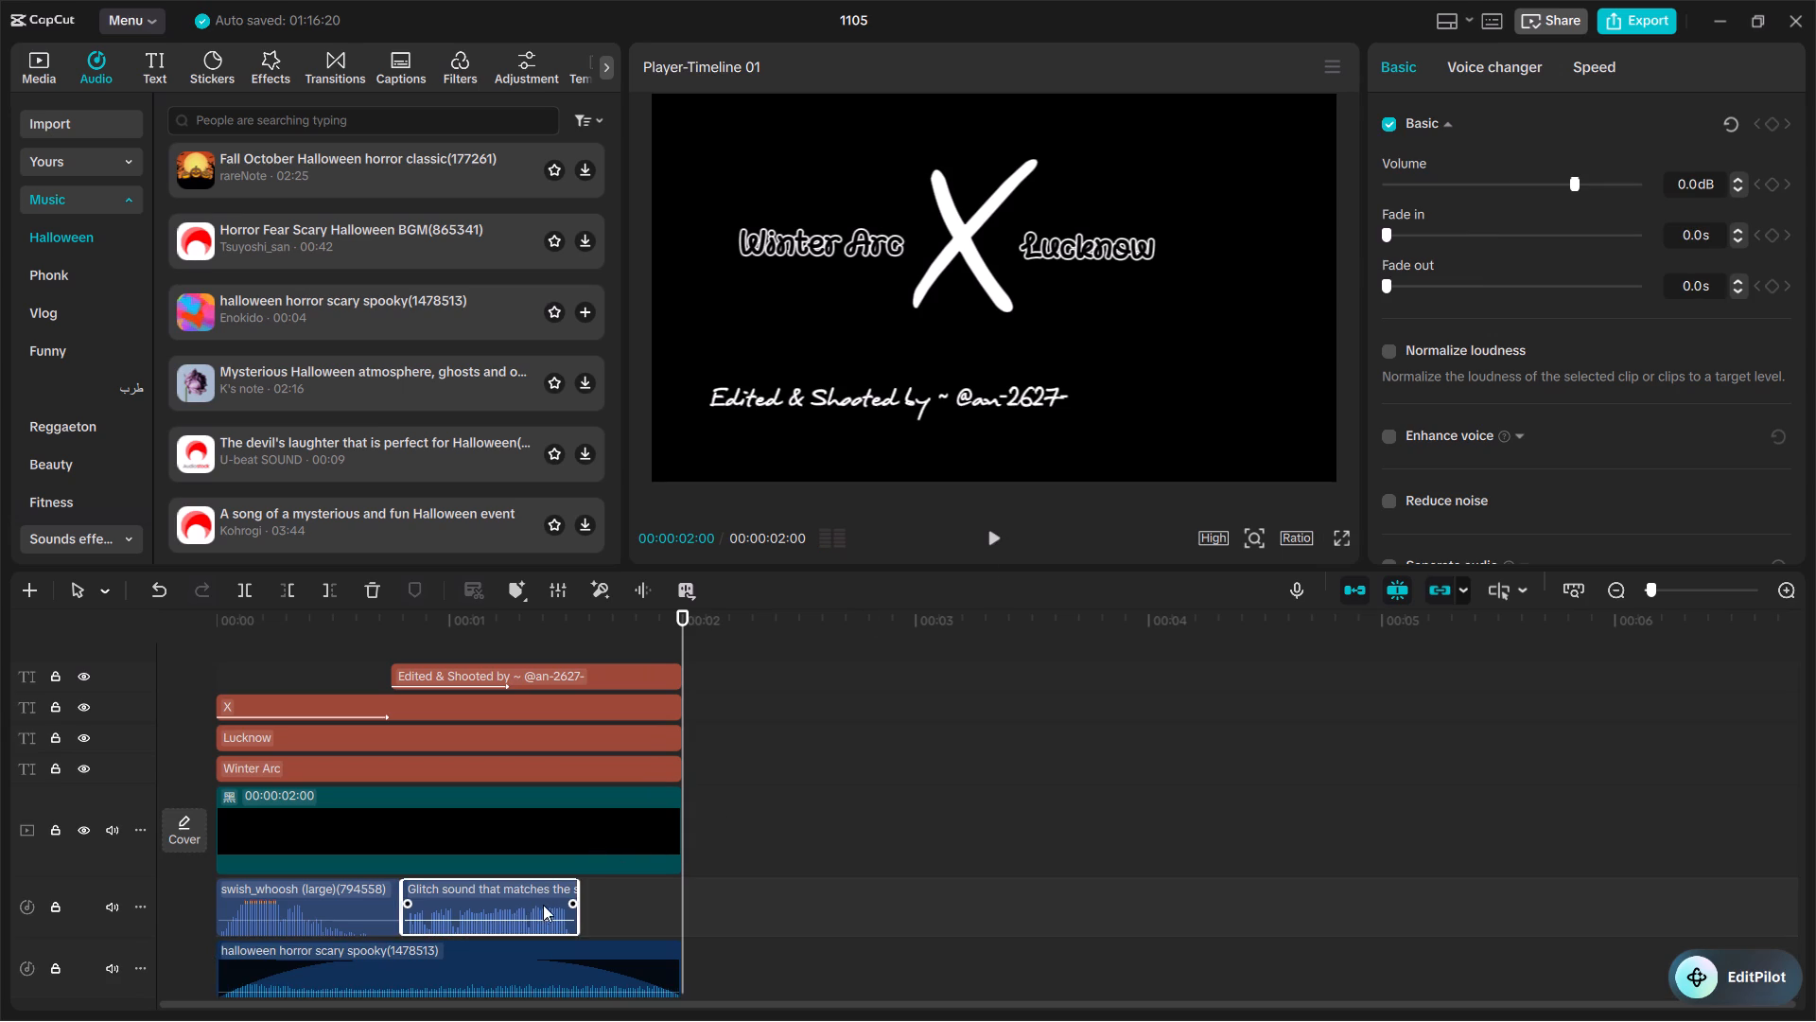
pyautogui.click(1419, 284)
pyautogui.click(1463, 284)
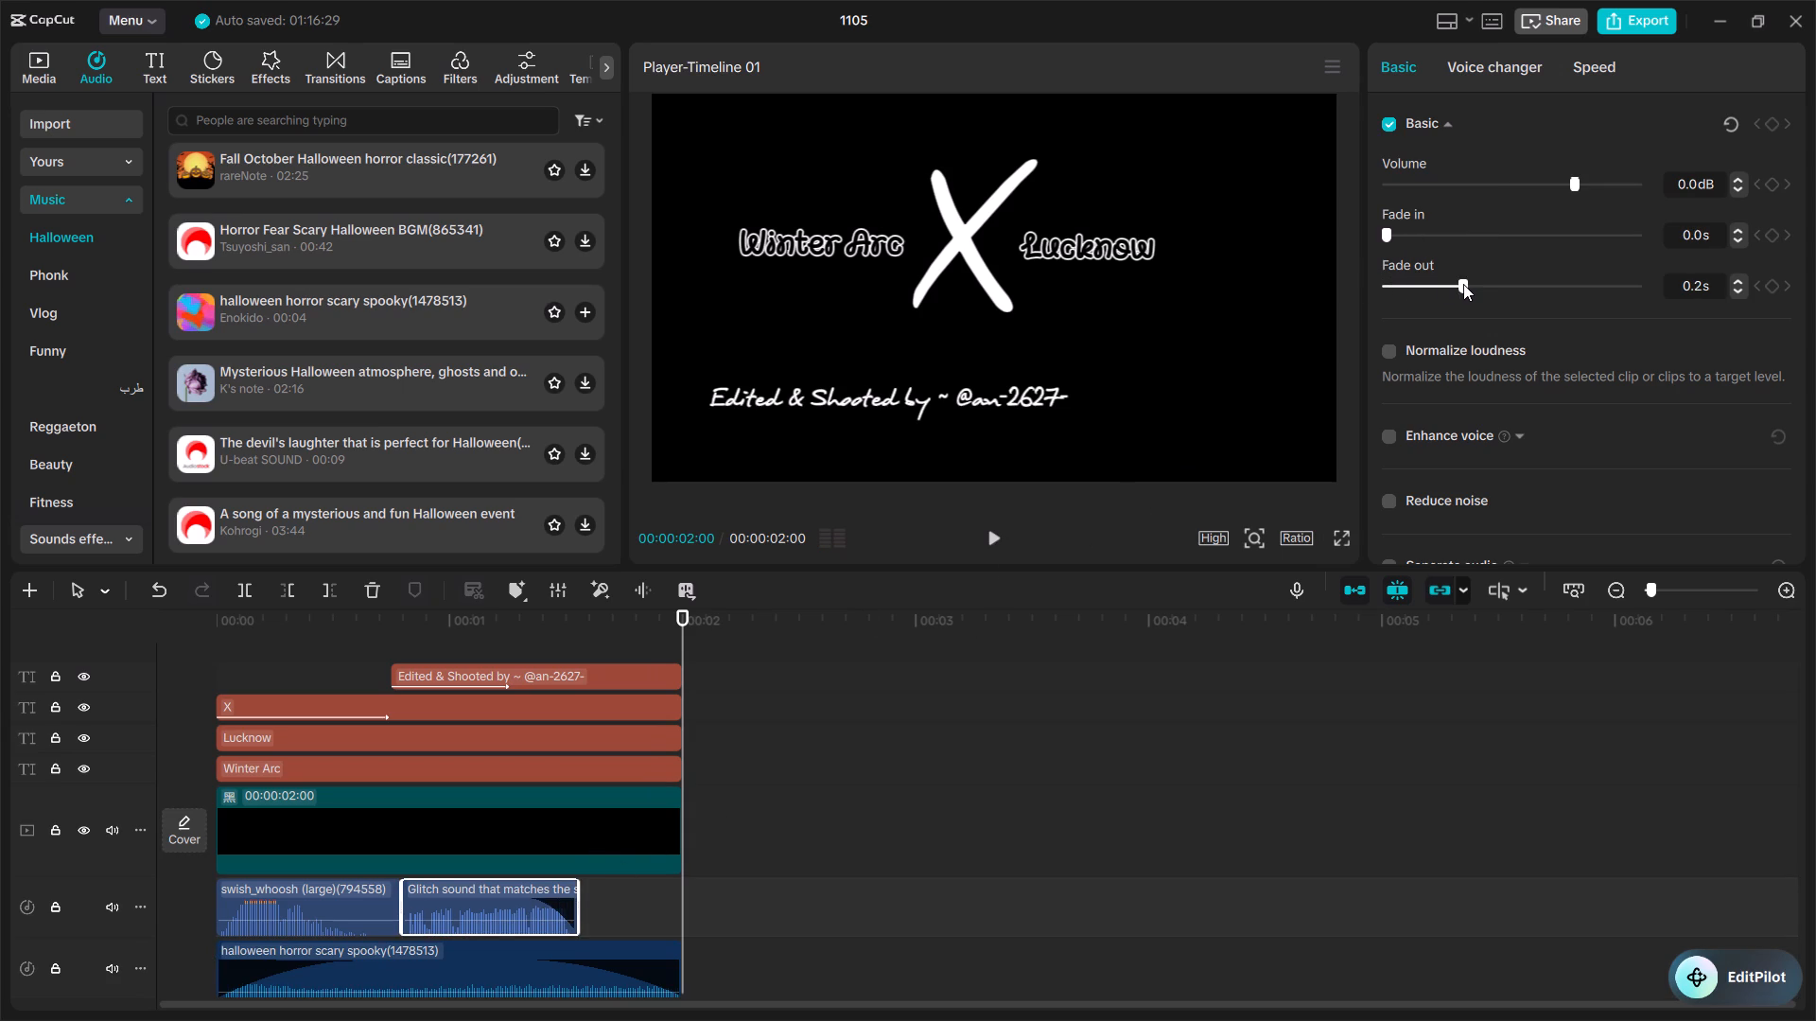
pyautogui.click(1474, 284)
# Select the swish_whoosh (large) clip and play the intro repeatedly to check the sound mix.
pyautogui.click(333, 893)
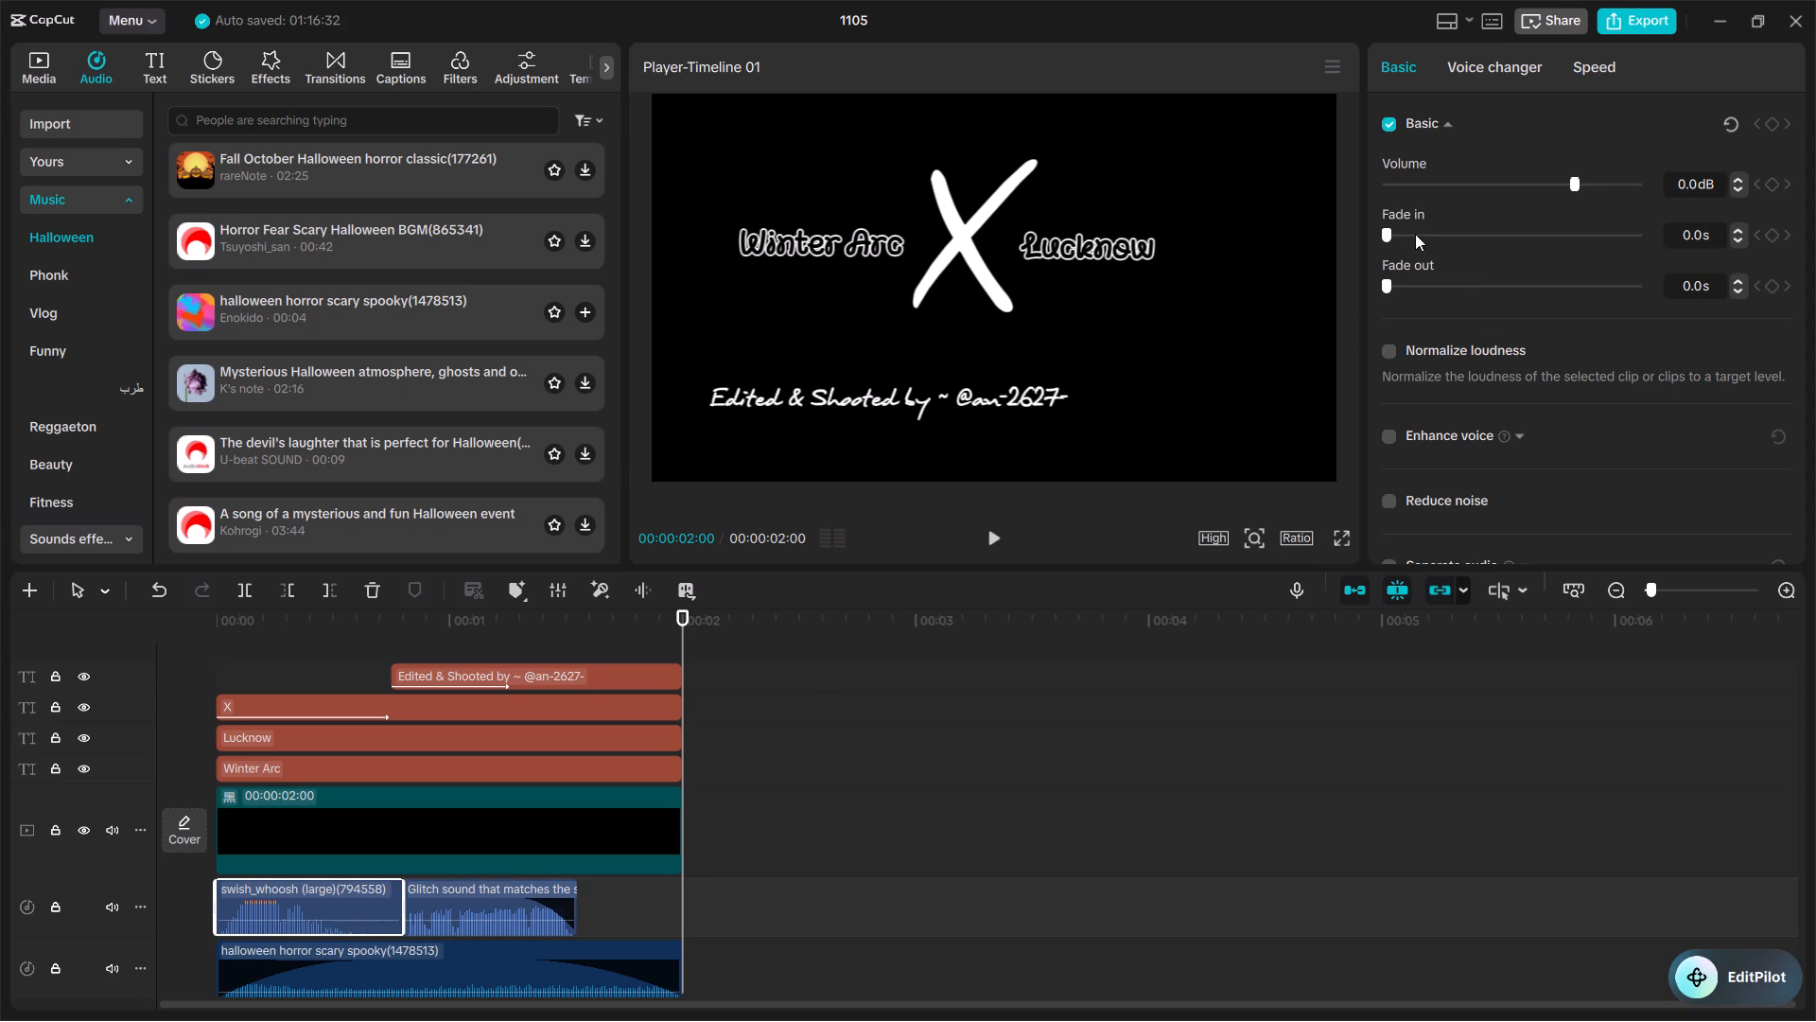
pyautogui.click(992, 531)
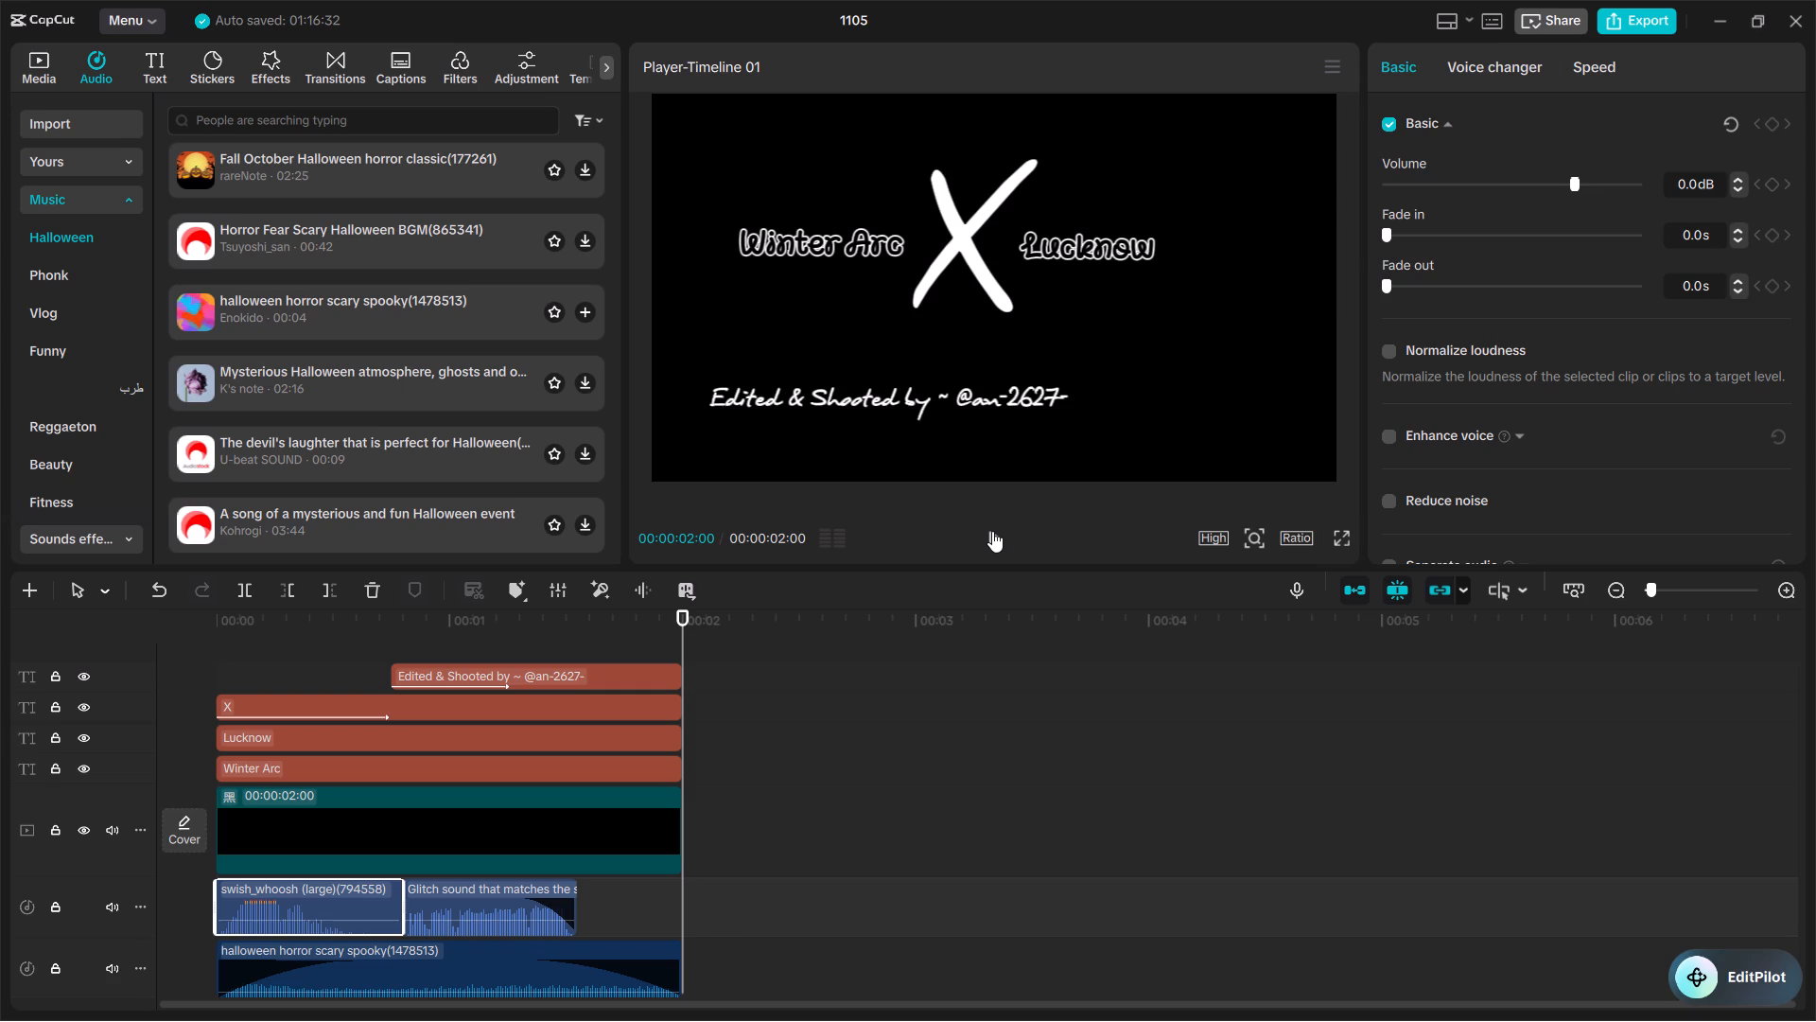
pyautogui.click(992, 531)
# Extend the end of the Edited & Shooted by title clip to 00:00:02:10.
pyautogui.click(639, 683)
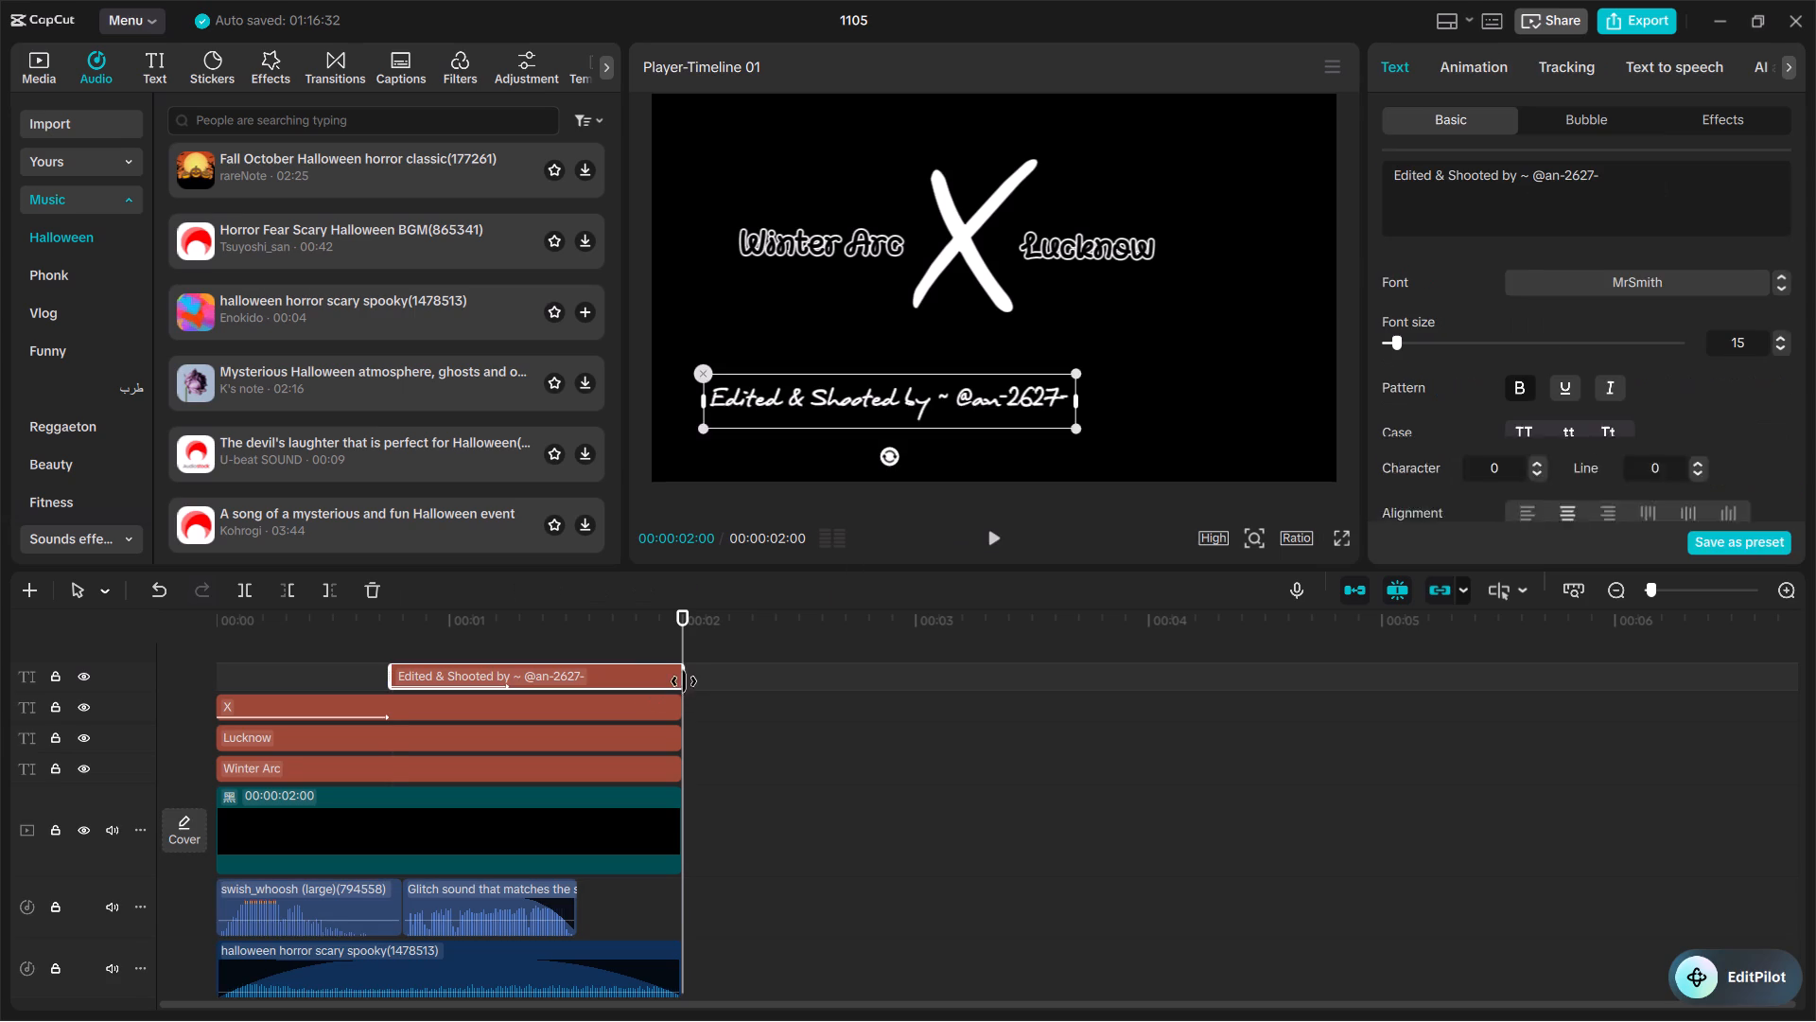
pyautogui.moveTo(683, 683); pyautogui.dragTo(705, 683)
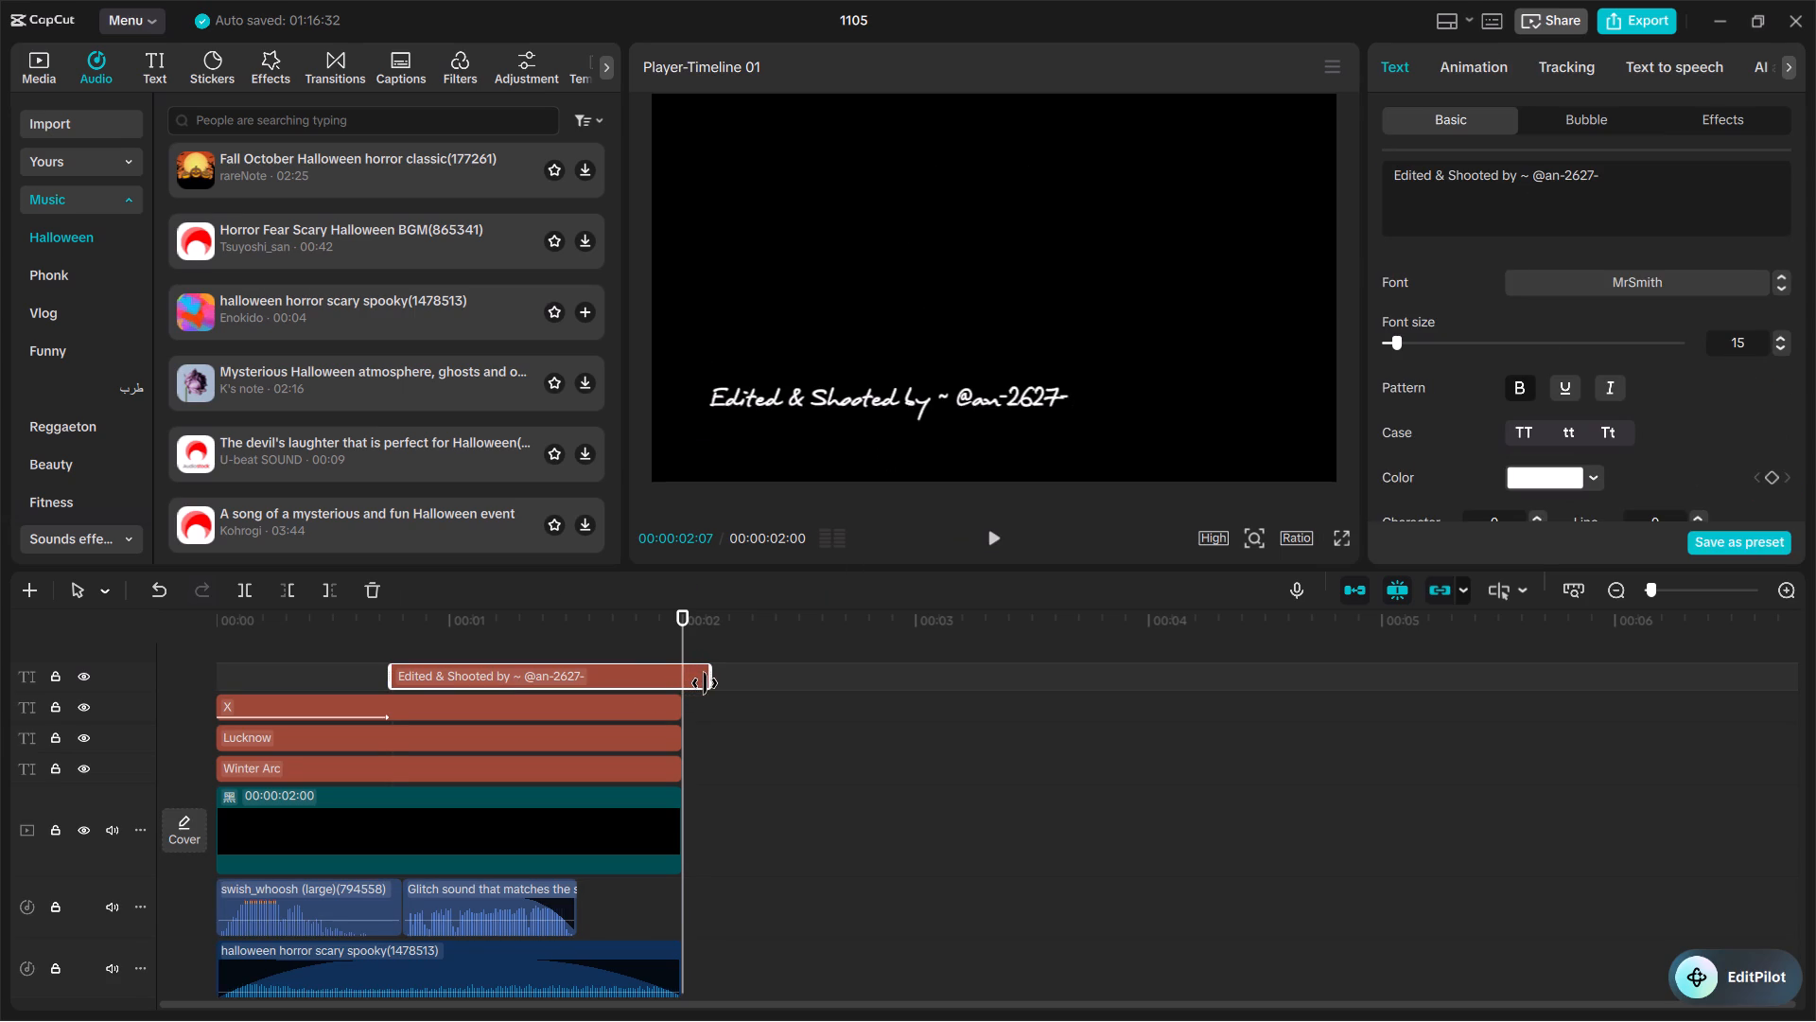
pyautogui.moveTo(705, 683); pyautogui.dragTo(724, 683)
pyautogui.moveTo(724, 683); pyautogui.dragTo(703, 689)
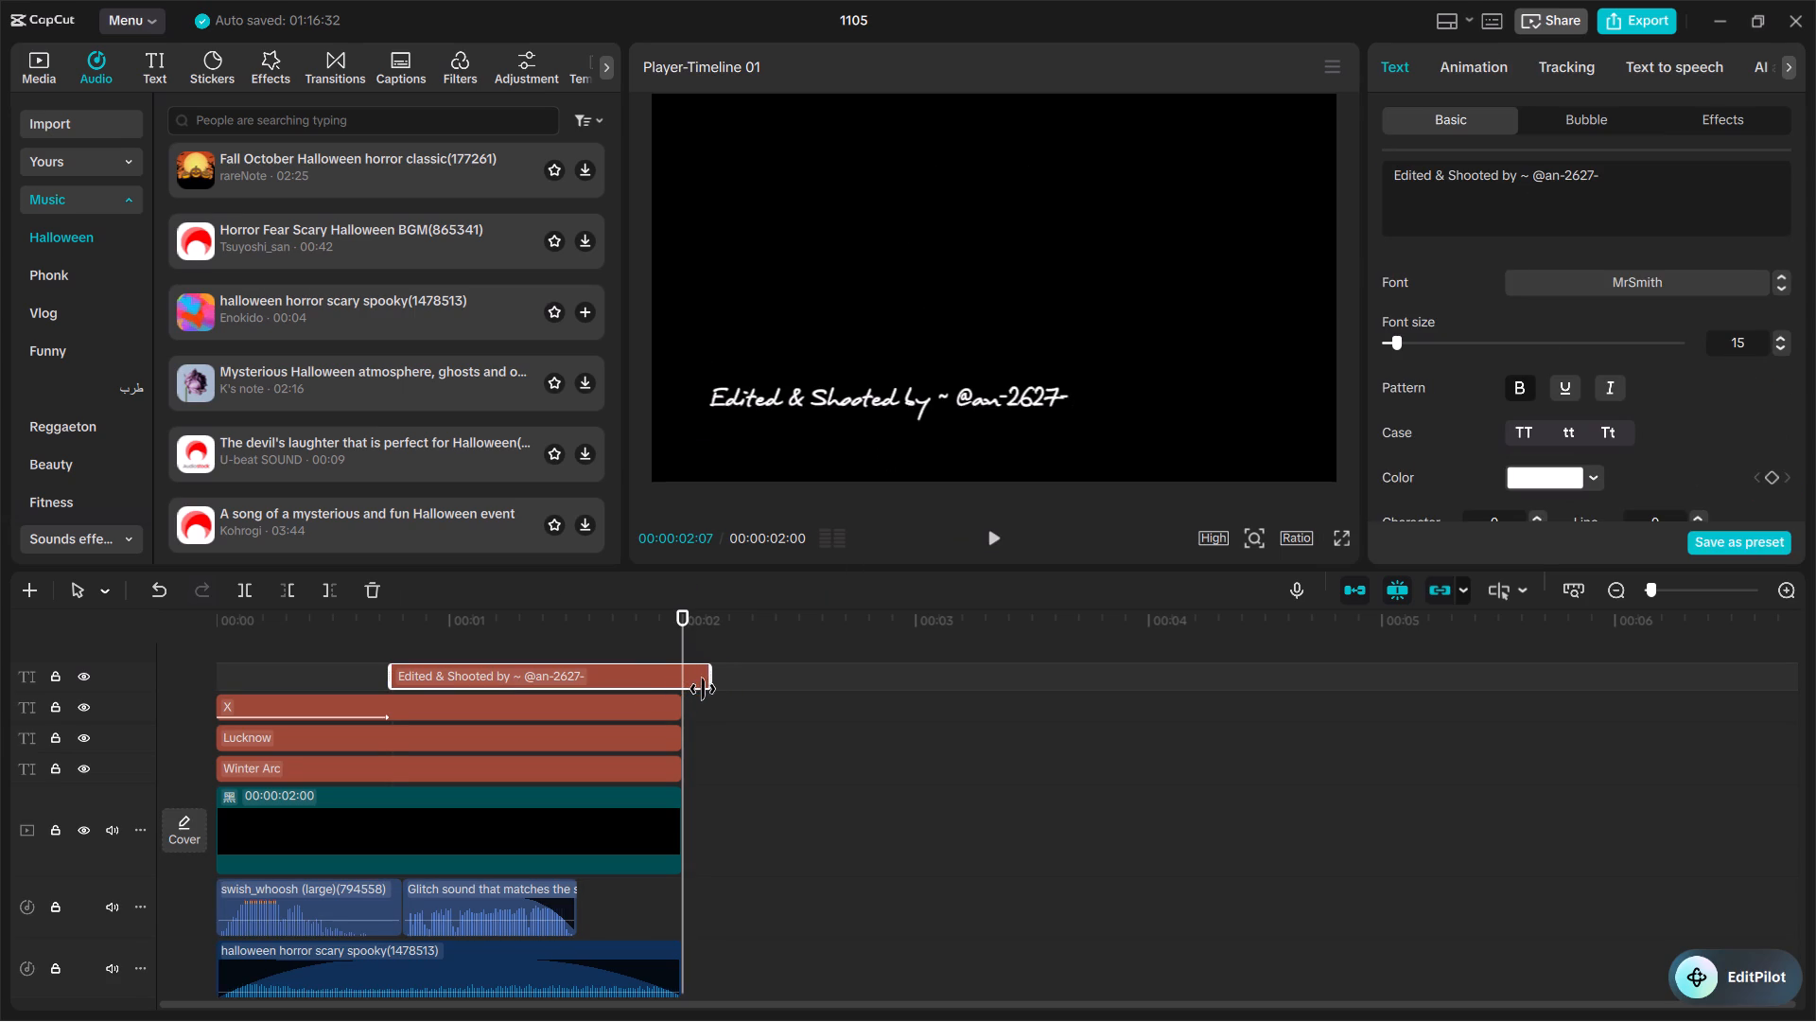
pyautogui.moveTo(703, 689); pyautogui.dragTo(715, 689)
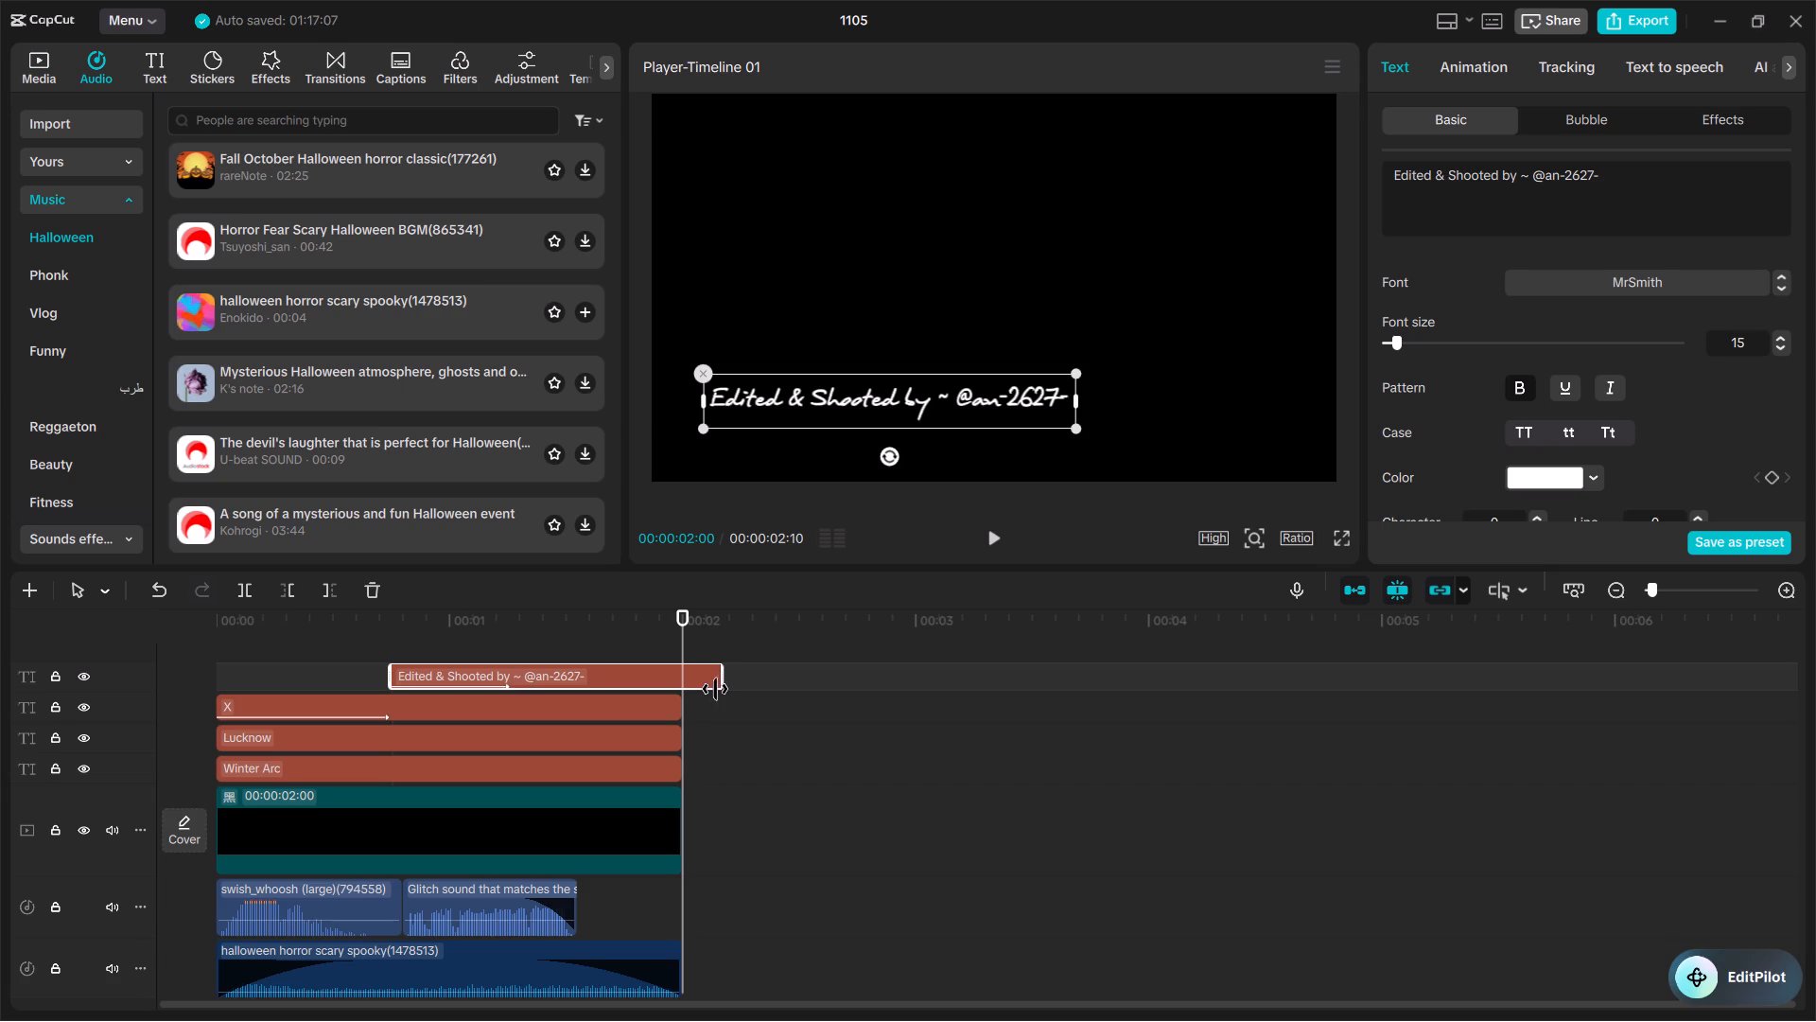
# Extend the ends of the X, Lucknow and Winter Arc title clips to 00:00:02:10, level with the credit title.
pyautogui.click(657, 708)
pyautogui.moveTo(679, 711); pyautogui.dragTo(697, 711)
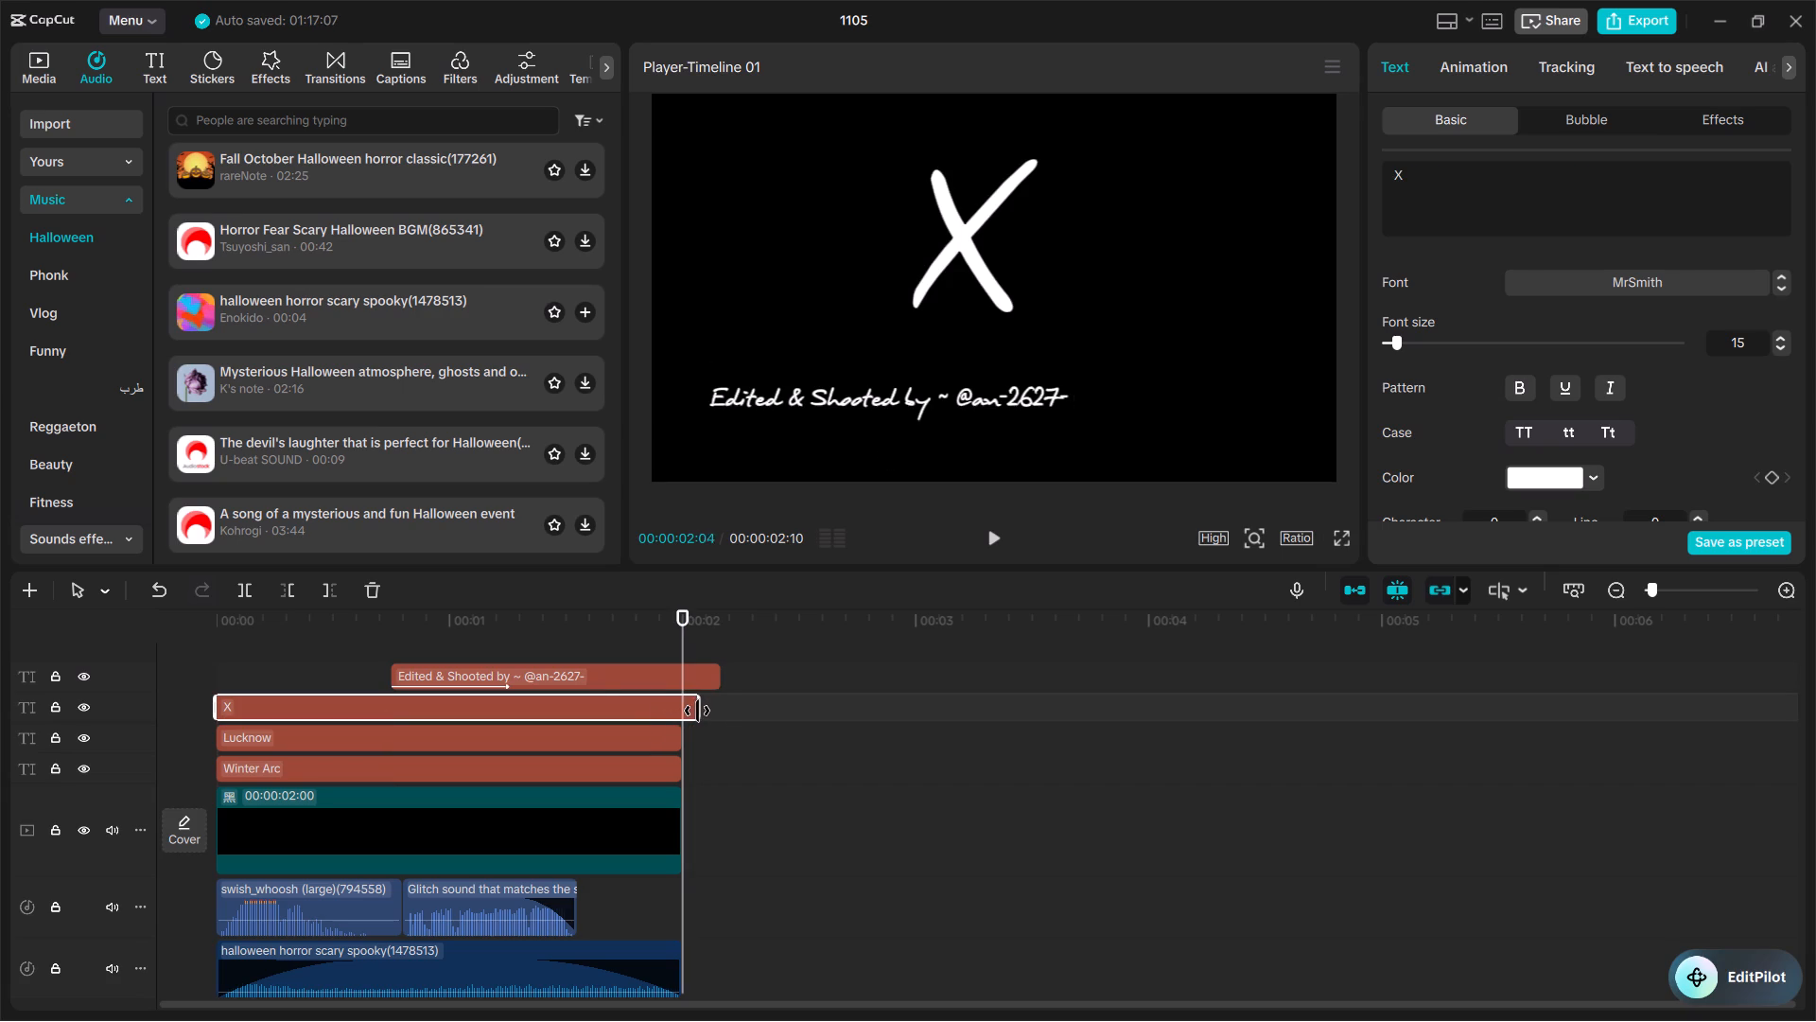
pyautogui.moveTo(697, 711); pyautogui.dragTo(716, 711)
pyautogui.click(661, 748)
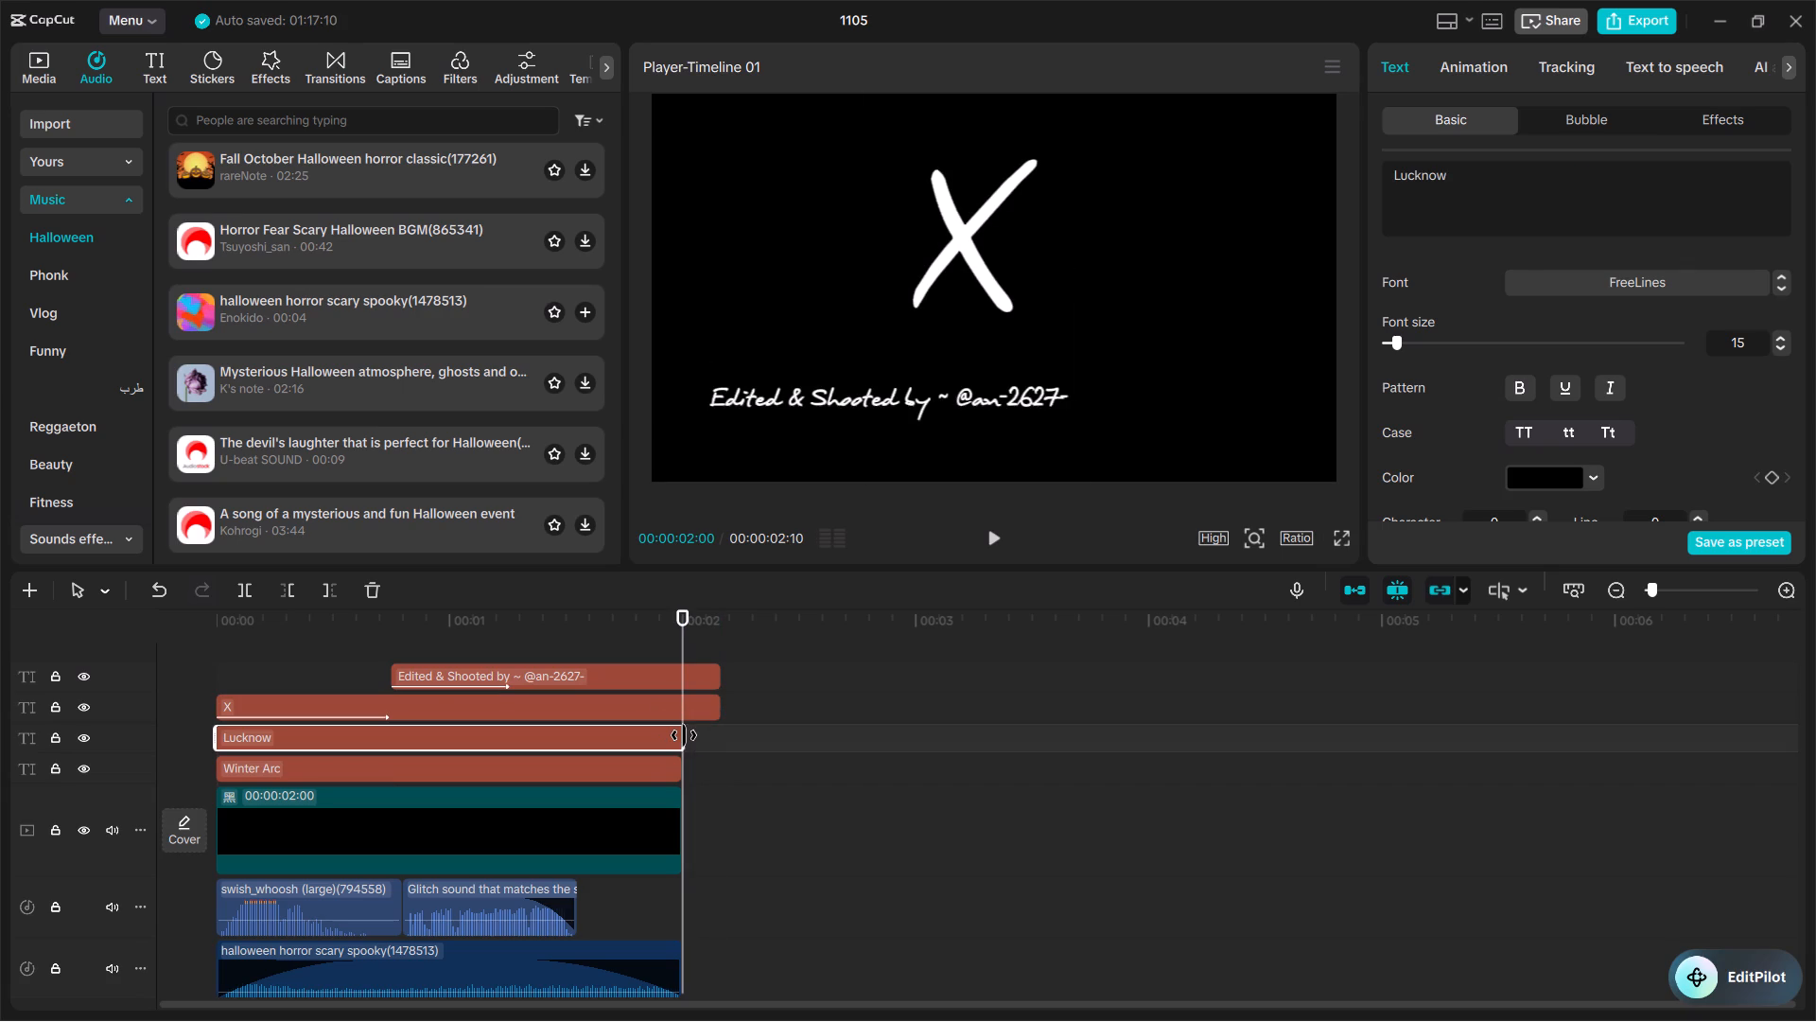
pyautogui.moveTo(684, 735); pyautogui.dragTo(715, 735)
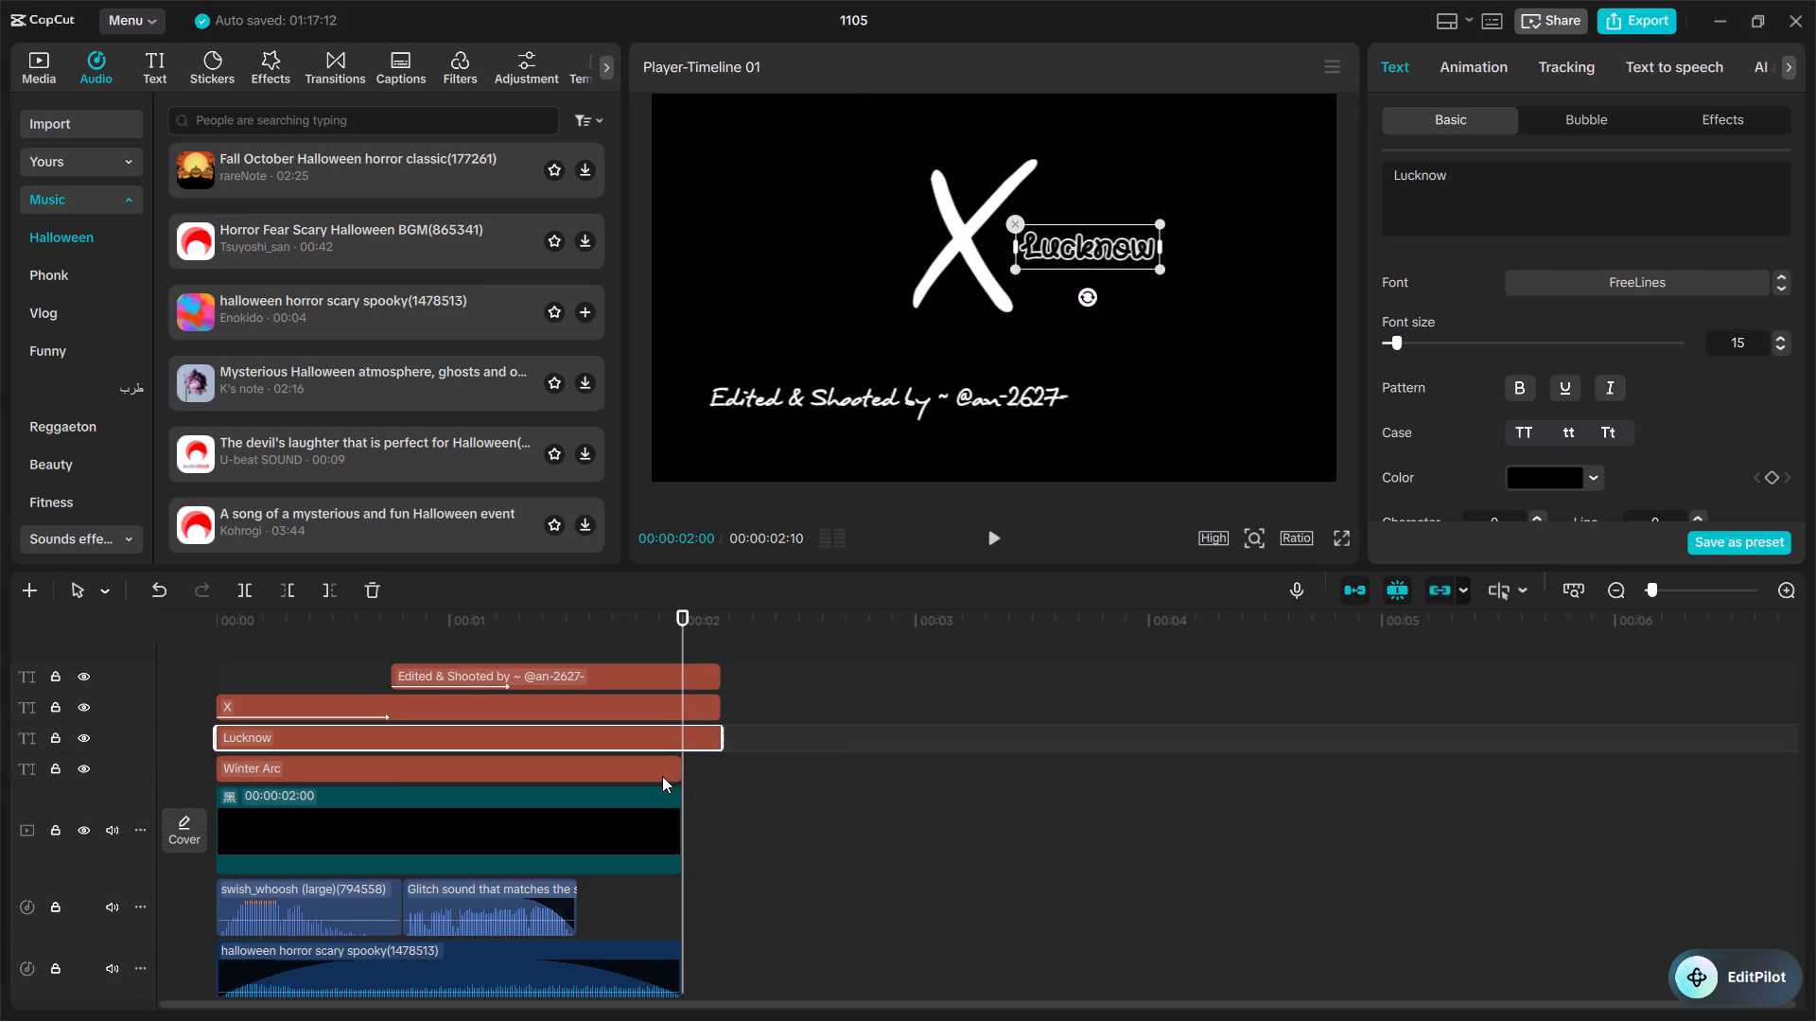
pyautogui.click(662, 776)
pyautogui.moveTo(682, 769); pyautogui.dragTo(712, 768)
# Extend the black background clip on the main track to 00:00:02:10.
pyautogui.click(660, 825)
pyautogui.moveTo(681, 825); pyautogui.dragTo(708, 825)
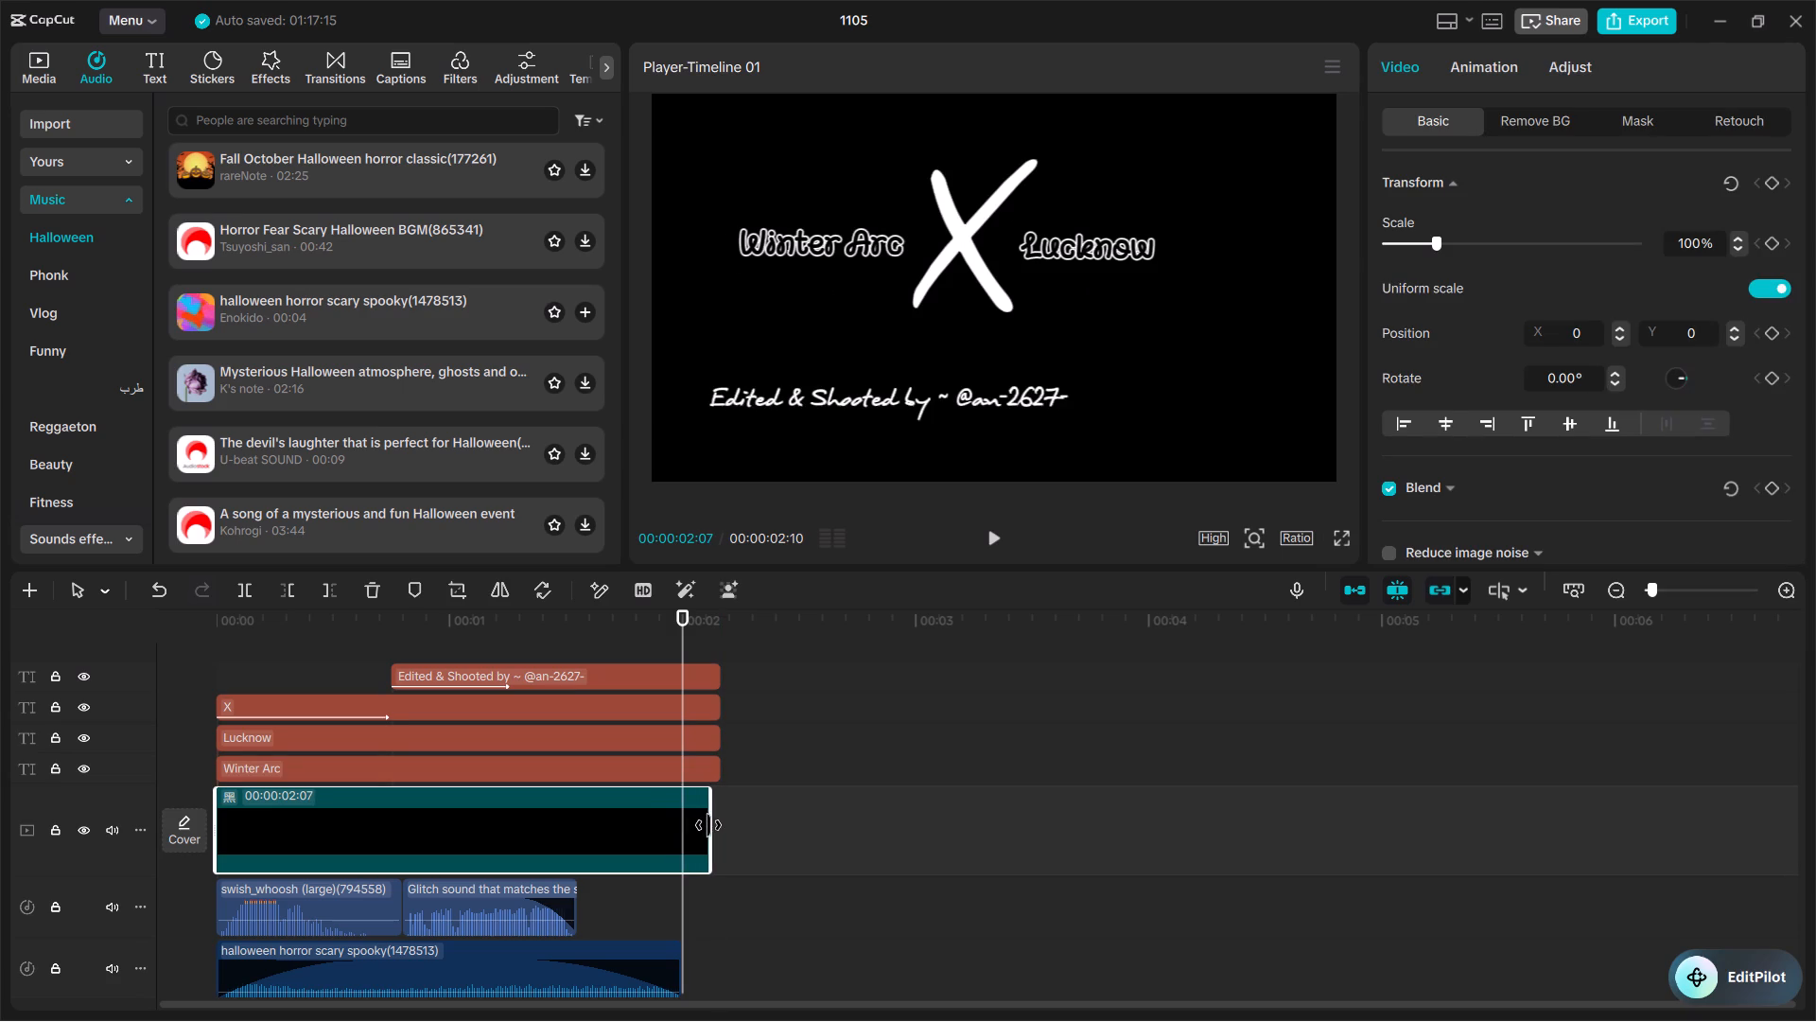
pyautogui.moveTo(708, 825); pyautogui.dragTo(717, 825)
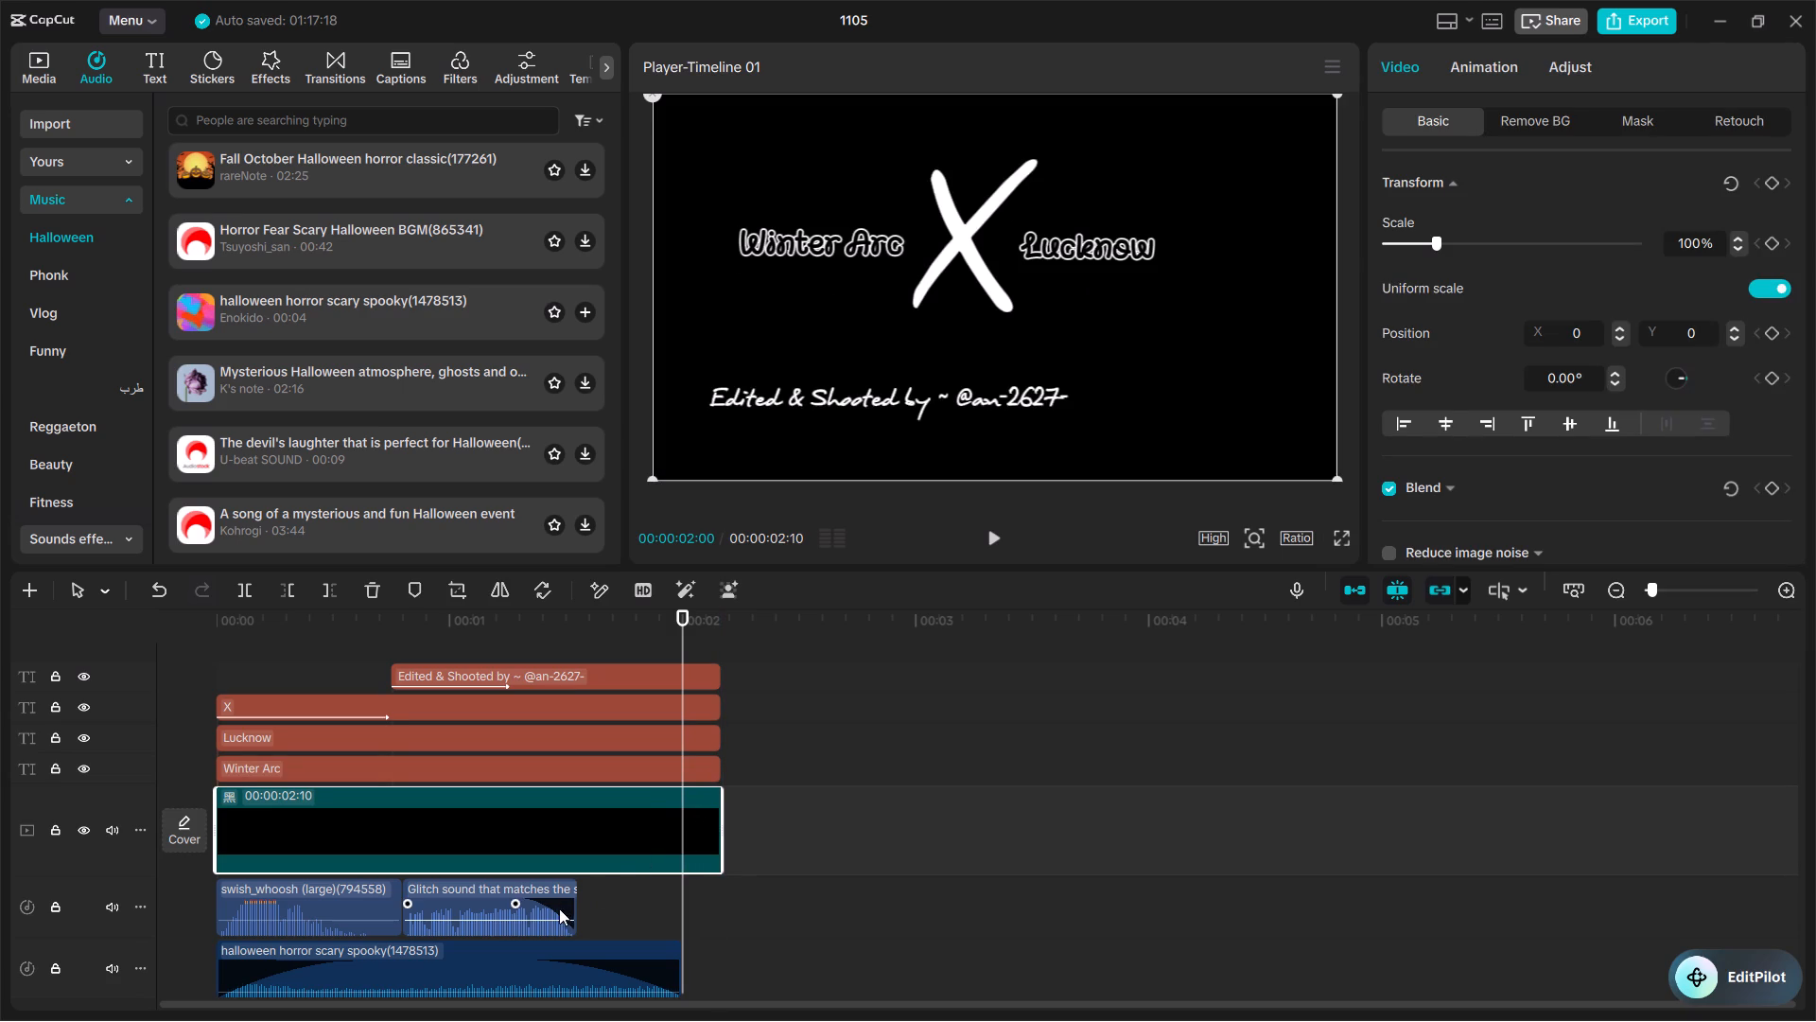
# Extend the end of the halloween horror scary spooky clip to match the titles and background at 00:00:02:10.
pyautogui.click(656, 969)
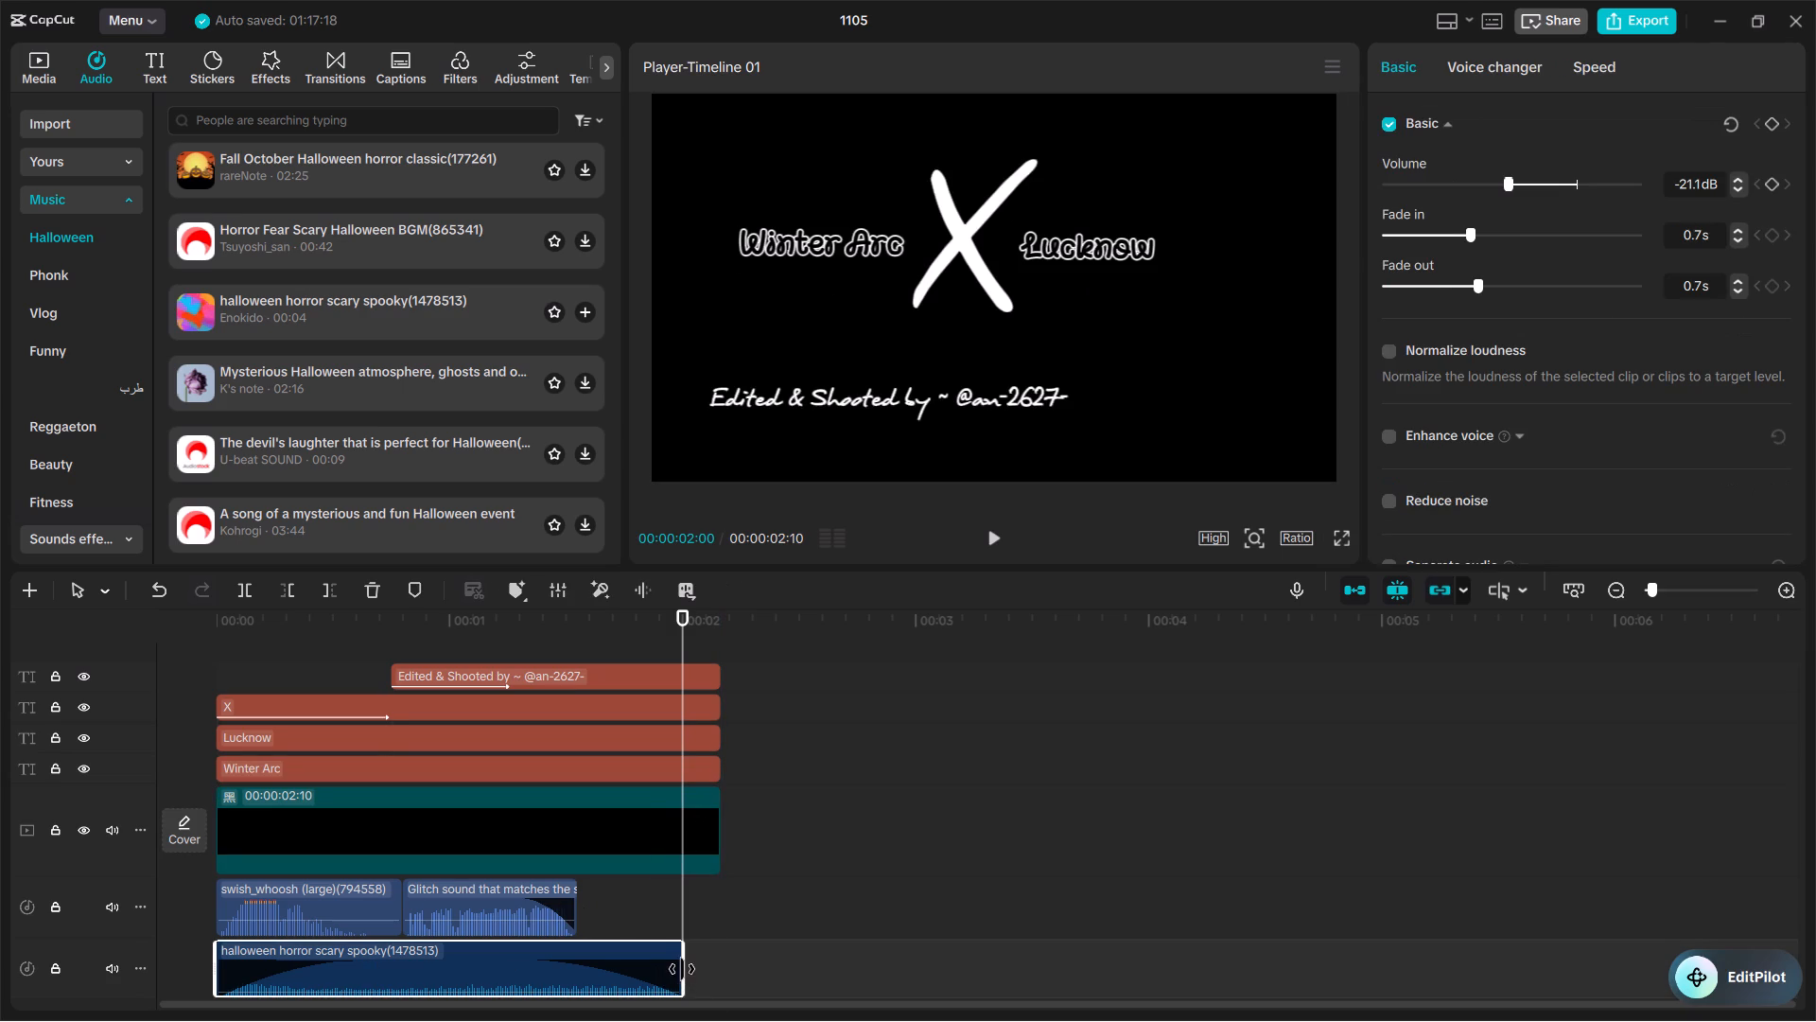
pyautogui.moveTo(682, 969); pyautogui.dragTo(712, 968)
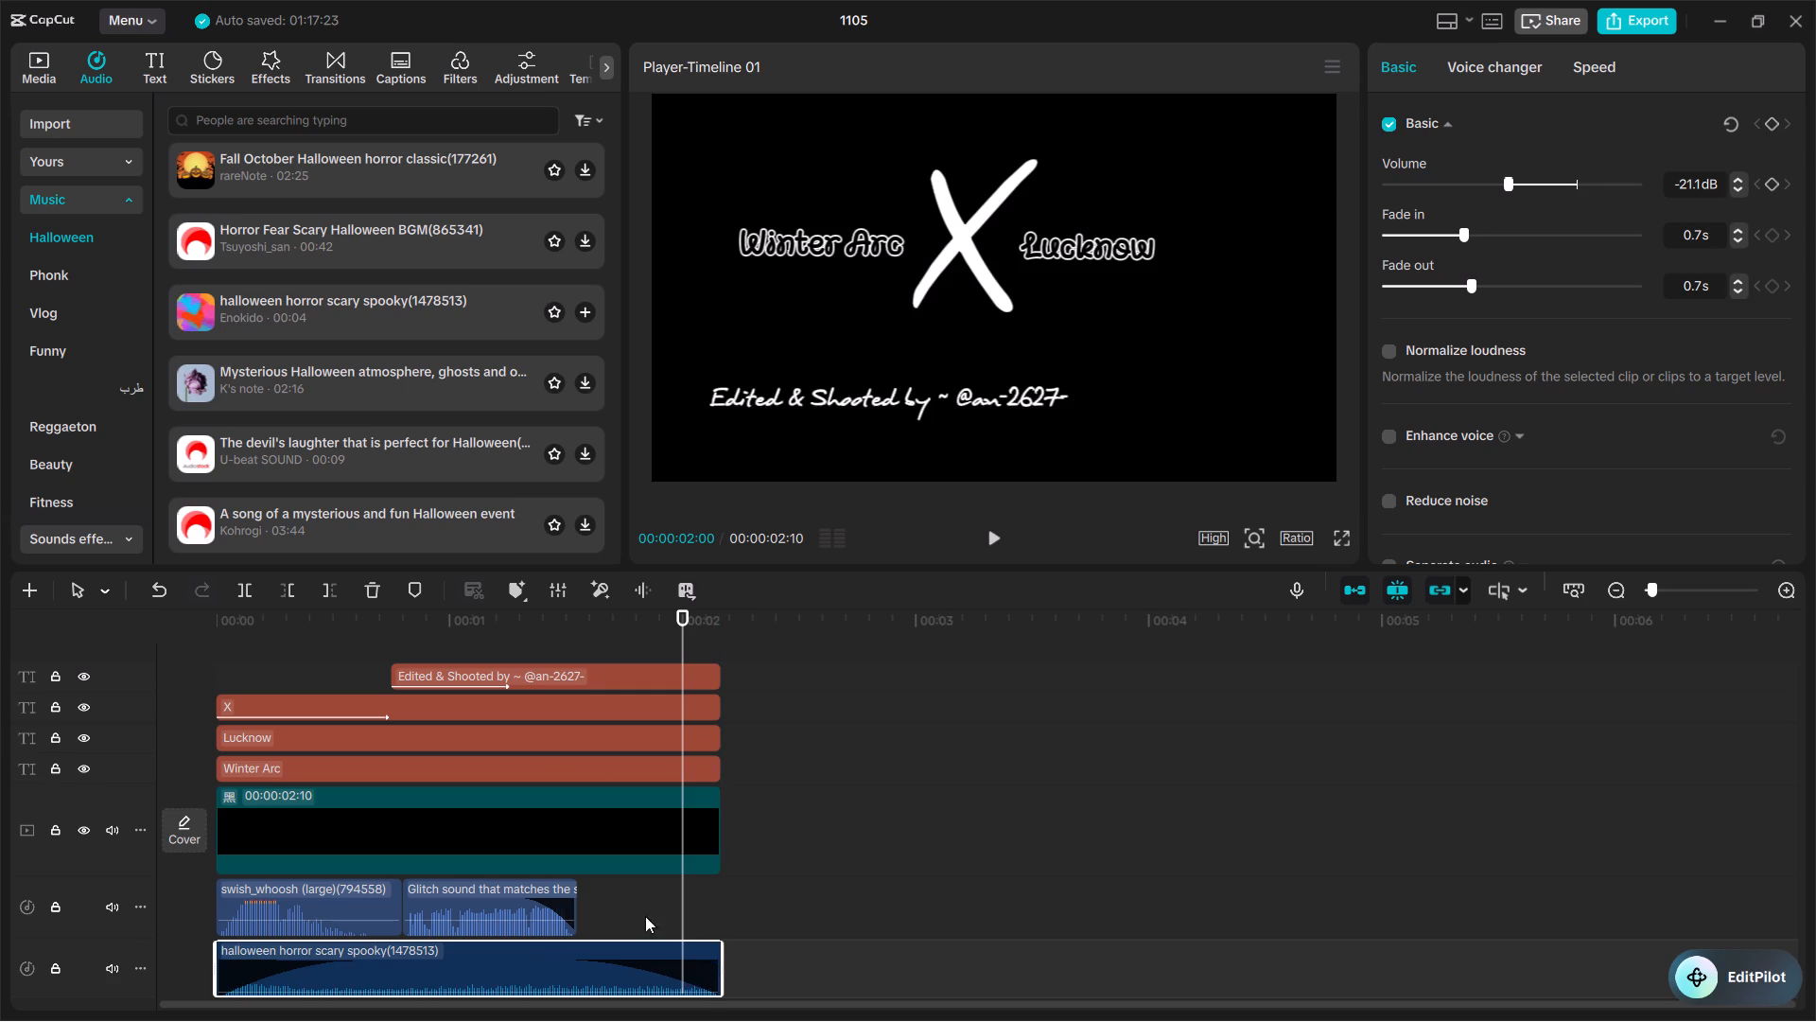
# Play the extended intro through to its end to check the titles and audio together.
pyautogui.click(993, 540)
pyautogui.click(993, 540)
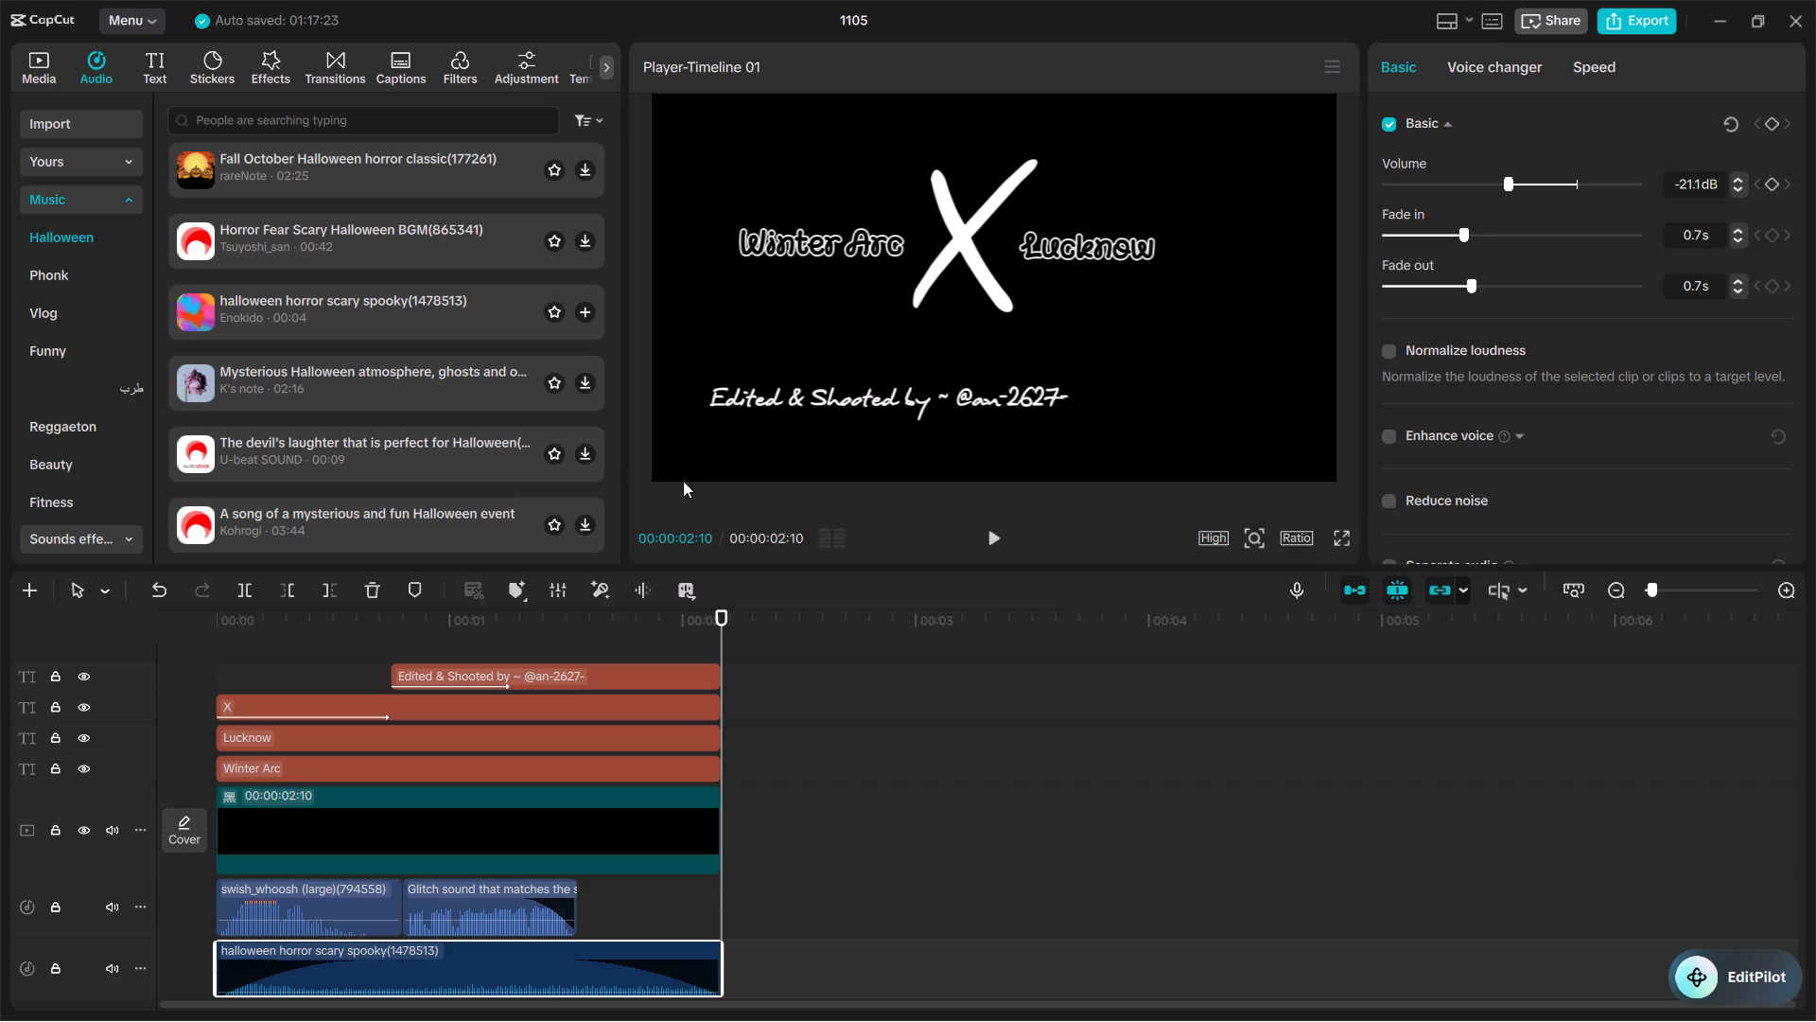
# Browse the Halloween music list for another track and preview The Witch's House / Horror / Poison / Halloween.
pyautogui.scroll(-2, 379, 426)
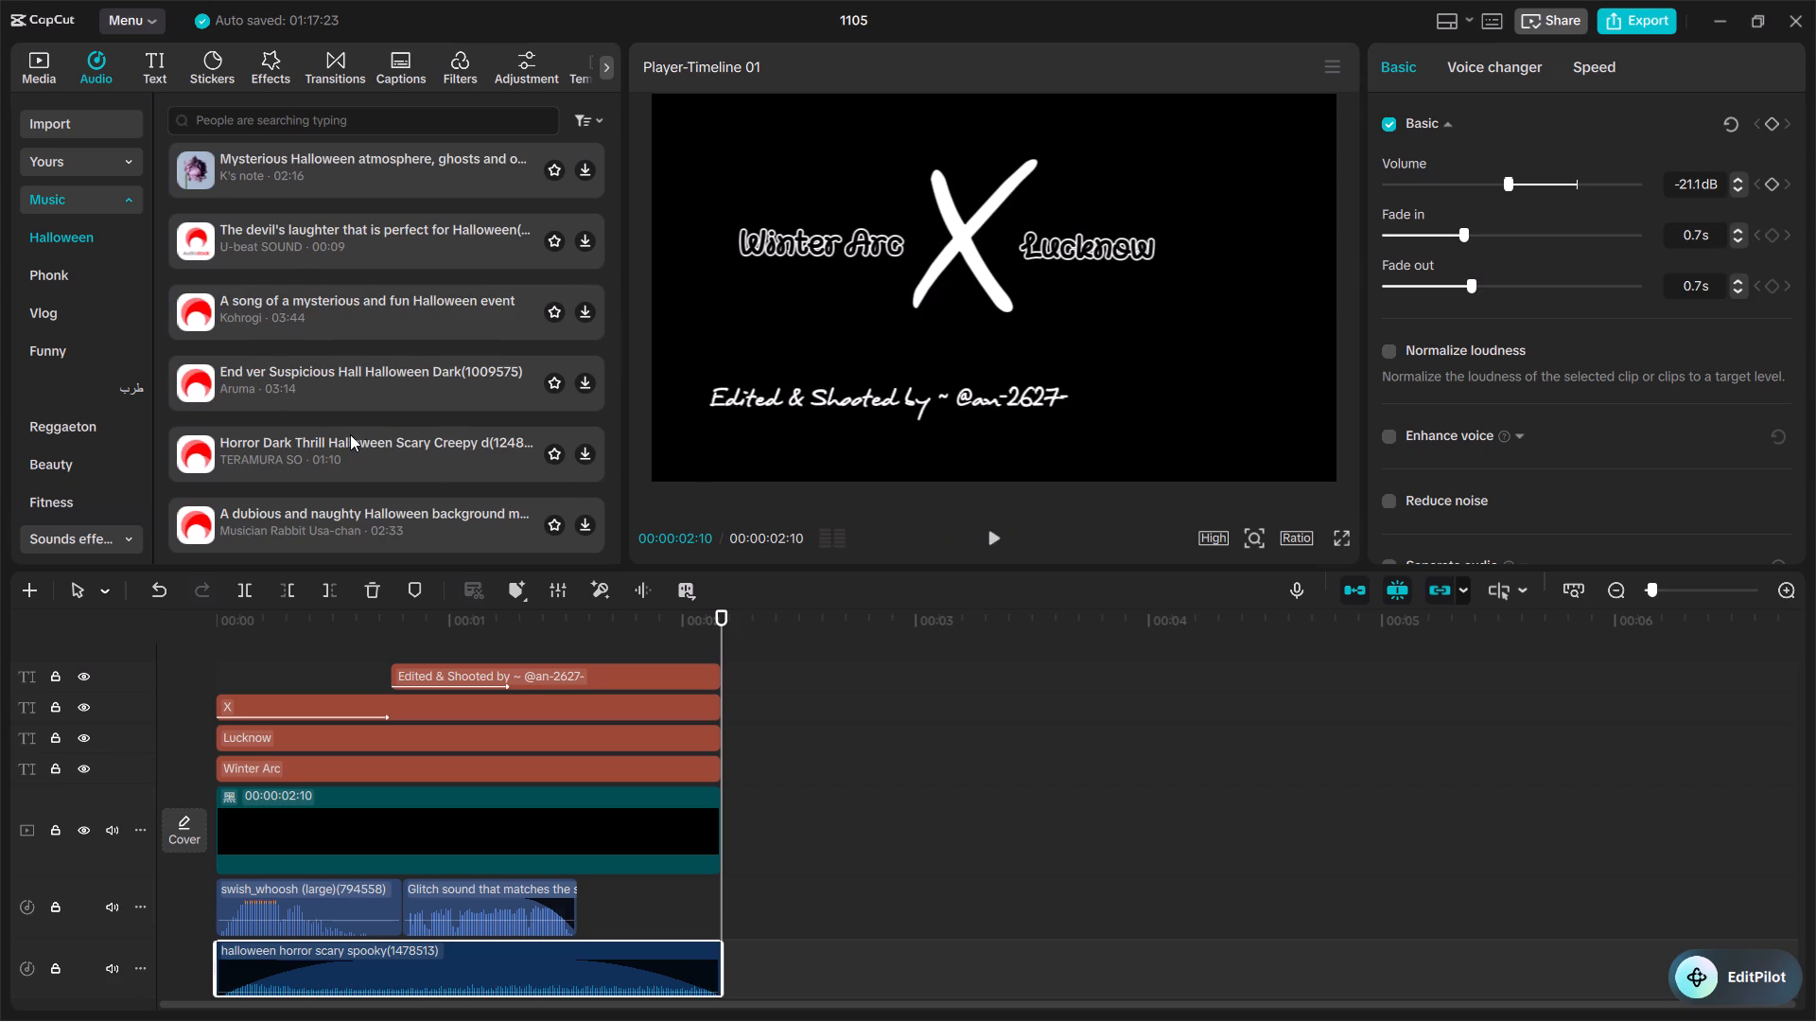
pyautogui.scroll(-3, 348, 439)
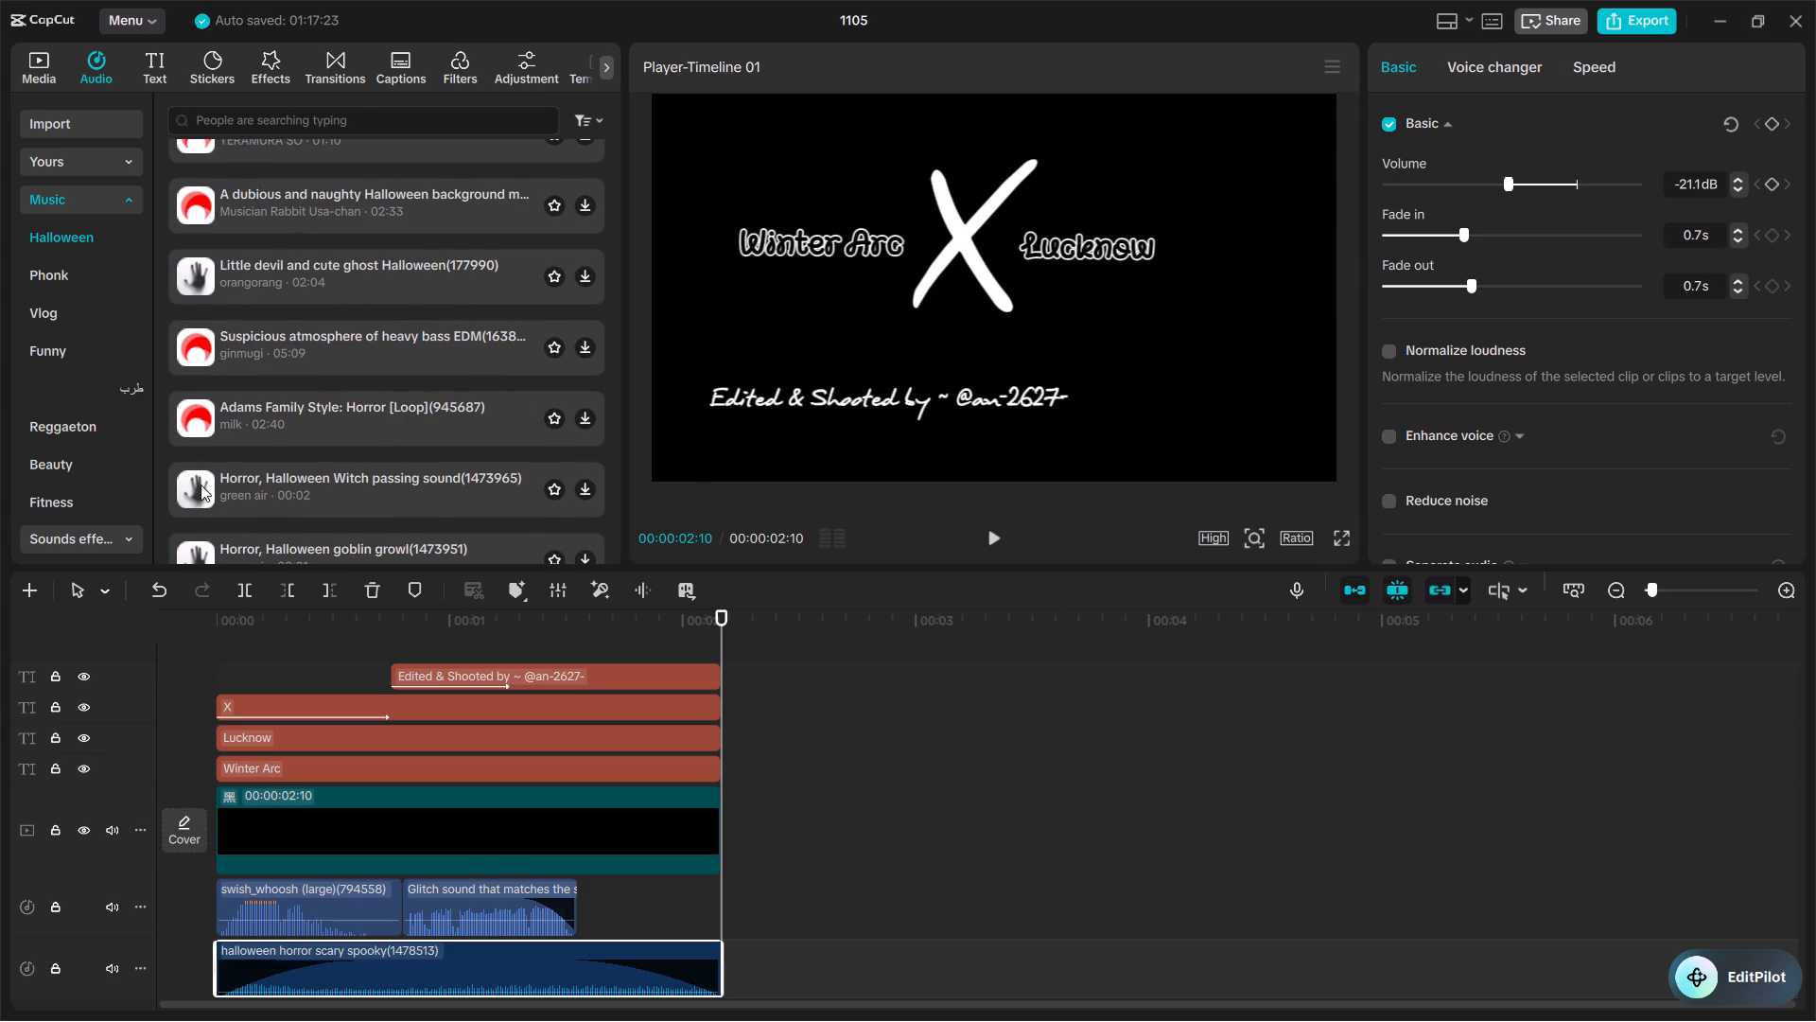
pyautogui.scroll(-5, 382, 496)
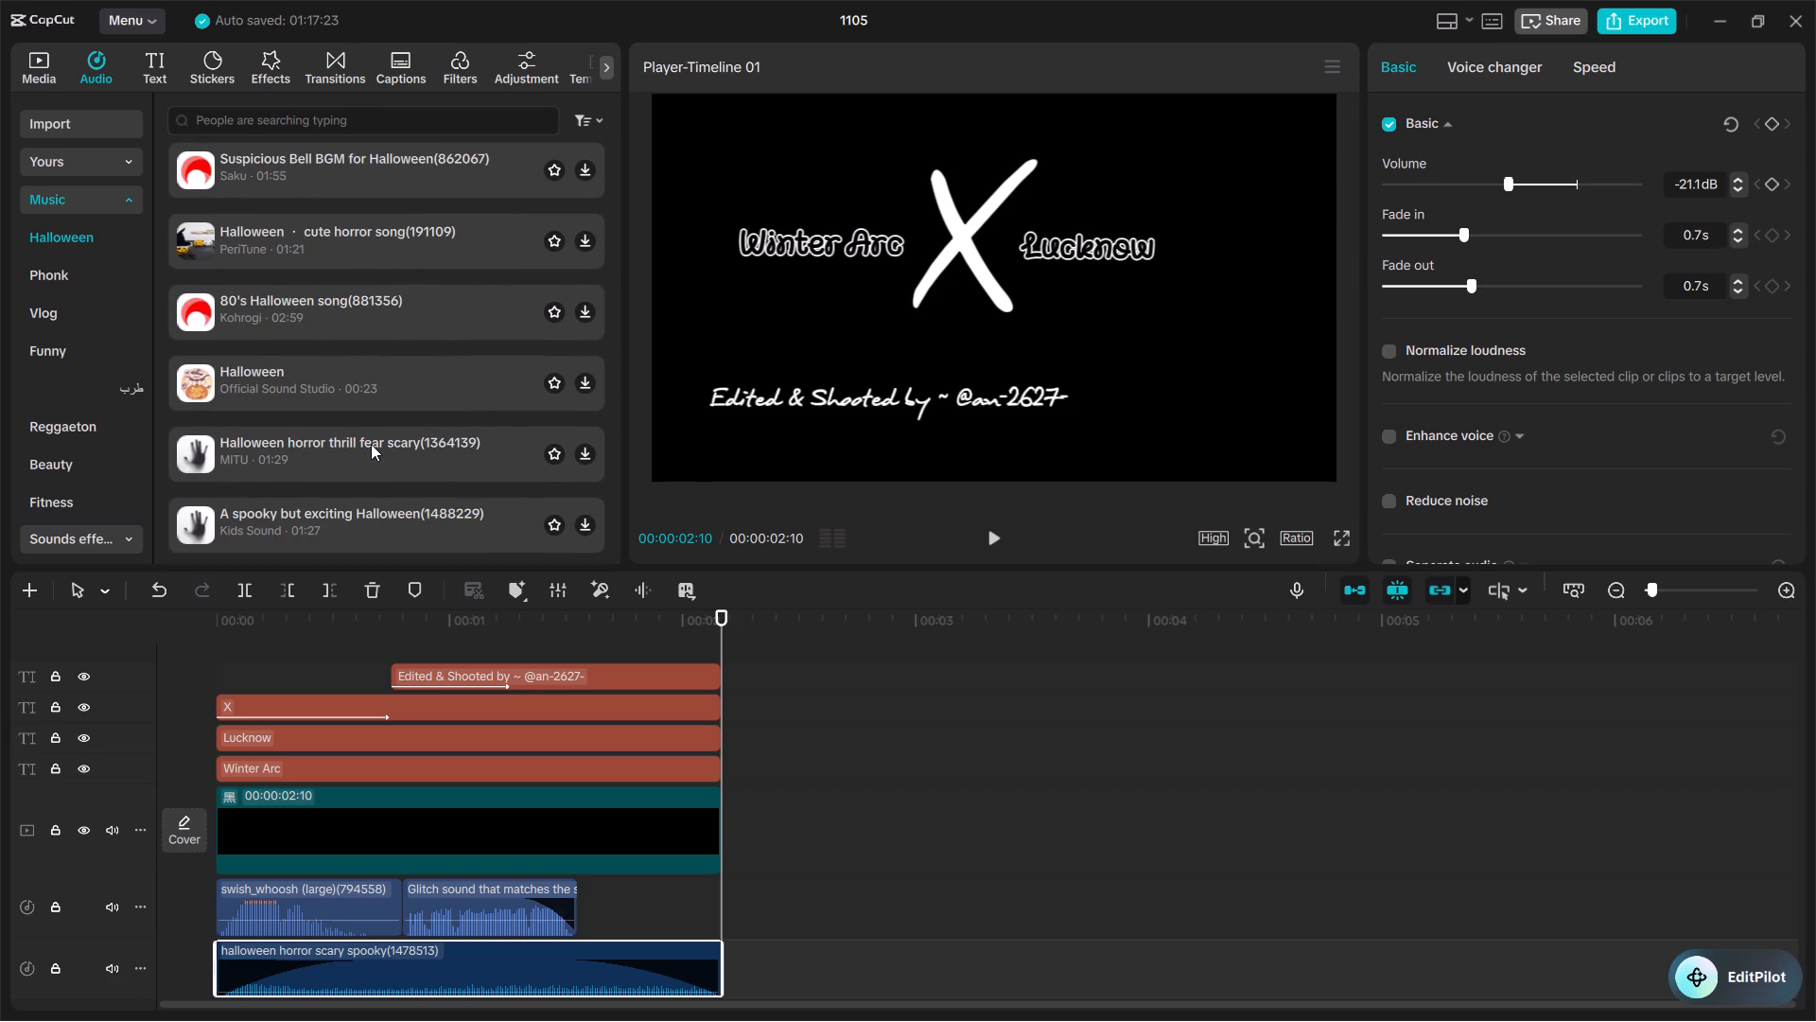
pyautogui.scroll(-4, 371, 444)
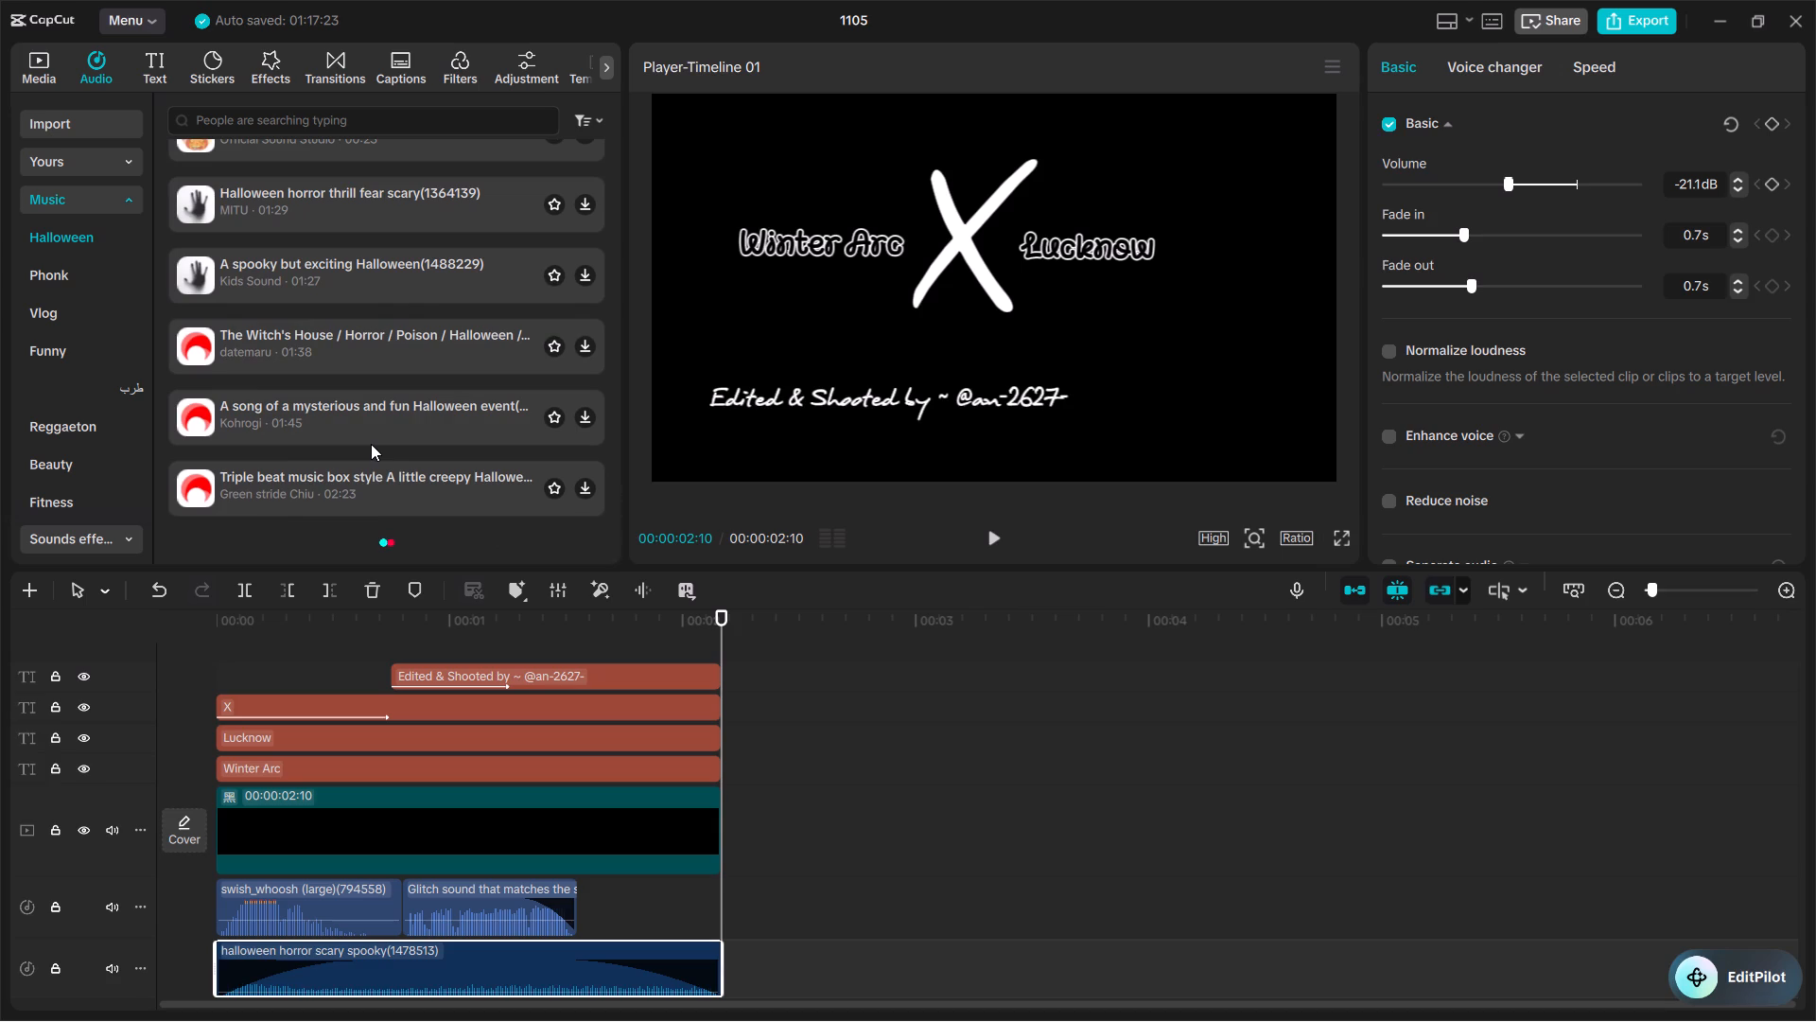
pyautogui.scroll(-1, 366, 443)
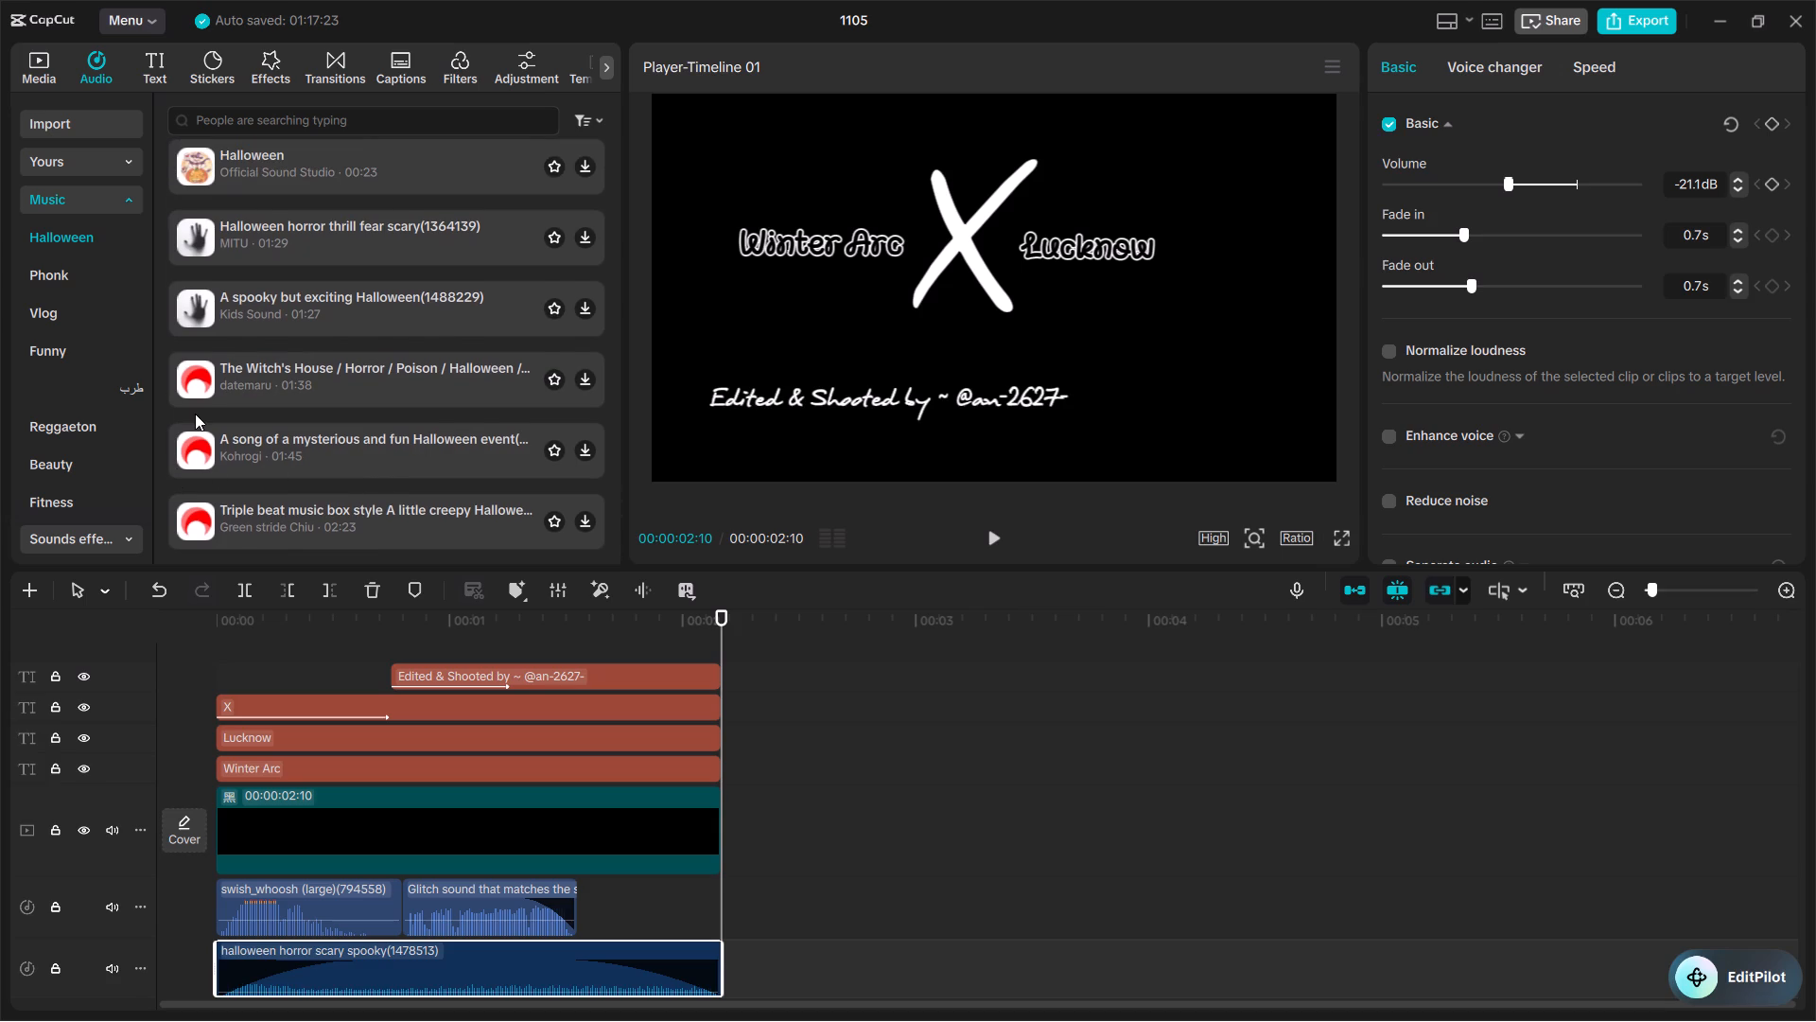
pyautogui.click(195, 414)
pyautogui.click(203, 381)
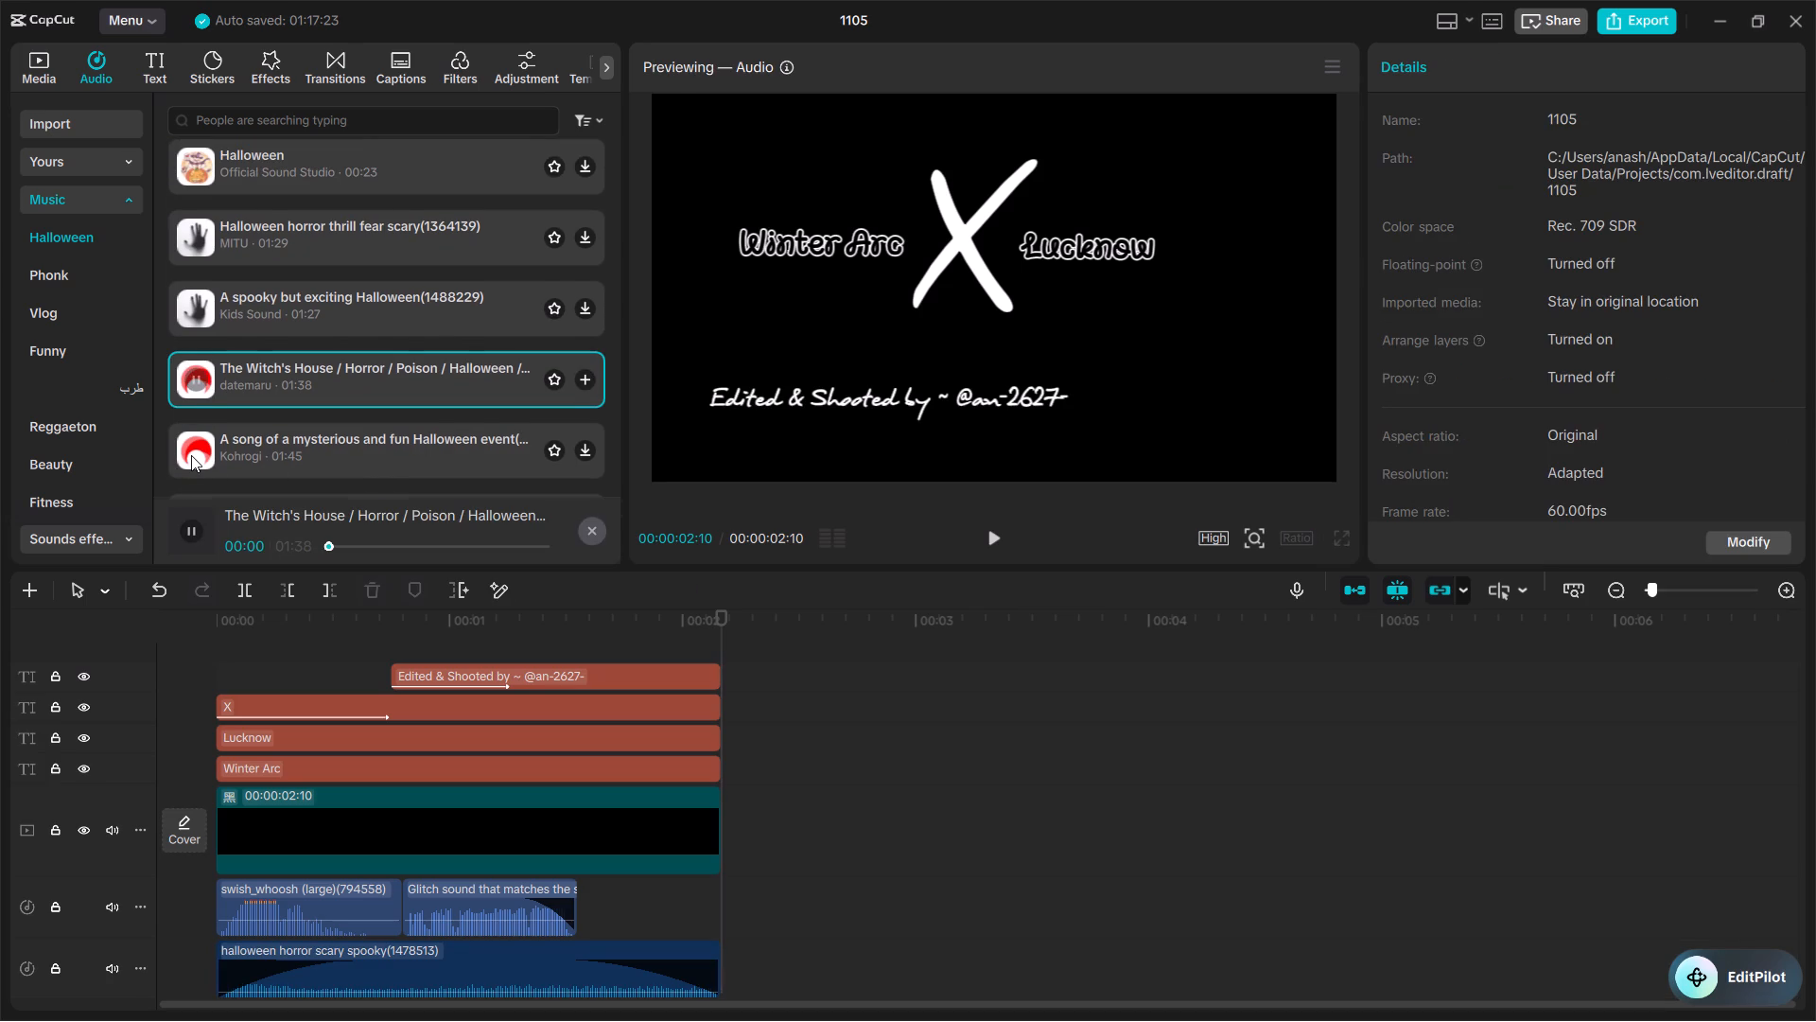
pyautogui.scroll(-6, 425, 417)
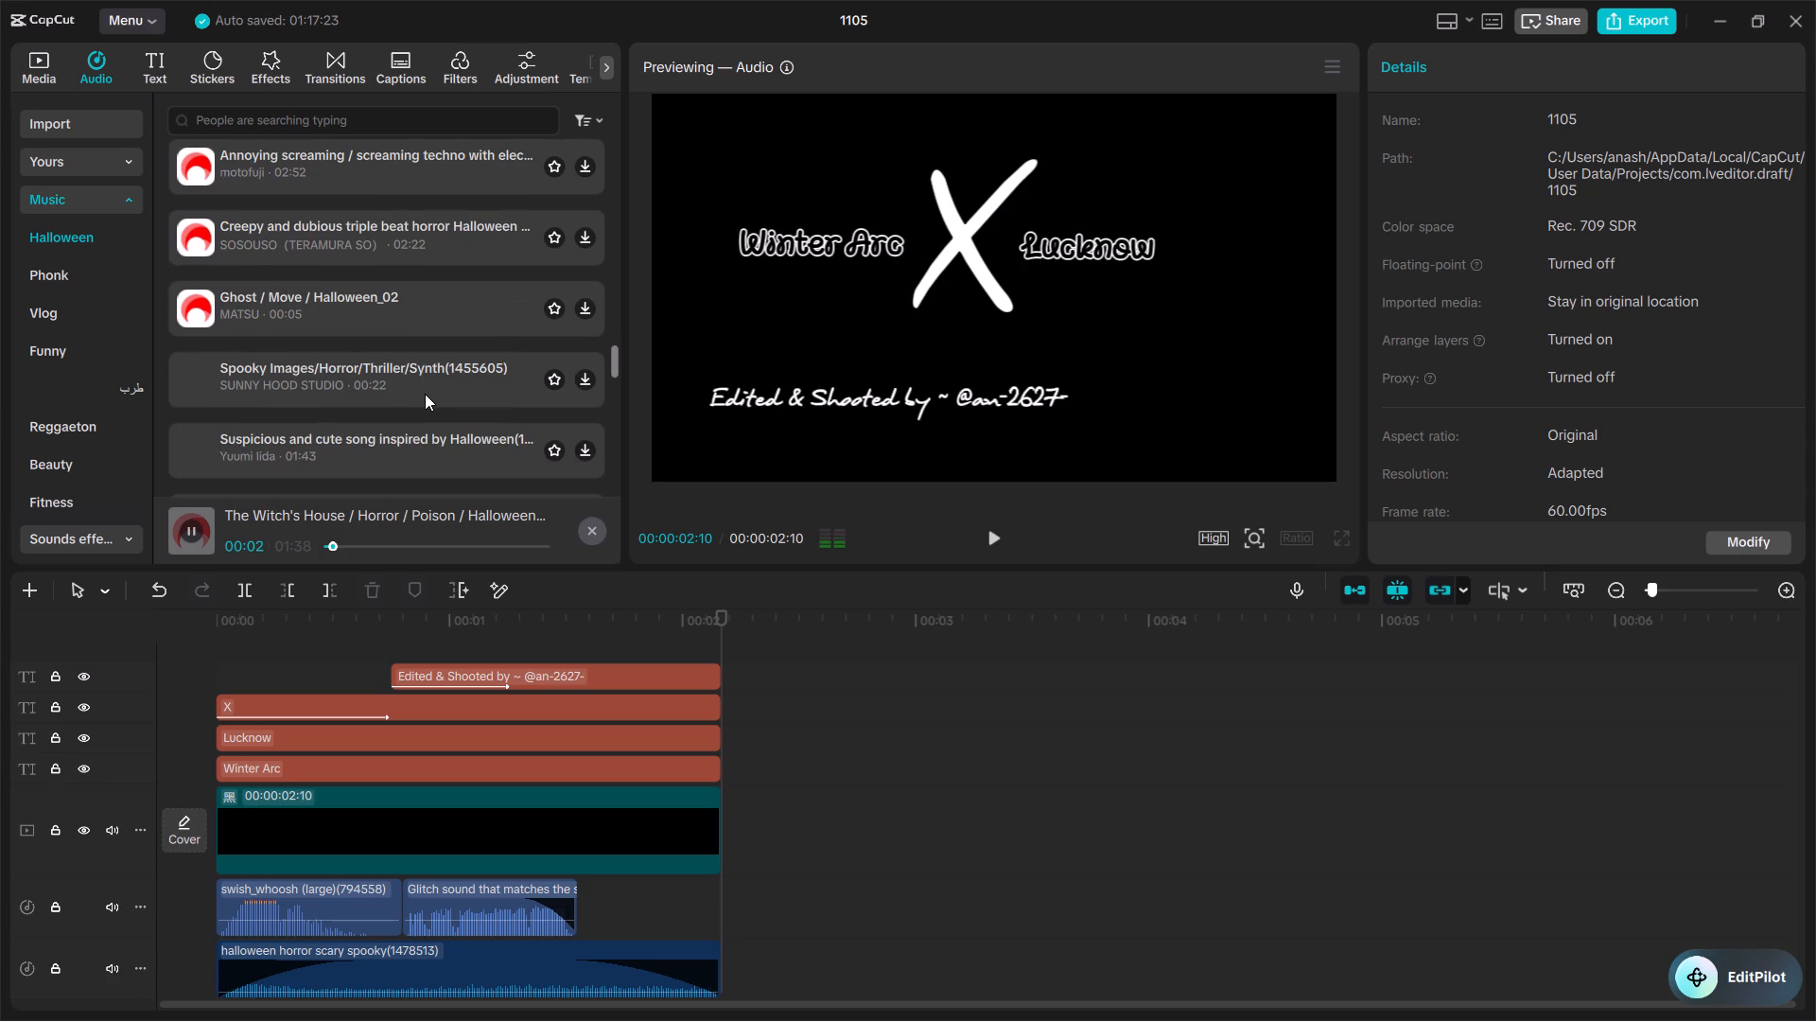
pyautogui.scroll(-3, 315, 399)
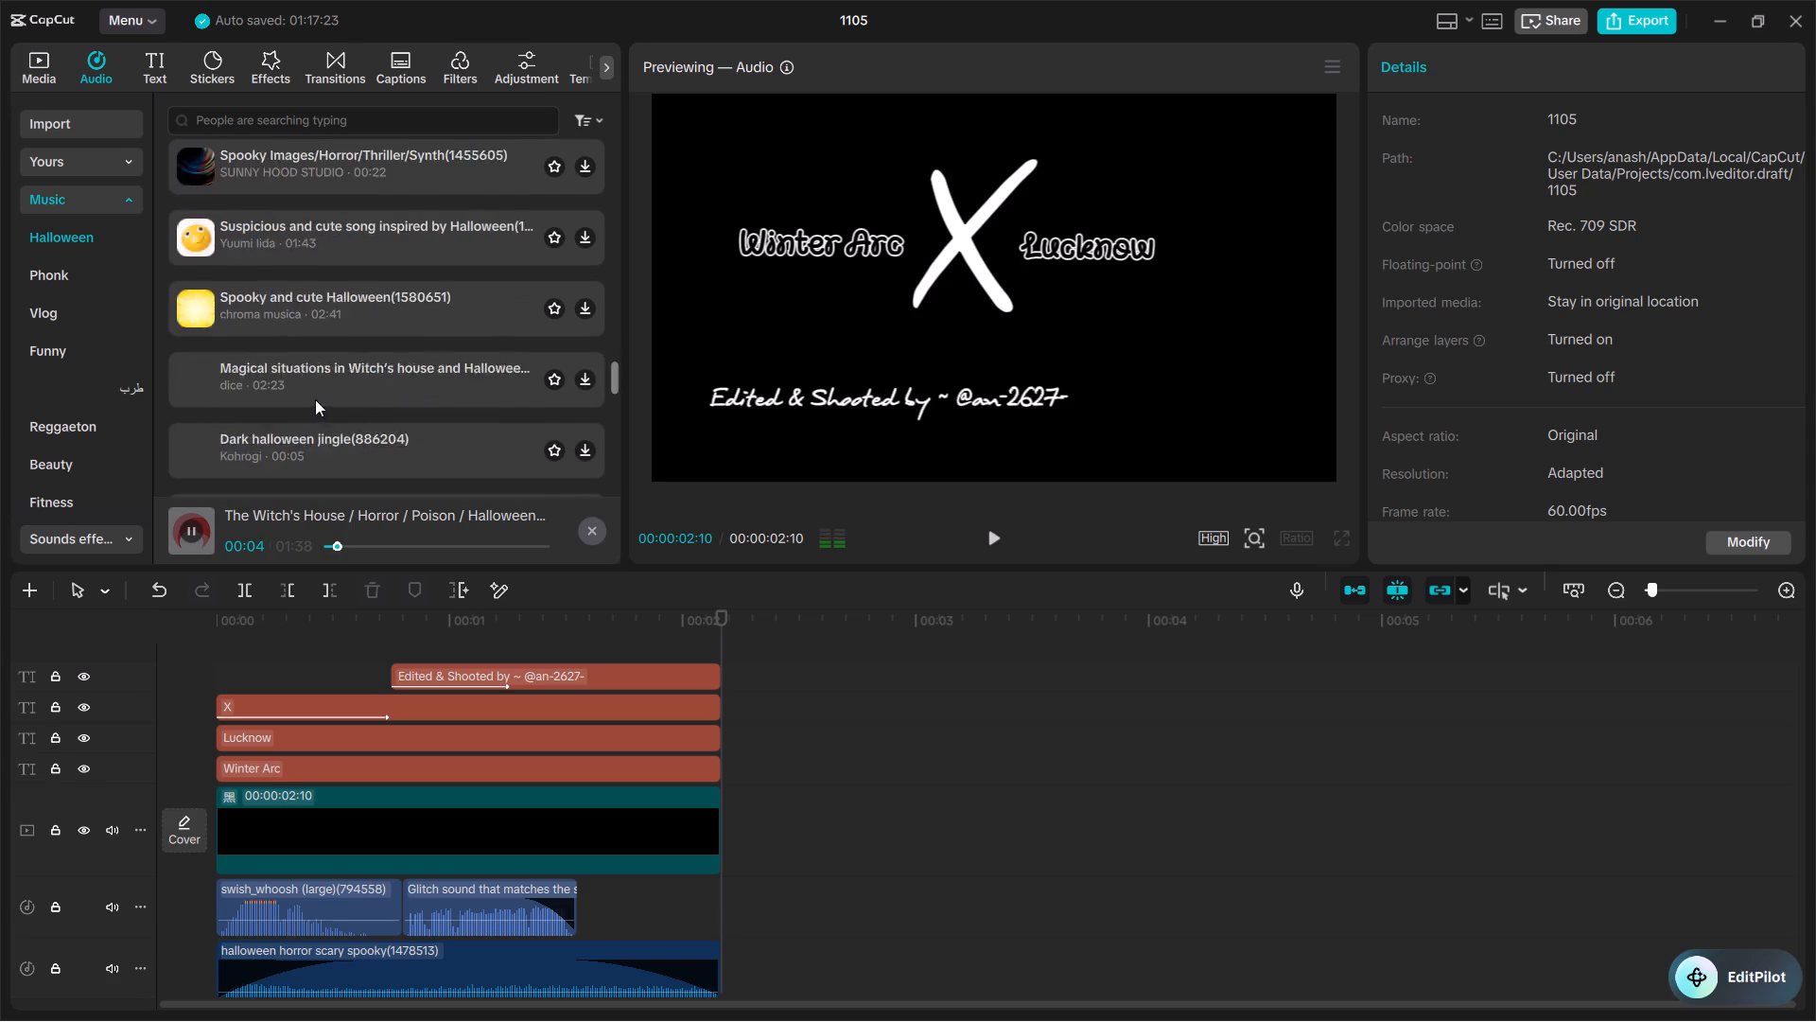
pyautogui.scroll(-2, 315, 399)
# Look through the Phonk, Vlog, Funny and Beauty music categories and preview Paper We Buy, We Found Love and Celebration Melody.
pyautogui.click(69, 278)
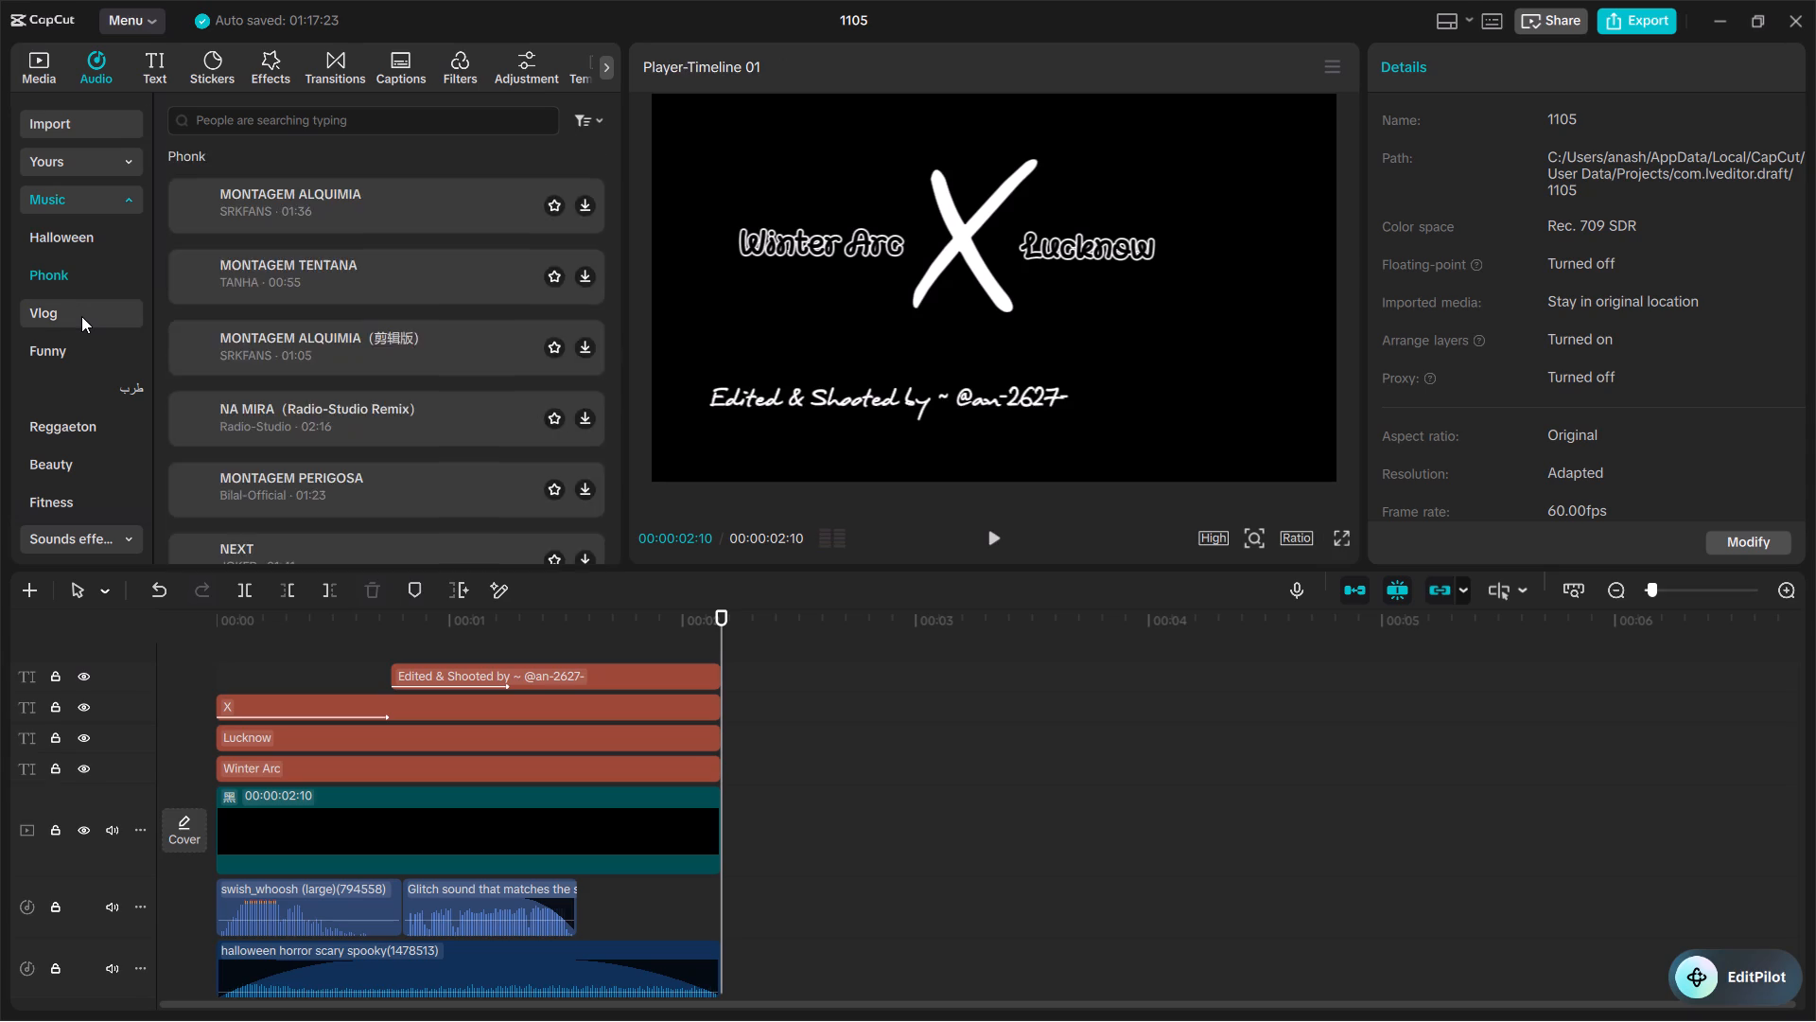
pyautogui.click(81, 316)
pyautogui.click(80, 342)
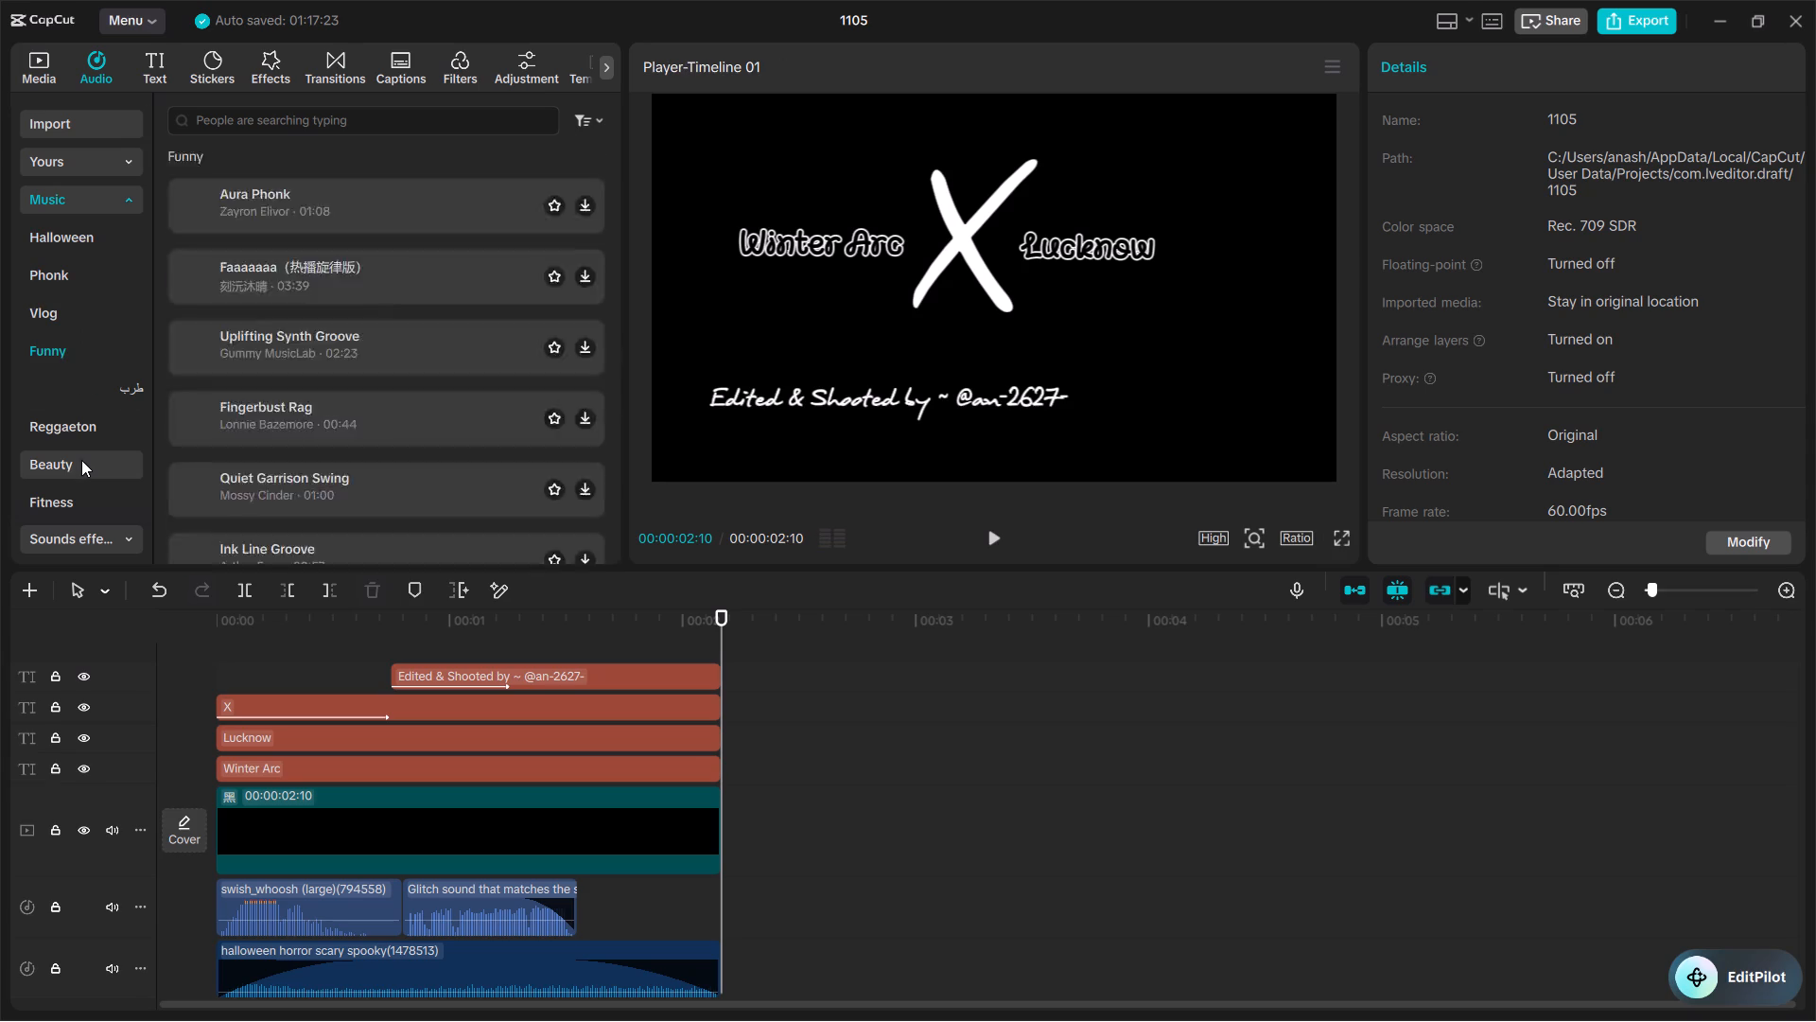
pyautogui.click(81, 460)
pyautogui.click(195, 201)
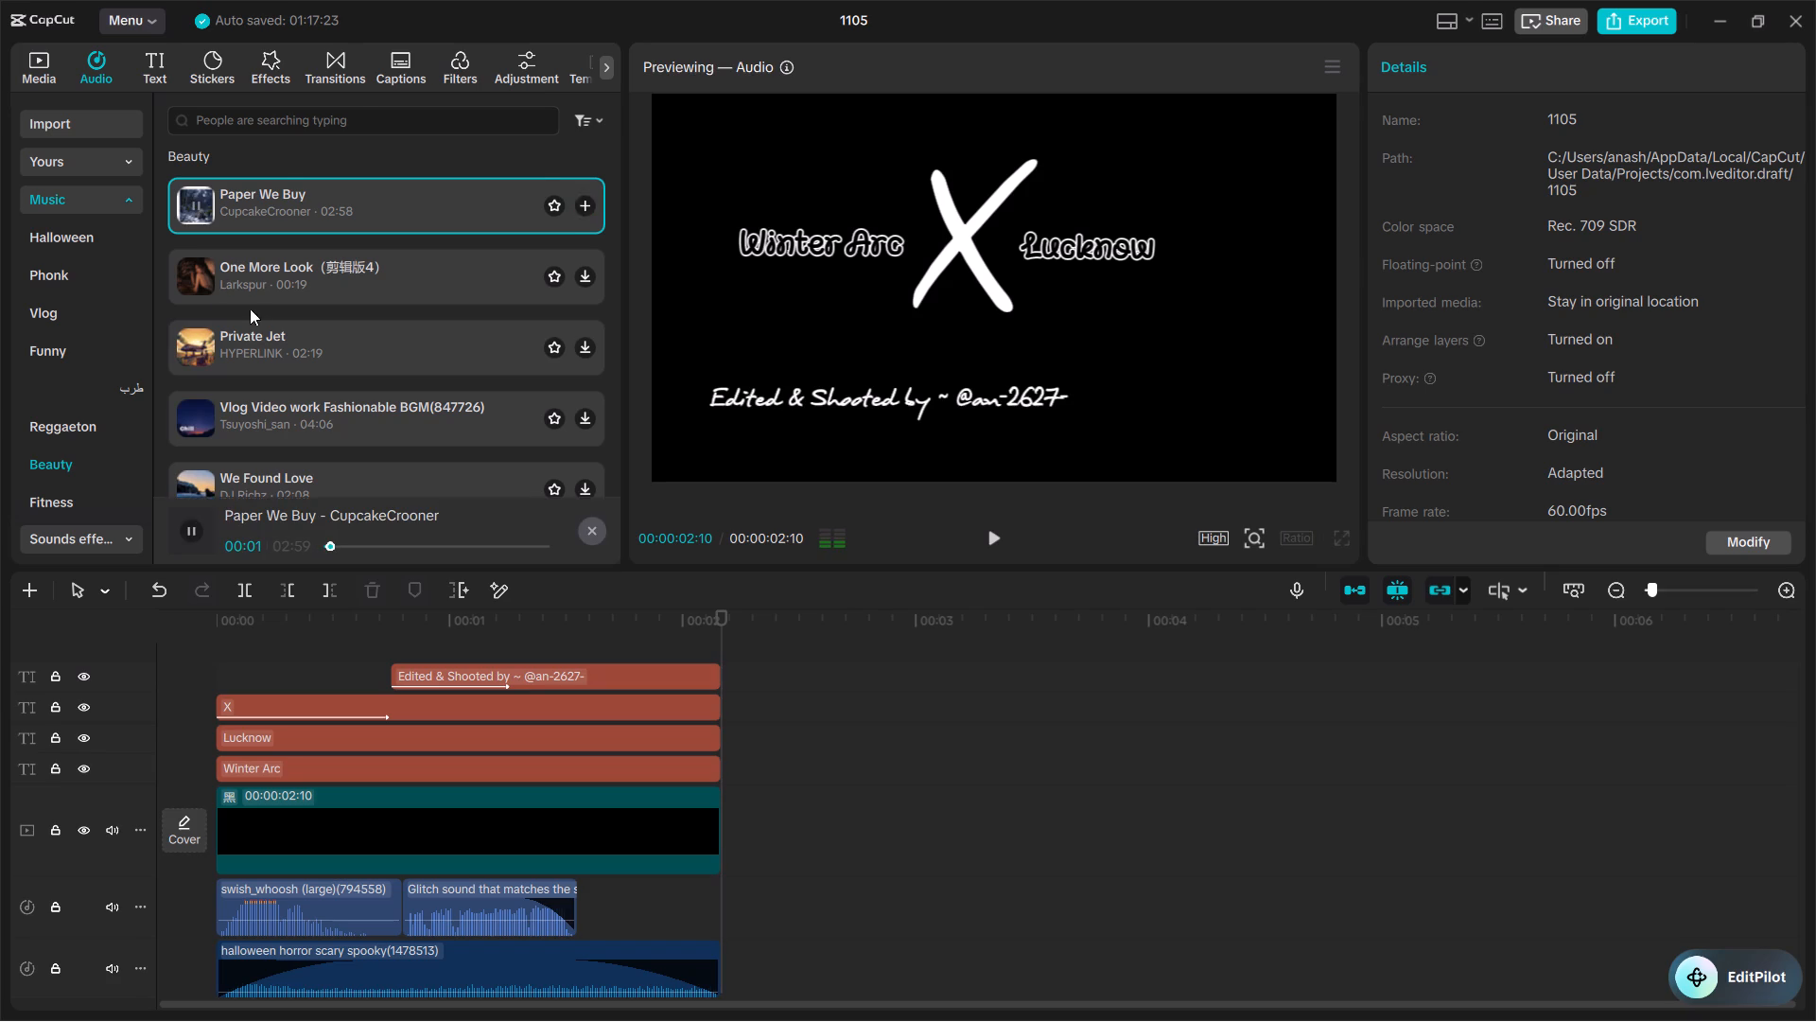
pyautogui.scroll(-3, 269, 326)
pyautogui.click(177, 449)
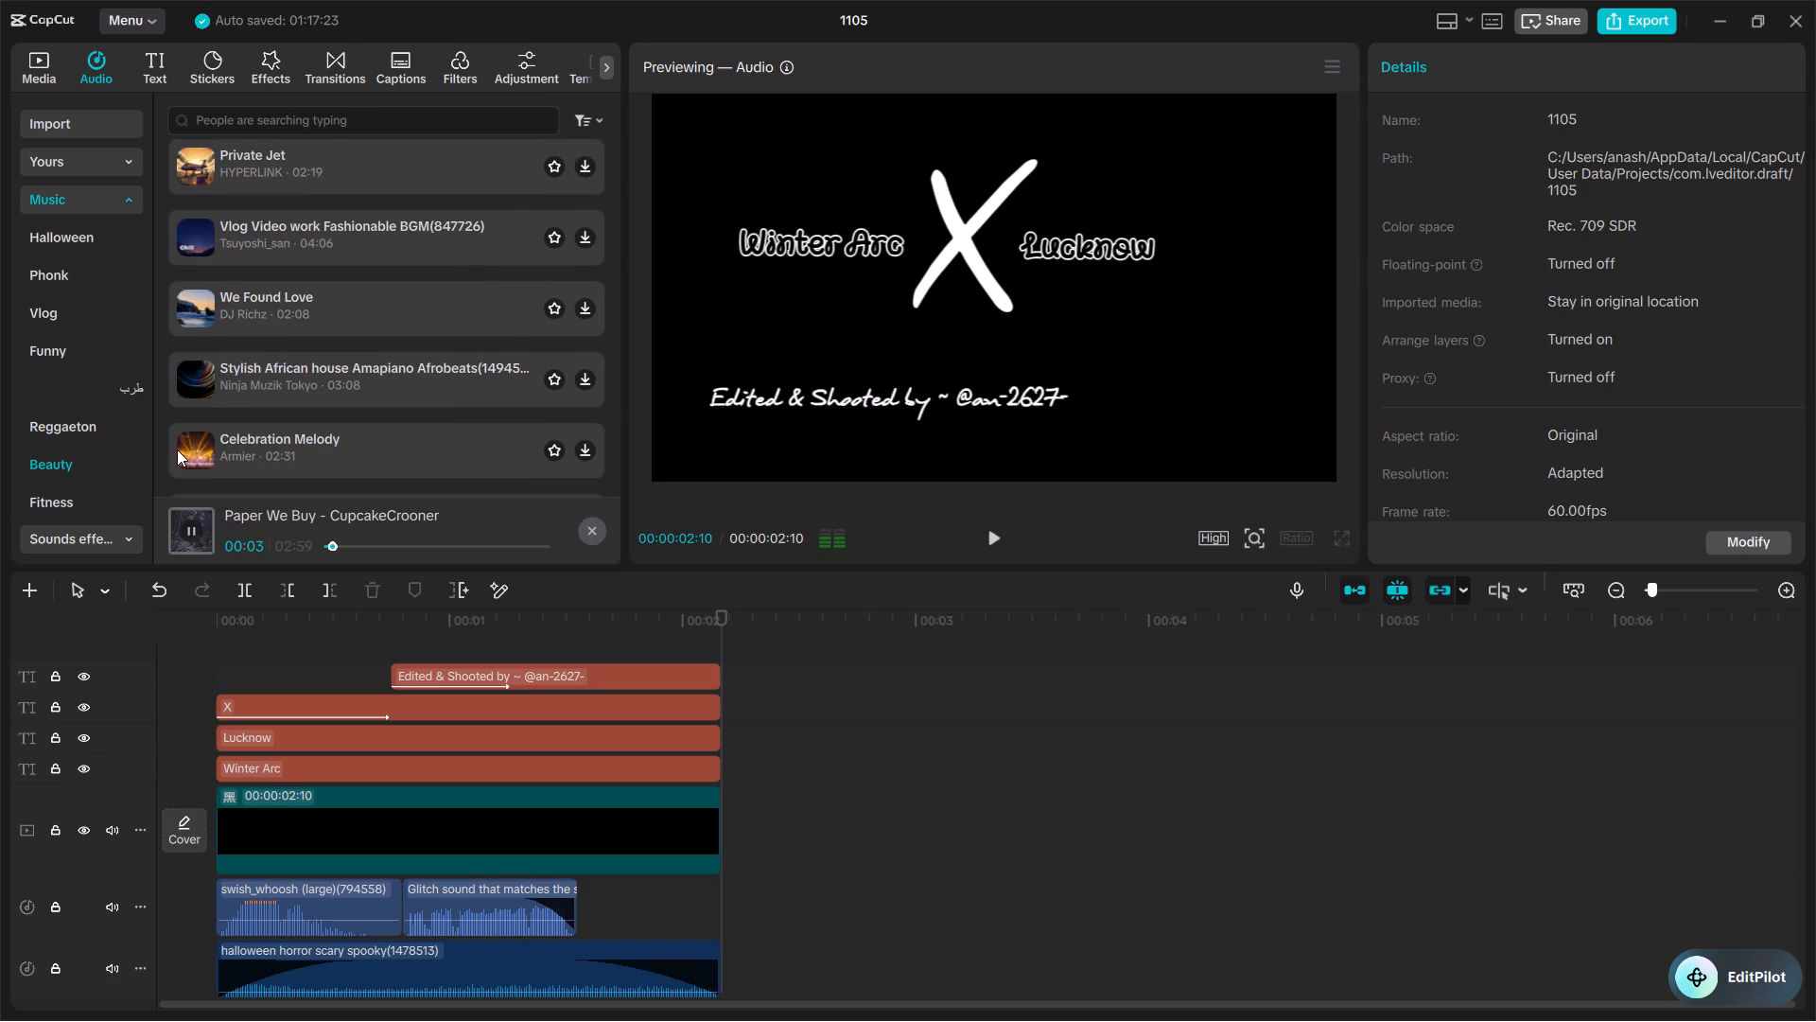
pyautogui.click(195, 311)
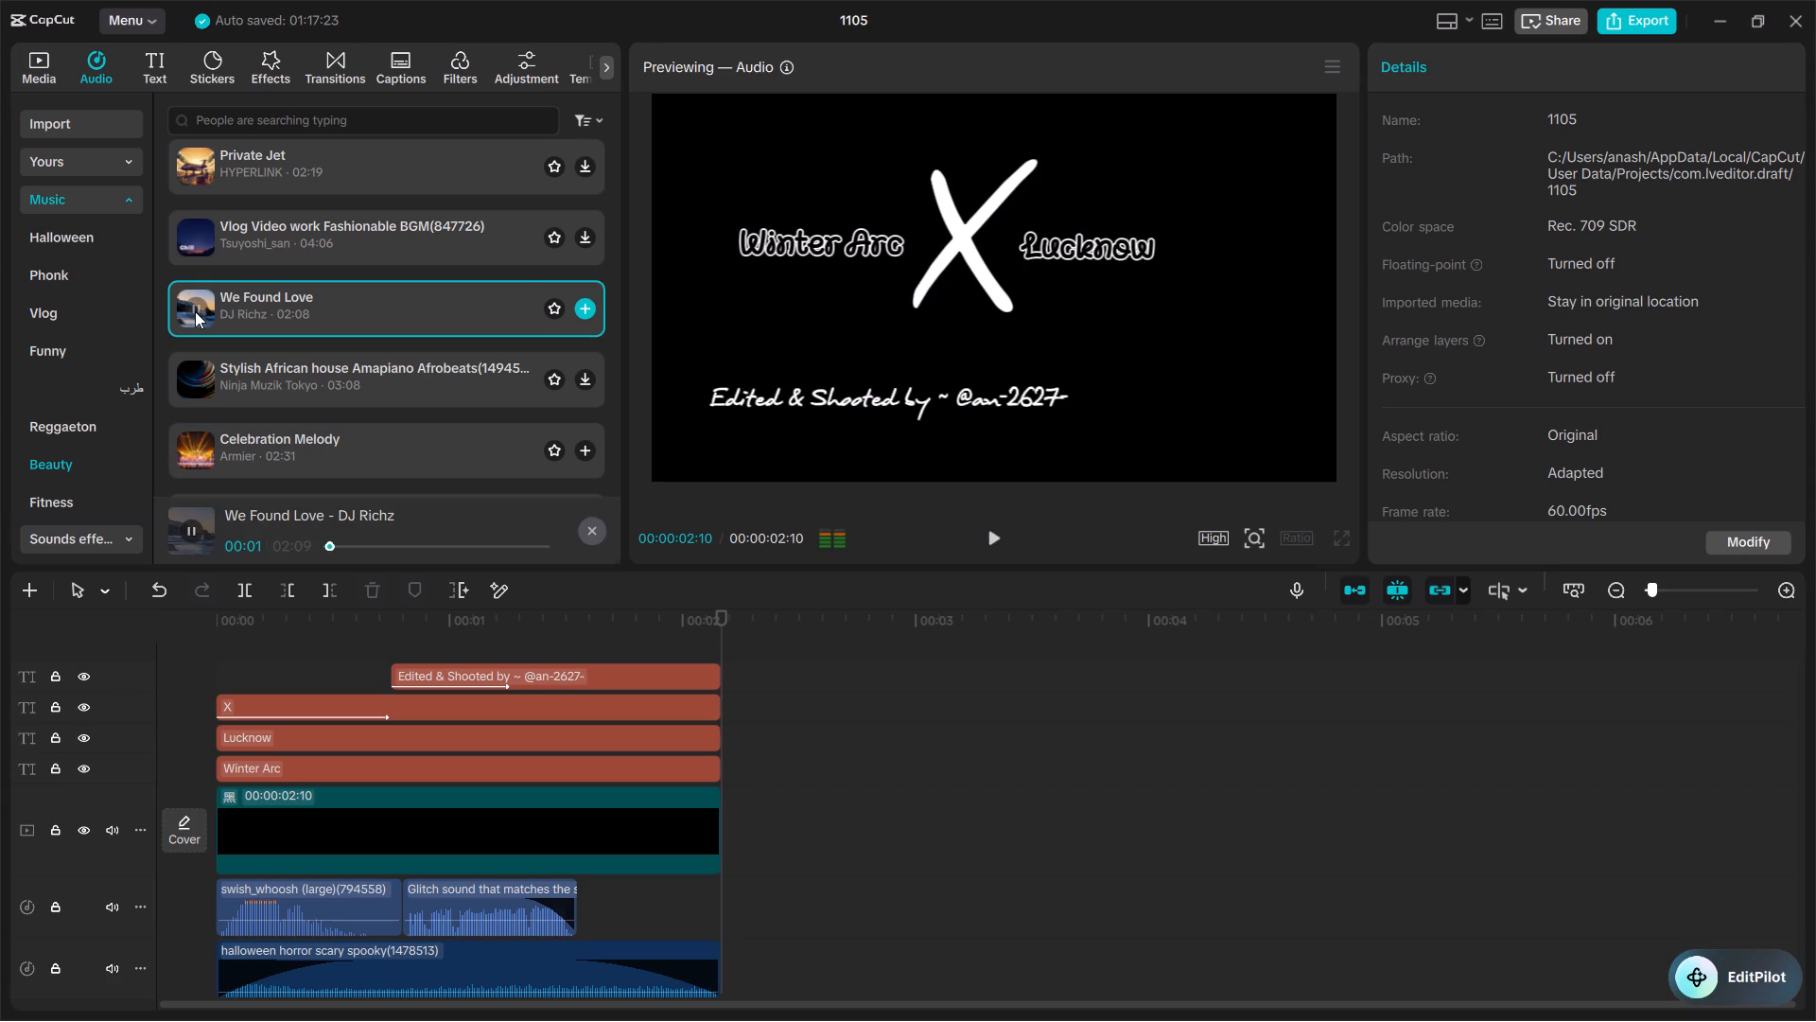
pyautogui.click(190, 450)
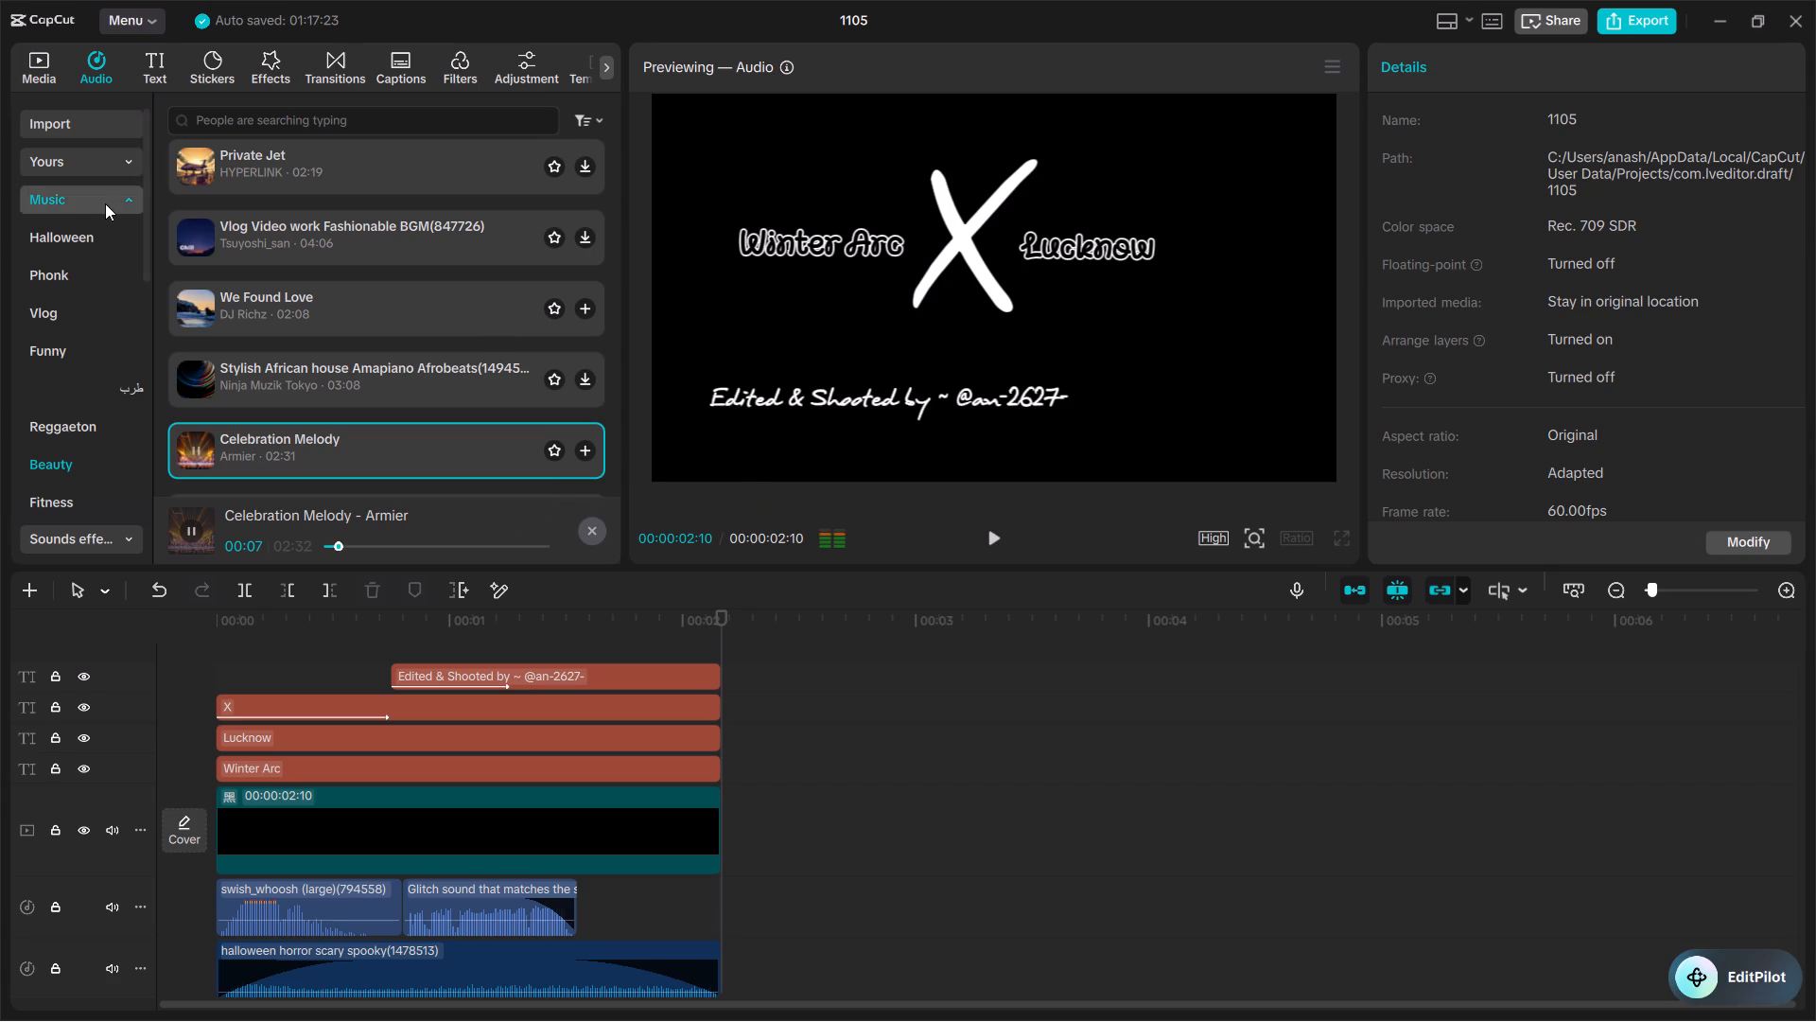
pyautogui.click(429, 447)
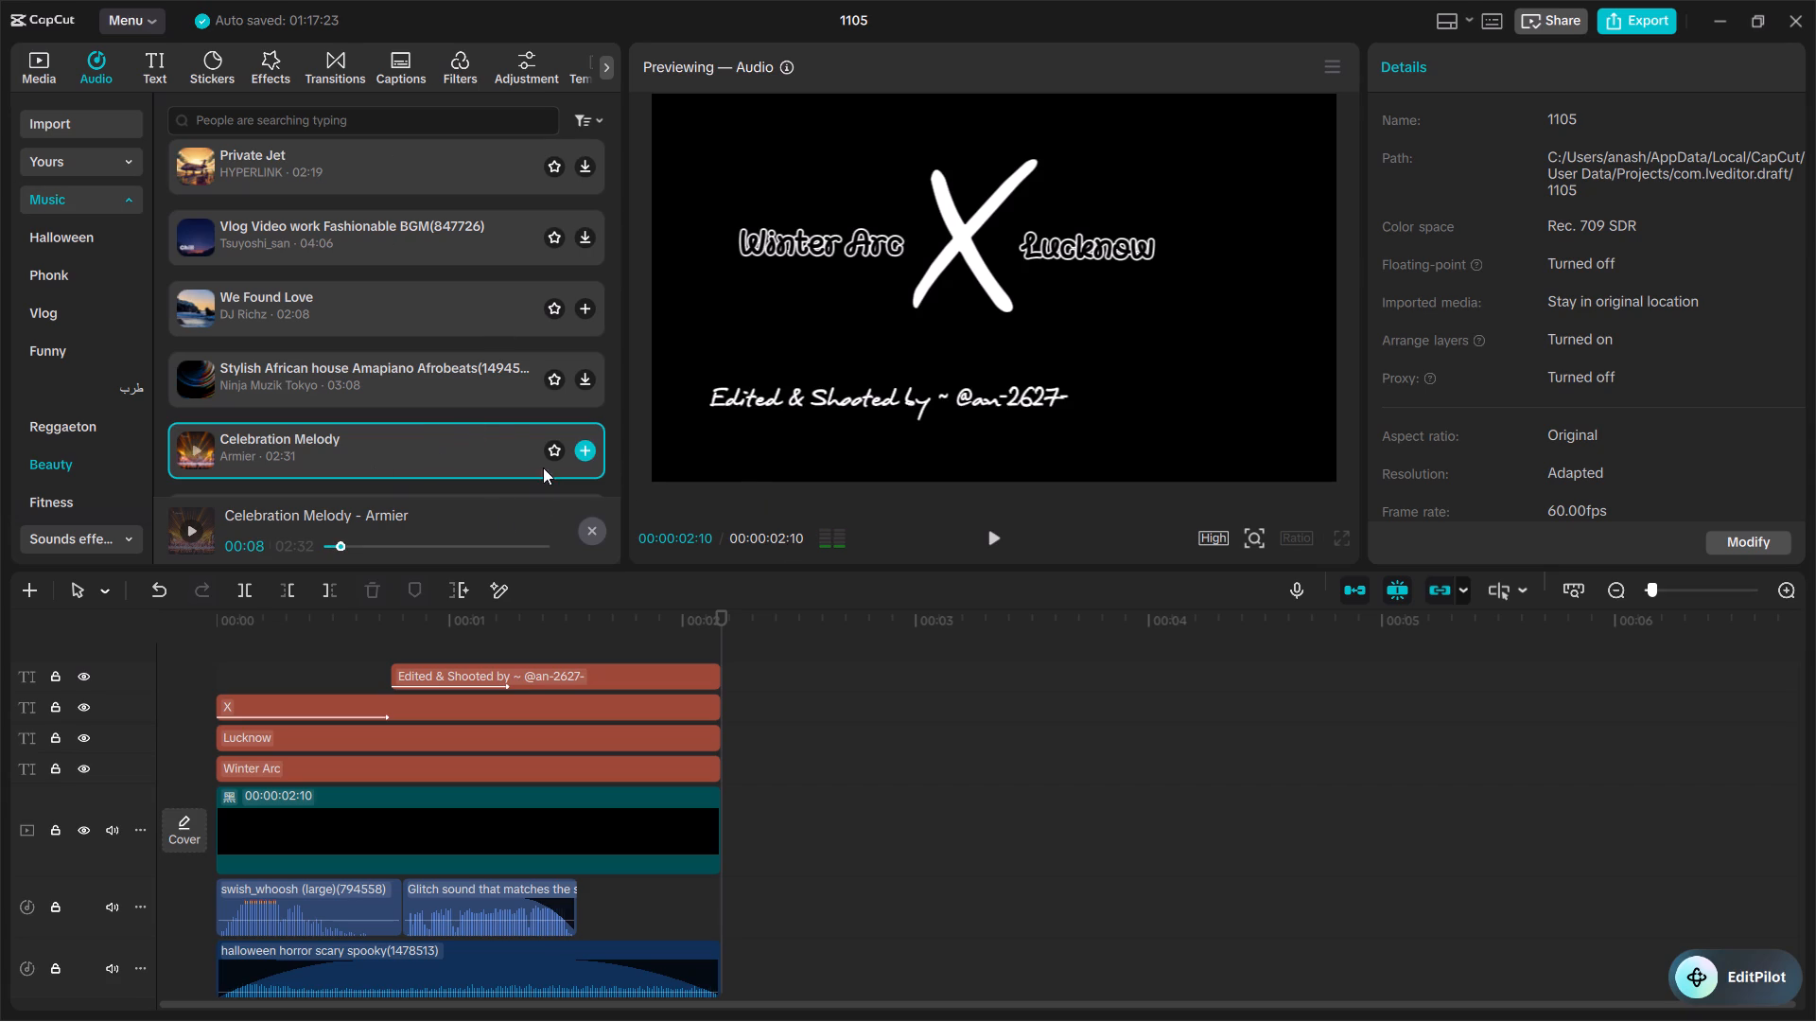
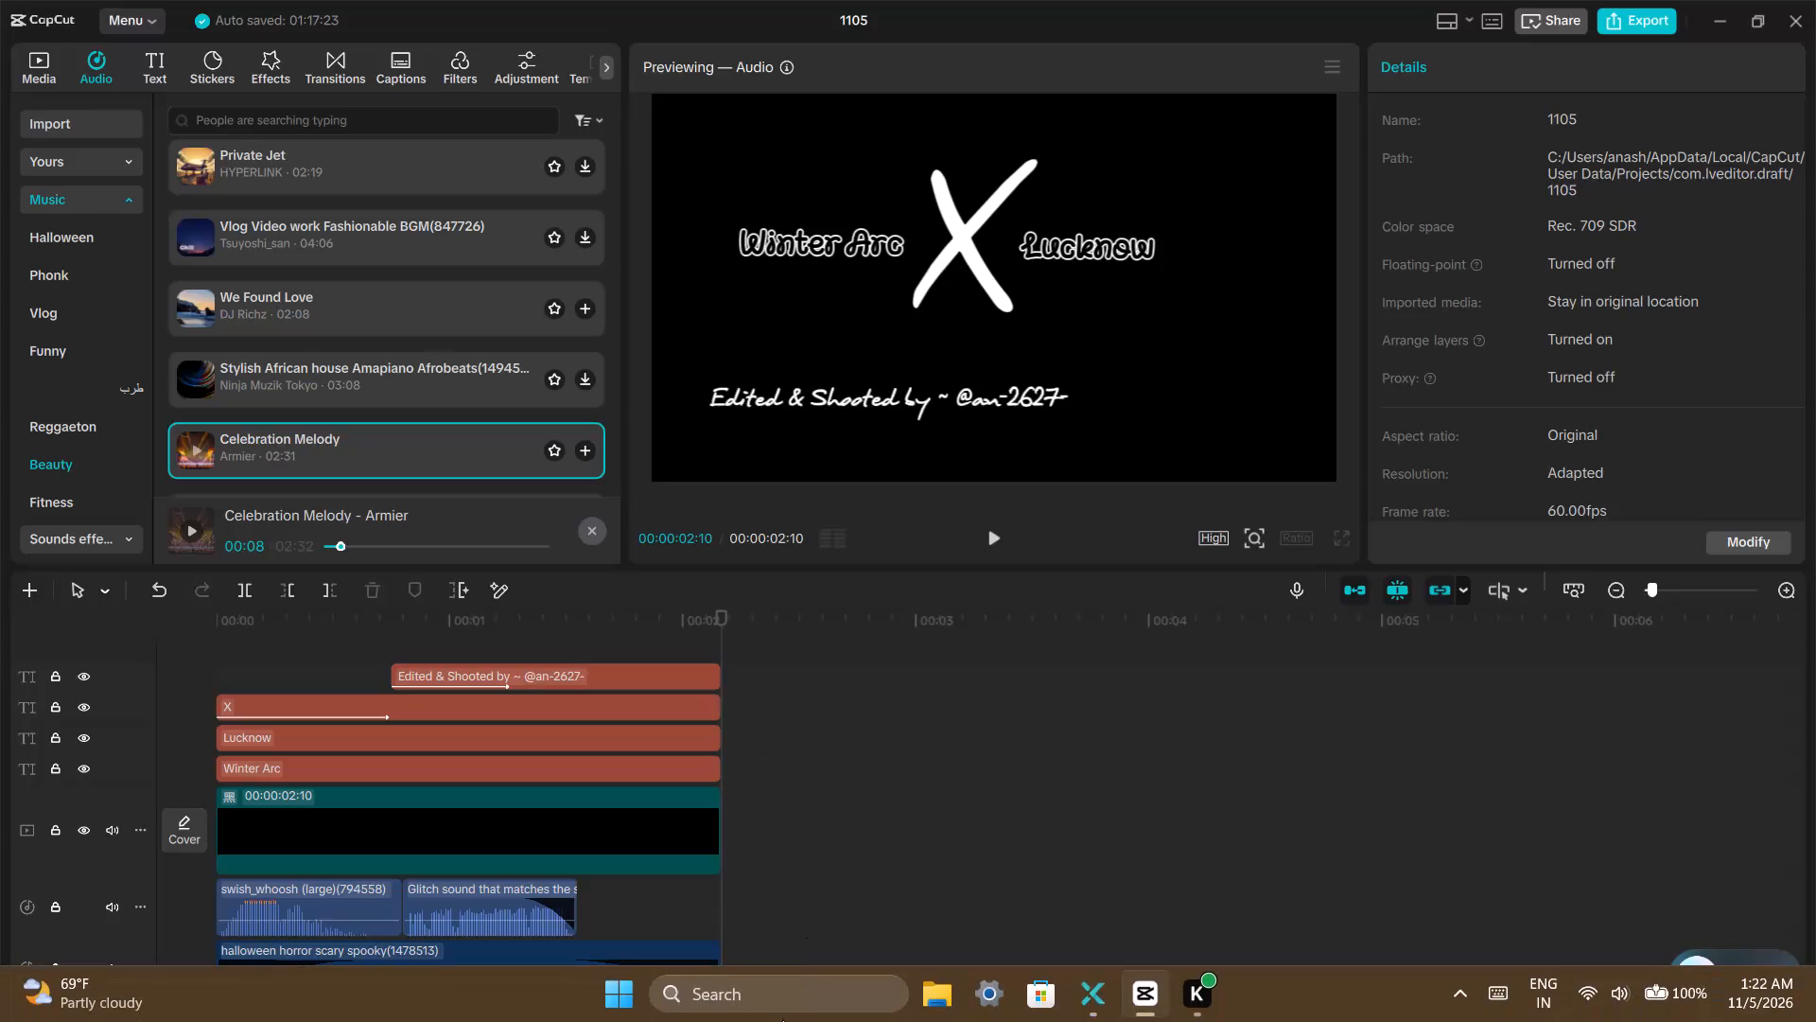
# Switch to WhatsApp by searching for it in Windows and open the own-account (You) chat.
pyautogui.click(735, 998)
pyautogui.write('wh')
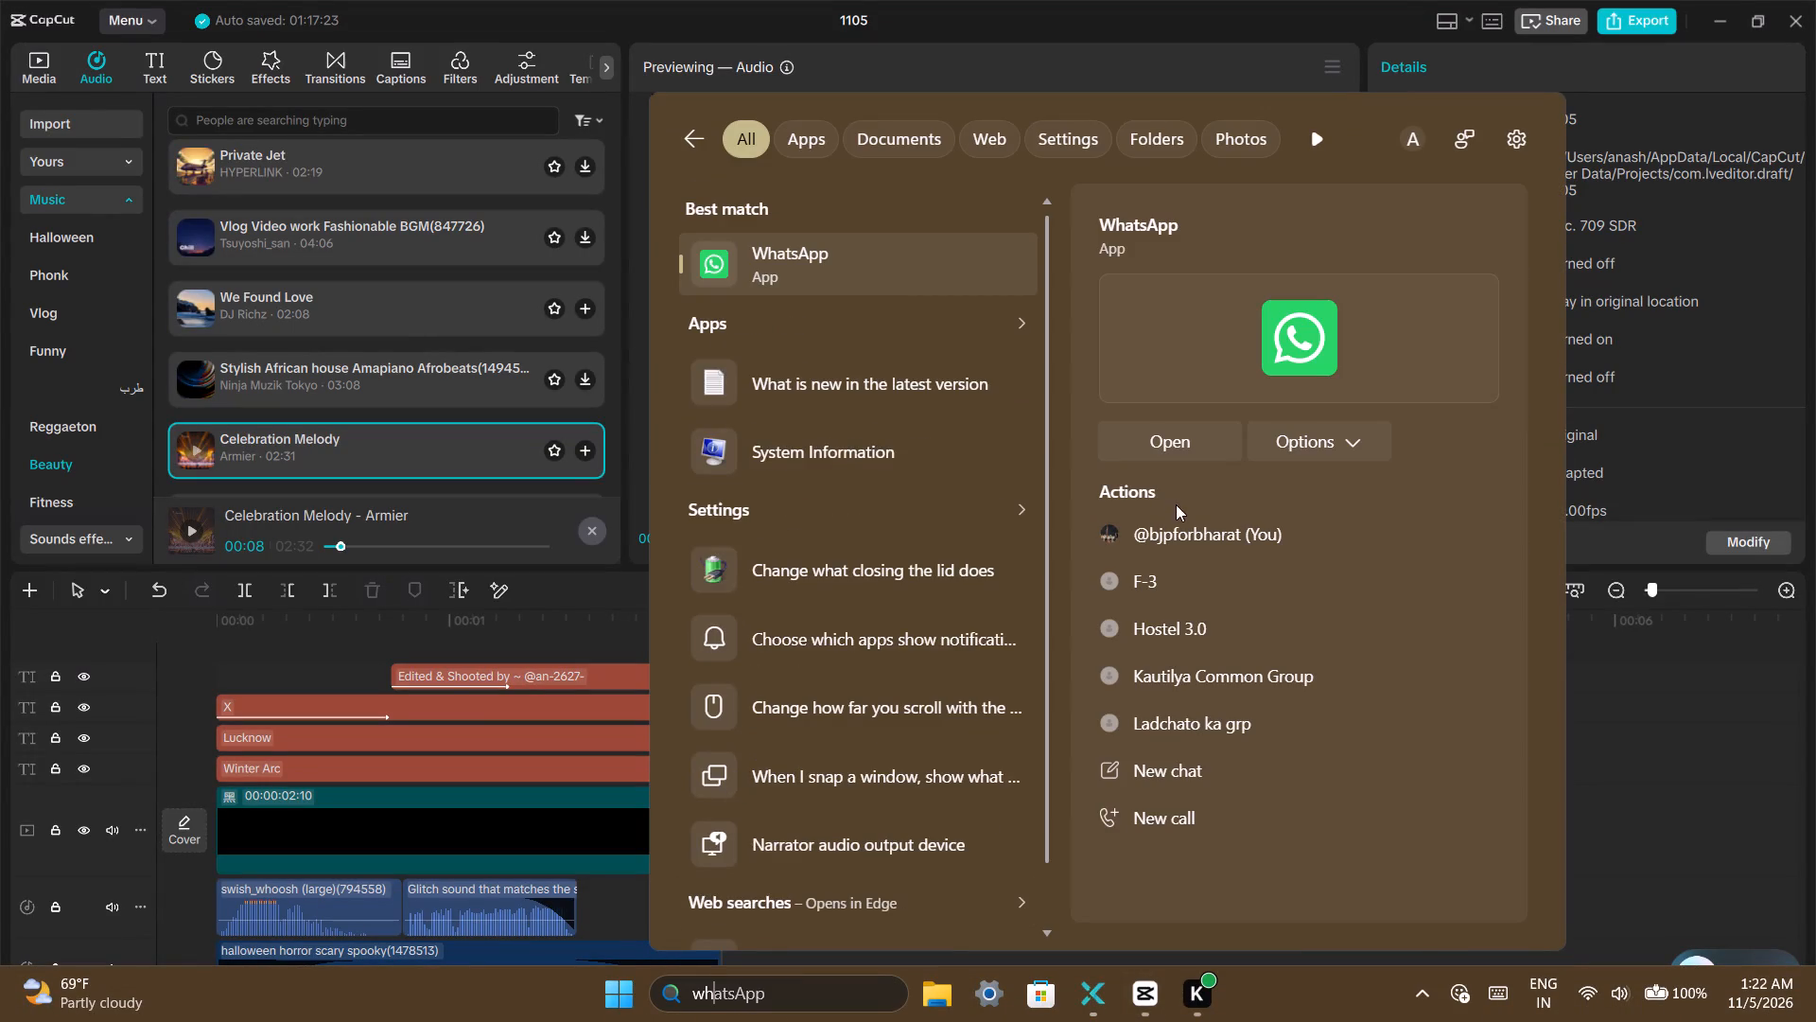
pyautogui.click(1171, 525)
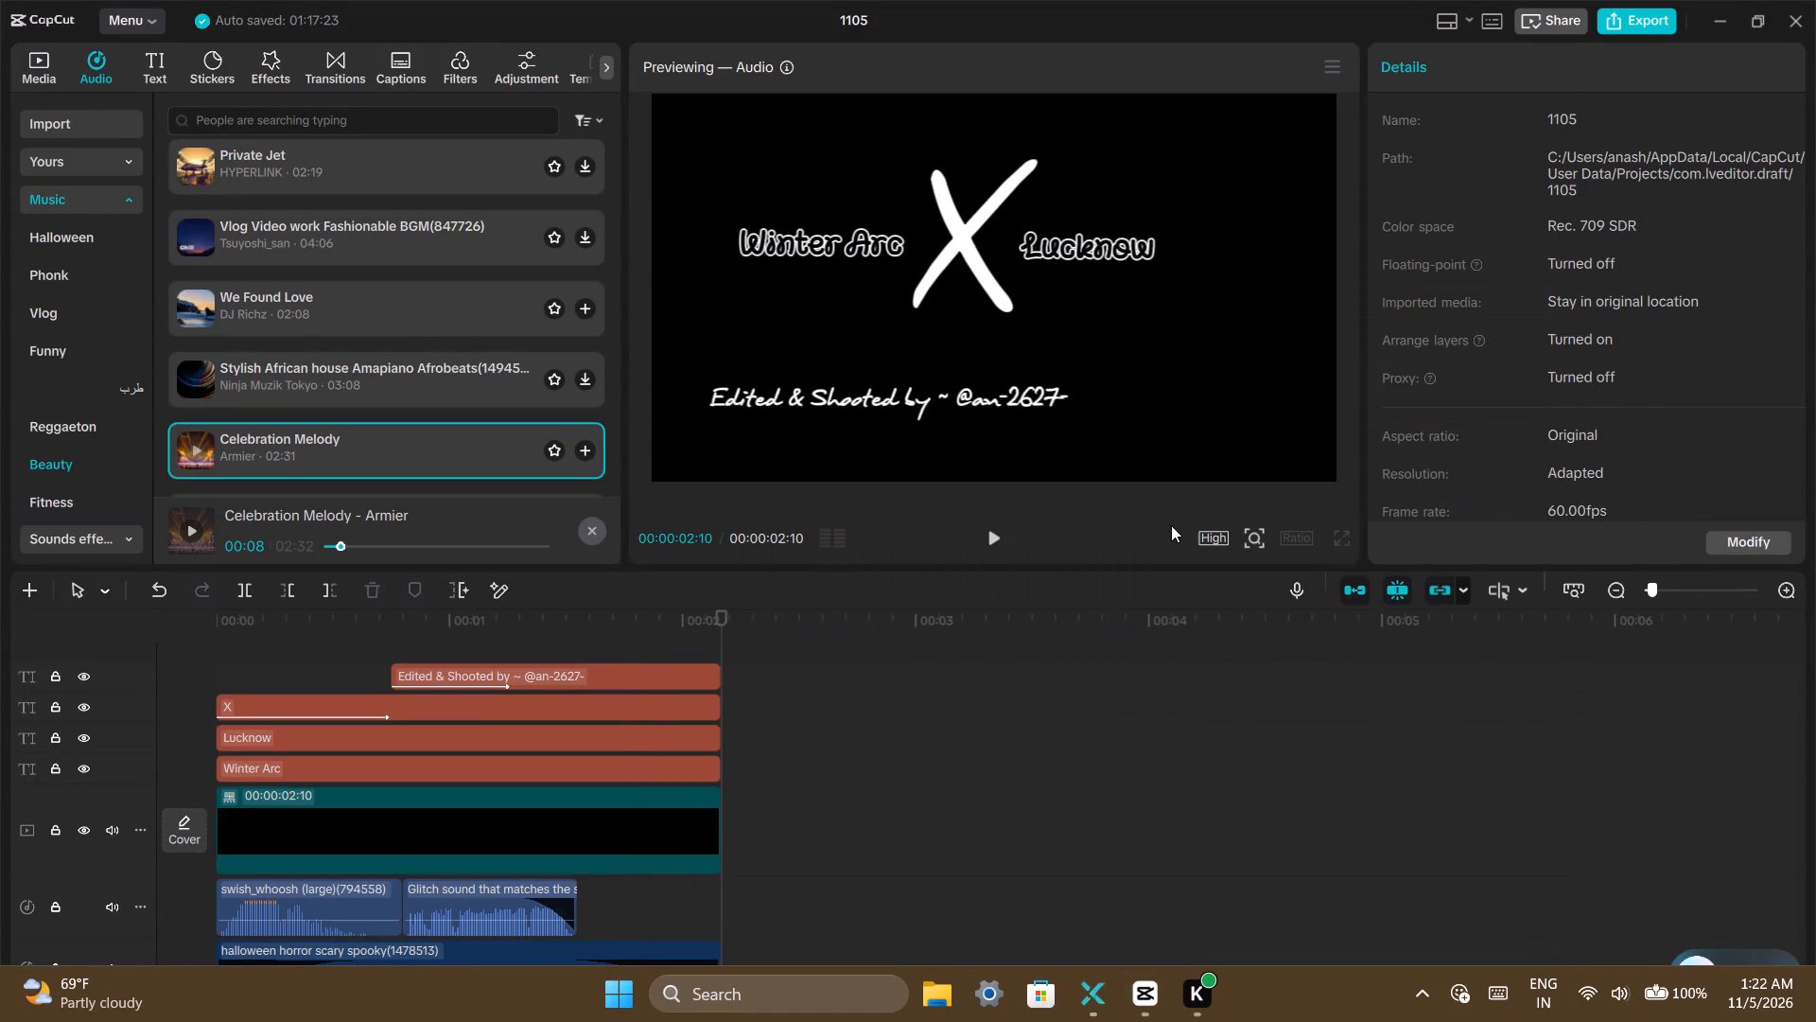
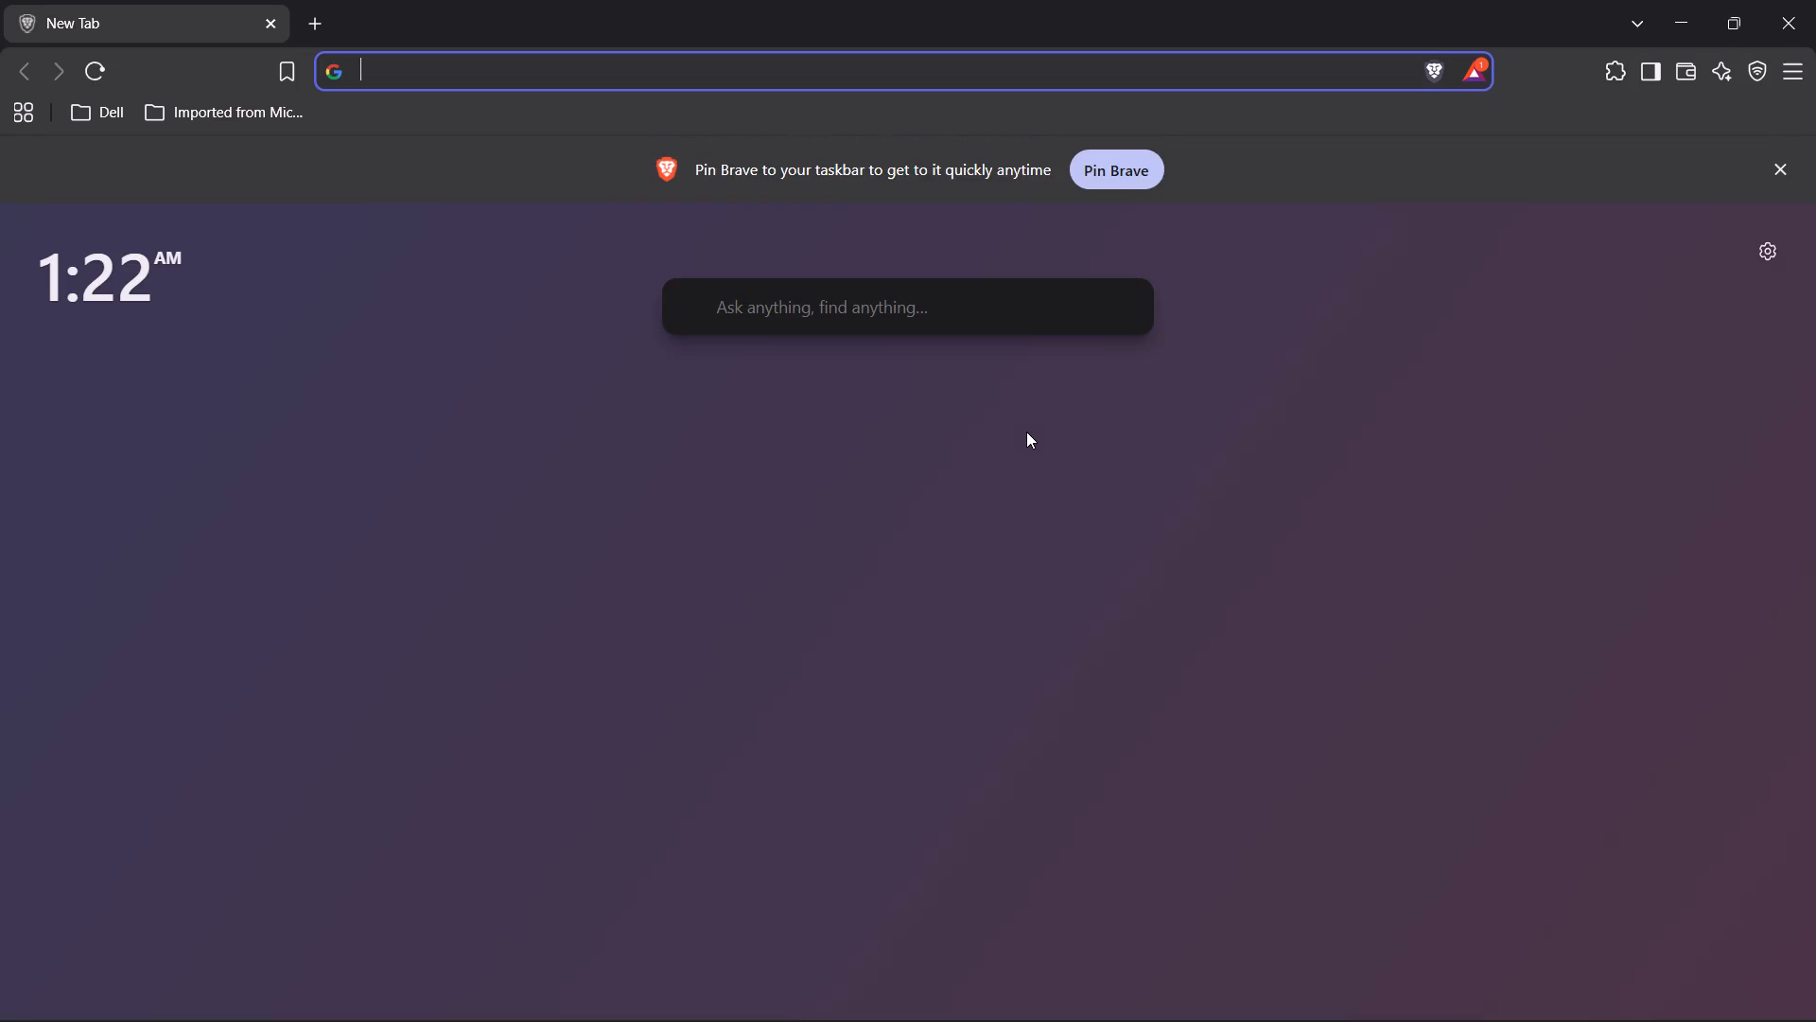
# In Brave, look up "yt to mp3" and open the YTMP3 YouTube to MP3 converter site.
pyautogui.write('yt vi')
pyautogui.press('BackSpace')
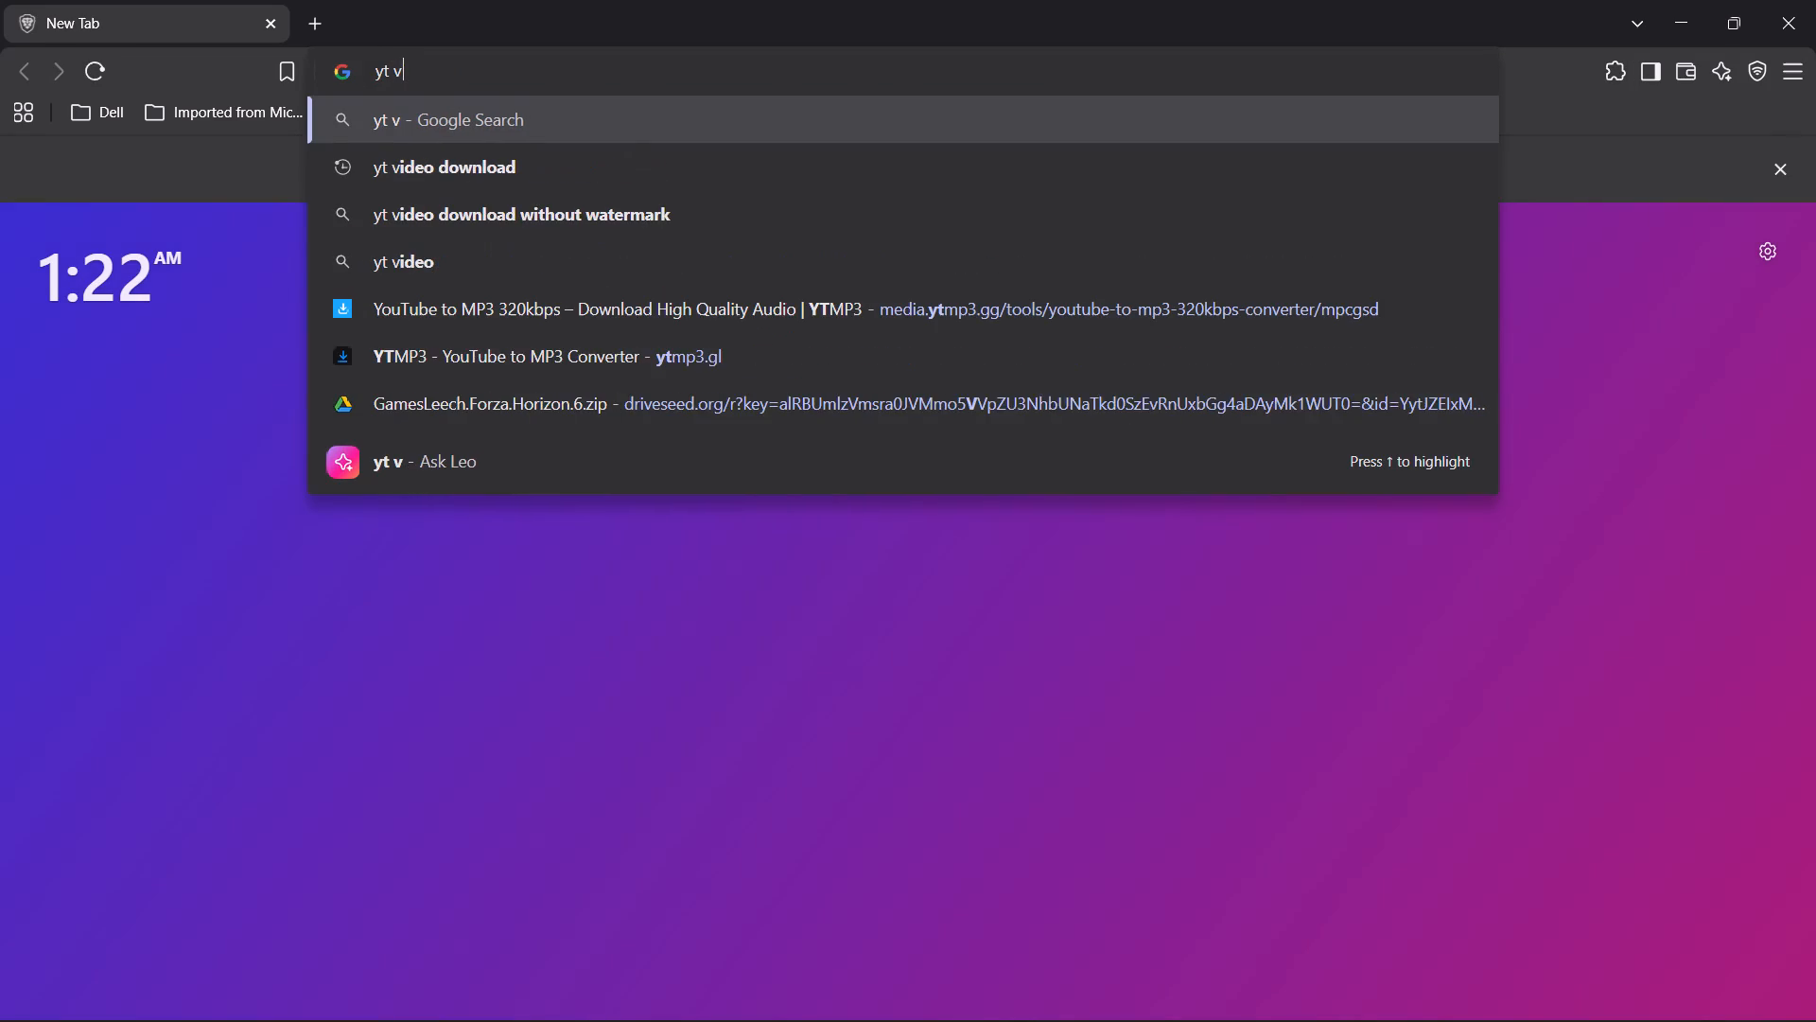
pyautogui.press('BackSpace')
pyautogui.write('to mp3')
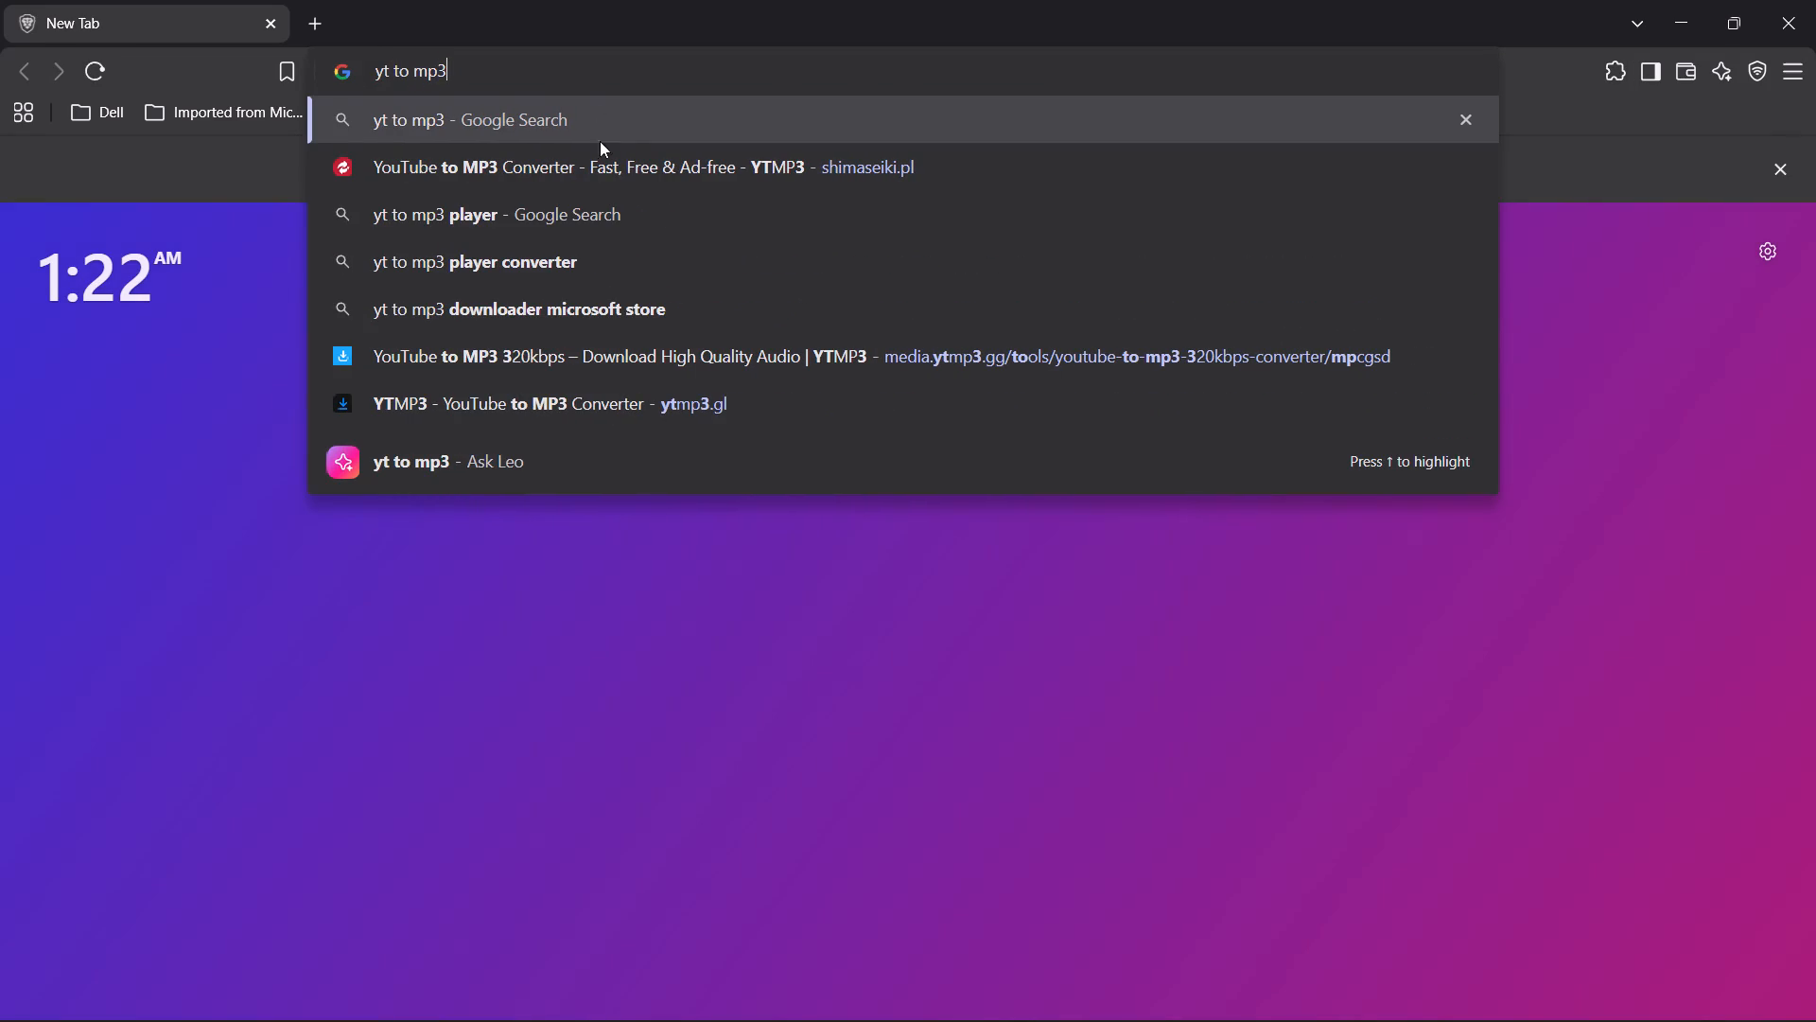
pyautogui.click(605, 175)
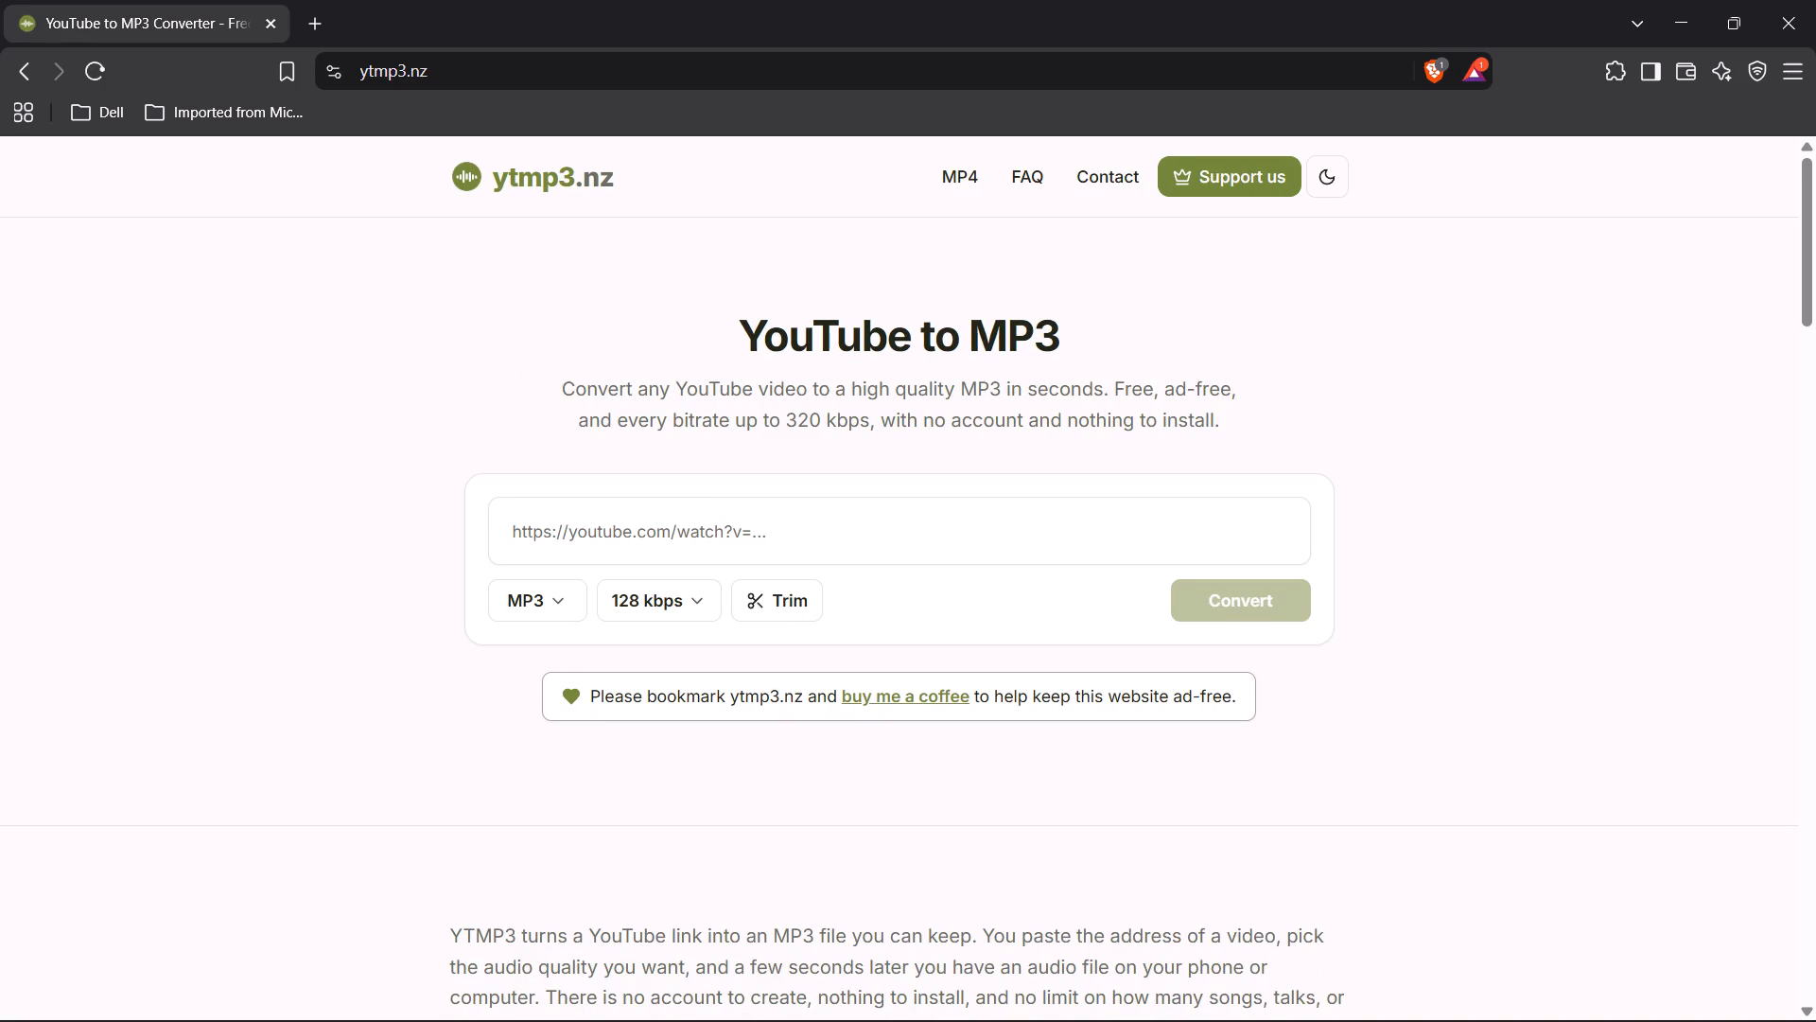
# Convert the copied YouTube link of the Hum Pyaar Karne Wale instrumental to a 128 kbps MP3.
pyautogui.click(704, 541)
pyautogui.hotkey('ctrl', 'v')
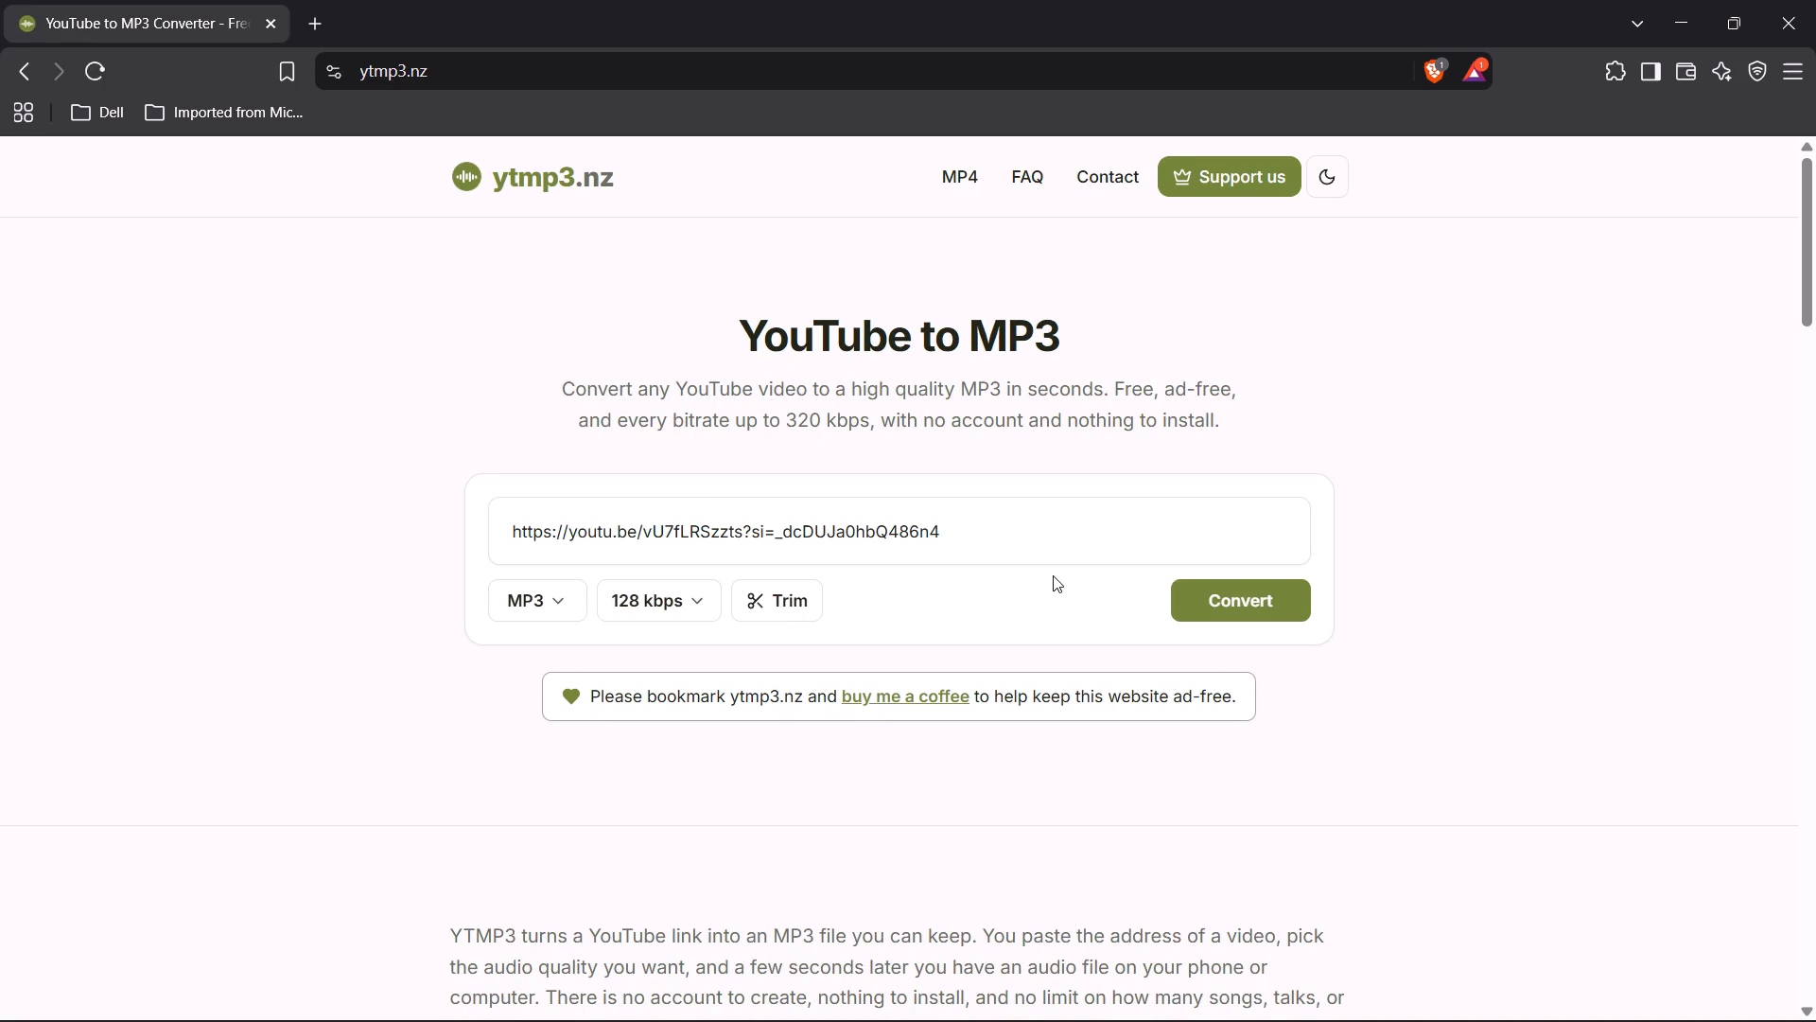
pyautogui.click(1207, 596)
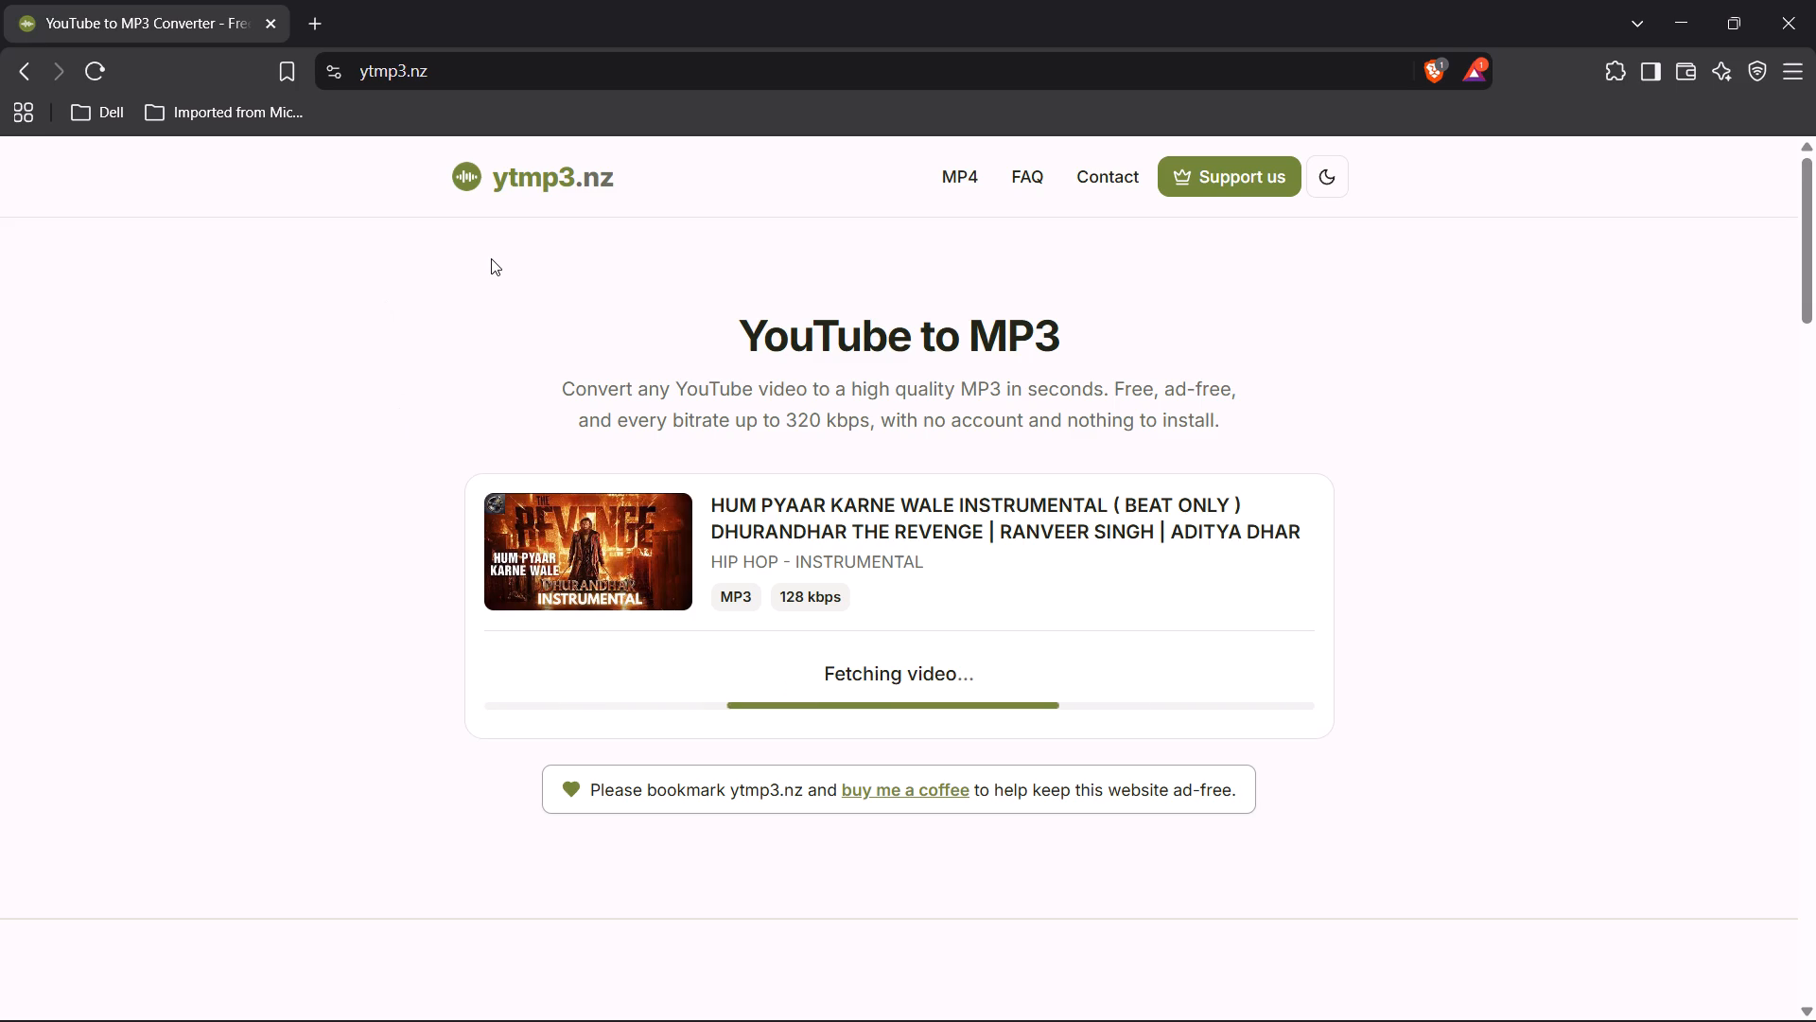
# Open the ytmp3.gg YouTube to MP3 320kbps converter in a new tab and start converting the copied YouTube link to MP3.
pyautogui.click(314, 22)
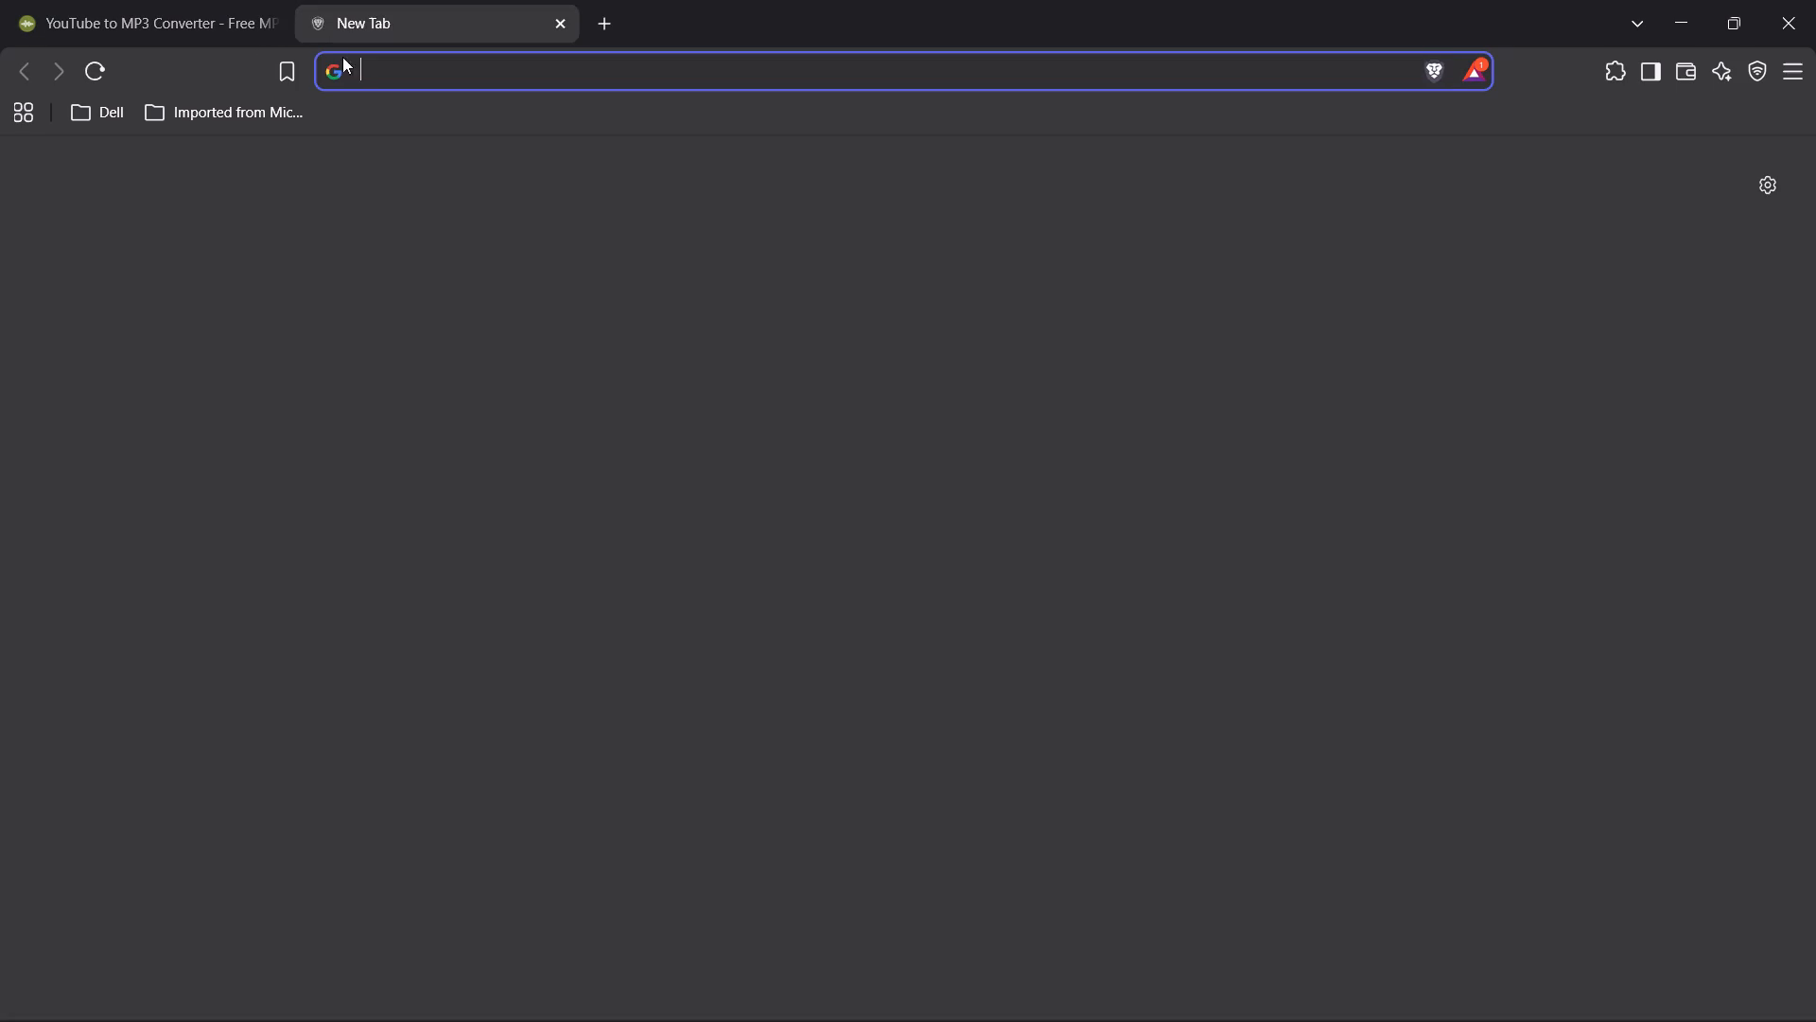
pyautogui.write('yt')
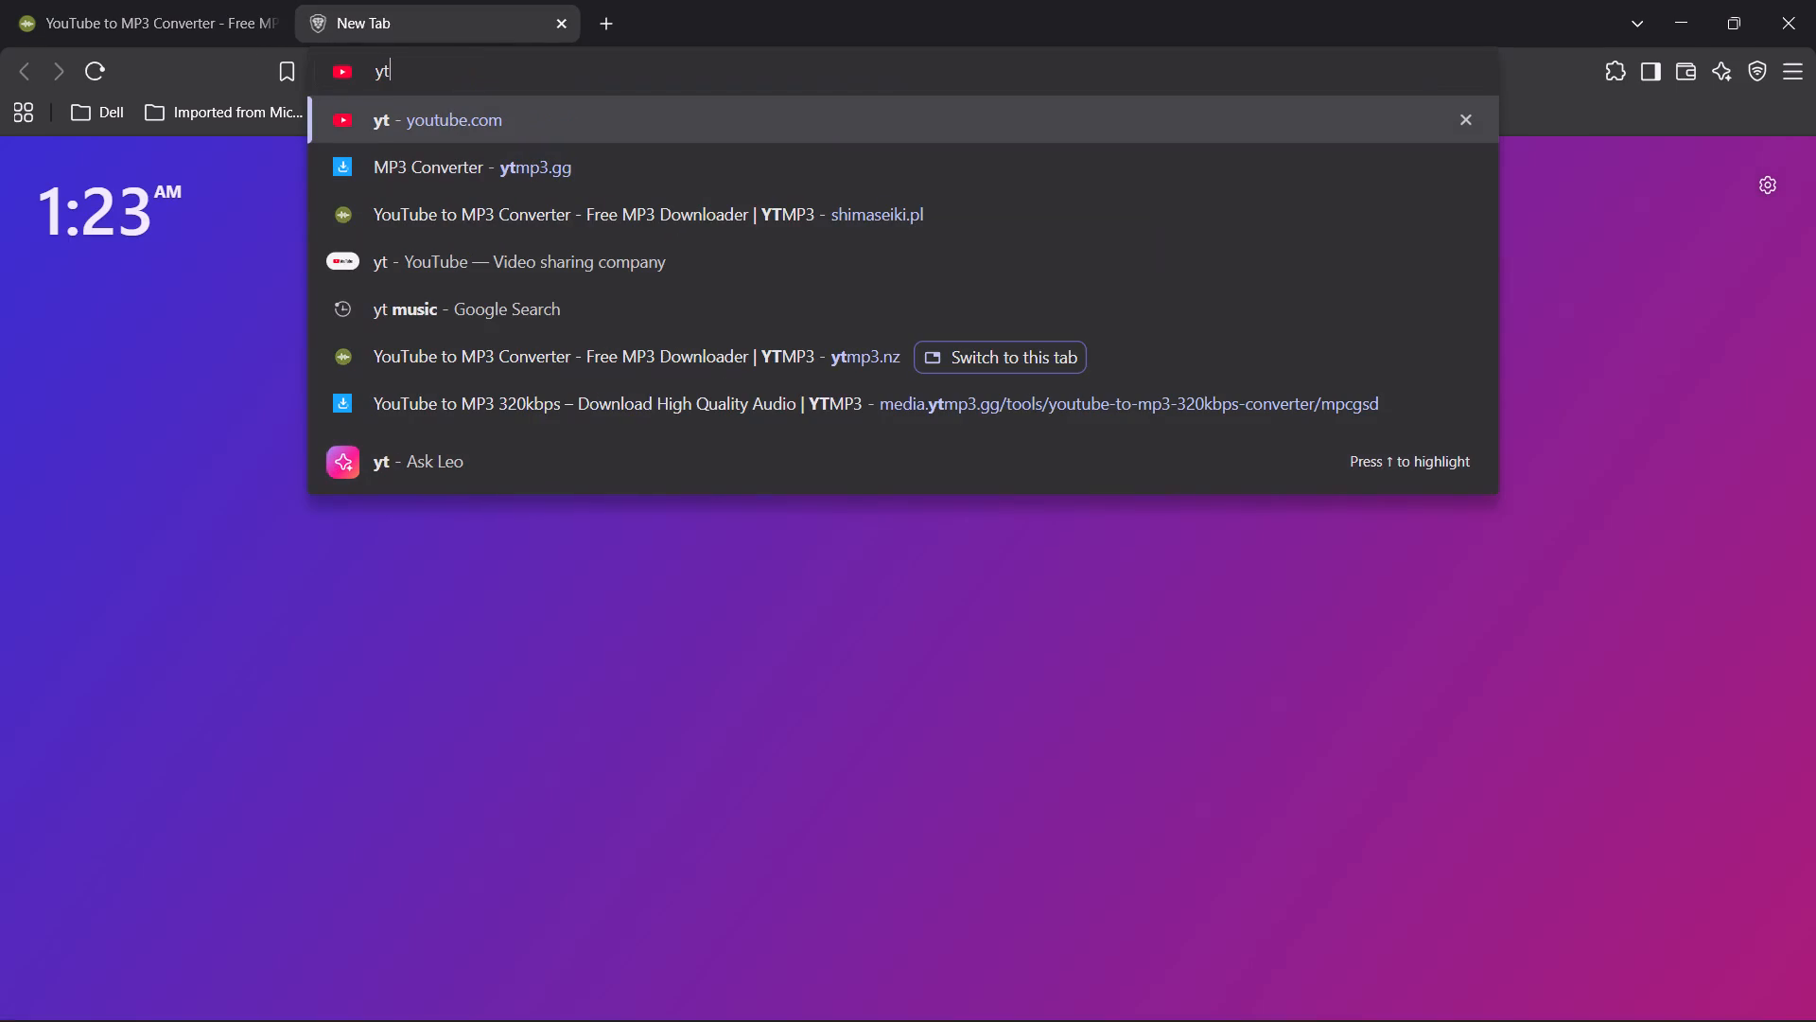
pyautogui.click(523, 411)
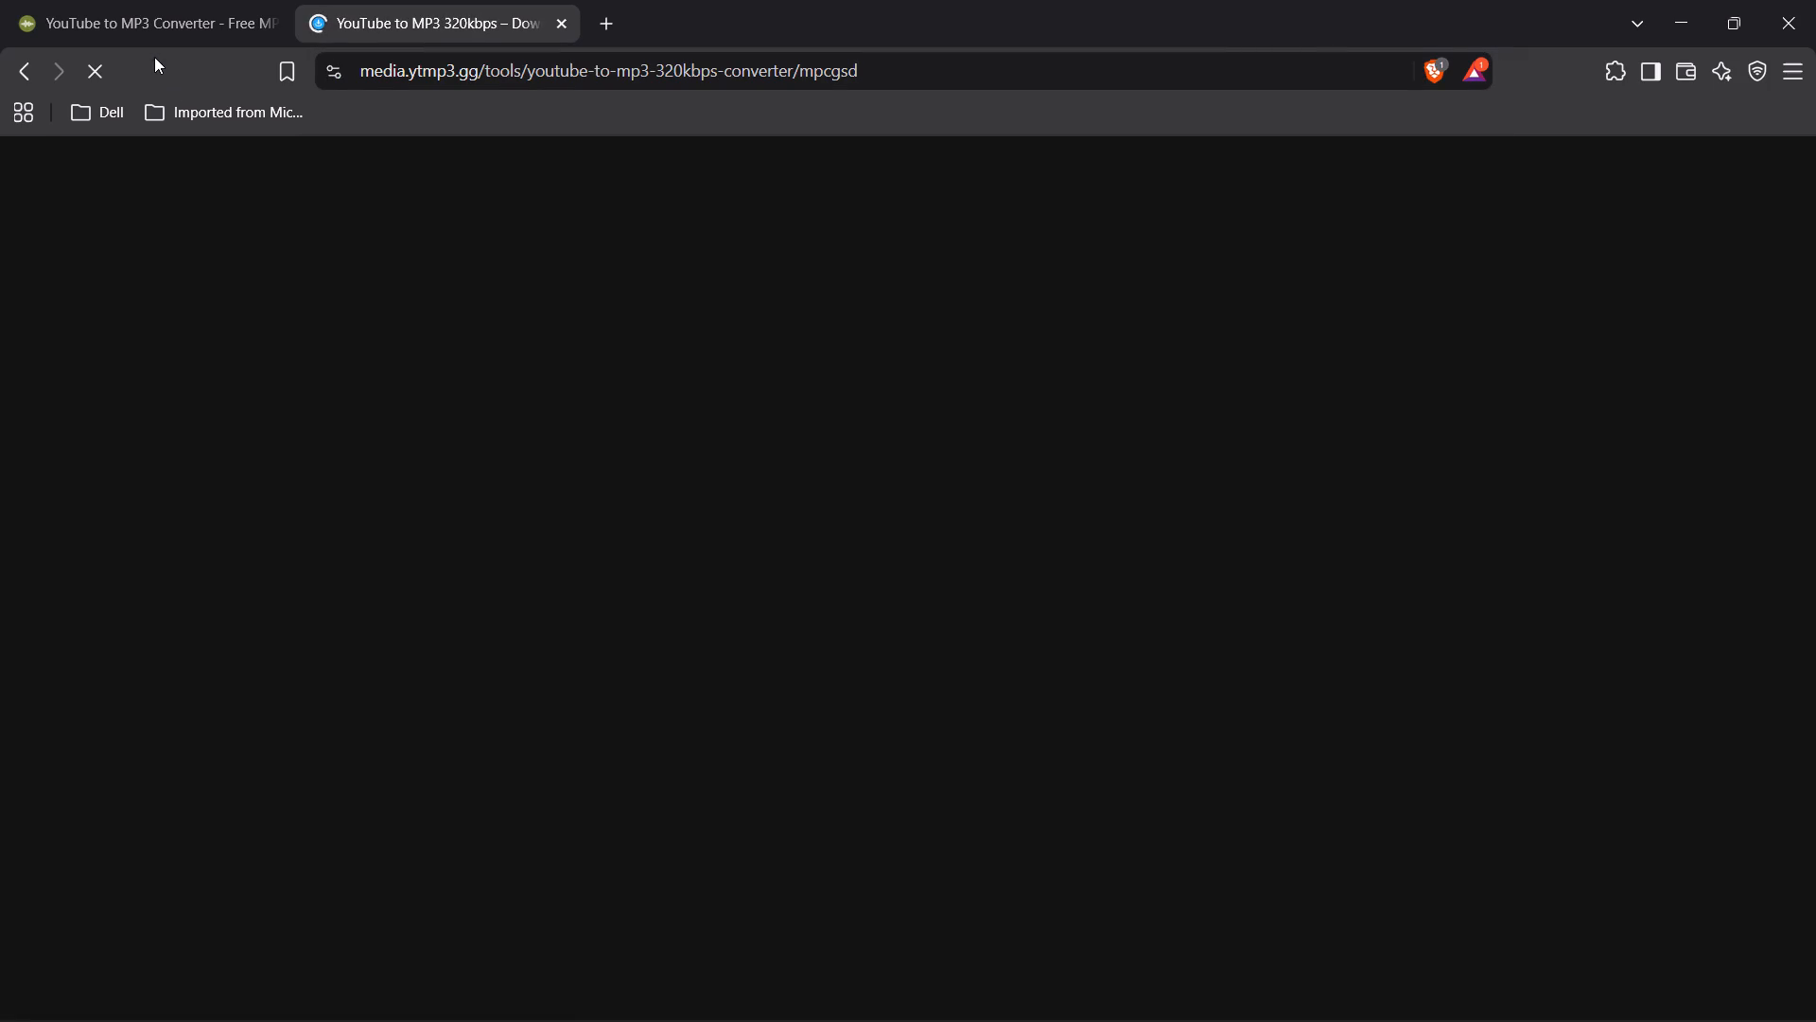
pyautogui.click(155, 27)
pyautogui.click(406, 10)
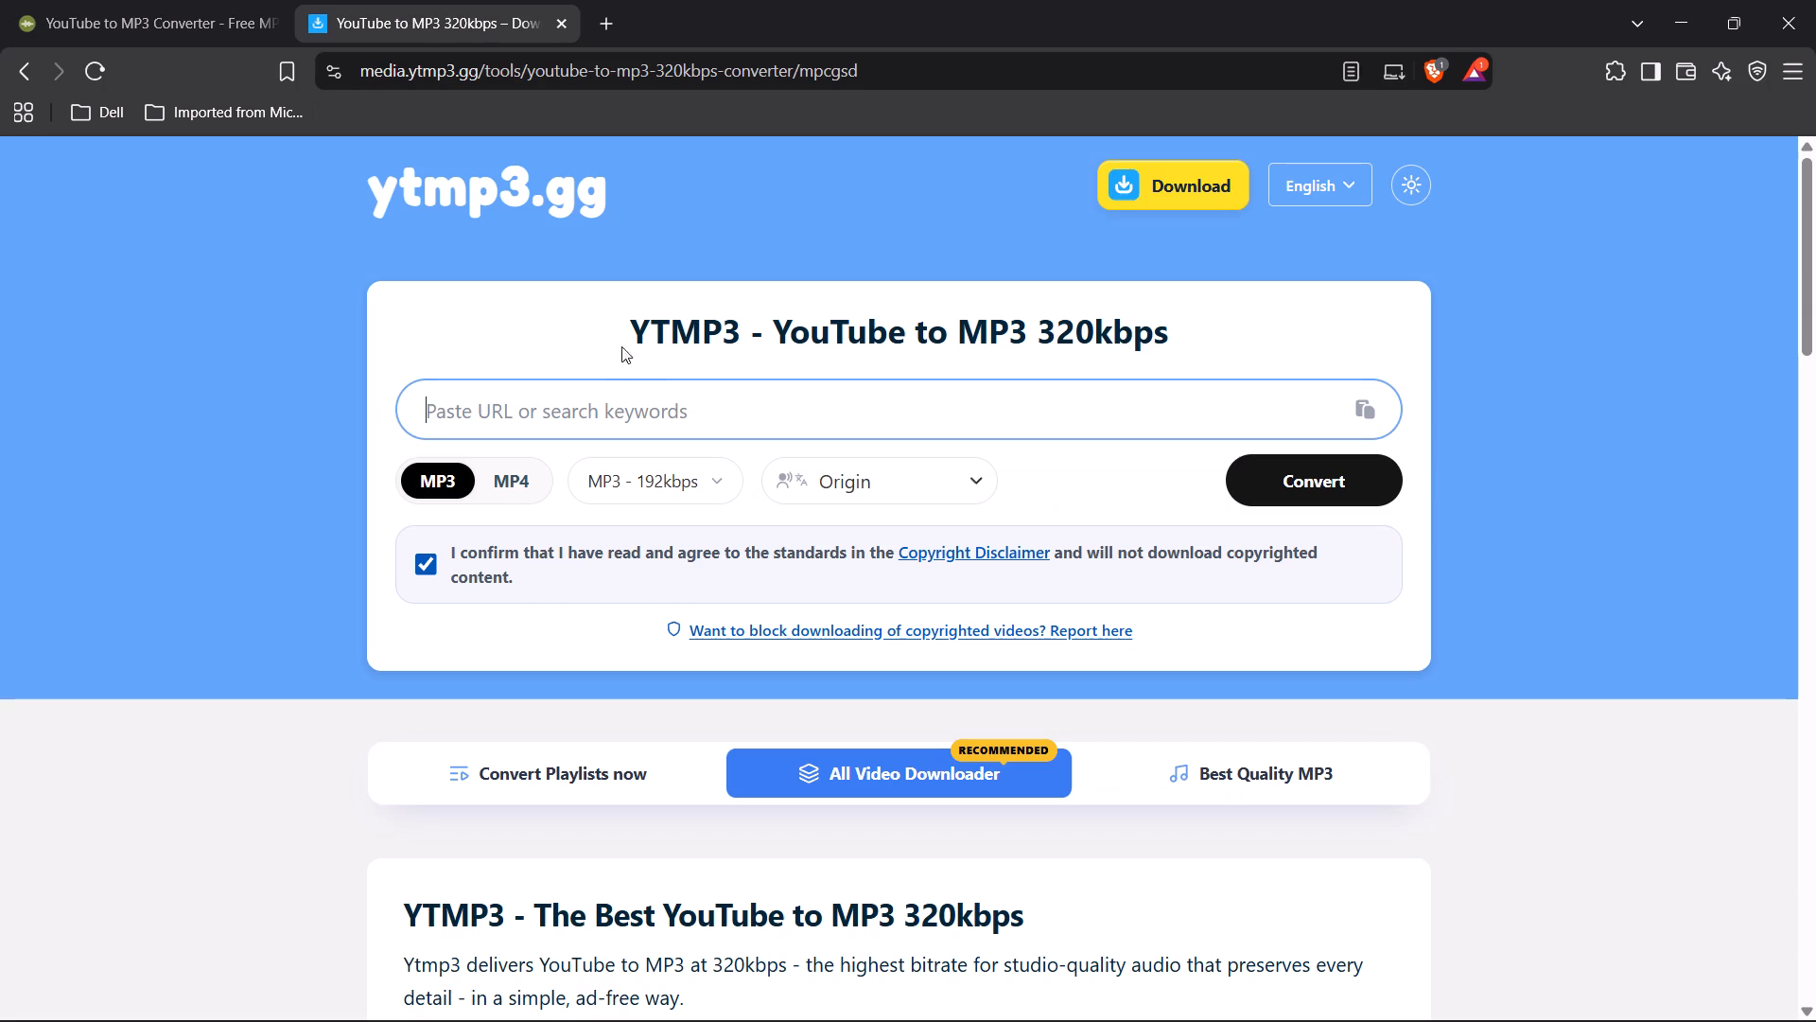
pyautogui.click(594, 443)
pyautogui.click(594, 432)
pyautogui.hotkey('ctrl', 'v')
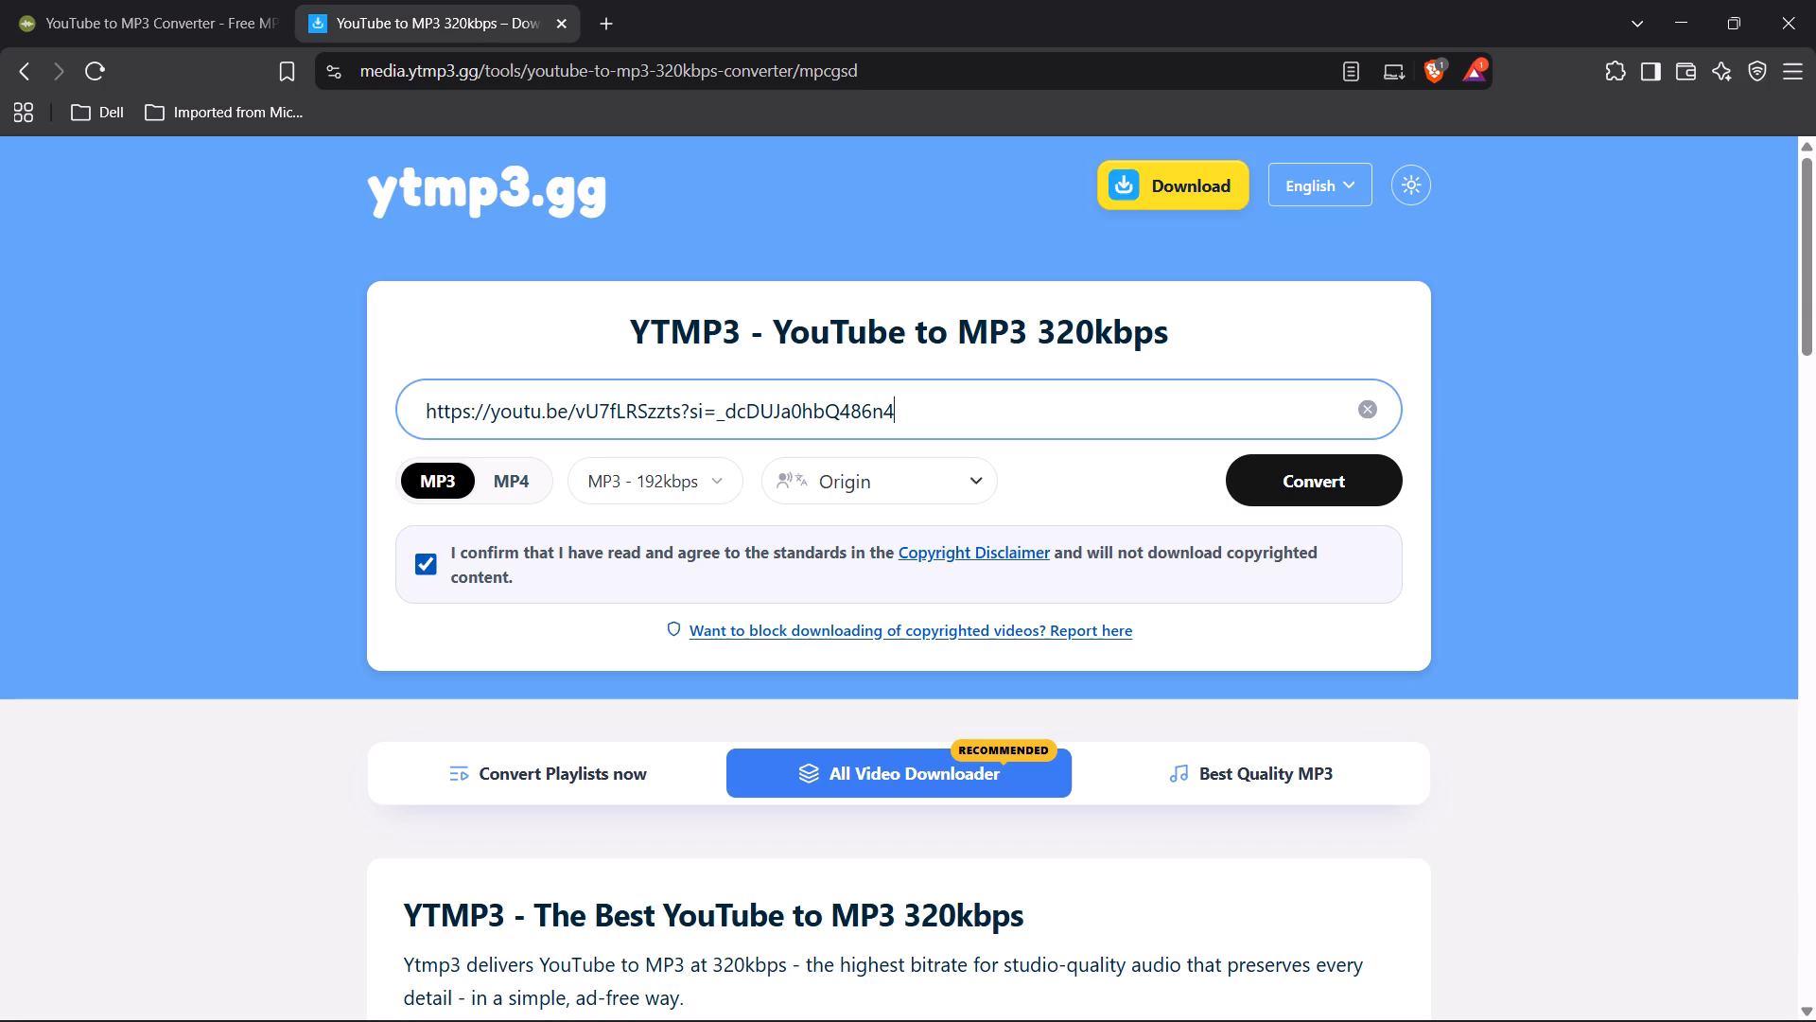
pyautogui.click(1255, 470)
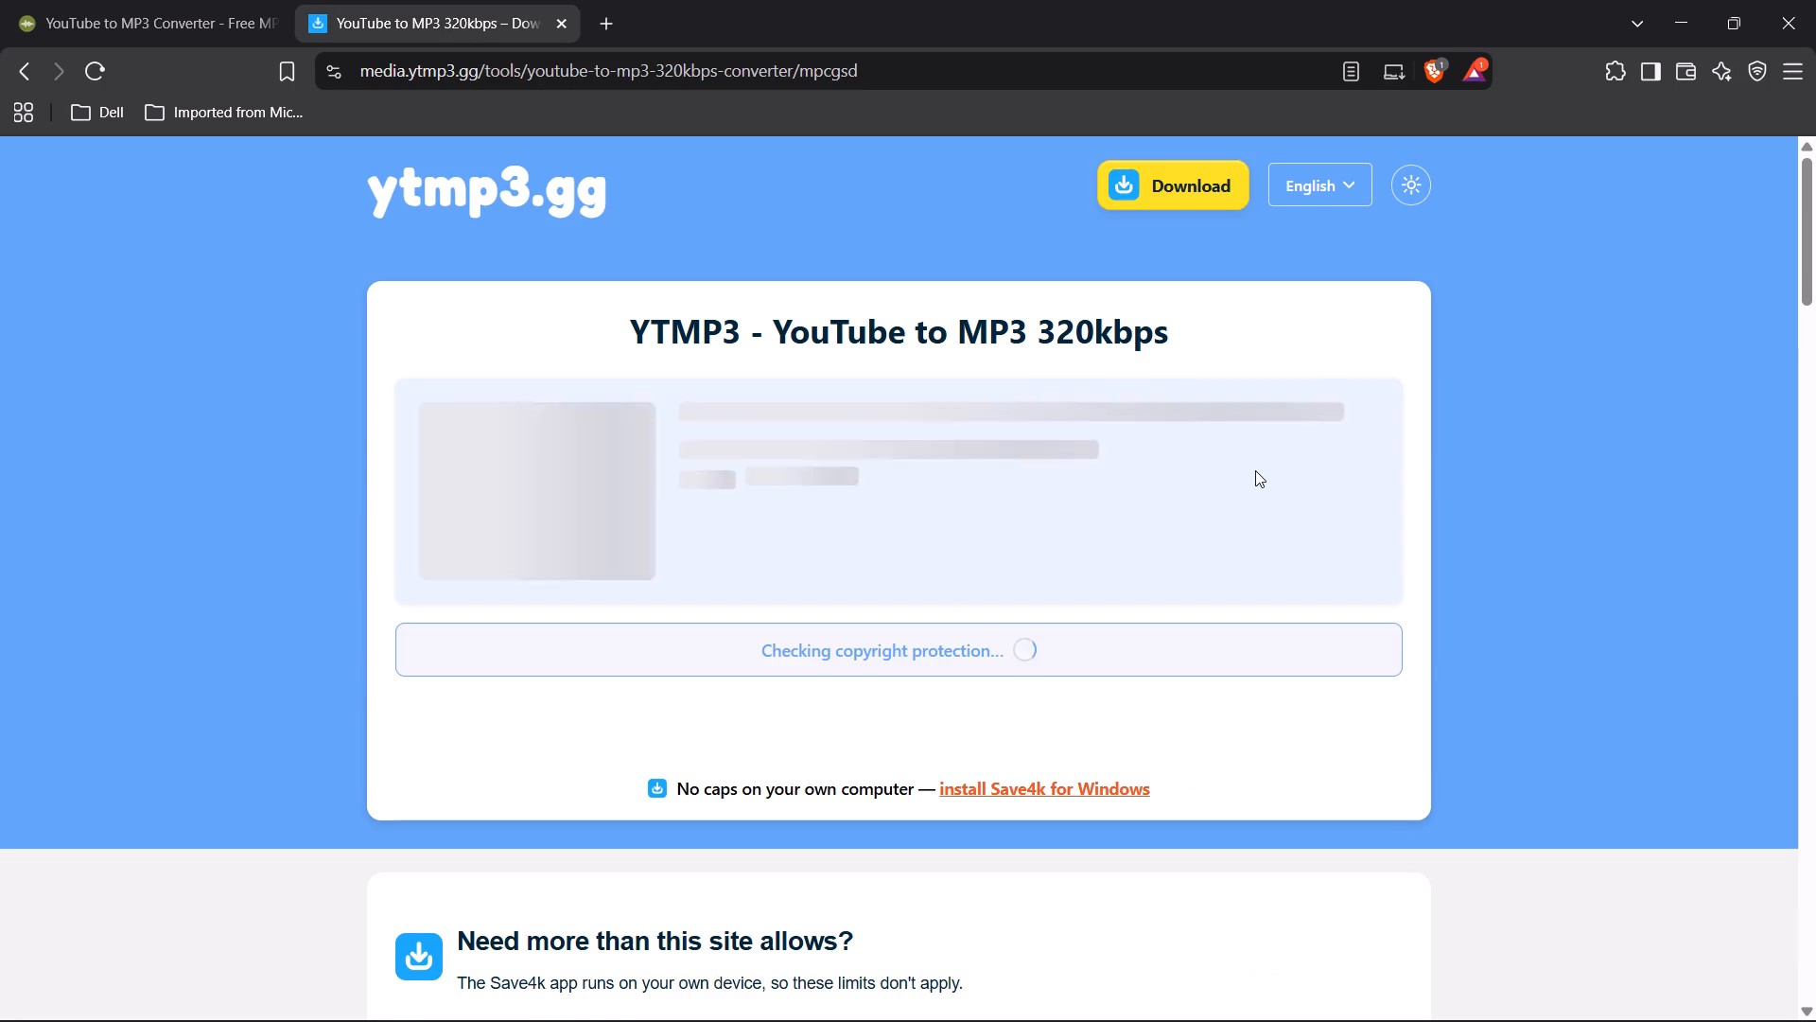
# Return to the ytmp3.nz page to check the conversion of the Hum Pyaar Karne Wale instrumental.
pyautogui.click(152, 5)
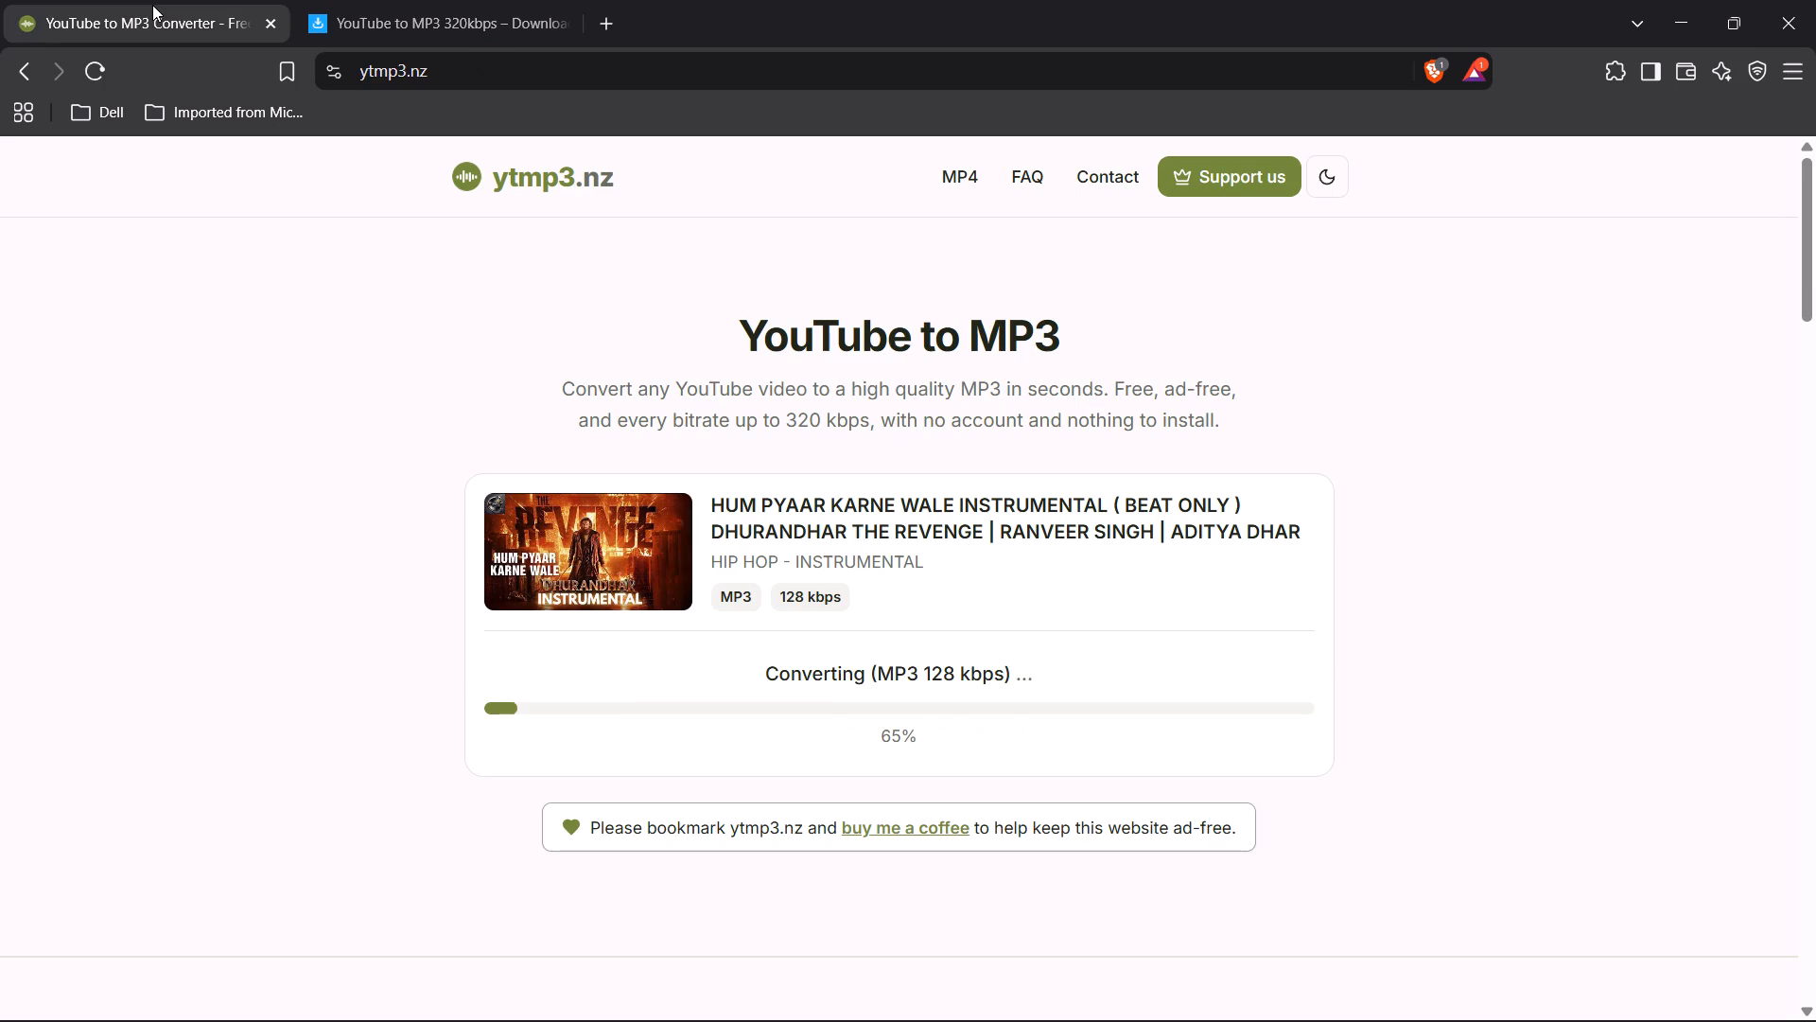
# Check the instrumental's conversion on the ytmp3.gg page and dismiss the Save4k install offer.
pyautogui.click(438, 31)
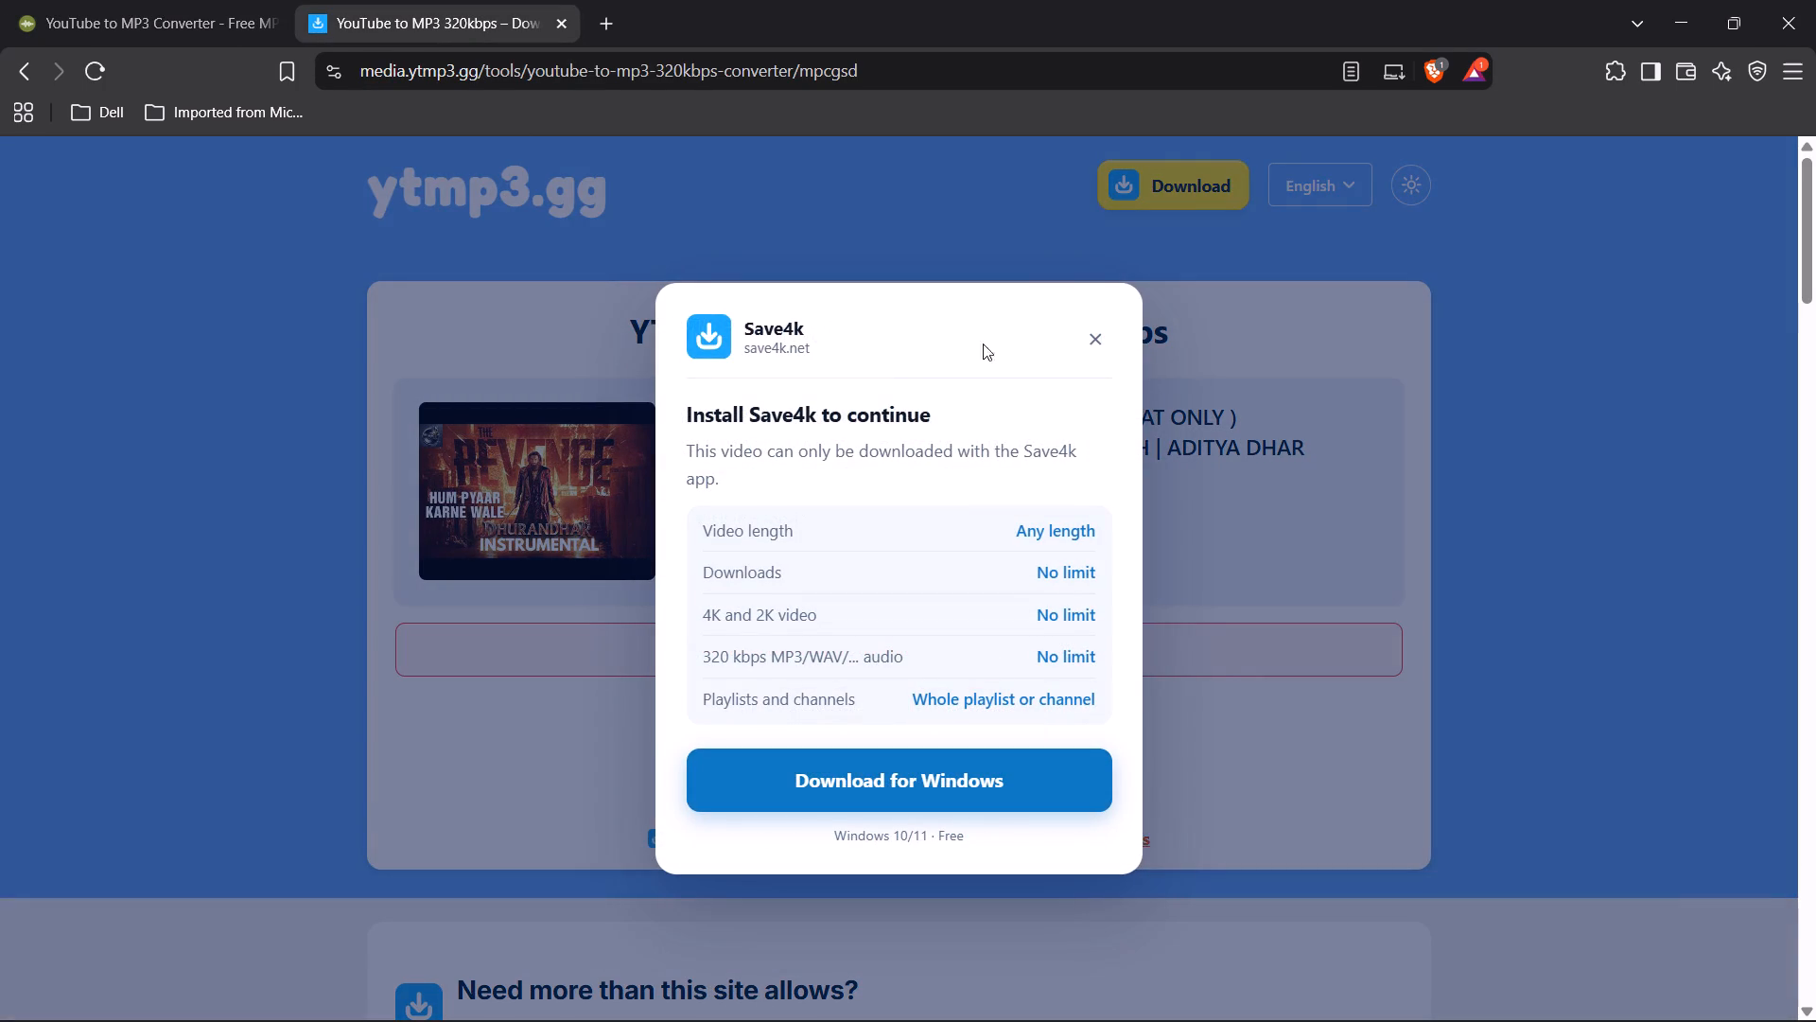
pyautogui.click(1090, 342)
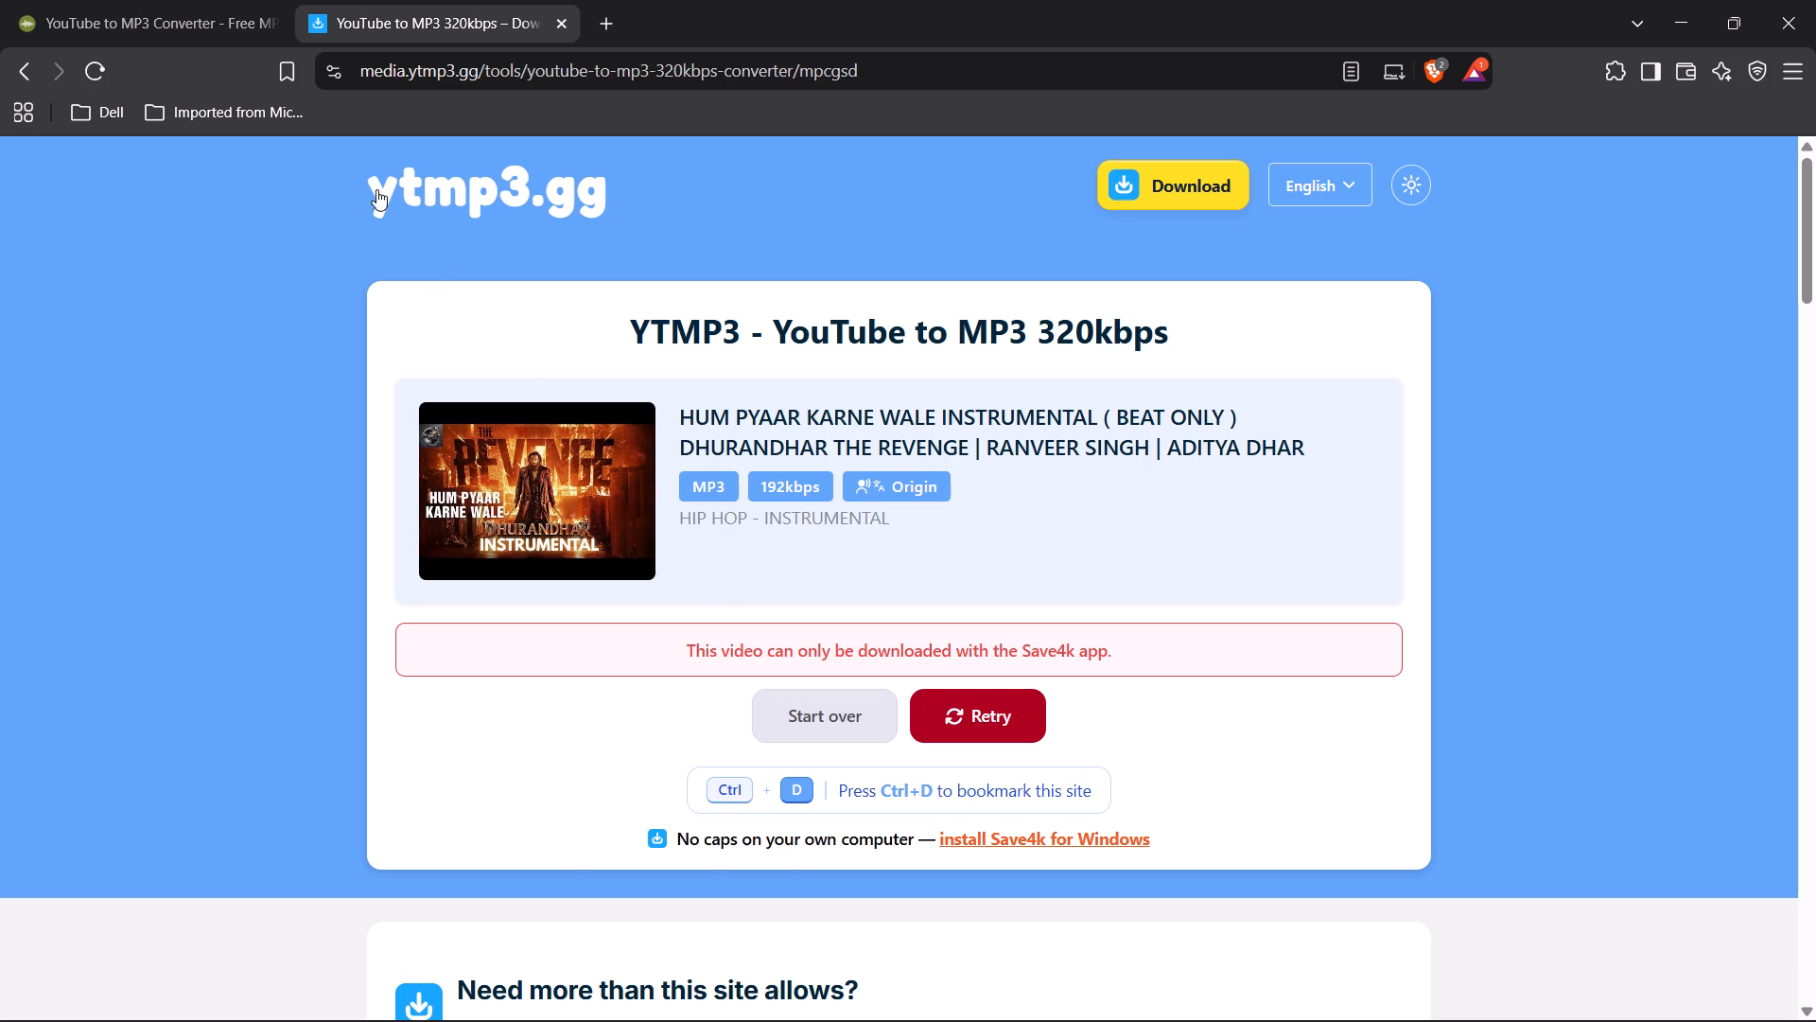
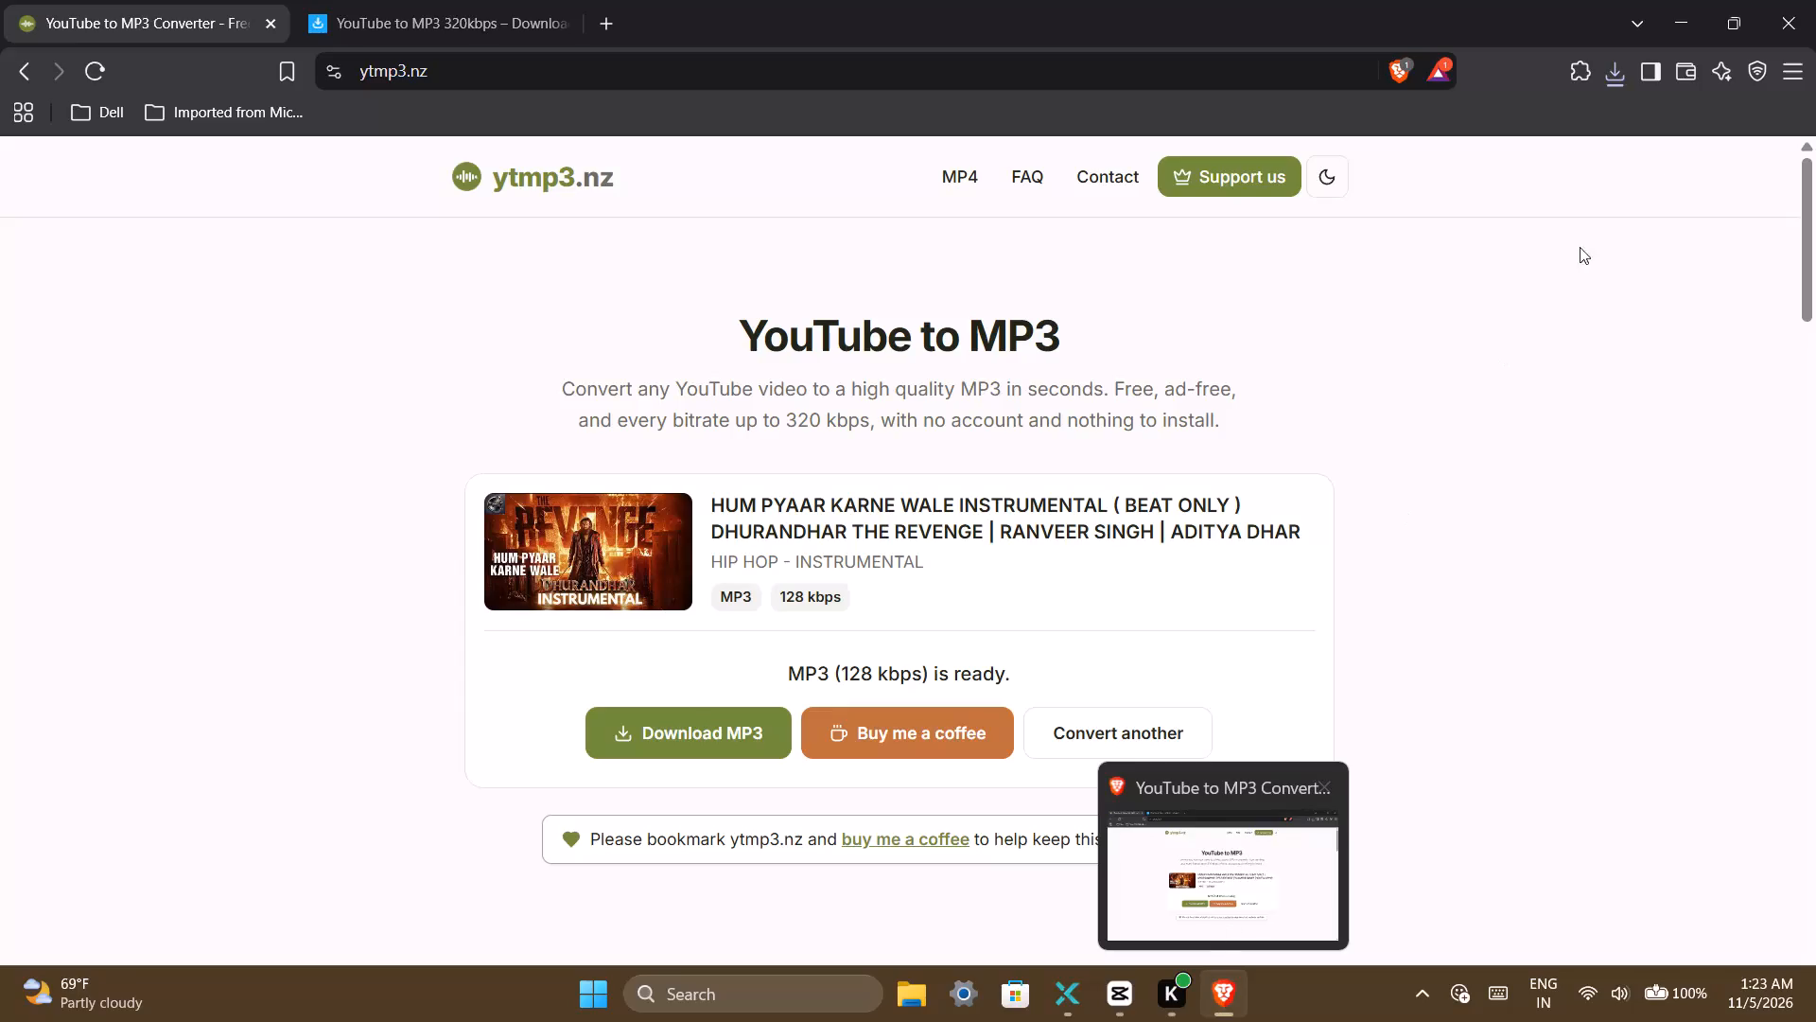
# Close the browser with the YouTube to MP3 converter pages and return to the 1105 project in CapCut.
pyautogui.click(1790, 24)
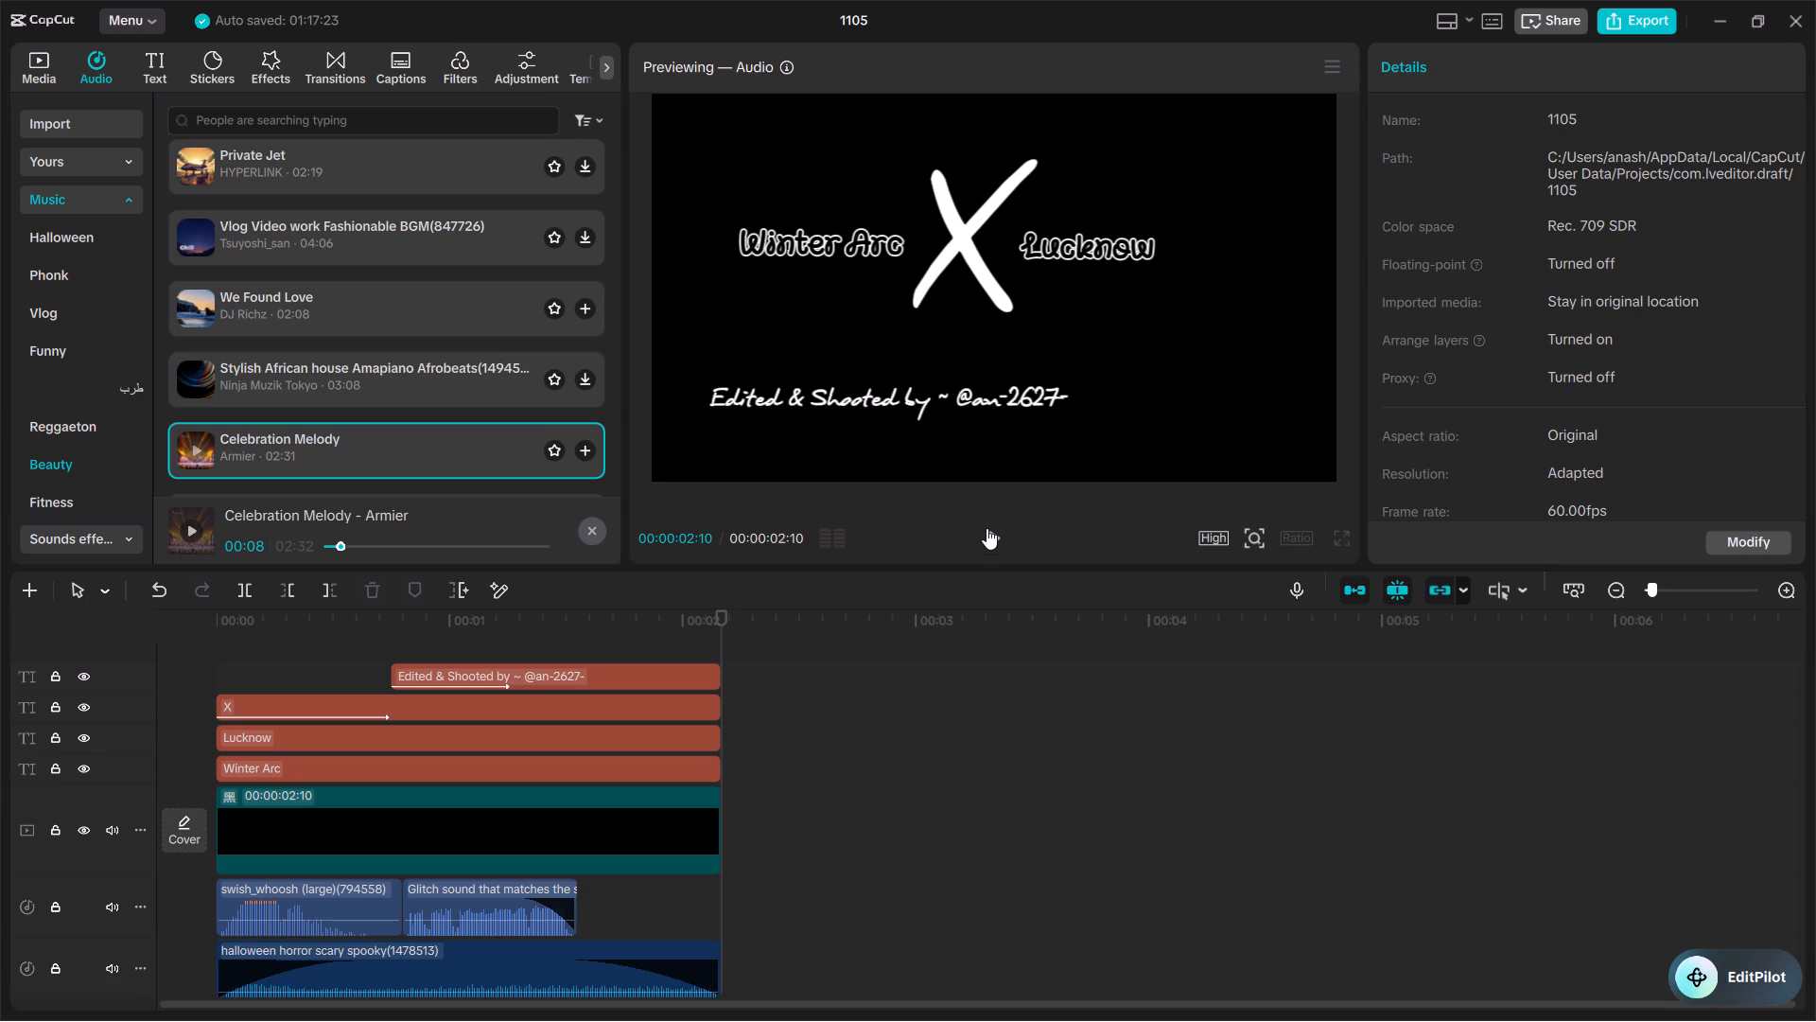
# Select the black background clip on the main video track of the timeline.
pyautogui.click(642, 838)
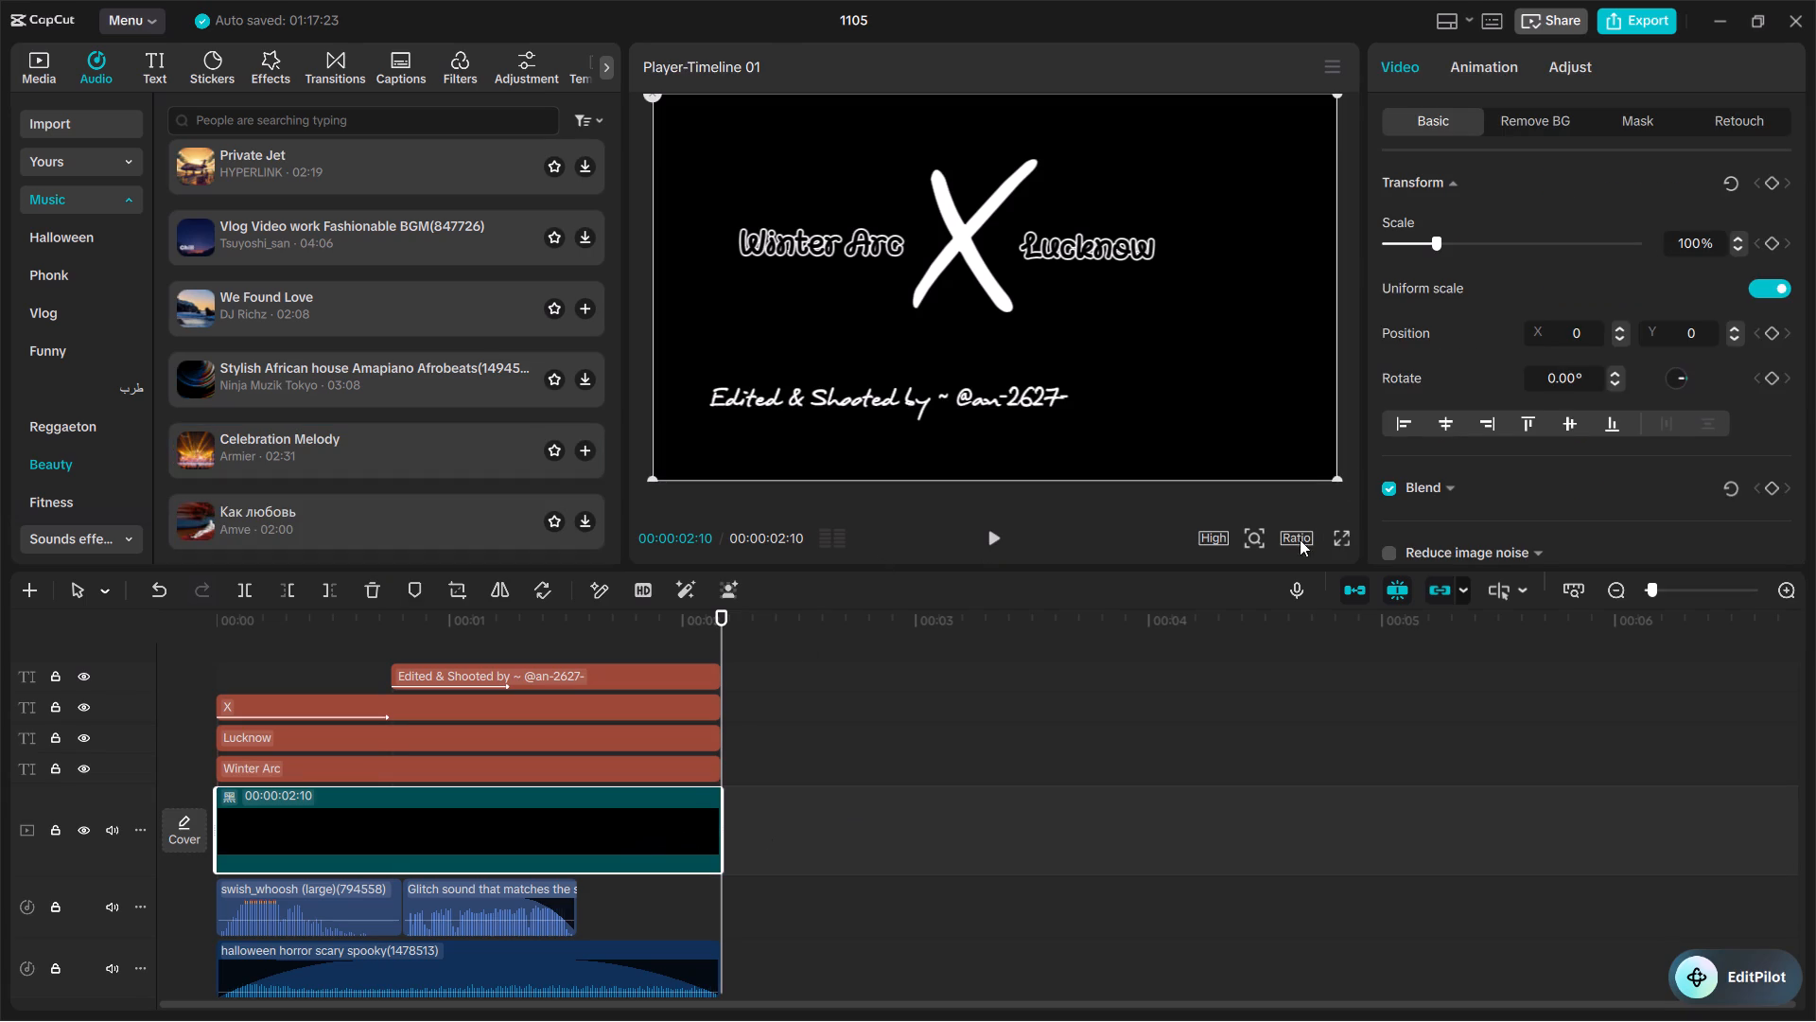
# Examine the In and Out animations available for the black background clip.
pyautogui.click(1486, 68)
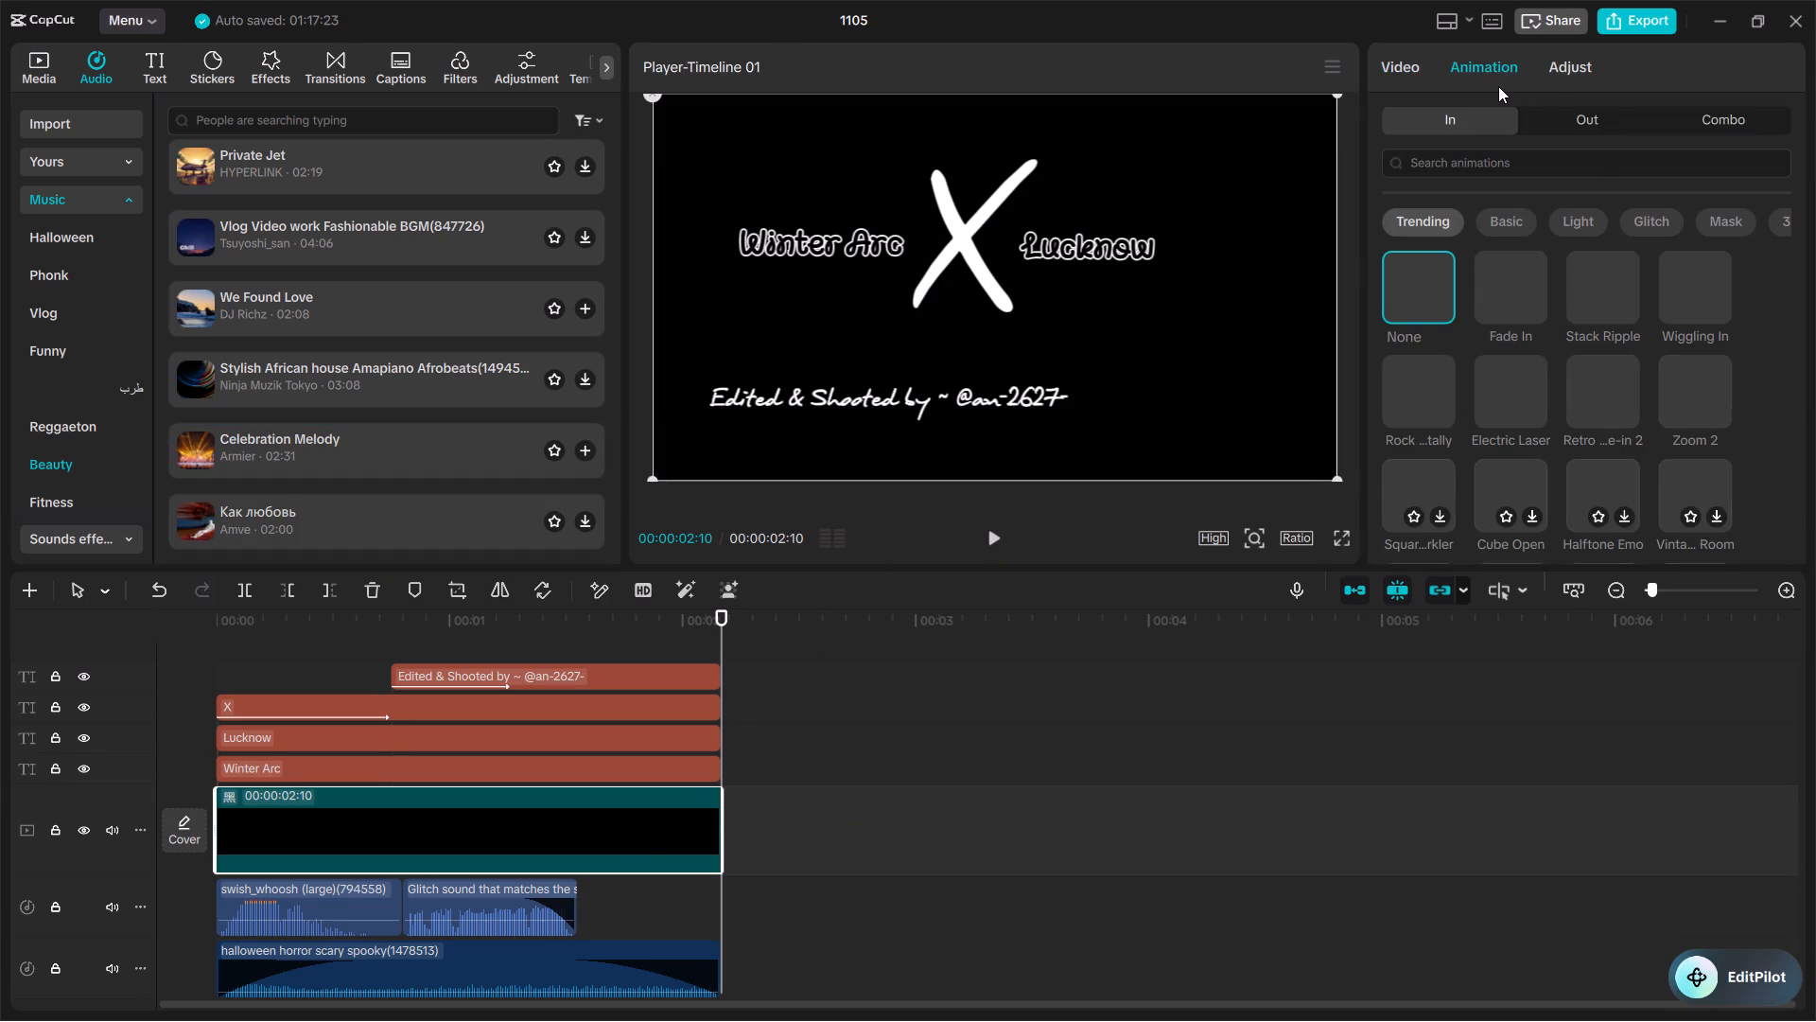
pyautogui.click(1484, 163)
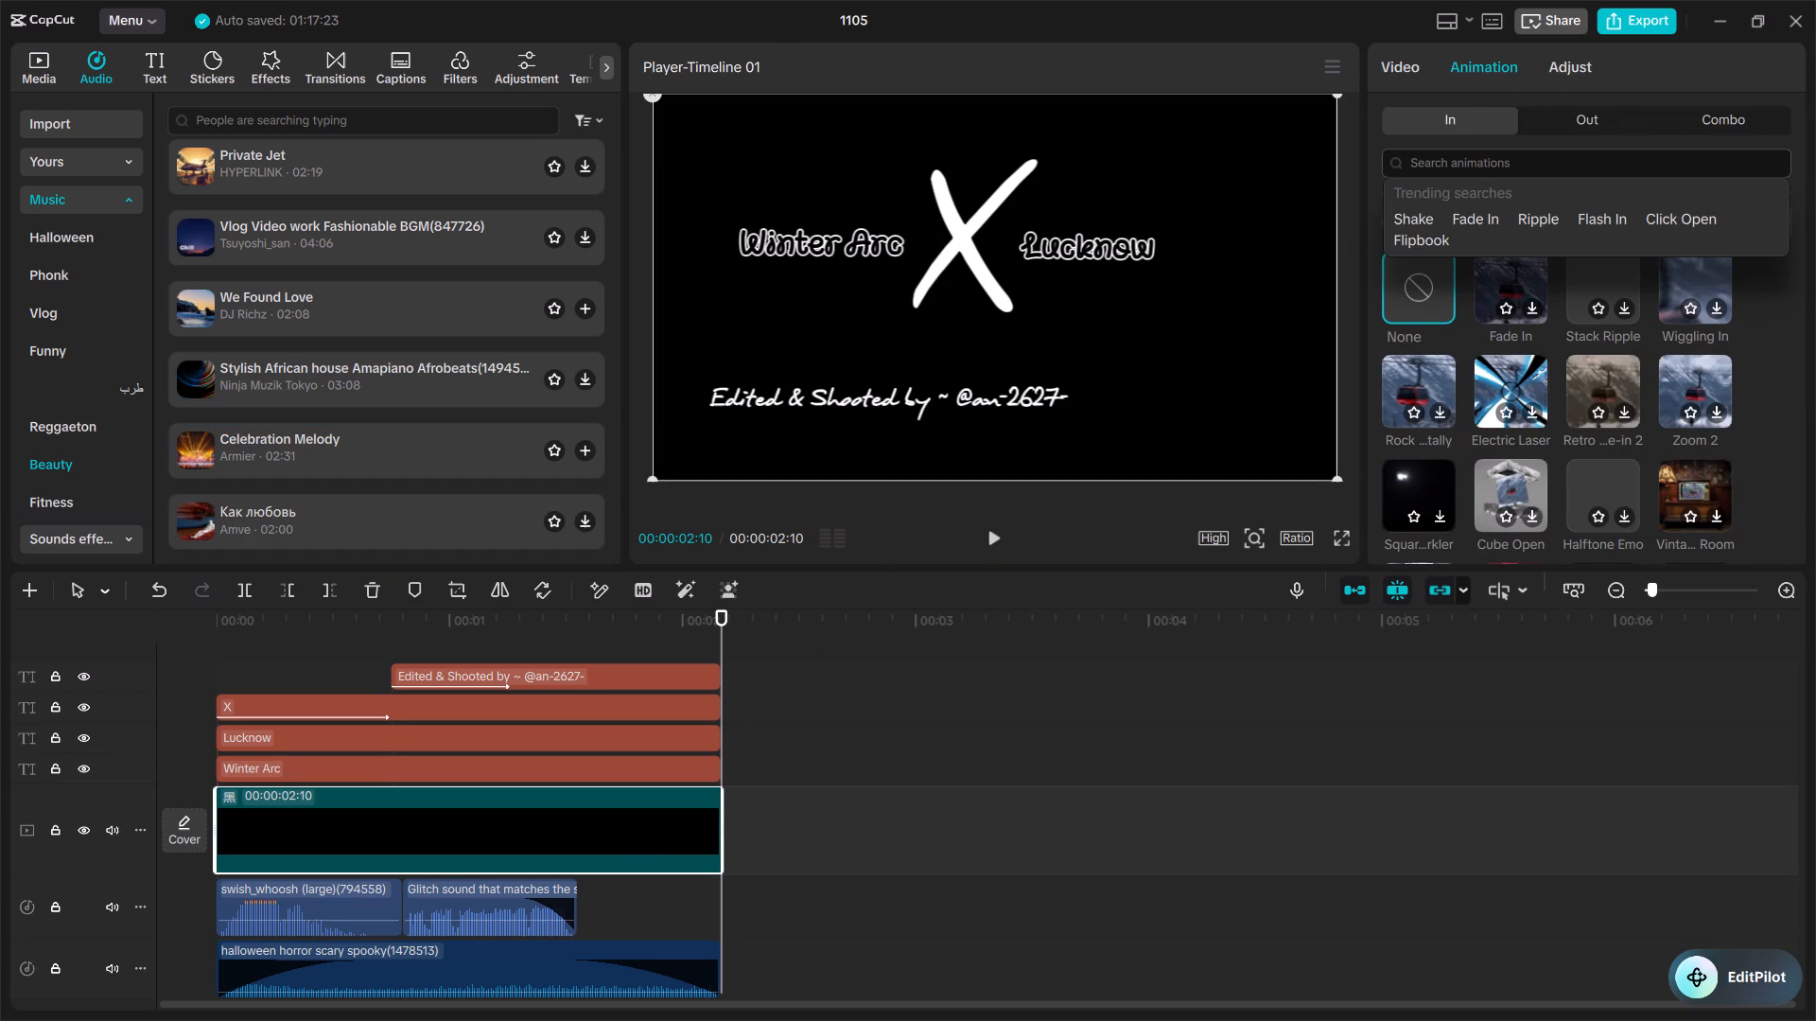
pyautogui.click(1628, 115)
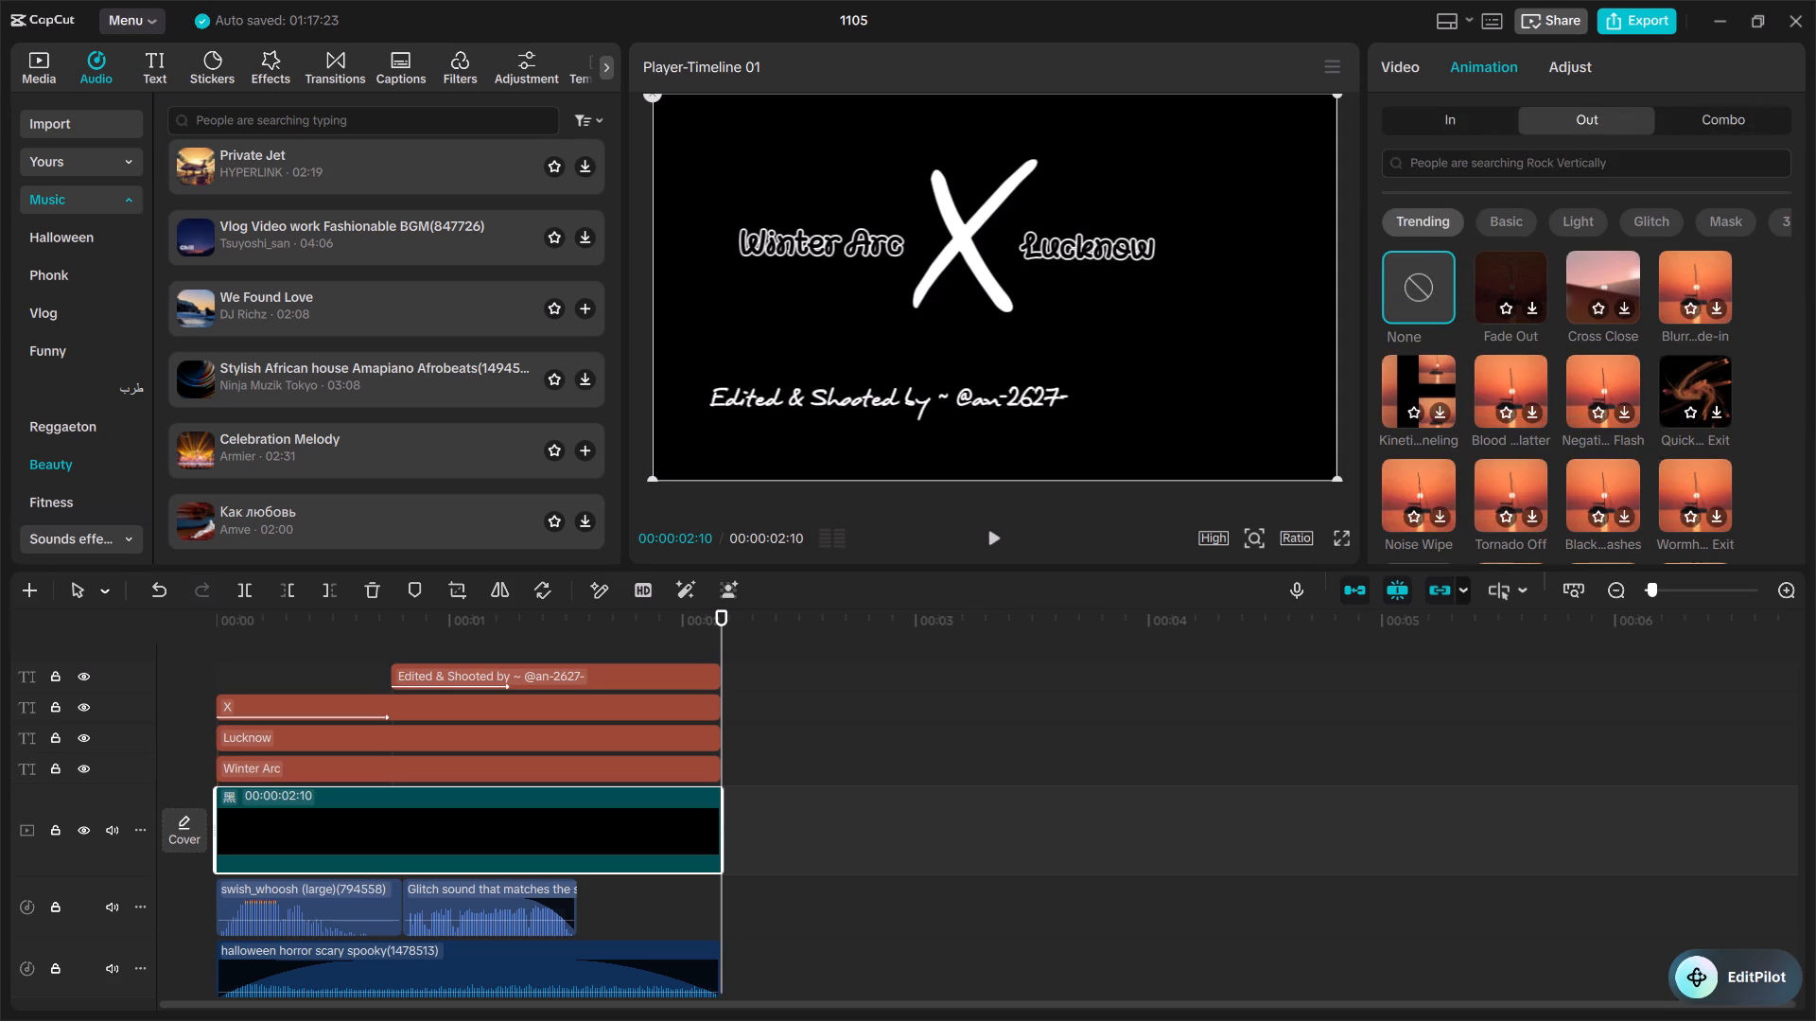
pyautogui.click(1558, 167)
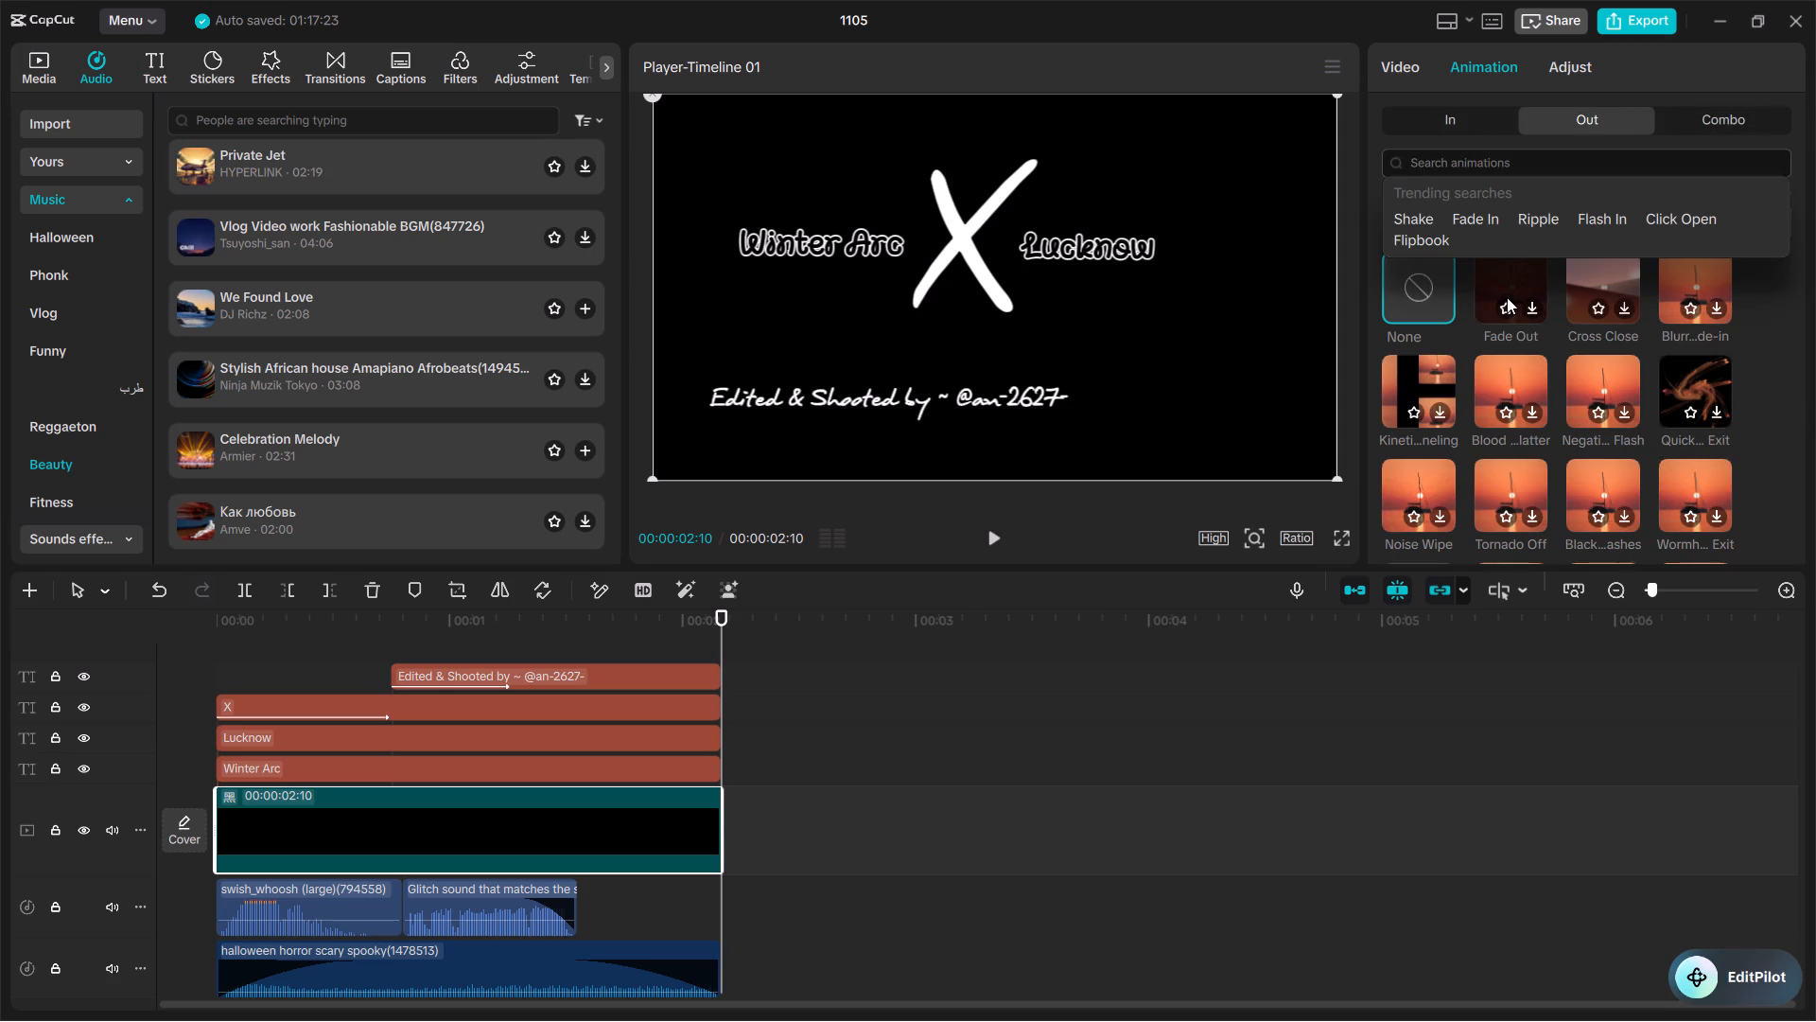
pyautogui.click(1381, 88)
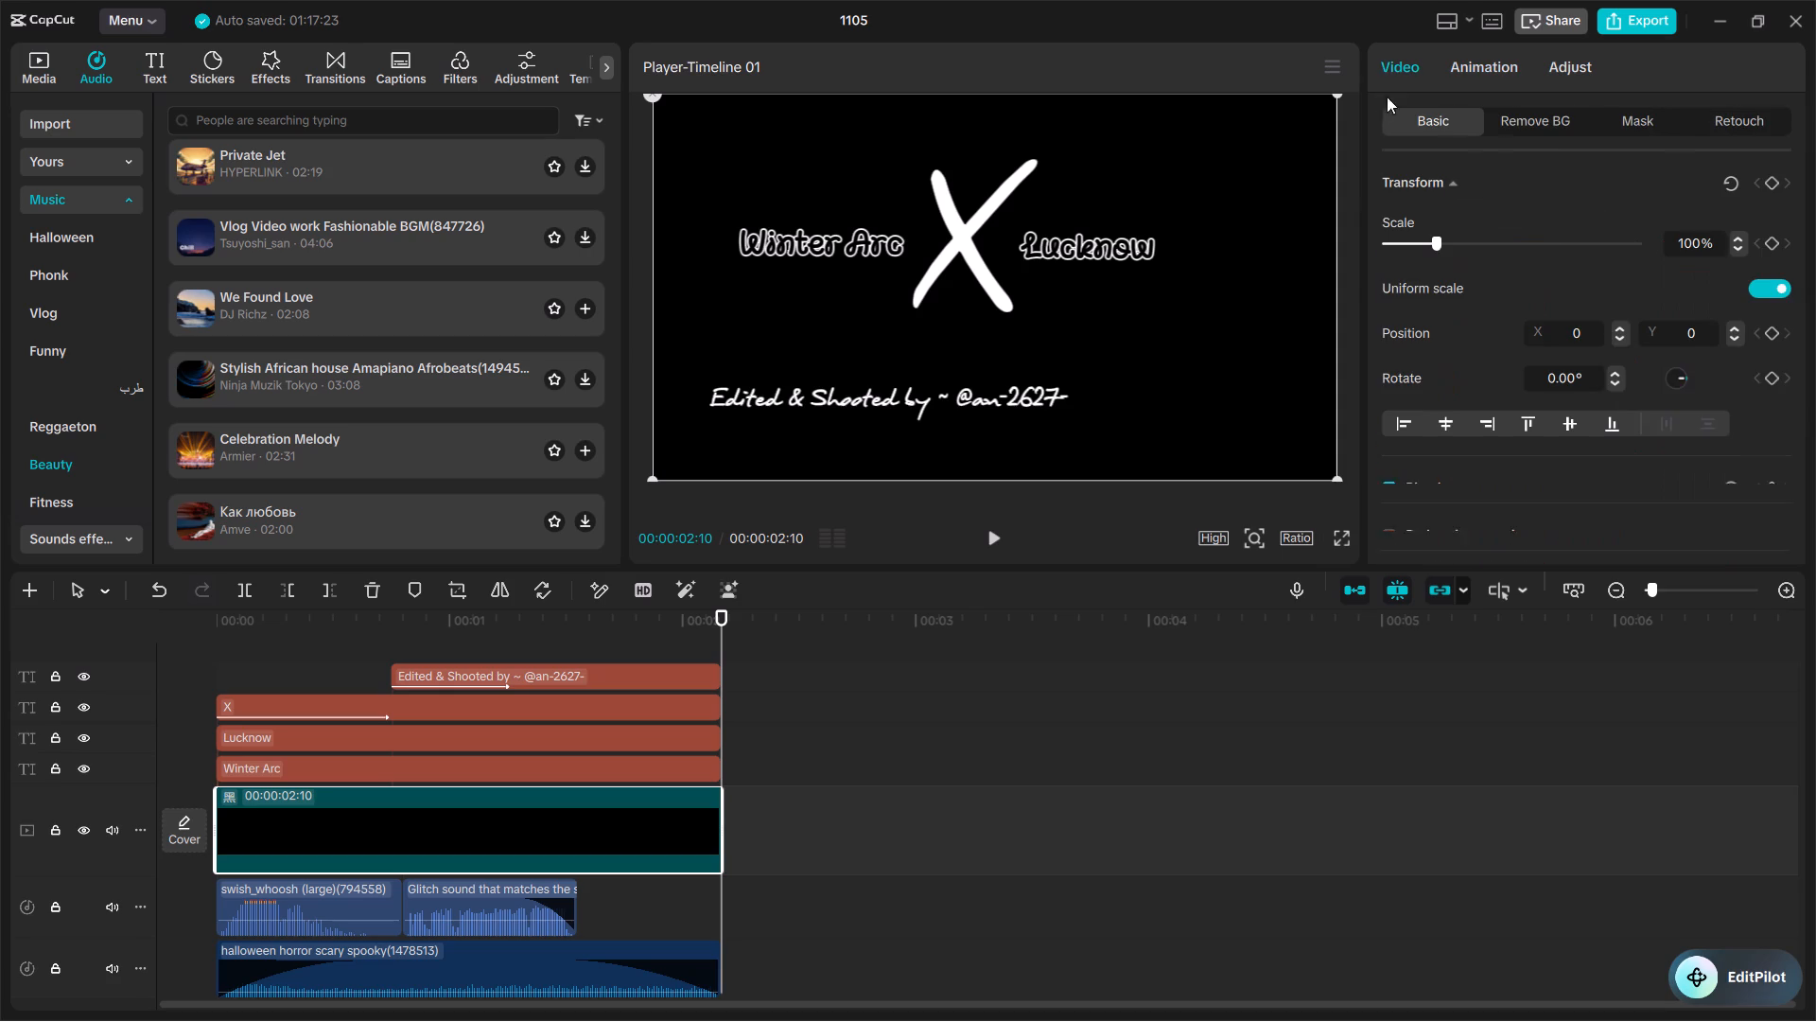
pyautogui.click(1475, 56)
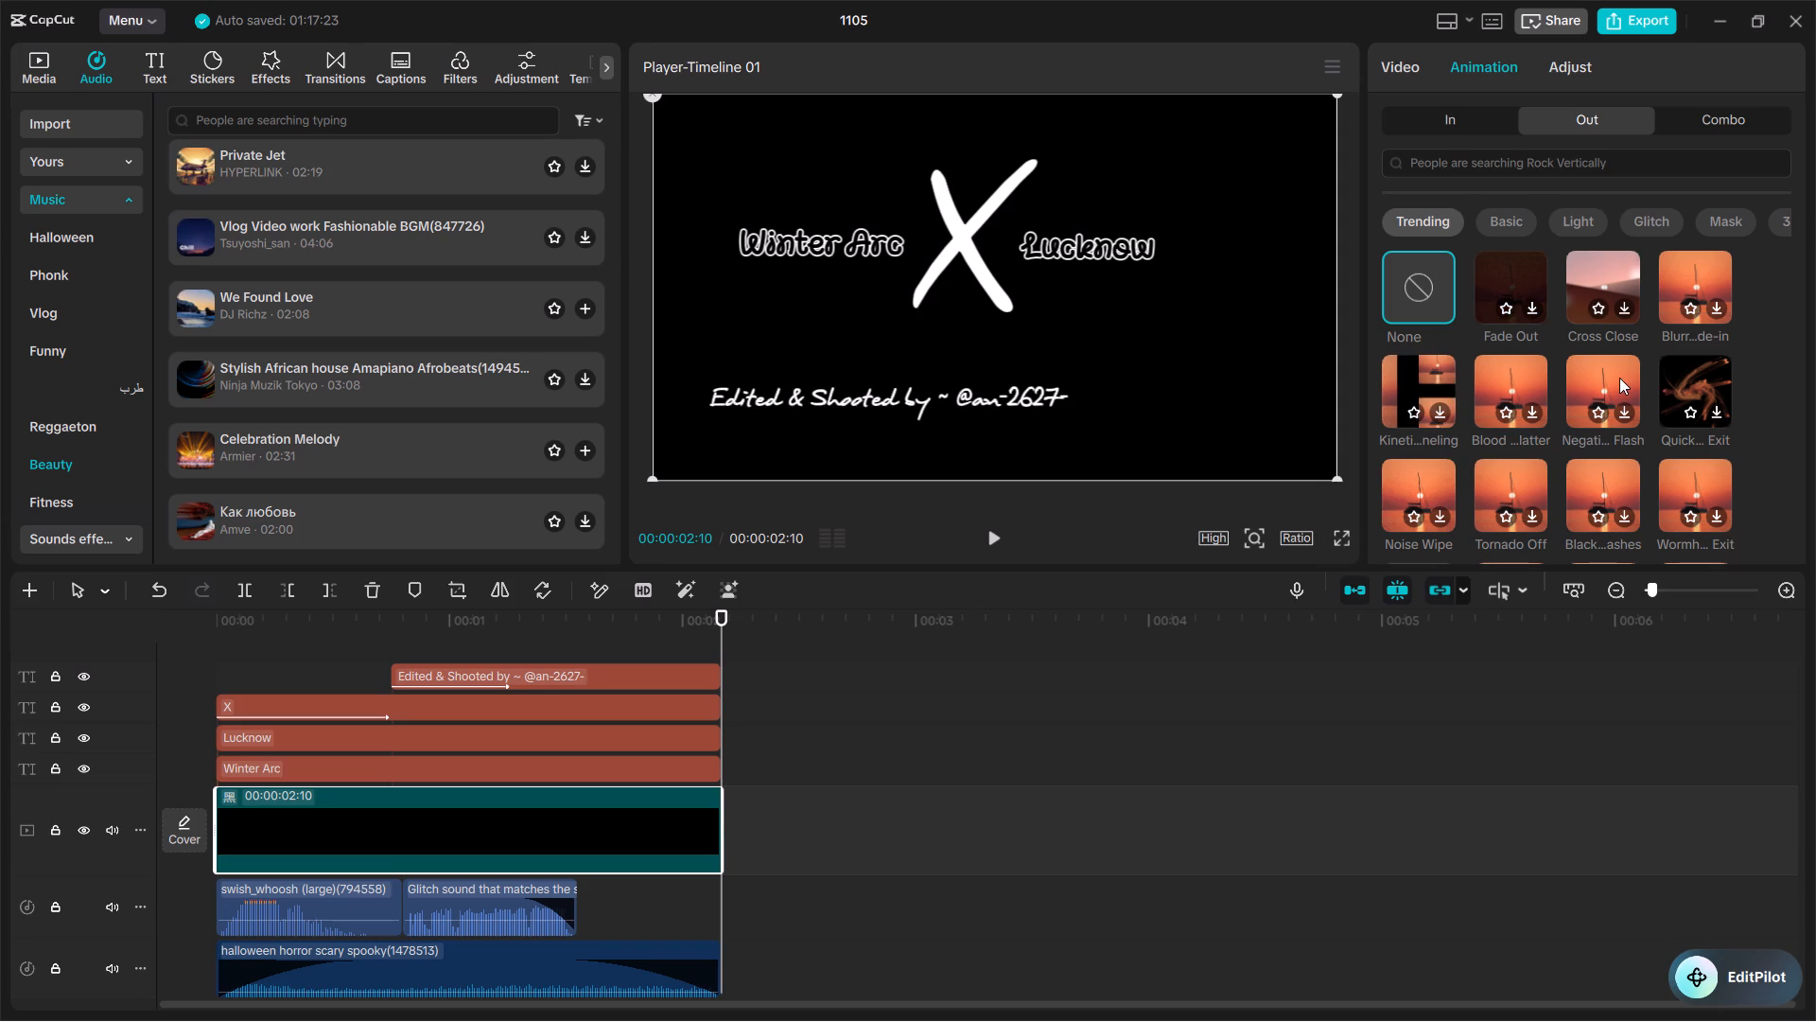
pyautogui.scroll(-3, 1598, 384)
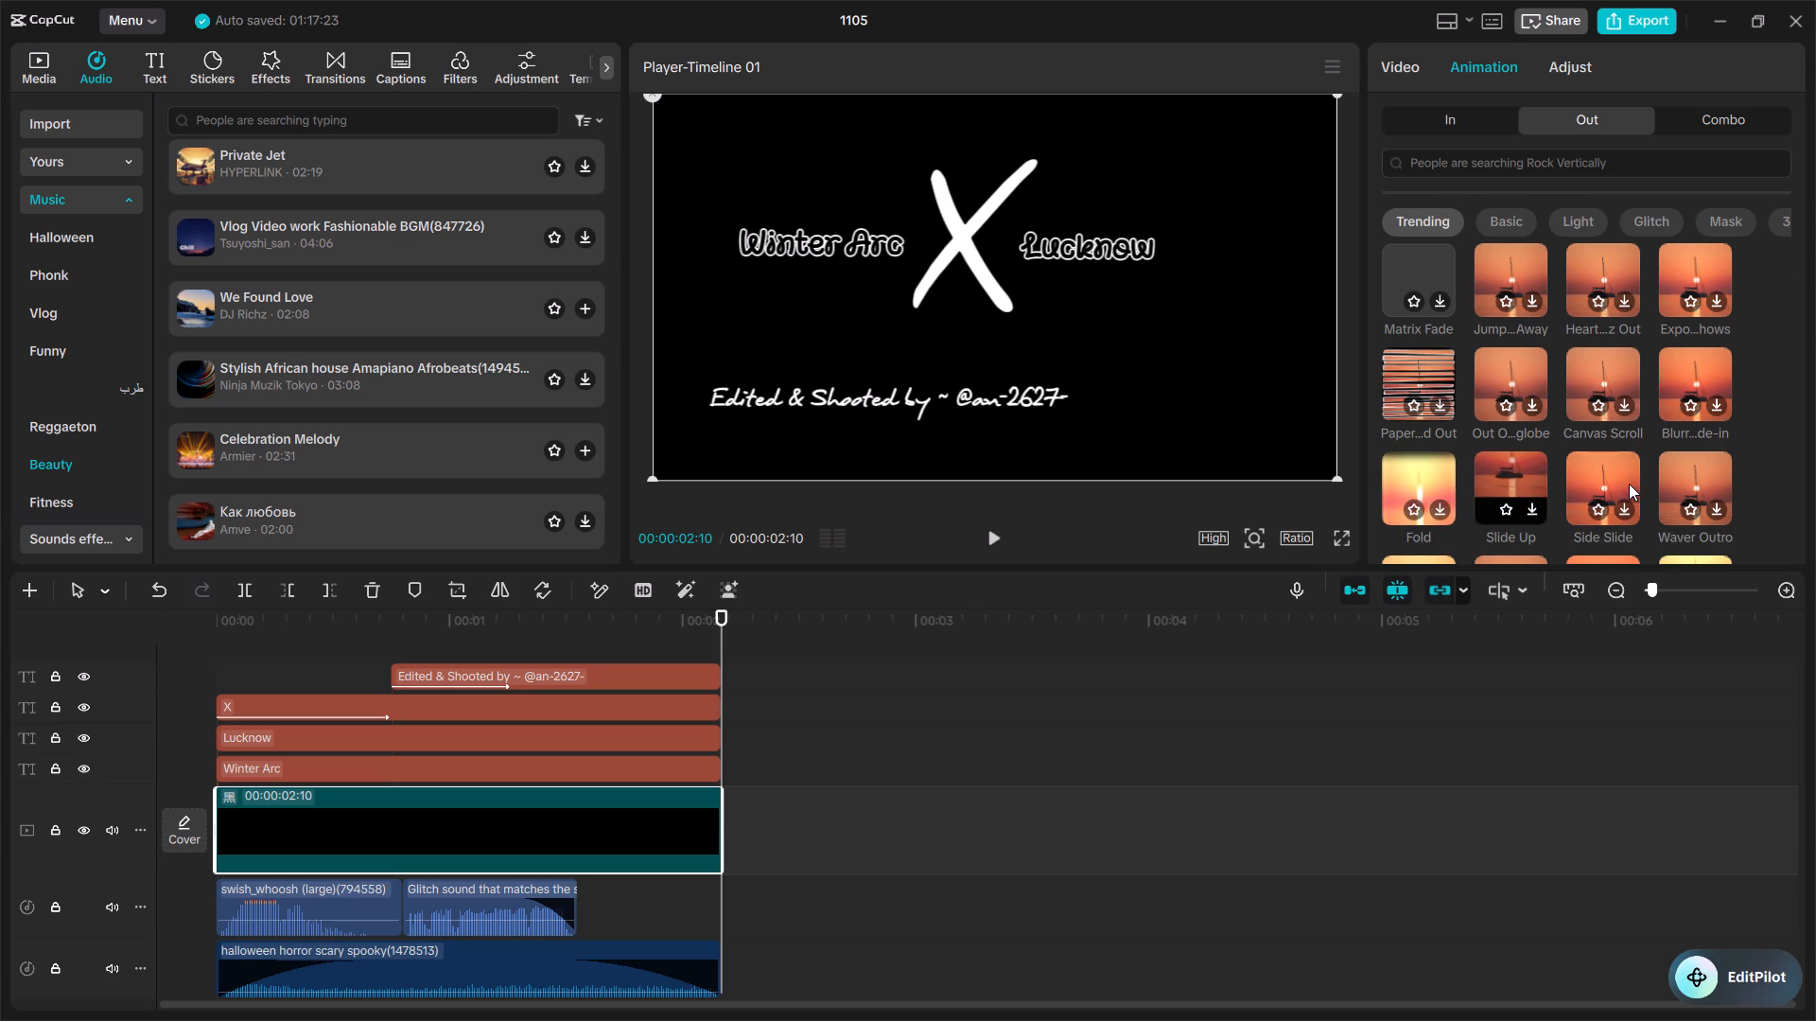
pyautogui.scroll(-2, 1685, 484)
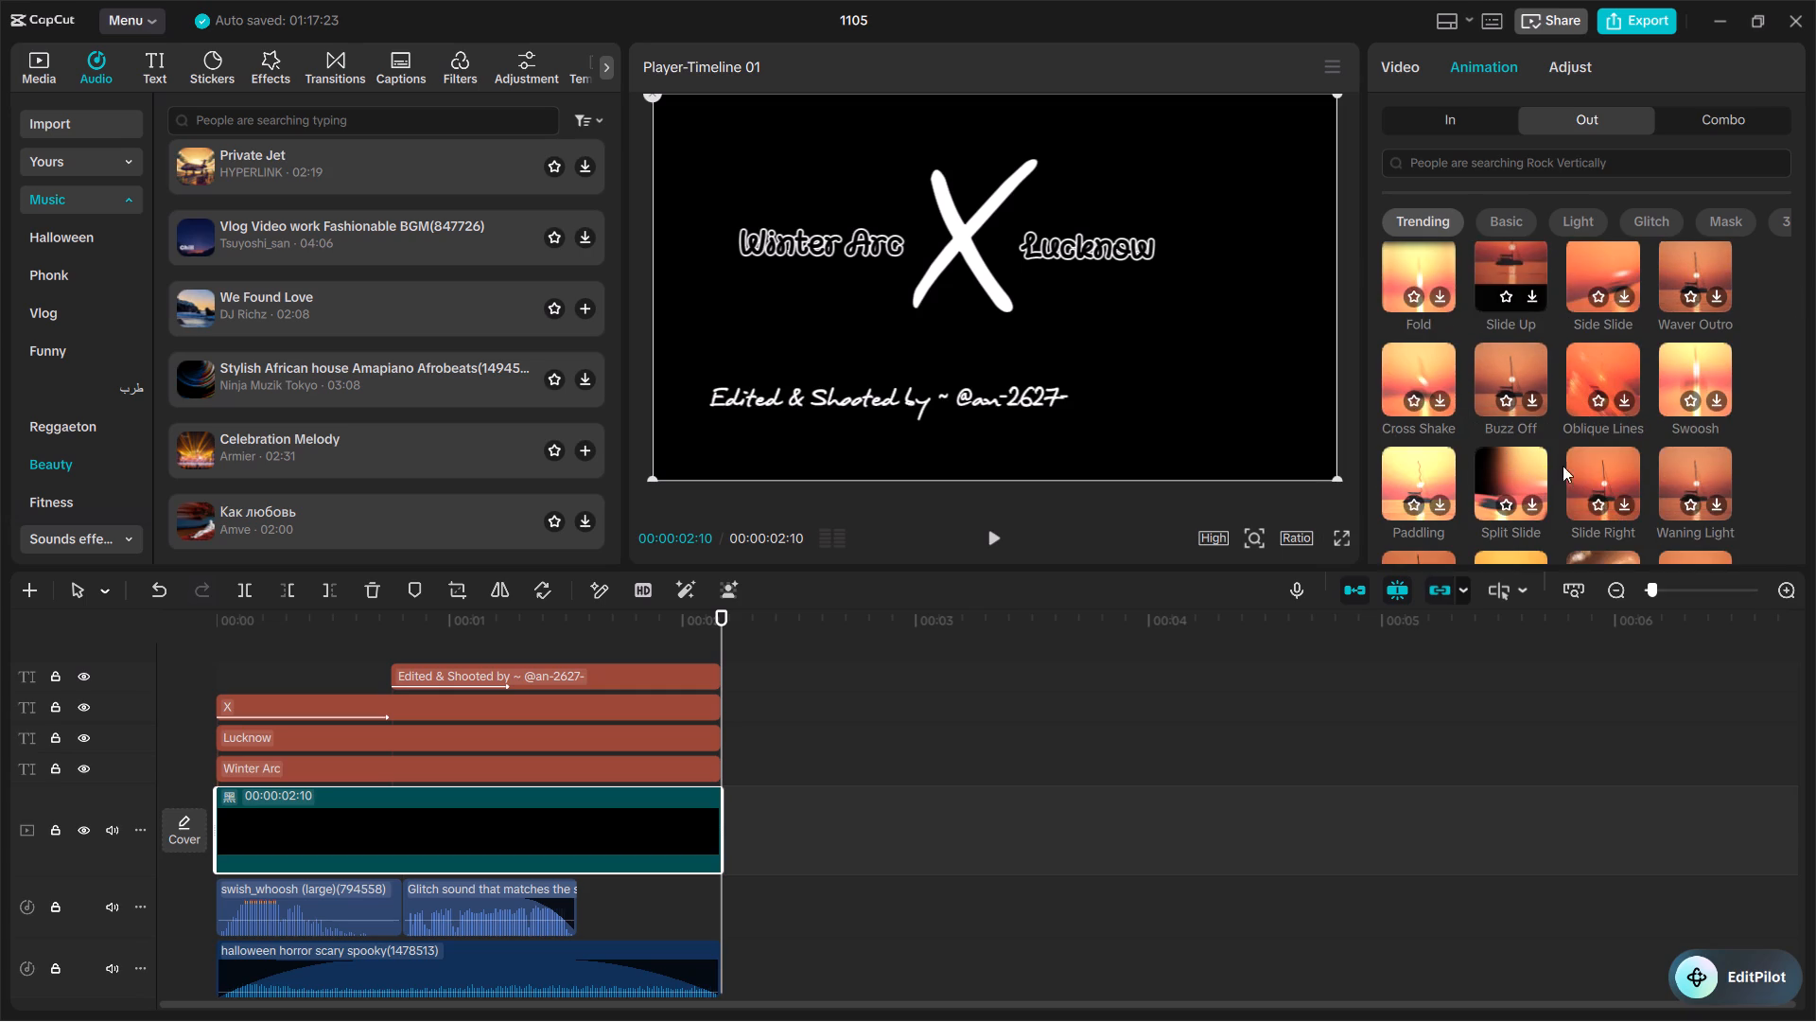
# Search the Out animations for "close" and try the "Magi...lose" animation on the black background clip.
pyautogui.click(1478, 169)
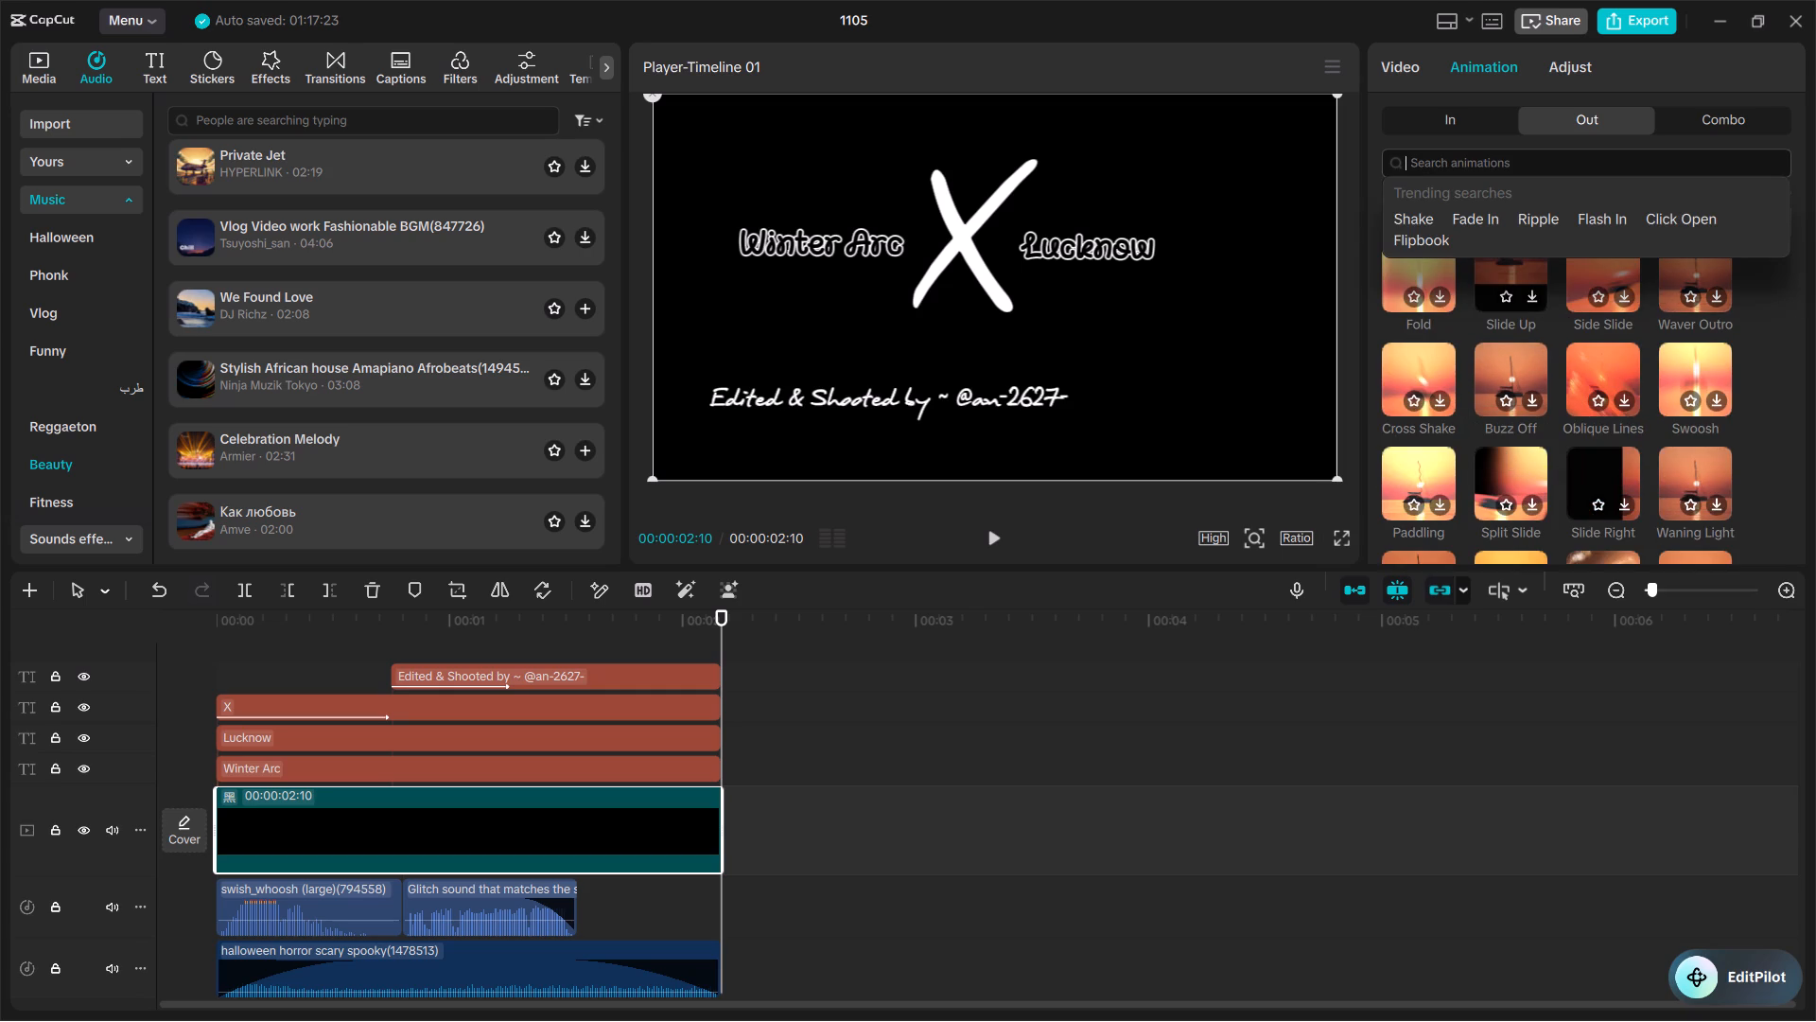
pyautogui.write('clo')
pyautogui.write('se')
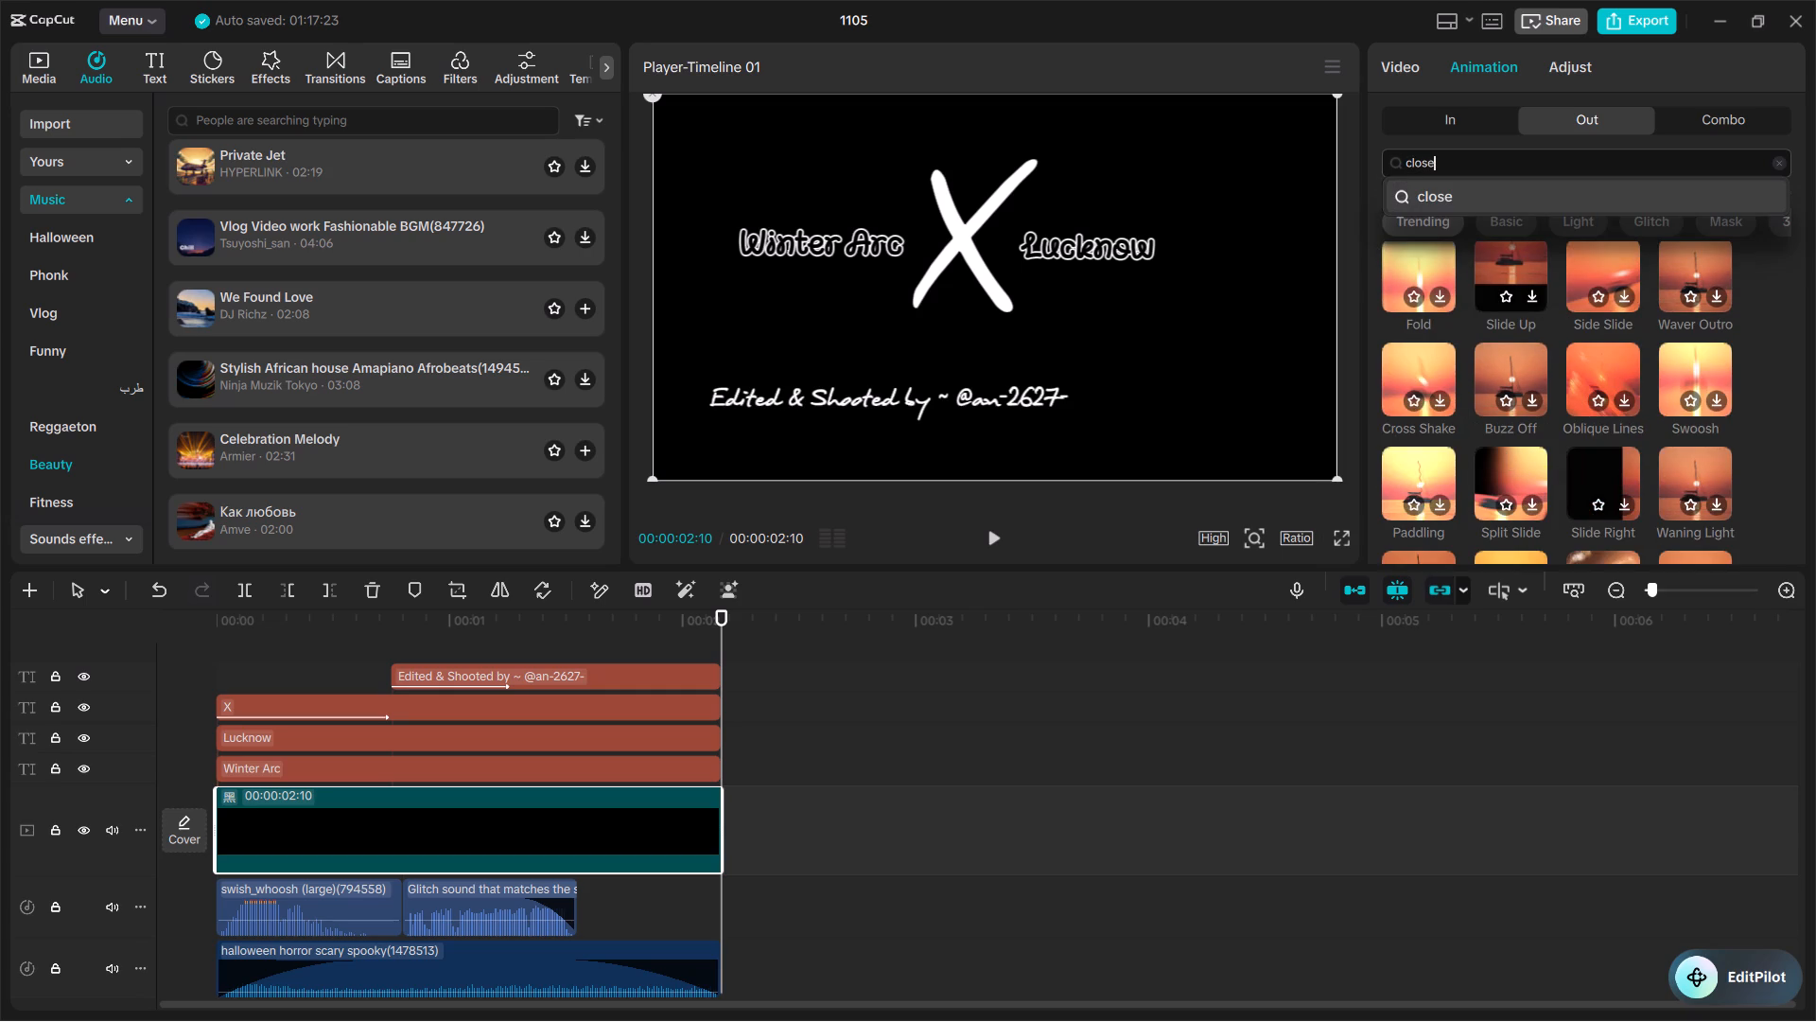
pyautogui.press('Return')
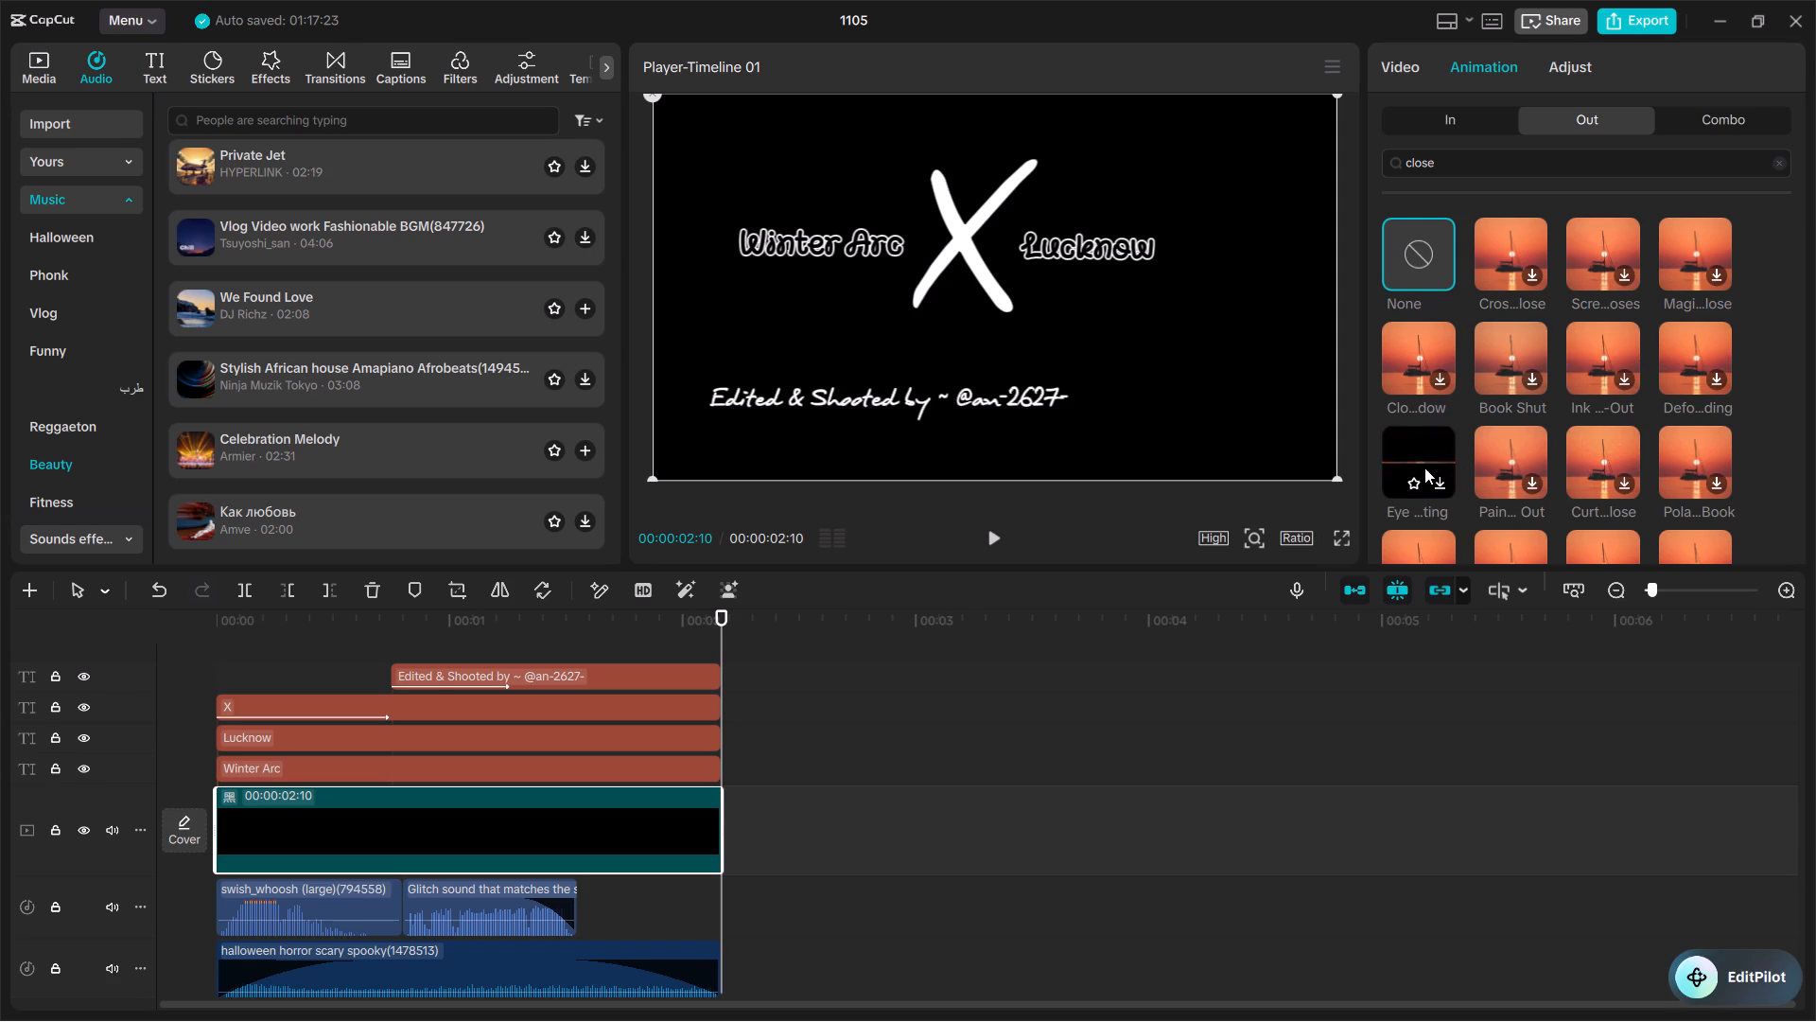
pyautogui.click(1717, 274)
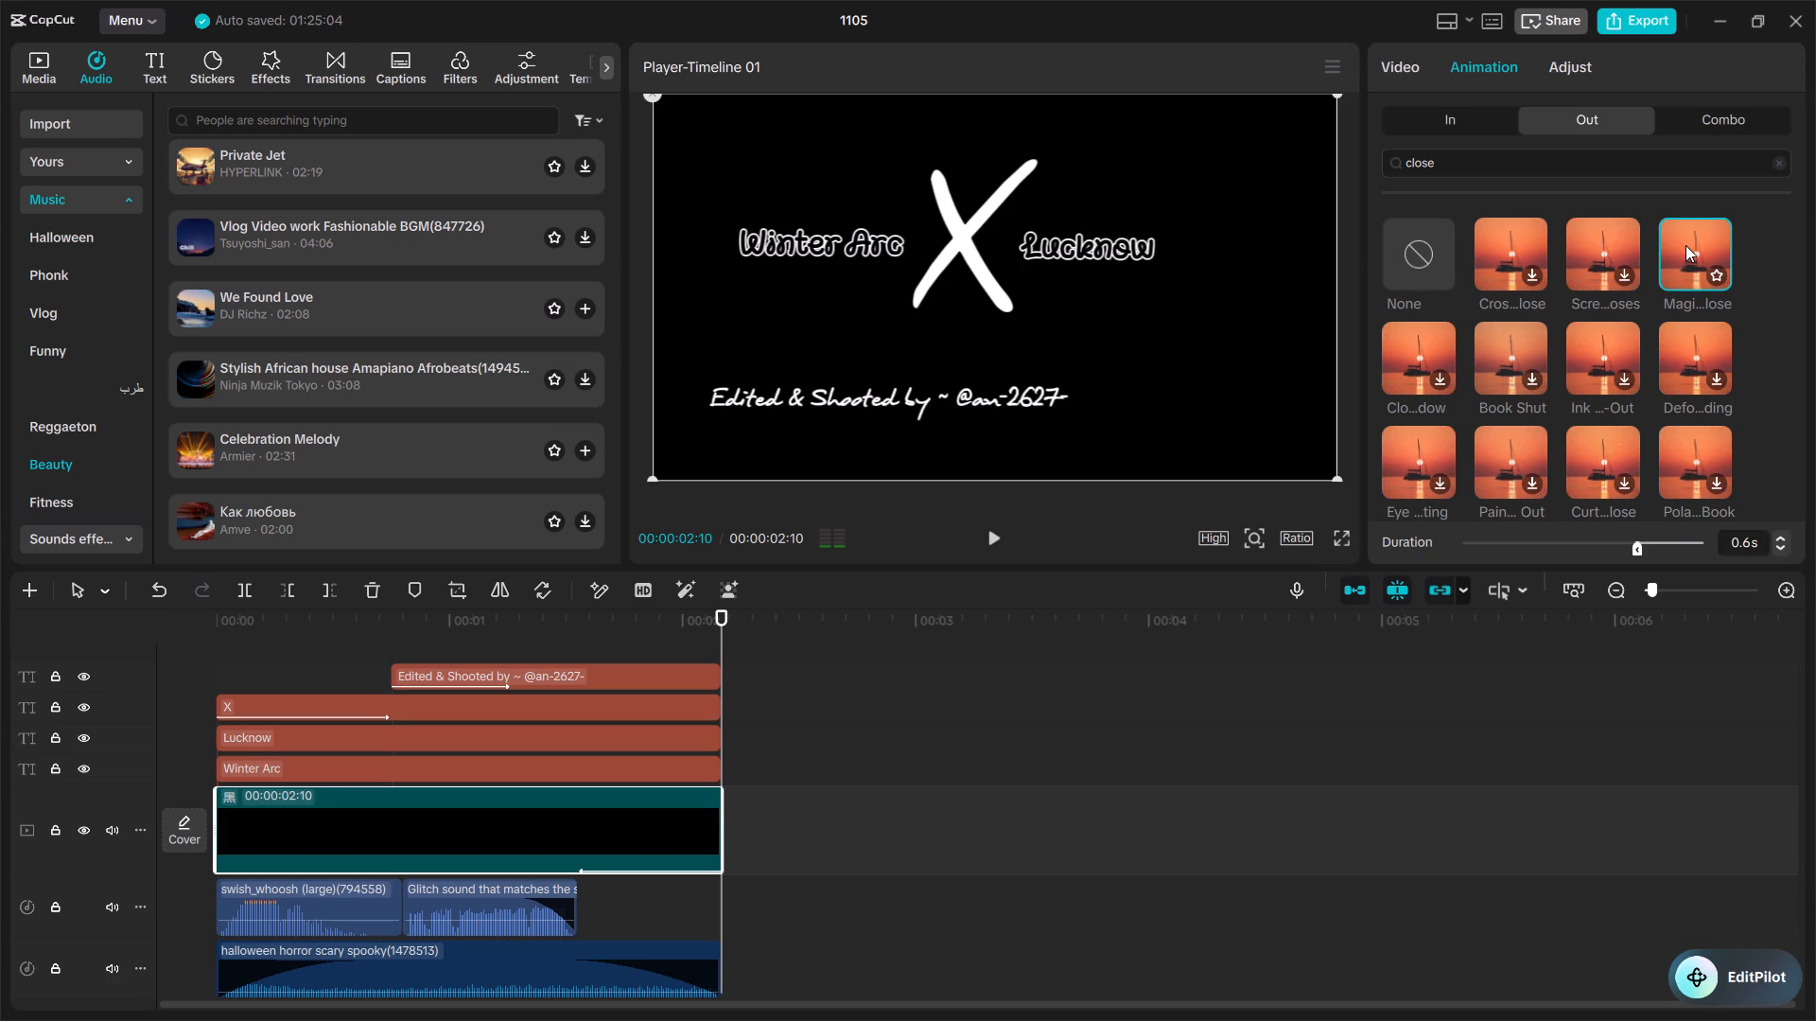
# Remove the Out animation from the black background clip by setting it to None.
pyautogui.click(1685, 245)
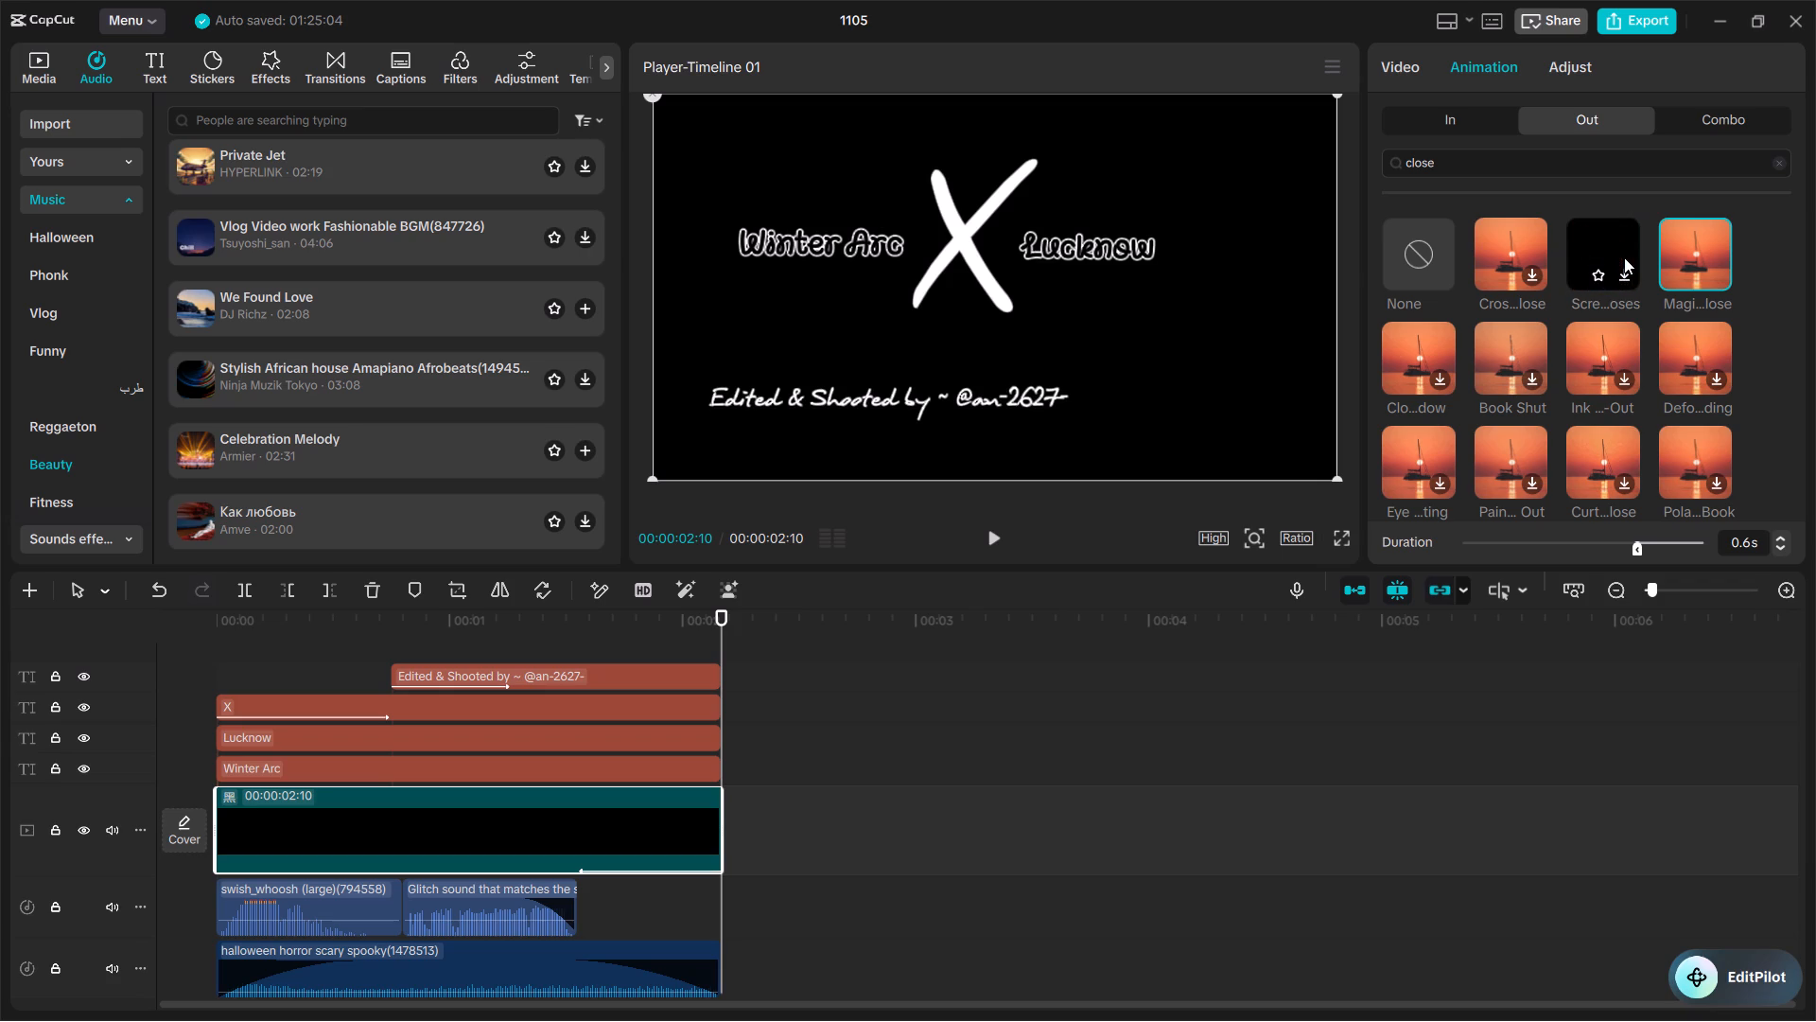
pyautogui.click(1398, 264)
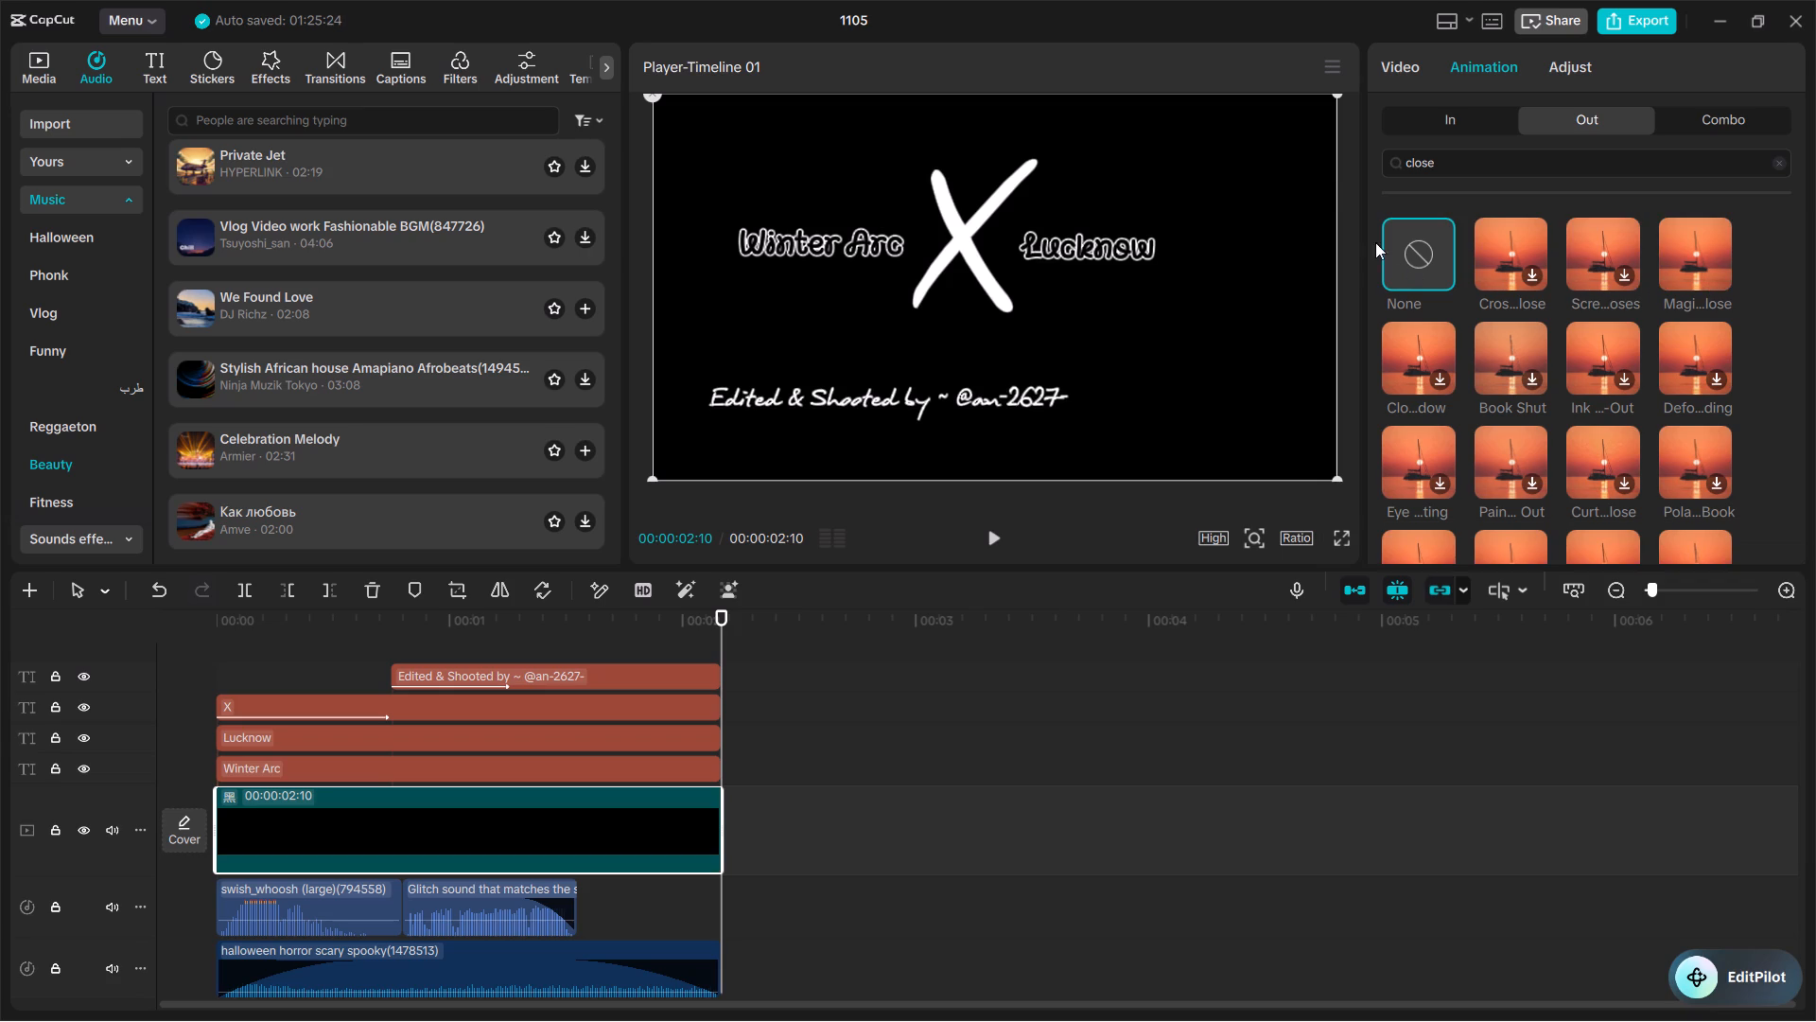
# Open the export settings for the 1105 project and set the export destination to the Music folder.
pyautogui.click(1610, 17)
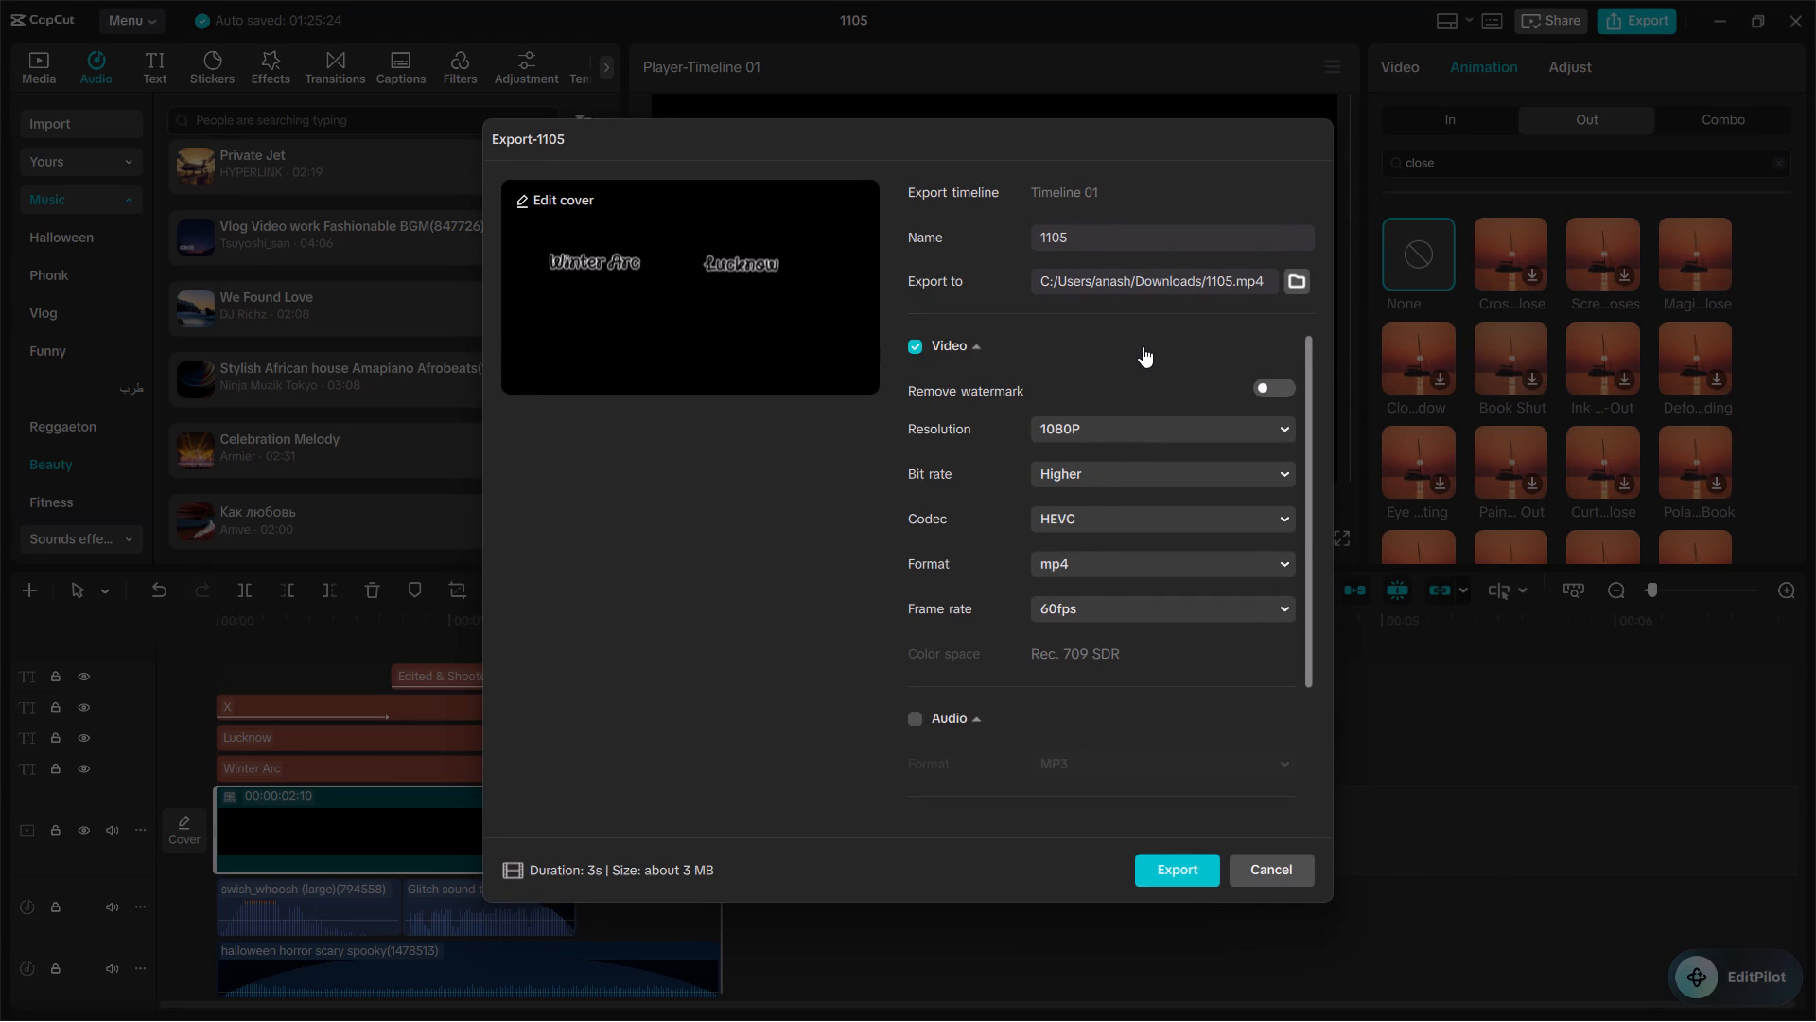
pyautogui.click(1300, 279)
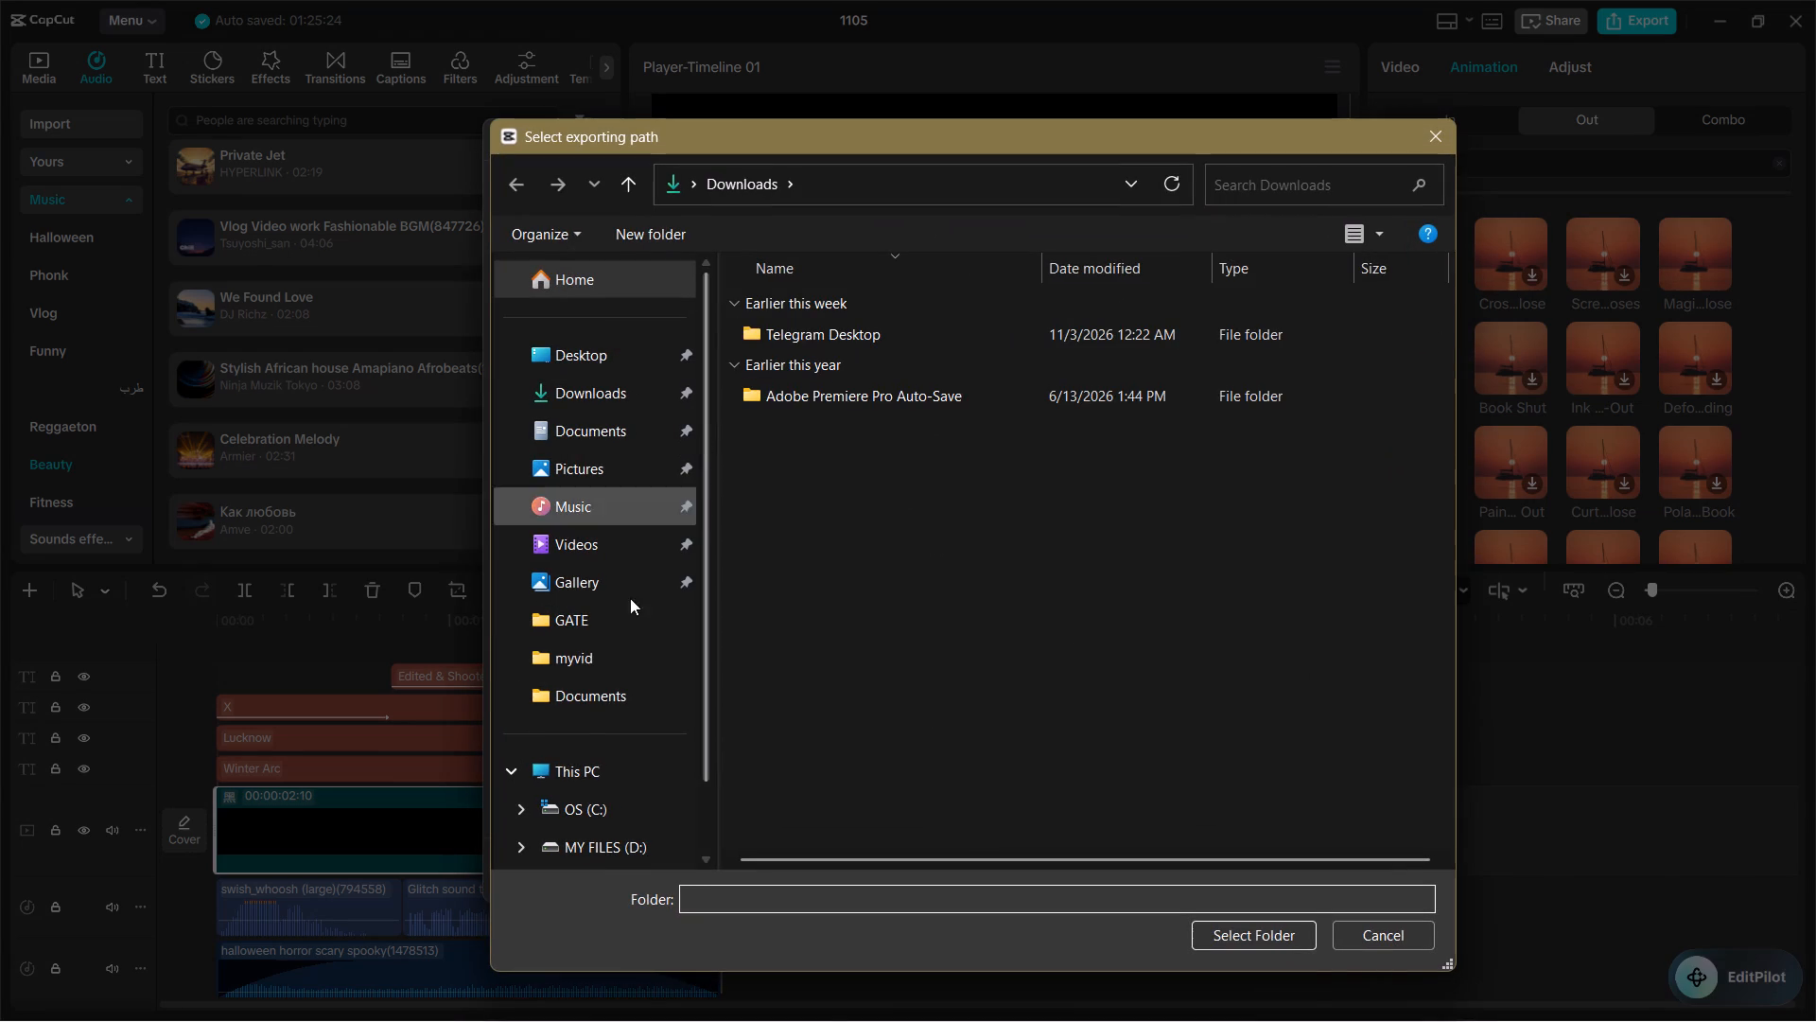
pyautogui.click(633, 506)
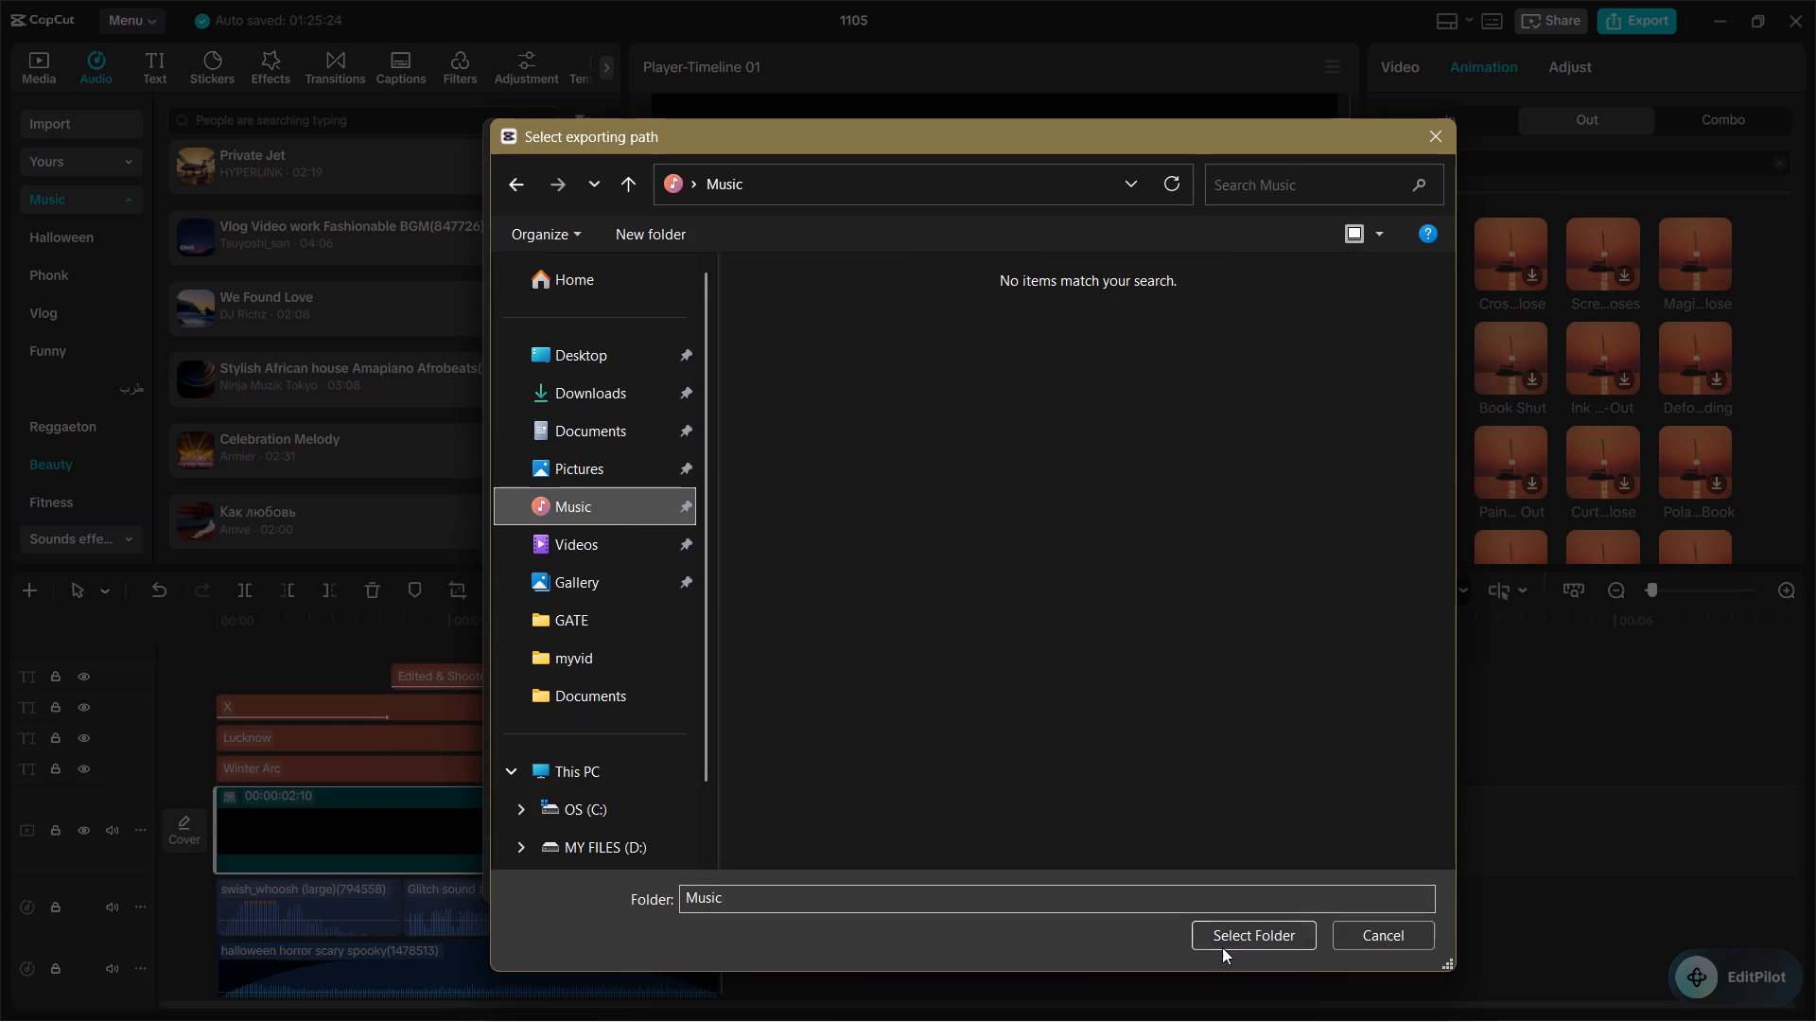
pyautogui.click(1226, 937)
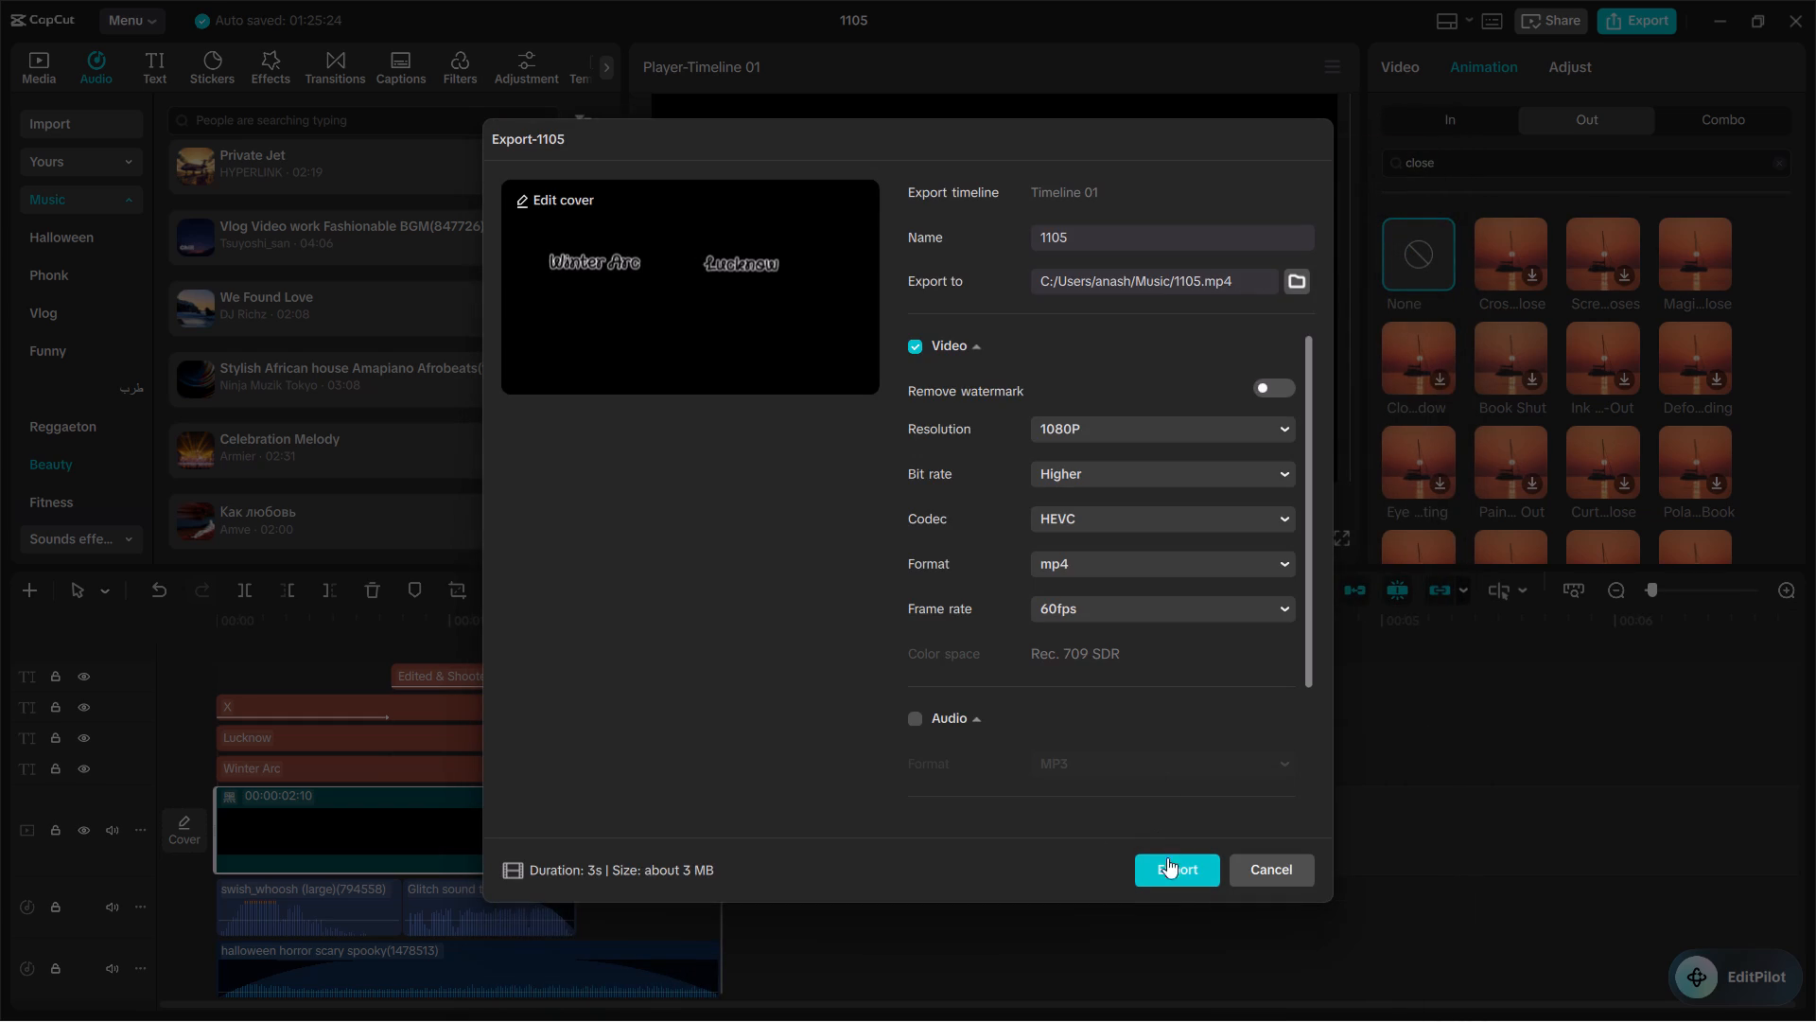
# Export the intro as 1105 to the Music folder at 1080P, Higher bit rate, HEVC, mp4 and 60fps.
pyautogui.click(1170, 872)
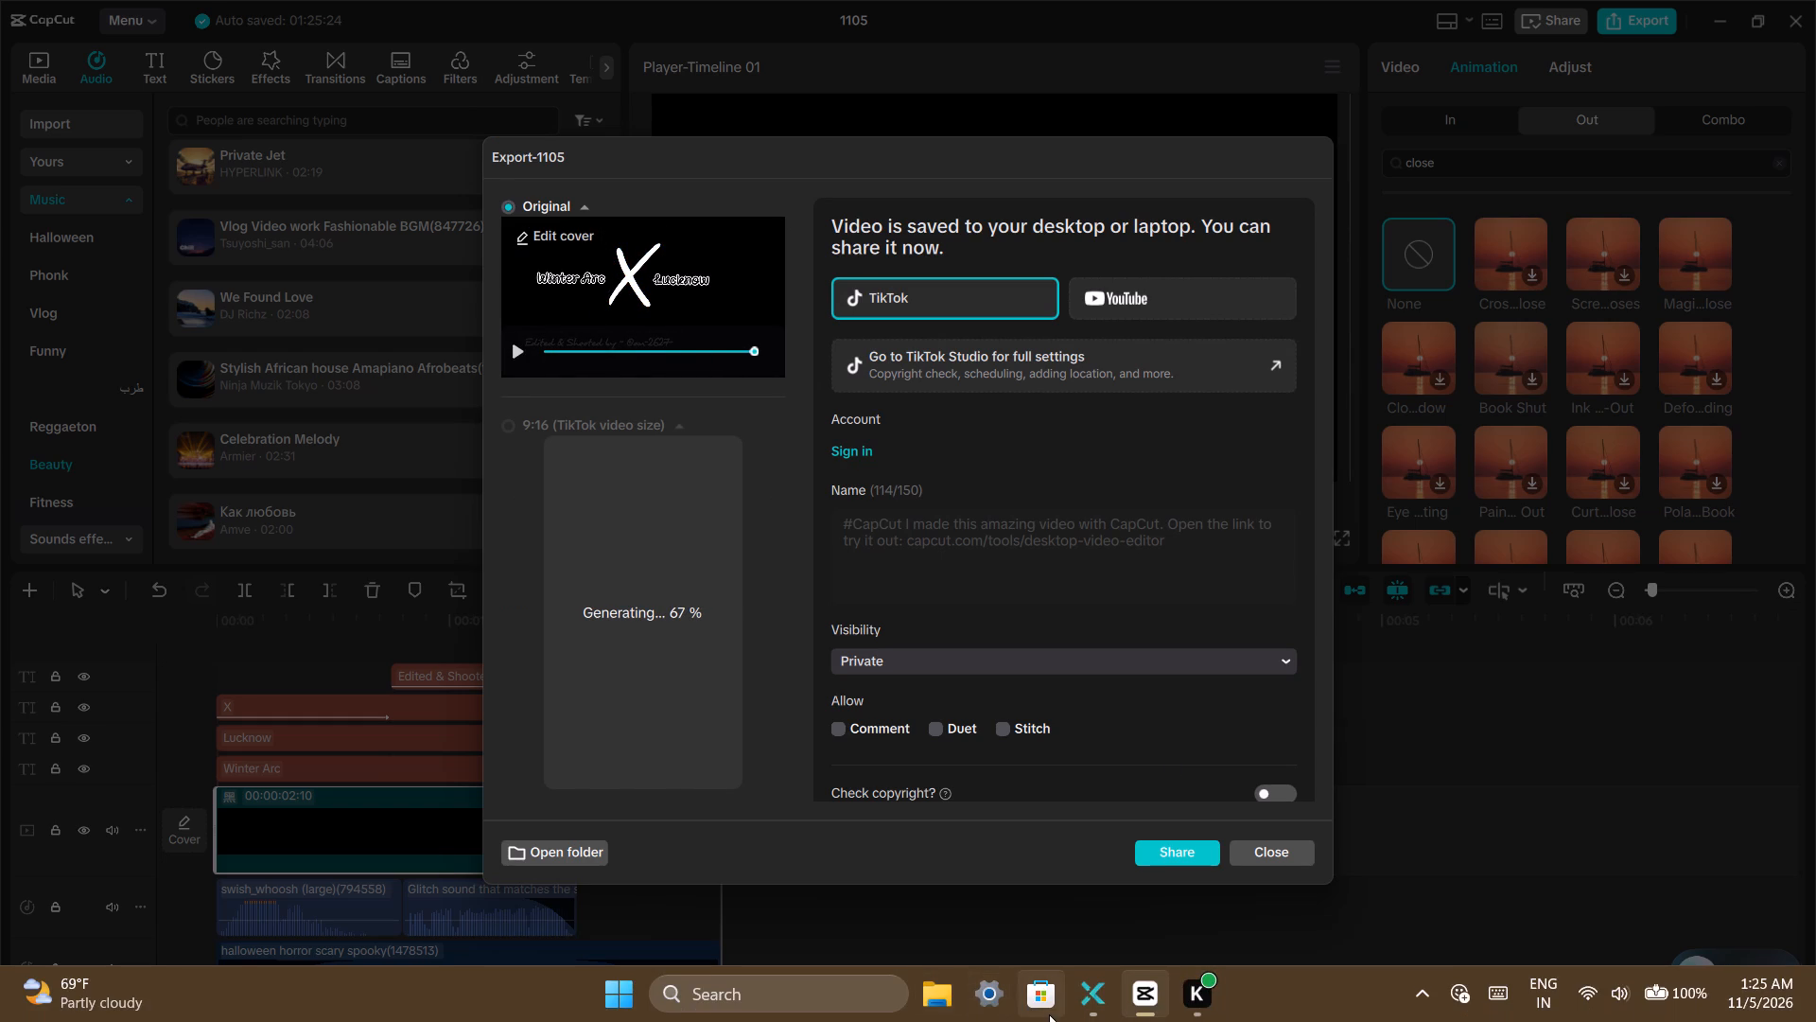
# In File Explorer's Music folder, delete audio1.m4a, IMG_6487.HEIC, IMG_6487.jpg and PXL_20260406_171045723.mp4, keeping 1105.mp4, and close the window.
pyautogui.click(950, 1006)
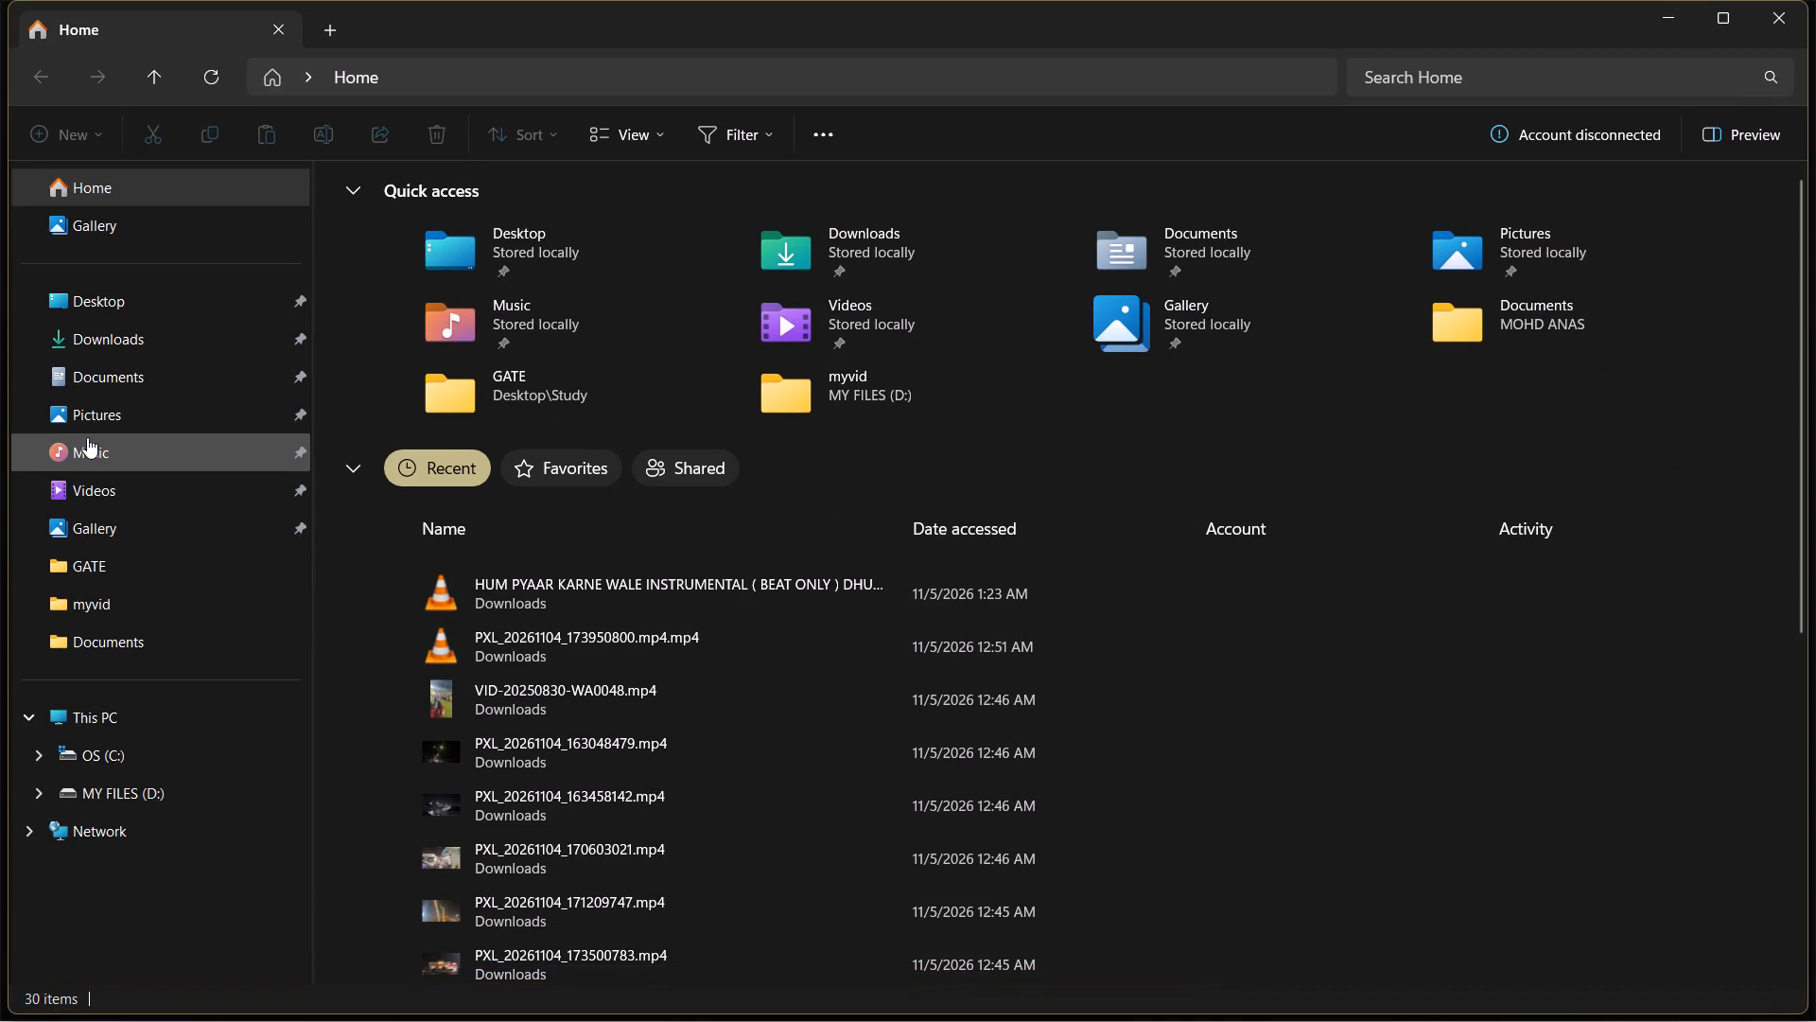
pyautogui.click(89, 449)
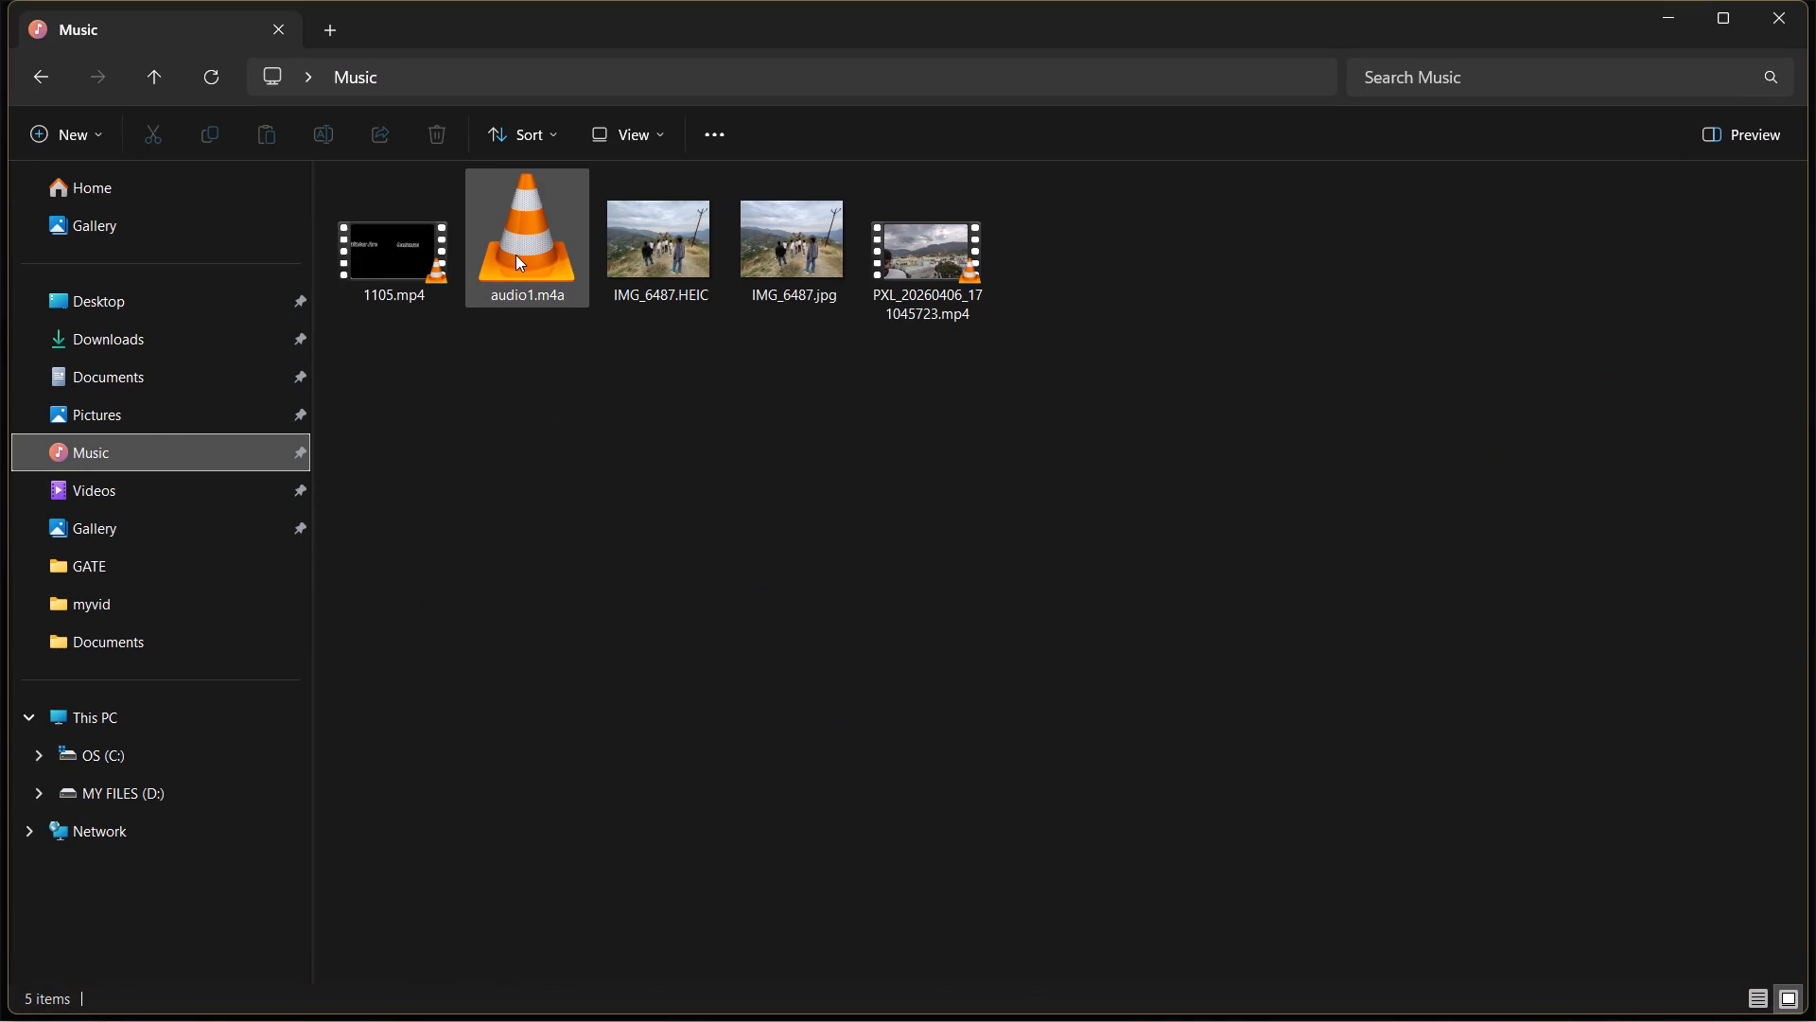
pyautogui.moveTo(981, 344); pyautogui.dragTo(961, 339)
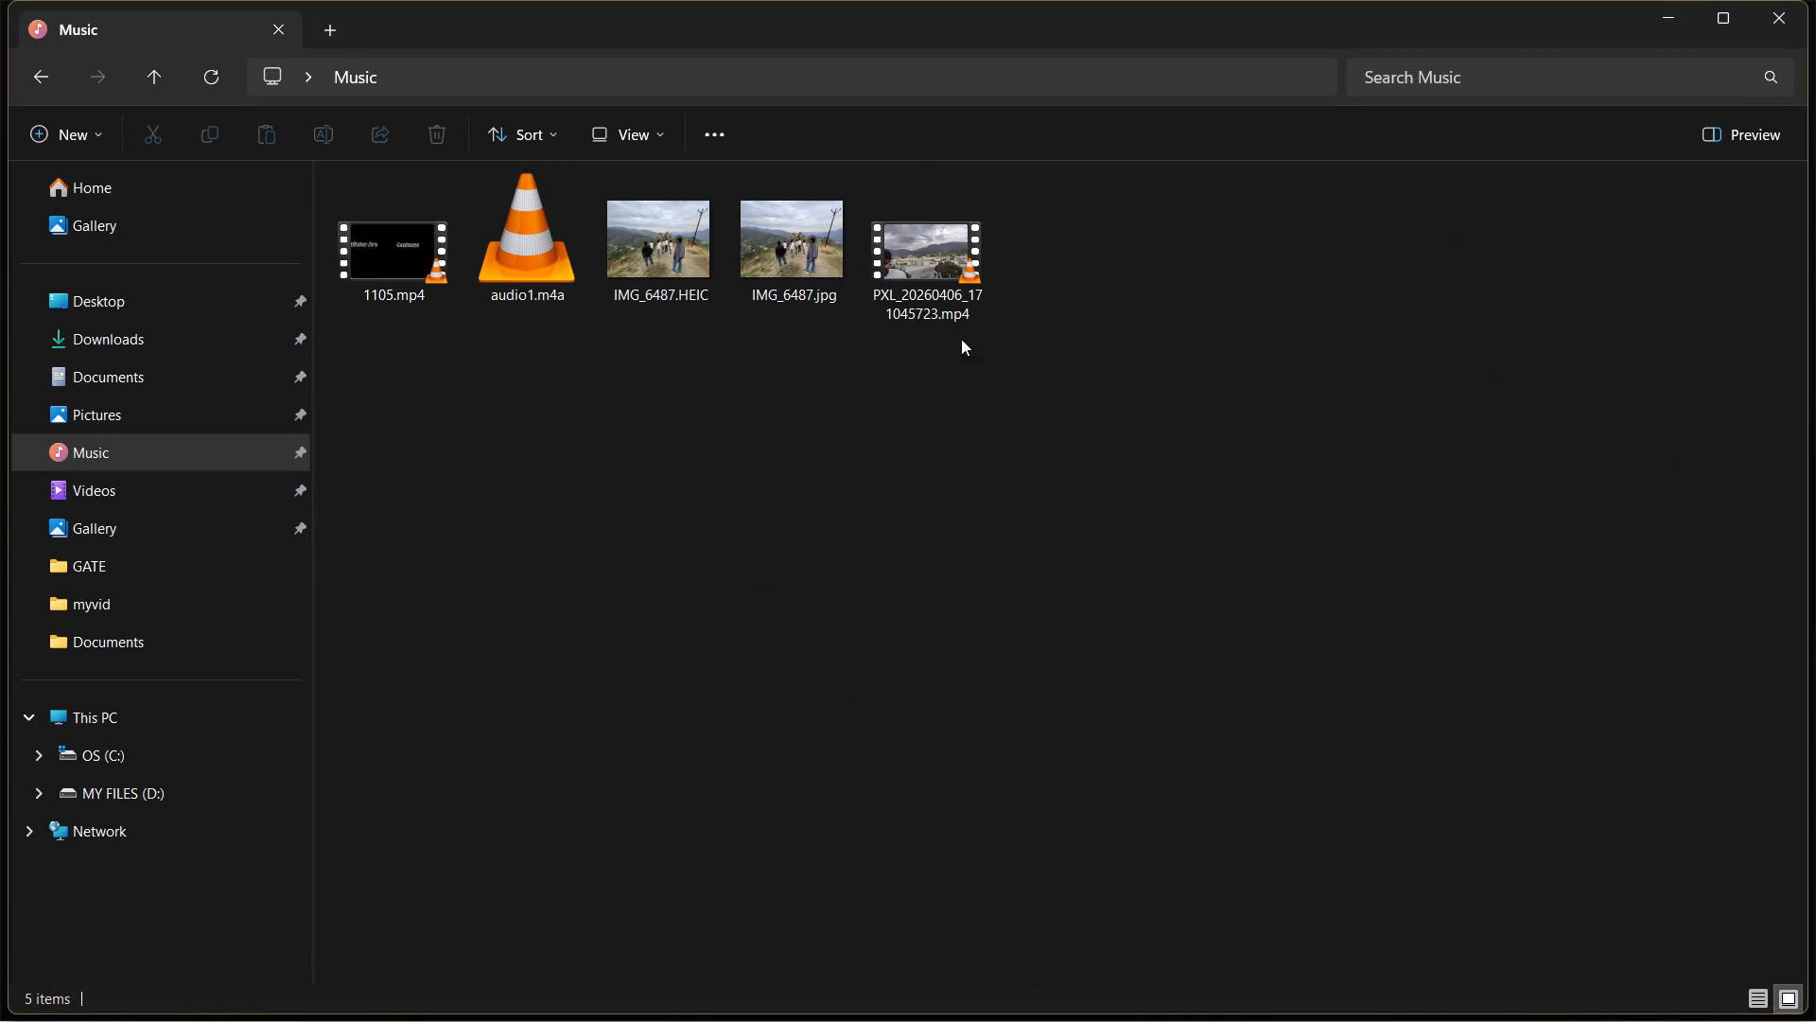
pyautogui.moveTo(961, 339); pyautogui.dragTo(538, 272)
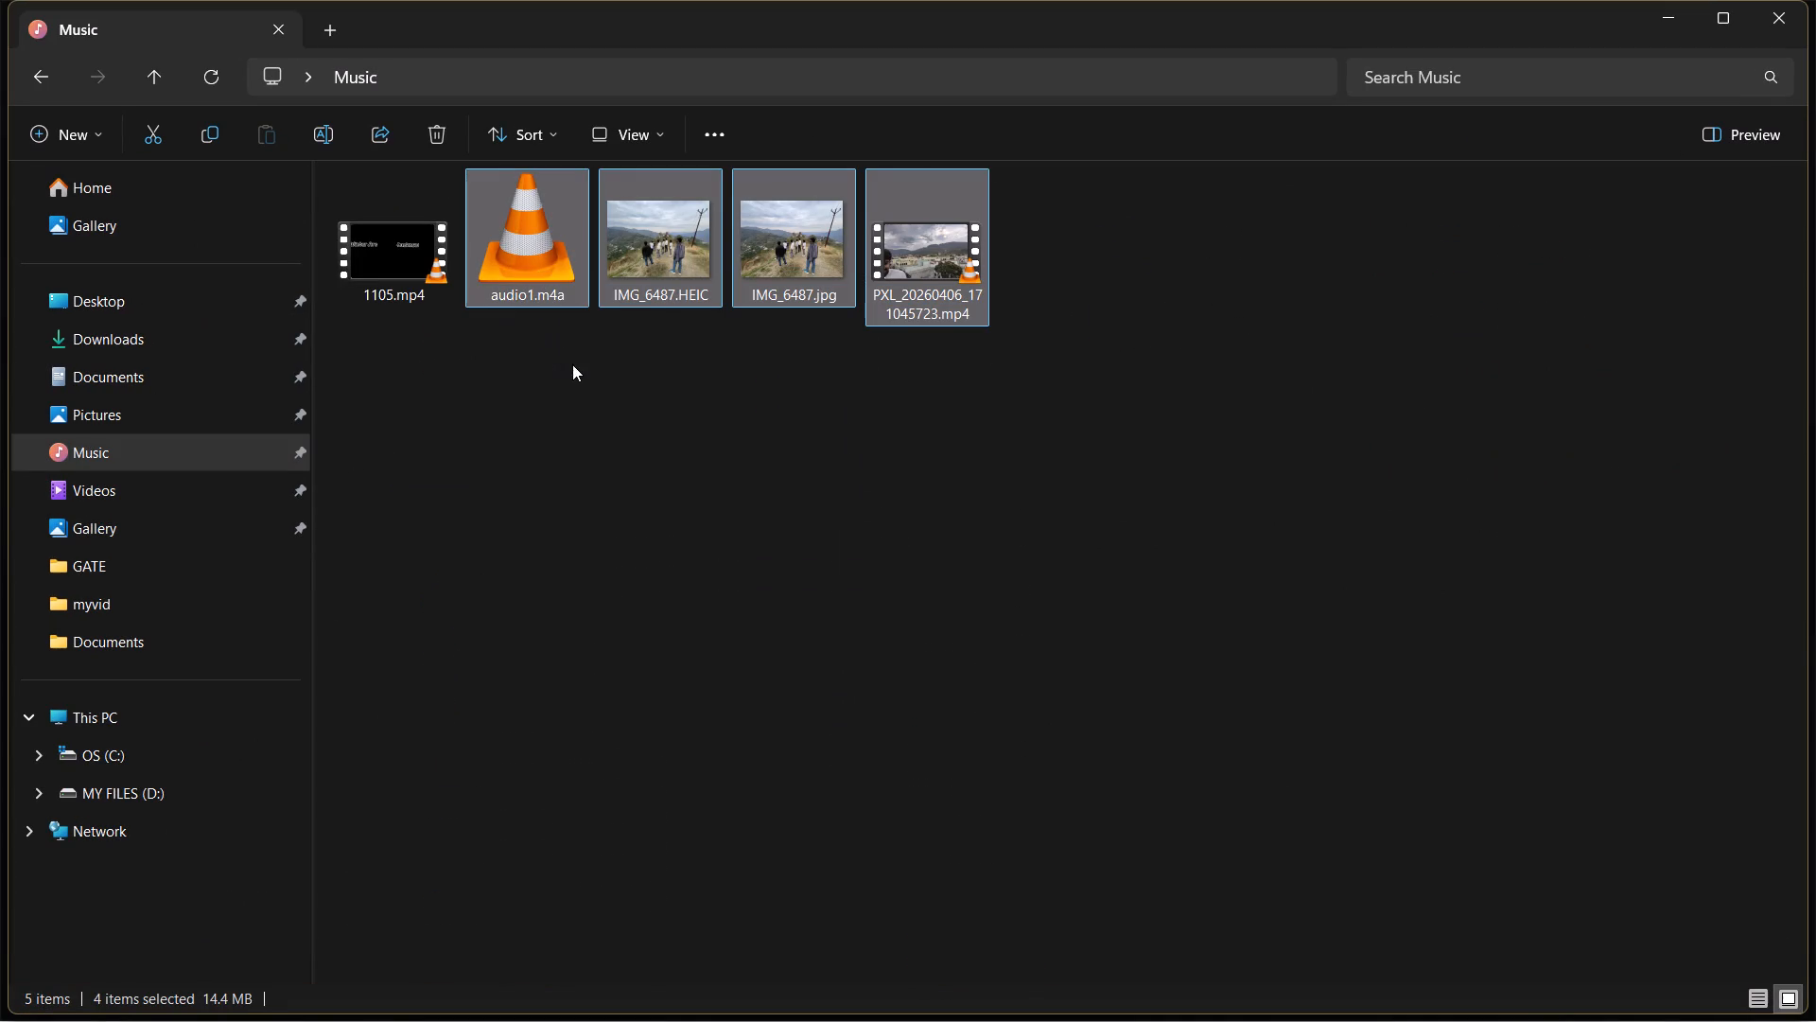
pyautogui.click(572, 364)
pyautogui.moveTo(948, 360); pyautogui.dragTo(563, 273)
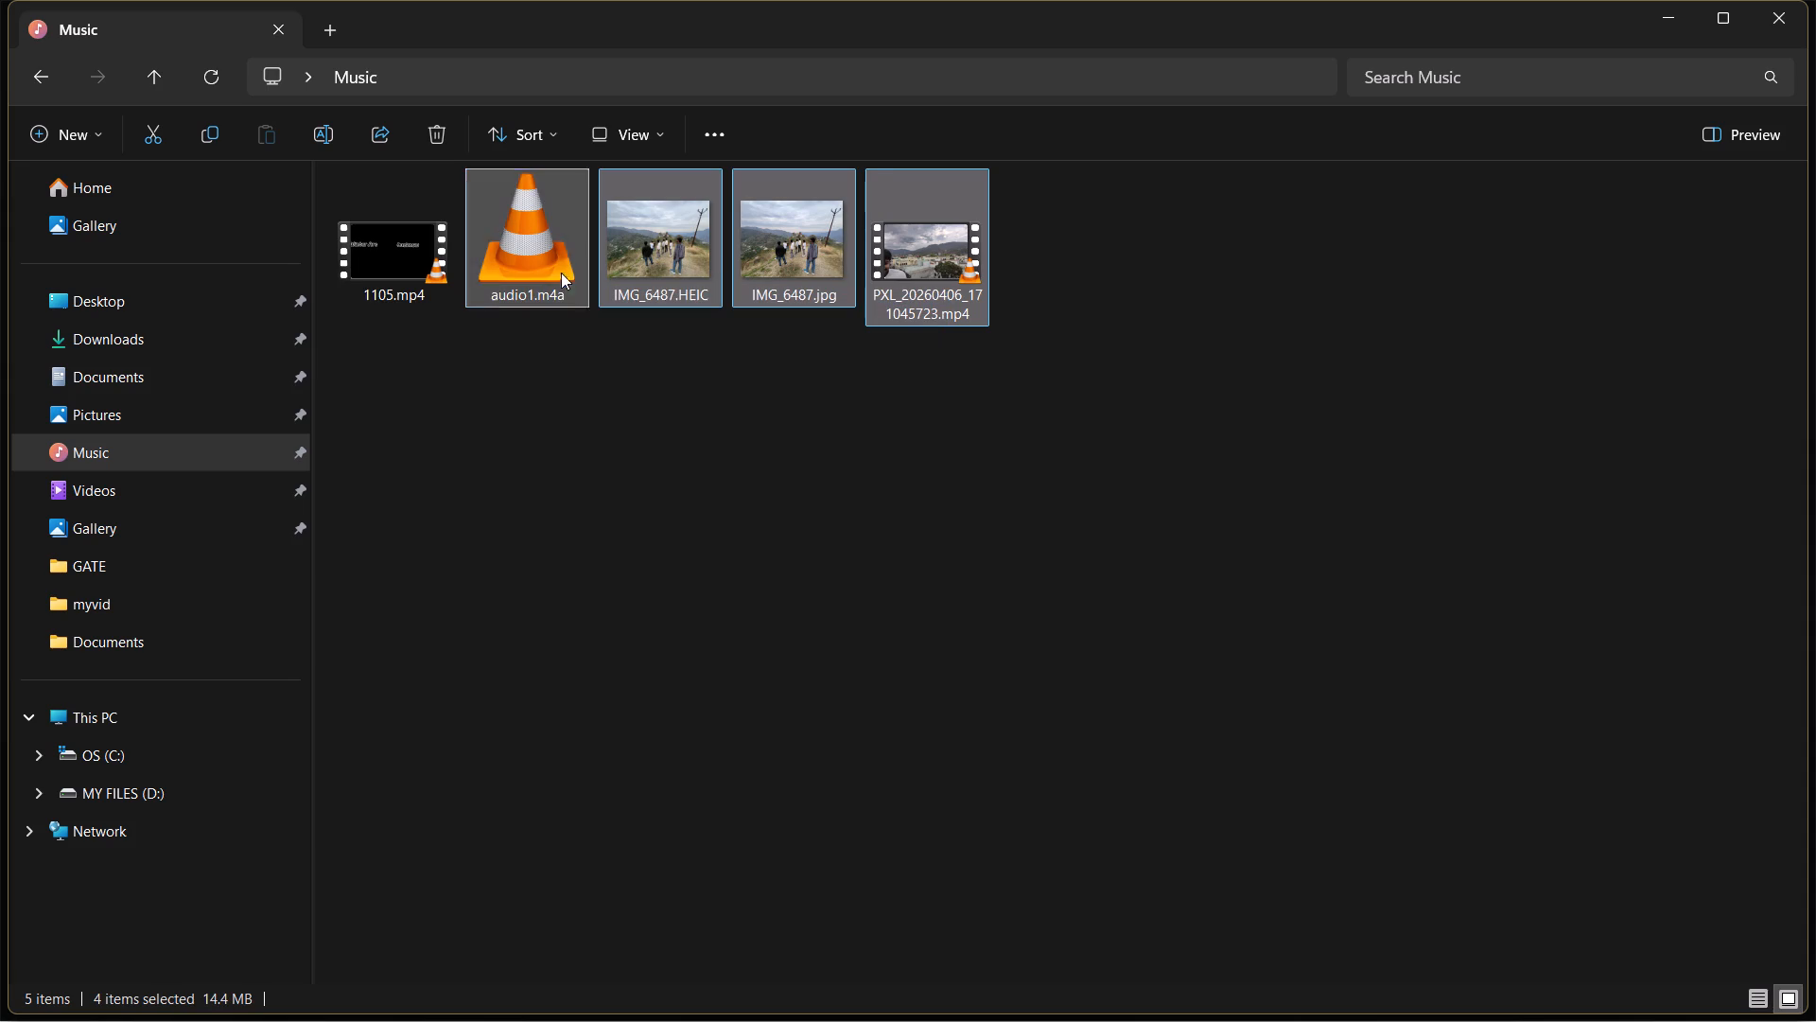
pyautogui.click(450, 136)
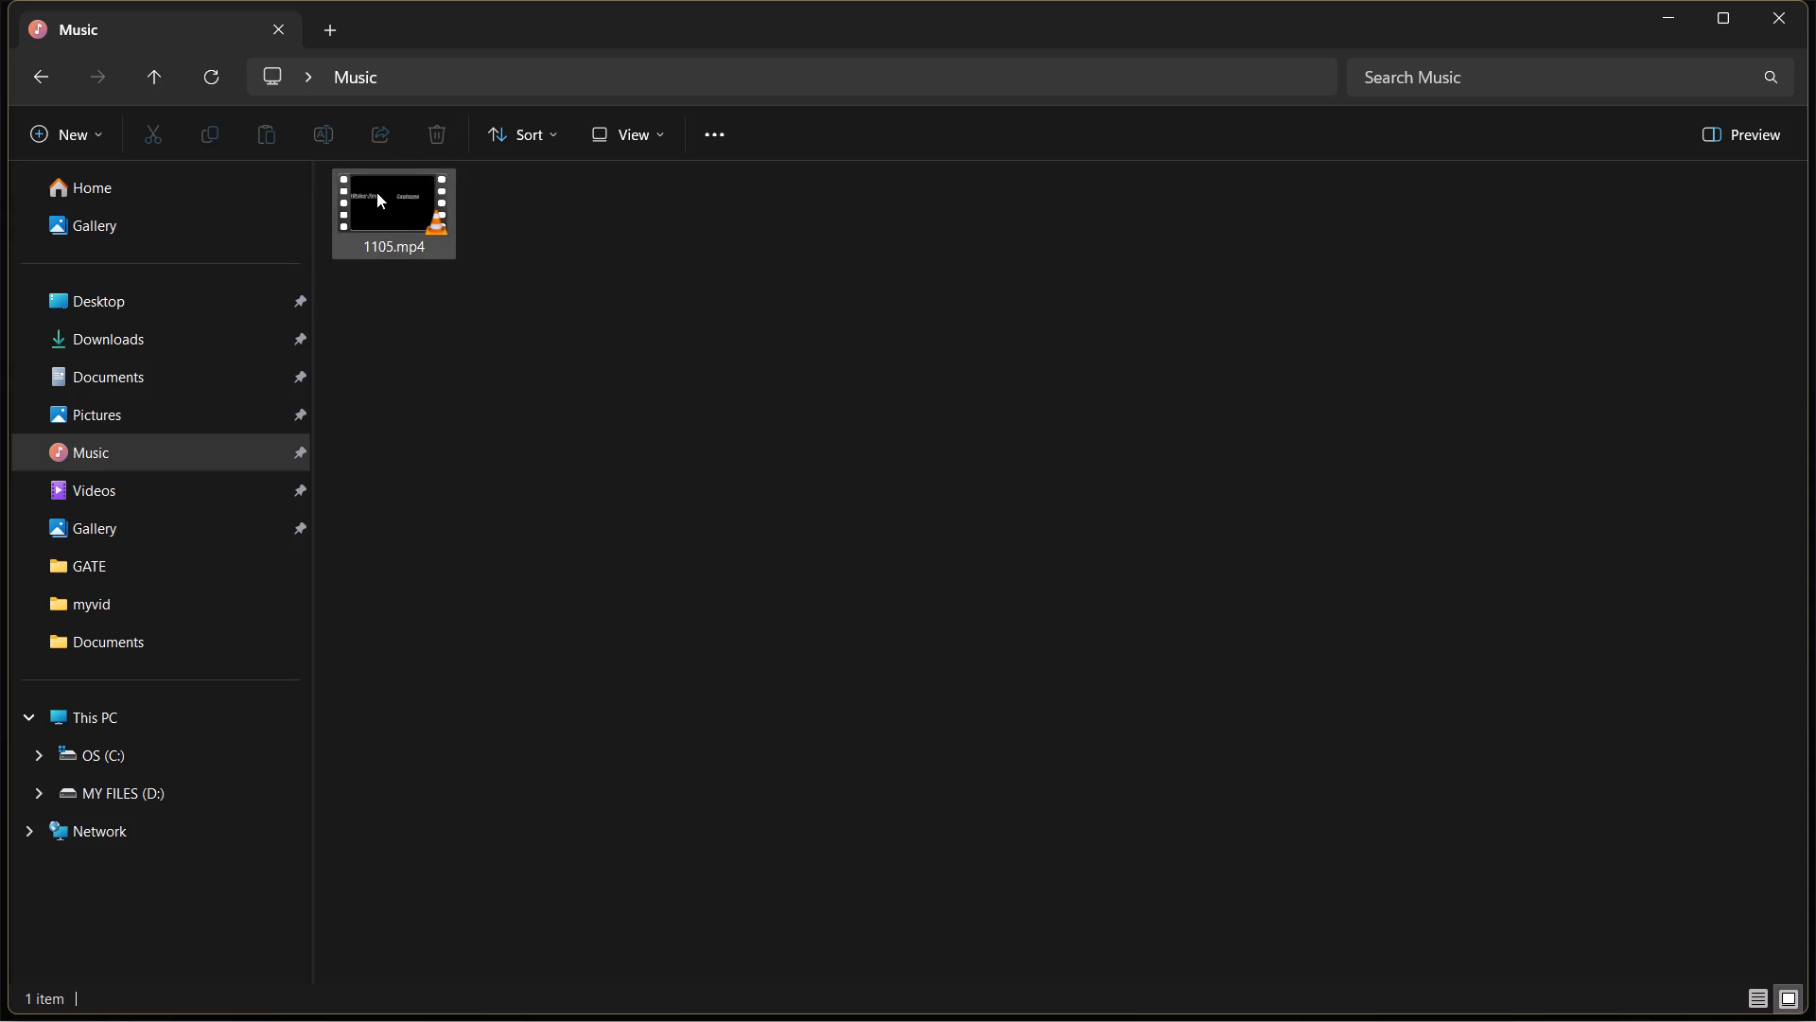
pyautogui.click(1780, 15)
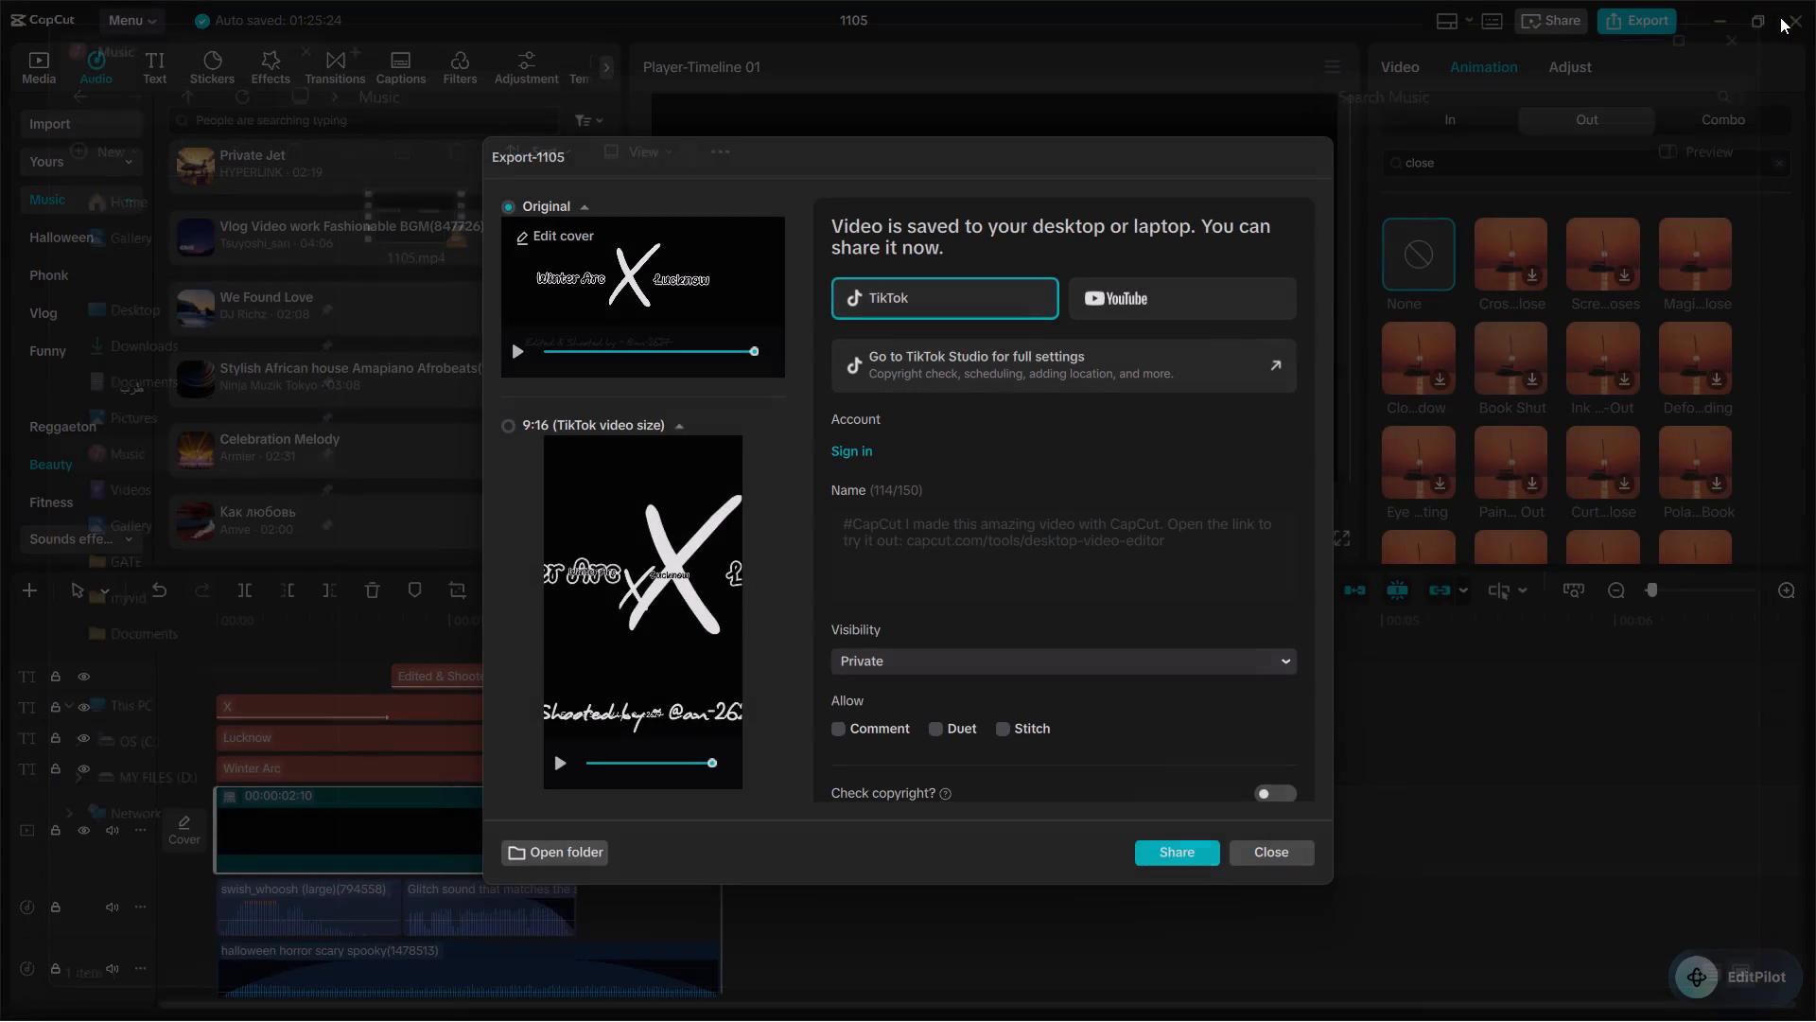
# Close the export dialog of project 1105.
pyautogui.click(1279, 853)
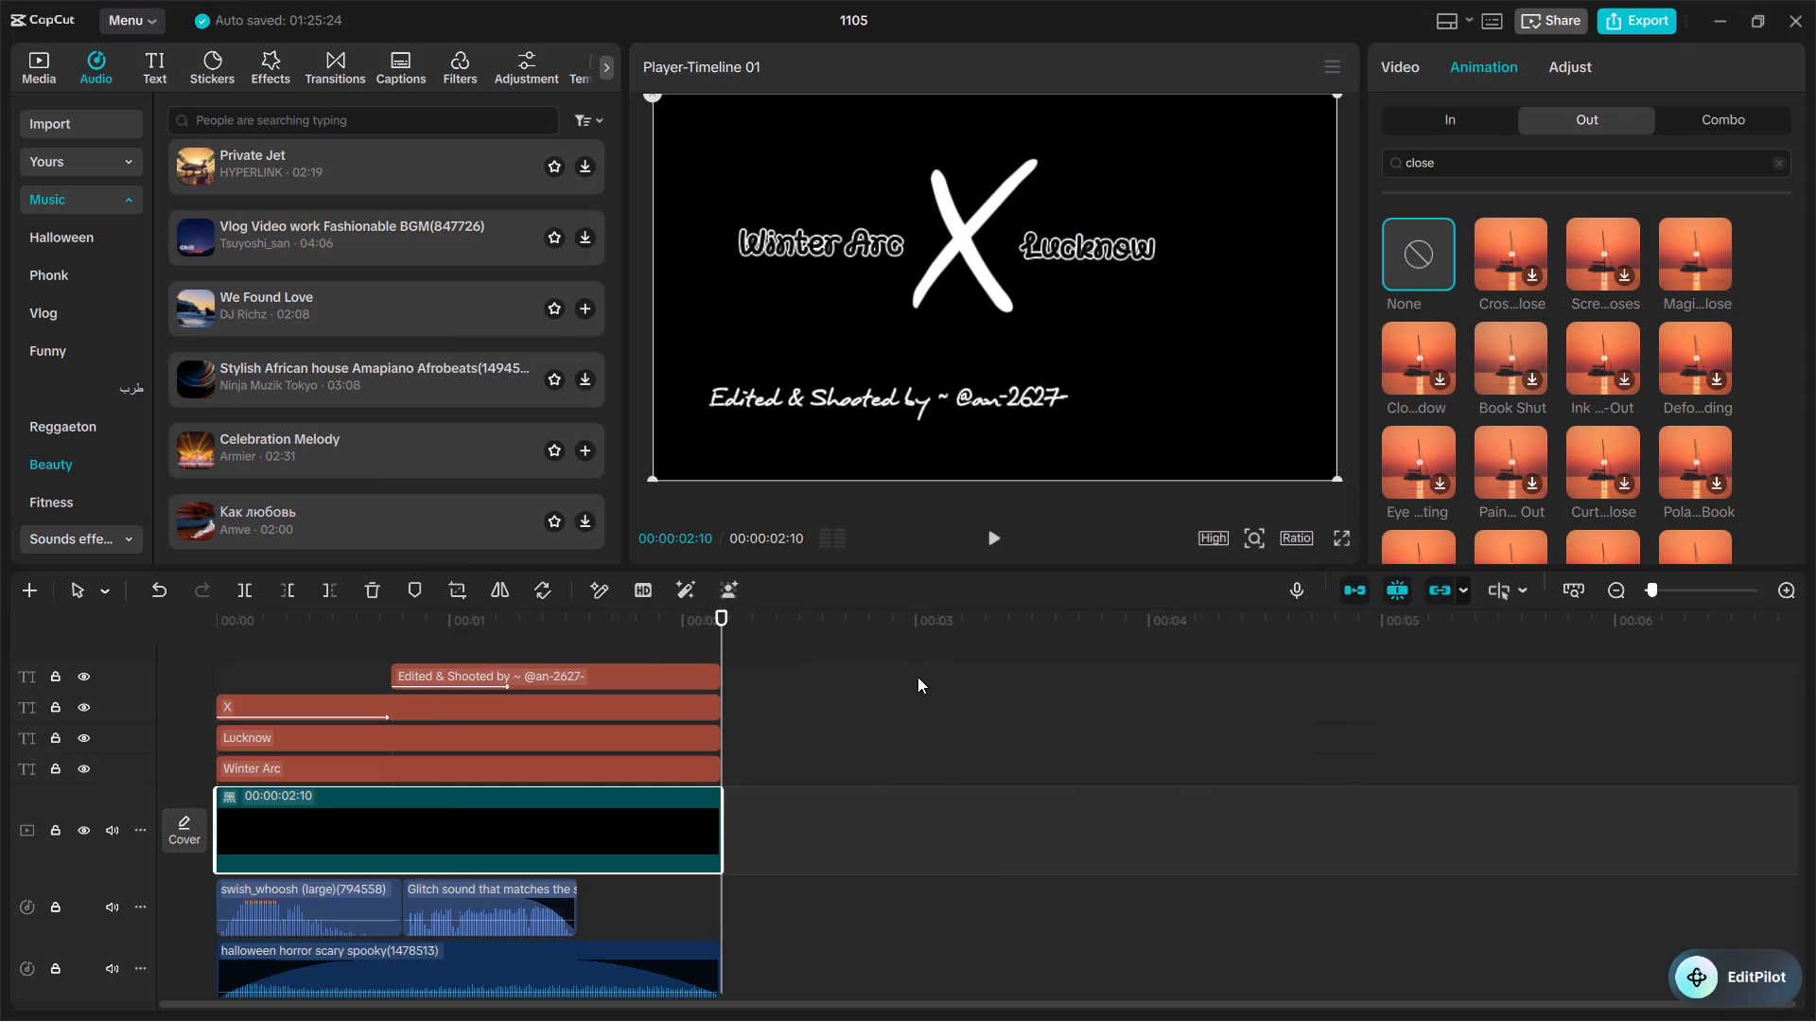
# Open the file commands of project 1105 to start a new project.
pyautogui.click(137, 18)
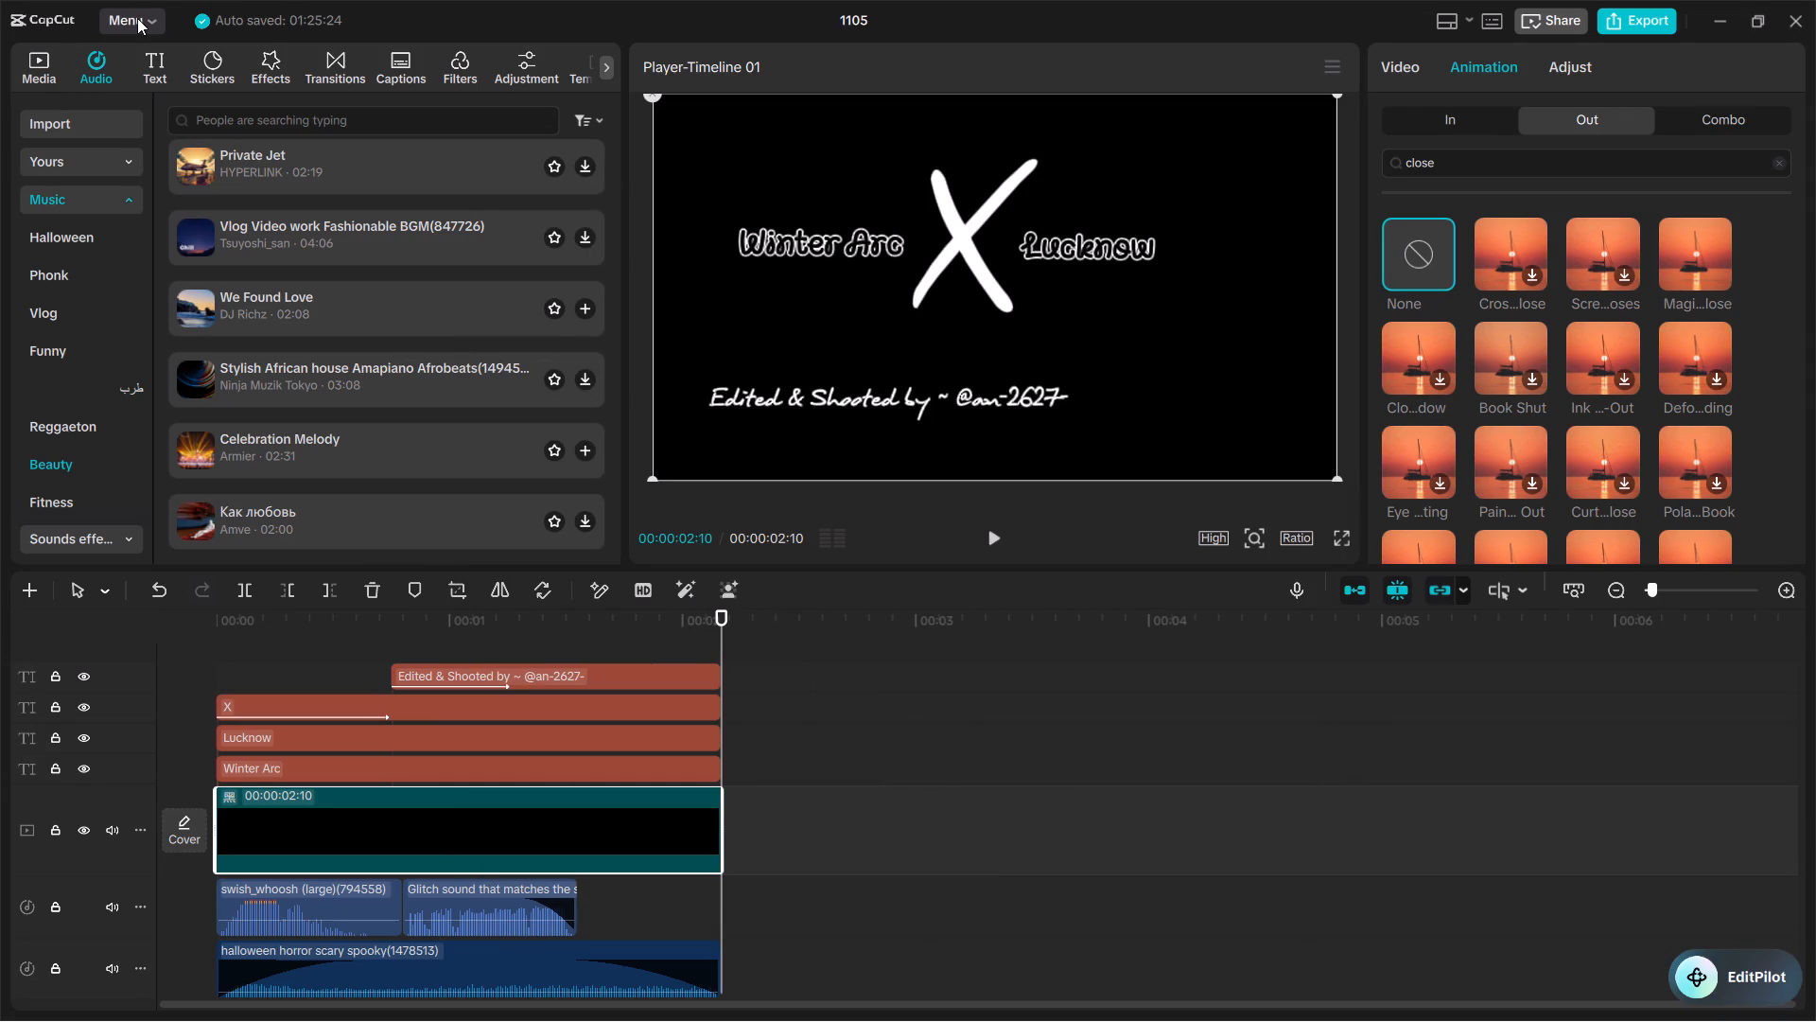
pyautogui.click(114, 20)
pyautogui.click(34, 18)
pyautogui.click(138, 22)
pyautogui.click(287, 57)
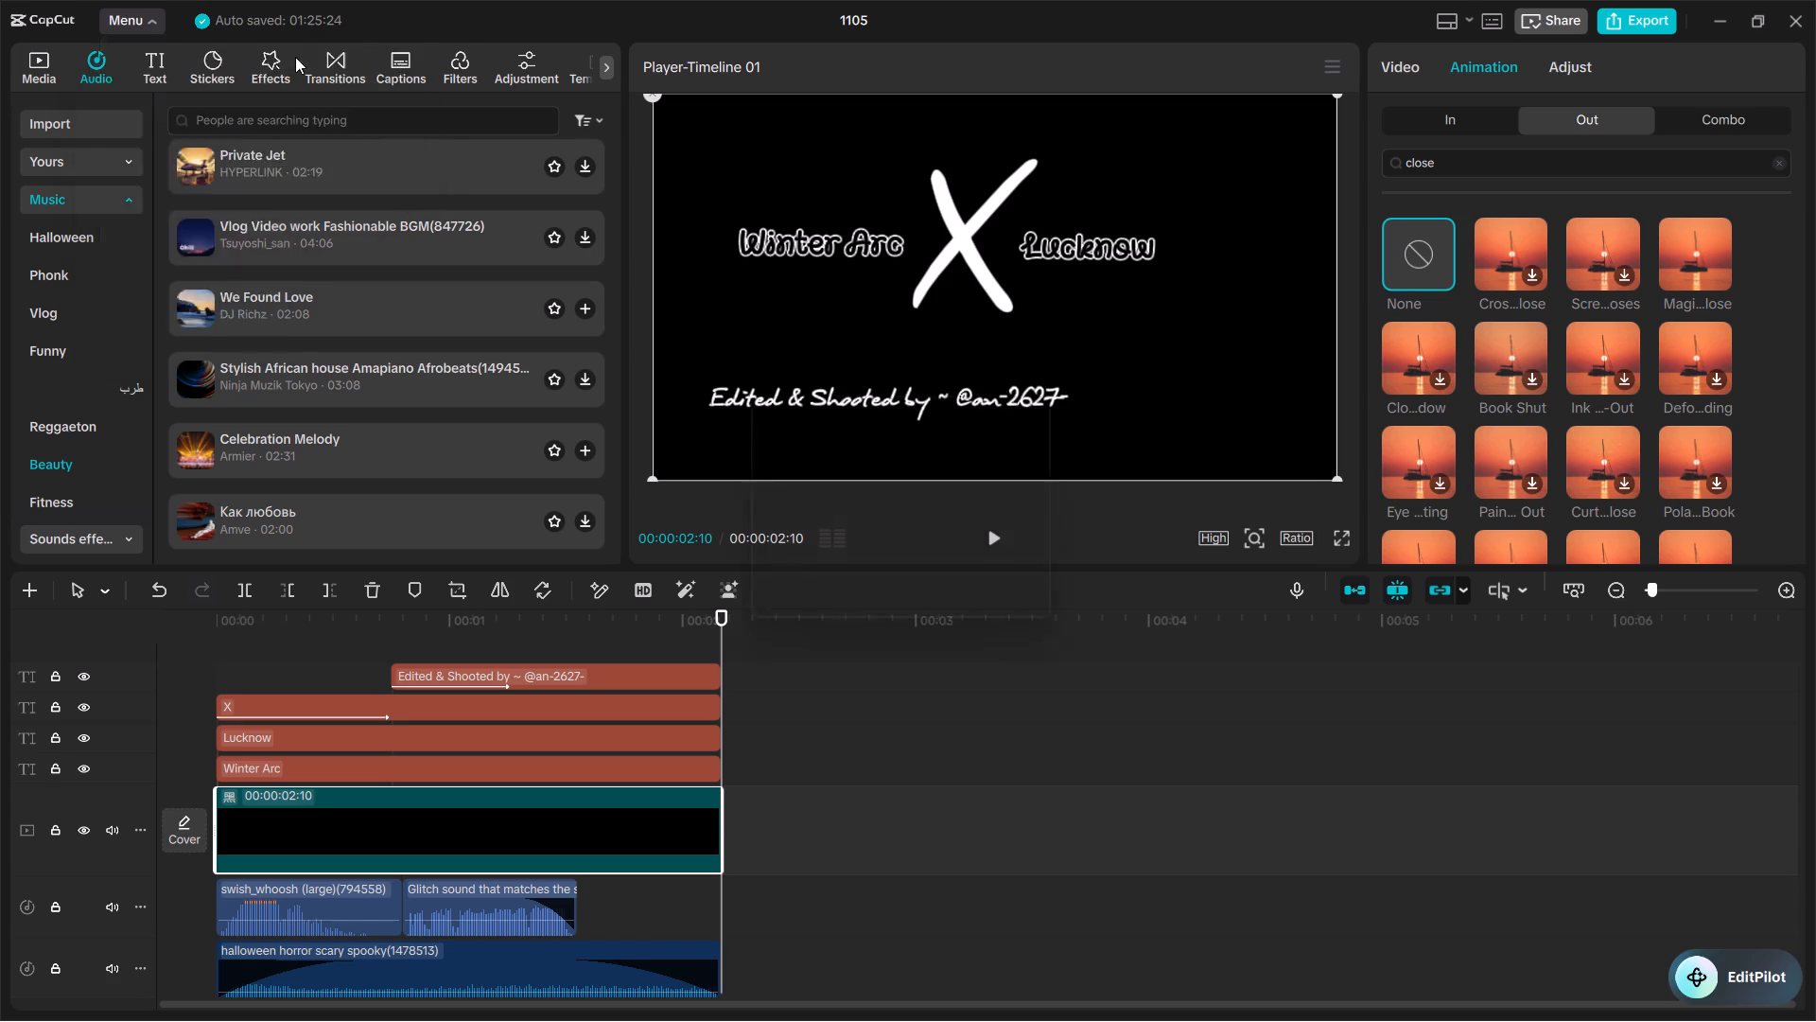
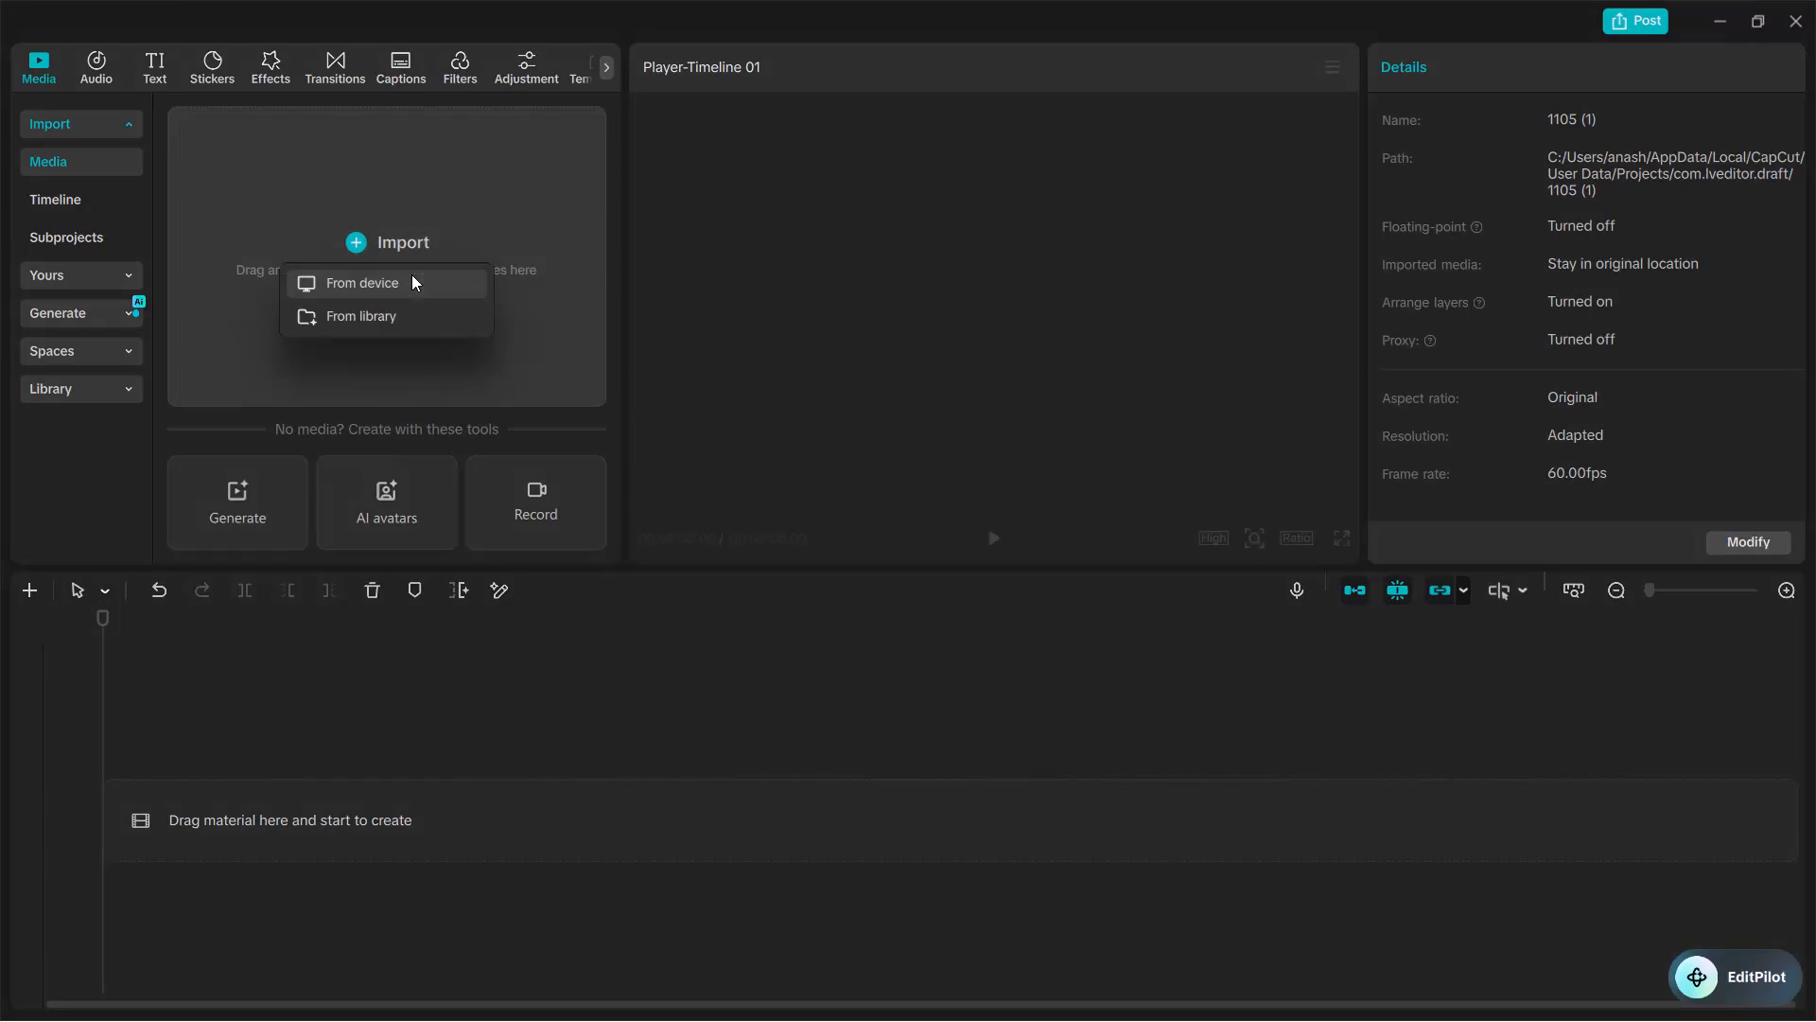
# Import 1105.mp4 from the Music folder into the new project and add it to the timeline.
pyautogui.click(372, 289)
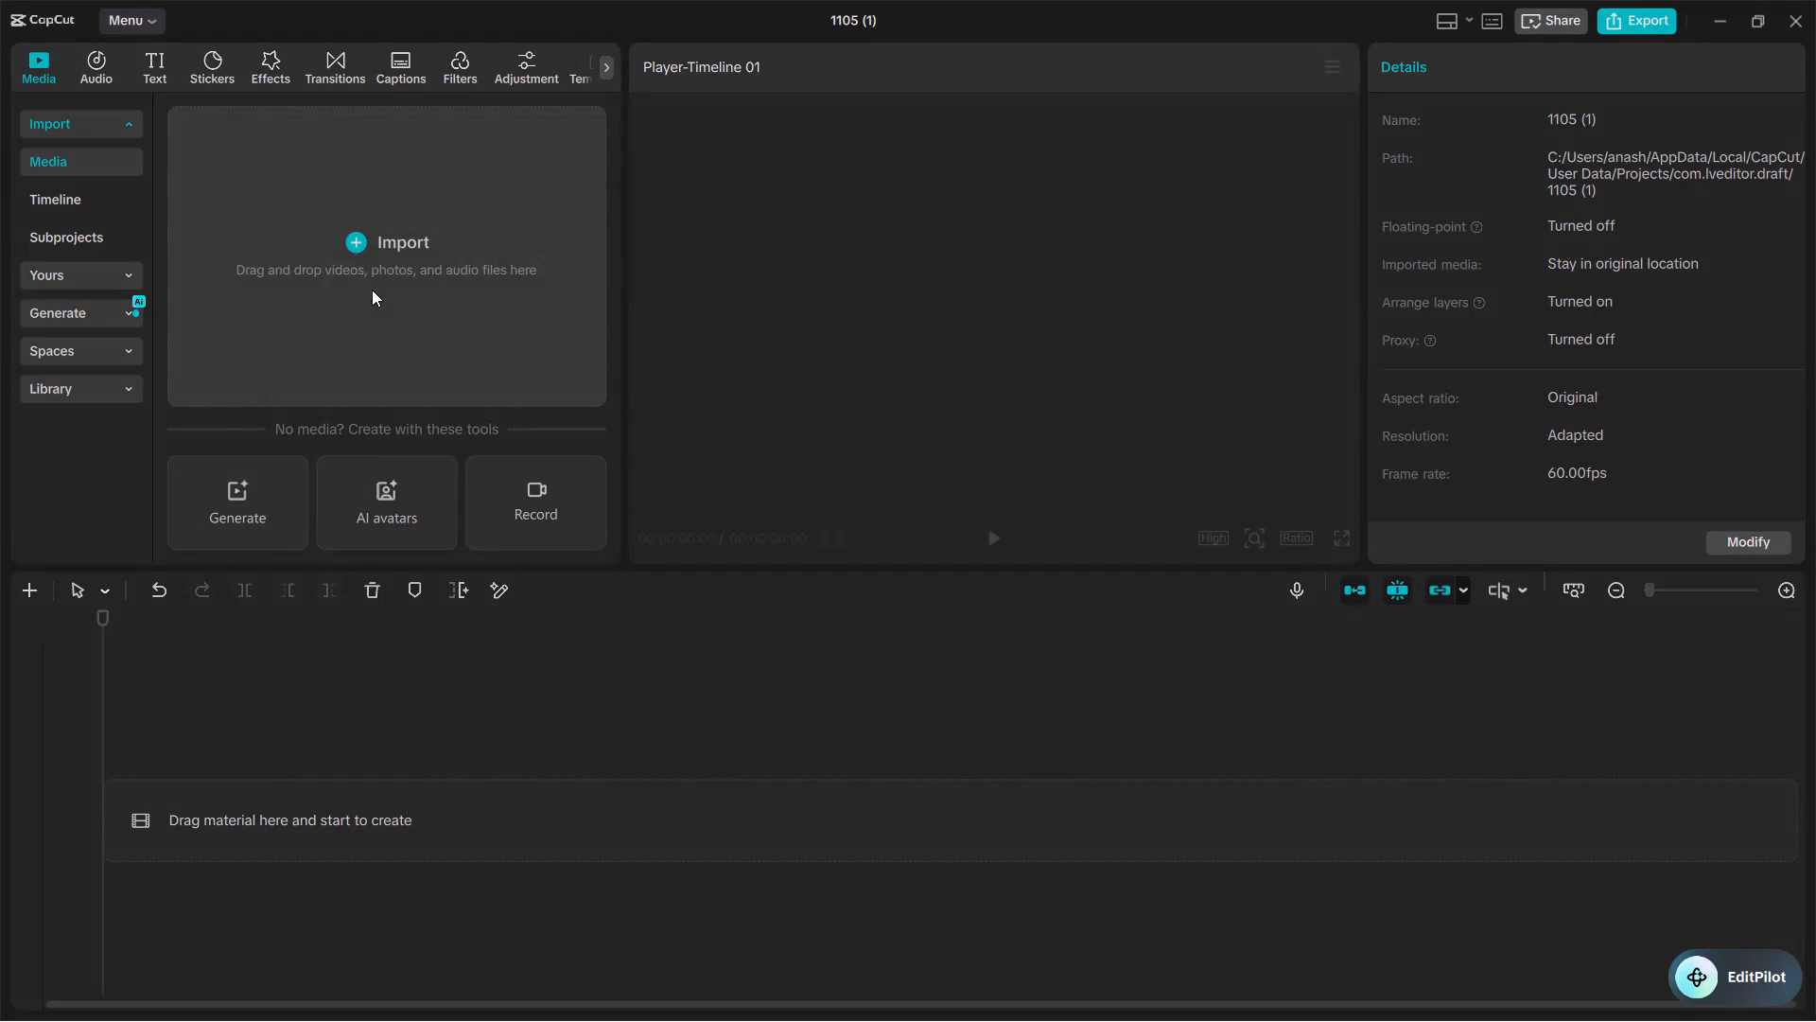
pyautogui.click(306, 229)
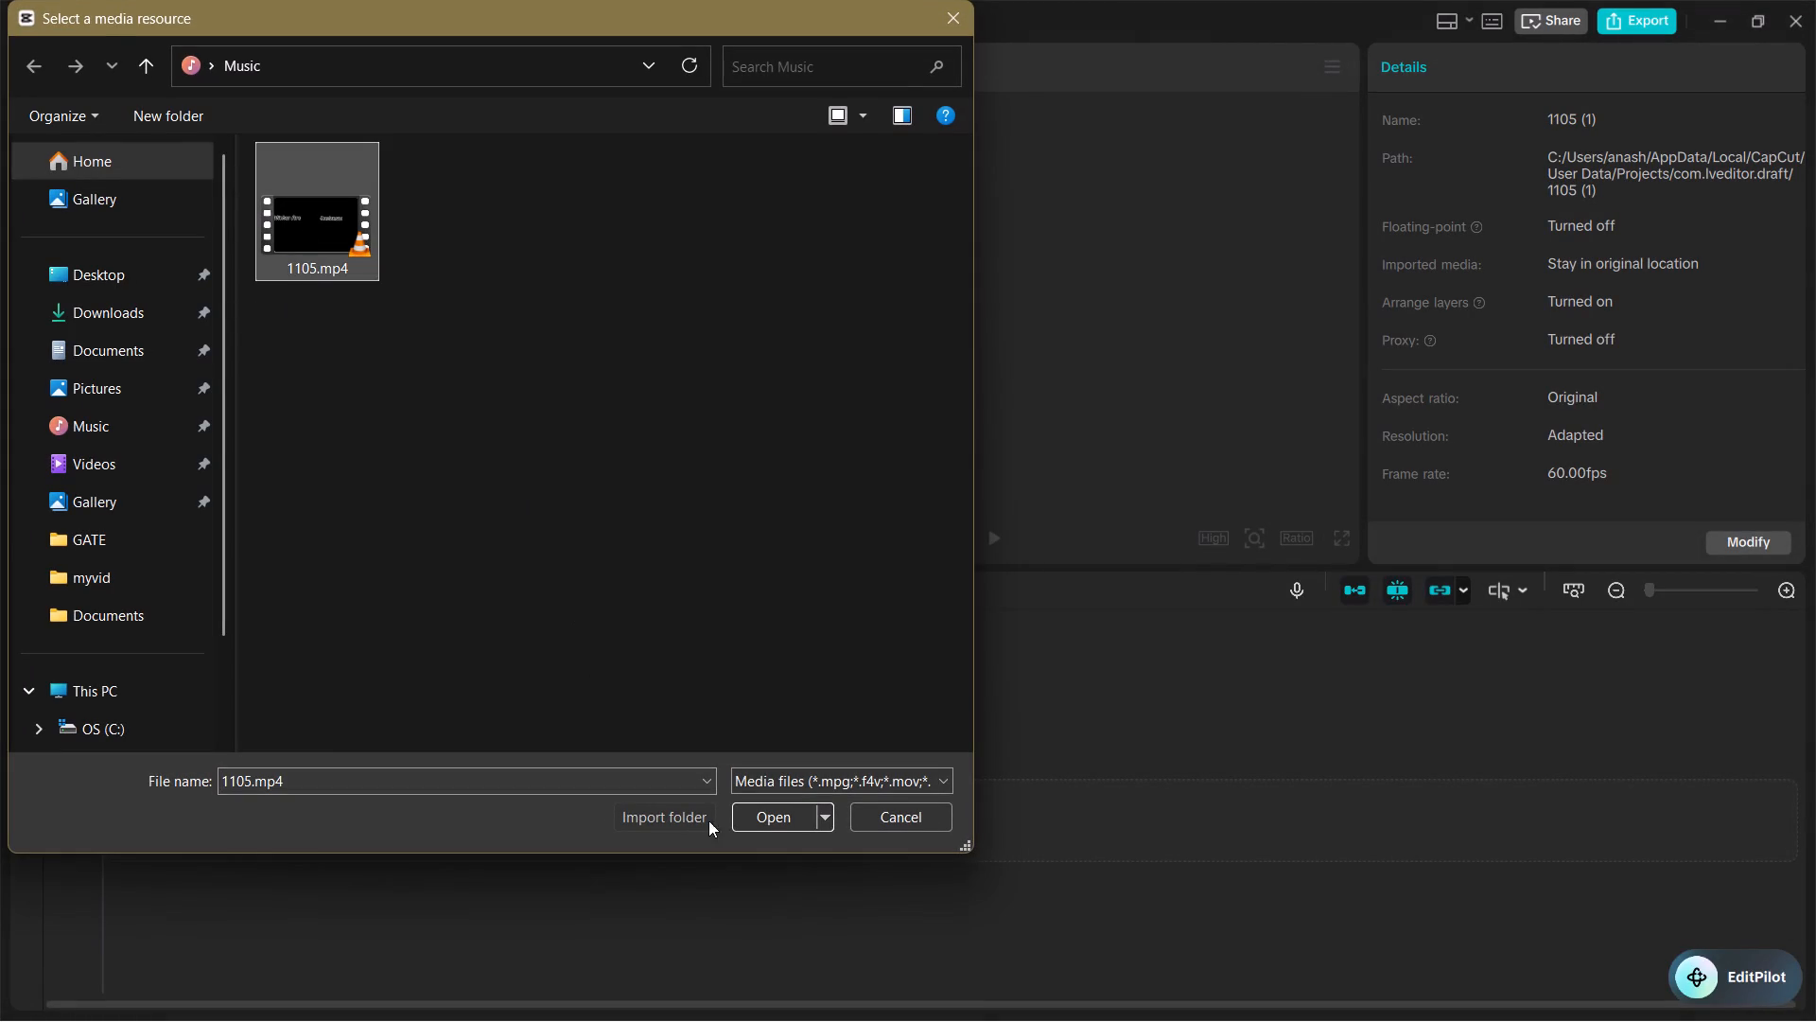
pyautogui.click(754, 811)
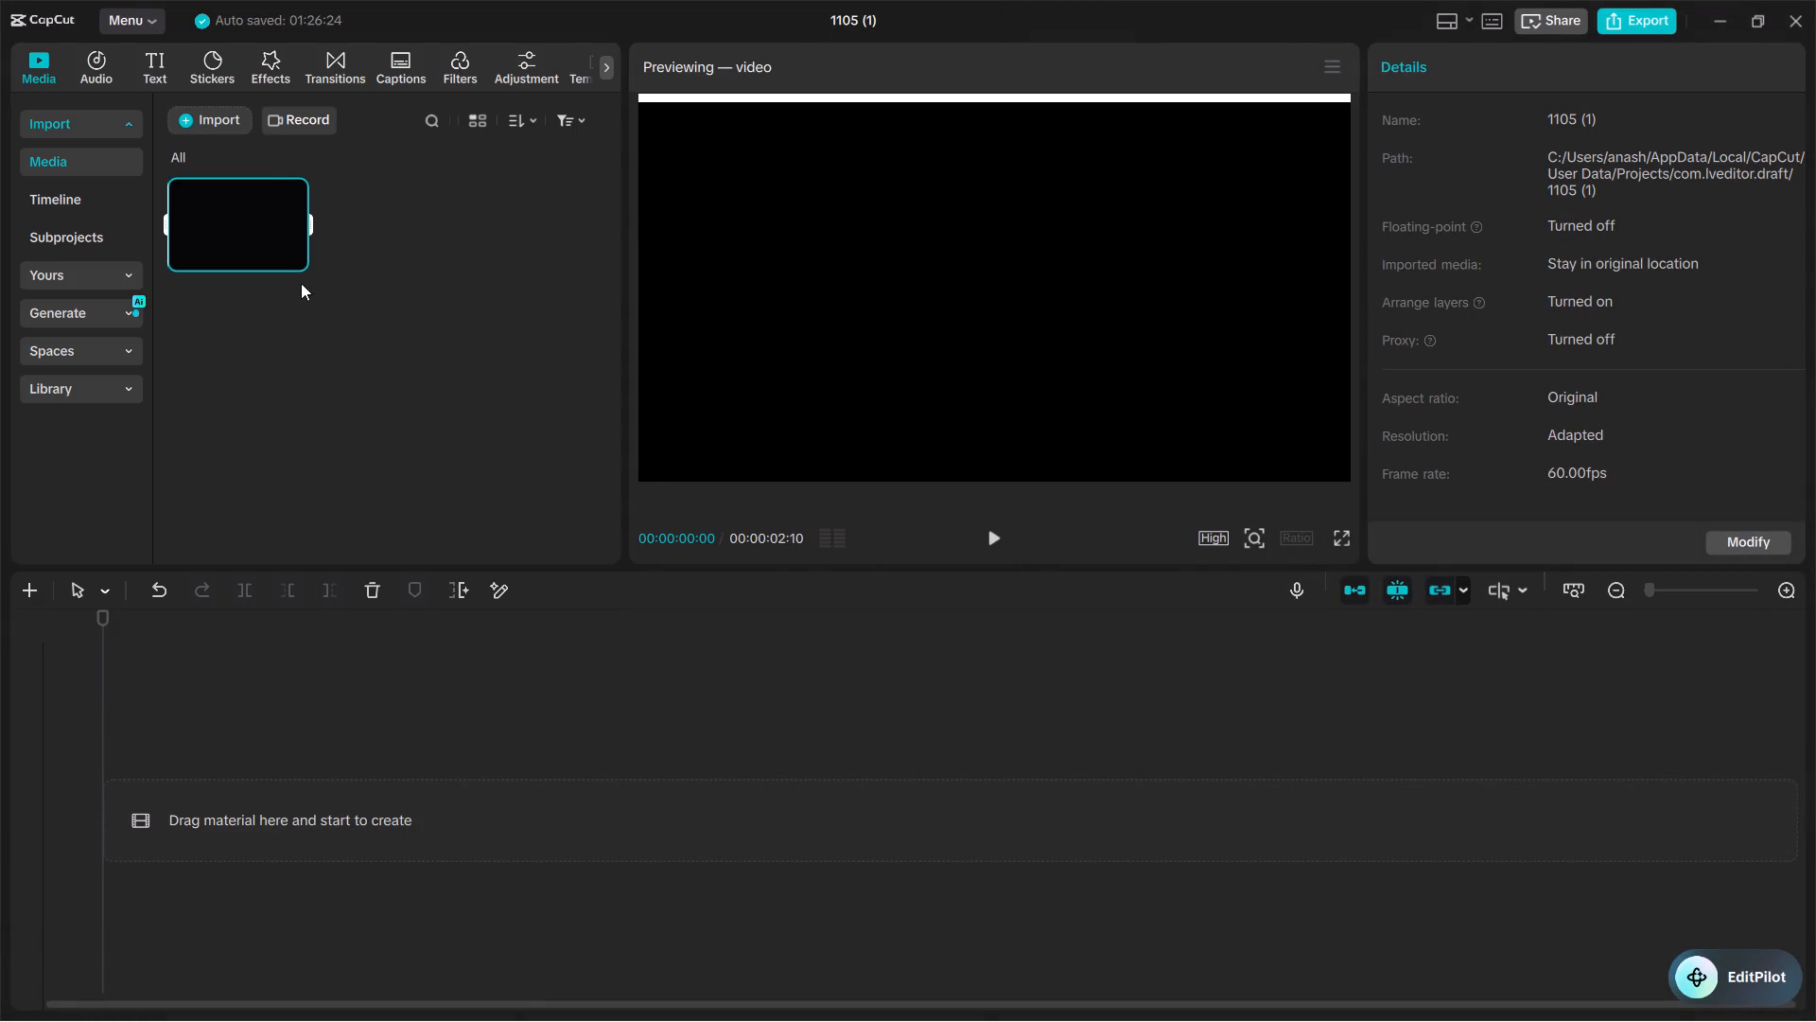
pyautogui.click(294, 259)
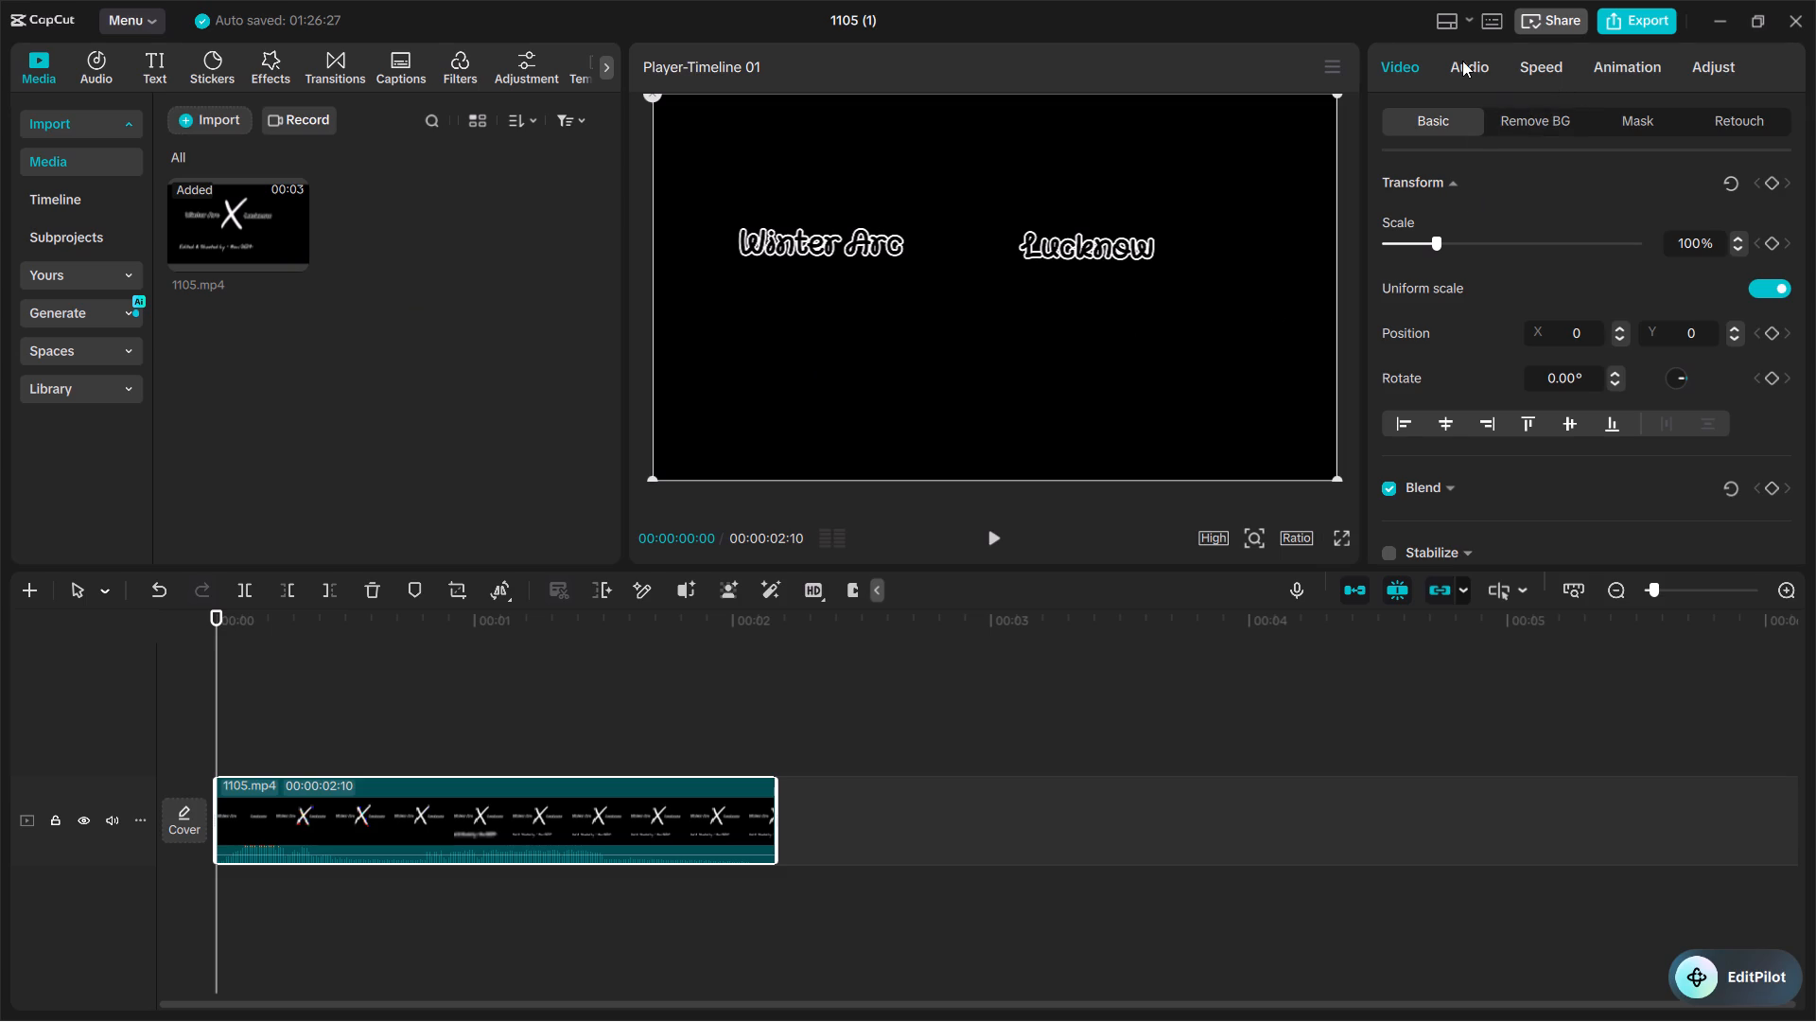
# Find out animations with the recent search "close", apply "Magi...lose" to the 1105.mp4 clip, and play it back.
pyautogui.click(1619, 67)
pyautogui.click(1598, 109)
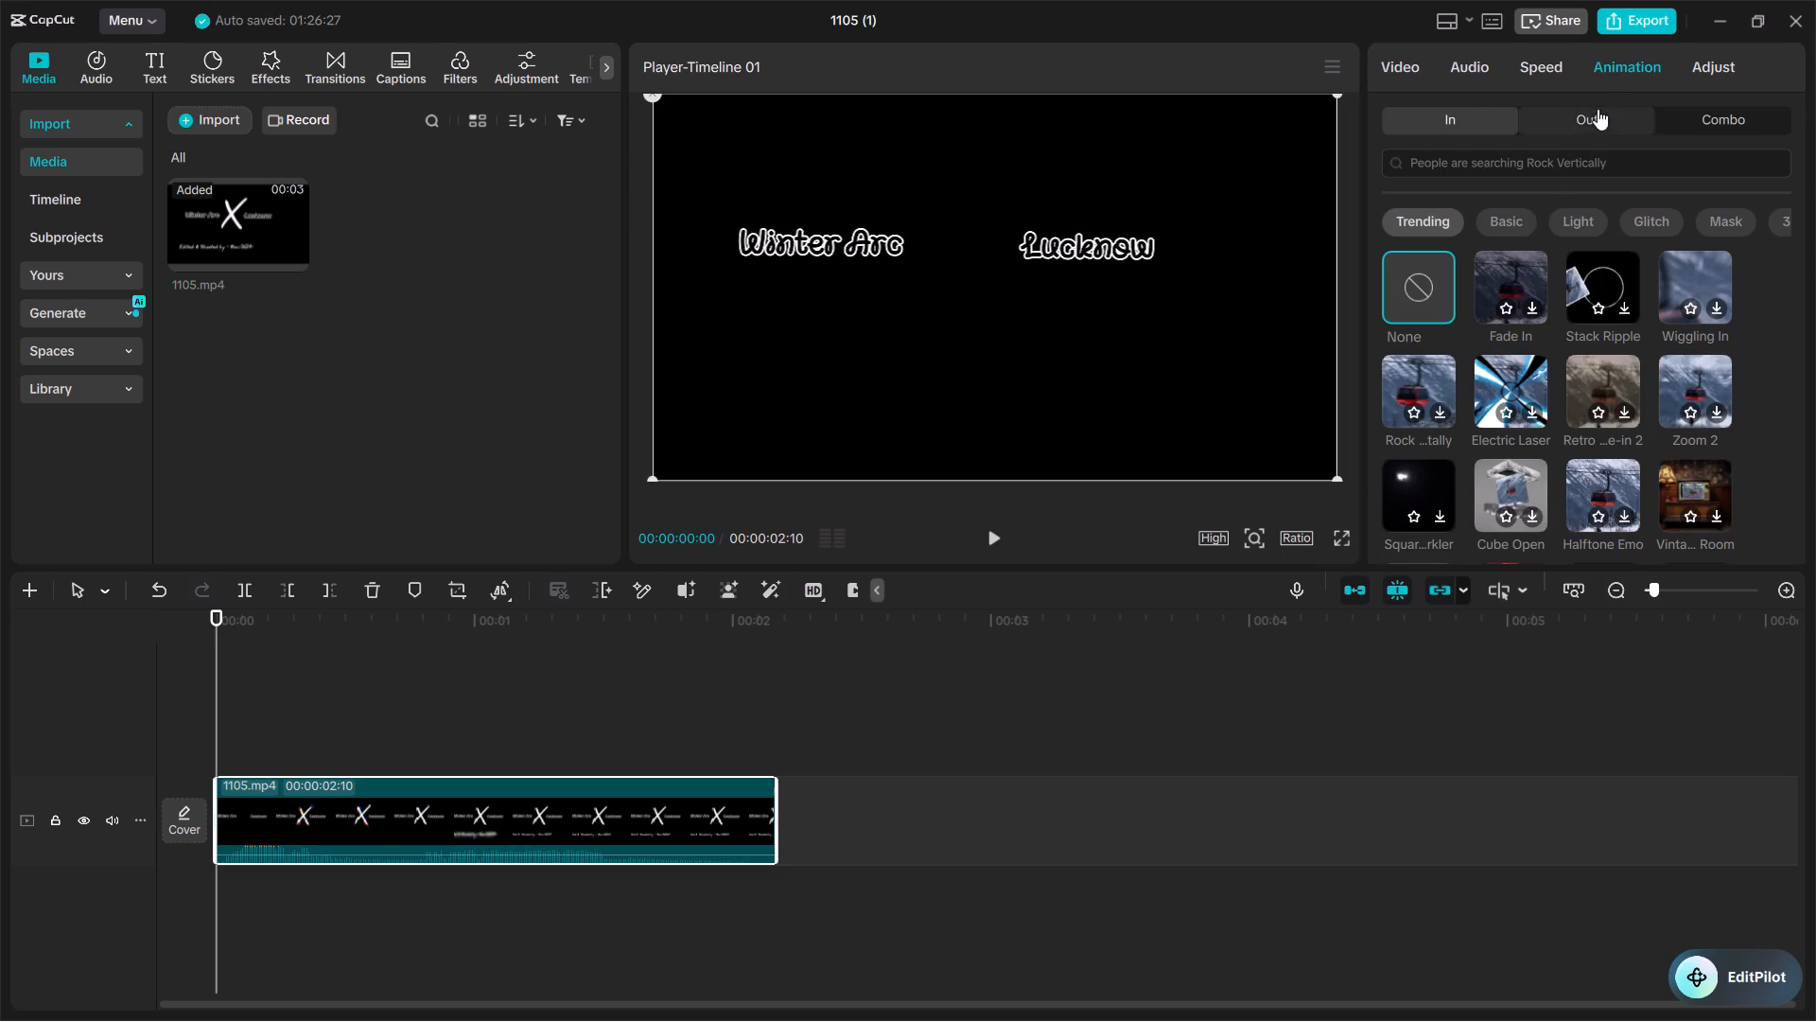
pyautogui.click(1535, 162)
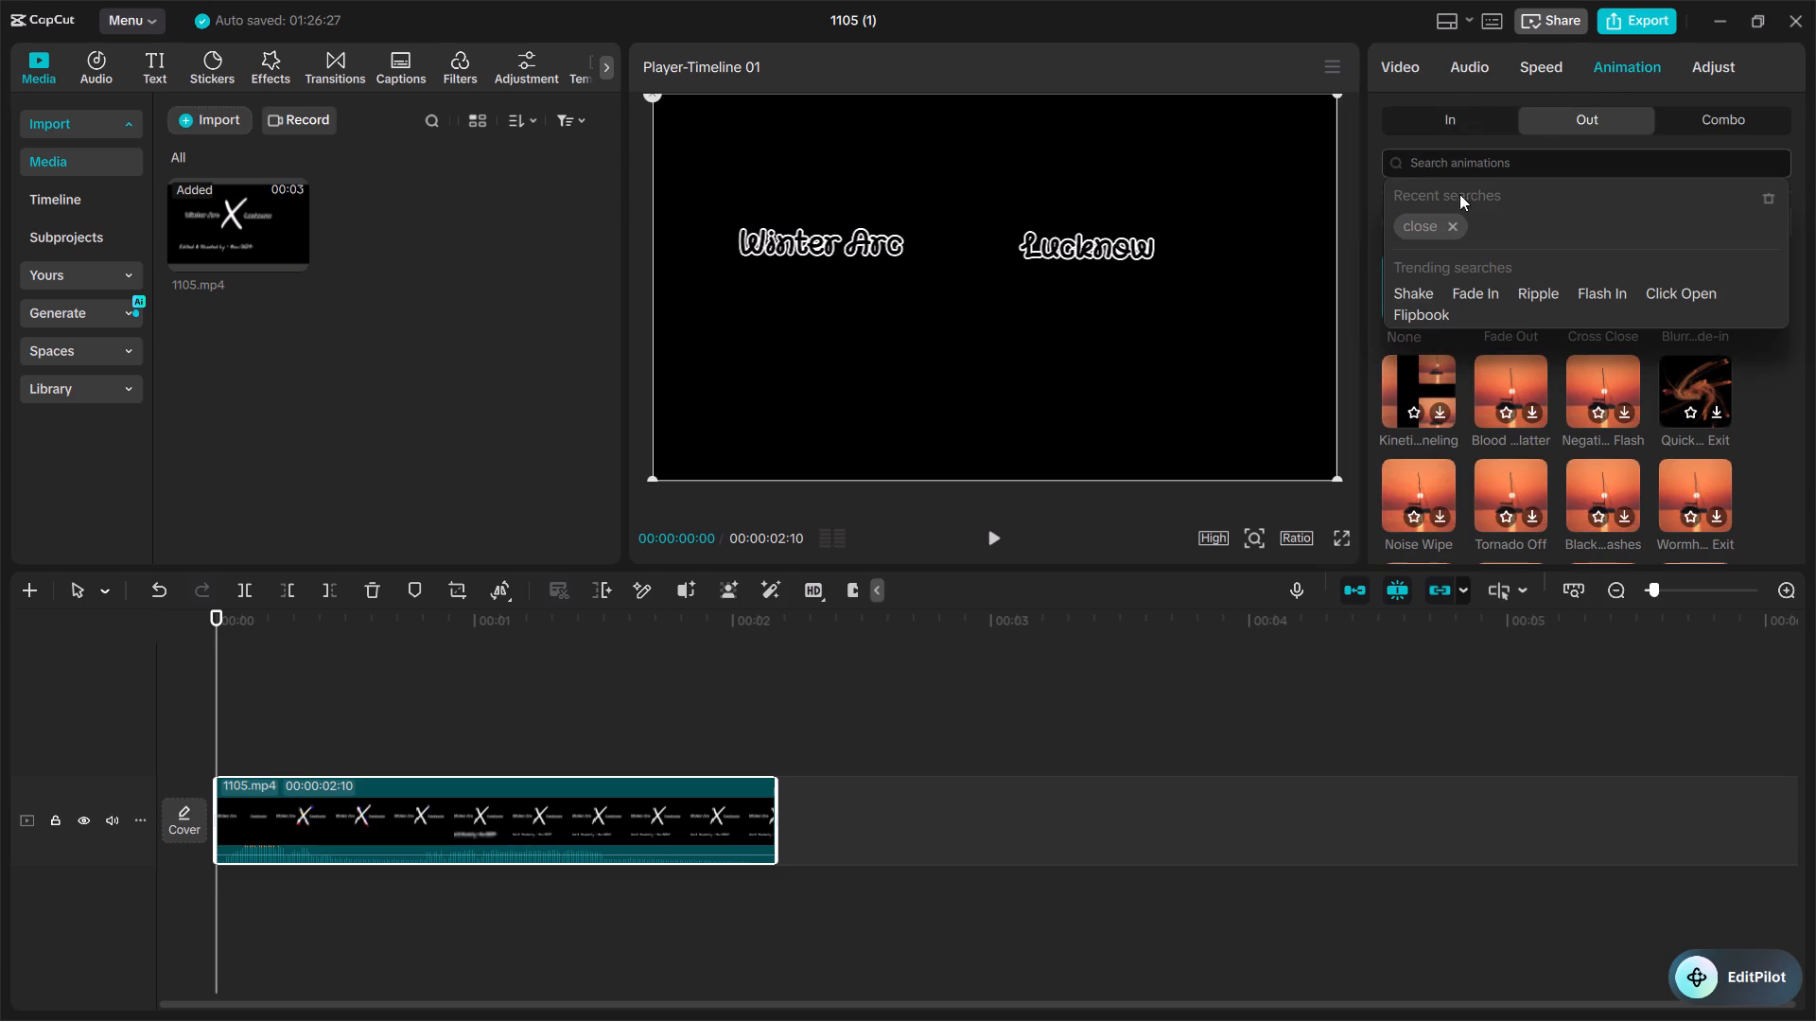
pyautogui.click(1422, 220)
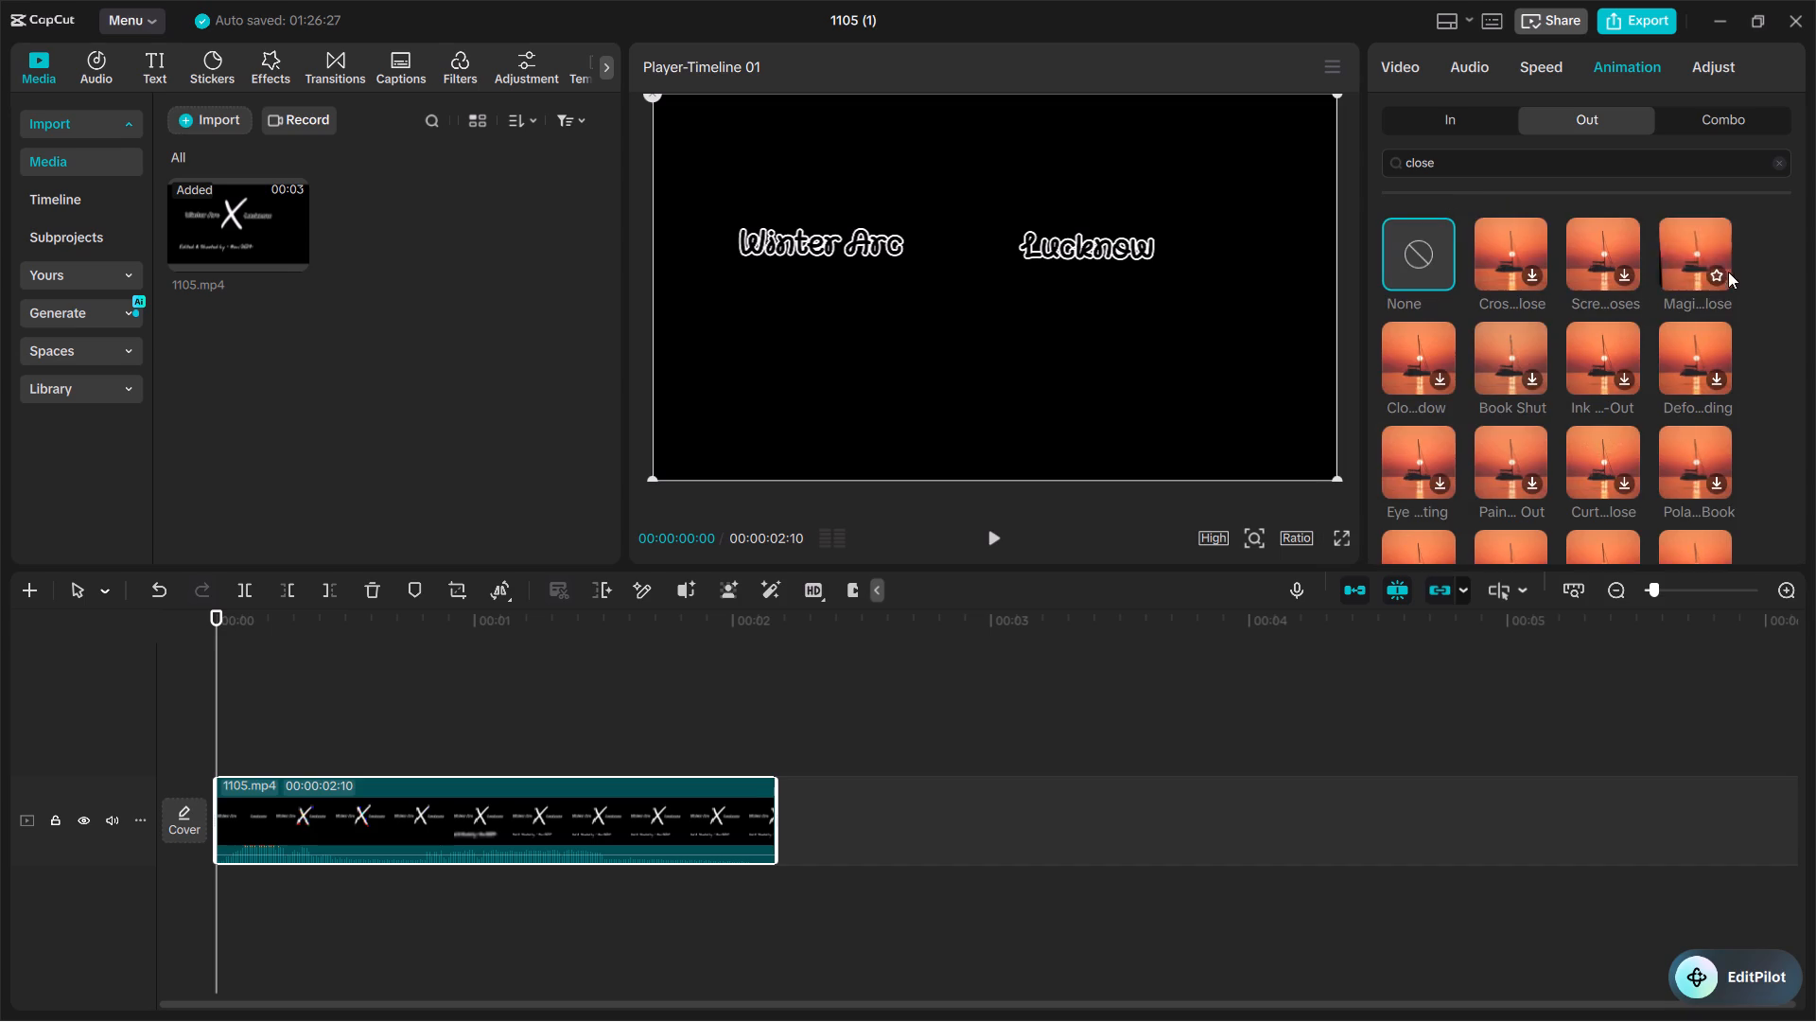
pyautogui.click(1679, 252)
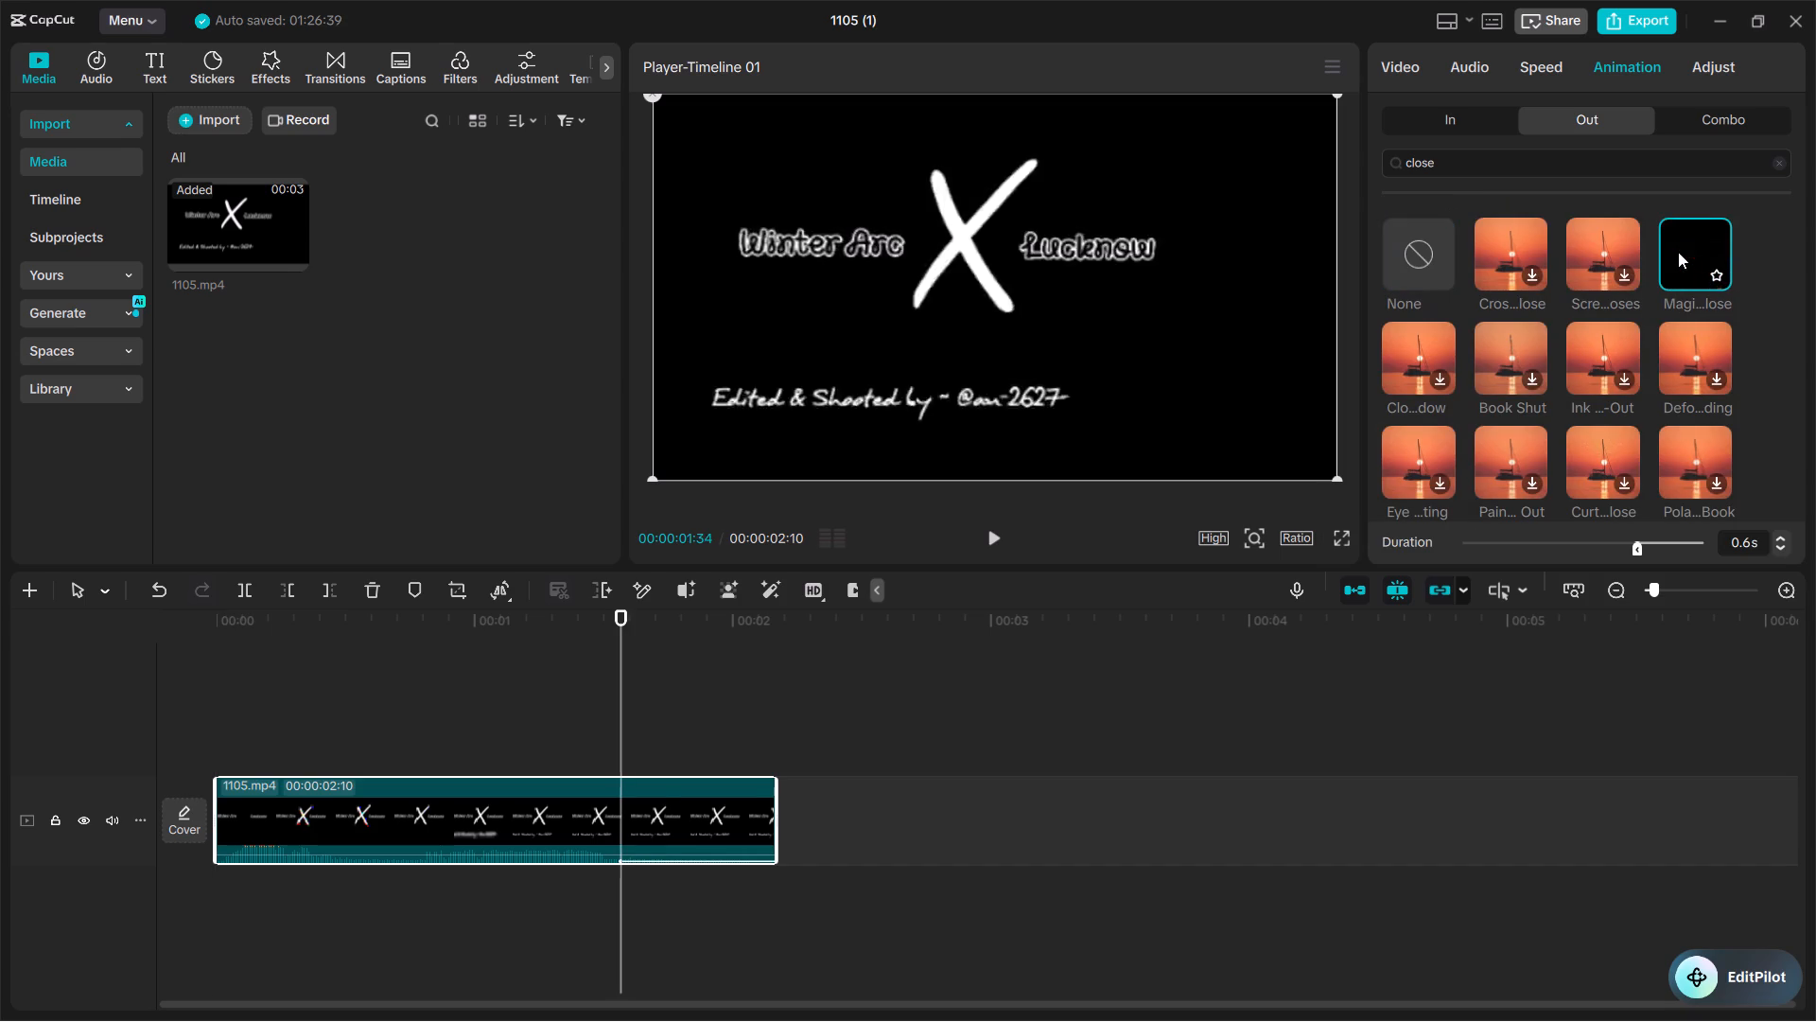
pyautogui.click(989, 534)
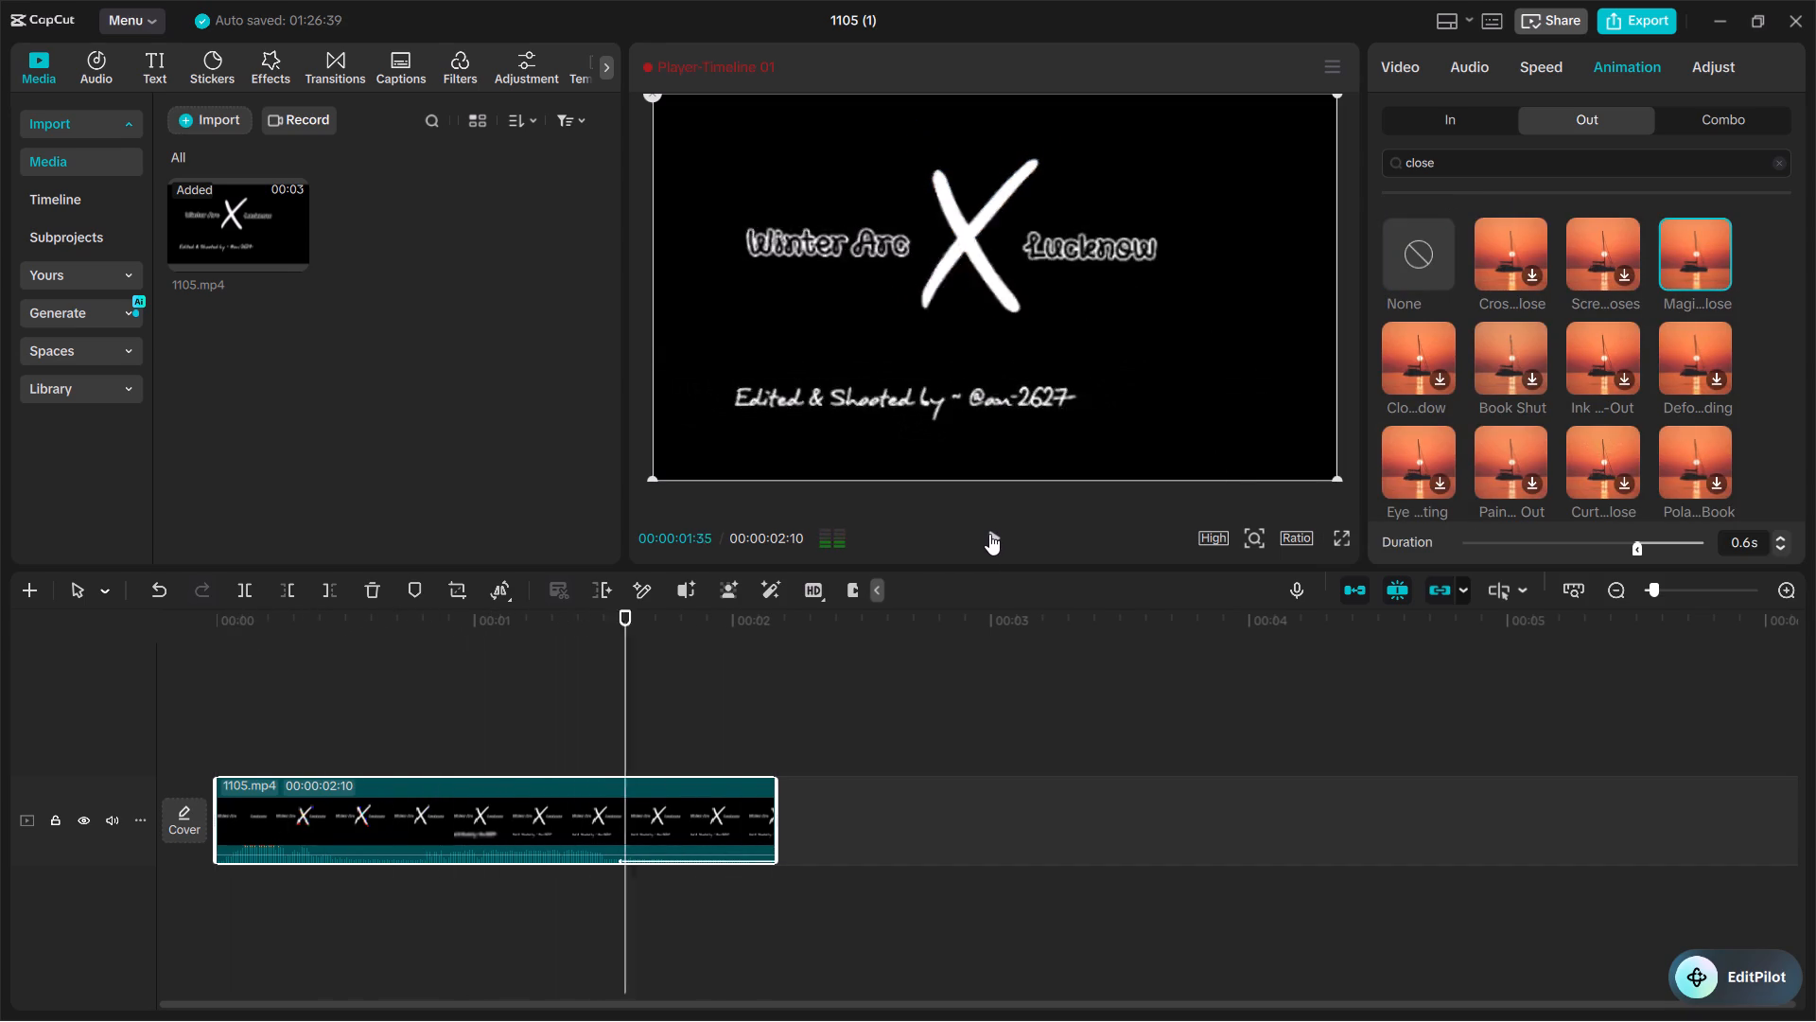
pyautogui.click(987, 534)
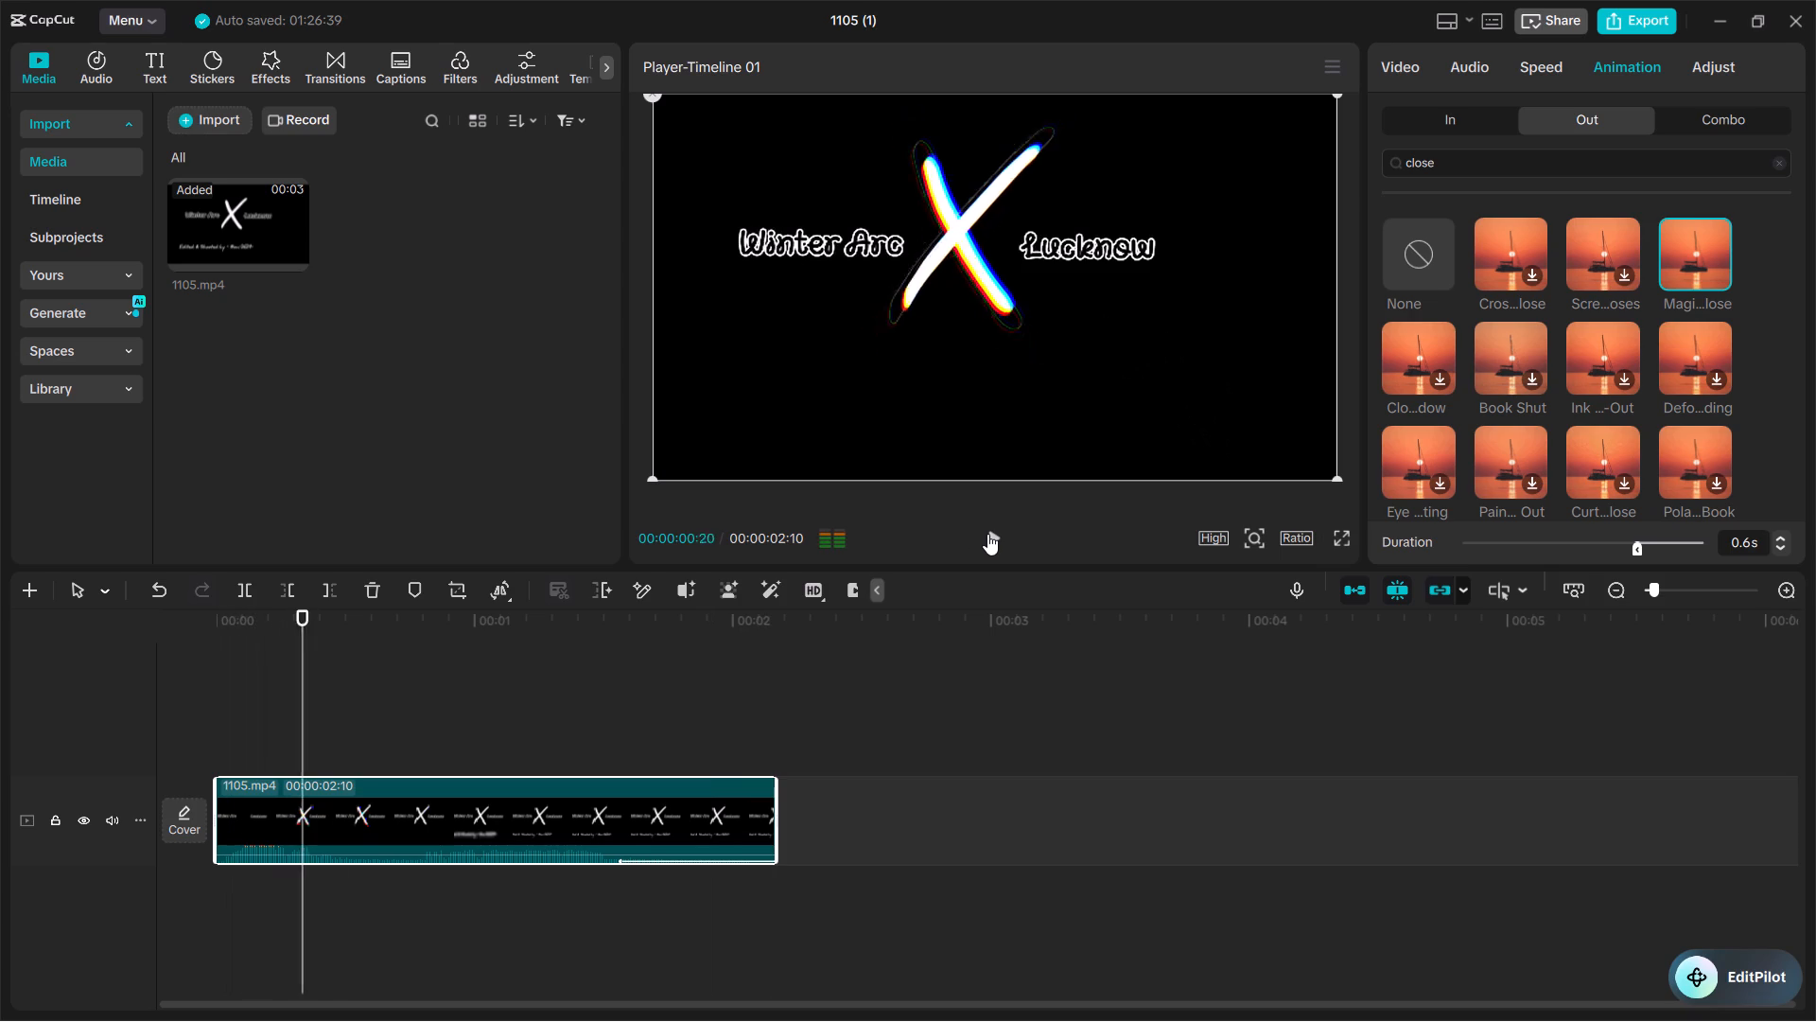
pyautogui.click(987, 534)
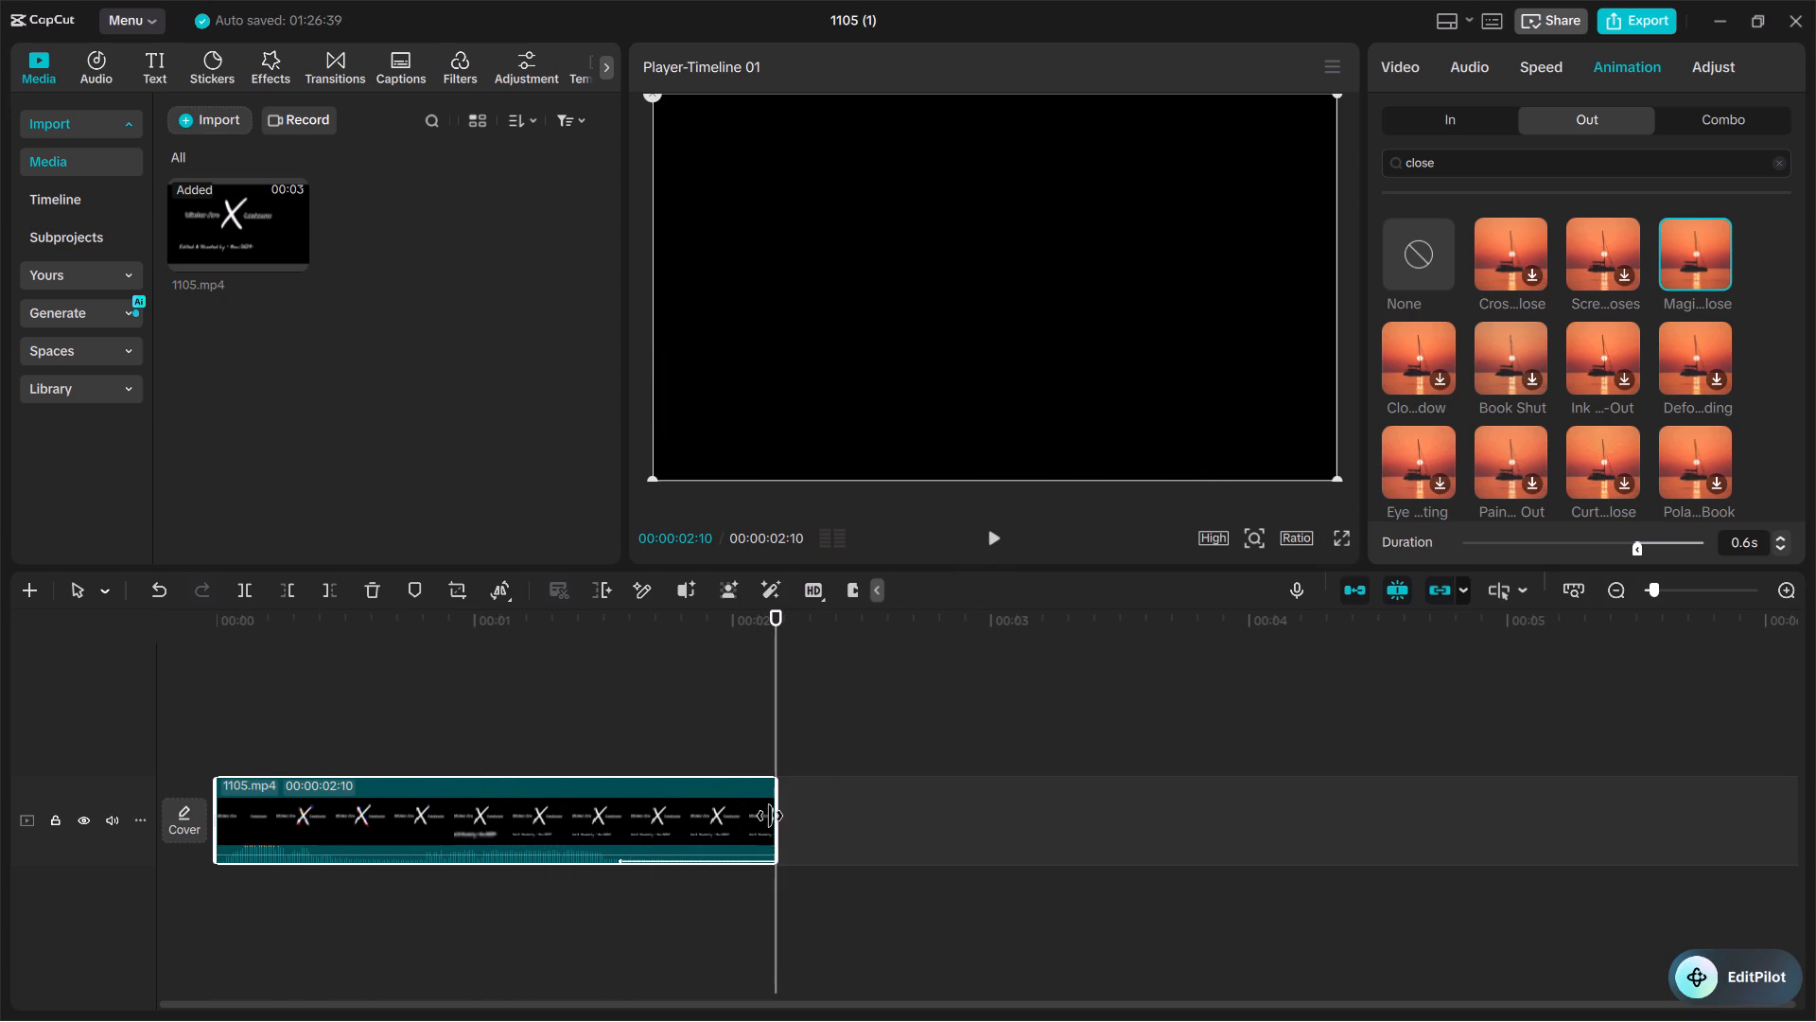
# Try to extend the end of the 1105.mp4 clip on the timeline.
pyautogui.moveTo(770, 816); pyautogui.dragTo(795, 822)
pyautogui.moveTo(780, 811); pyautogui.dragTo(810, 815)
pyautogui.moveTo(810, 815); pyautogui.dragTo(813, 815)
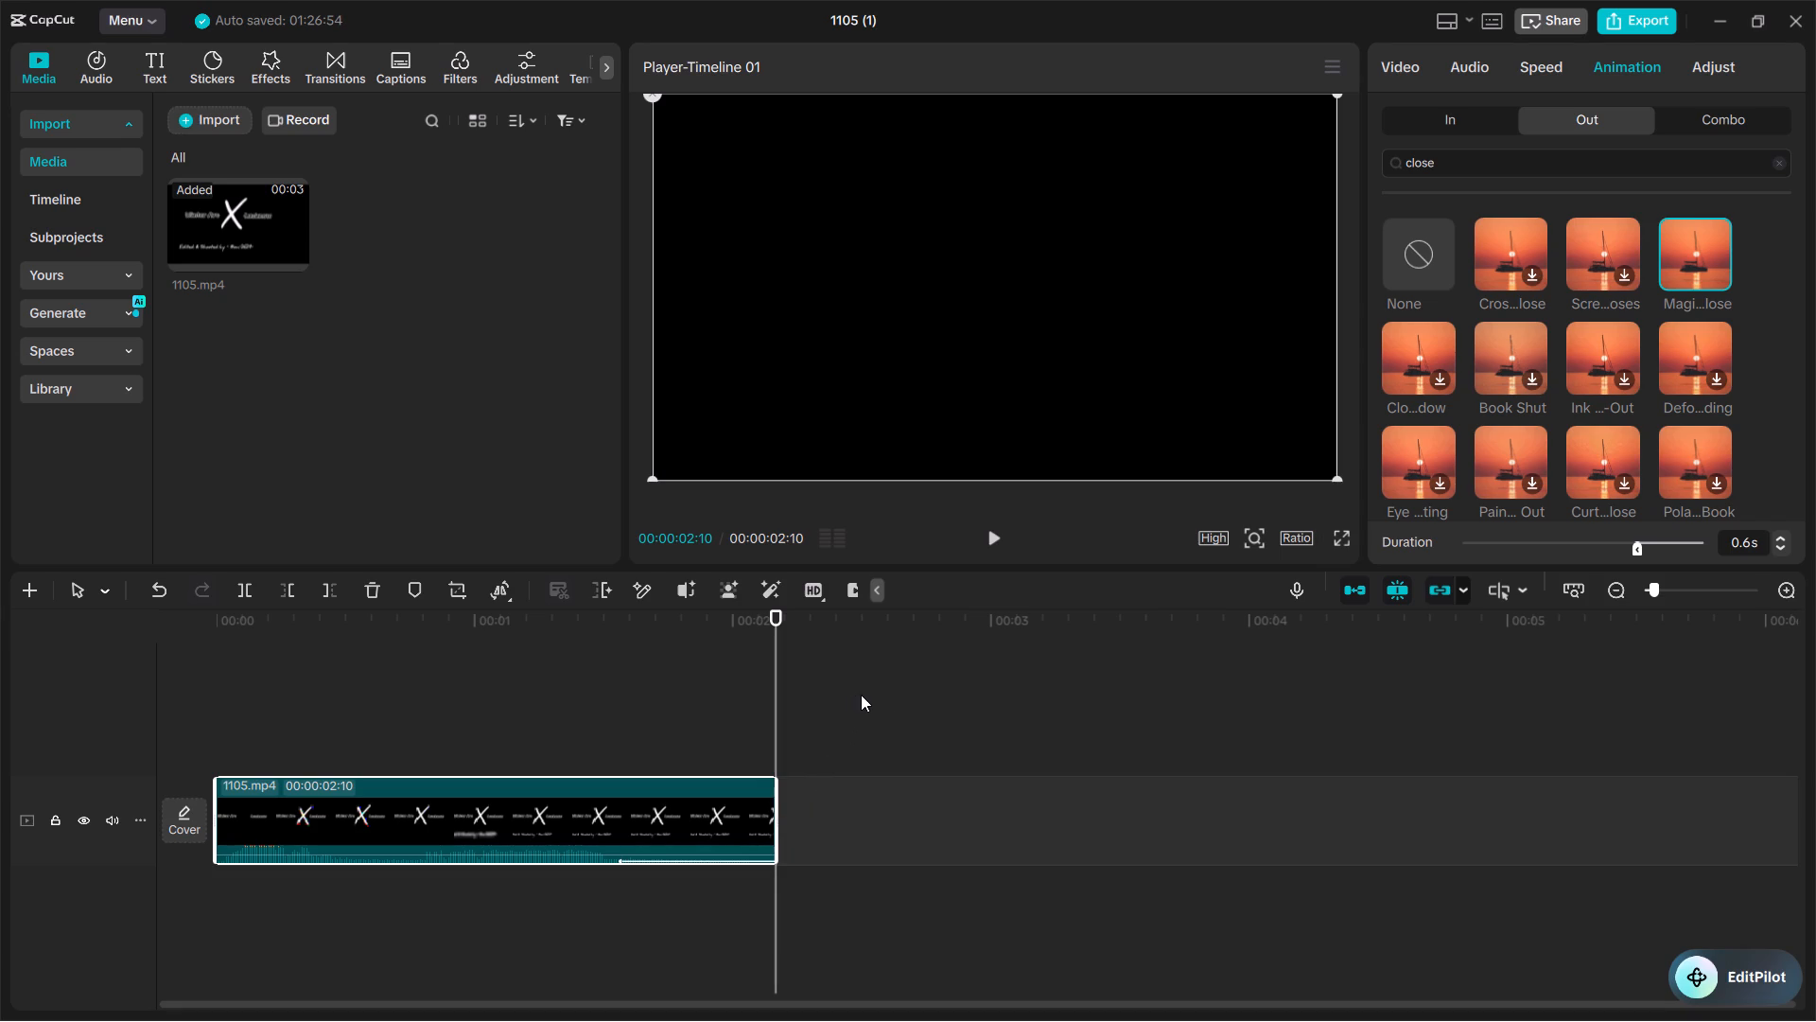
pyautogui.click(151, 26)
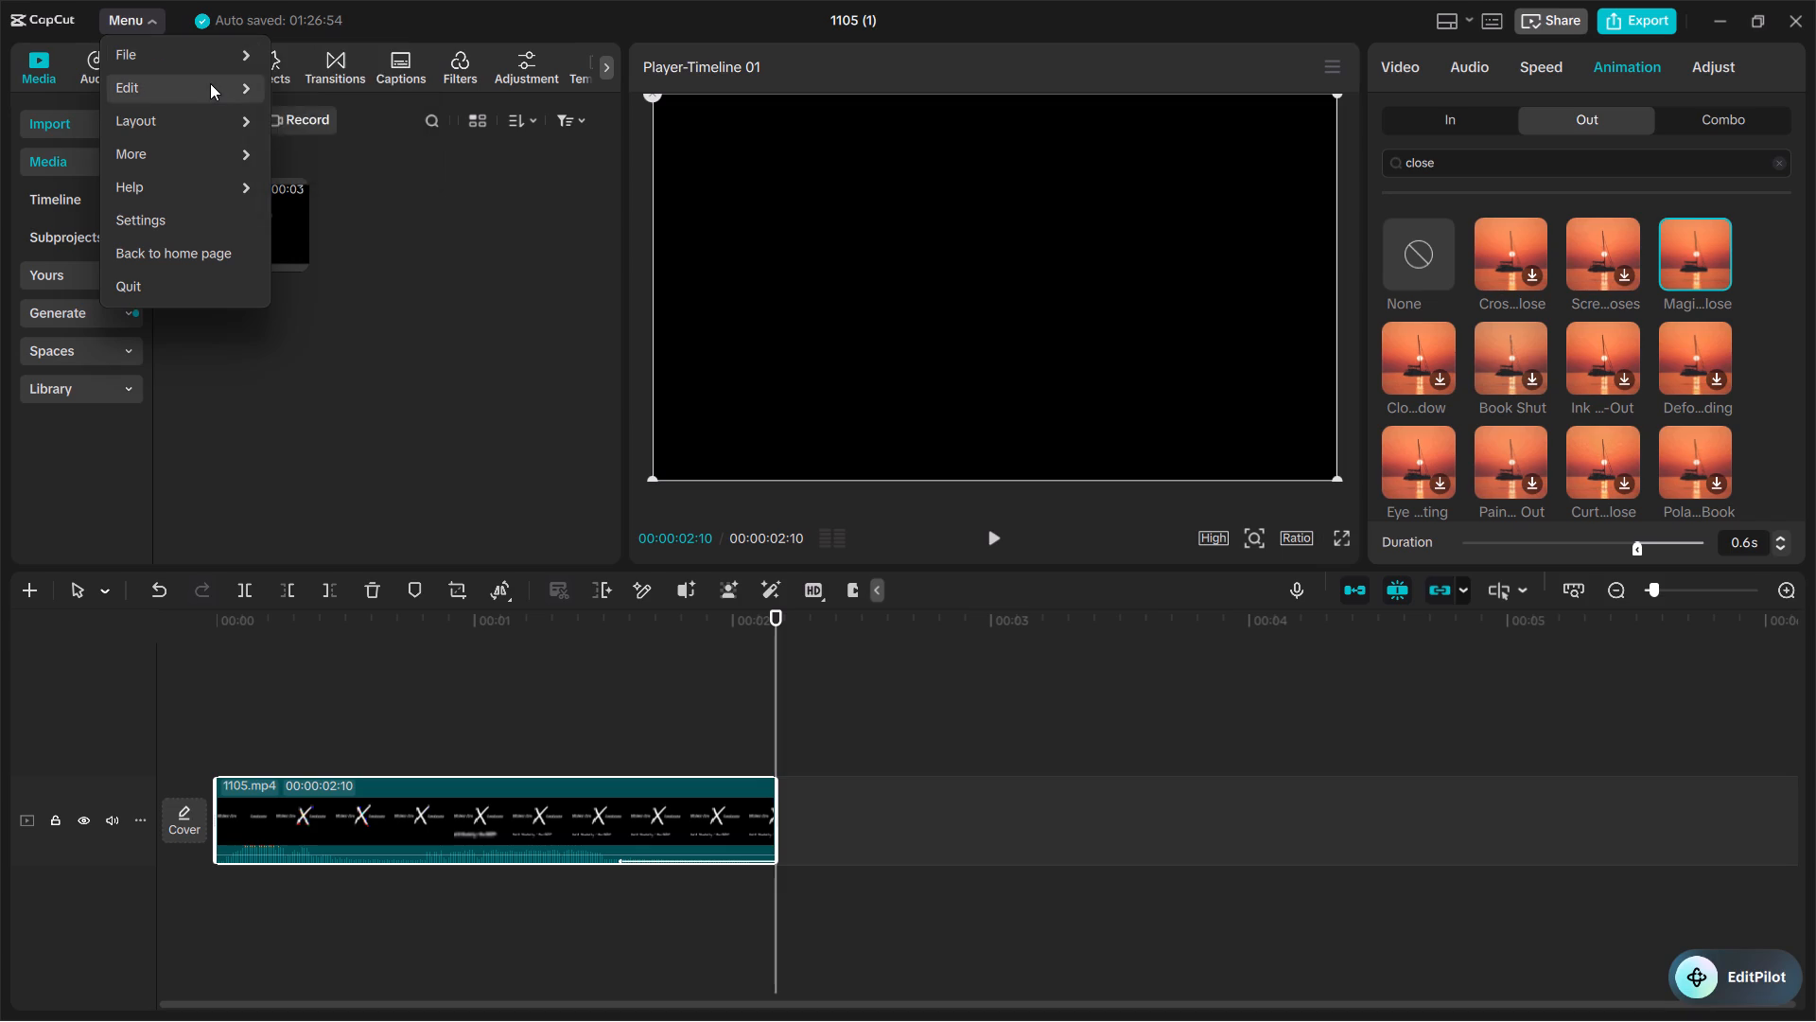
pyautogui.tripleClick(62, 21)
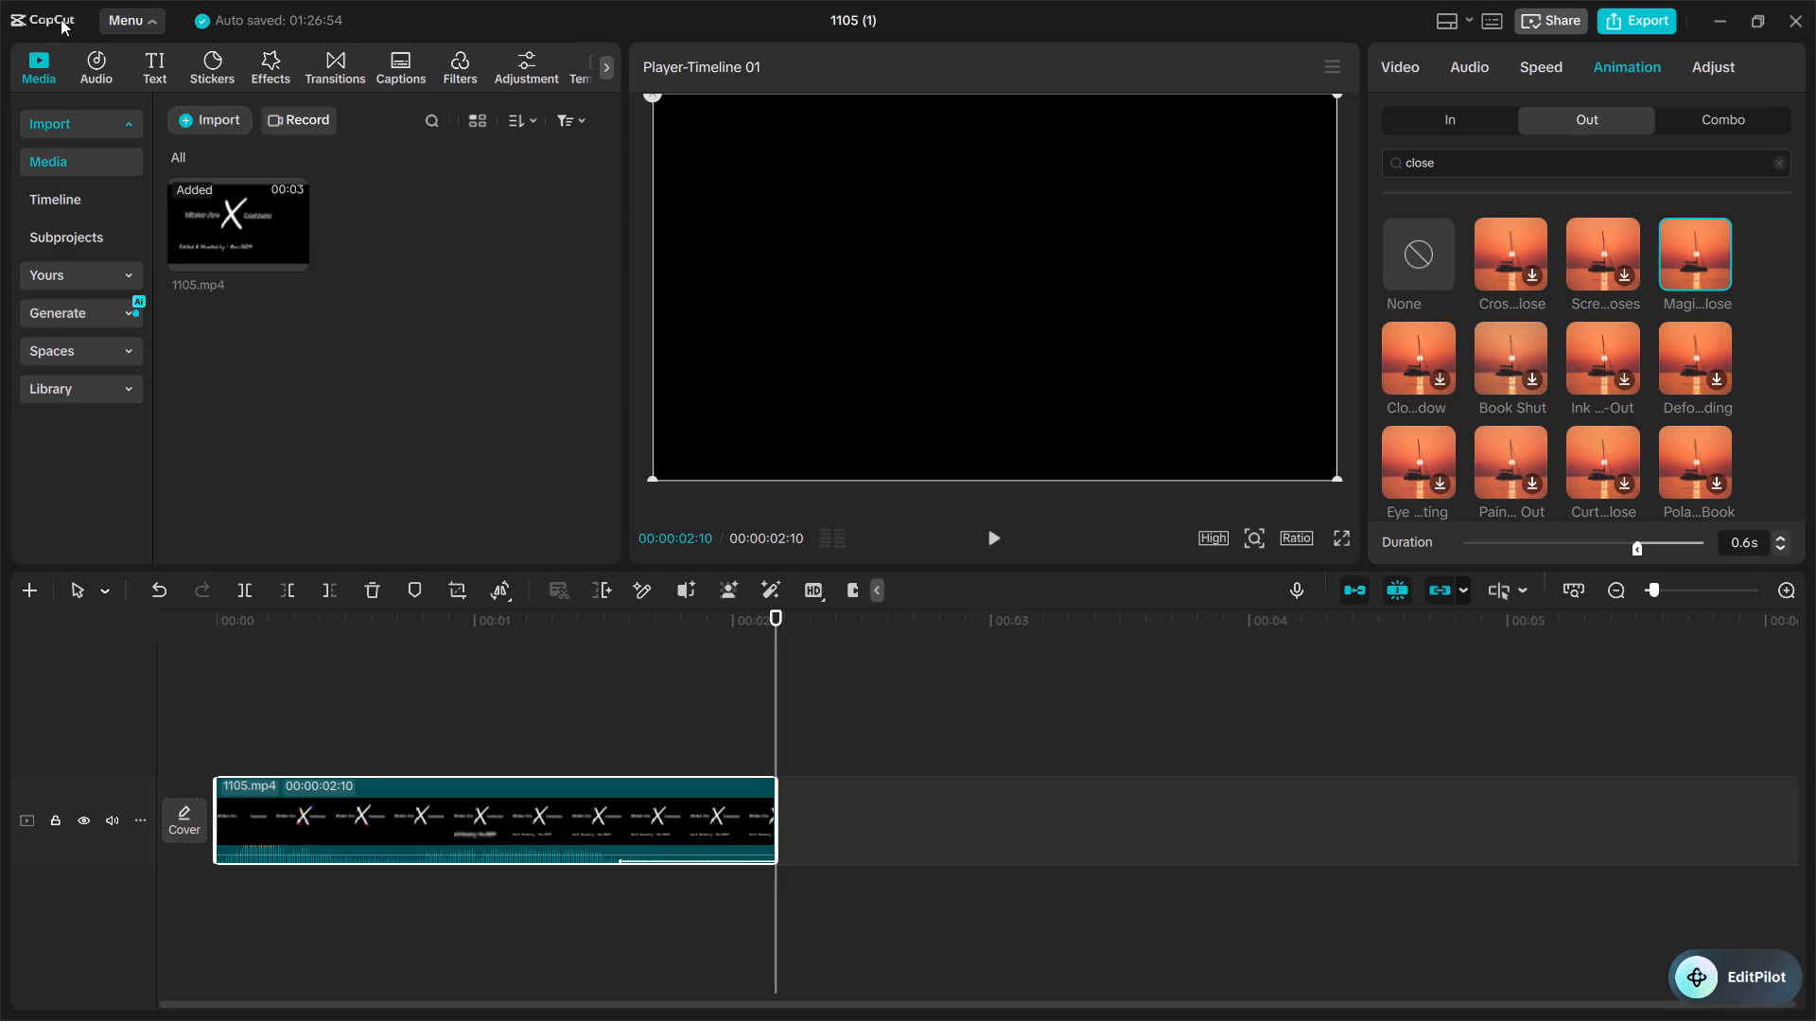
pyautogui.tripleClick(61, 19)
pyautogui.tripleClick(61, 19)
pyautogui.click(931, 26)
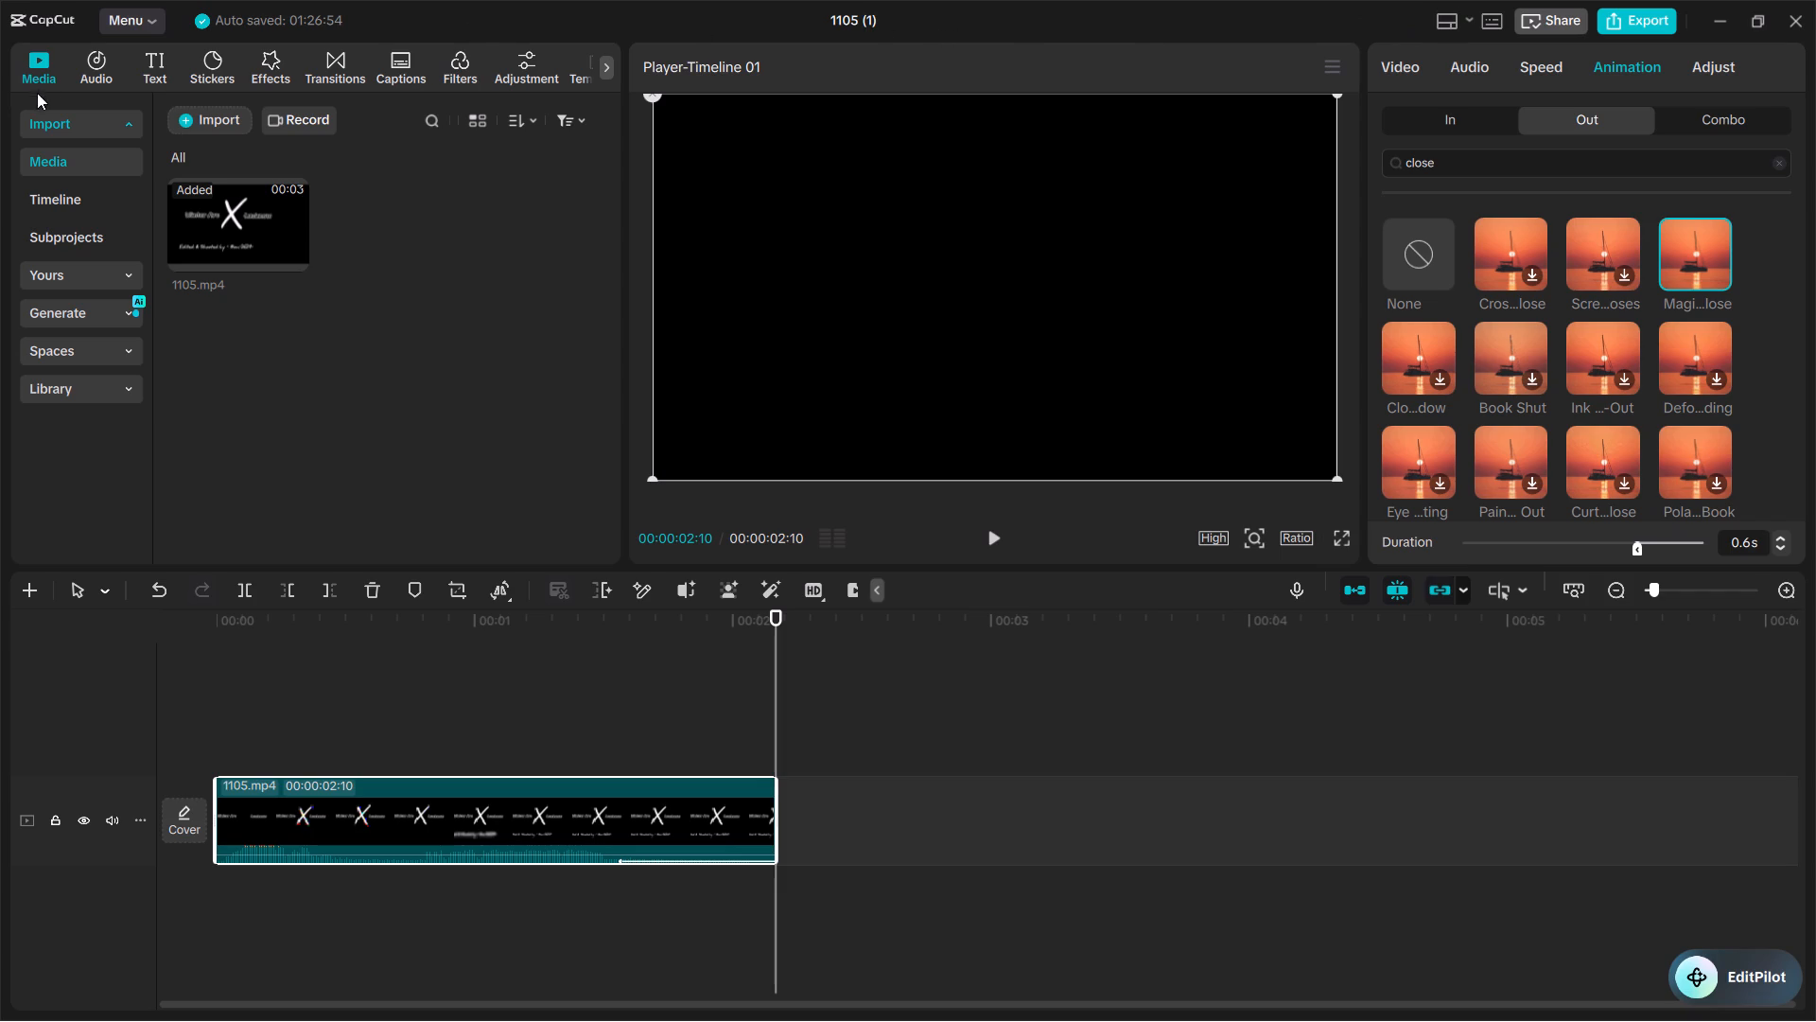
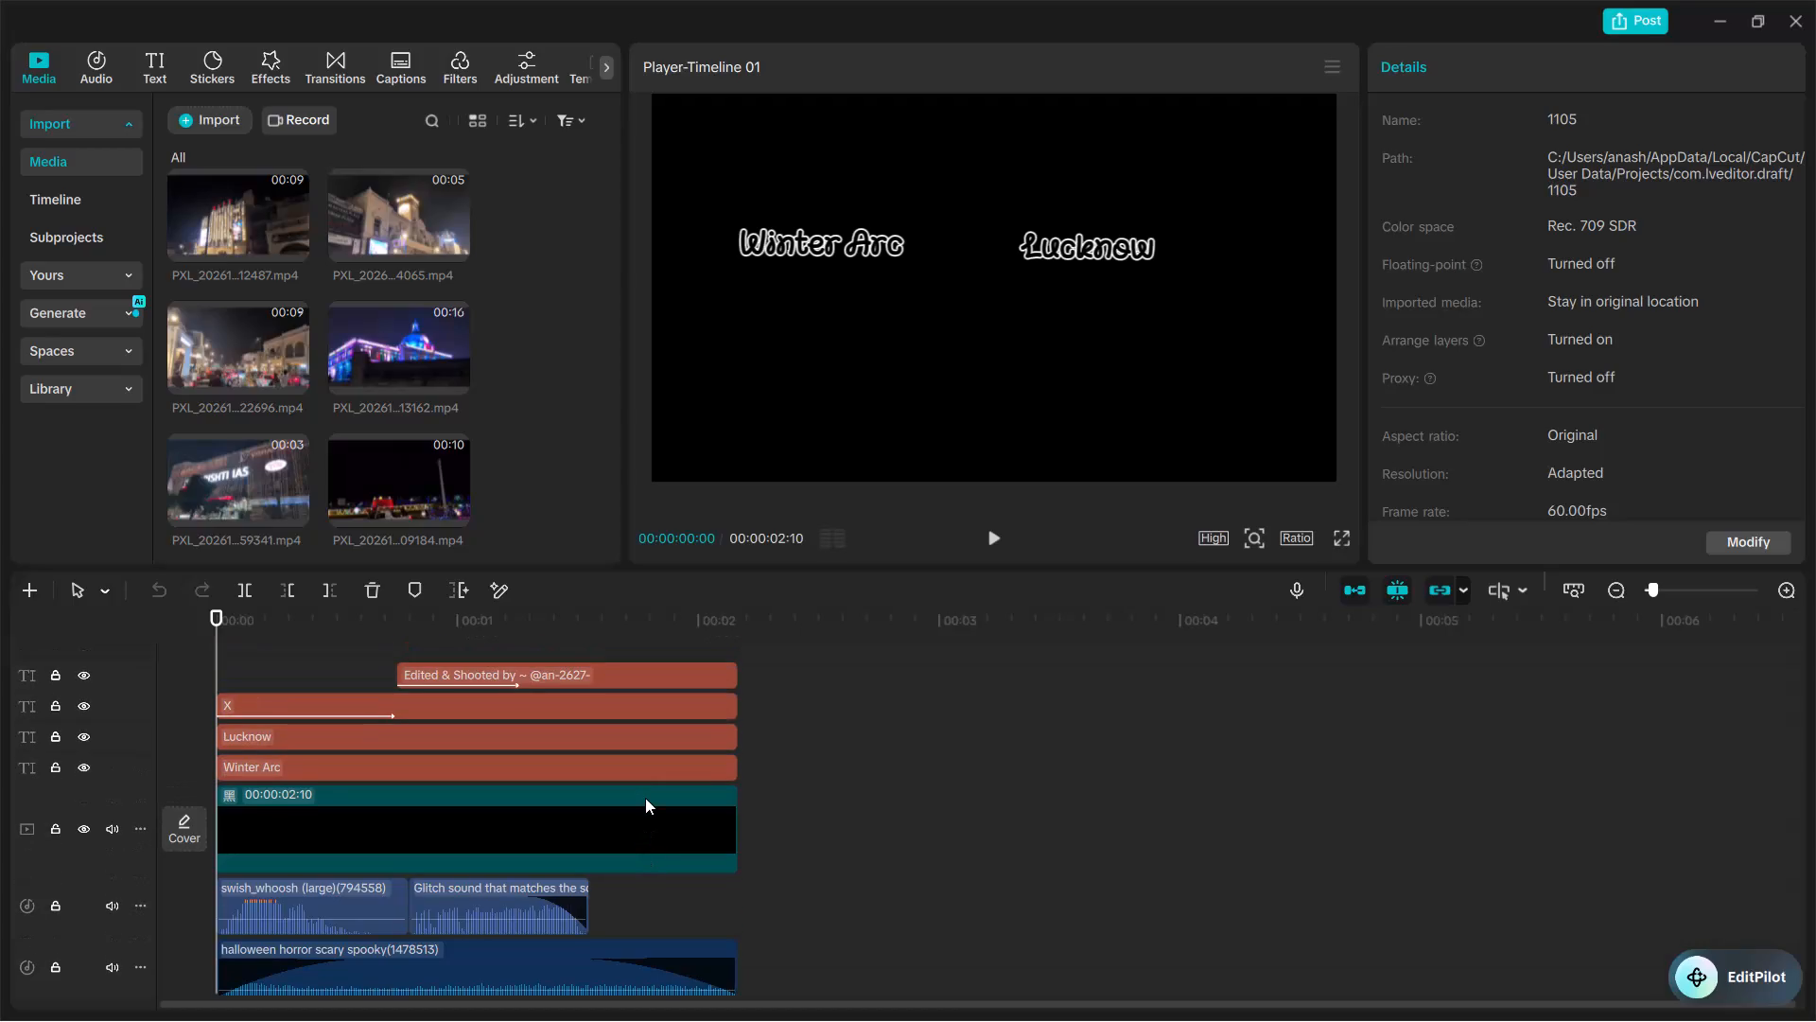
# Extend the ends of the credit line, X, Lucknow and Winter Arc text clips on the timeline to 00:00:02:40.
pyautogui.scroll(1, 645, 798)
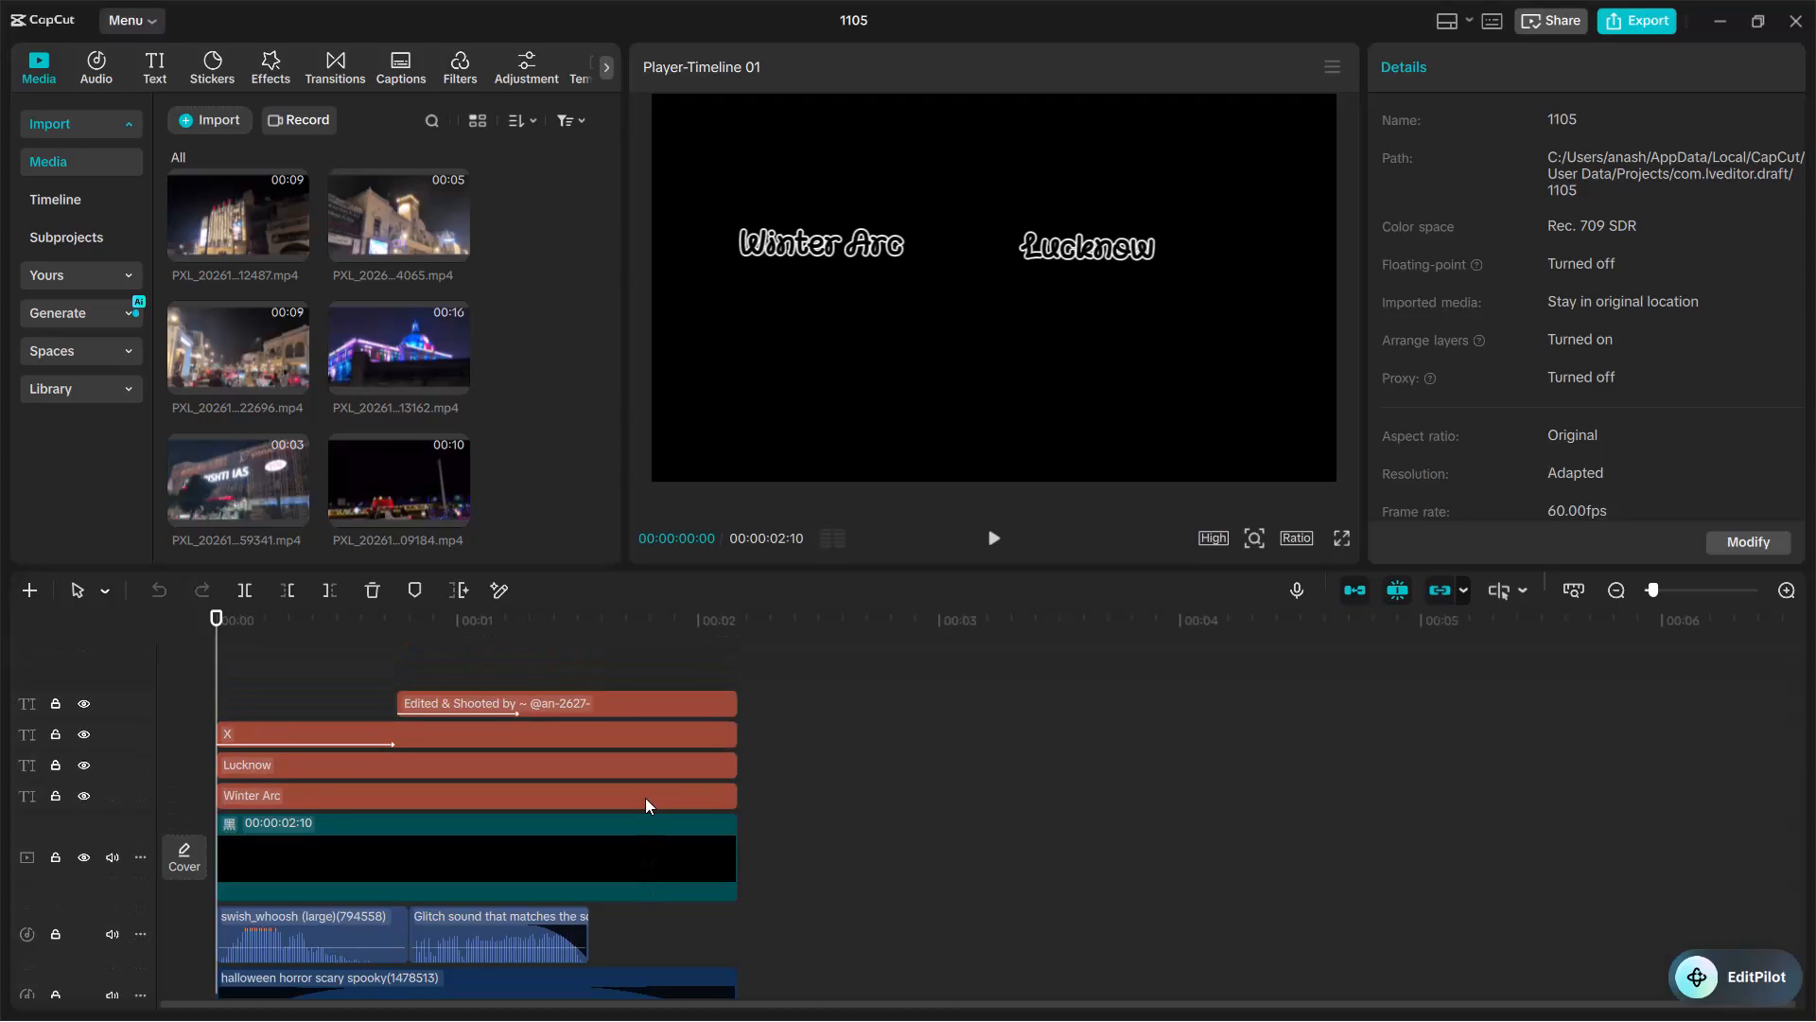
pyautogui.click(679, 708)
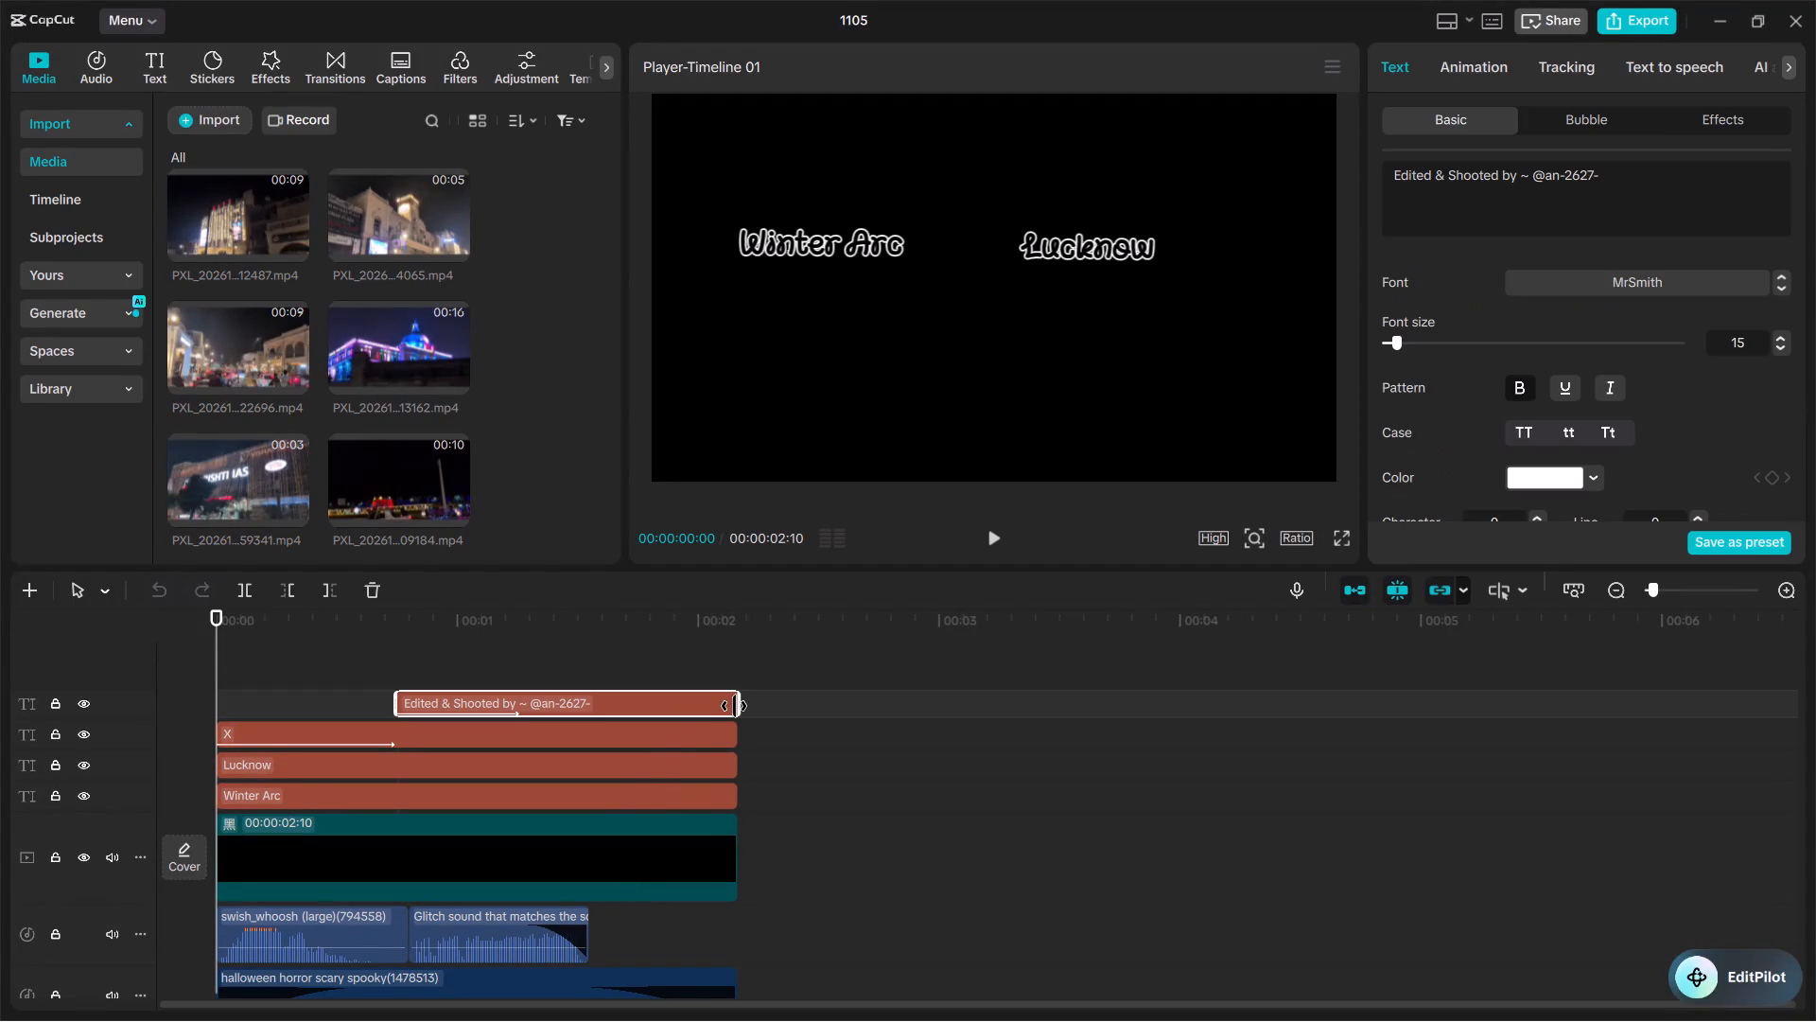
pyautogui.moveTo(734, 706); pyautogui.dragTo(856, 706)
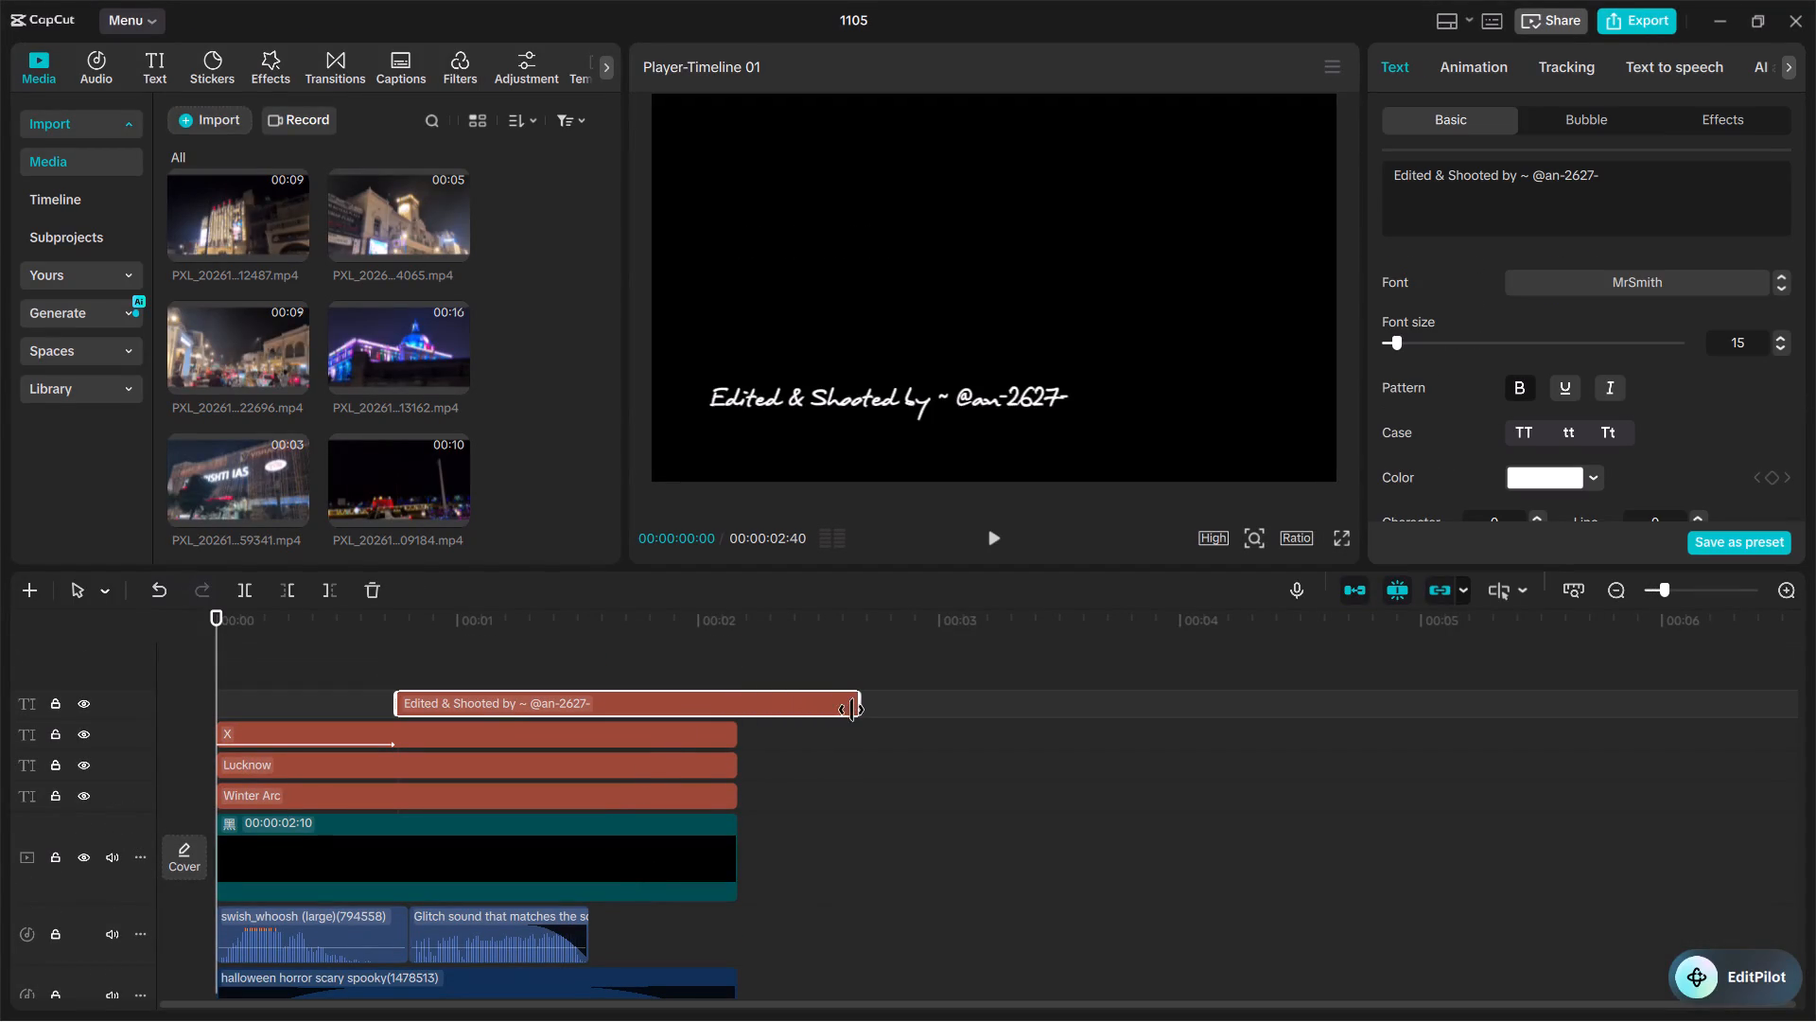
pyautogui.click(720, 735)
pyautogui.moveTo(736, 733); pyautogui.dragTo(822, 739)
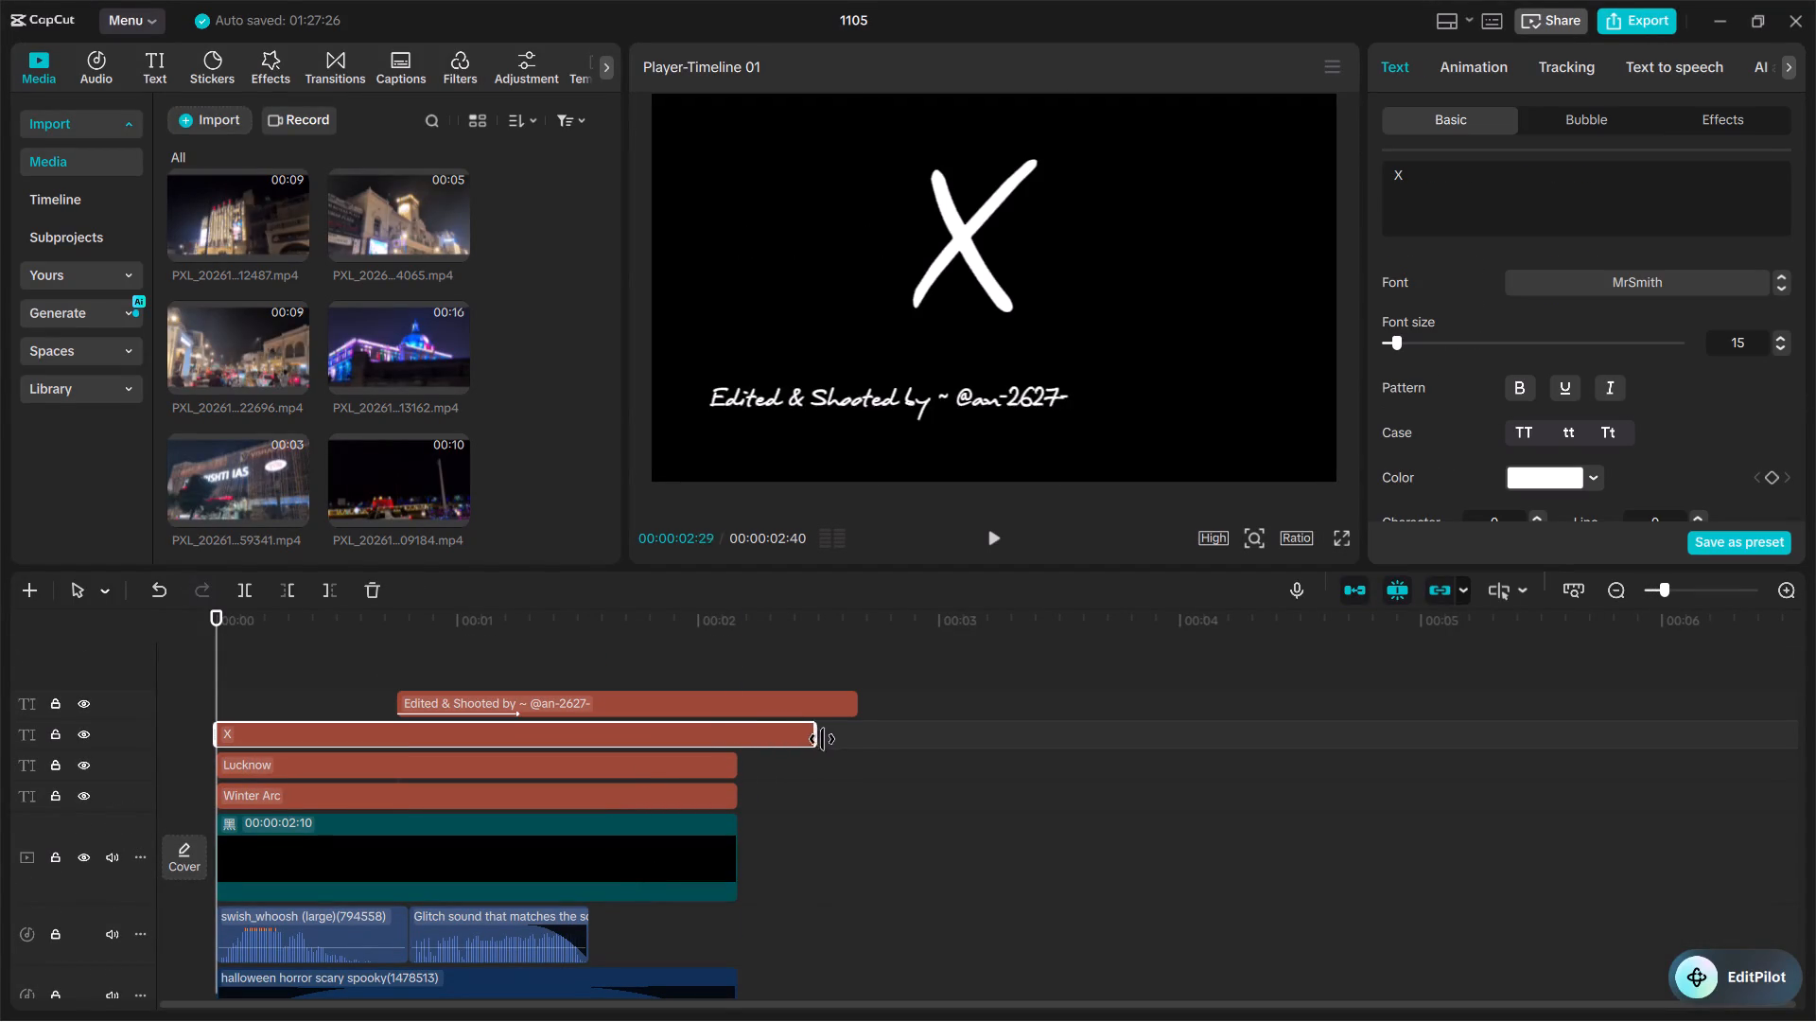
pyautogui.moveTo(822, 739); pyautogui.dragTo(854, 748)
pyautogui.click(701, 763)
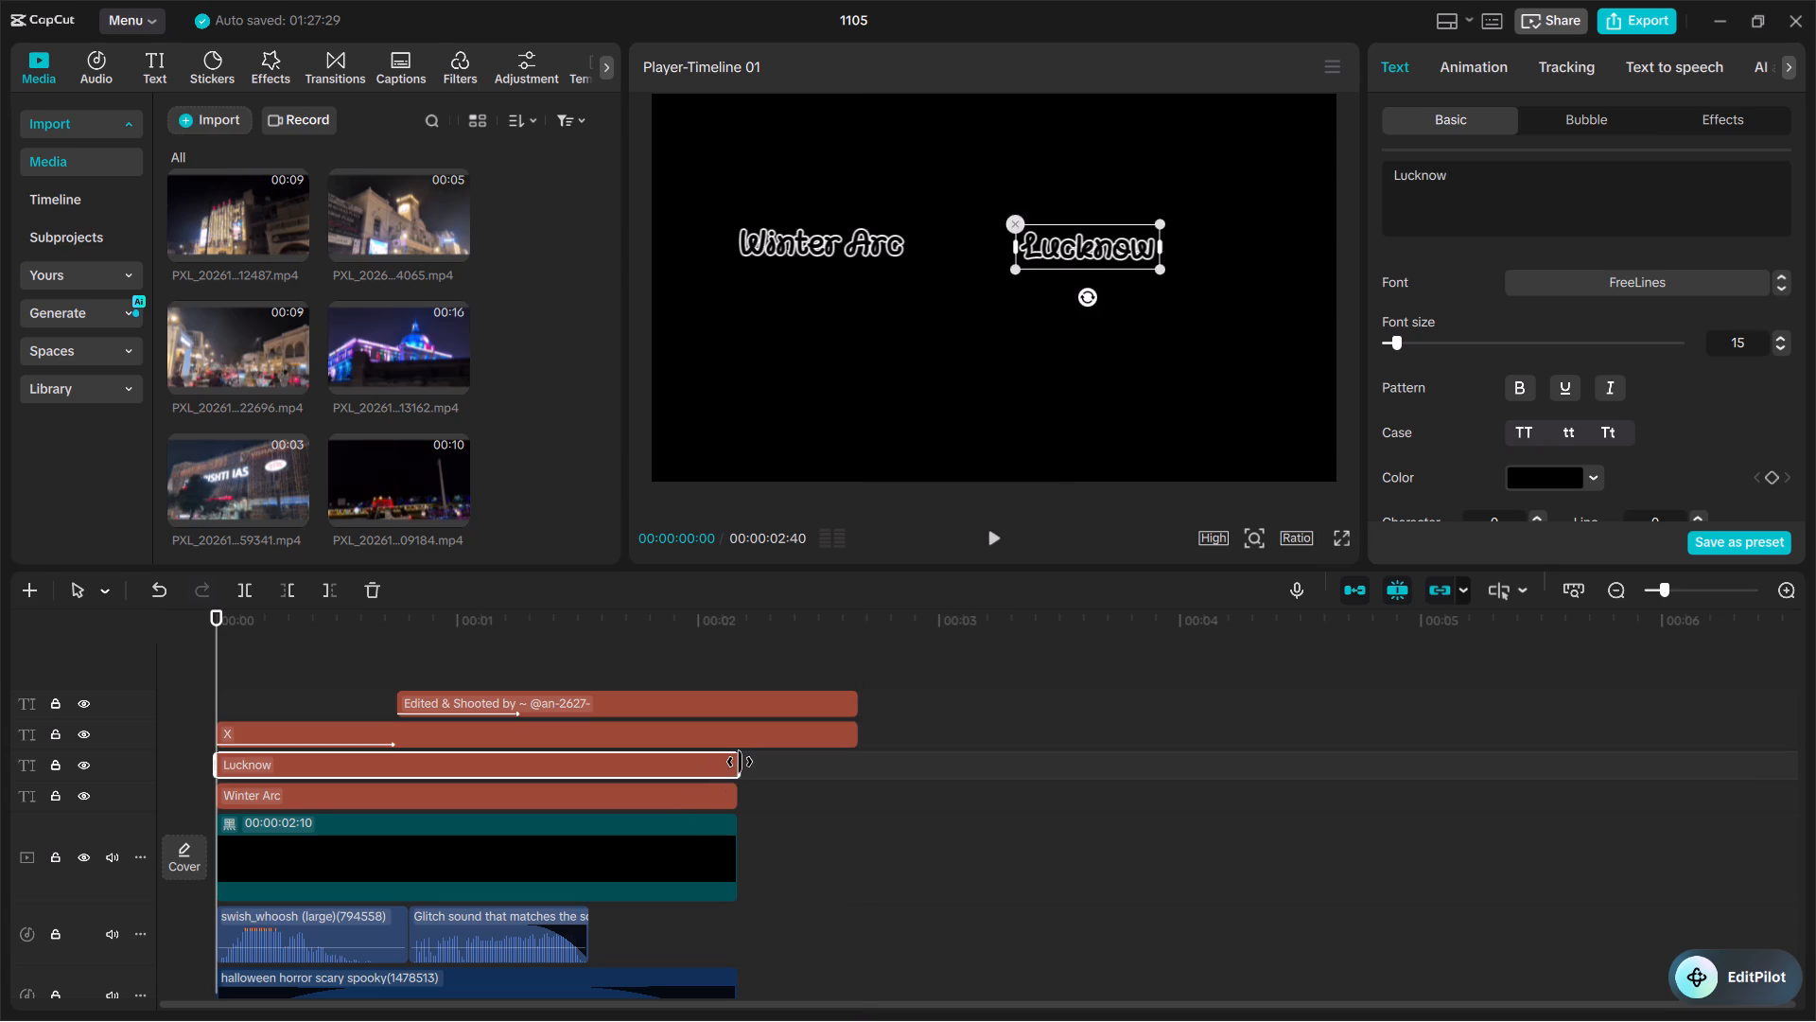
pyautogui.moveTo(740, 762); pyautogui.dragTo(850, 775)
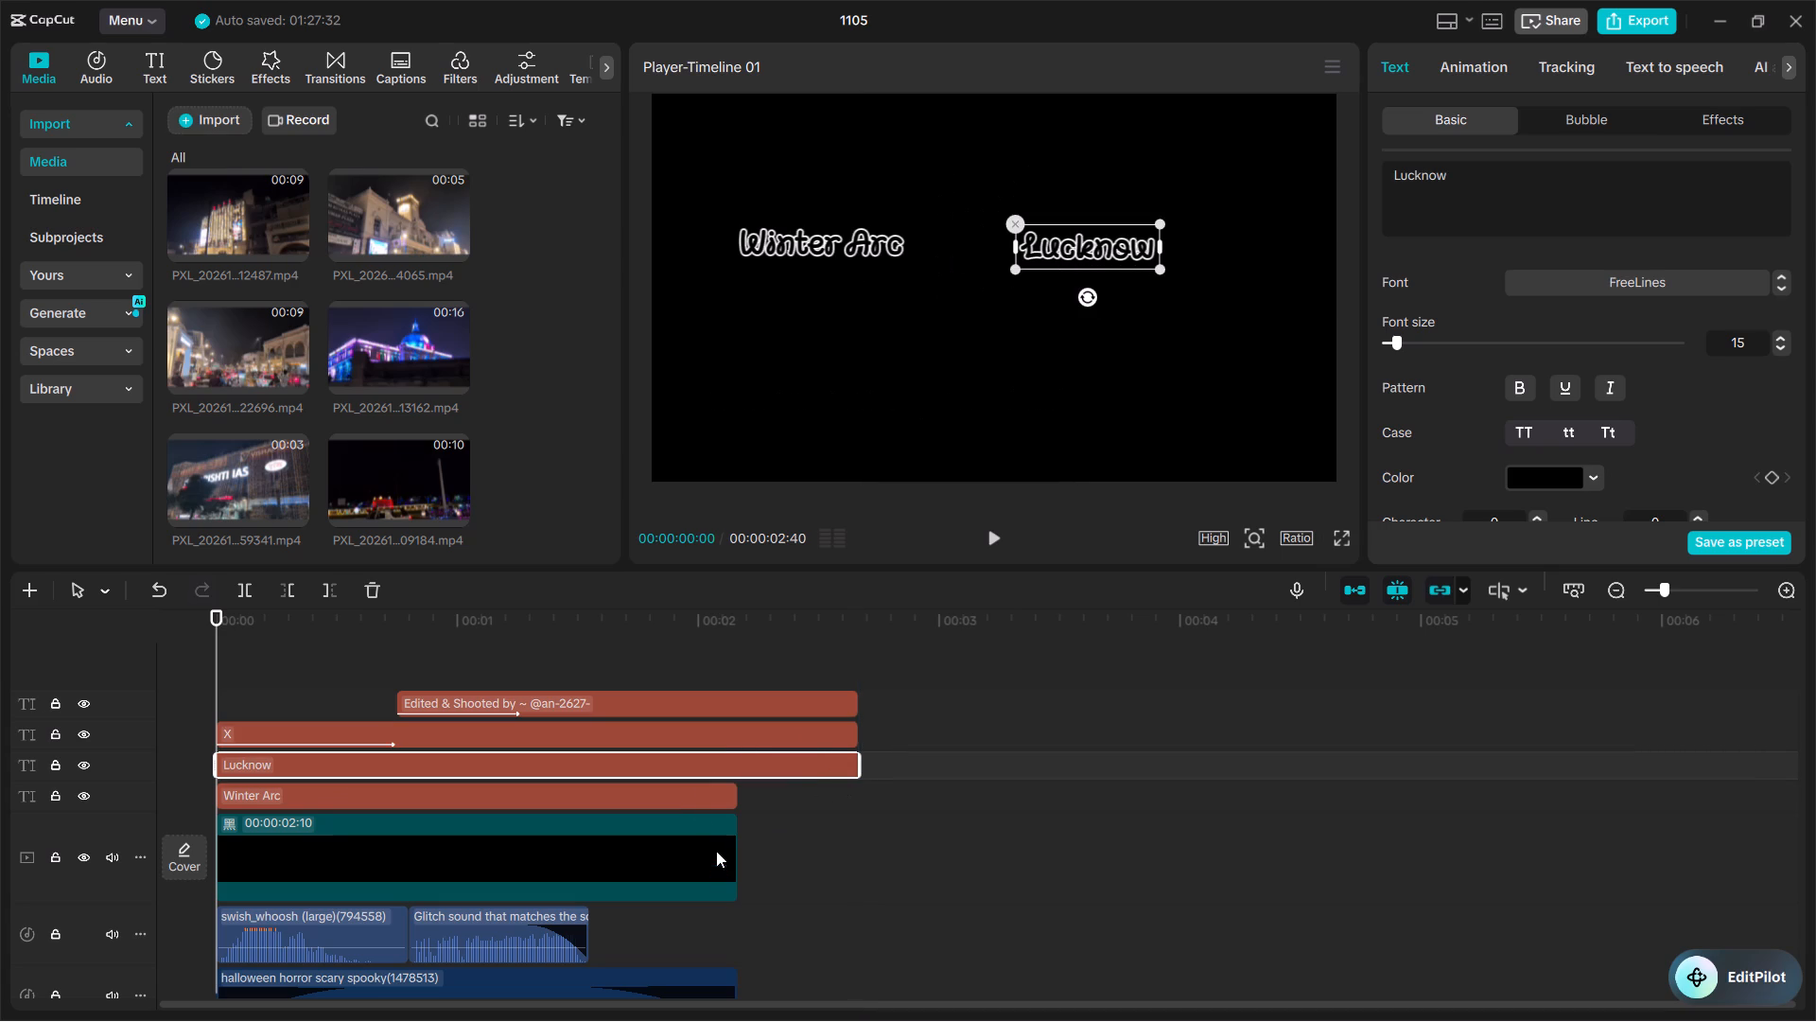
pyautogui.click(724, 796)
pyautogui.moveTo(739, 795); pyautogui.dragTo(839, 799)
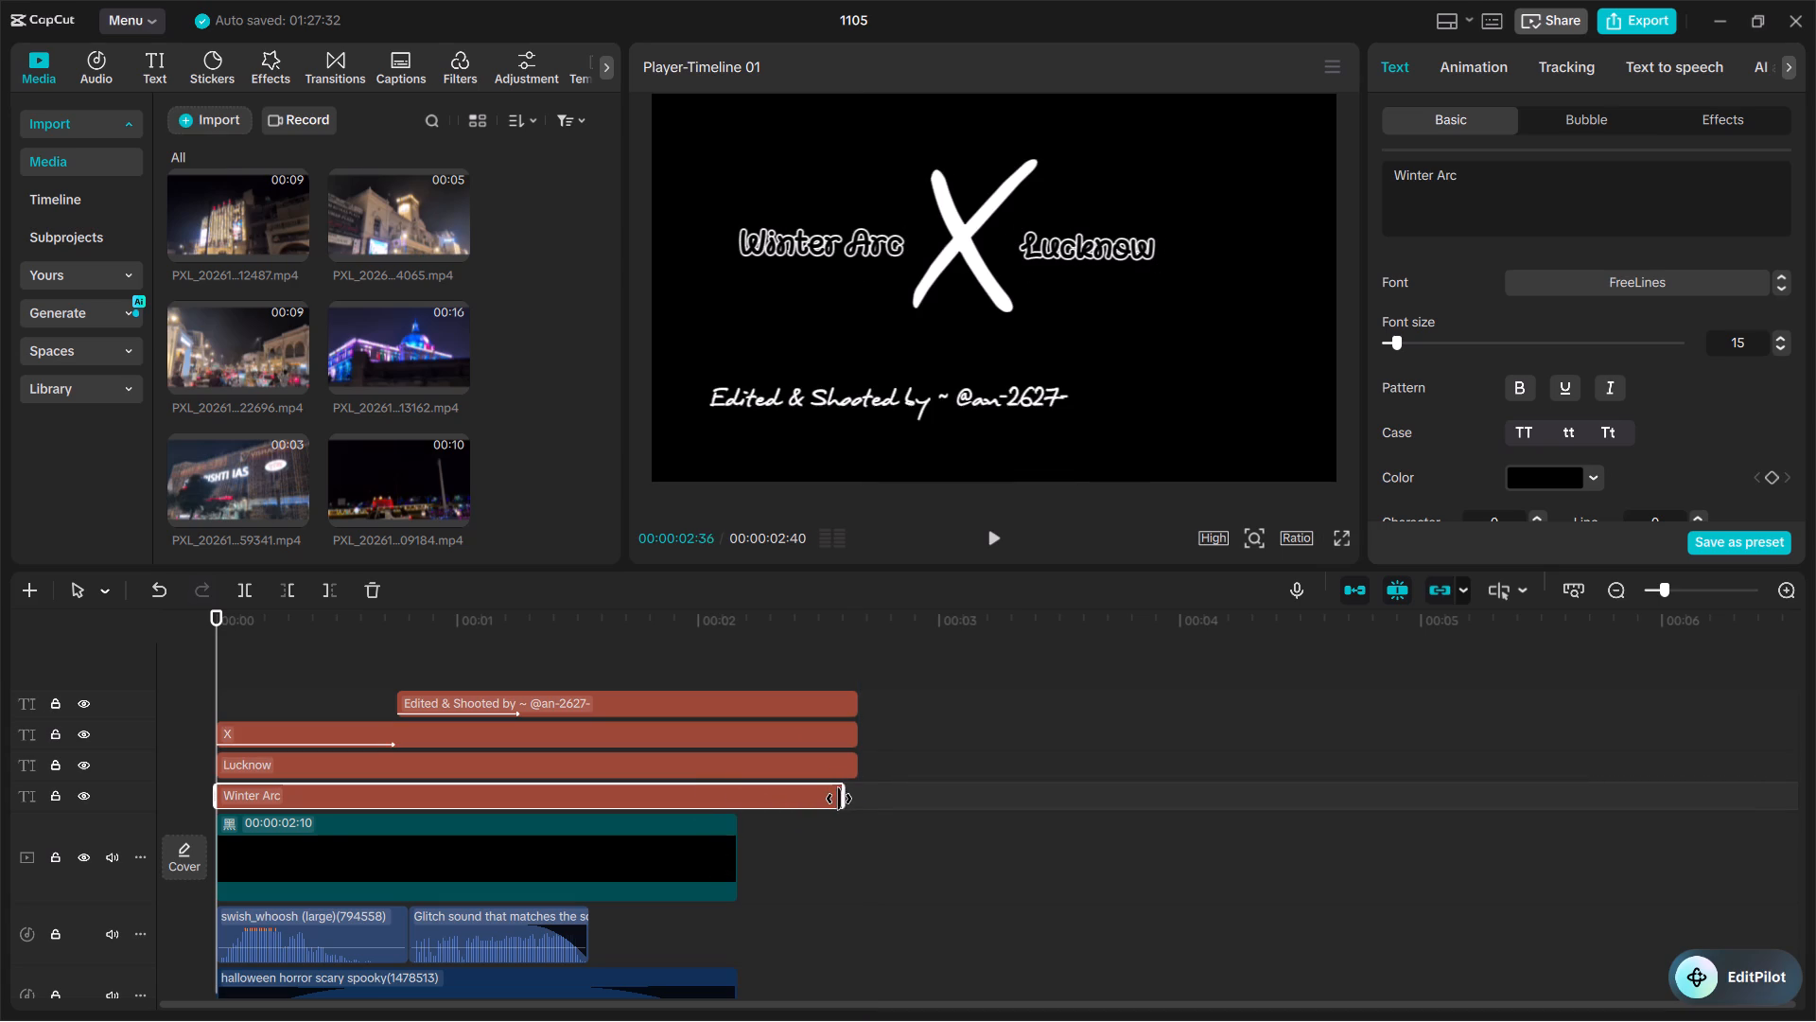
pyautogui.moveTo(839, 799); pyautogui.dragTo(847, 799)
# Extend the black background clip and the halloween horror scary spooky audio to end at 00:00:02:40, level with the text clips.
pyautogui.click(681, 863)
pyautogui.moveTo(737, 854); pyautogui.dragTo(752, 854)
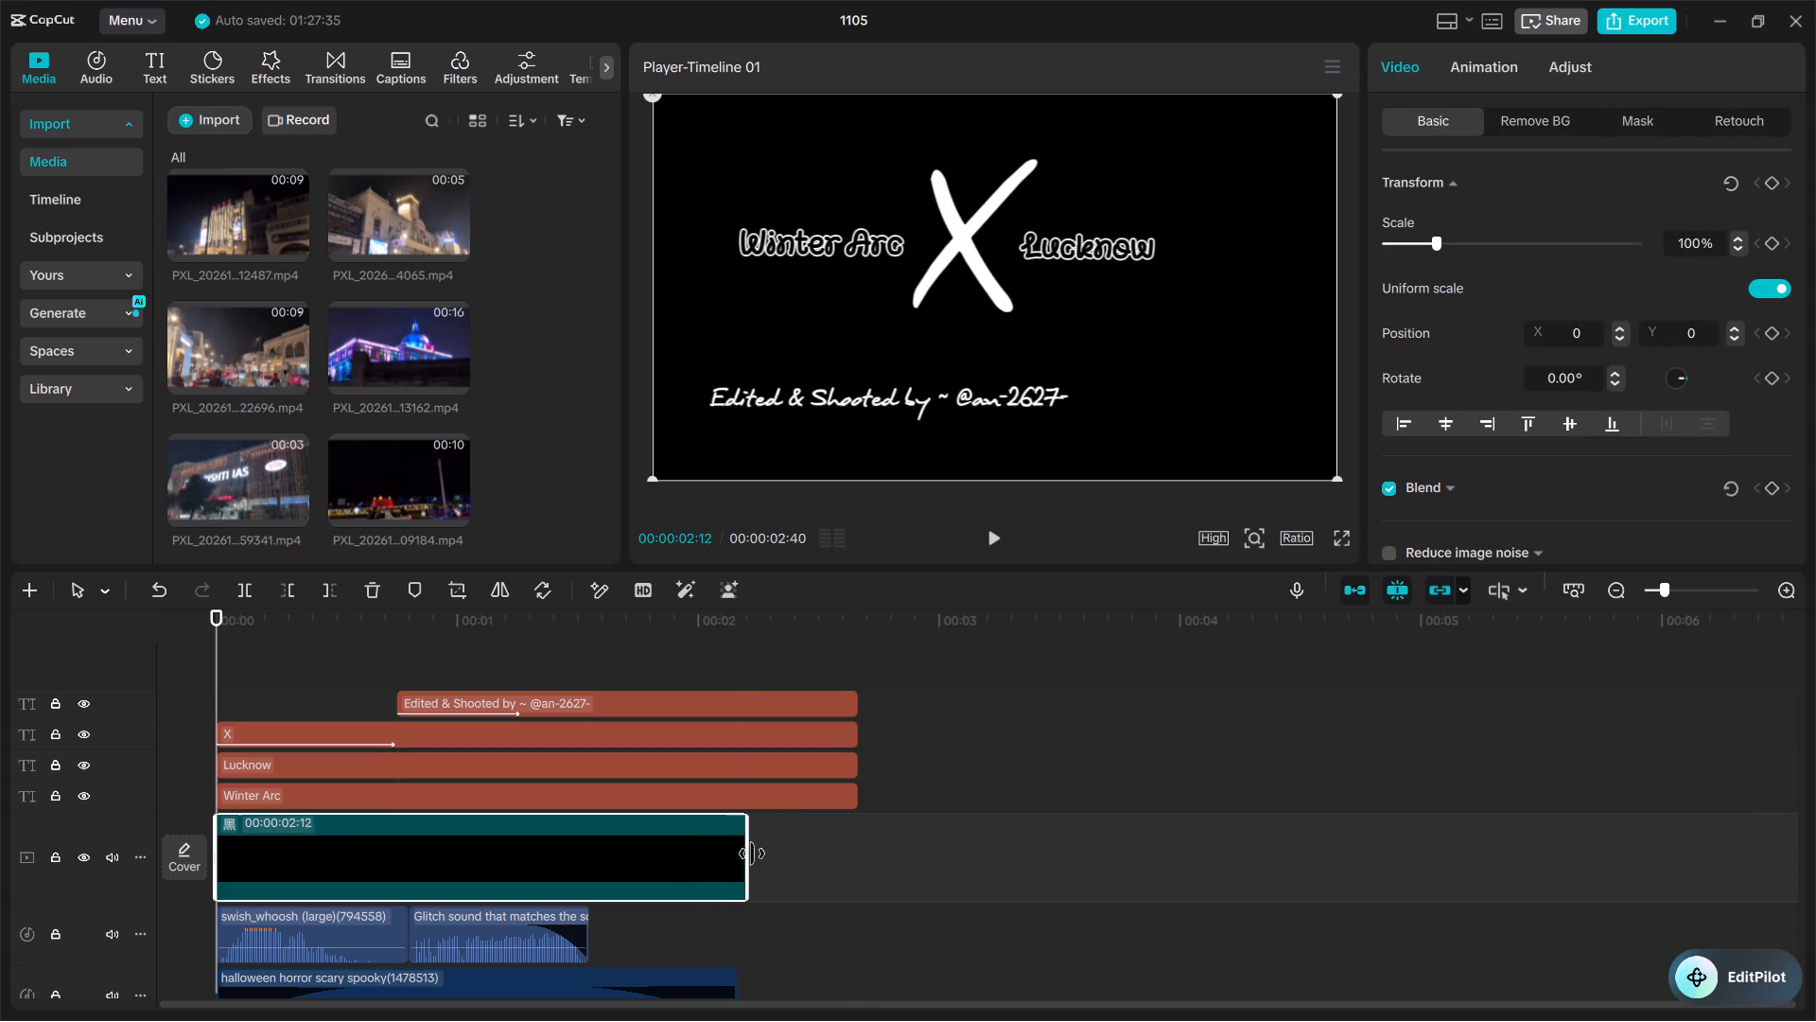
pyautogui.moveTo(752, 854); pyautogui.dragTo(853, 858)
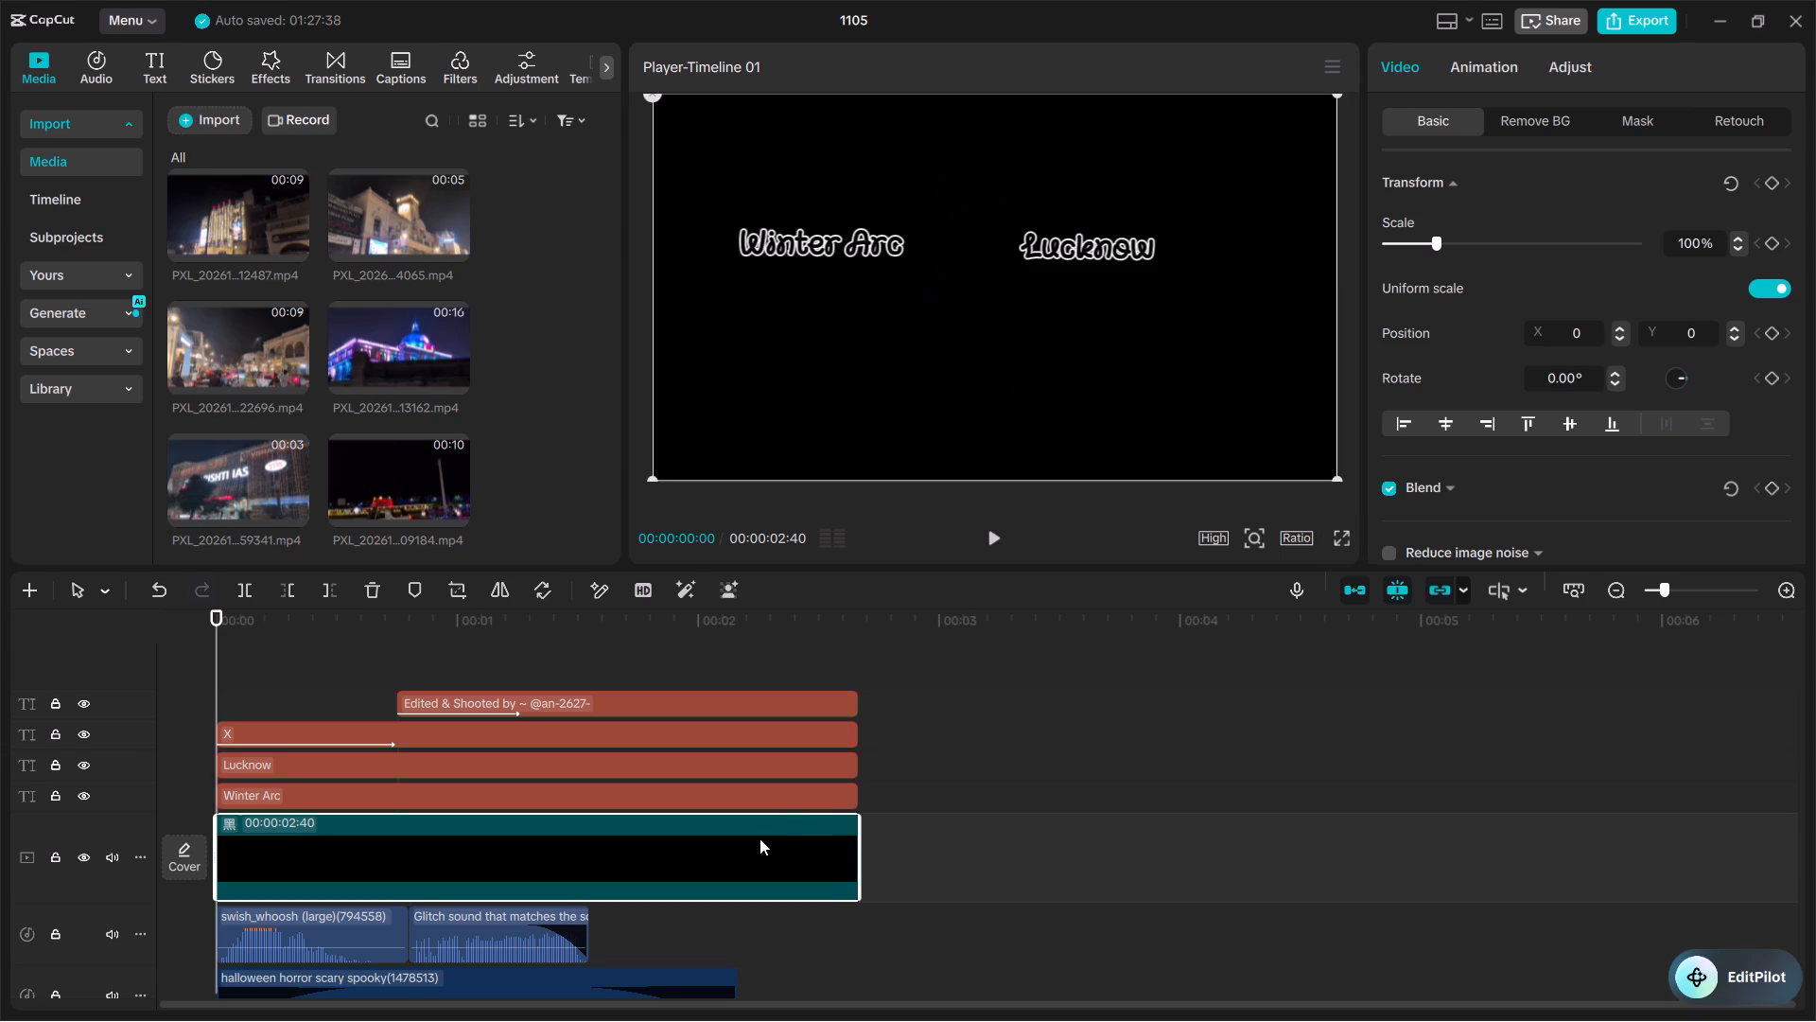
pyautogui.scroll(-3, 759, 845)
pyautogui.click(714, 926)
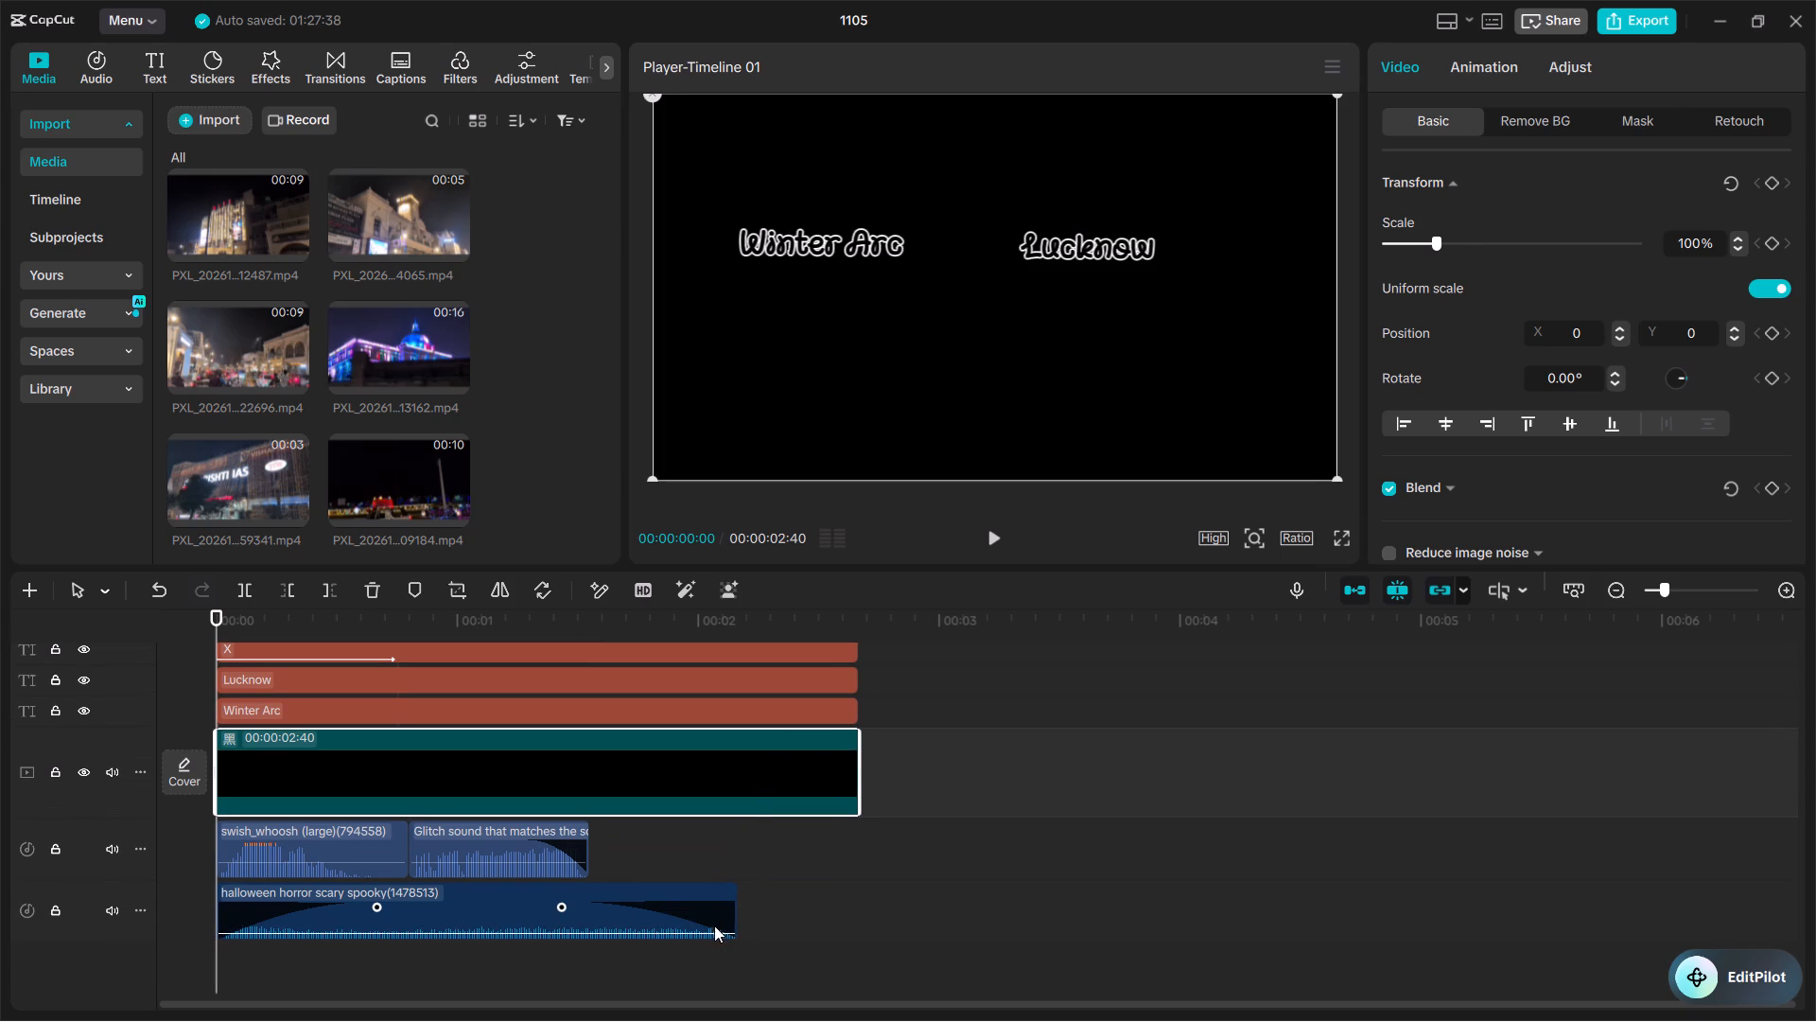
pyautogui.moveTo(742, 918); pyautogui.dragTo(856, 918)
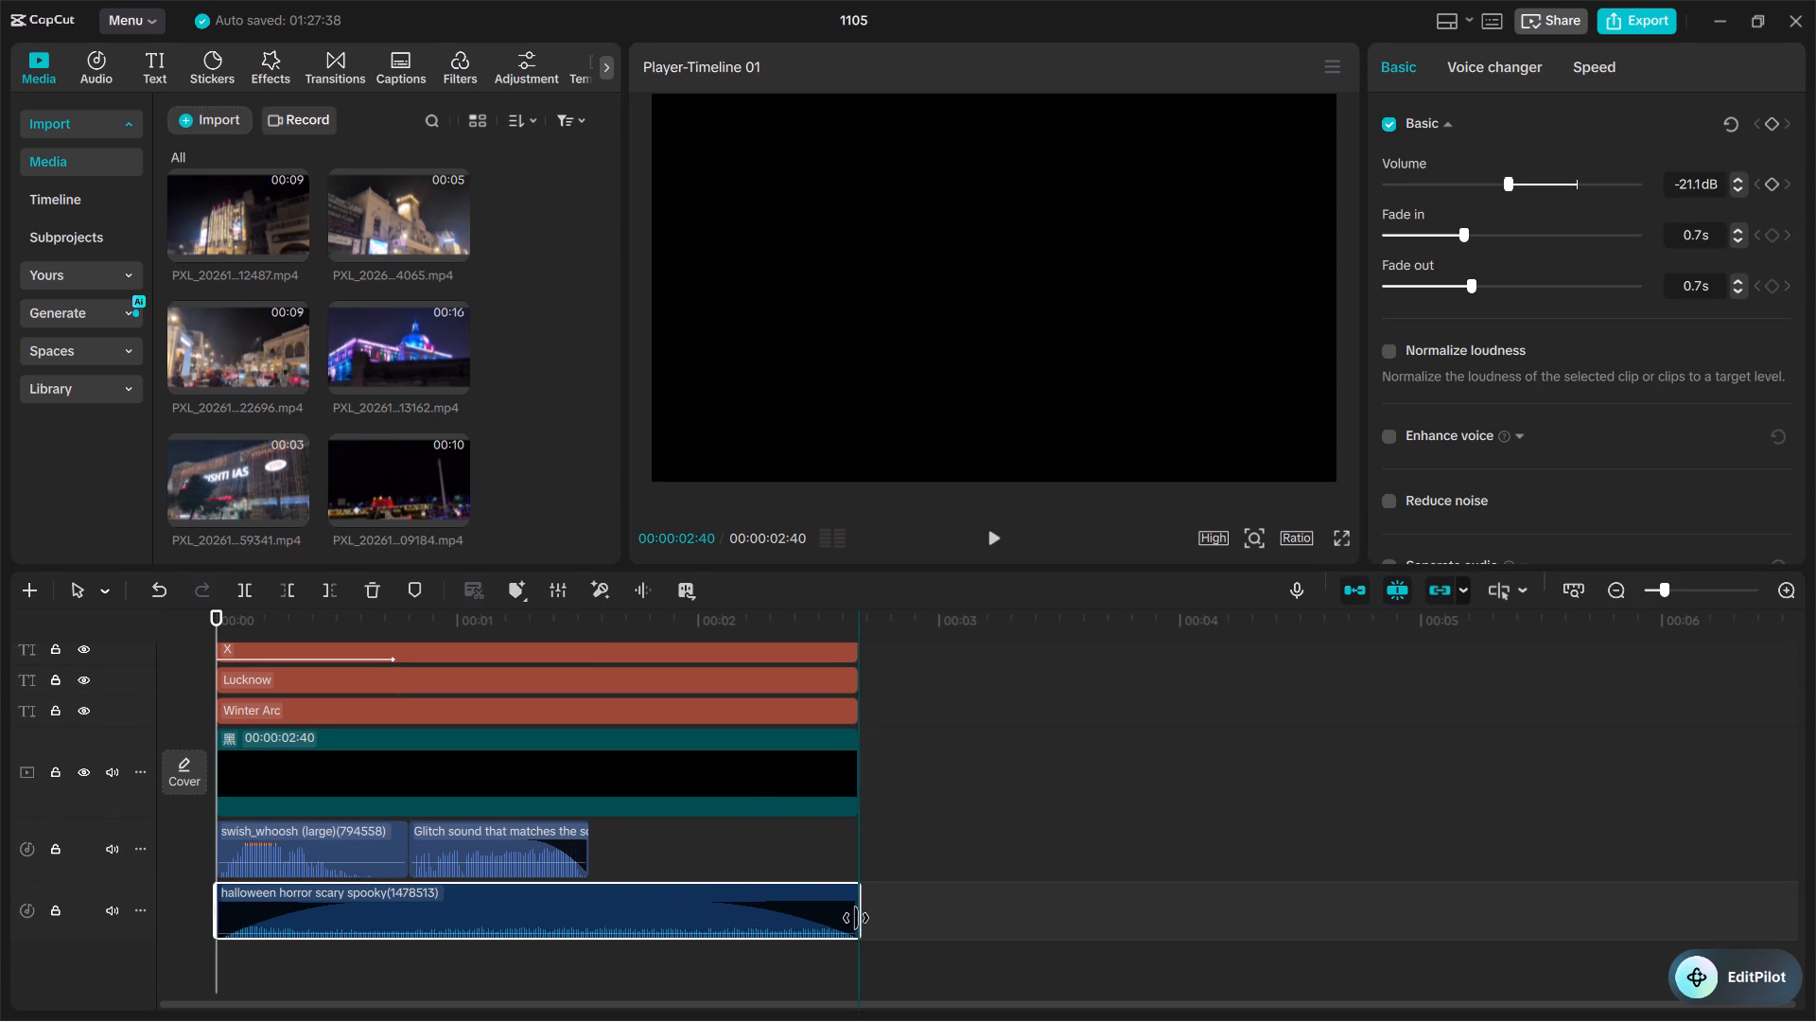
pyautogui.moveTo(856, 918); pyautogui.dragTo(854, 918)
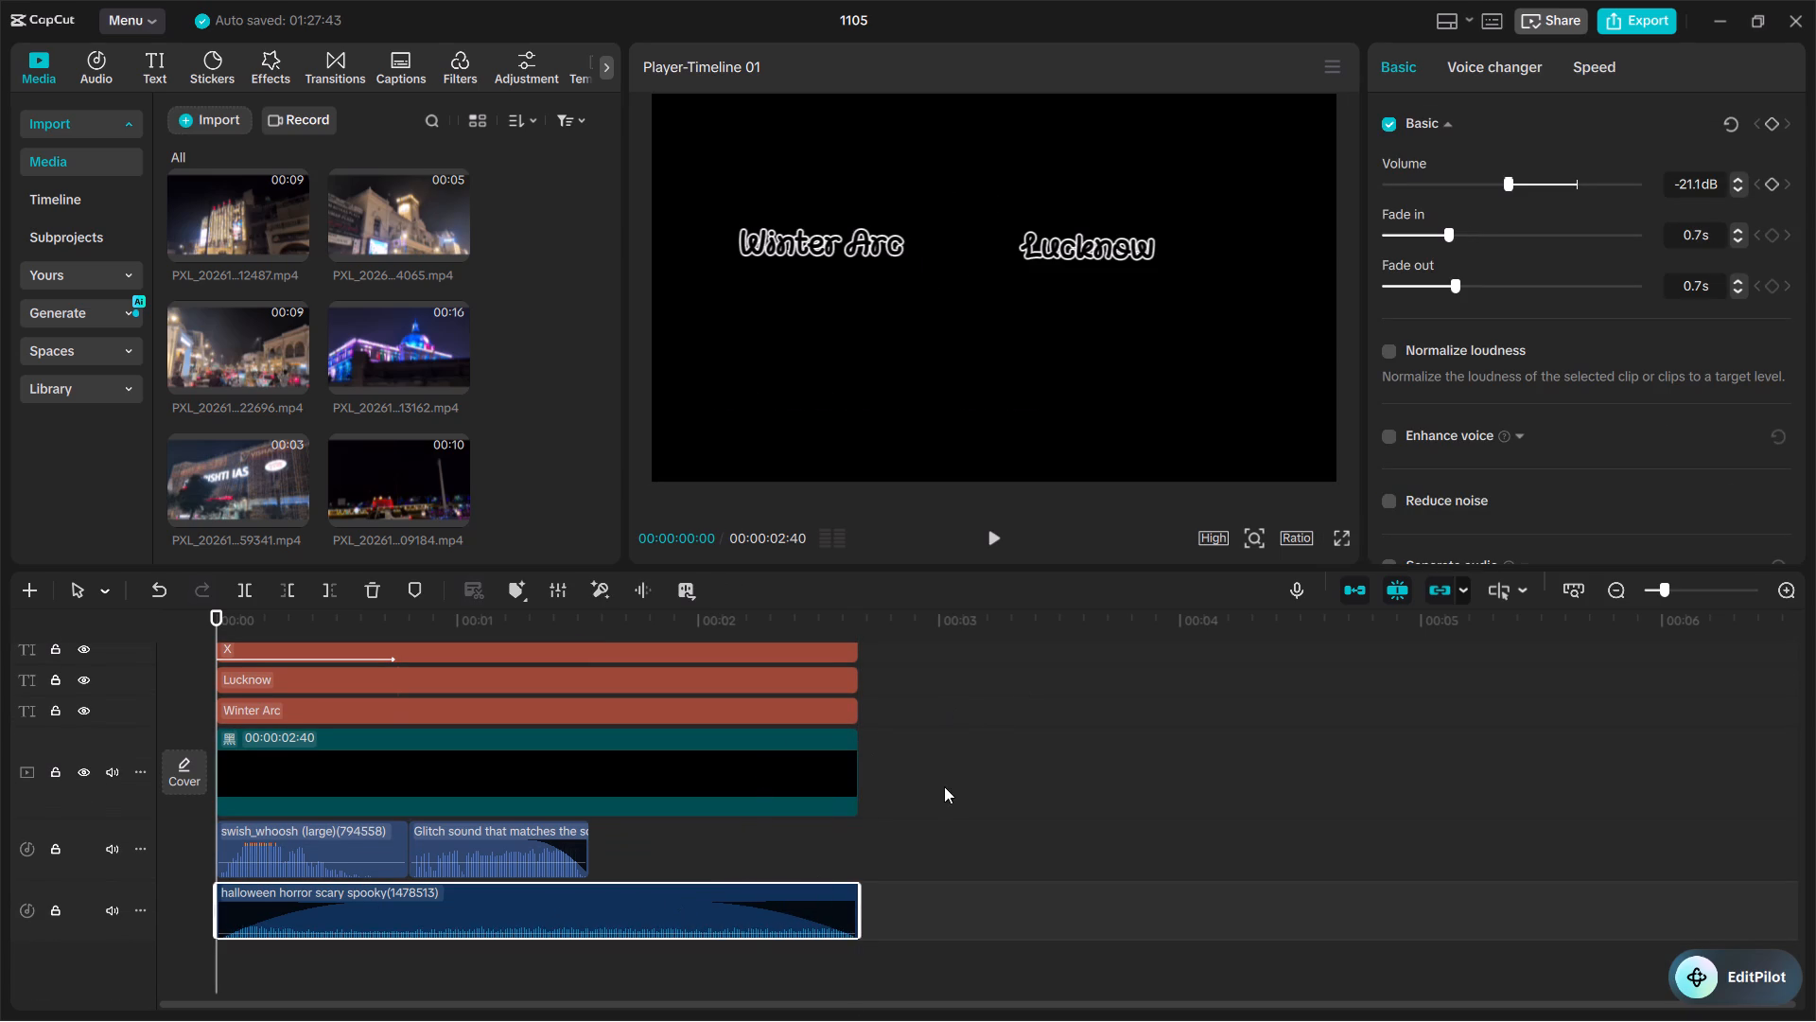
# Export the extended intro as 1105(1).mp4 to the Music folder and dismiss the sharing dialog.
pyautogui.scroll(3, 1287, 630)
pyautogui.click(1103, 585)
pyautogui.click(1622, 27)
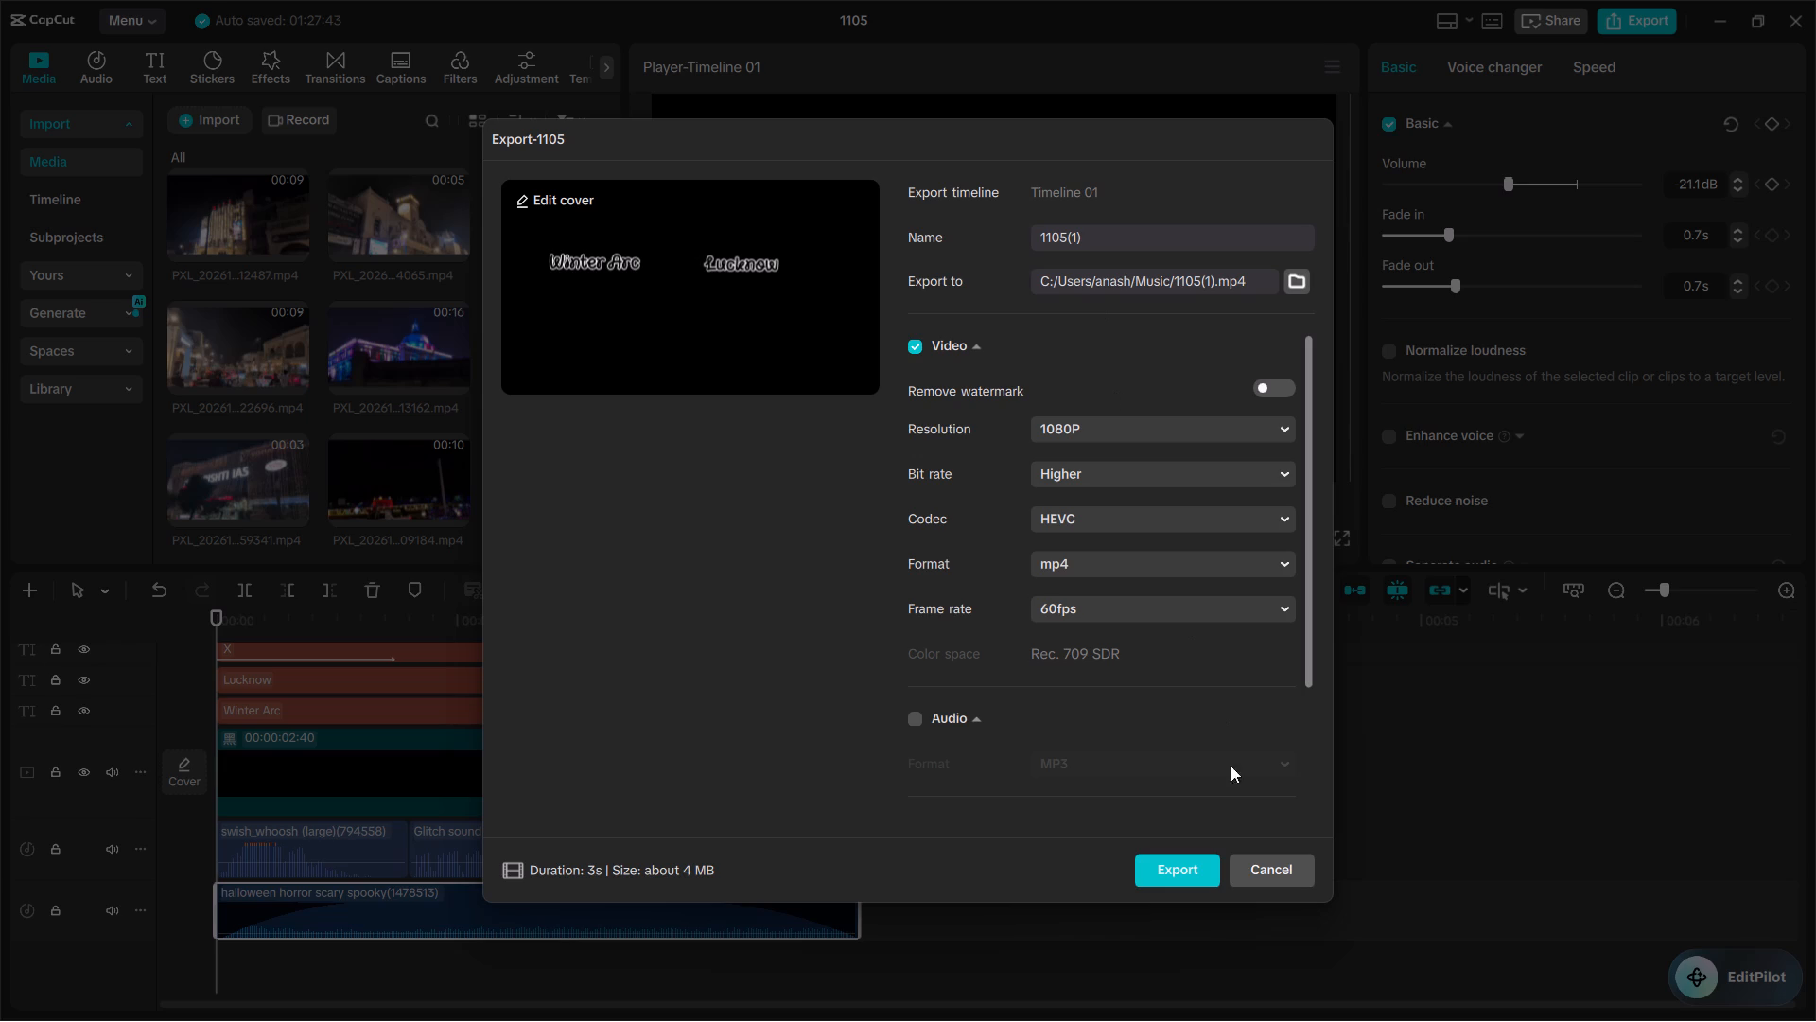
pyautogui.click(1191, 874)
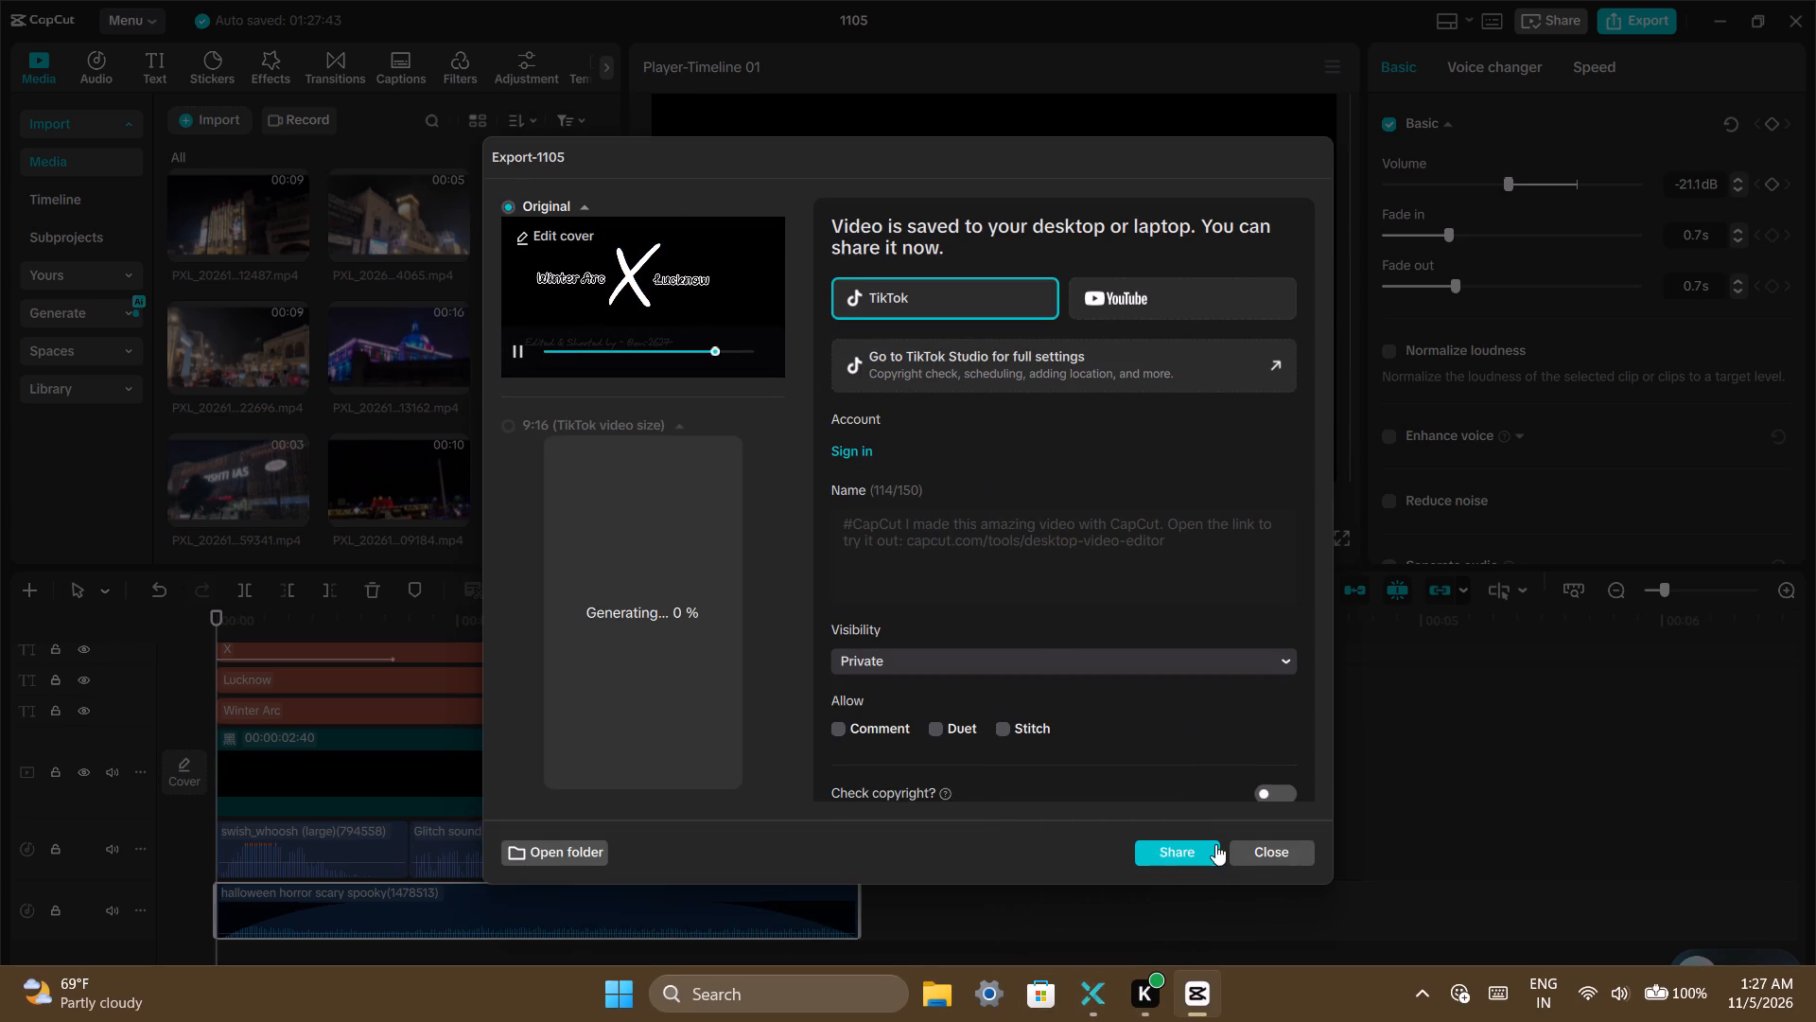
pyautogui.click(1257, 843)
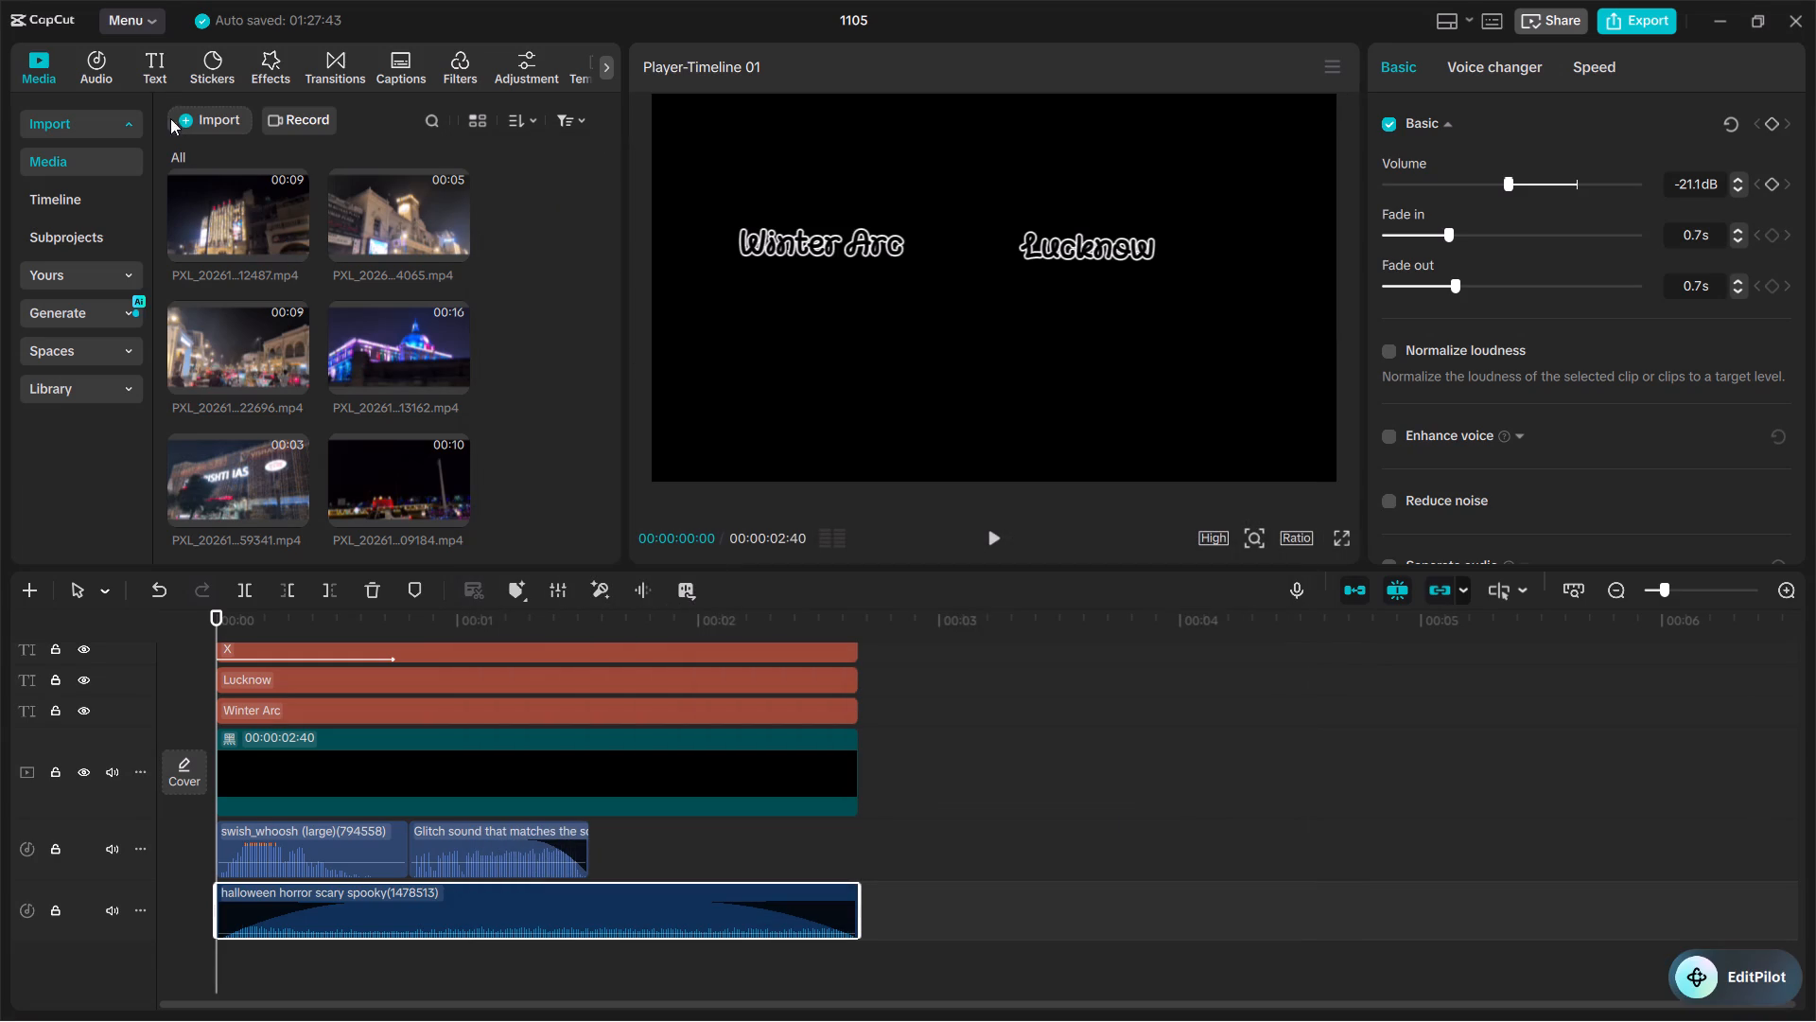
# Start creating a new project from the current 1105 project.
pyautogui.click(131, 18)
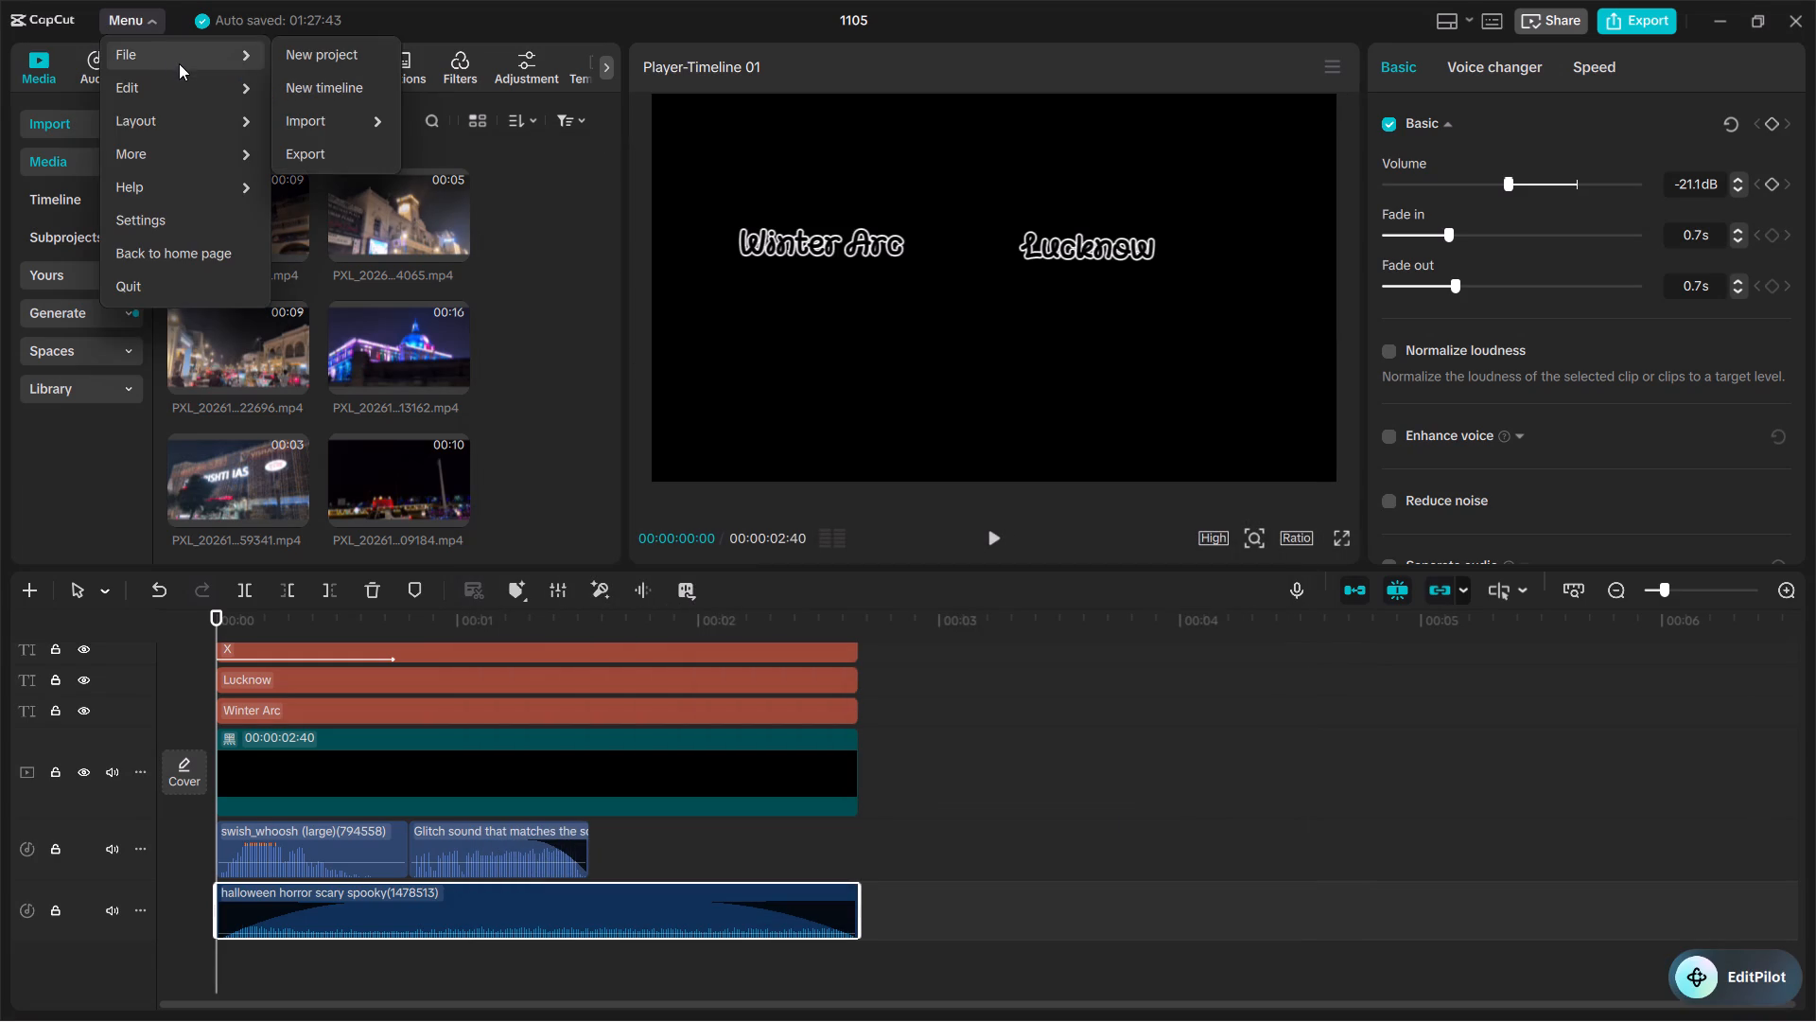
pyautogui.click(274, 52)
pyautogui.click(285, 52)
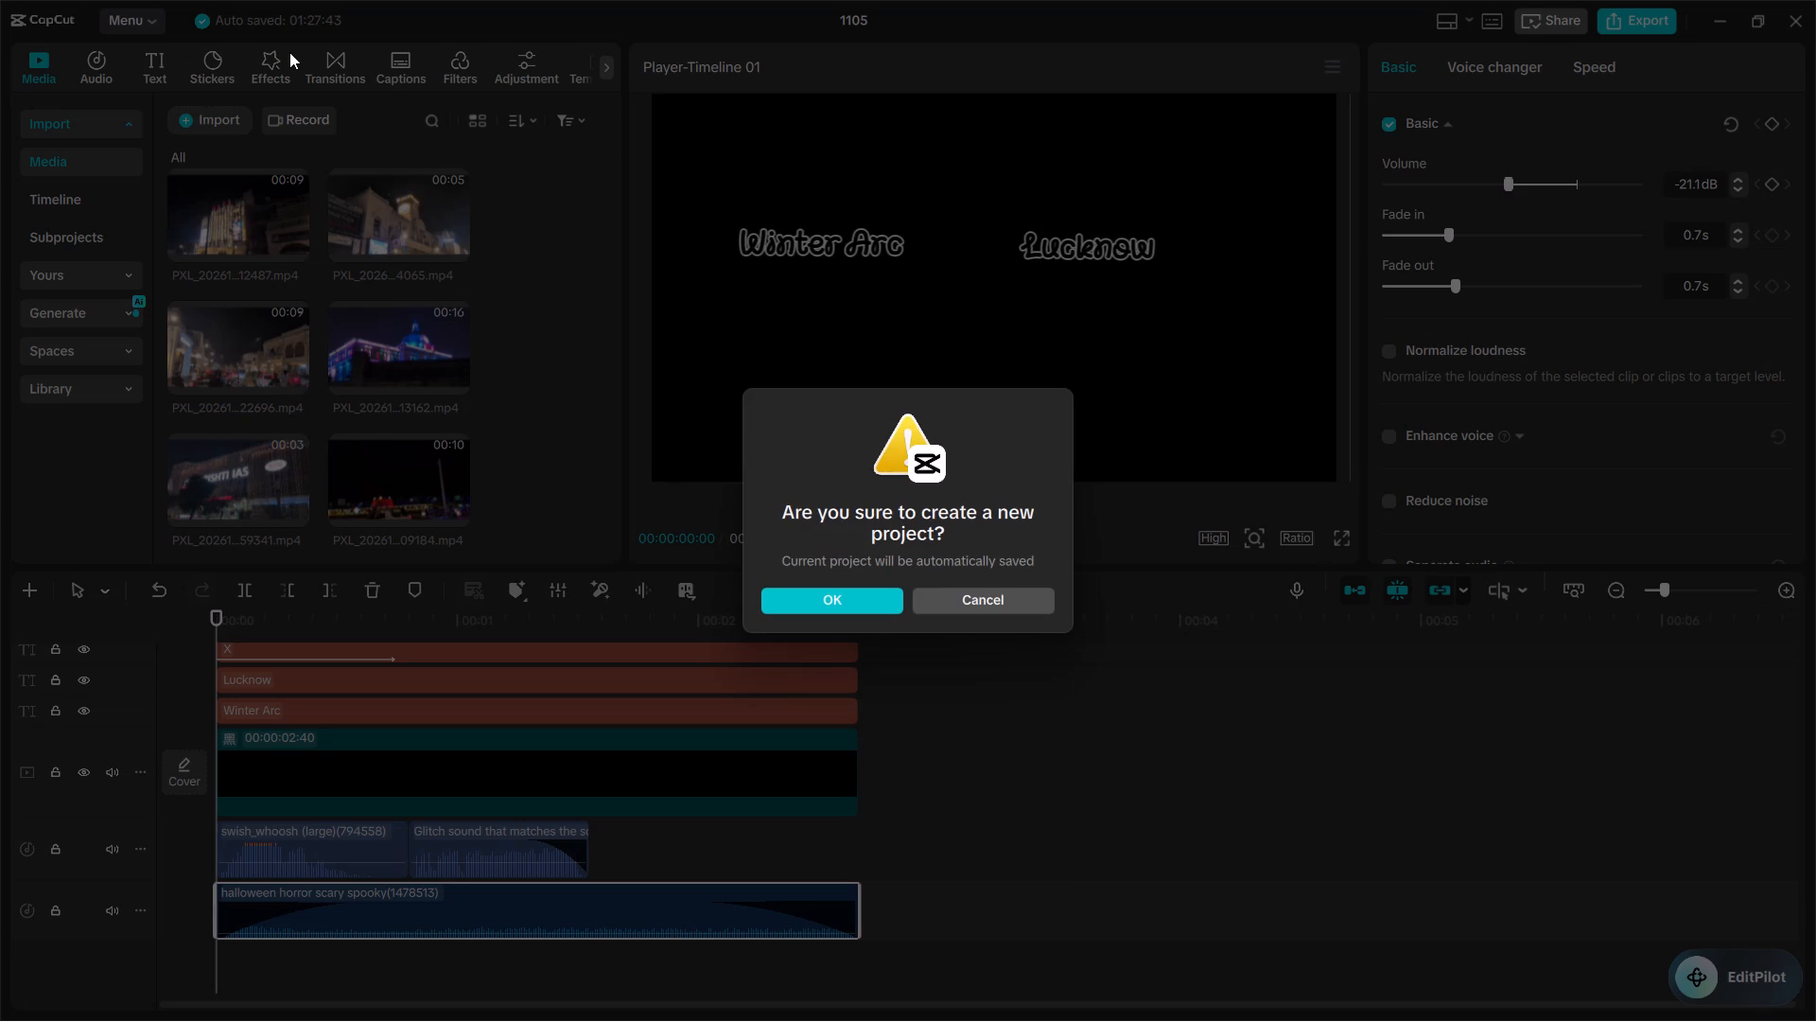
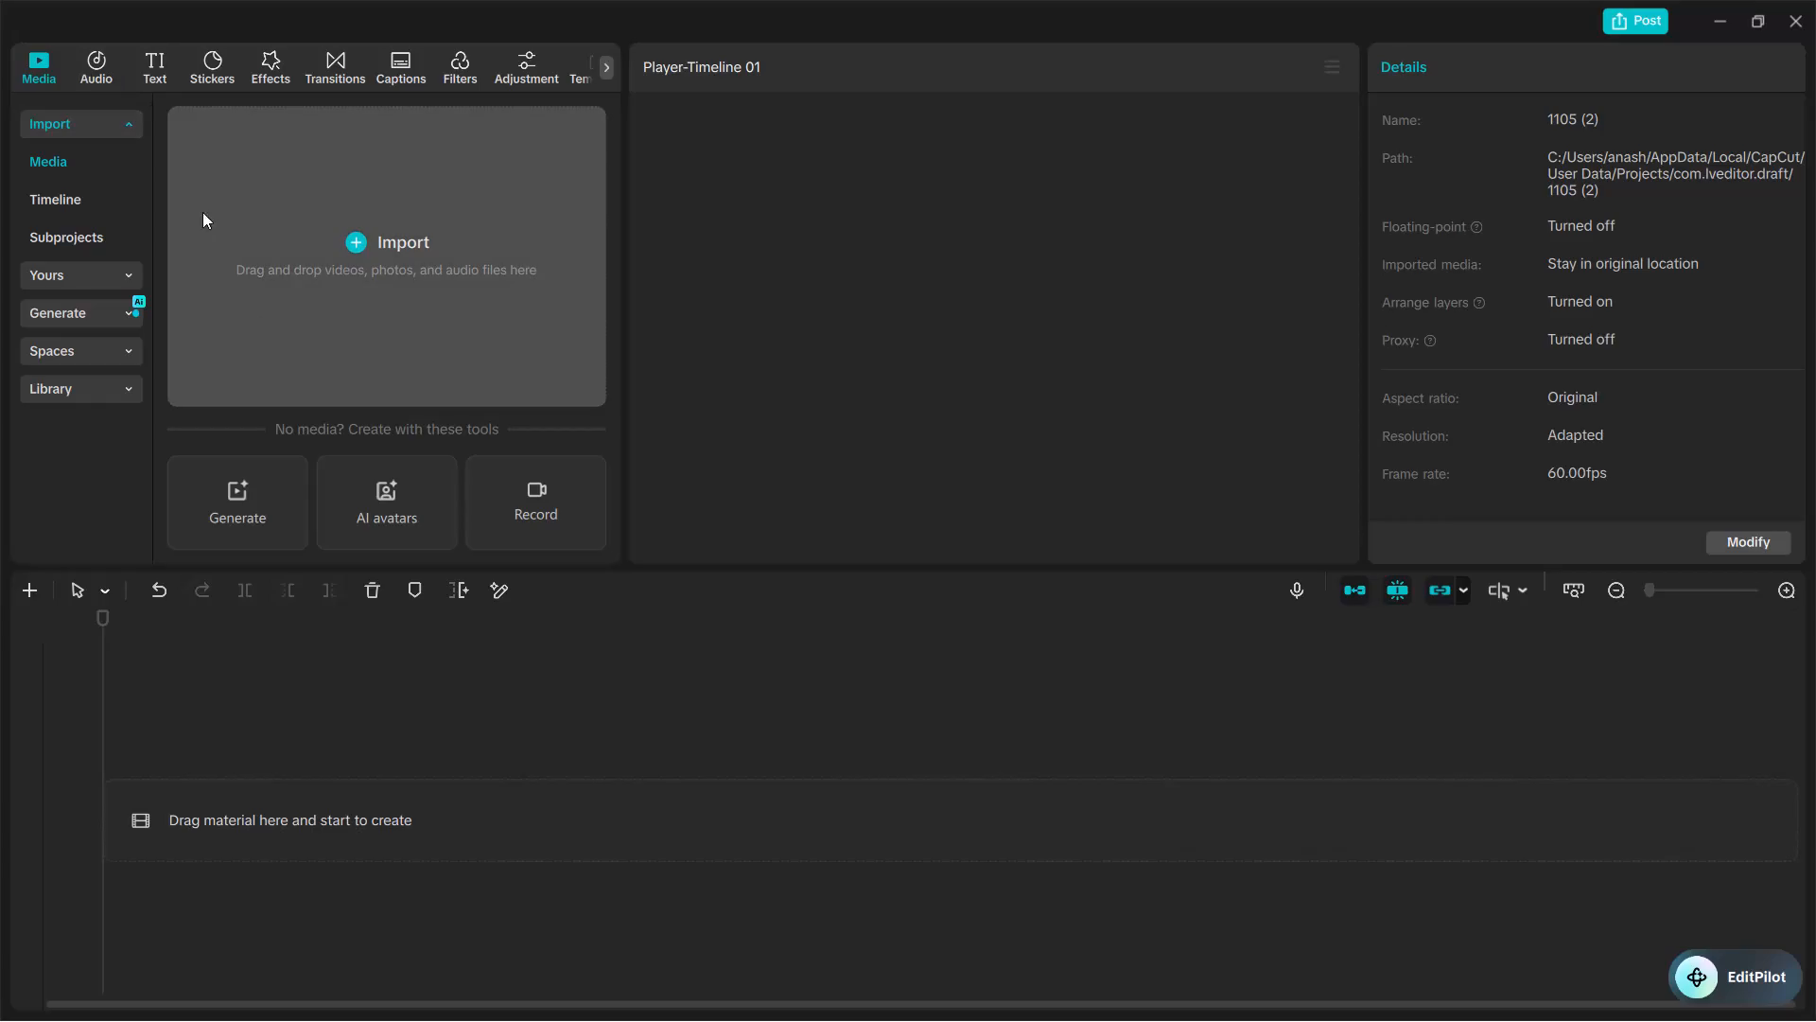
# Import 1105(1).mp4 from the Music folder on the device and add it to the empty timeline.
pyautogui.click(368, 273)
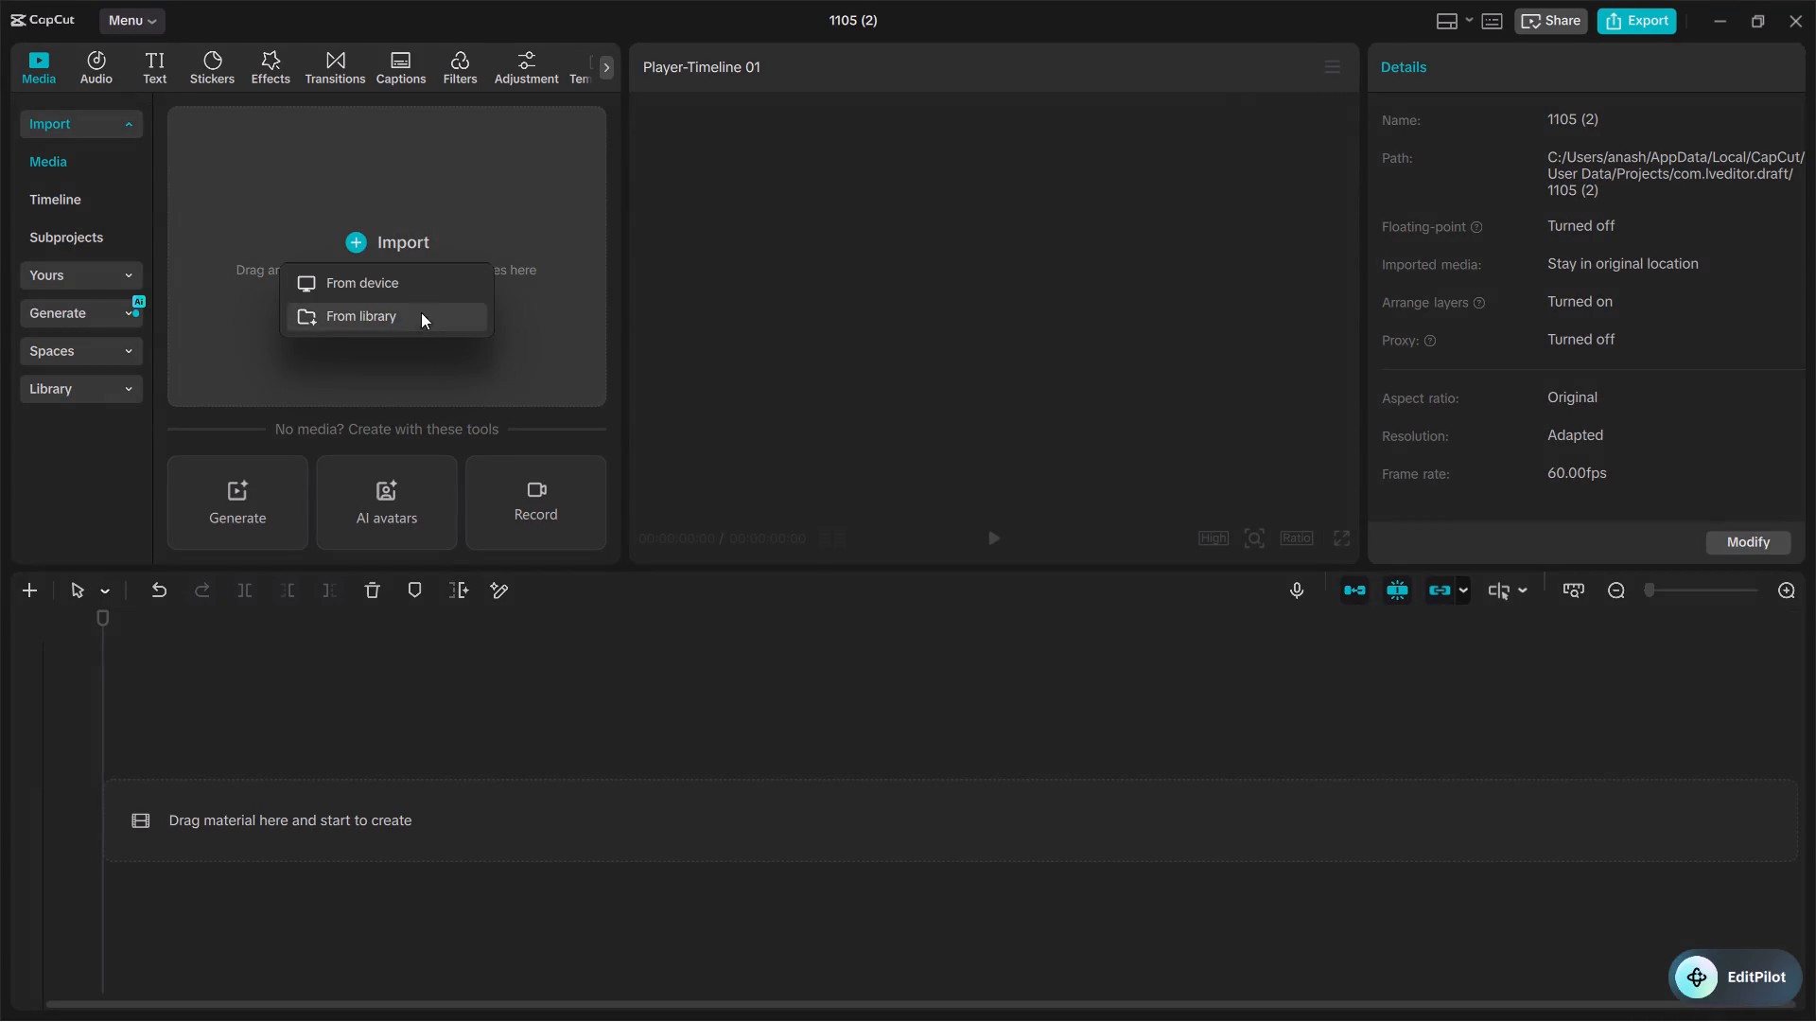
pyautogui.click(416, 288)
pyautogui.click(354, 232)
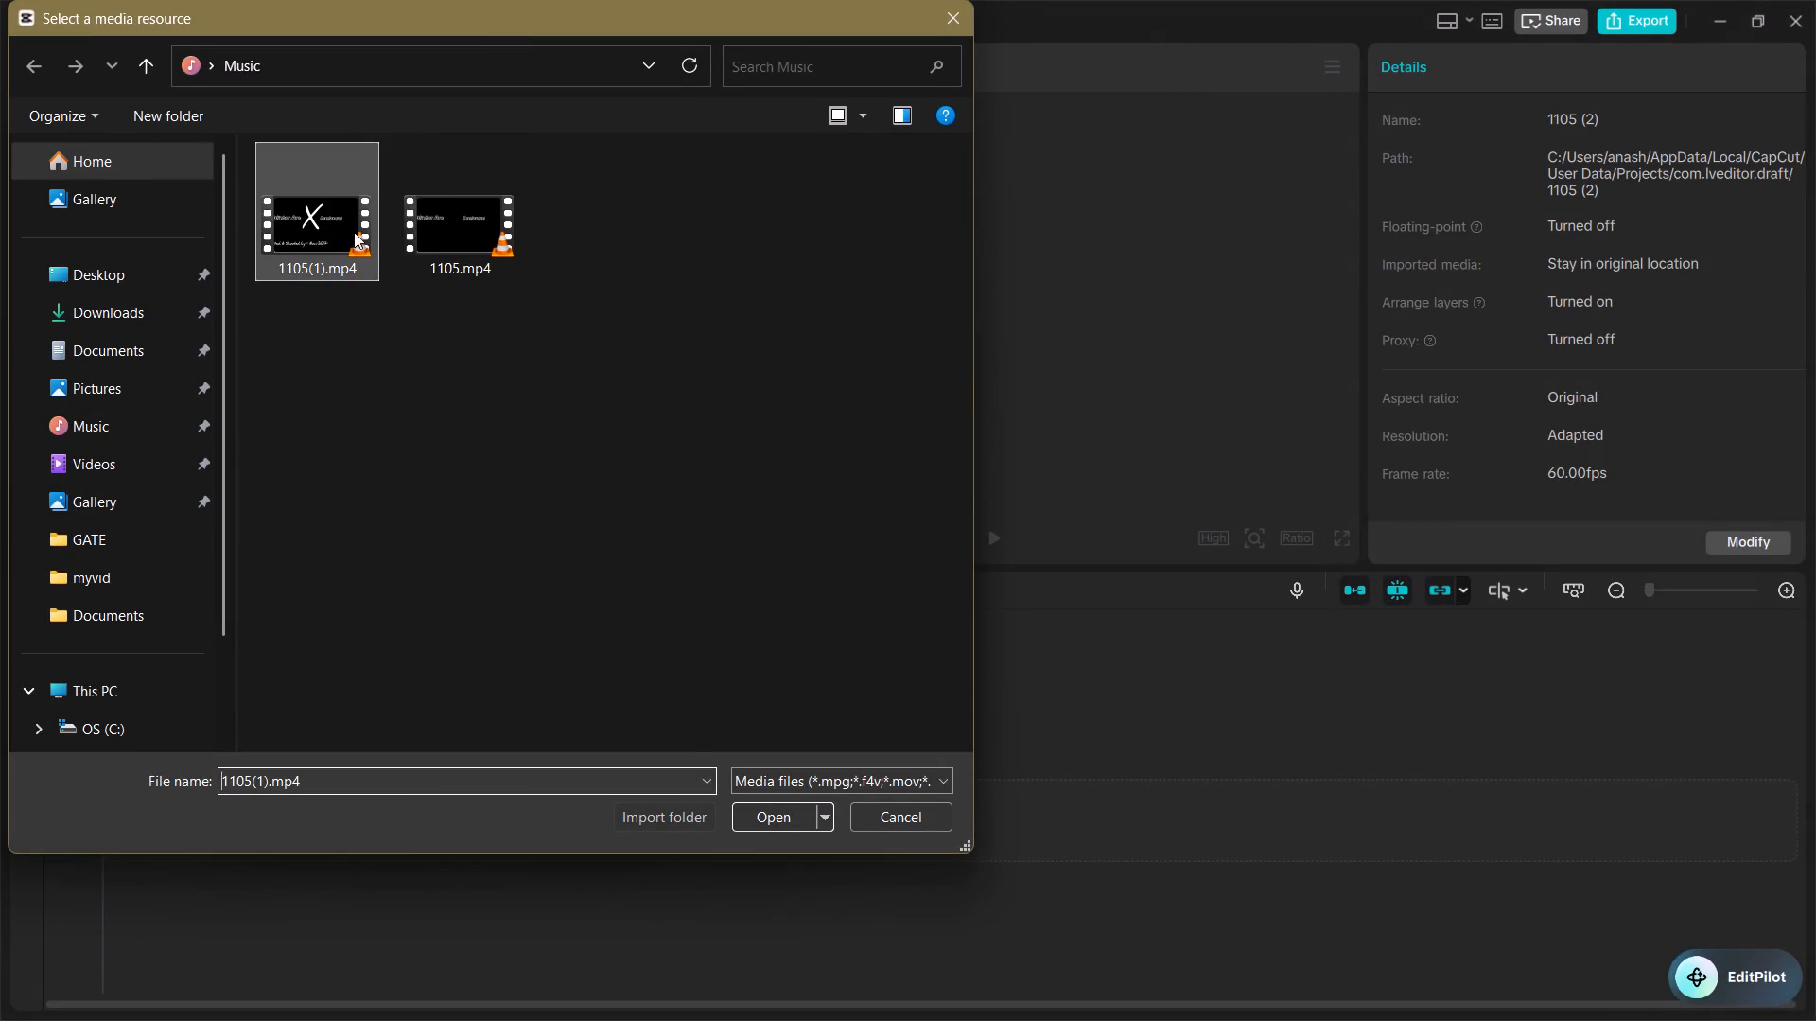
pyautogui.click(744, 811)
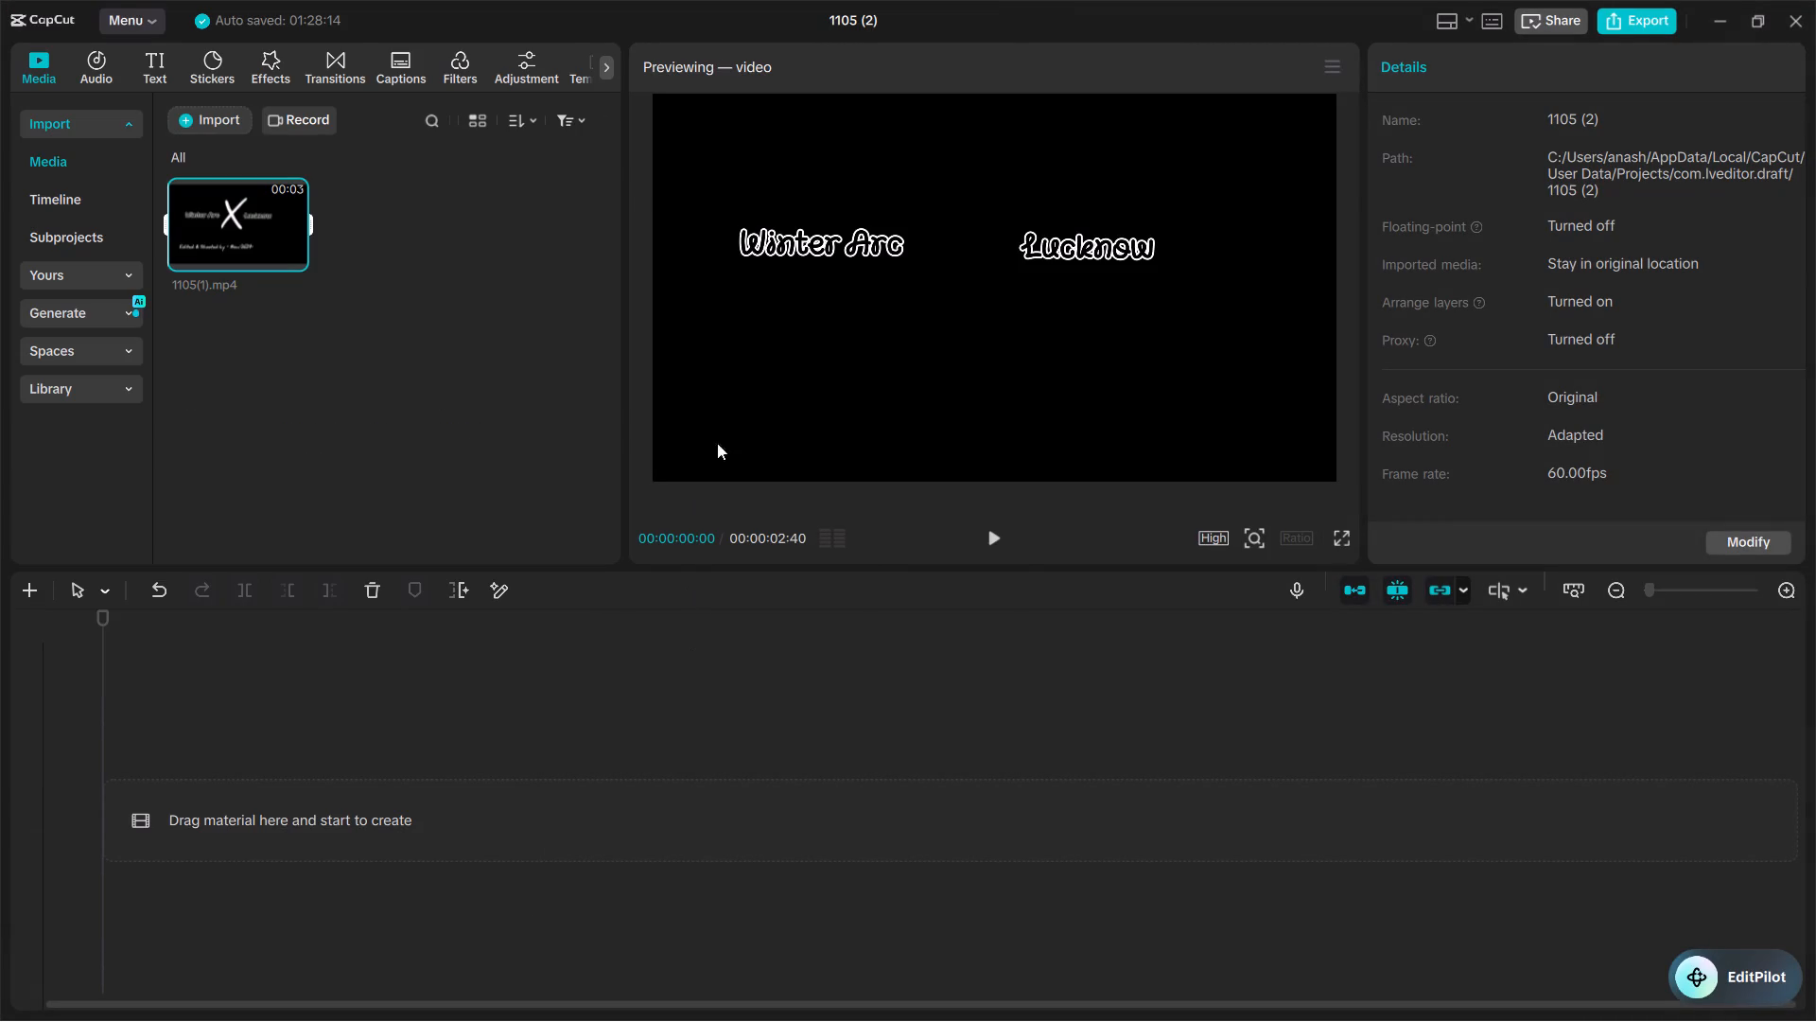
pyautogui.click(998, 369)
pyautogui.click(289, 258)
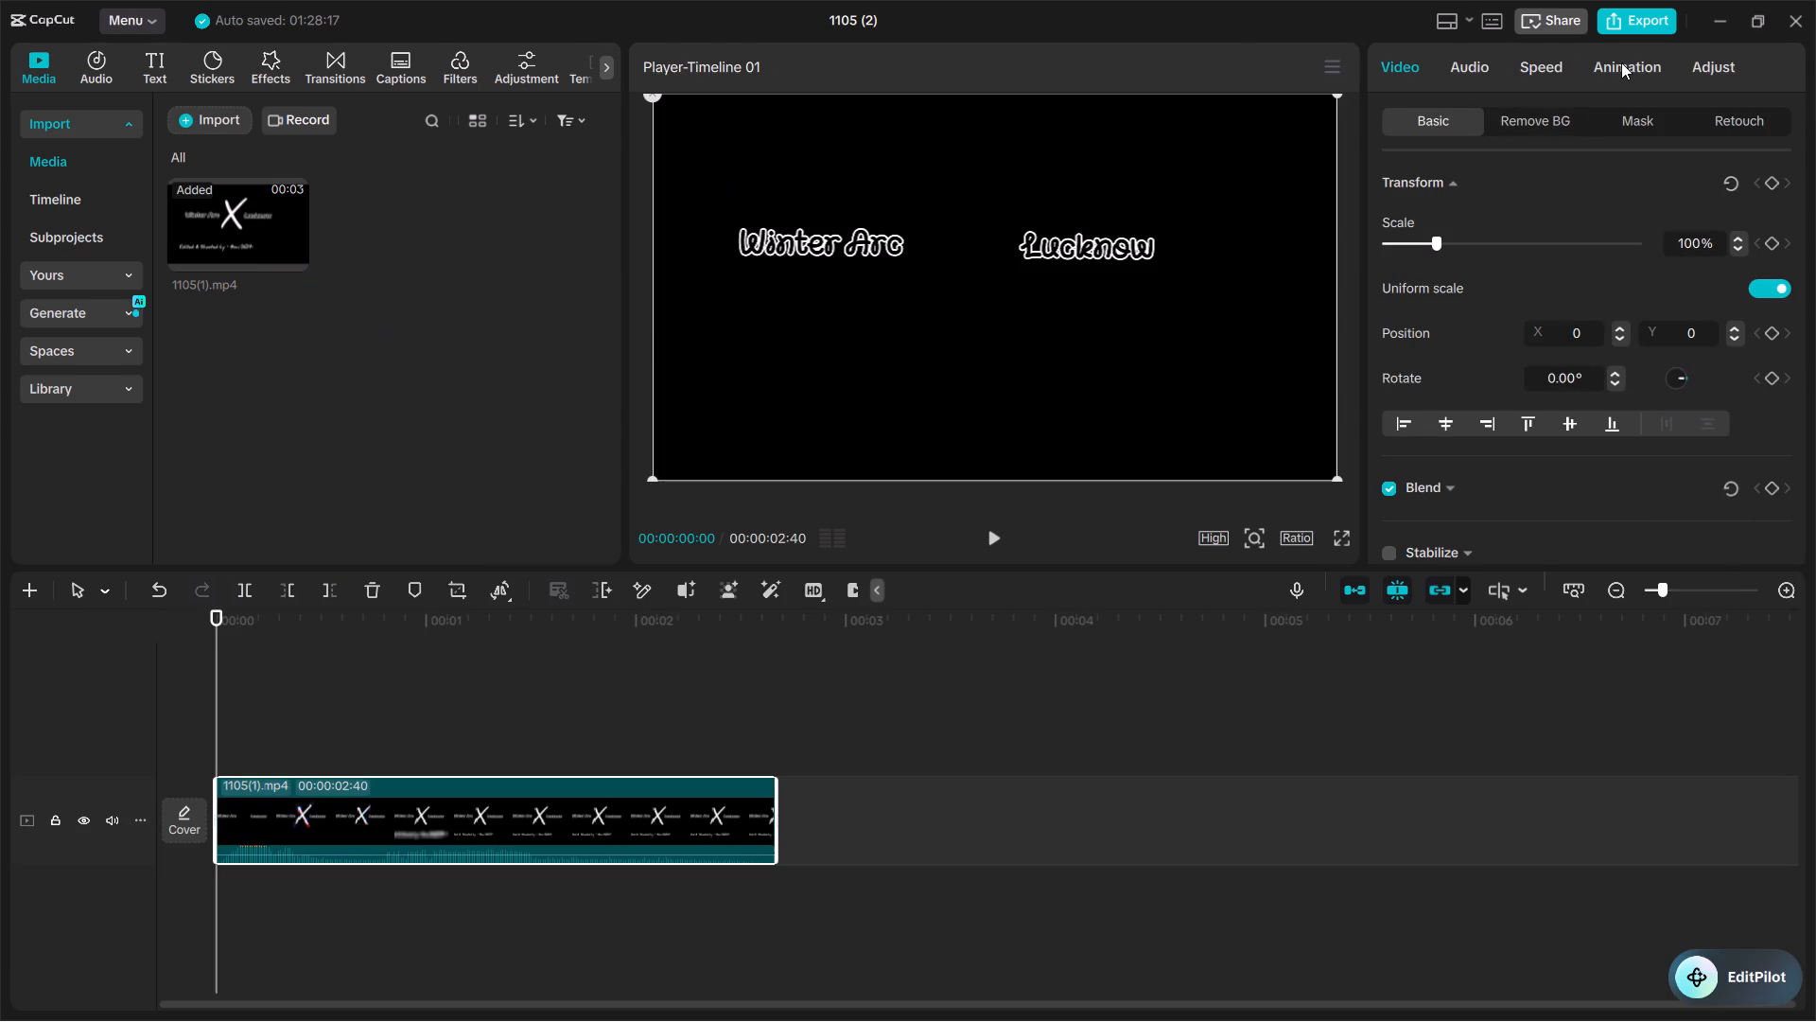
# Search the Out animations for "close", apply the fourth tile, Magi...lose, to the 1105(1).mp4 clip, and play back its ending.
pyautogui.click(1621, 62)
pyautogui.click(1567, 120)
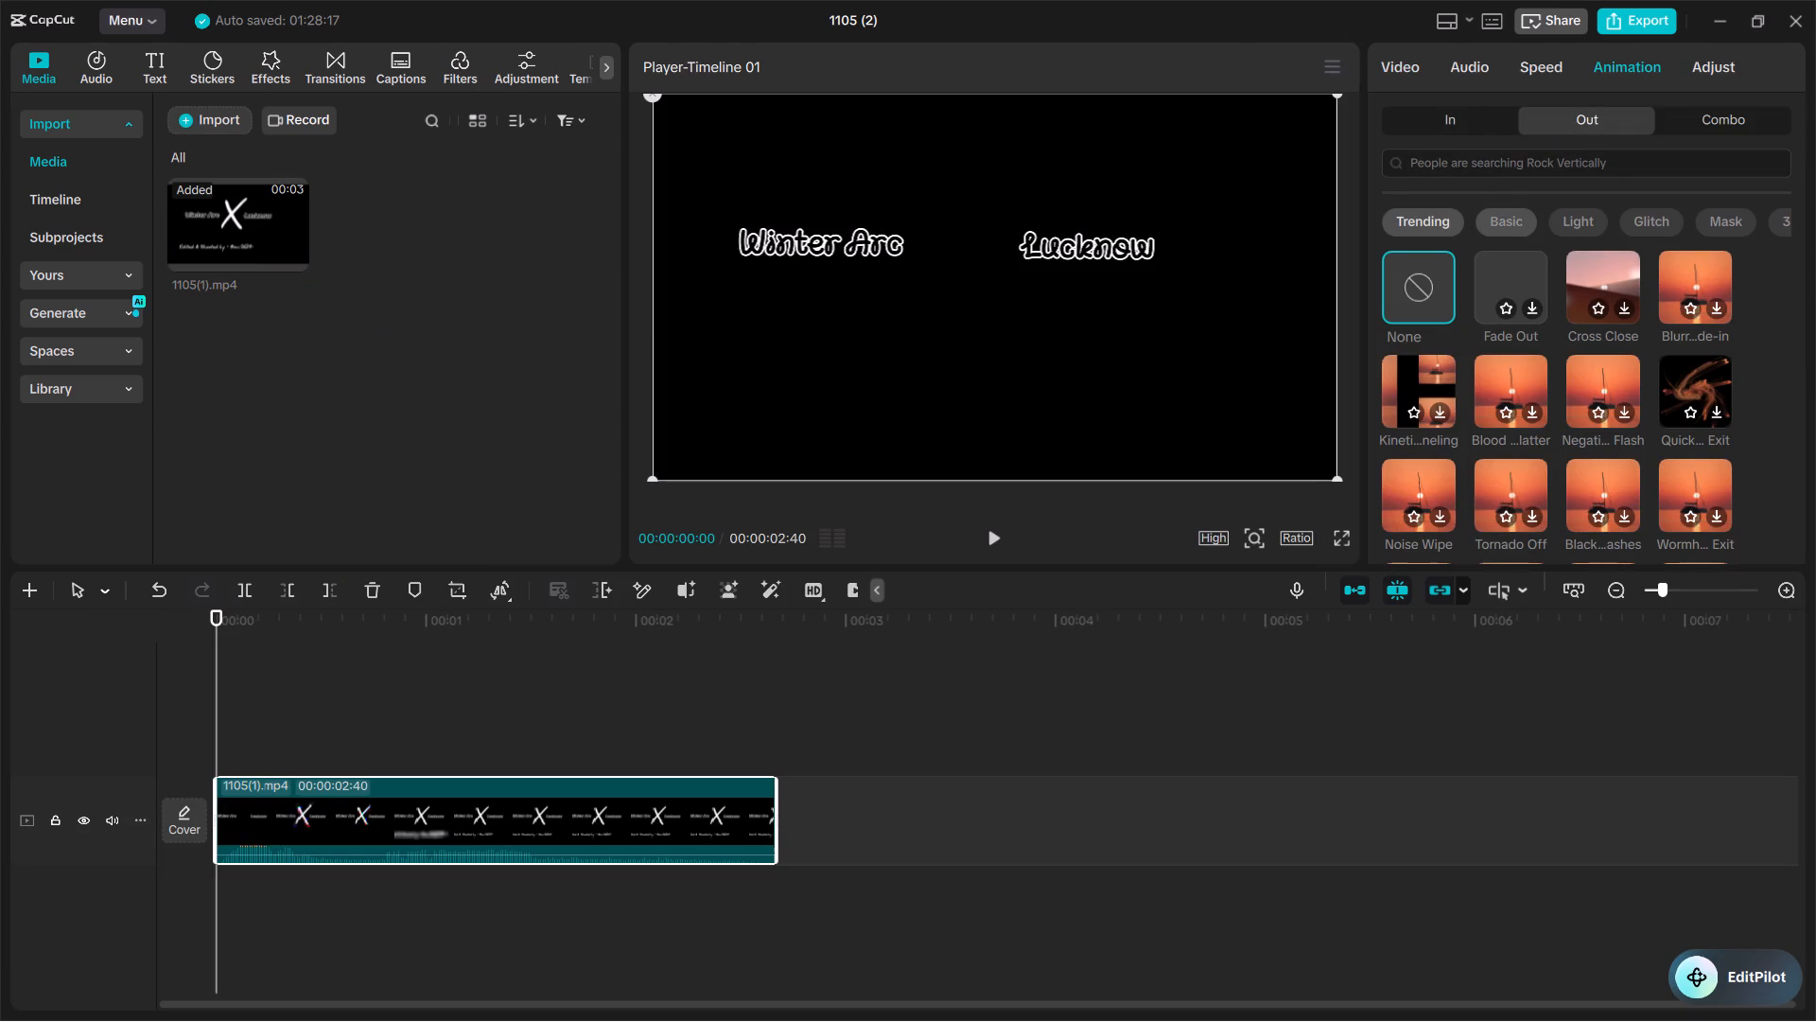
pyautogui.click(1483, 163)
pyautogui.click(1432, 219)
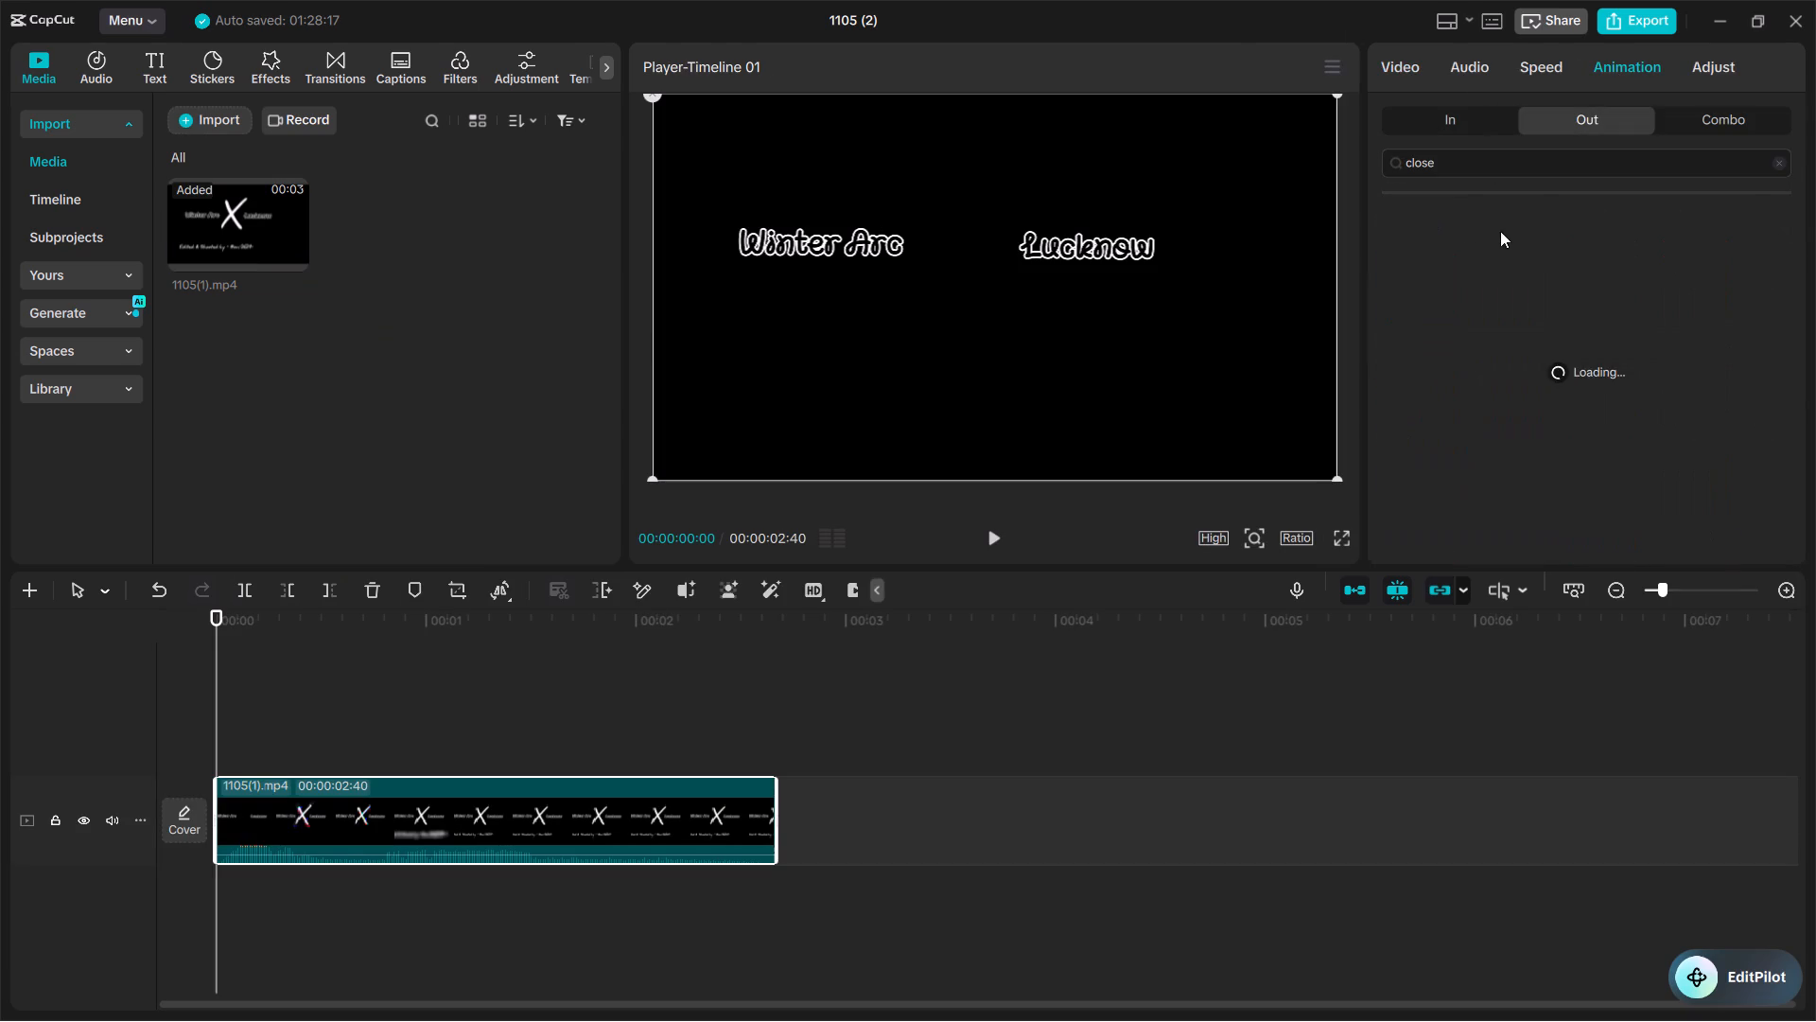
pyautogui.click(1697, 261)
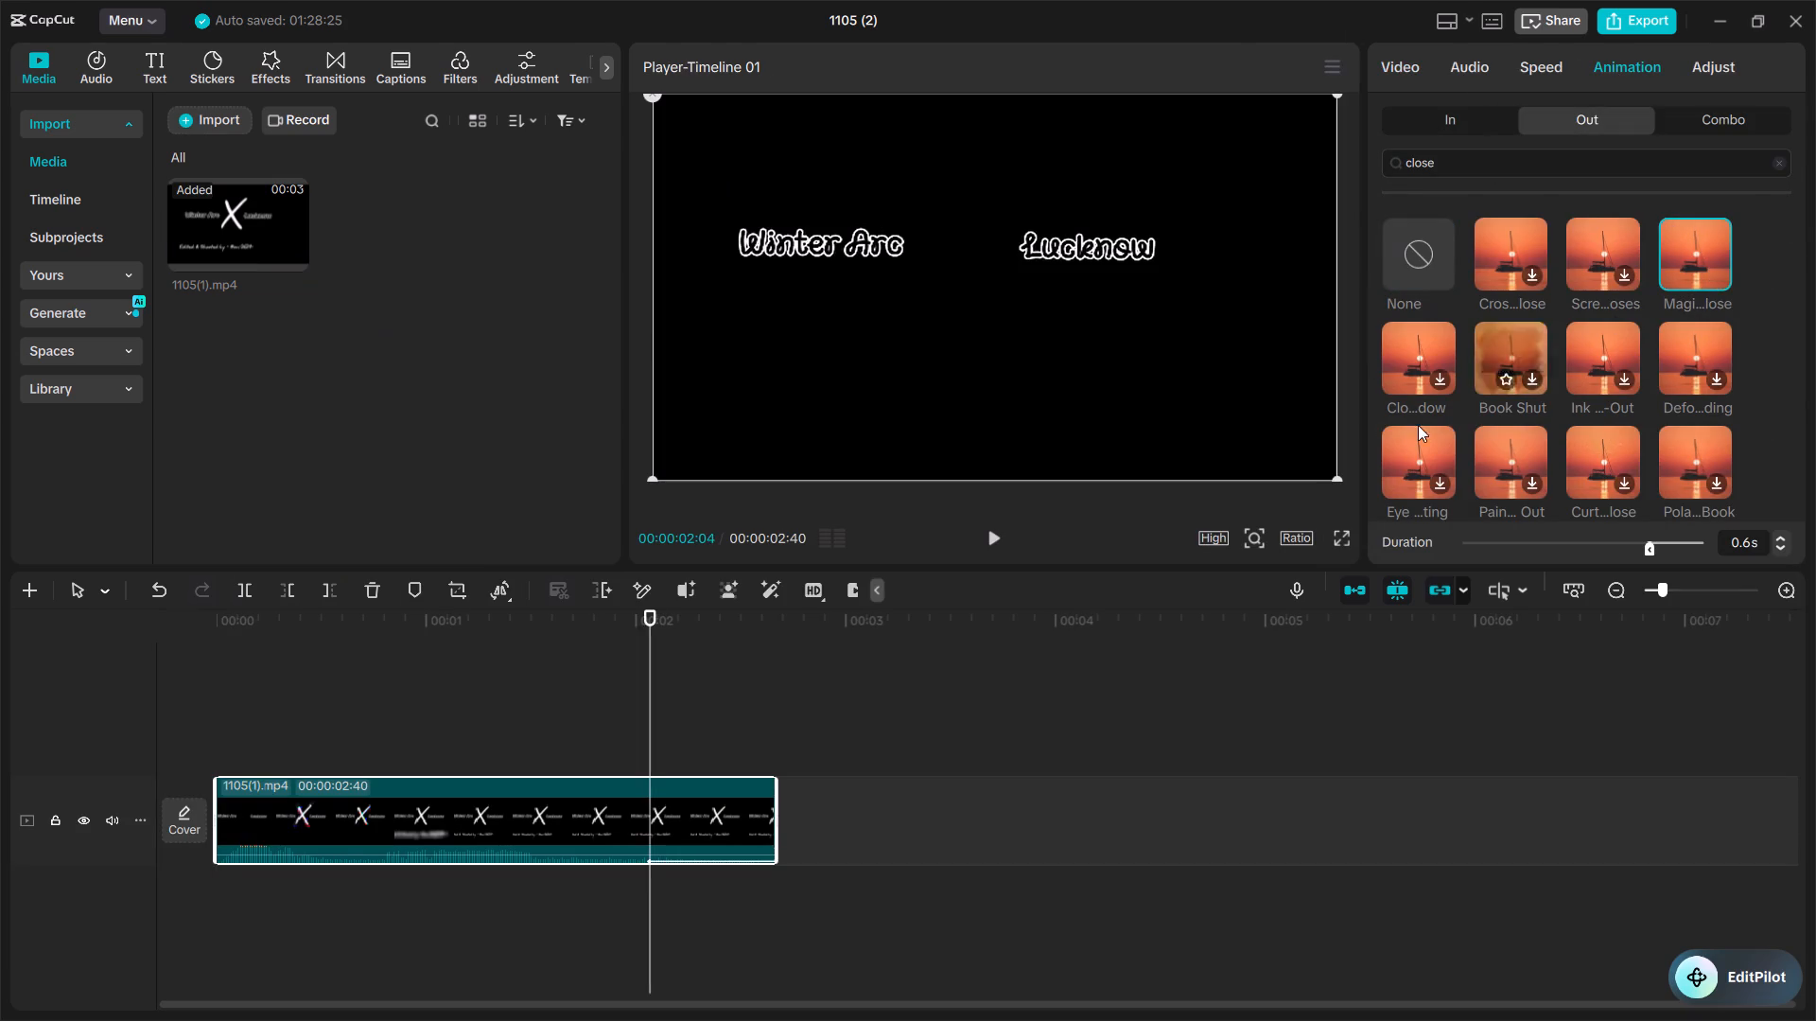
pyautogui.click(992, 537)
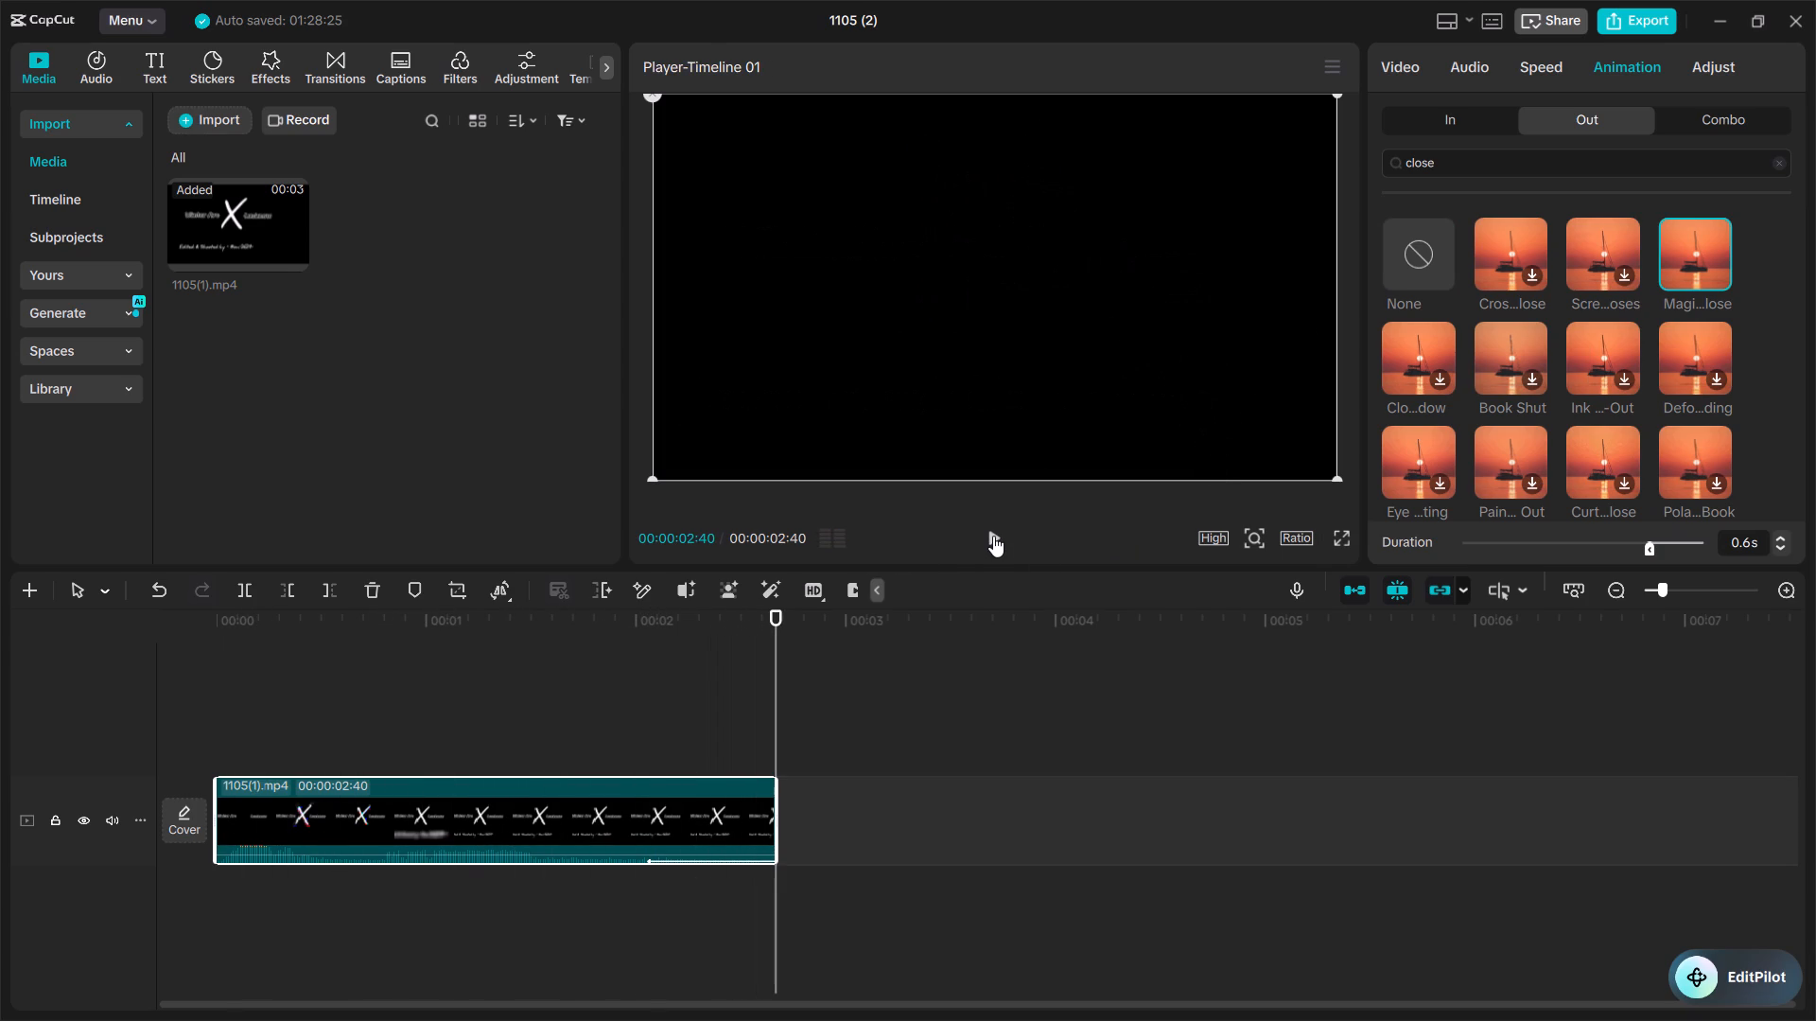
# Export the animated intro as 1105 (2).mp4 to the Music folder at 1080P, HEVC, mp4 and 60fps.
pyautogui.click(1620, 30)
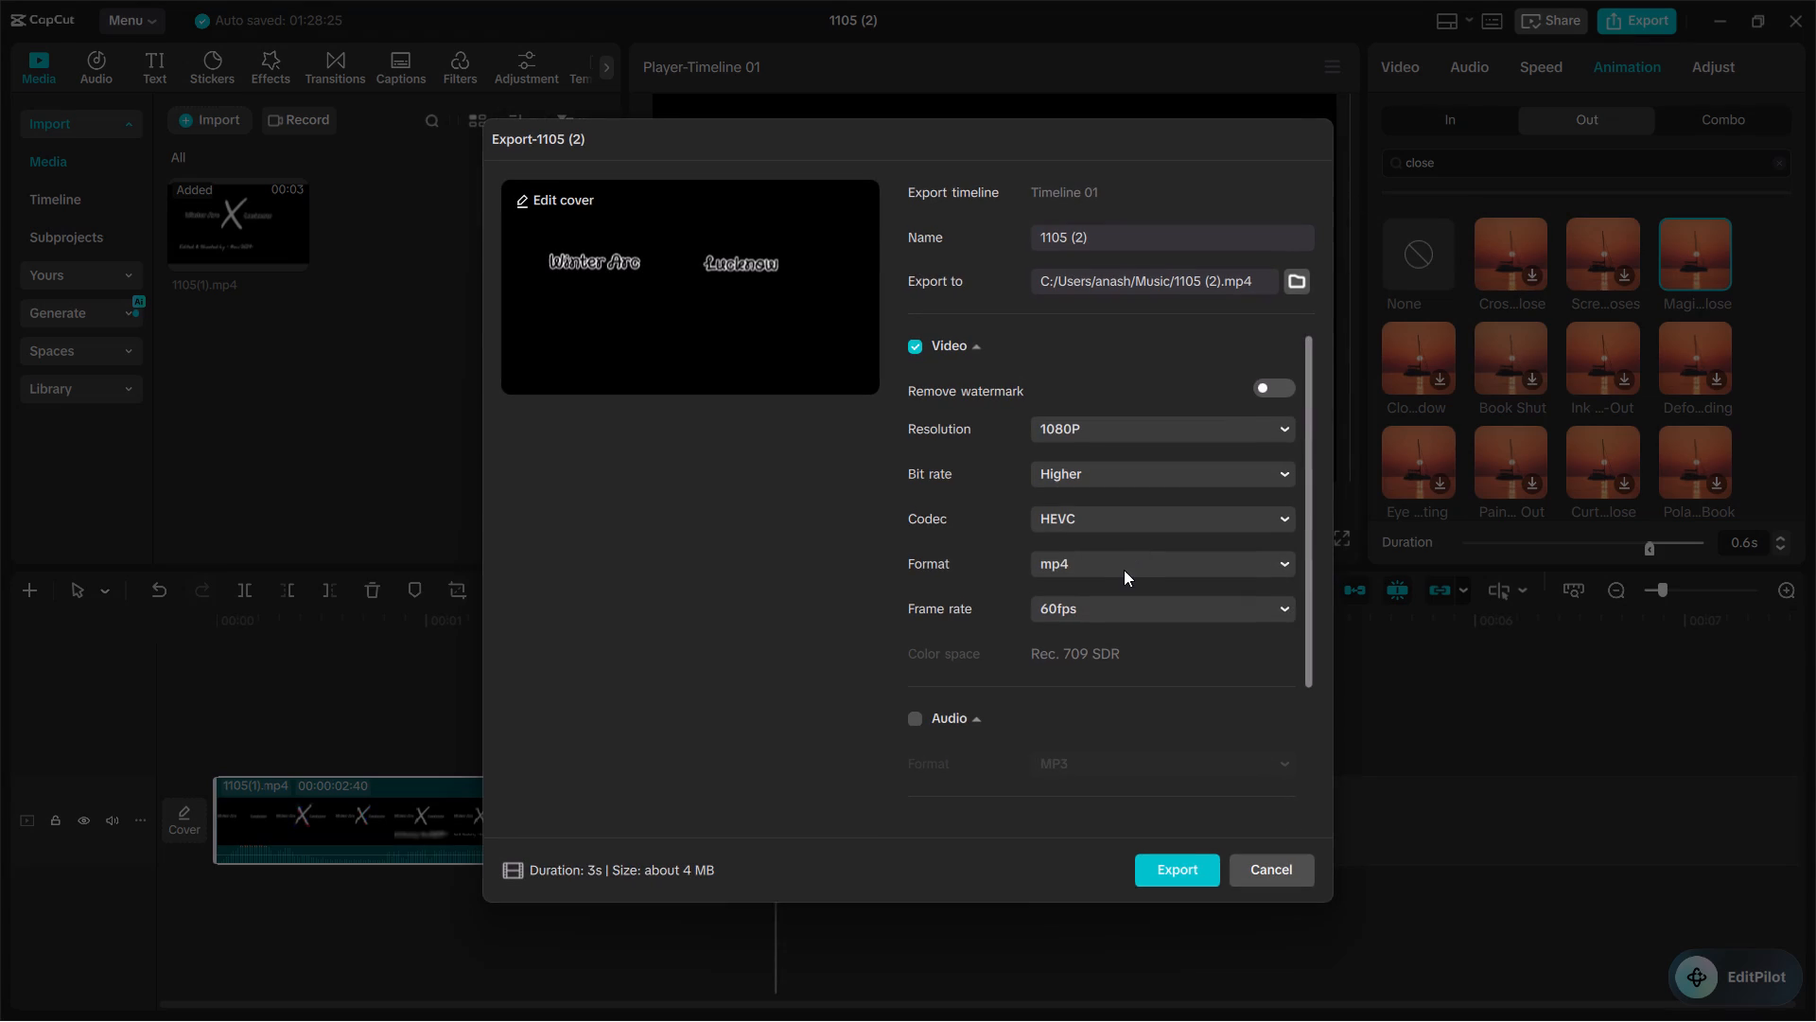
pyautogui.click(1164, 875)
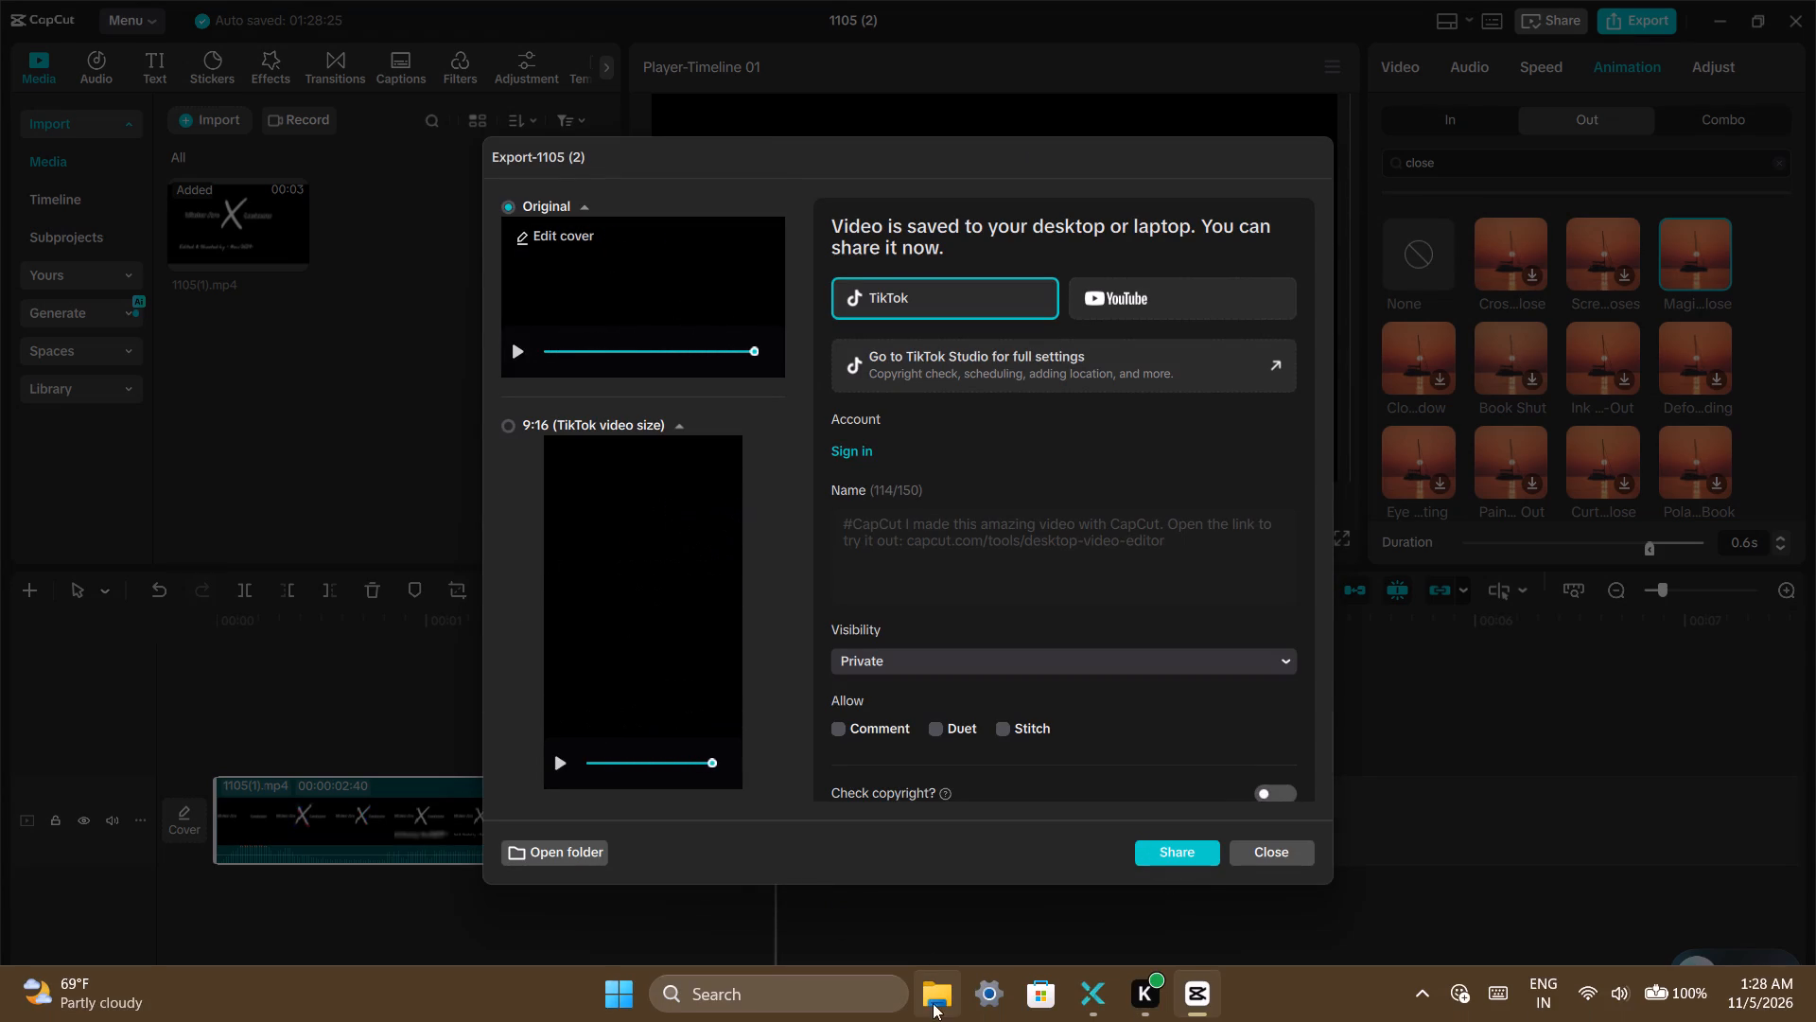
# Switch to File Explorer and try to delete the older exports 1105(1).mp4 and 1105.mp4 from the Music folder.
pyautogui.click(934, 999)
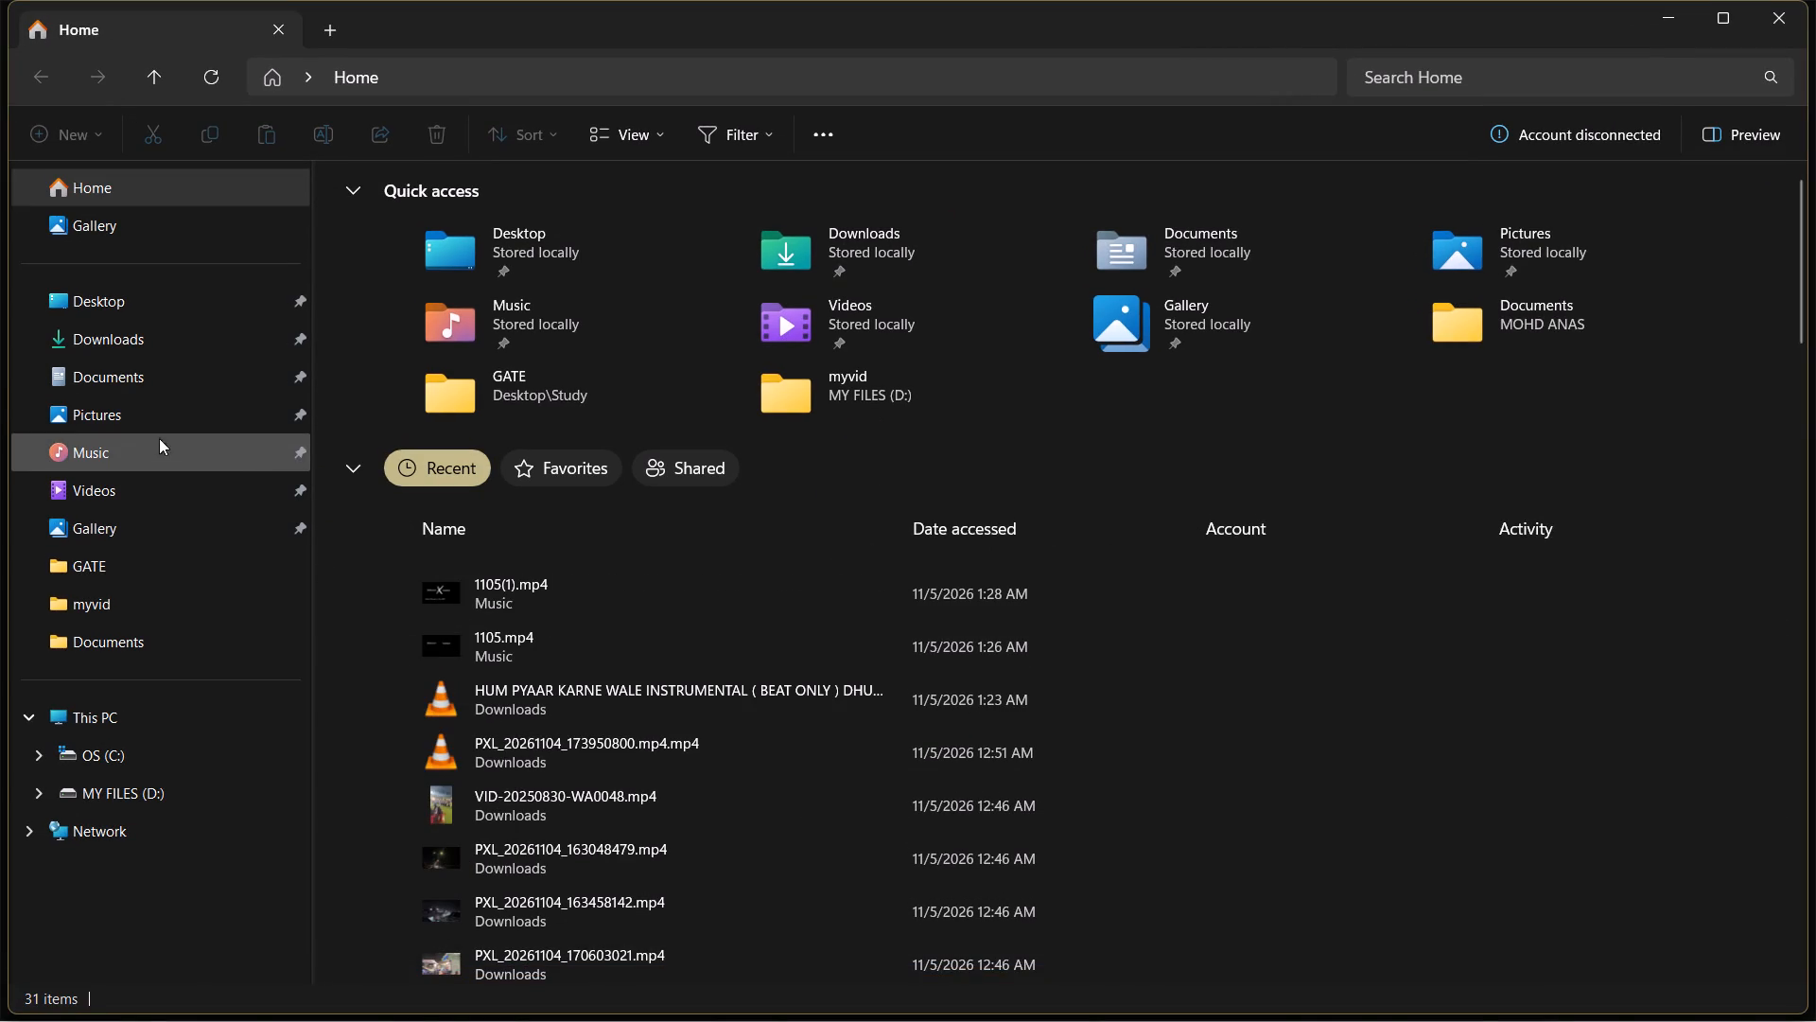
pyautogui.click(155, 460)
pyautogui.moveTo(649, 323); pyautogui.dragTo(550, 271)
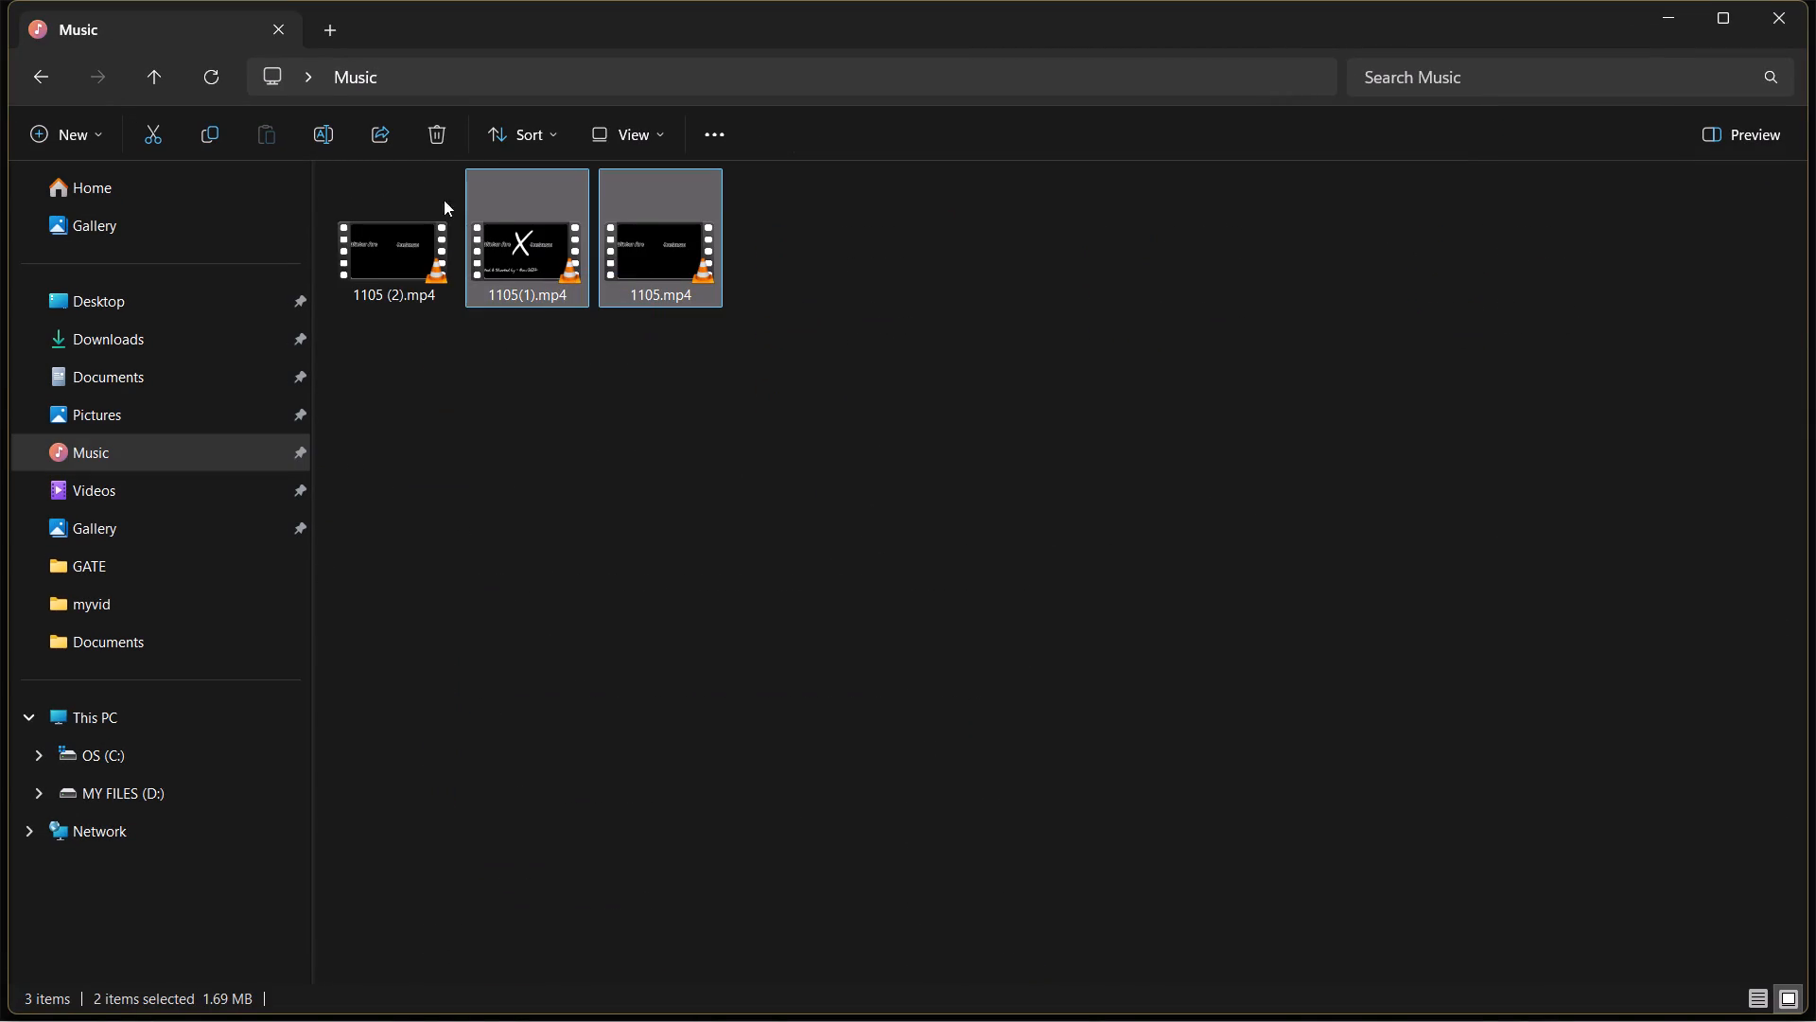
pyautogui.click(442, 154)
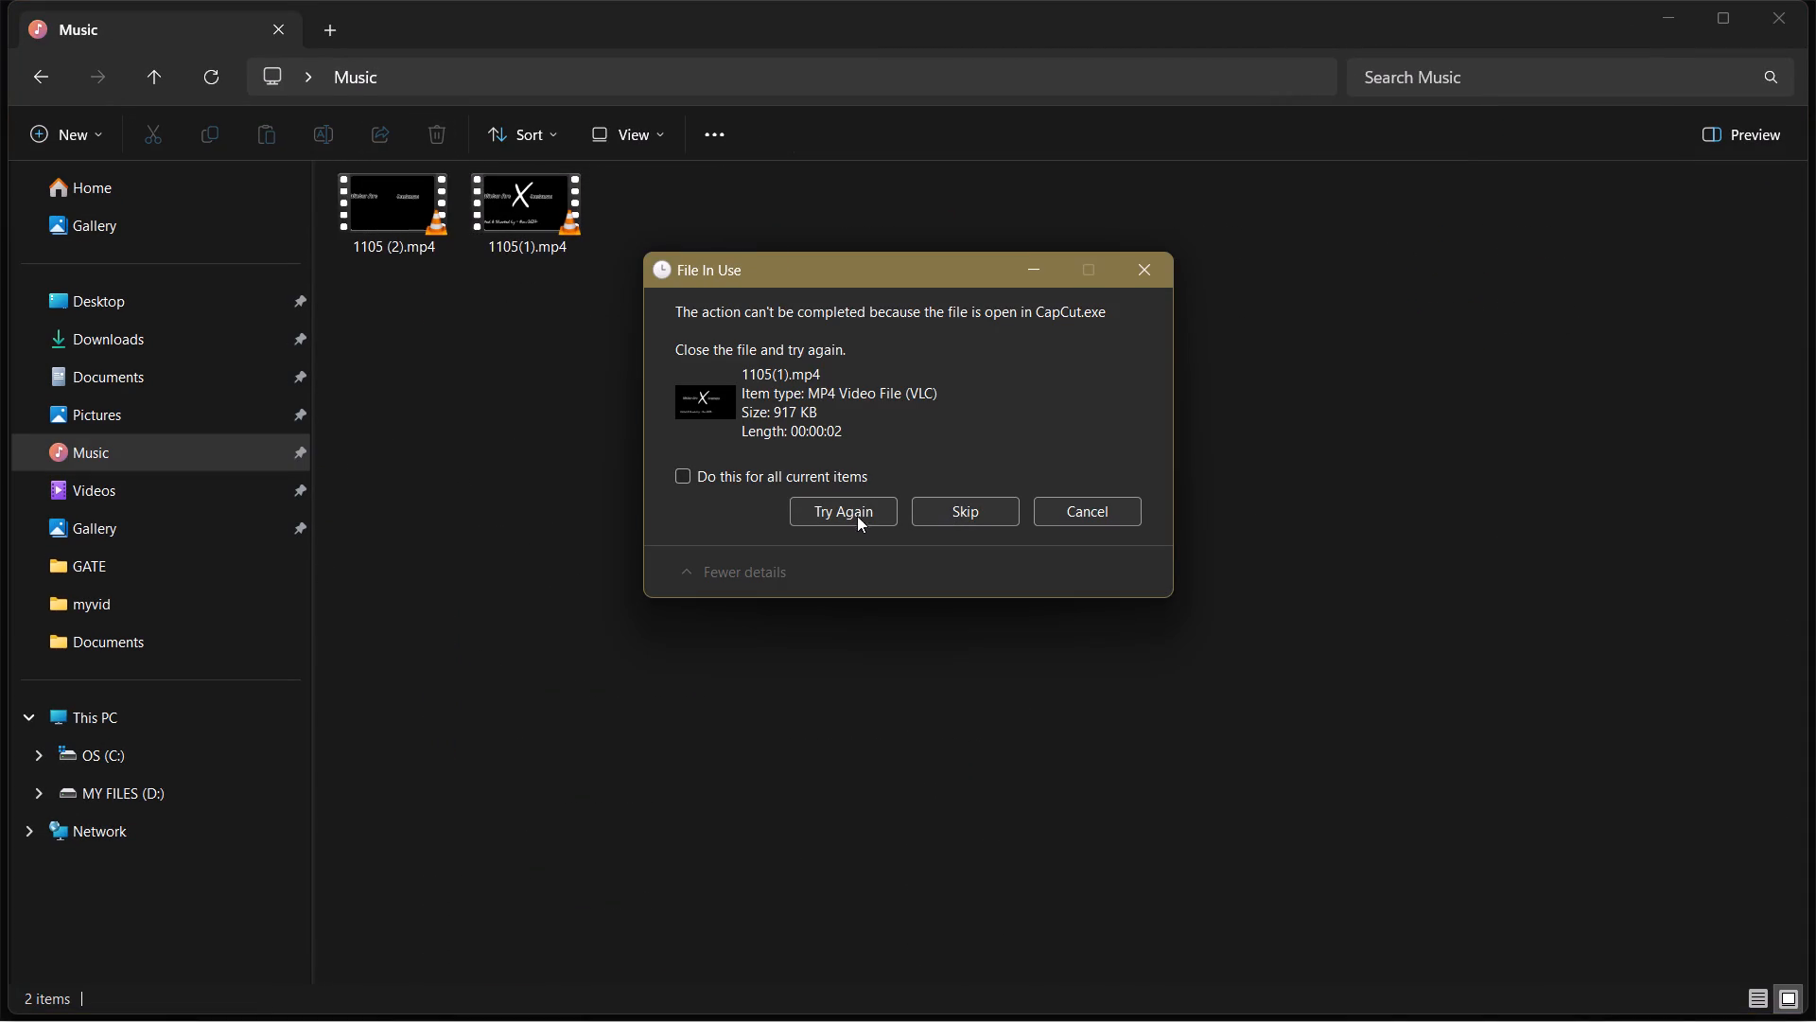
pyautogui.click(809, 477)
pyautogui.click(890, 513)
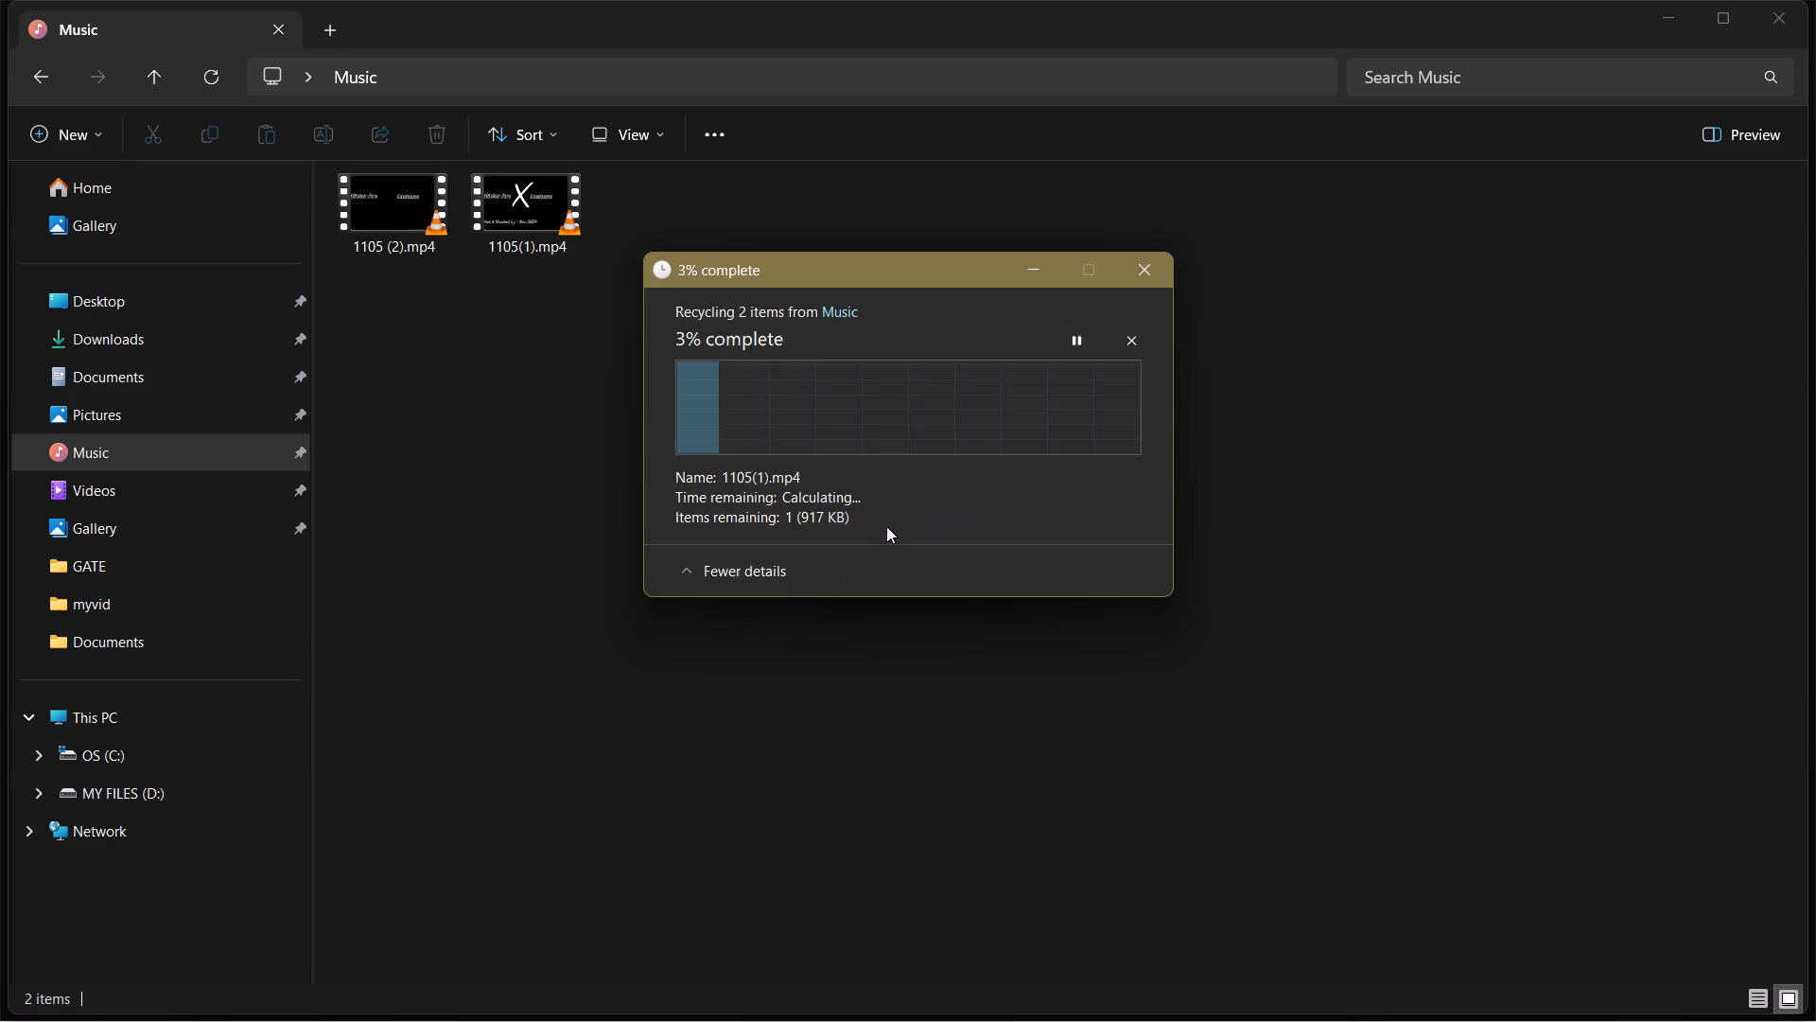
pyautogui.click(1133, 267)
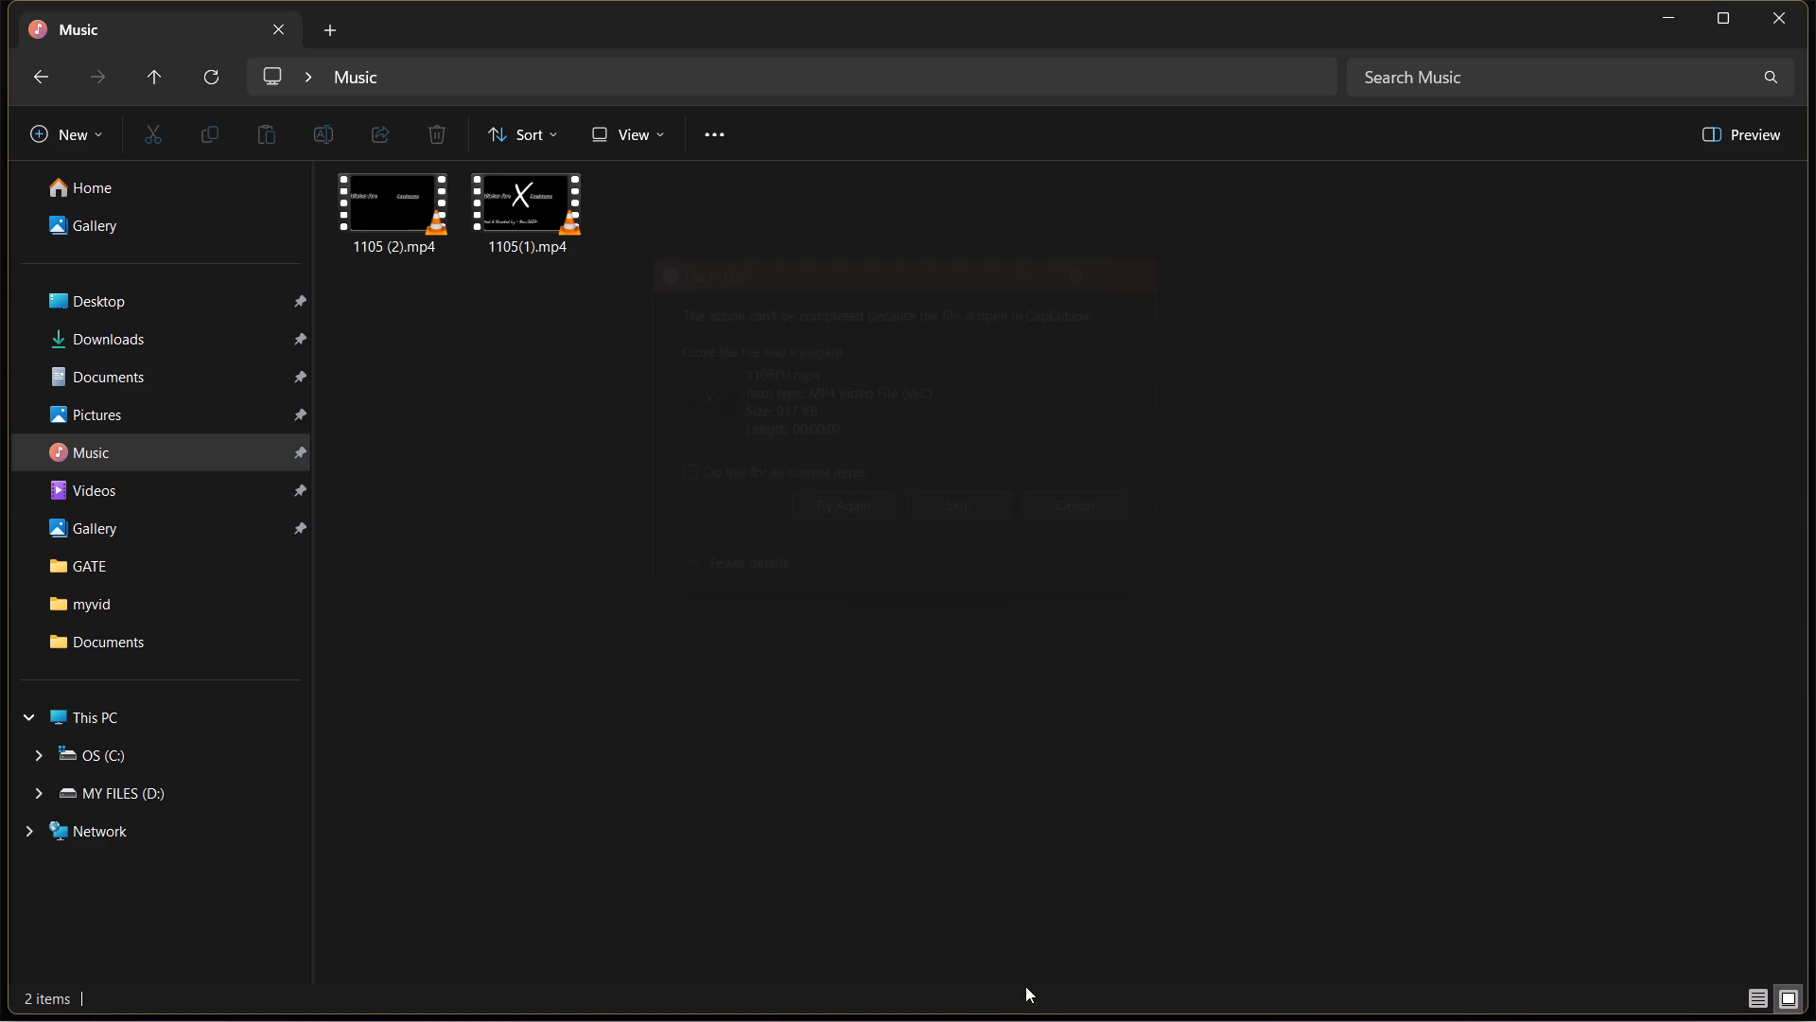
# Return to CapCut, dismiss the sharing dialog and create a new empty project.
pyautogui.click(1178, 991)
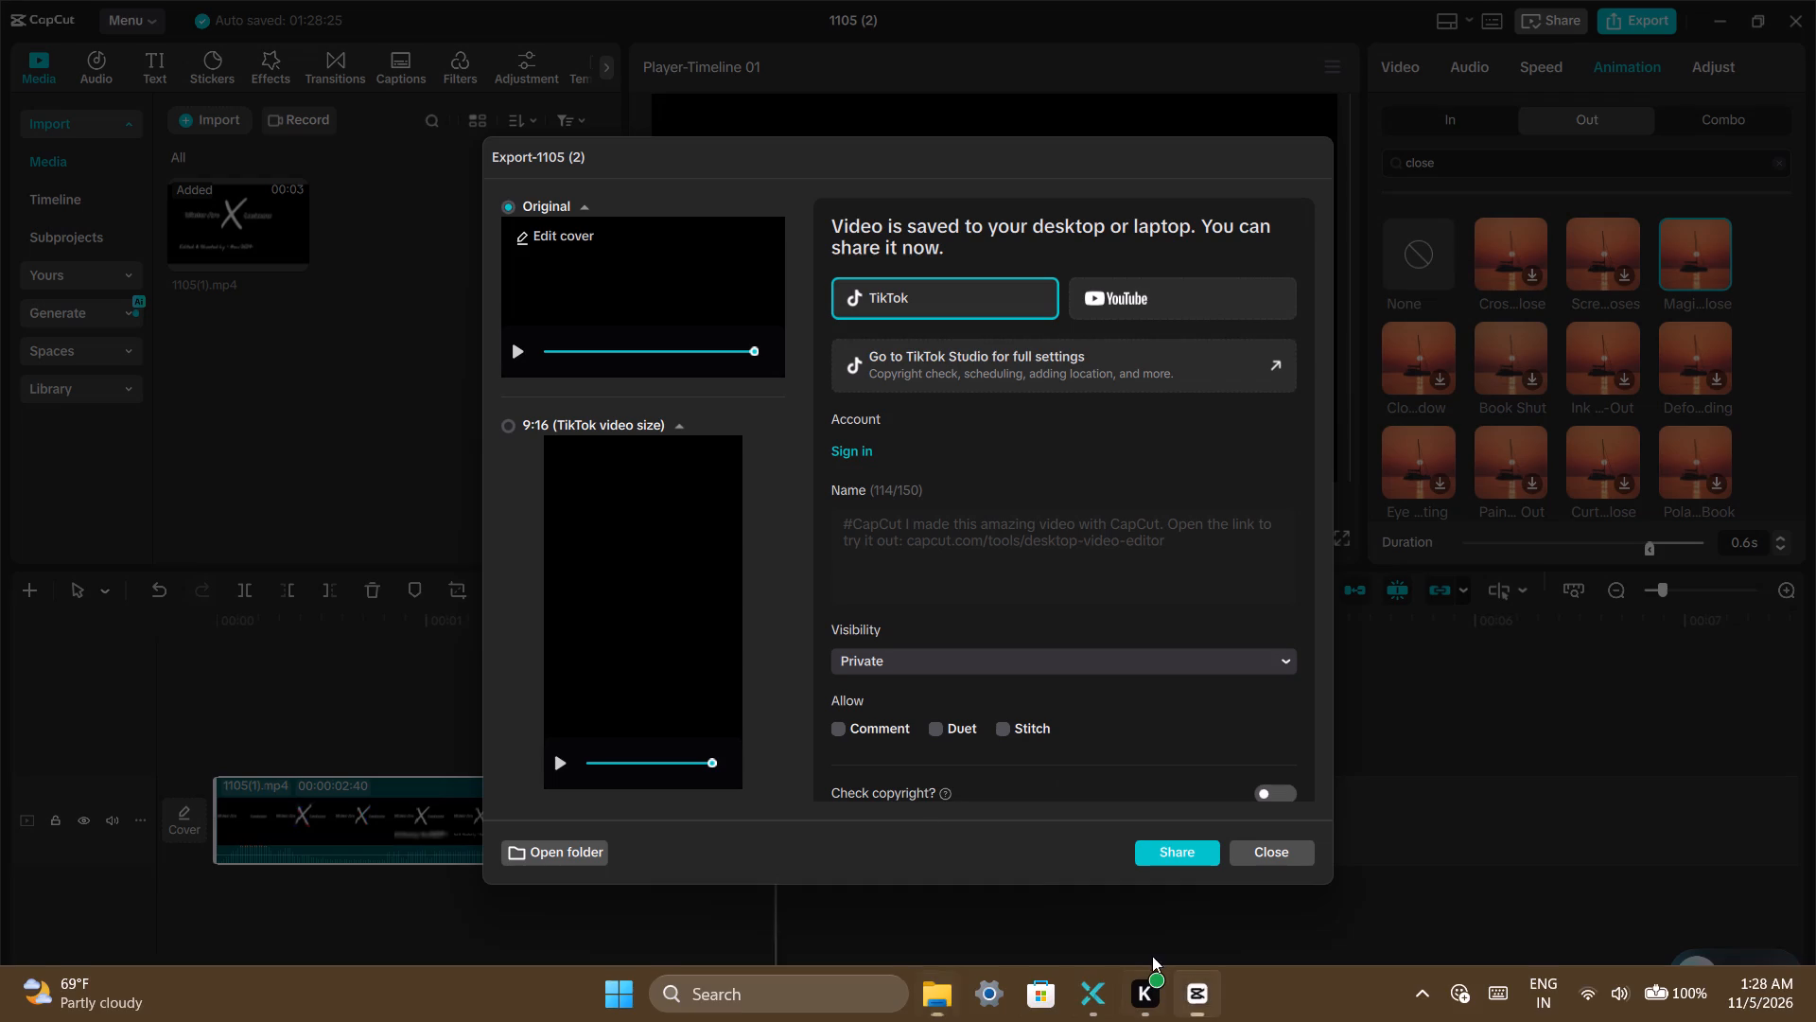
pyautogui.click(1281, 849)
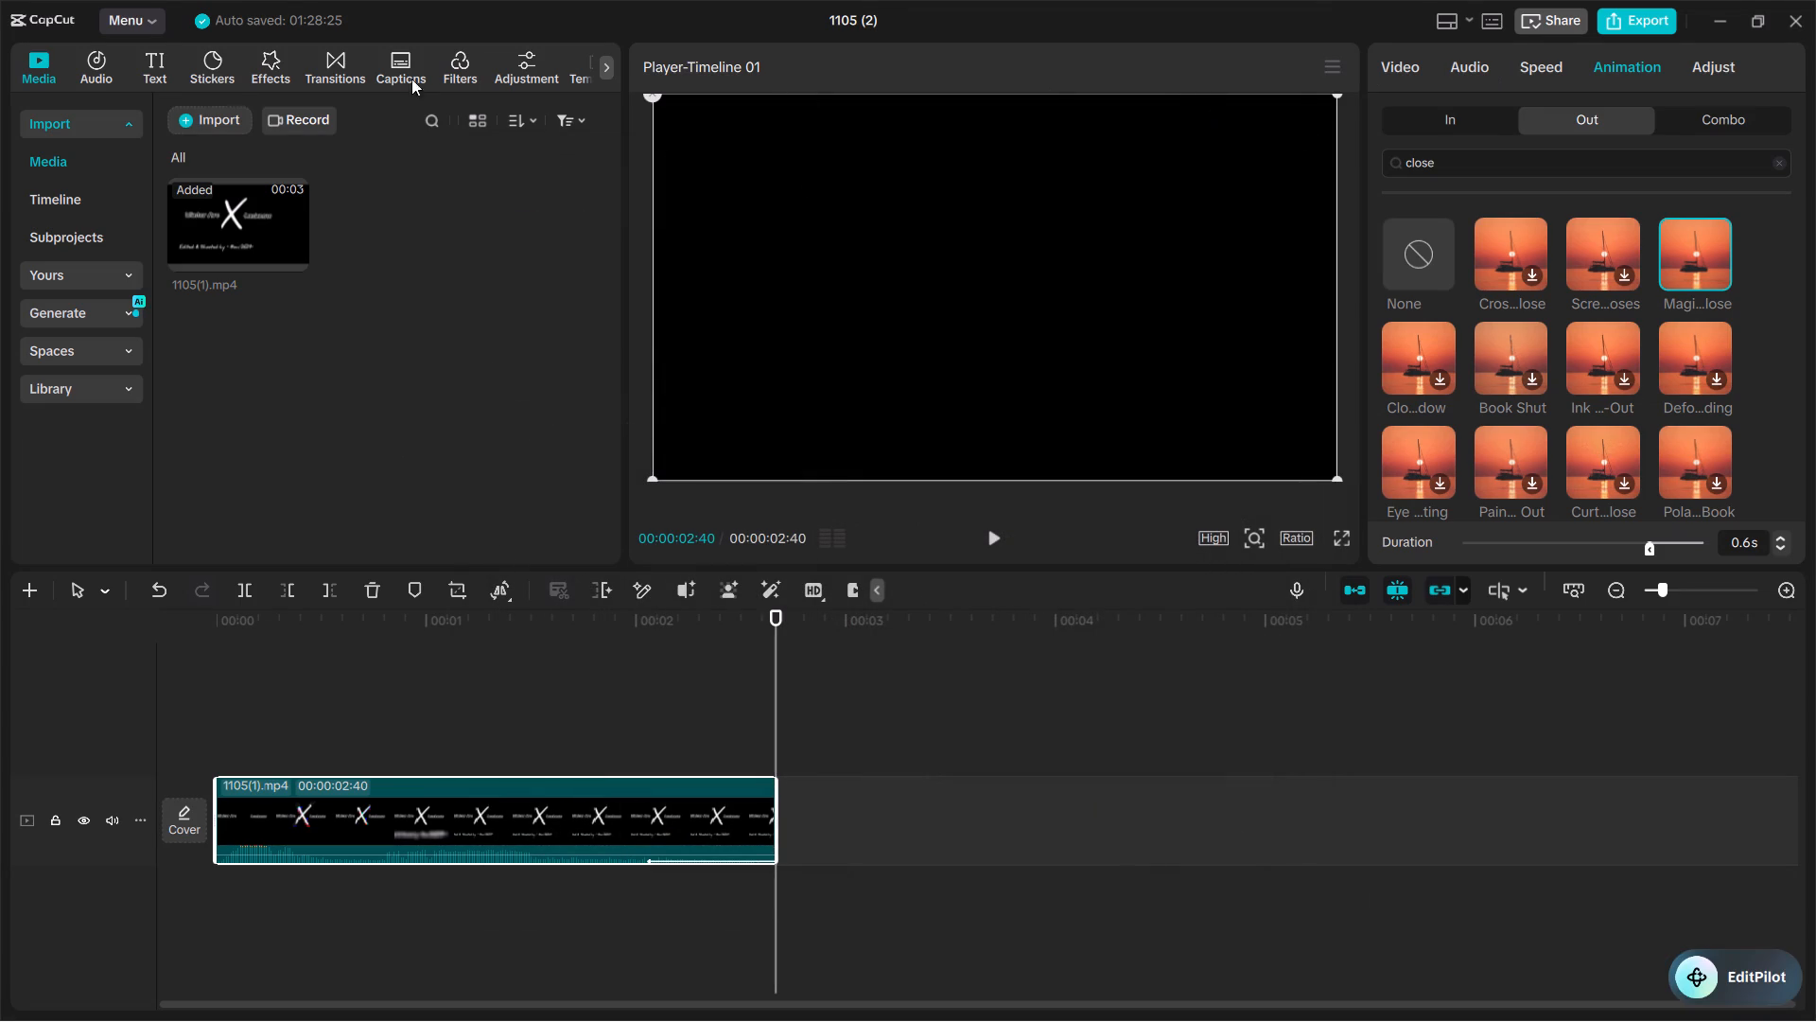
pyautogui.click(148, 18)
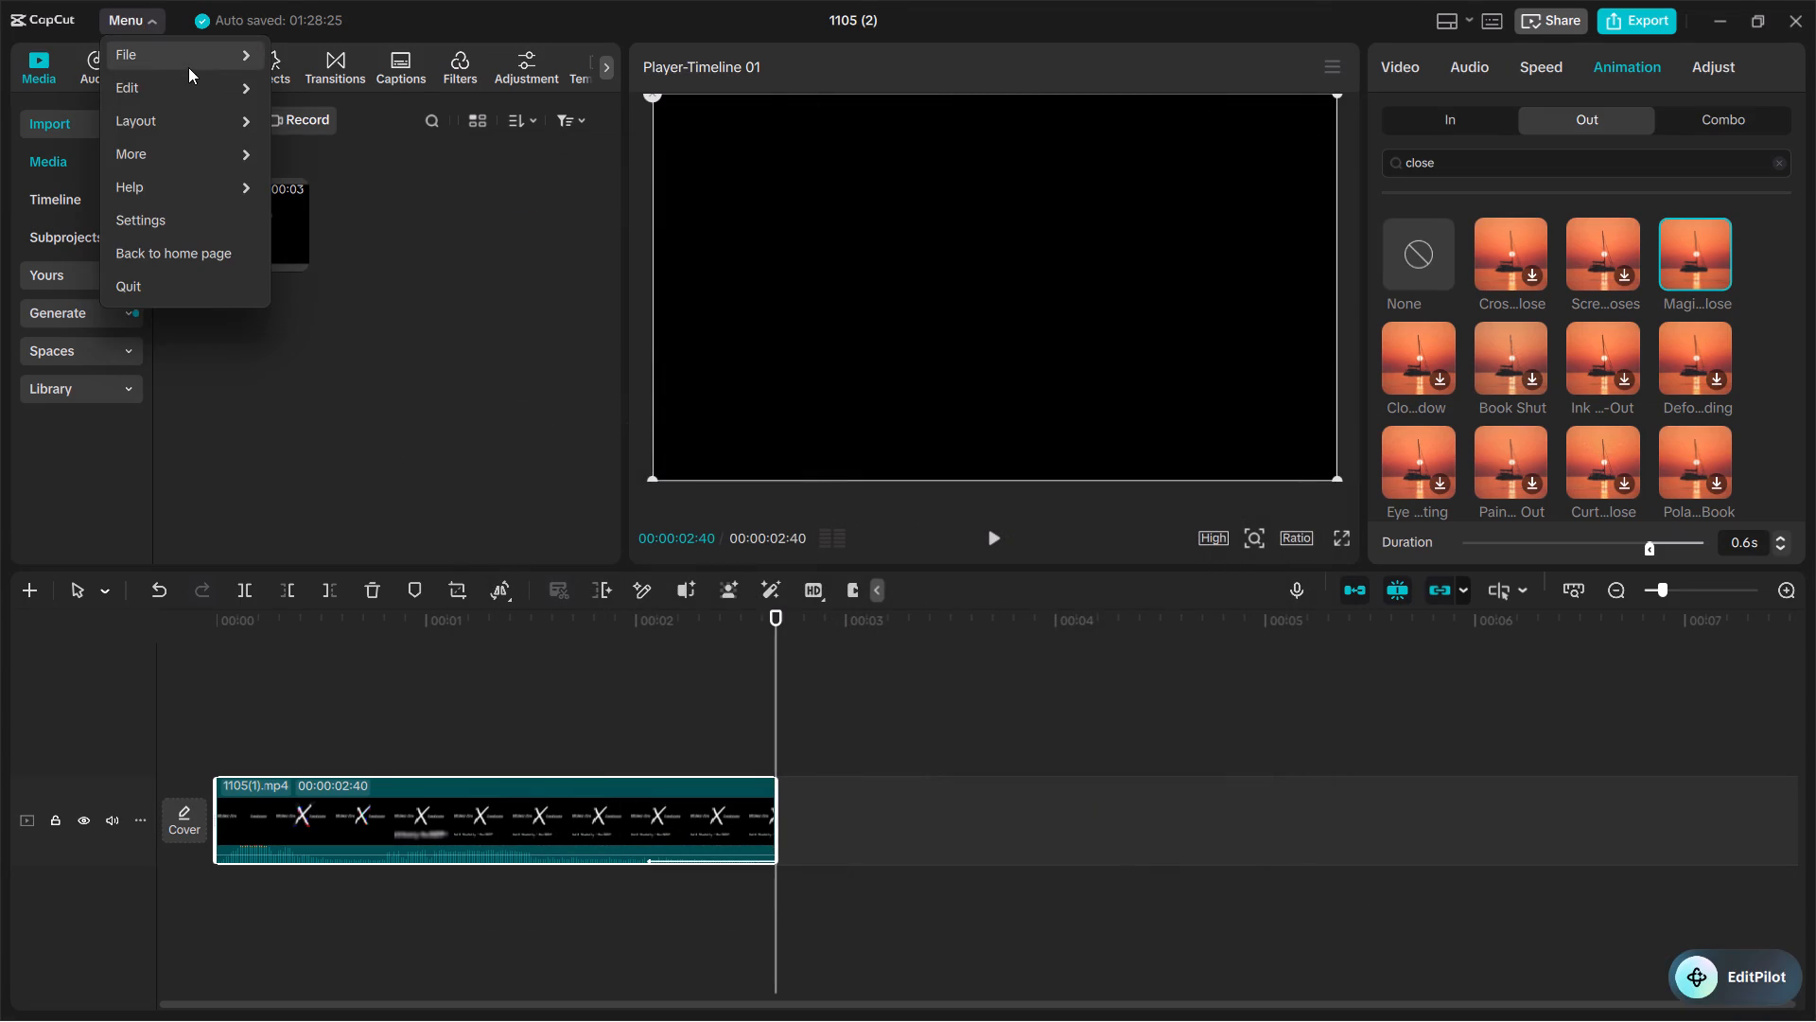
pyautogui.click(312, 58)
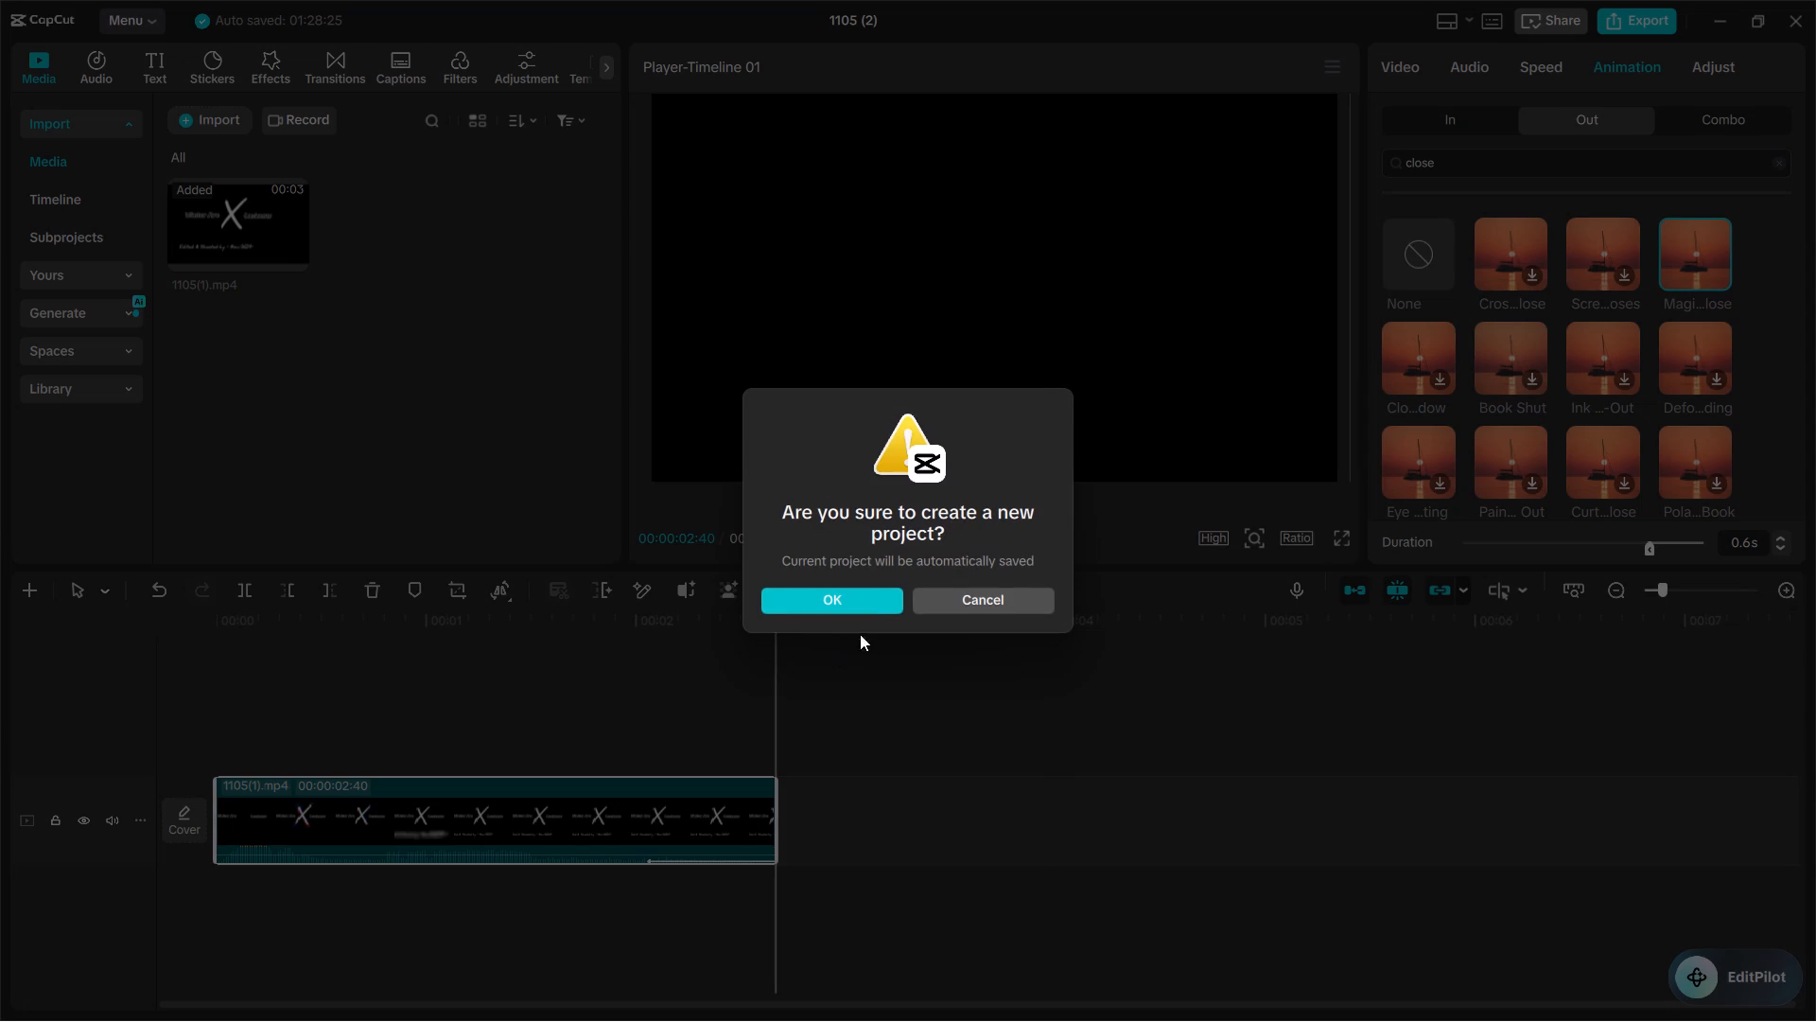
pyautogui.click(865, 598)
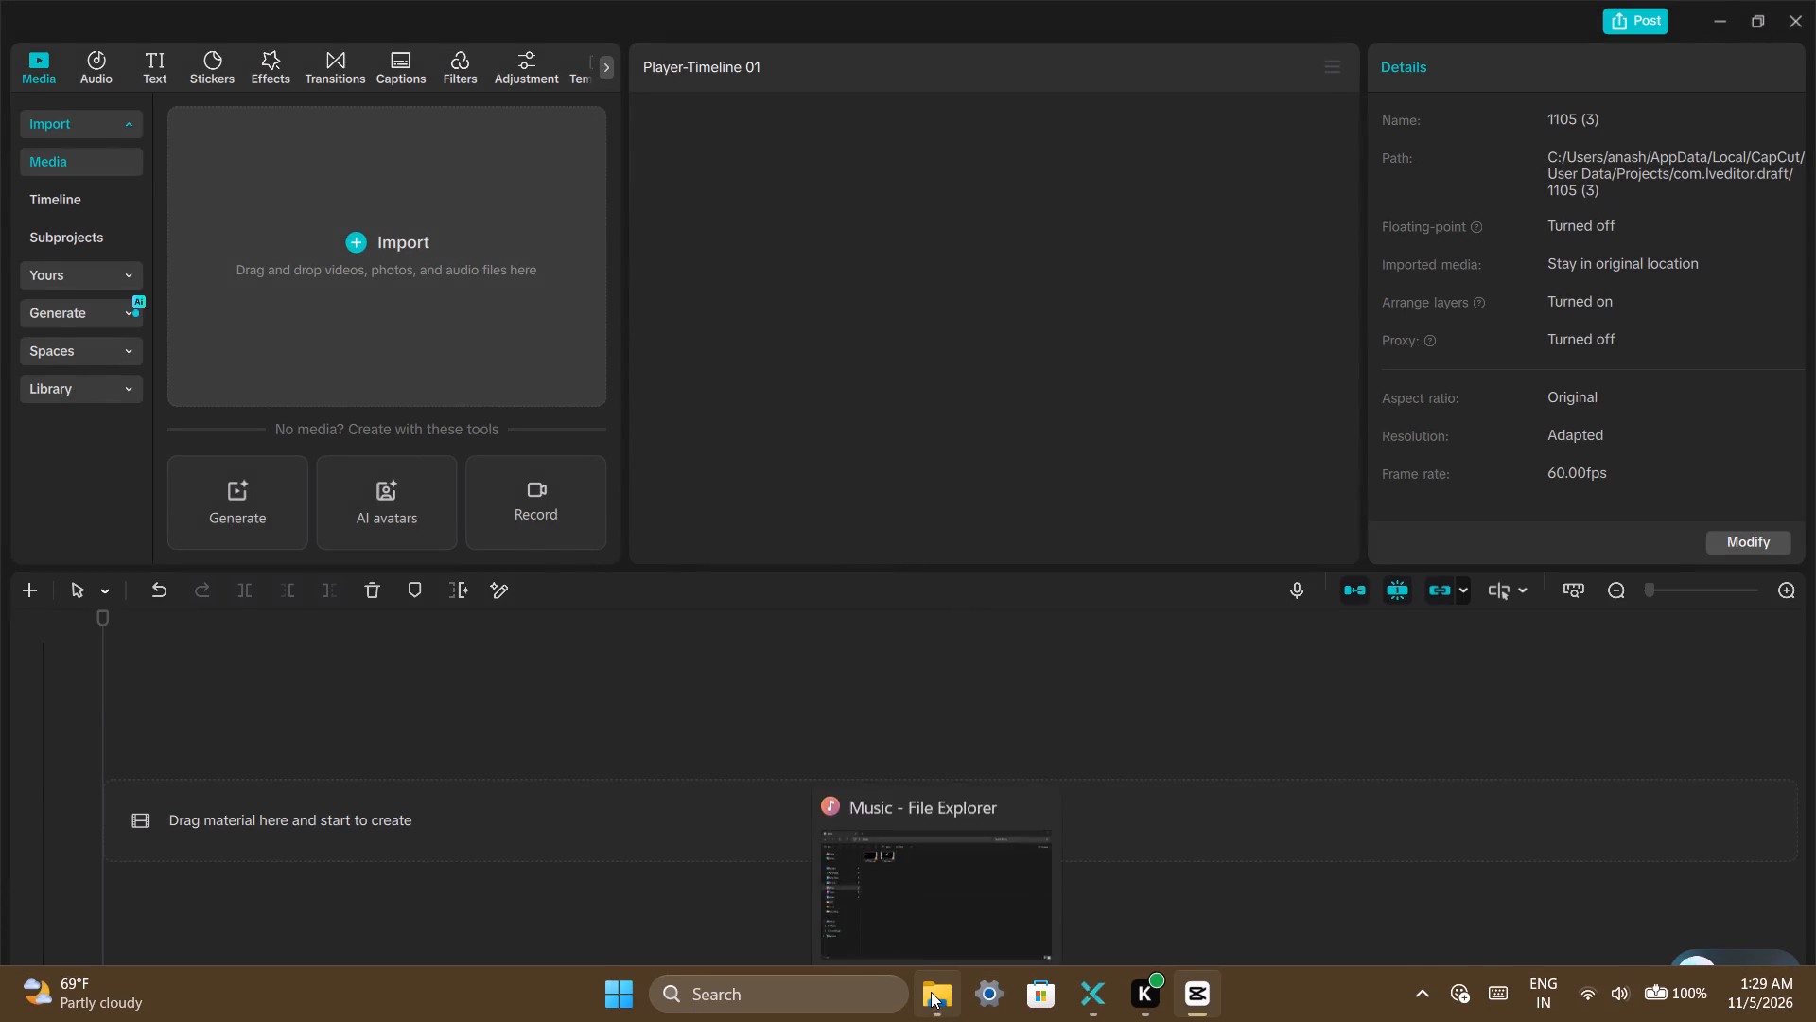
# Switch to File Explorer, delete 1105(1).mp4 from the Music folder and close the window.
pyautogui.click(931, 992)
pyautogui.click(540, 210)
pyautogui.click(422, 135)
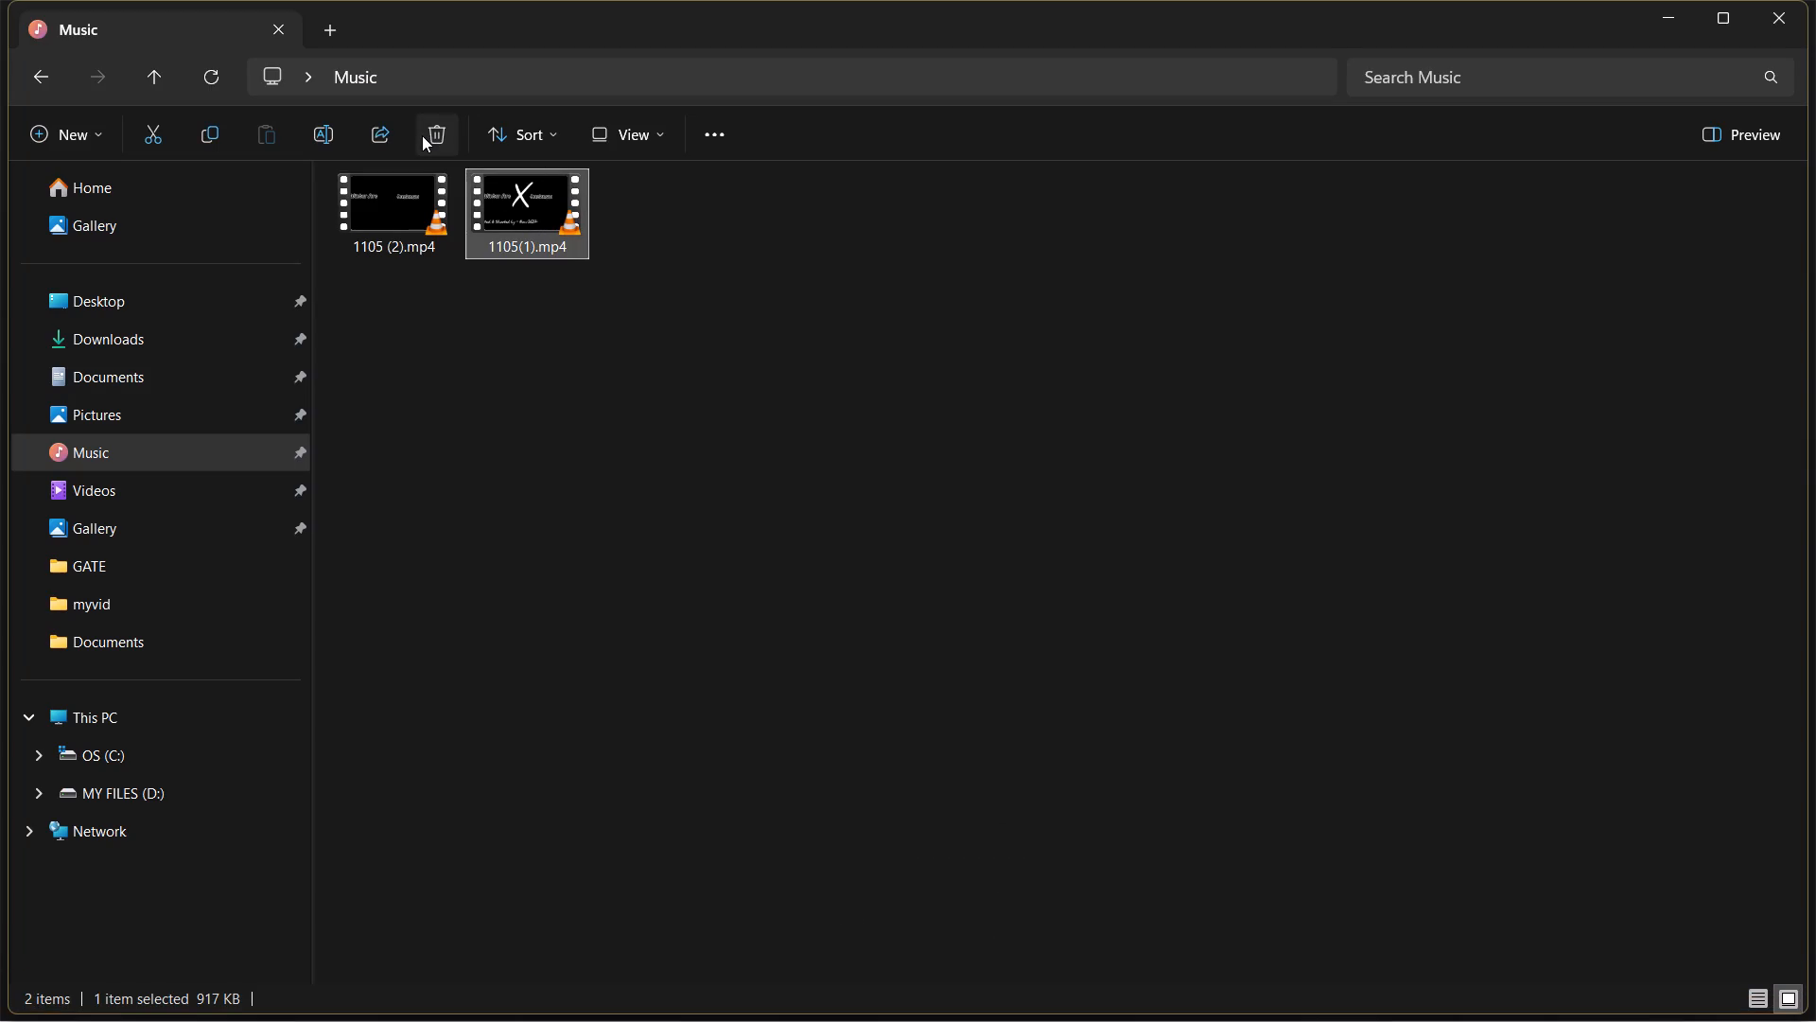
pyautogui.click(1775, 19)
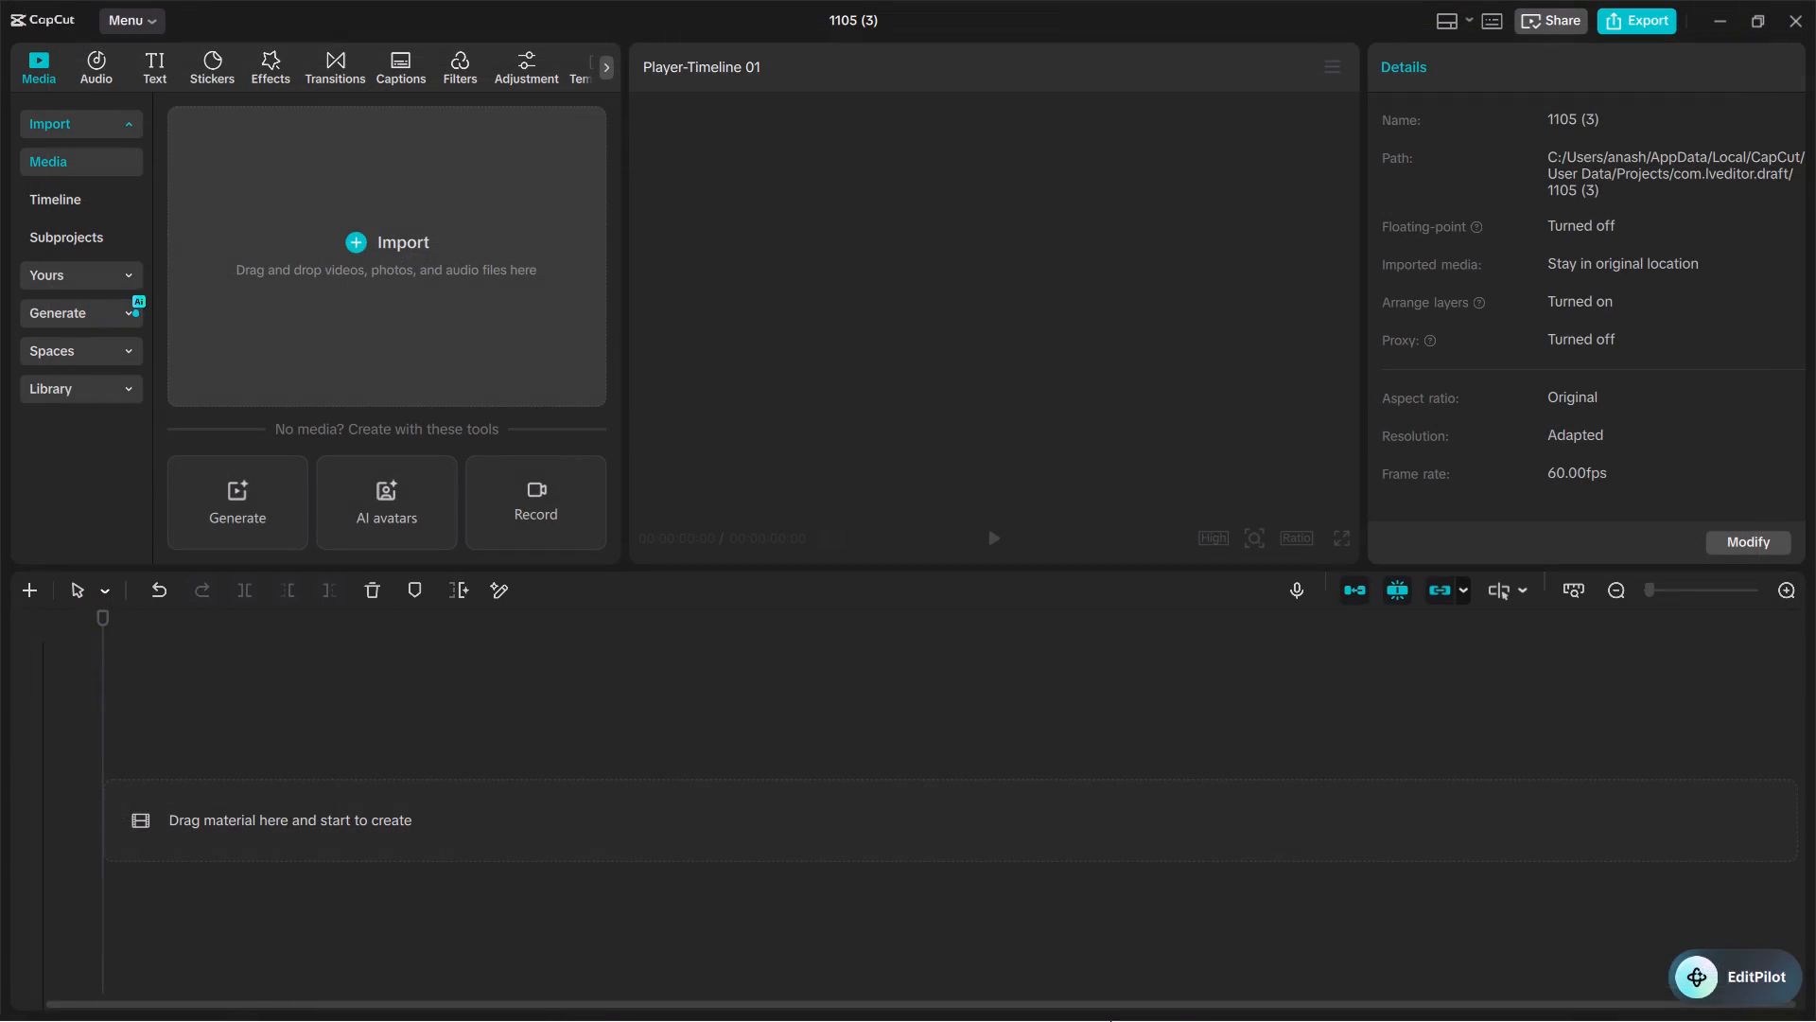